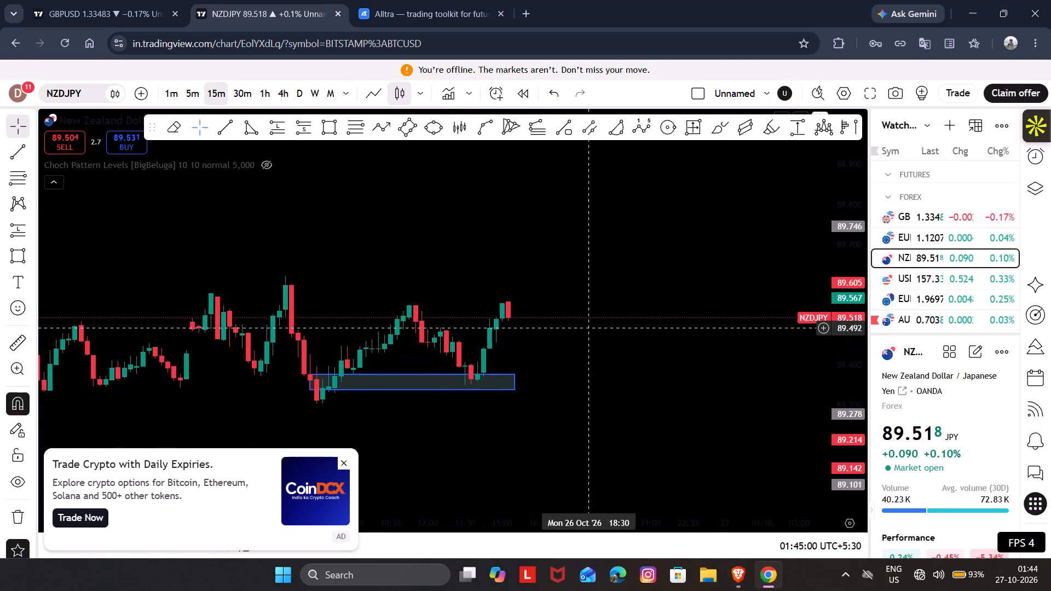
Dismiss the crypto options advertisement covering the lower part of the NZDJPY chart.
left_click(344, 457)
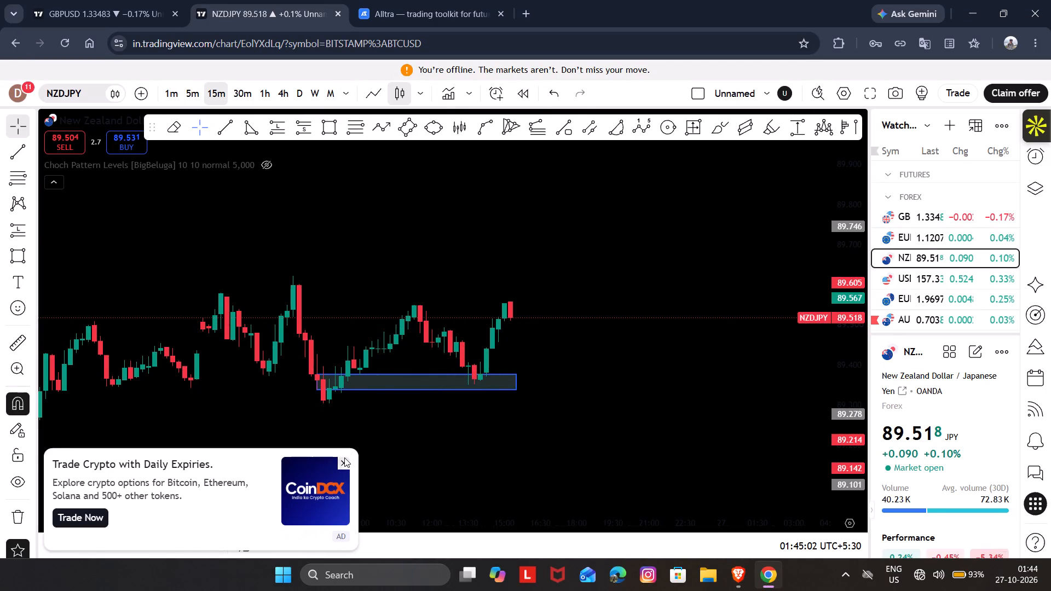
Connect the computer to the Redmi 9 Power Wi-Fi network to get the chart back online.
left_click(916, 581)
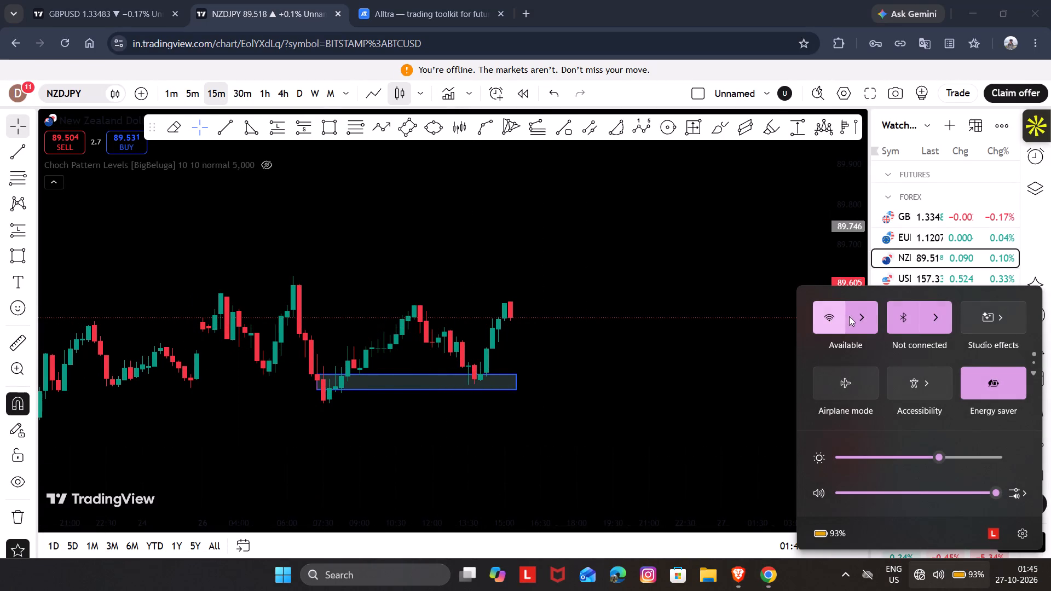
left_click(856, 316)
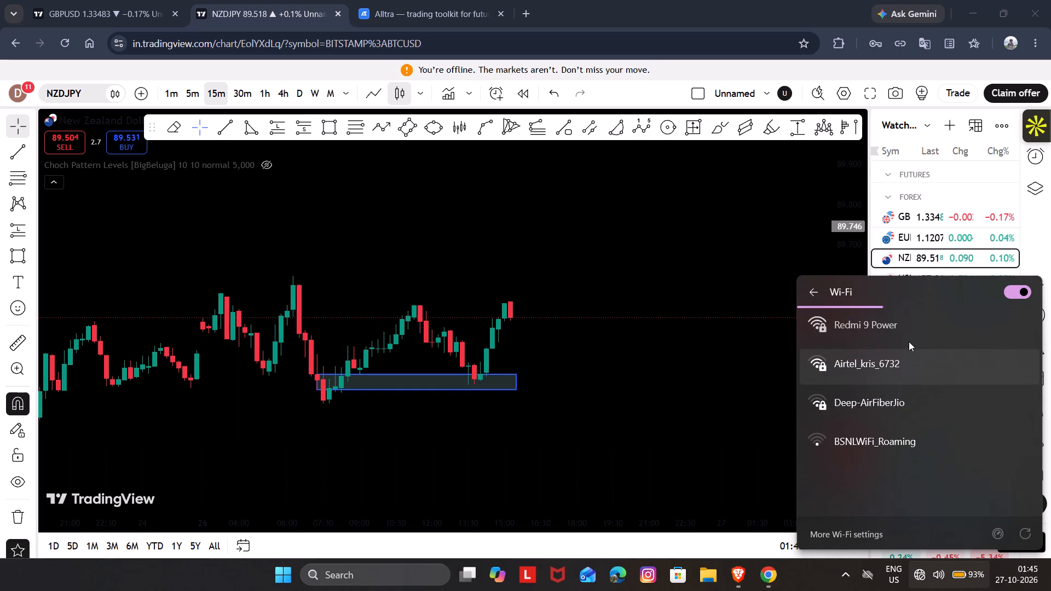
left_click(909, 341)
left_click(977, 390)
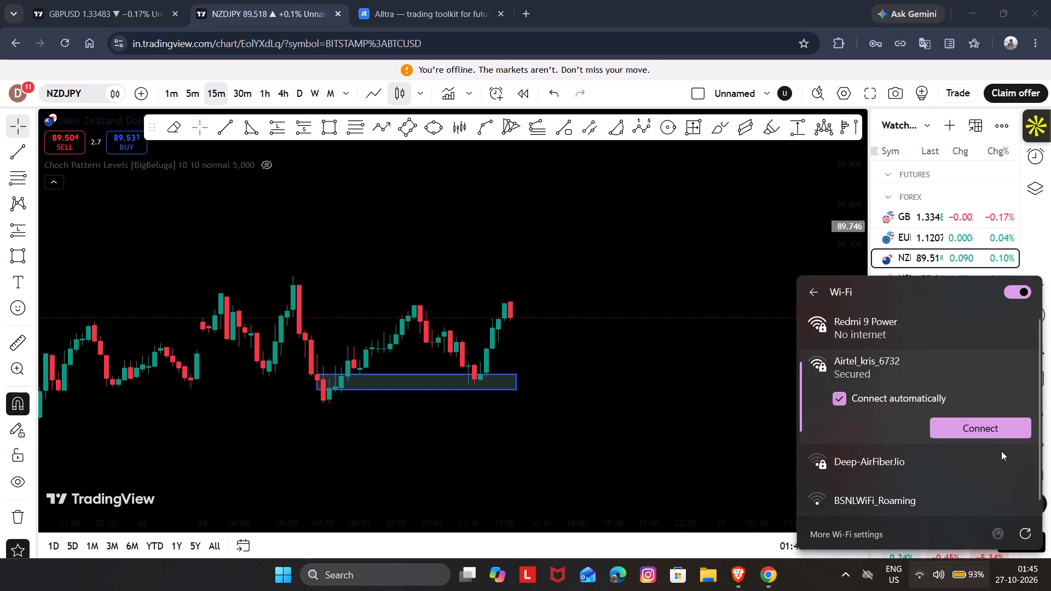
left_click(950, 337)
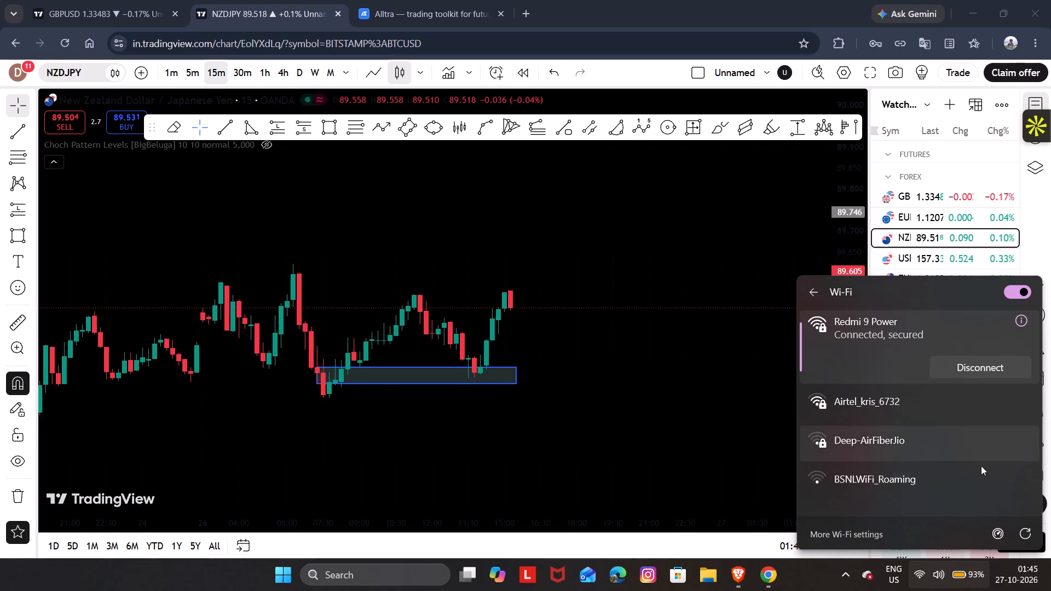
left_click(942, 582)
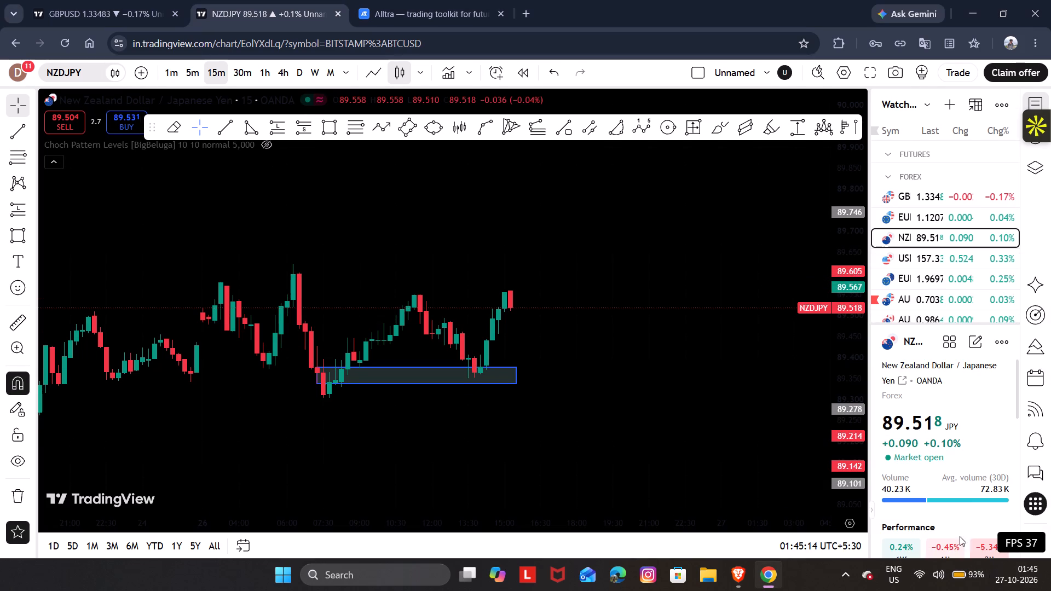
Lower the display brightness to about 34 in the system quick settings.
left_click(953, 571)
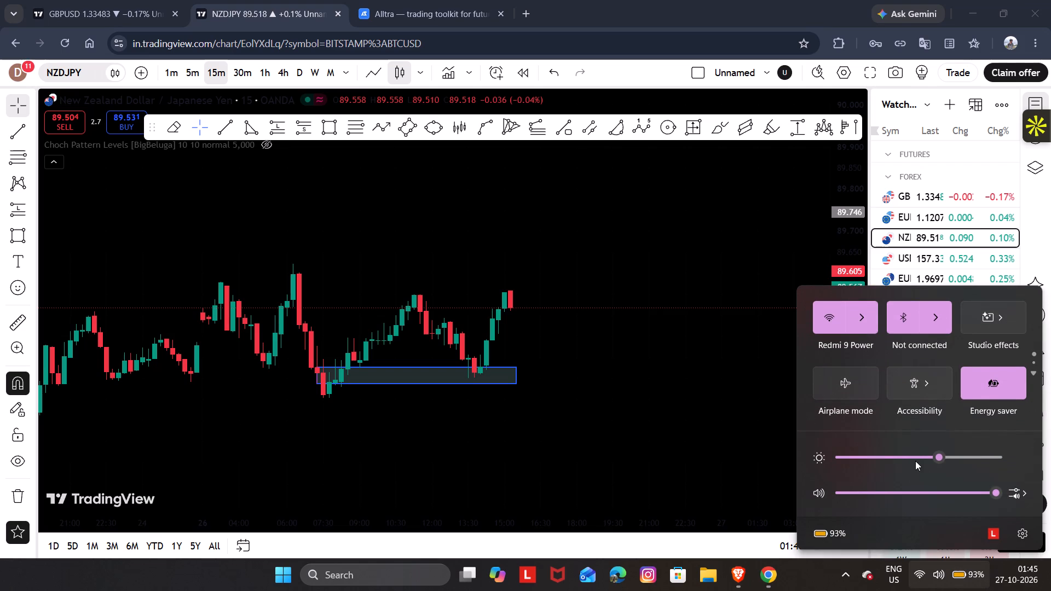
left_click(915, 461)
left_click_drag(915, 461, 894, 466)
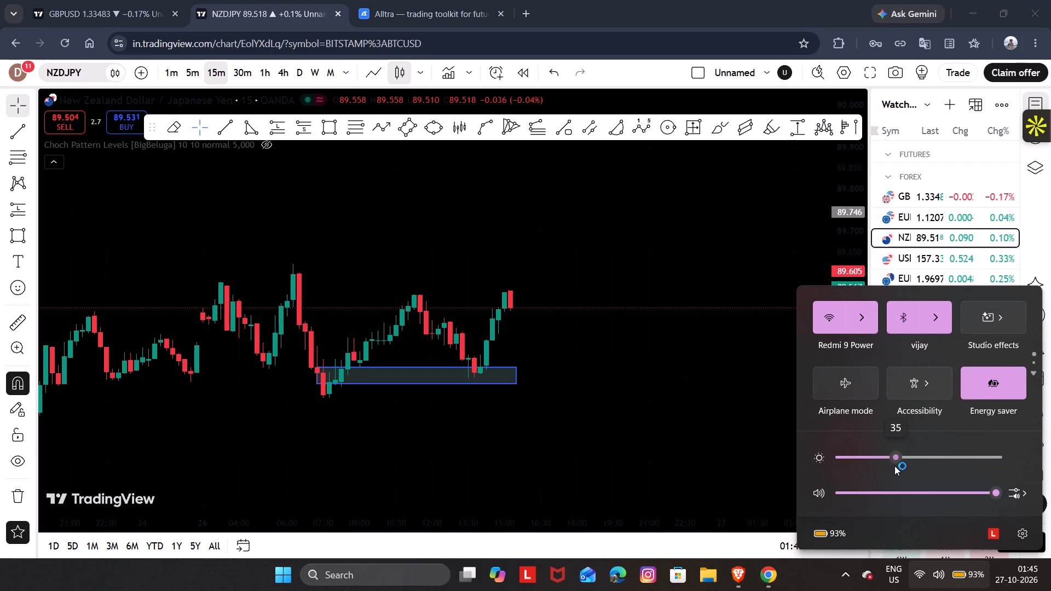
left_click_drag(894, 466, 876, 465)
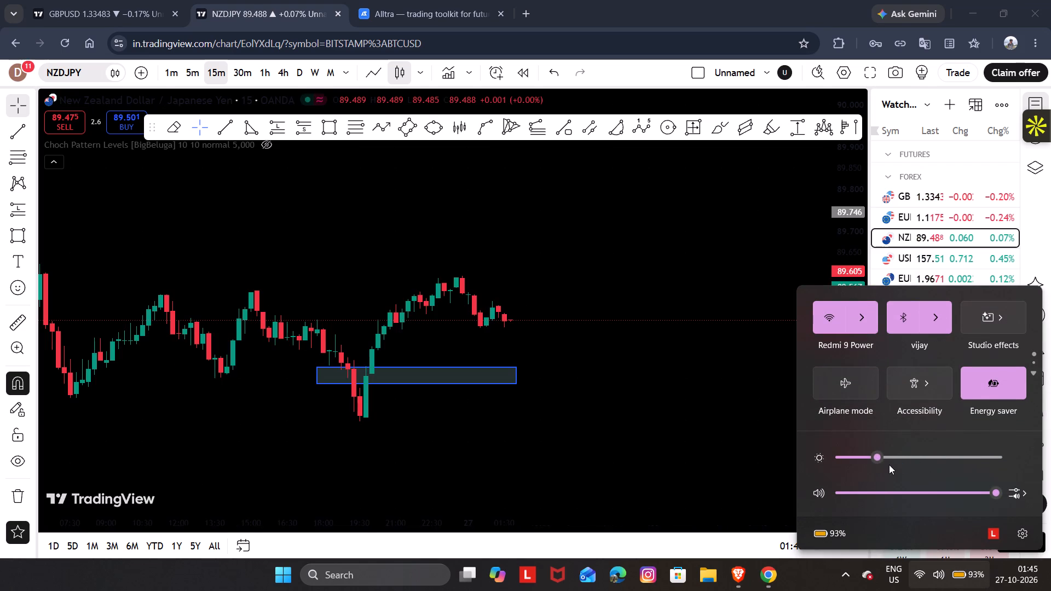
left_click_drag(881, 460, 899, 460)
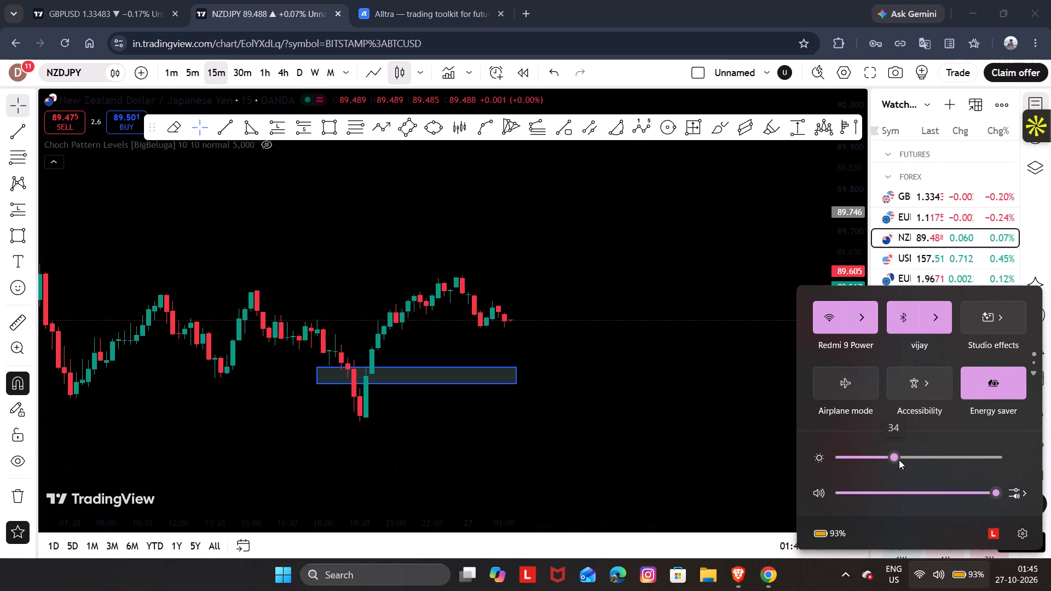
left_click(789, 427)
Examine the most recent 15-minute NZDJPY candles in relation to the marked rectangle zone.
left_click(691, 379)
left_click_drag(691, 379, 615, 311)
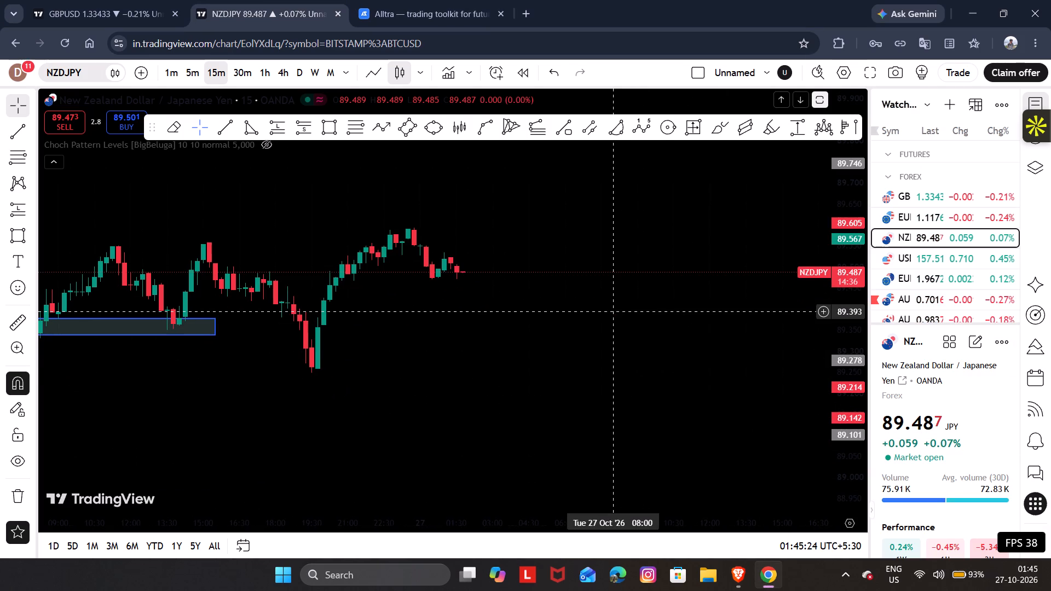
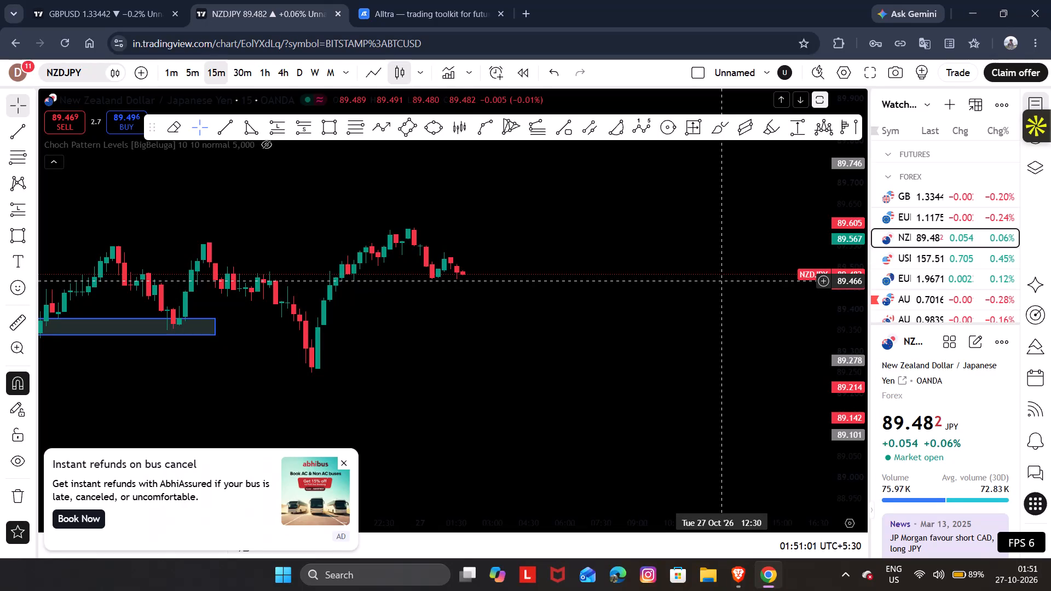
Advance through the watchlist from NZDJPY past the remaining forex and crypto symbols to switch the chart to XAUUSD.
key("space")
key("space")
key("space")
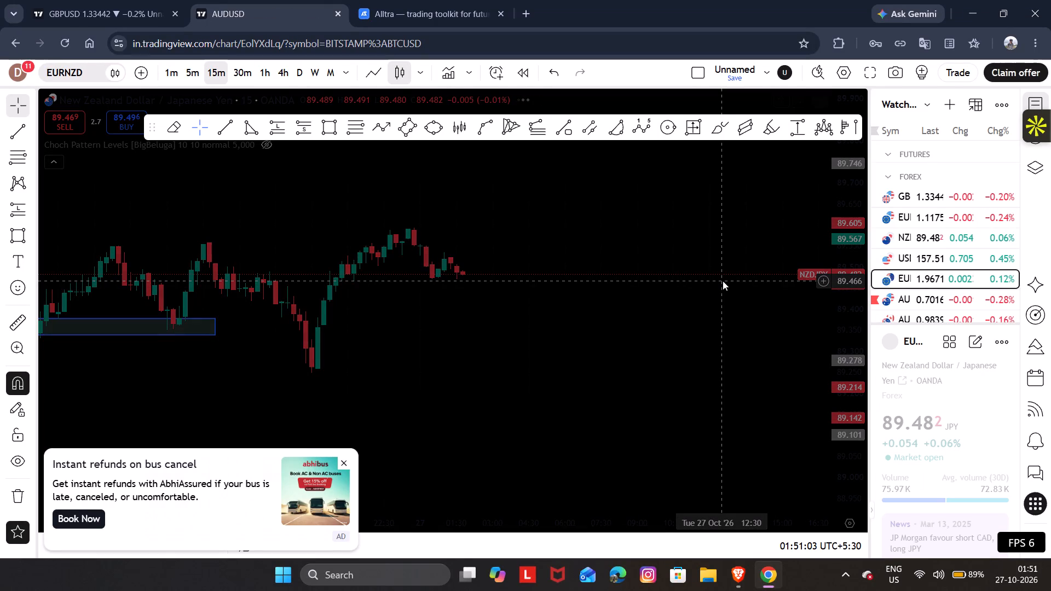
key("space")
key("space")
key("space")
key("space")
key("space")
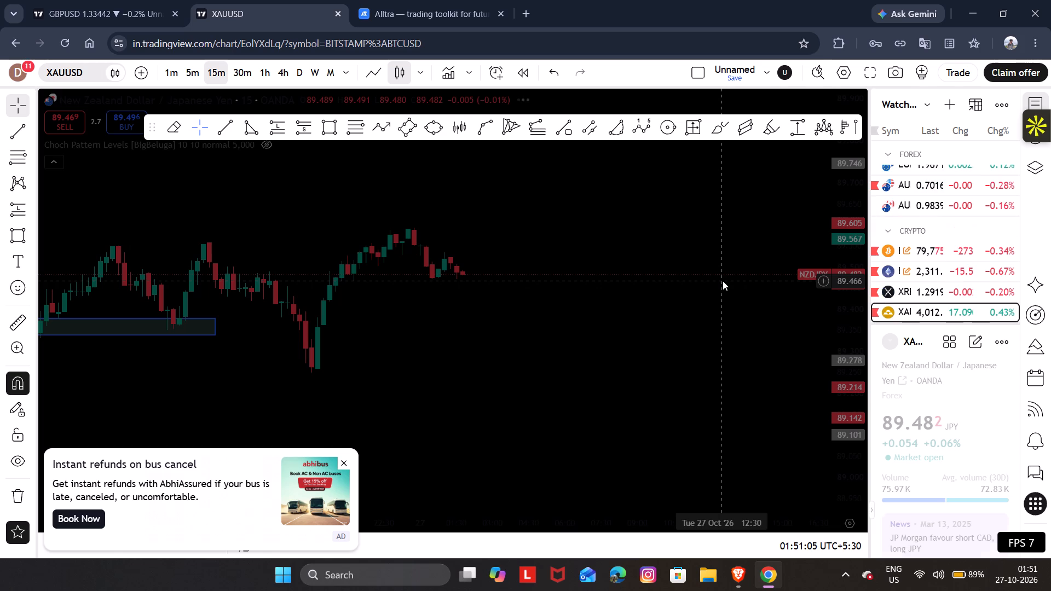
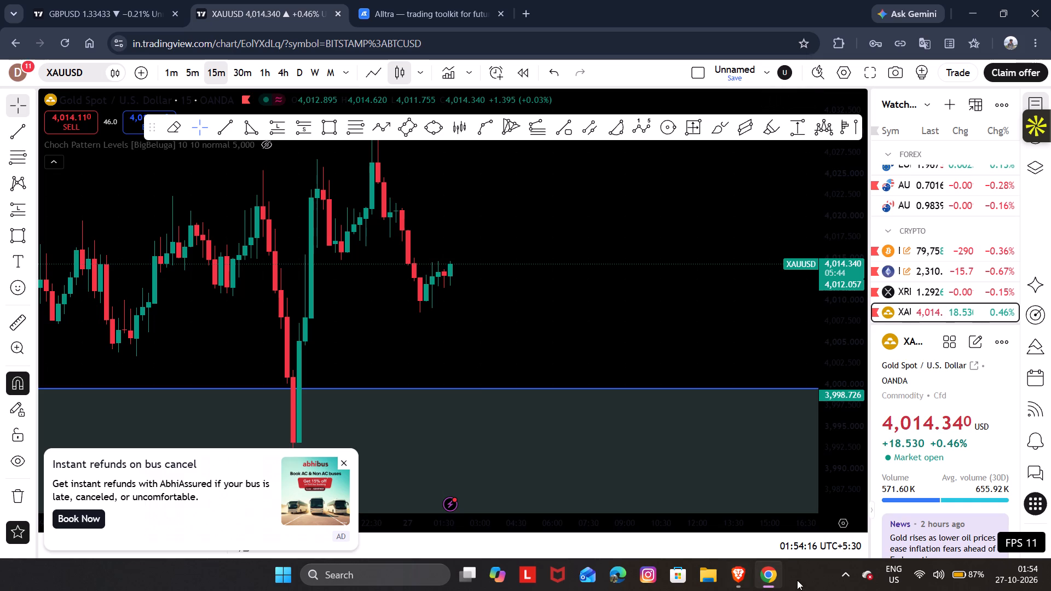
Show the hidden system tray icons to reach the background apps.
left_click(847, 571)
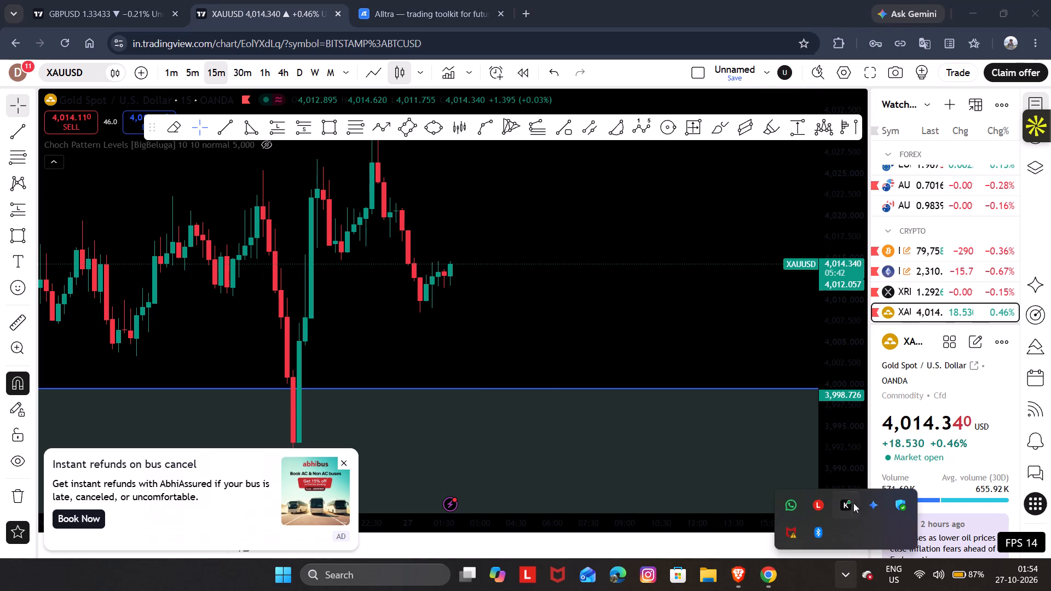
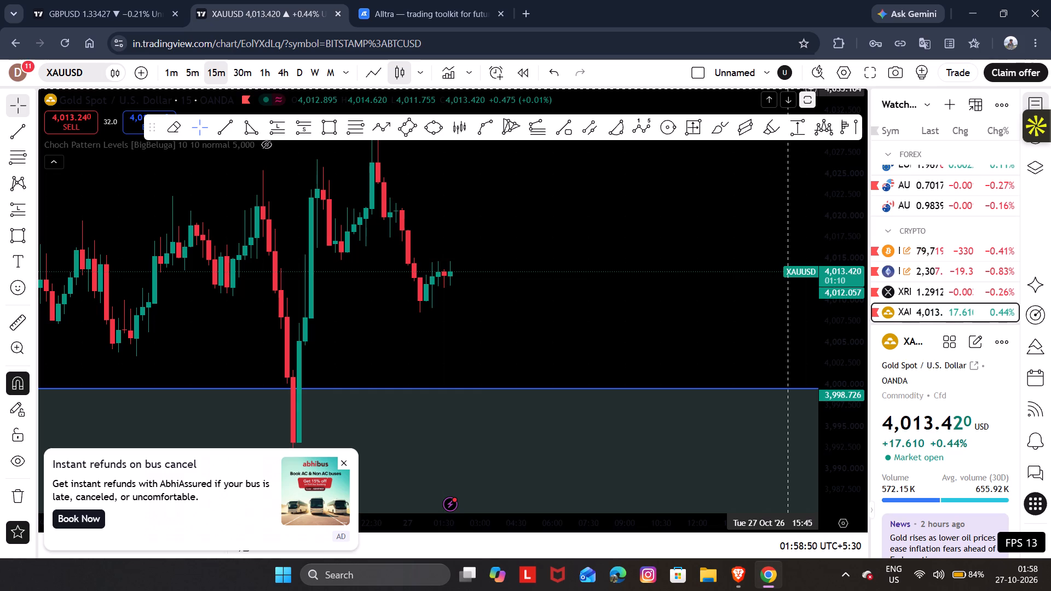
Dismiss the bus-refund advert and the ad-free upgrade offer covering the XAUUSD chart.
left_click(344, 460)
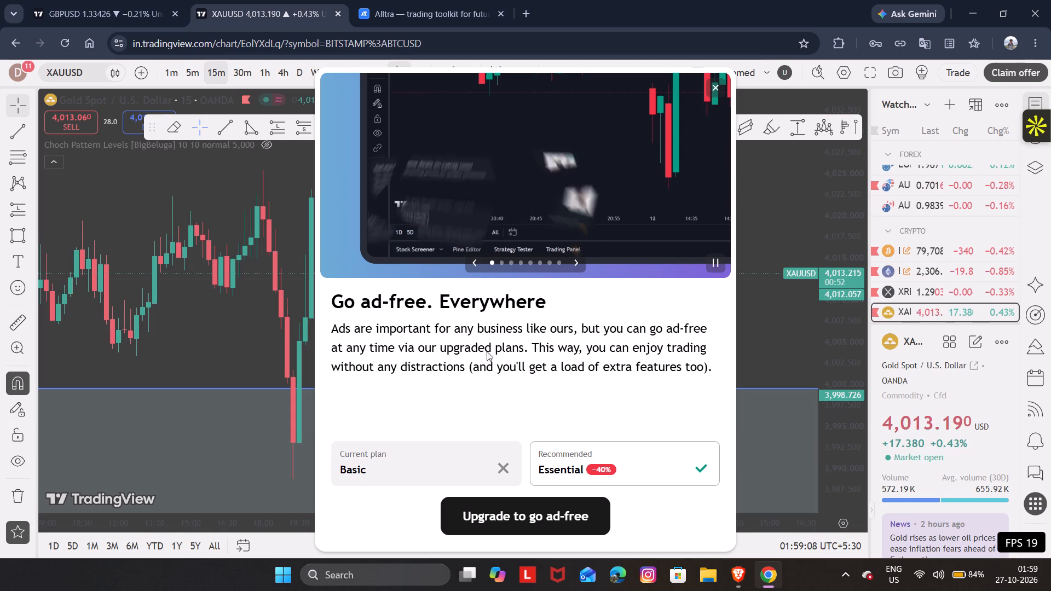
left_click(720, 84)
Switch to the Alltra replay session and play the GC 15-minute chart forward to 03:14:59 on Sep 3.
left_click(408, 0)
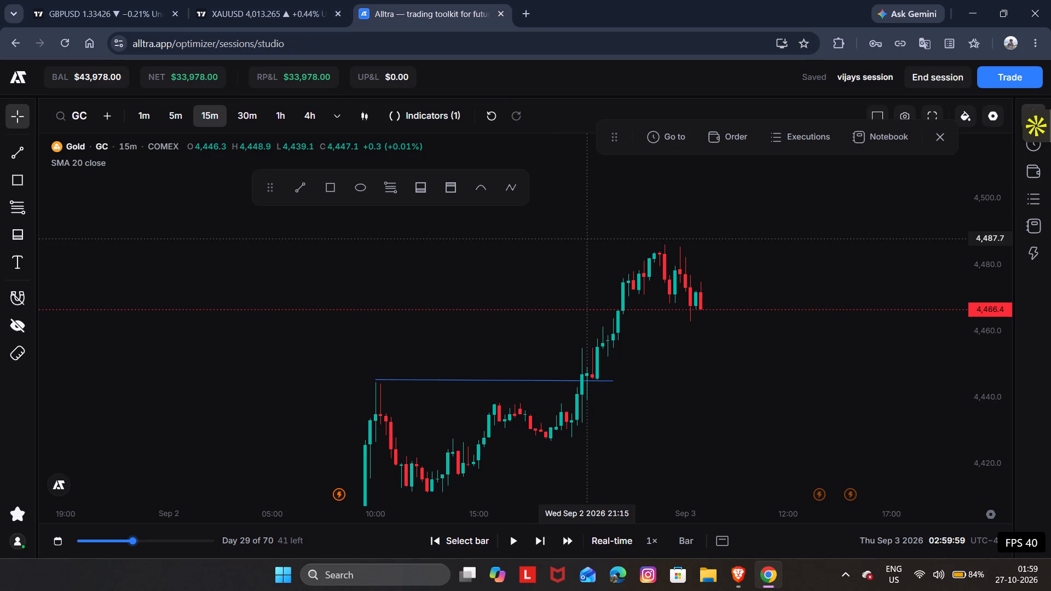
left_click_drag(585, 239, 520, 227)
key("space")
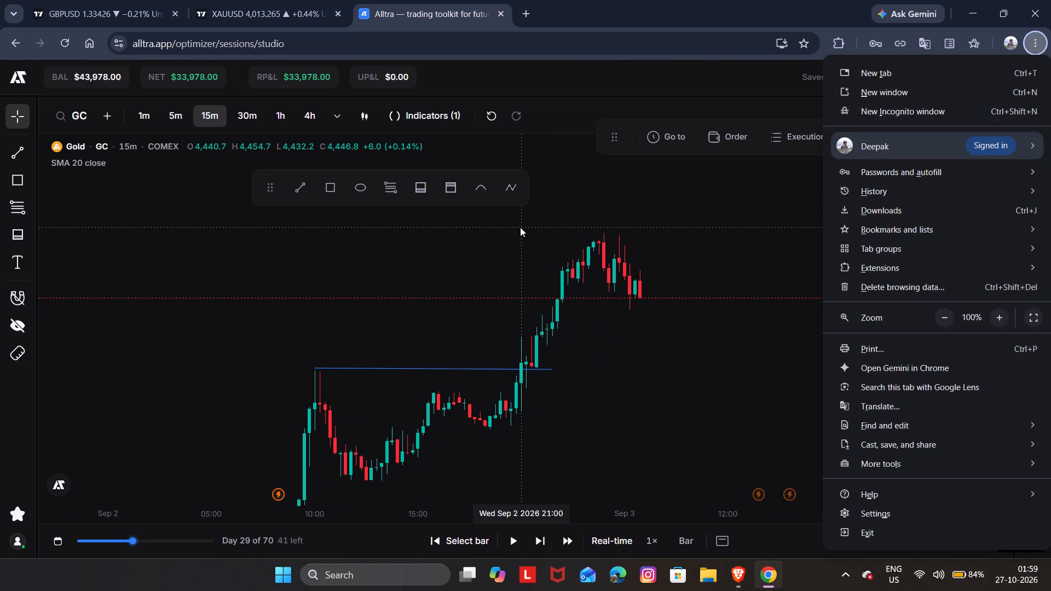
left_click(538, 241)
key("space")
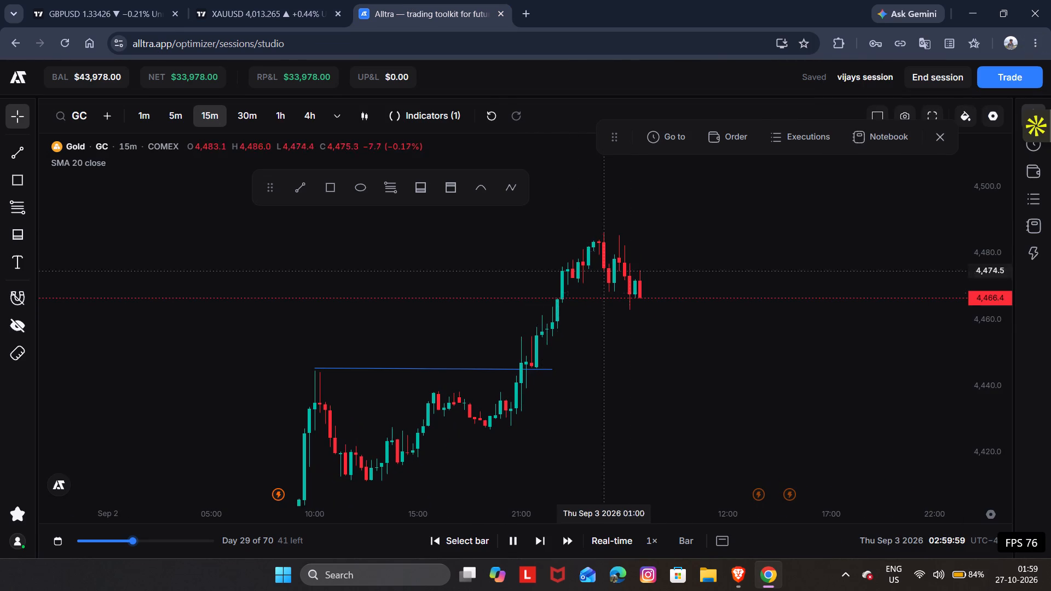
key("space")
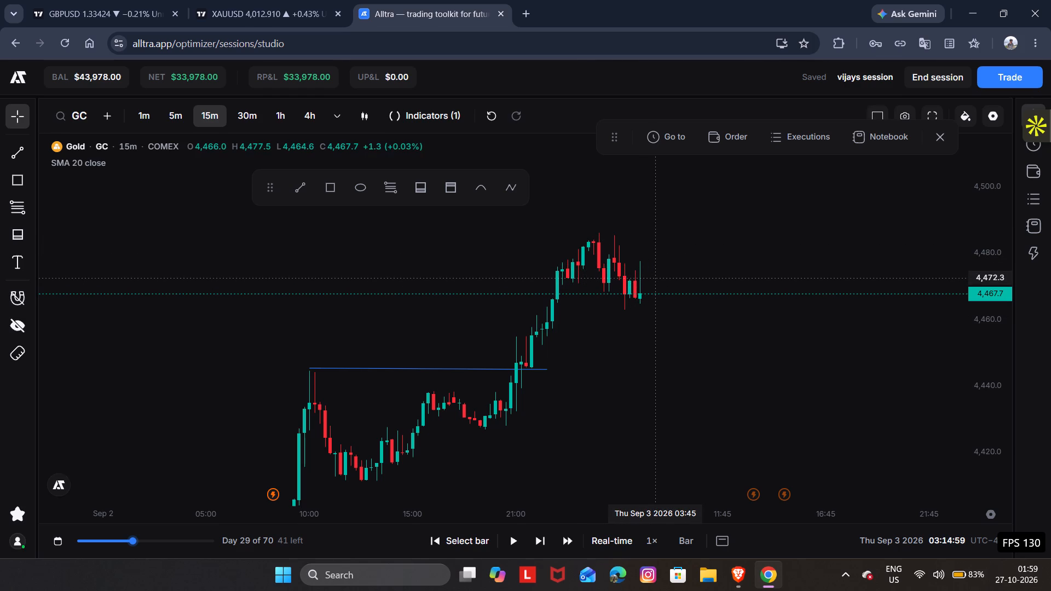
Resume the GC replay and pause it at 04:29:59 on Sep 3.
left_click_drag(724, 248, 735, 221)
left_click(735, 221)
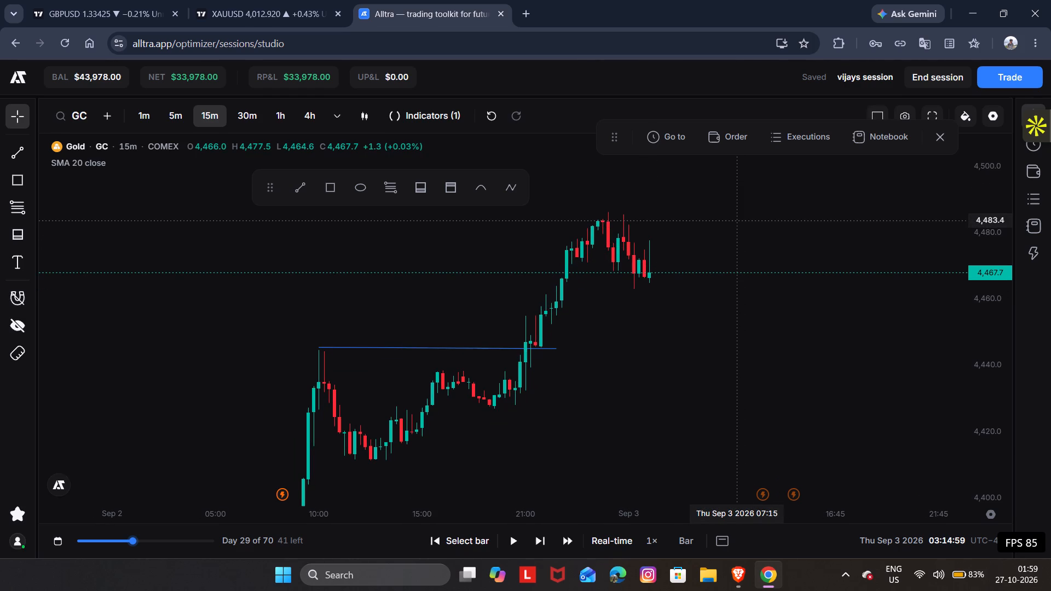
key("space")
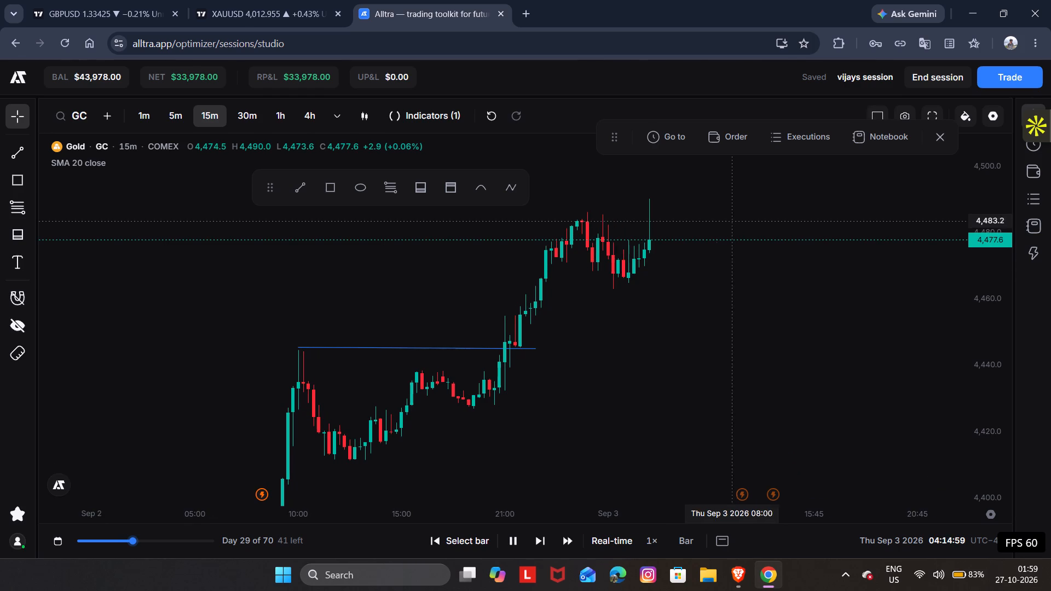
key("space")
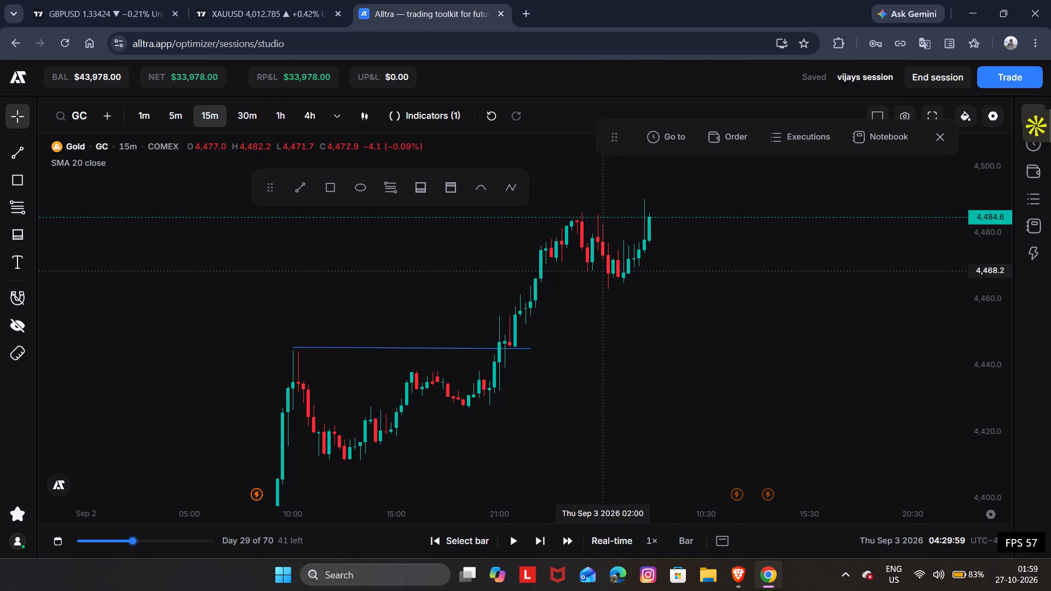
left_click(632, 259)
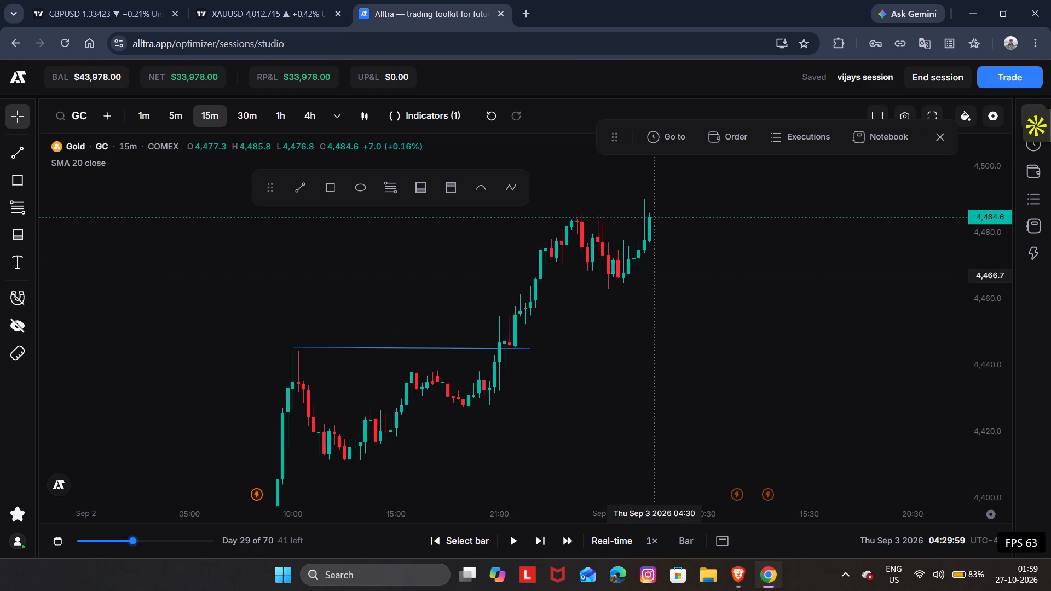
key("space")
key("space")
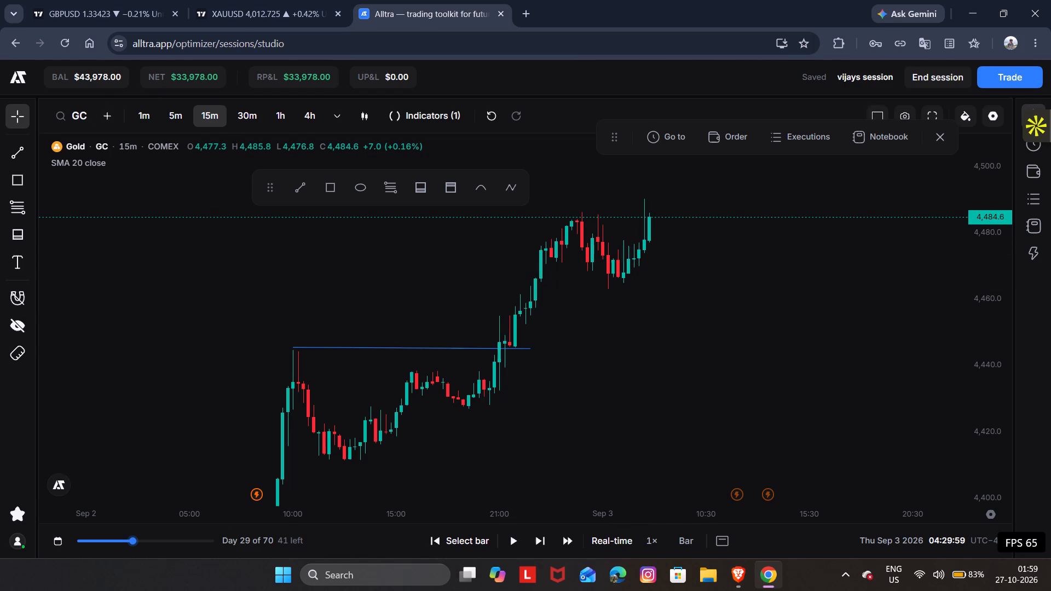
Draw a near-horizontal trend line at about 4,468 from the 01:15 candle's low to about 05:30 on Sep 3.
left_click(298, 188)
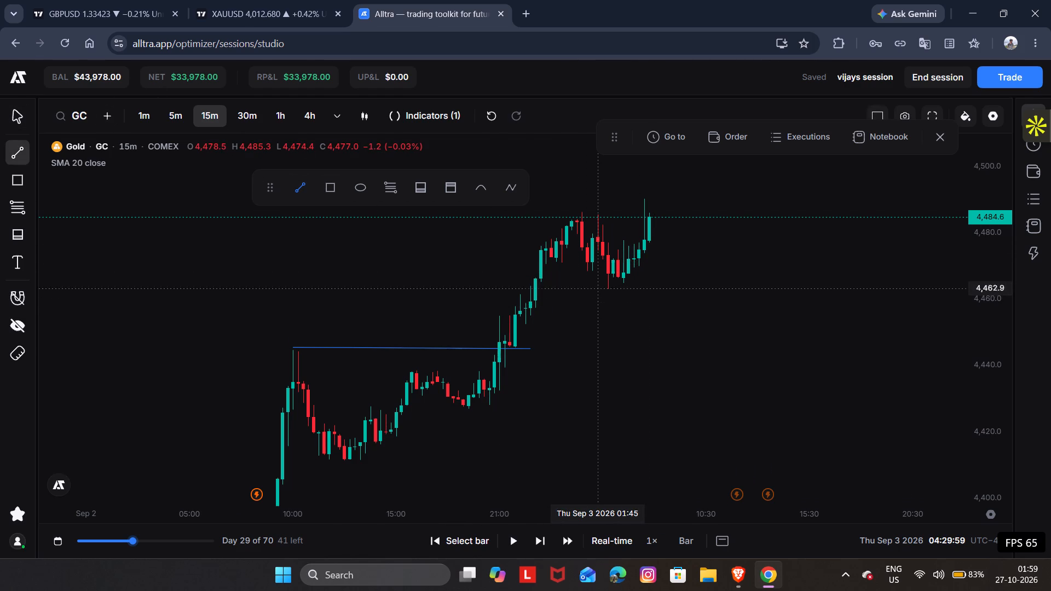
left_click_drag(587, 271, 588, 271)
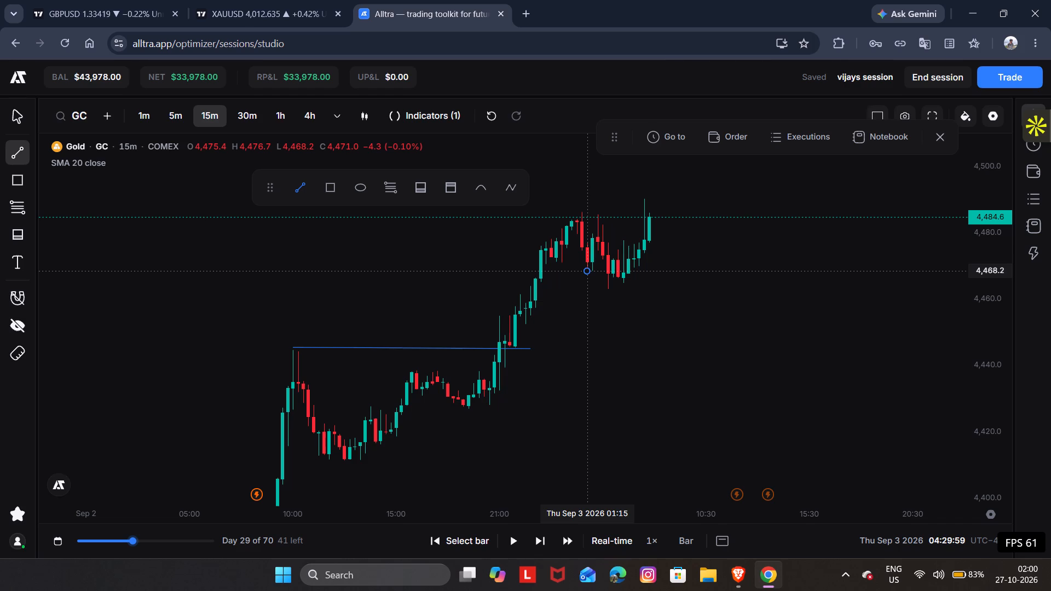
left_click_drag(588, 271, 676, 270)
left_click(676, 270)
left_click(698, 278)
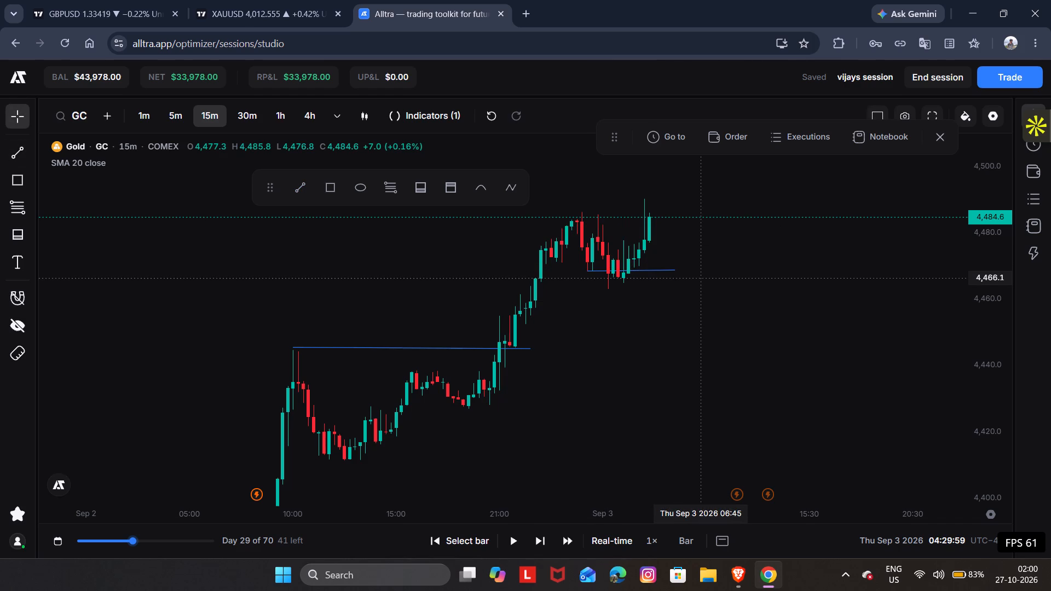
Draw a second short trend line just above the first, at about 4,471 from 01:15 to about 05:15.
left_click(298, 195)
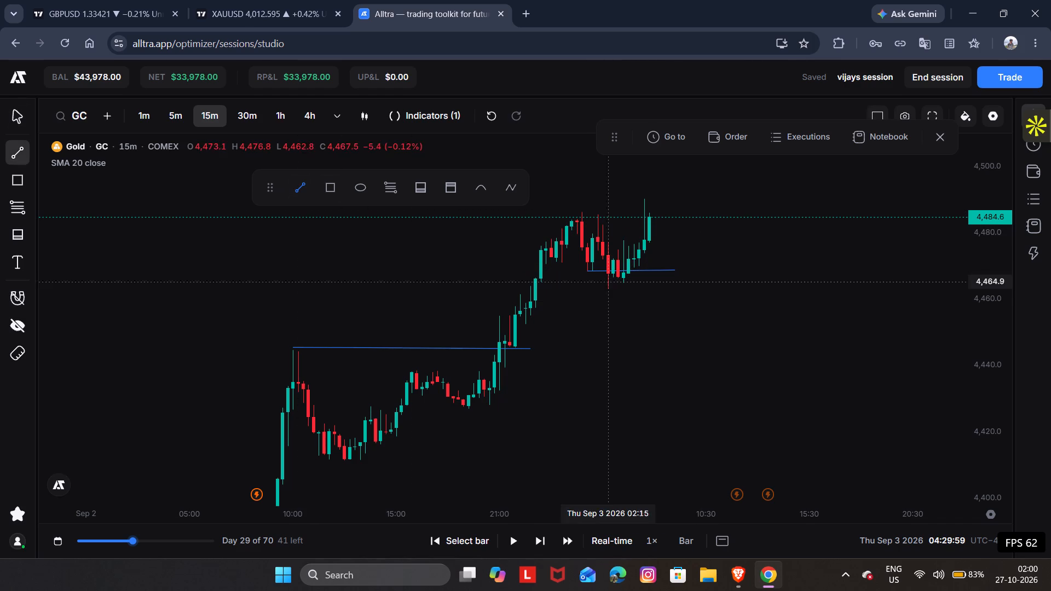
left_click_drag(585, 261, 675, 259)
left_click(675, 259)
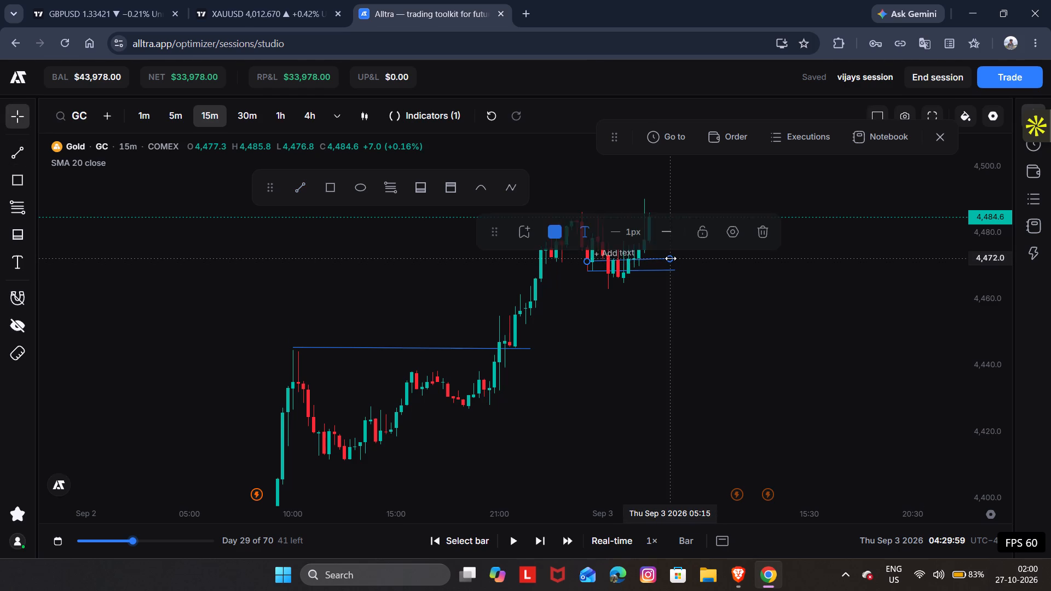
Move the upper short trend line up to about 4,476 and level its end point.
left_click(671, 258)
left_click_drag(646, 259, 649, 244)
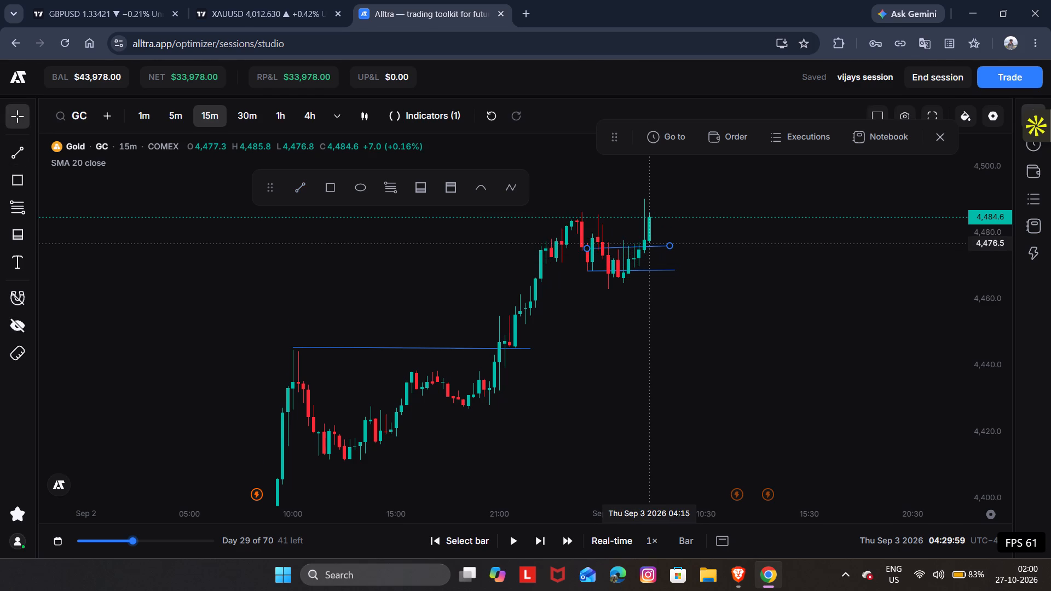
left_click_drag(649, 244, 648, 239)
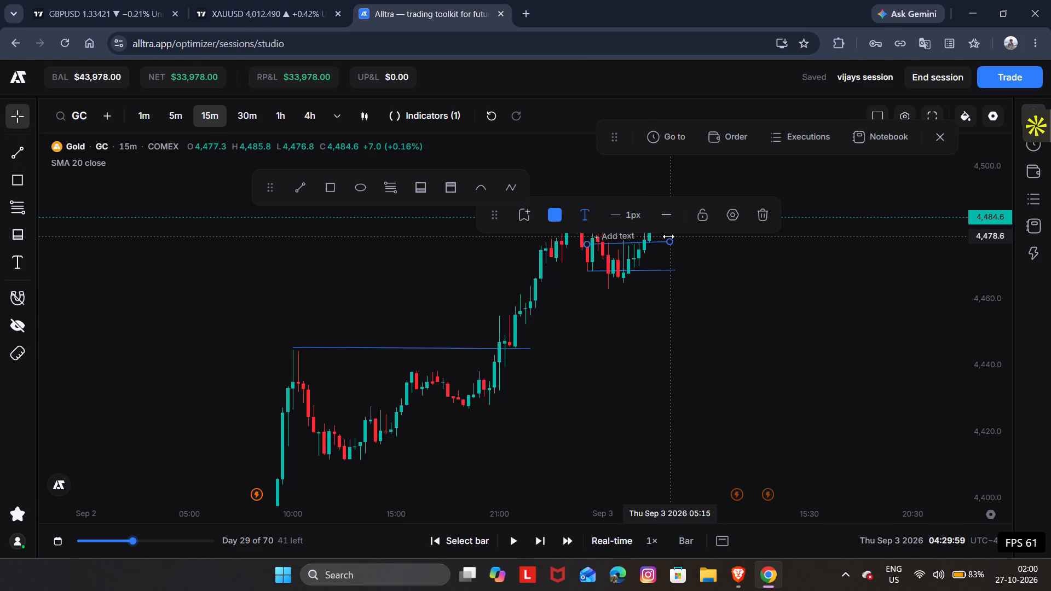
left_click(668, 242)
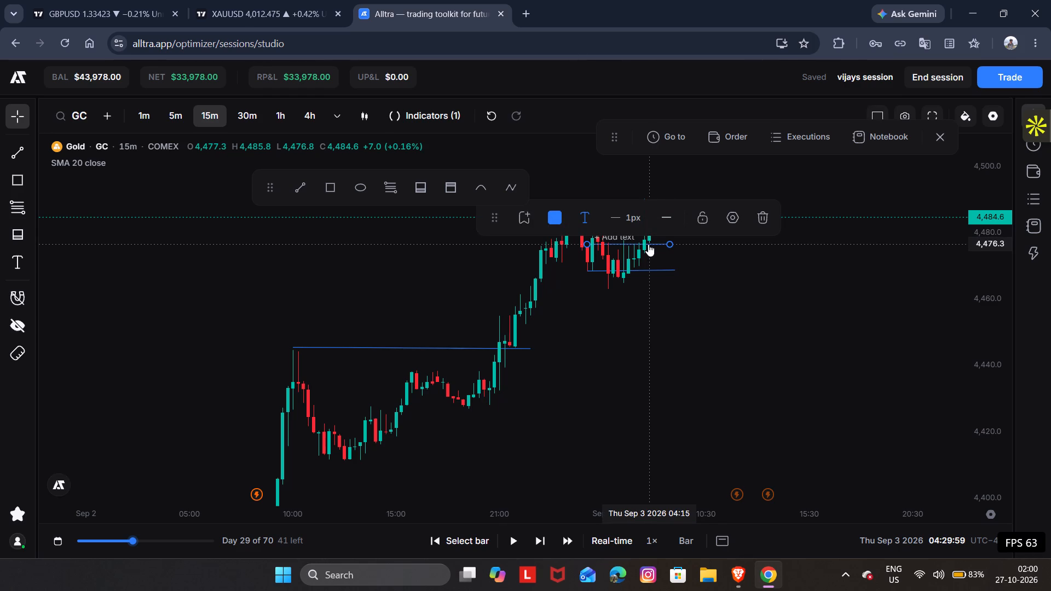
left_click(648, 240)
left_click(648, 240)
left_click(746, 294)
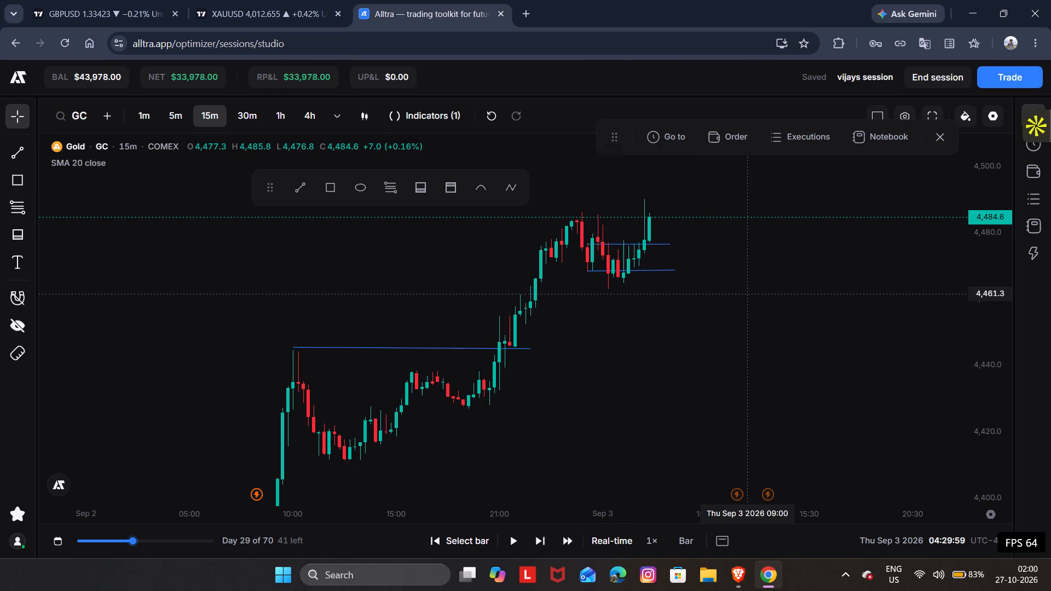
left_click(733, 302)
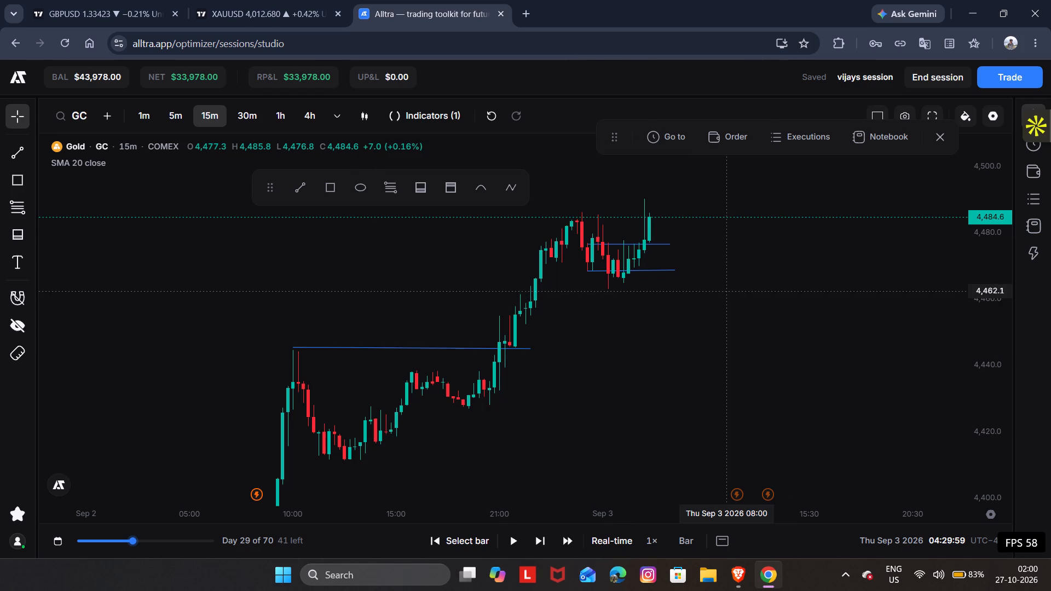
Switch to the Select cursor and raise the upper short trend line to about 4,477.
left_click(295, 190)
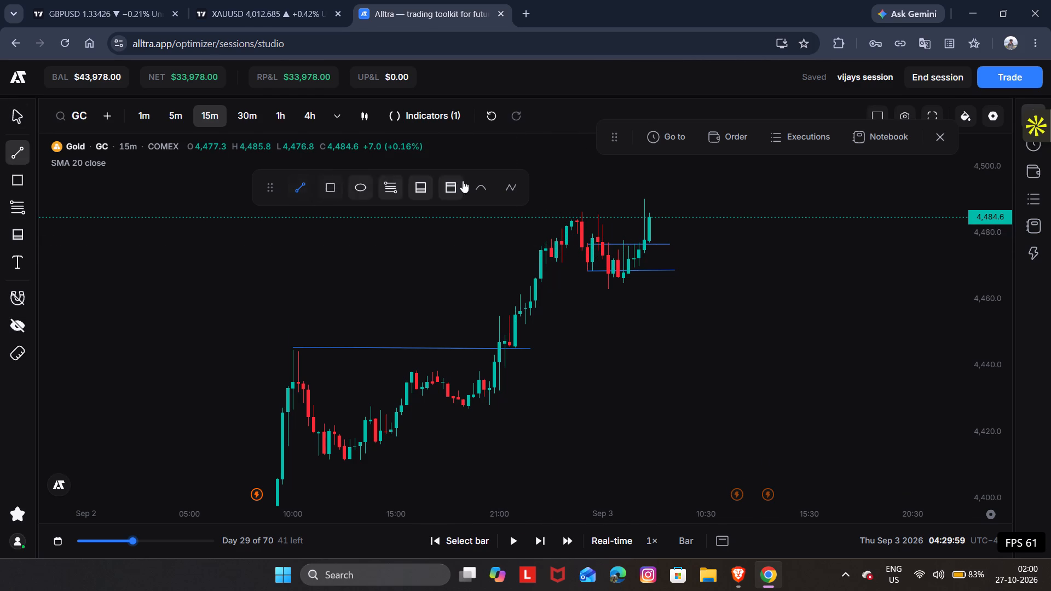
left_click(12, 125)
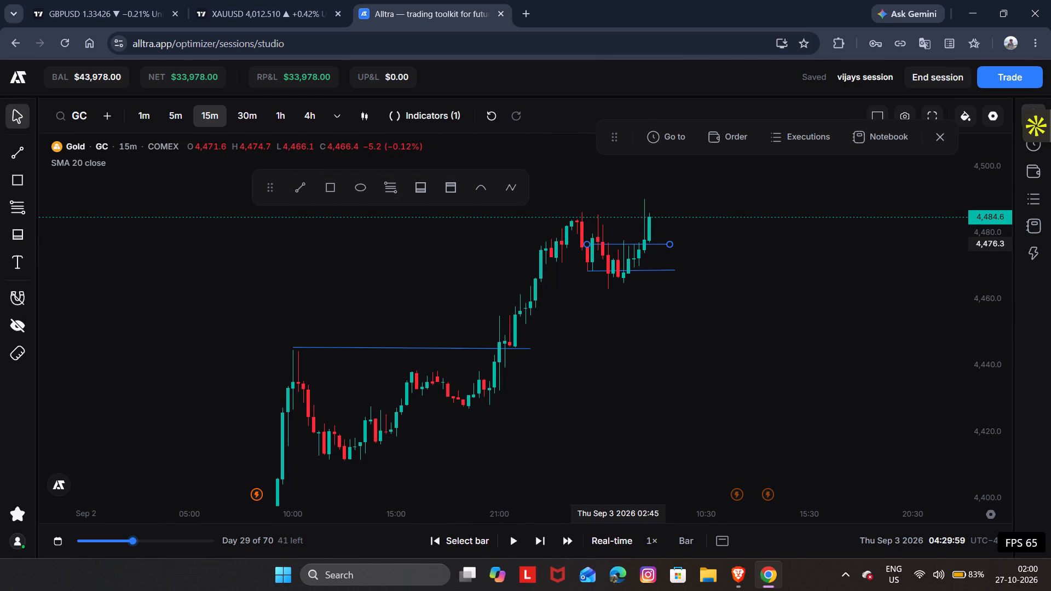
left_click_drag(620, 244, 620, 237)
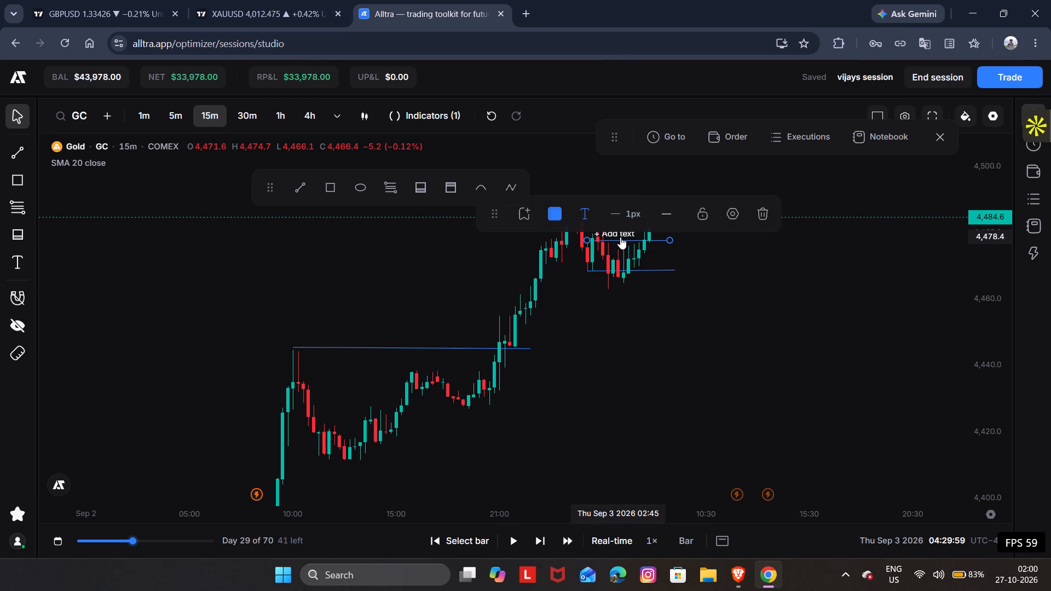
left_click(674, 265)
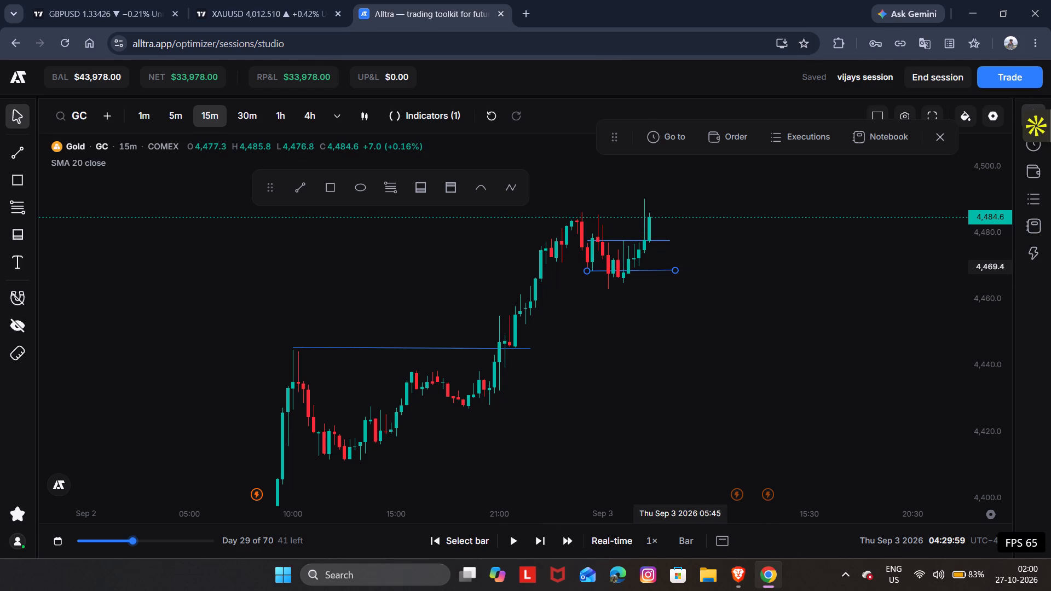
Resume the GC replay and pause it at 05:29:59 on Sep 3.
left_click_drag(733, 240, 758, 242)
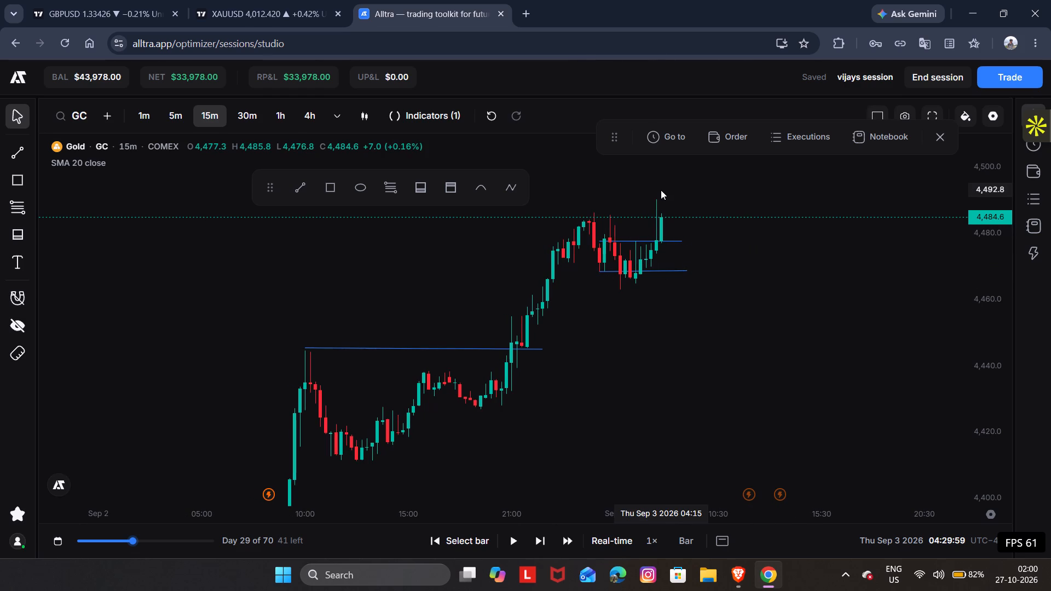
key("space")
left_click_drag(748, 216, 751, 282)
left_click_drag(770, 286, 708, 267)
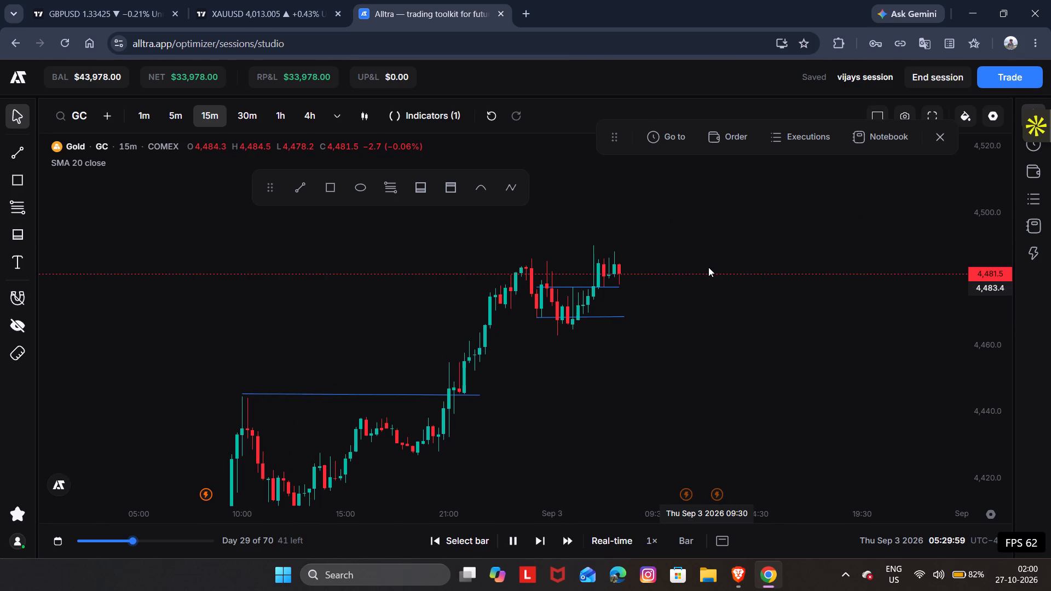
key("space")
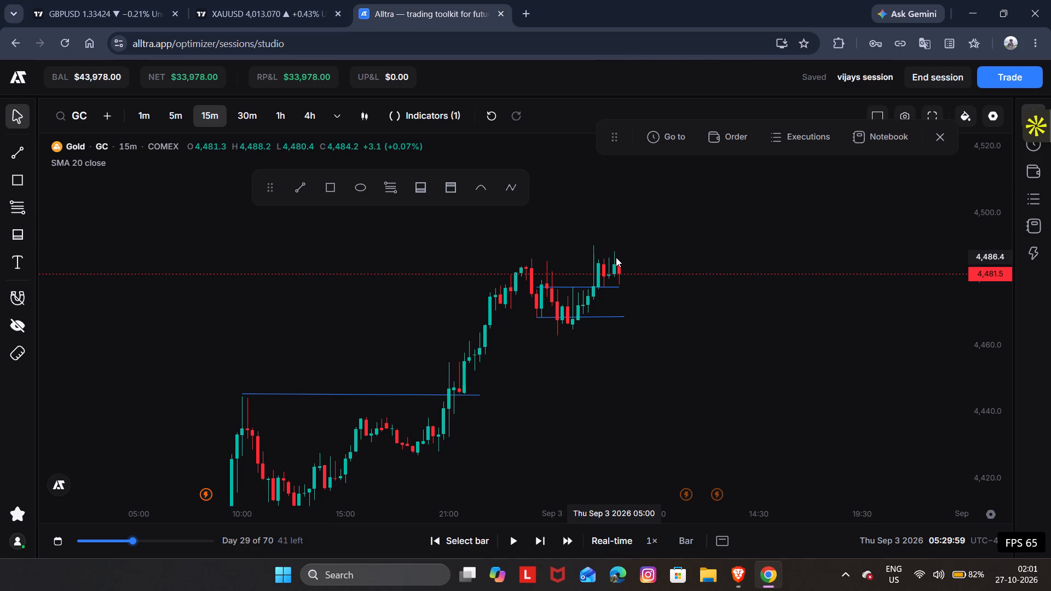
Change the chart cursor back to Cross.
left_click(11, 113)
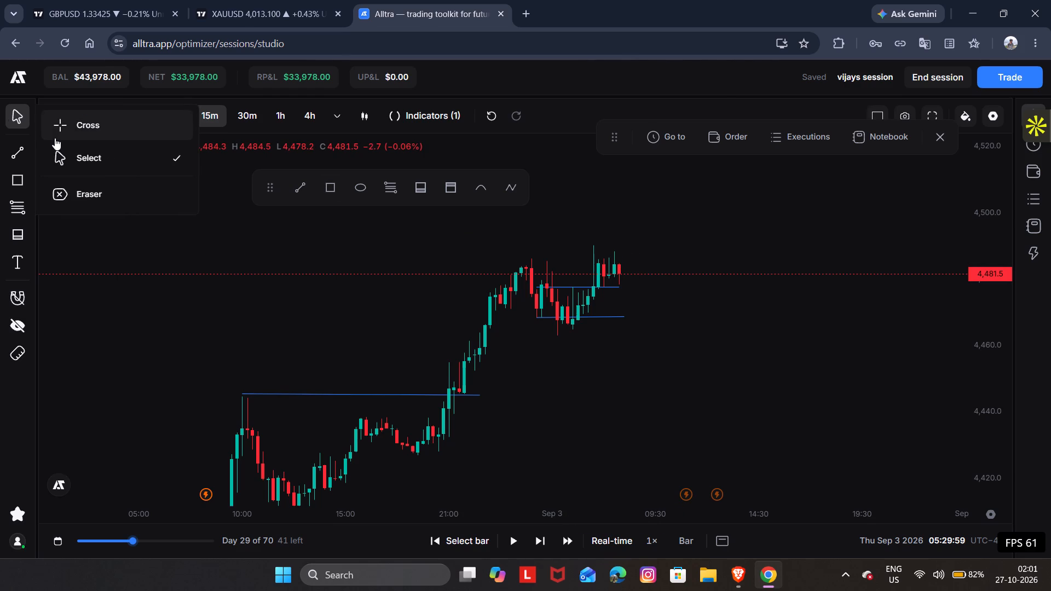
left_click(72, 132)
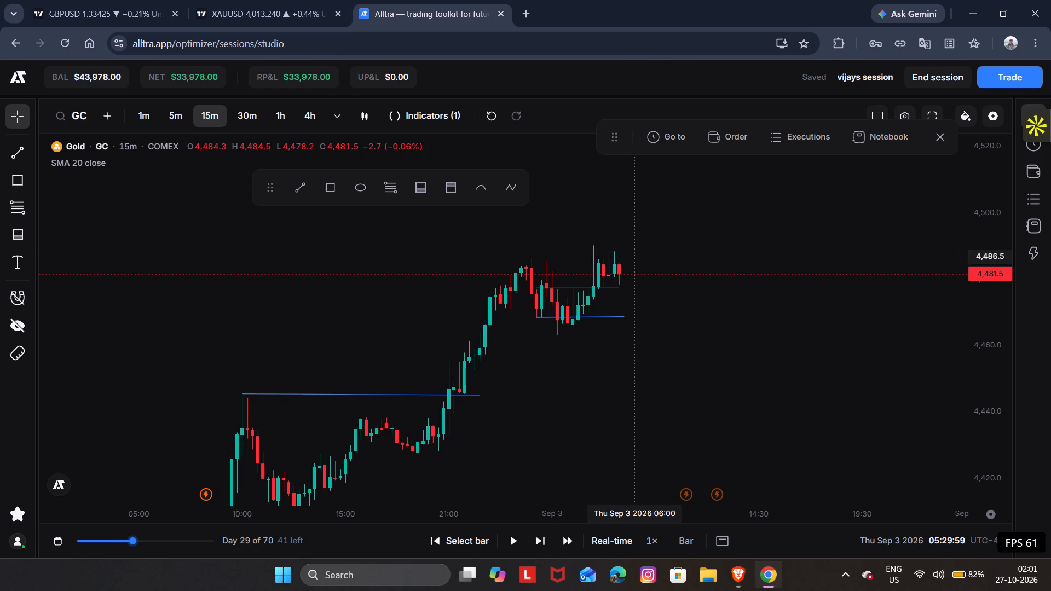
Play the GC replay in short bursts and pause it at 06:44:59 on Sep 3.
key("space")
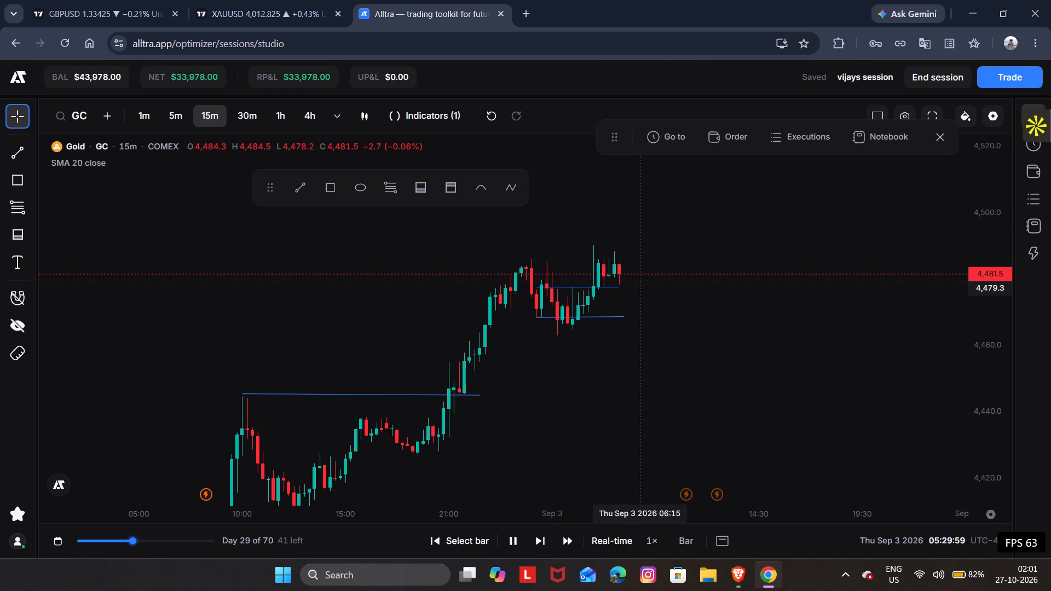
key("space")
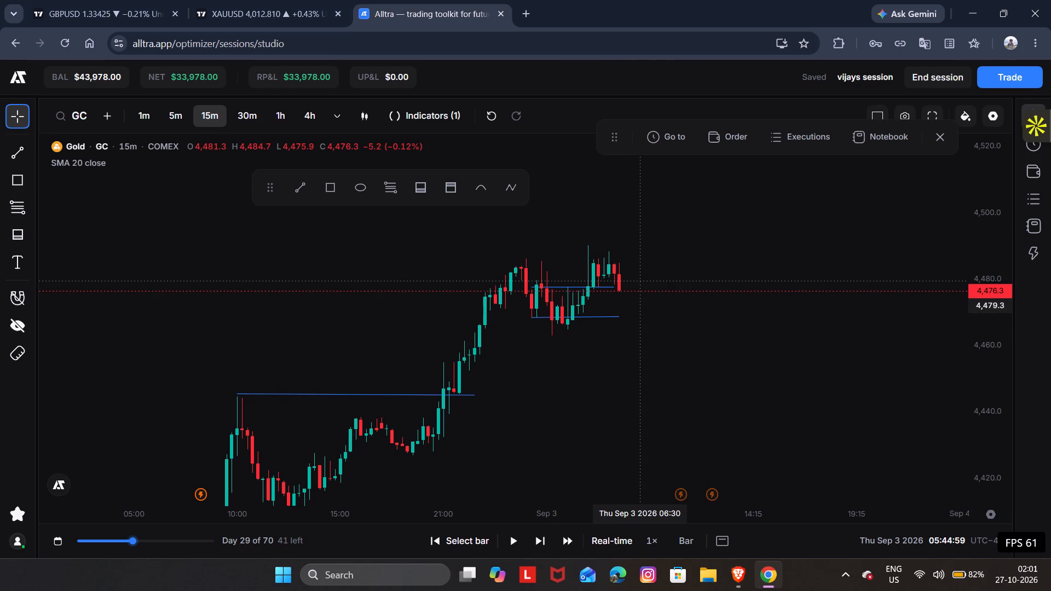
key("space")
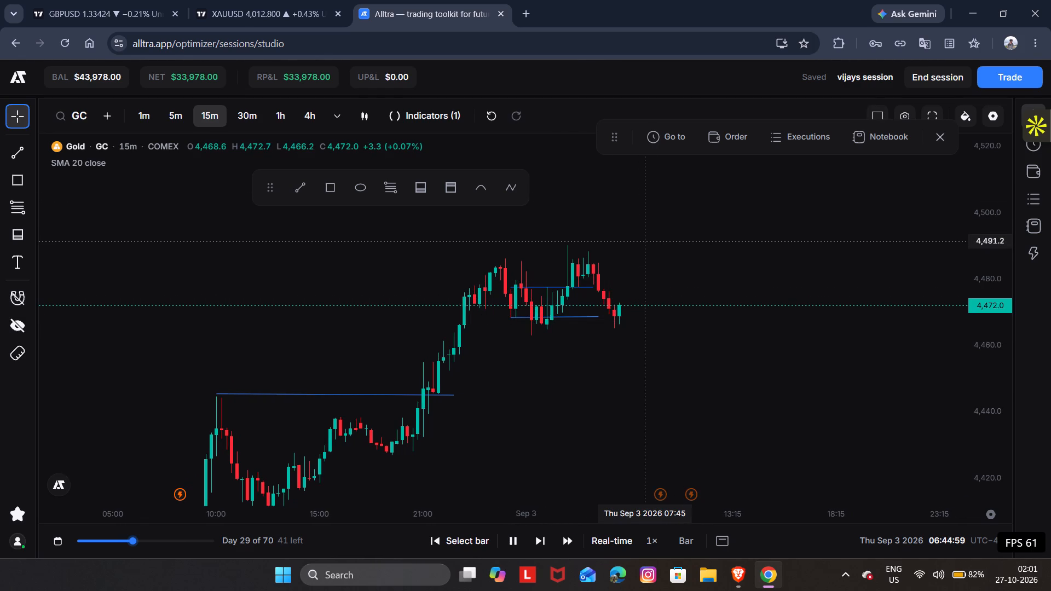
key("space")
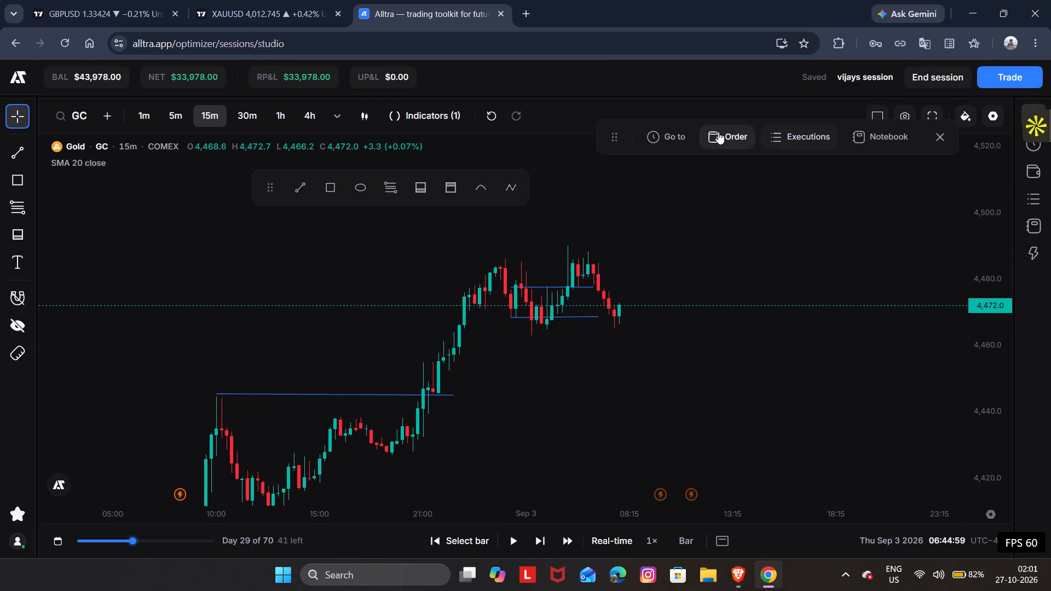
Set up a market buy order for 1 GC with a take profit of 50 points.
left_click(717, 131)
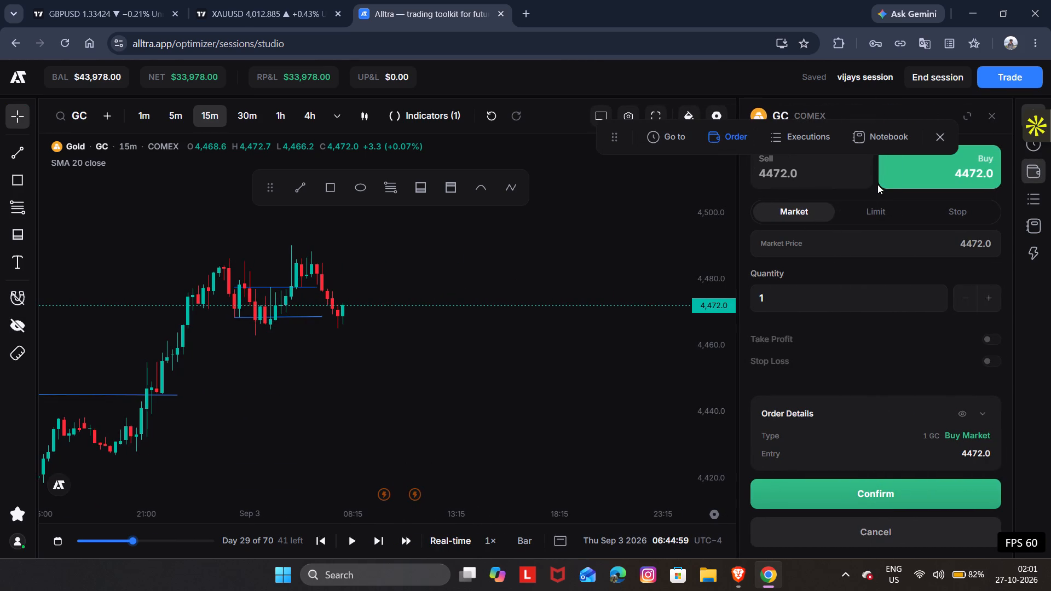
left_click(935, 179)
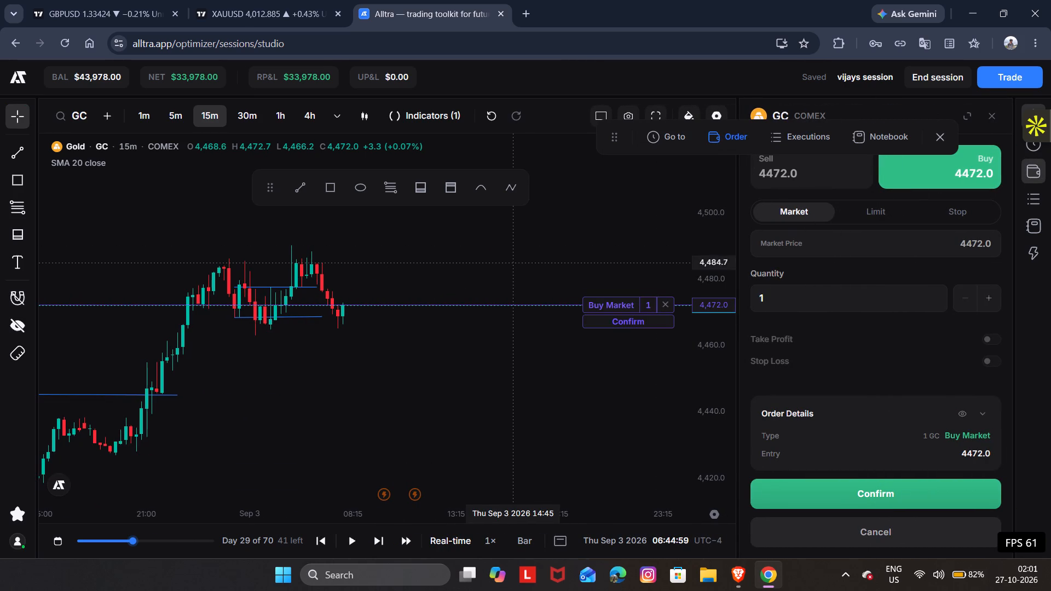
left_click_drag(515, 259, 584, 244)
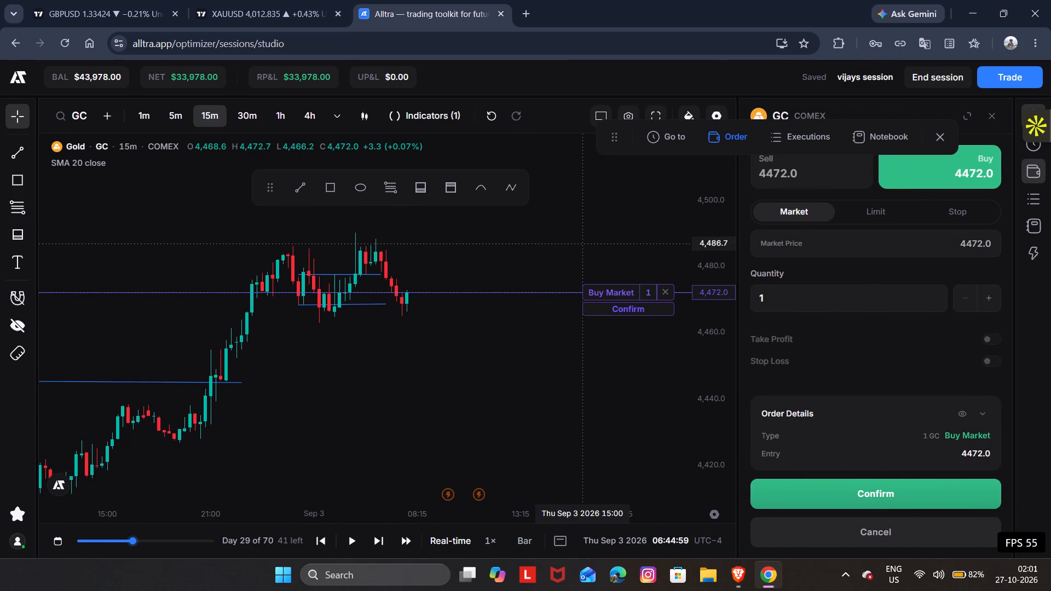
scroll(872, 235, "down", 2)
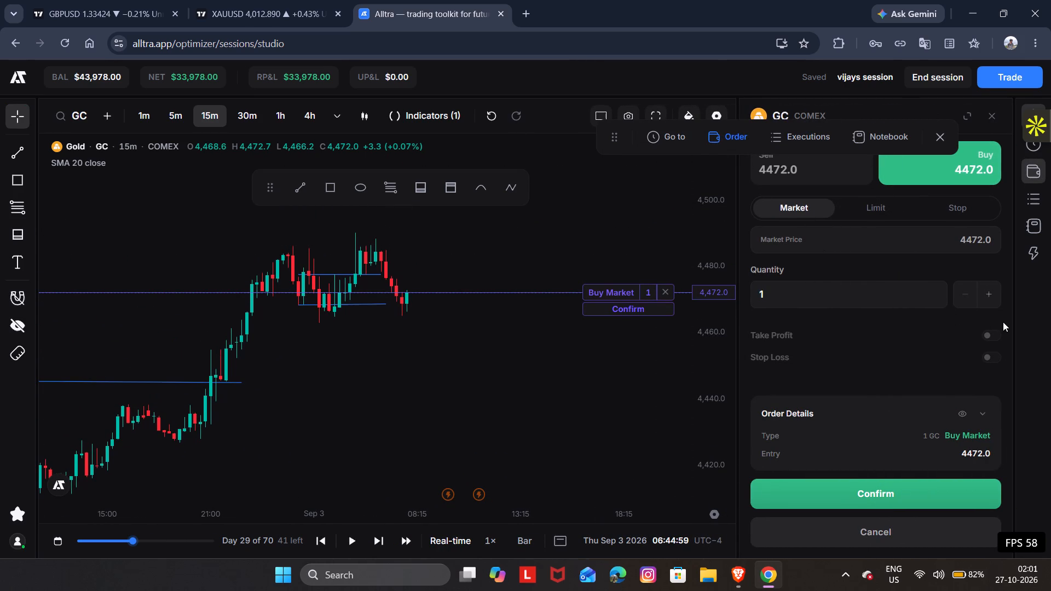
left_click(995, 334)
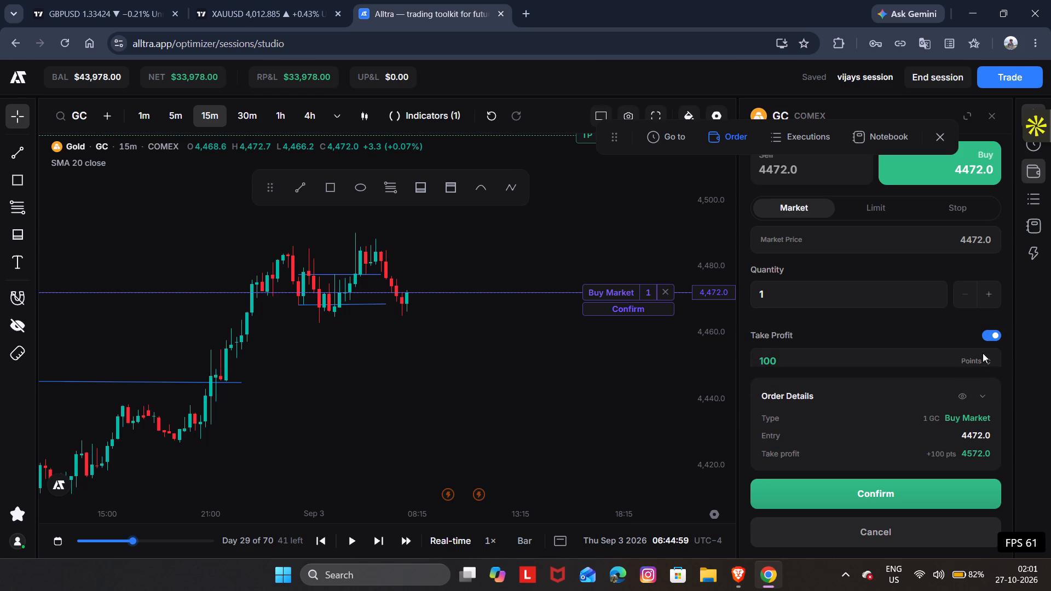
scroll(983, 353, "down", 2)
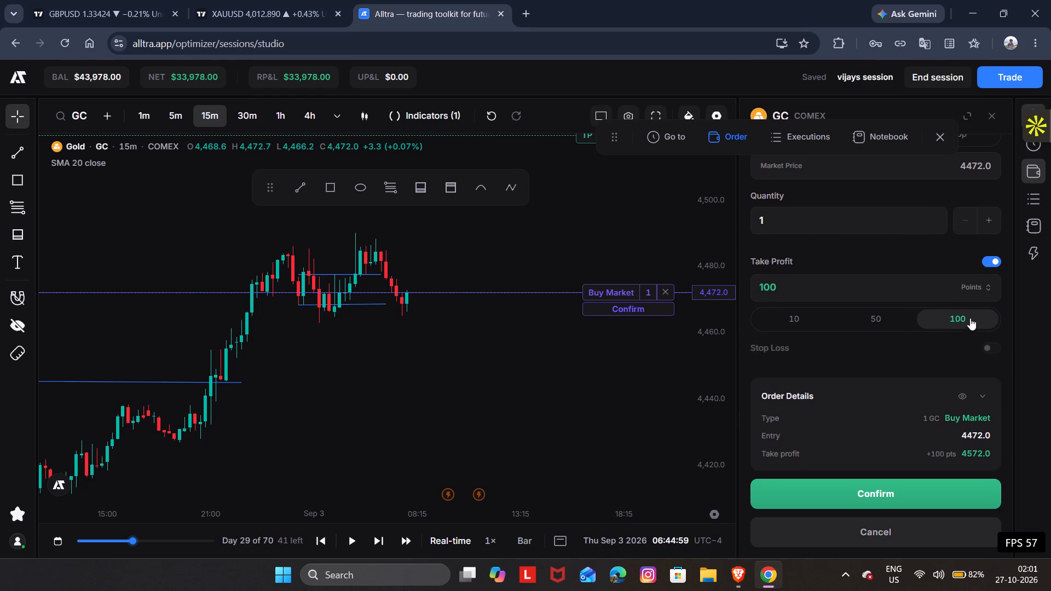
scroll(967, 305, "down", 2)
left_click(913, 309)
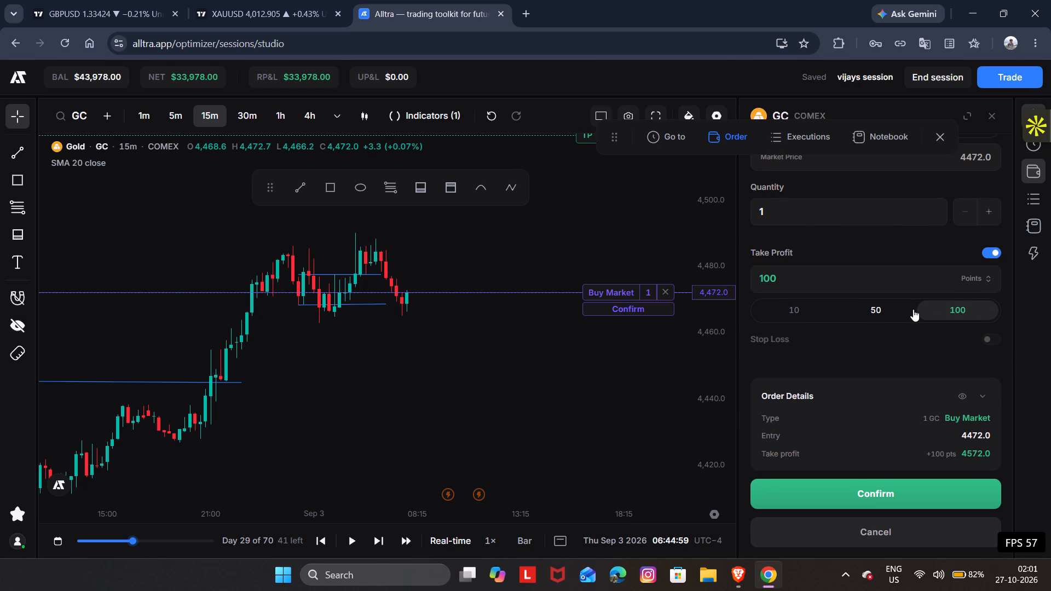
Add a stop loss of 10 points to the GC buy order.
scroll(921, 299, "down", 3)
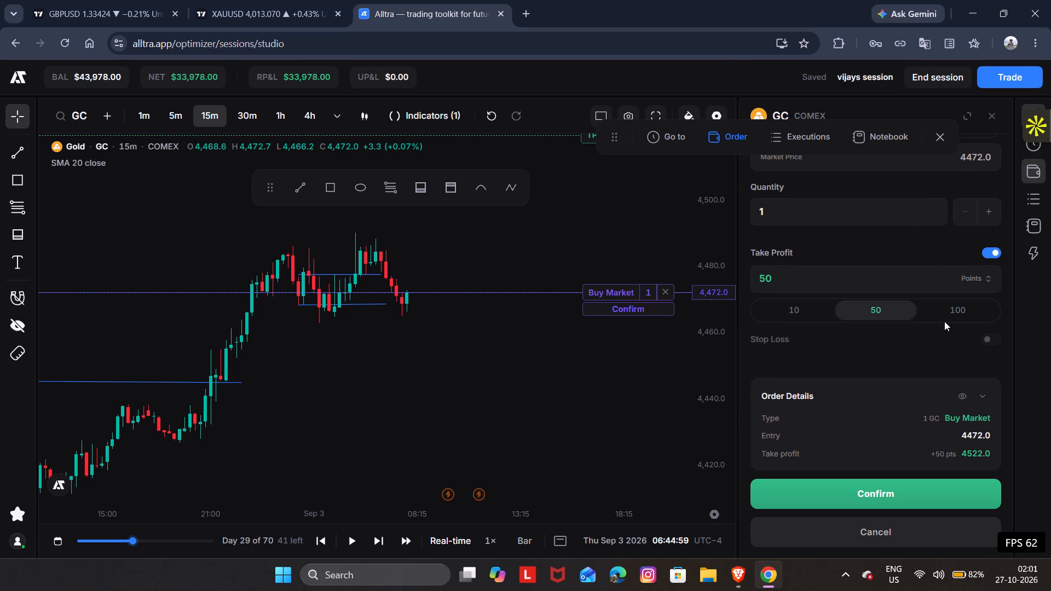
scroll(944, 321, "down", 1)
left_click(996, 336)
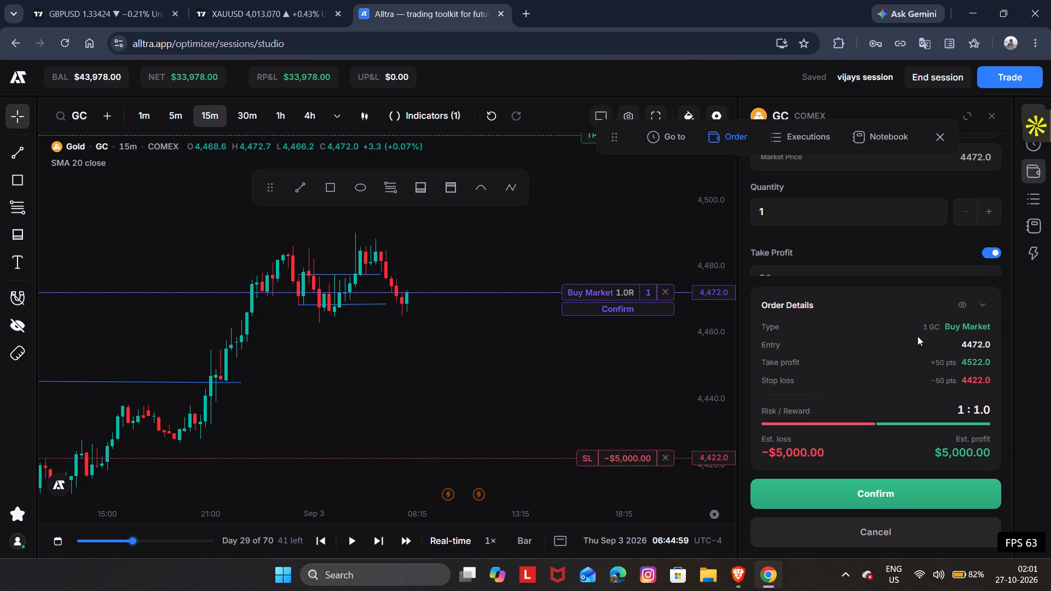
scroll(874, 239, "down", 3)
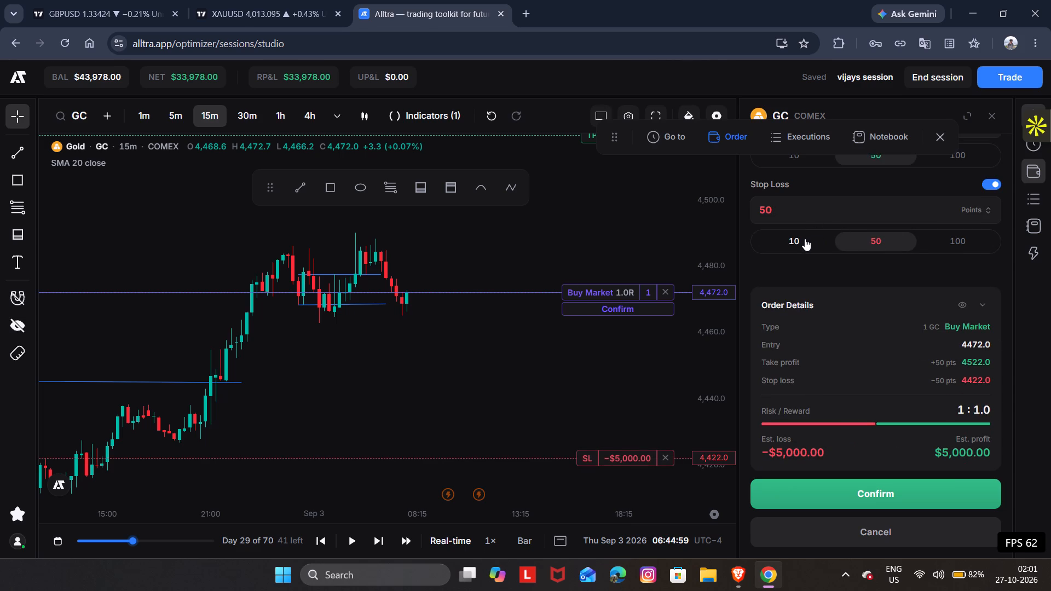
left_click(805, 239)
Submit the GC market buy order.
left_click(668, 361)
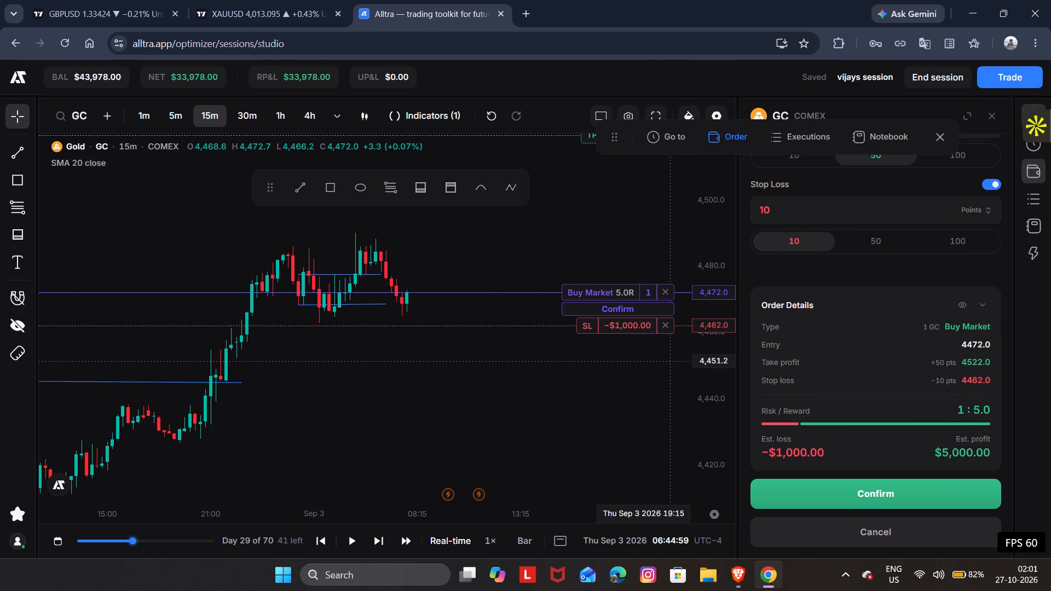
left_click(639, 311)
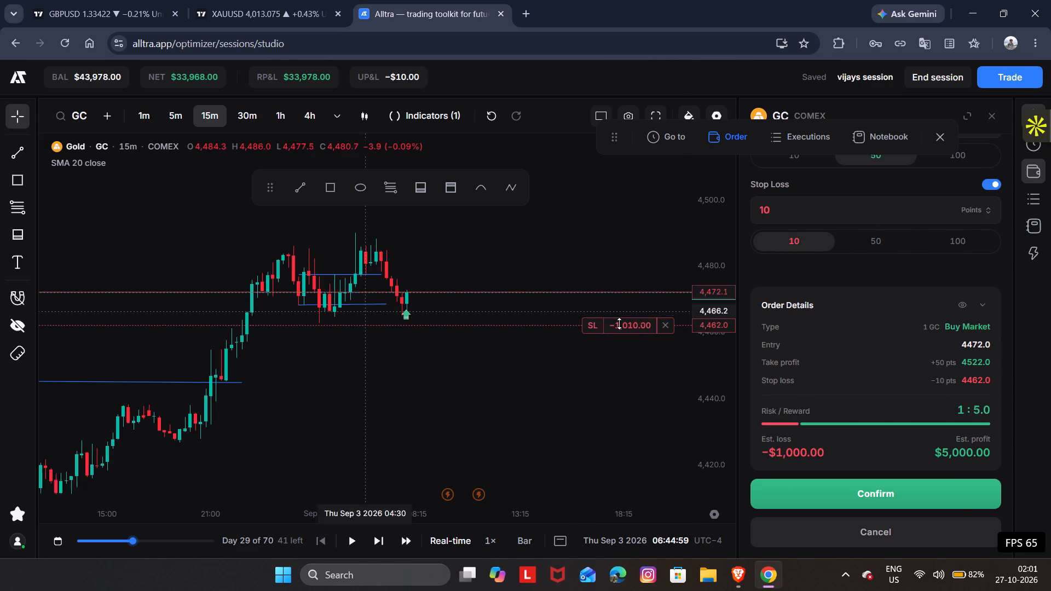
Play the GC replay and pause it at 09:14:59 on Sep 3.
left_click_drag(602, 332, 548, 367)
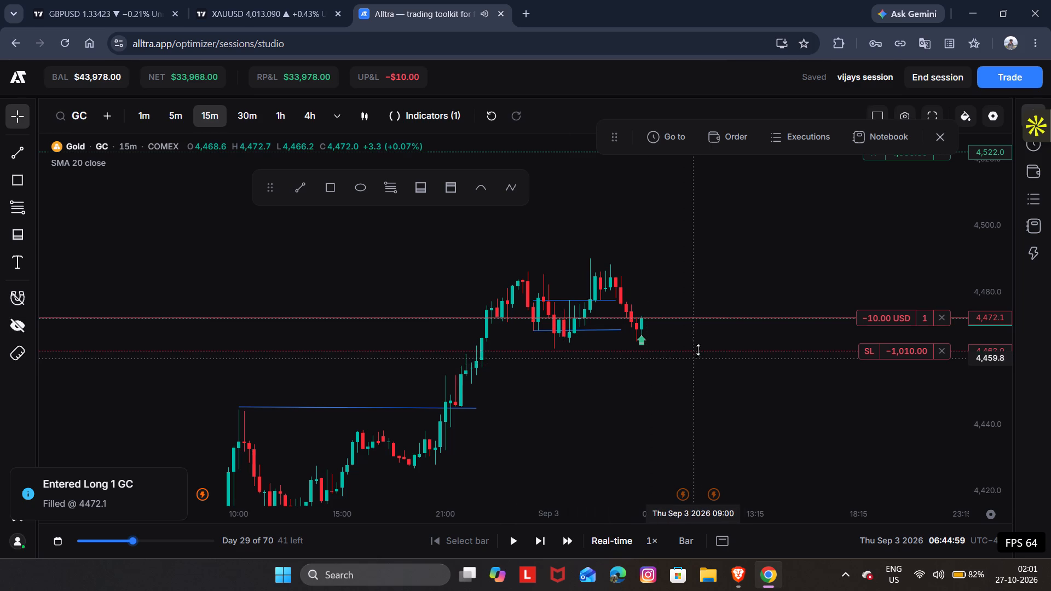
key("space")
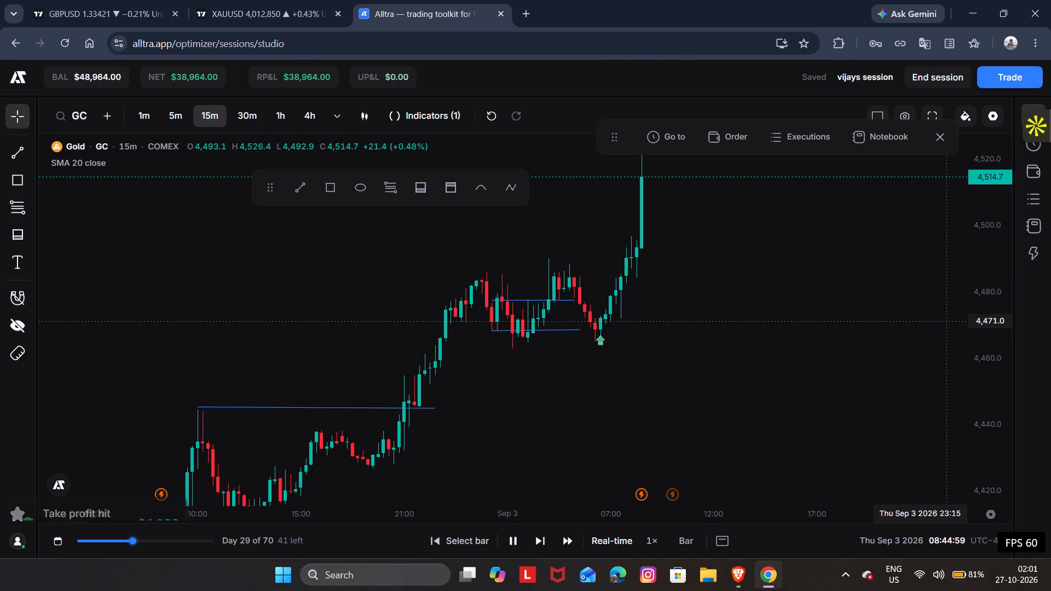
left_click(948, 321)
left_click_drag(841, 305, 892, 360)
key("space")
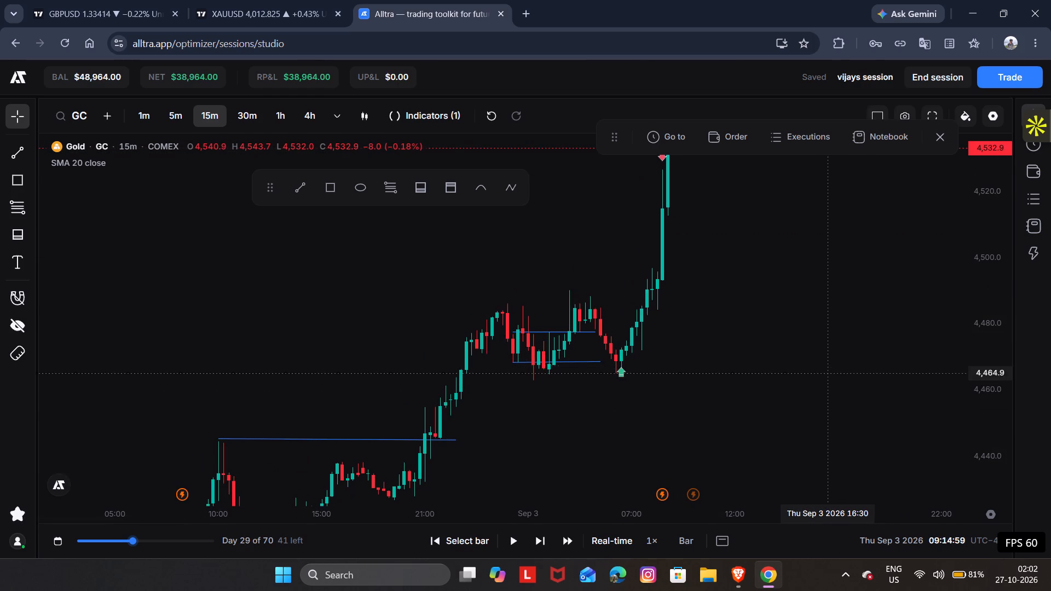
Draw a rectangle around the lower trend line from about 4,472 to 4,463, extending from 01:15 on Sep 3 past the buy entry marker.
left_click_drag(761, 259, 728, 340)
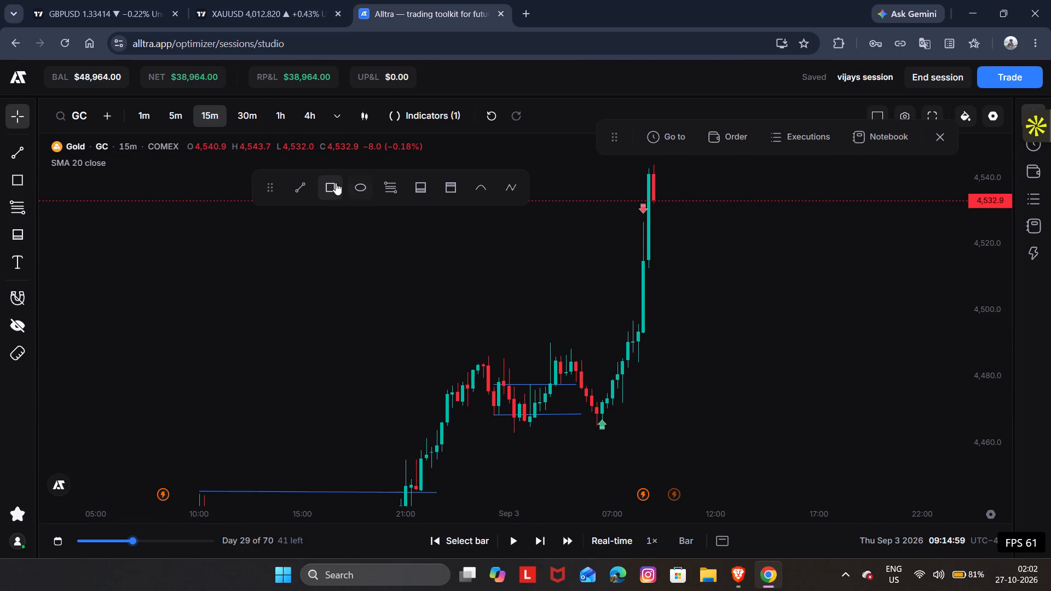
left_click(327, 186)
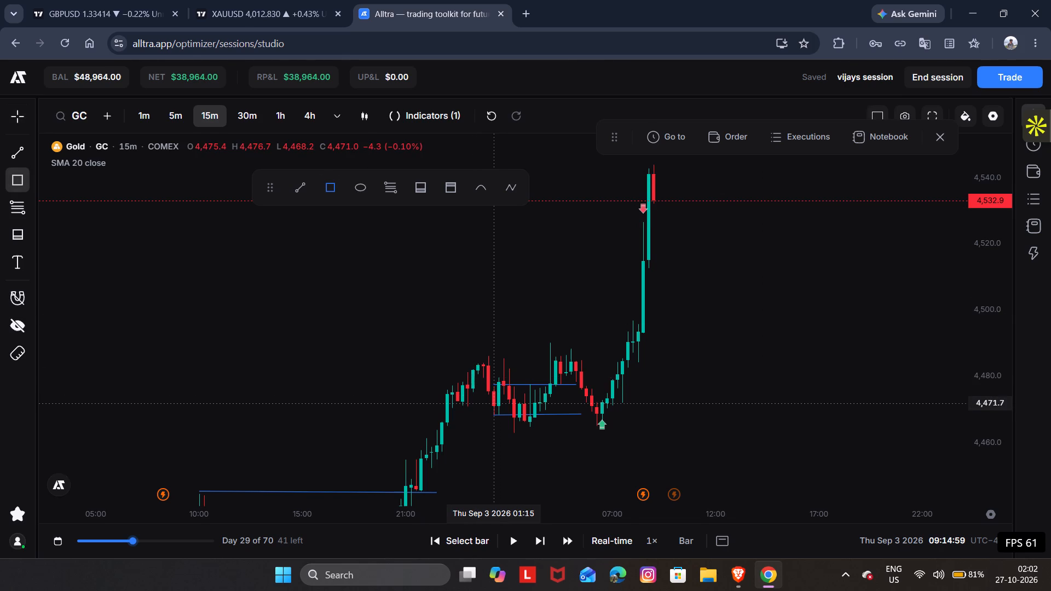
left_click_drag(492, 404, 582, 427)
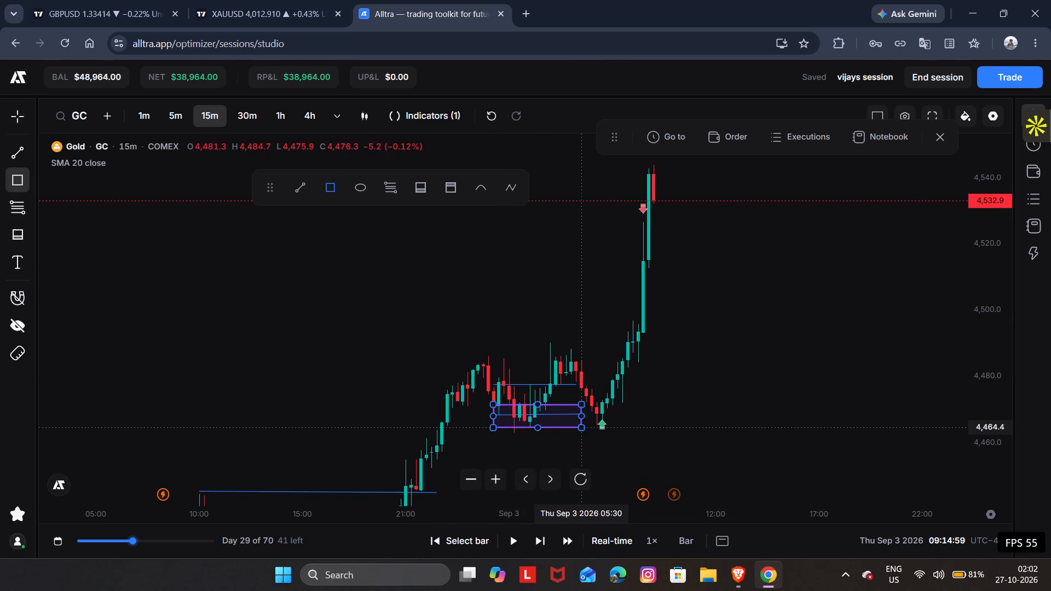
left_click_drag(582, 427, 634, 431)
left_click(634, 431)
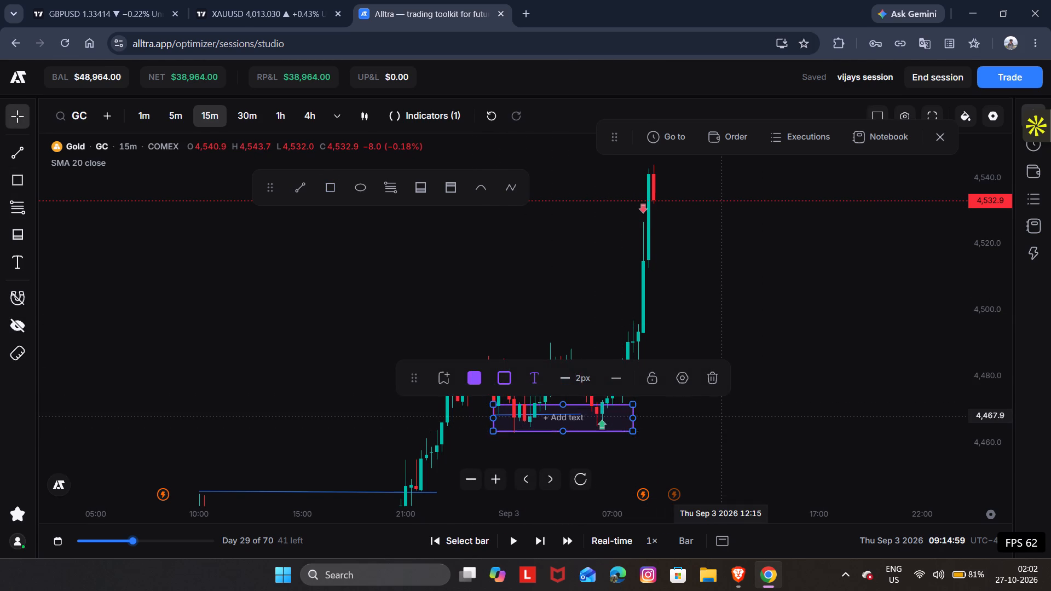
left_click_drag(723, 415, 844, 379)
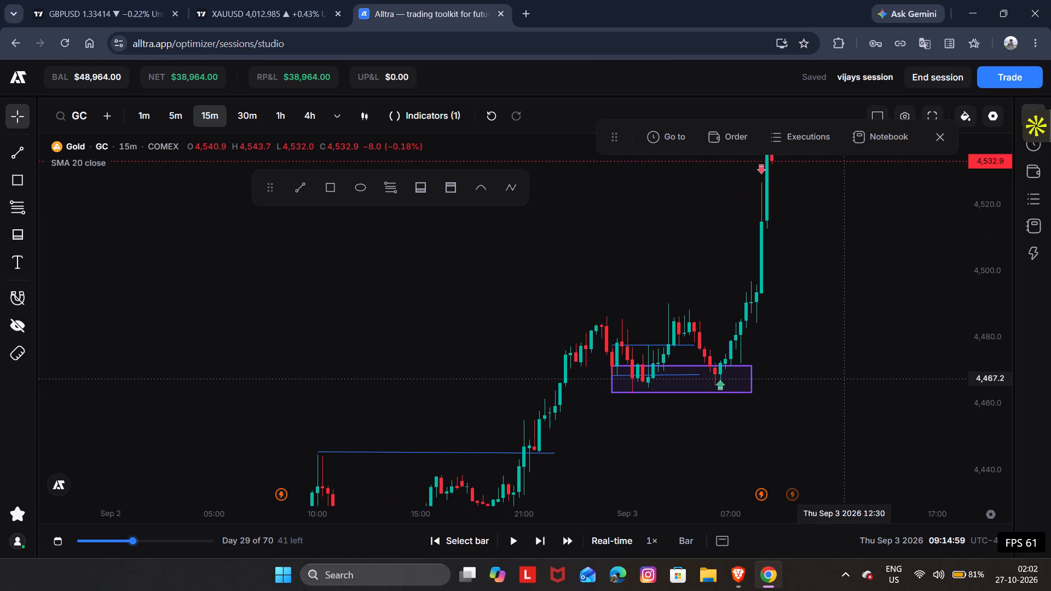
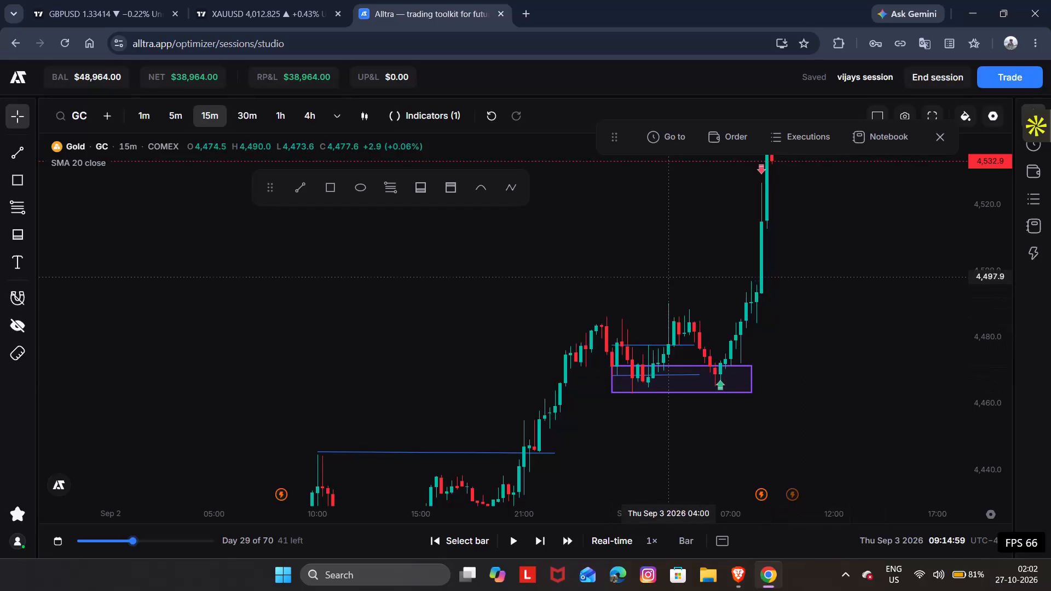
Play the GC replay on from 09:14:59, with a stop at 09:44:59, and pause it at 11:14:59 on Sep 3.
left_click_drag(675, 270, 755, 289)
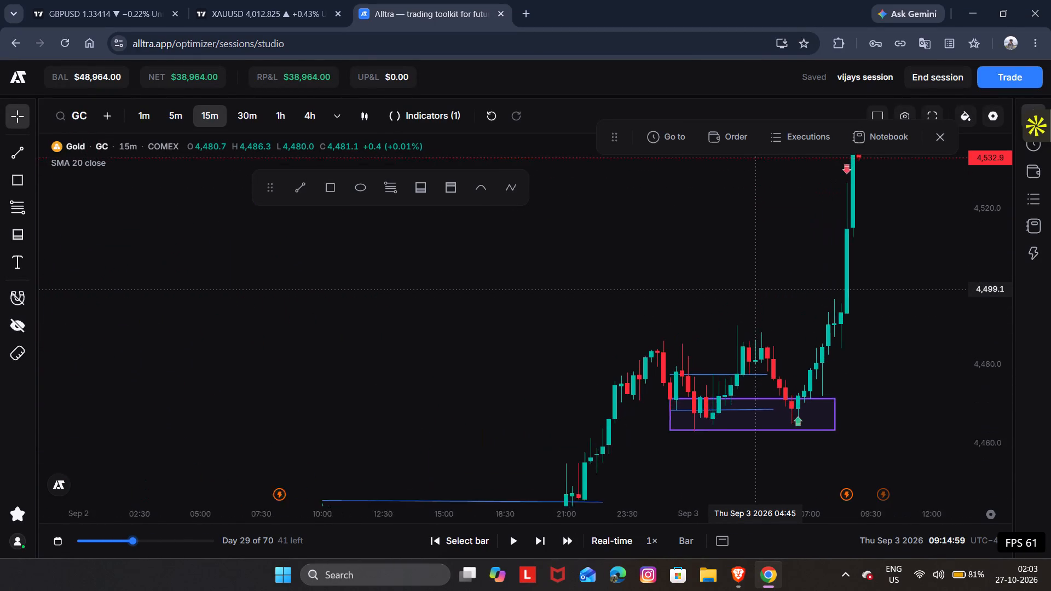
left_click_drag(755, 289, 576, 281)
left_click_drag(576, 281, 519, 385)
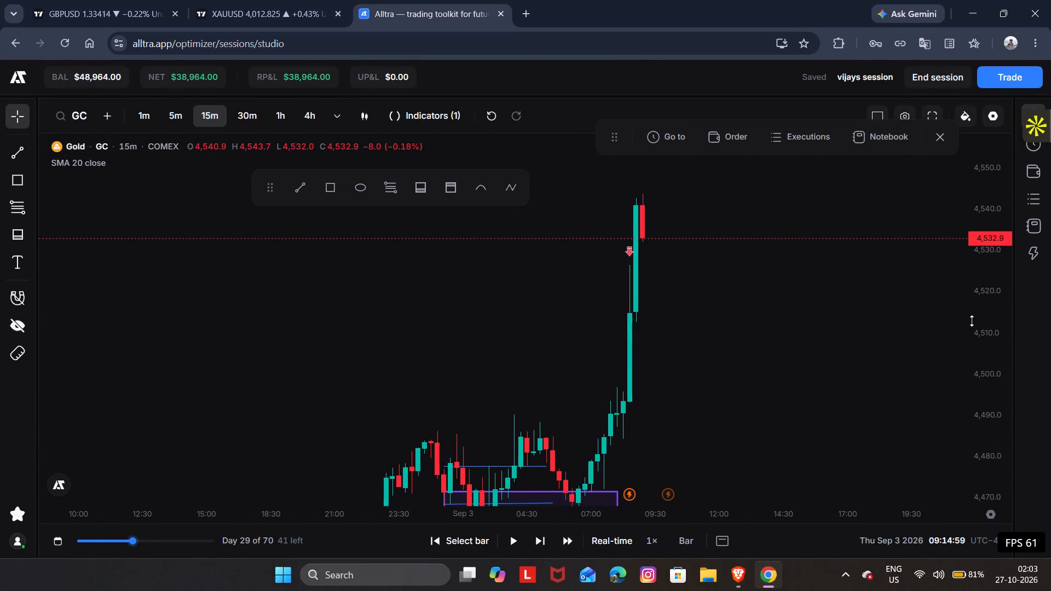
left_click_drag(989, 305, 971, 370)
left_click_drag(839, 341, 842, 325)
key("space")
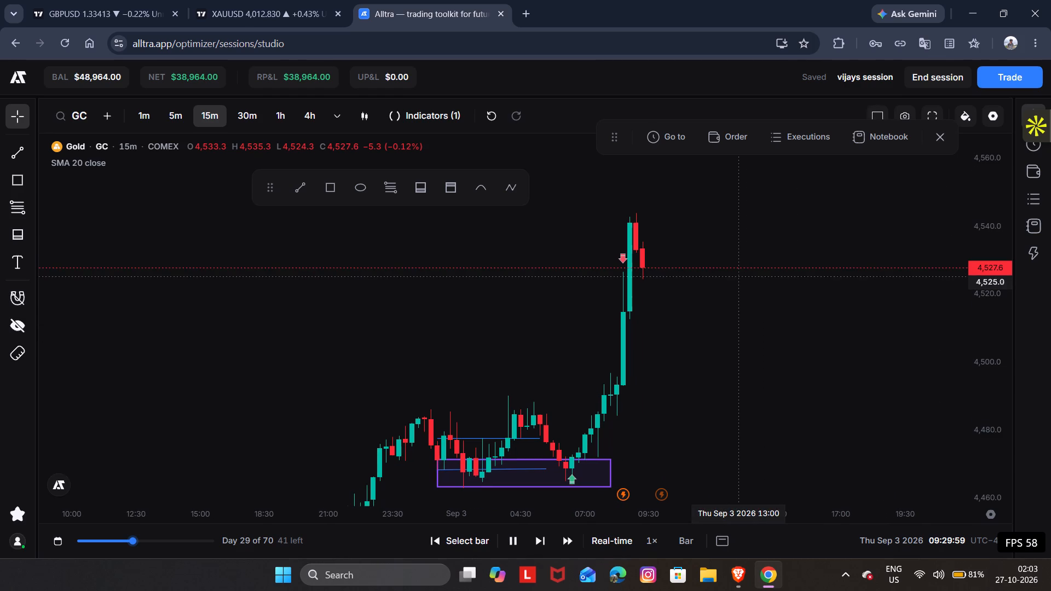
key("space")
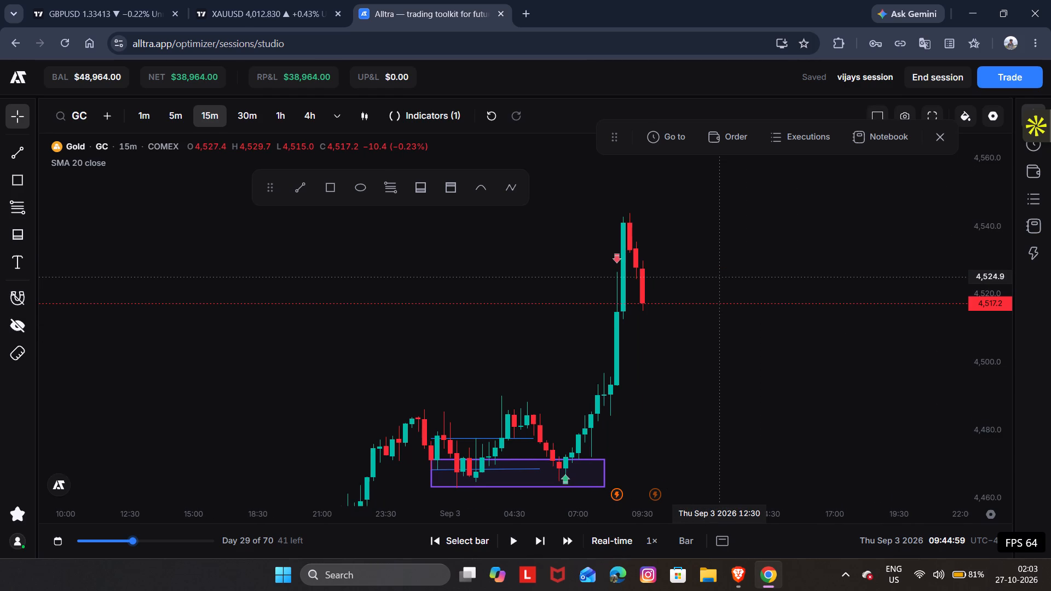
key("space")
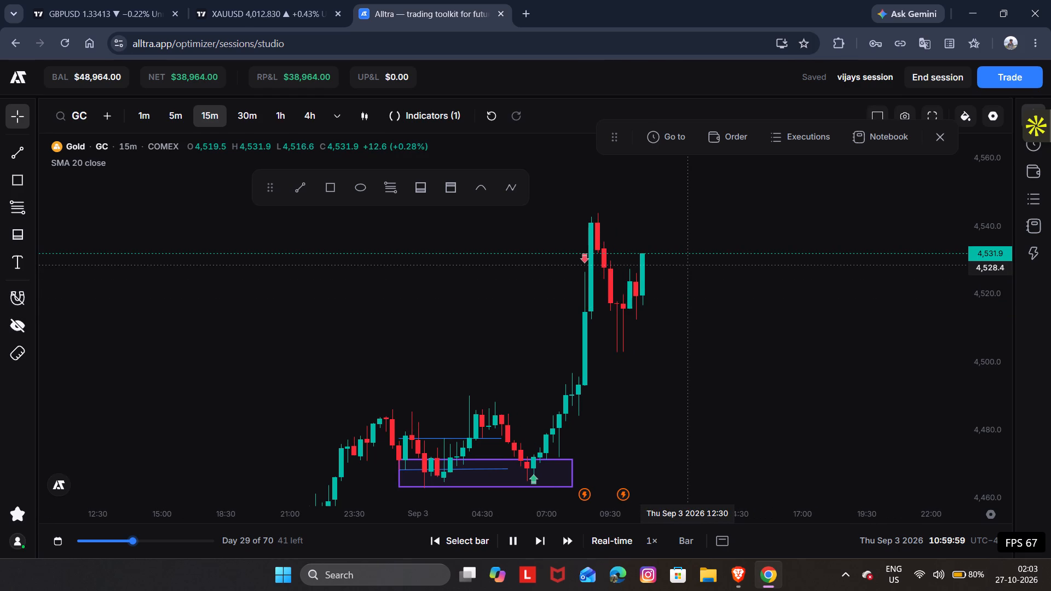
key("space")
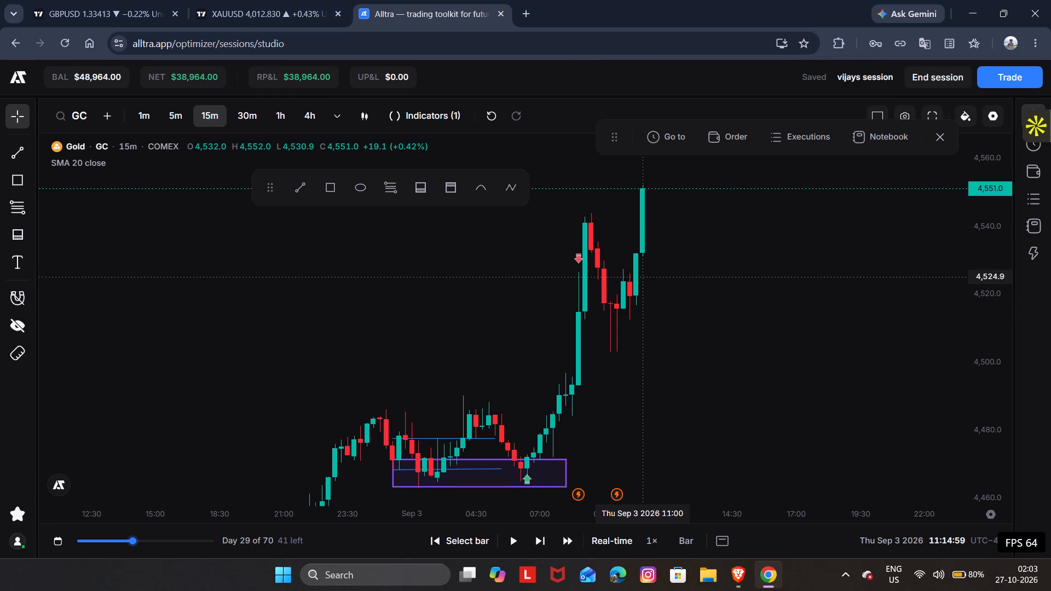
Draw a near-horizontal trend line at about 4,525 across the pullback, from 09:15 to about 12:15 on Sep 3.
left_click(299, 187)
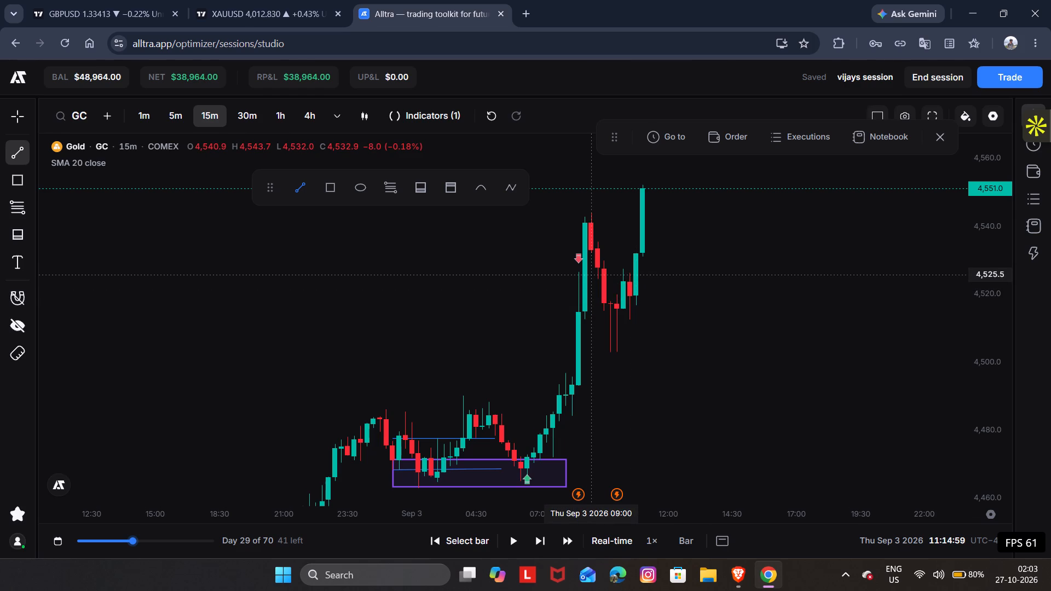
left_click_drag(597, 278, 675, 276)
left_click(675, 276)
Draw a second near-horizontal trend line at about 4,536, from 09:15 to about 12:00 on Sep 3.
left_click_drag(666, 304, 661, 304)
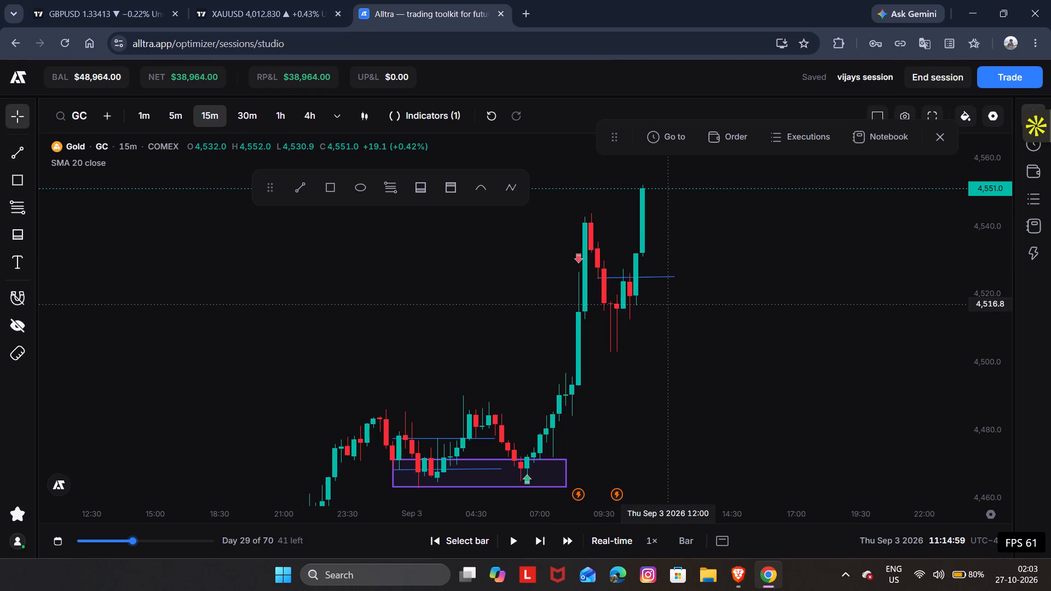
left_click_drag(661, 304, 582, 349)
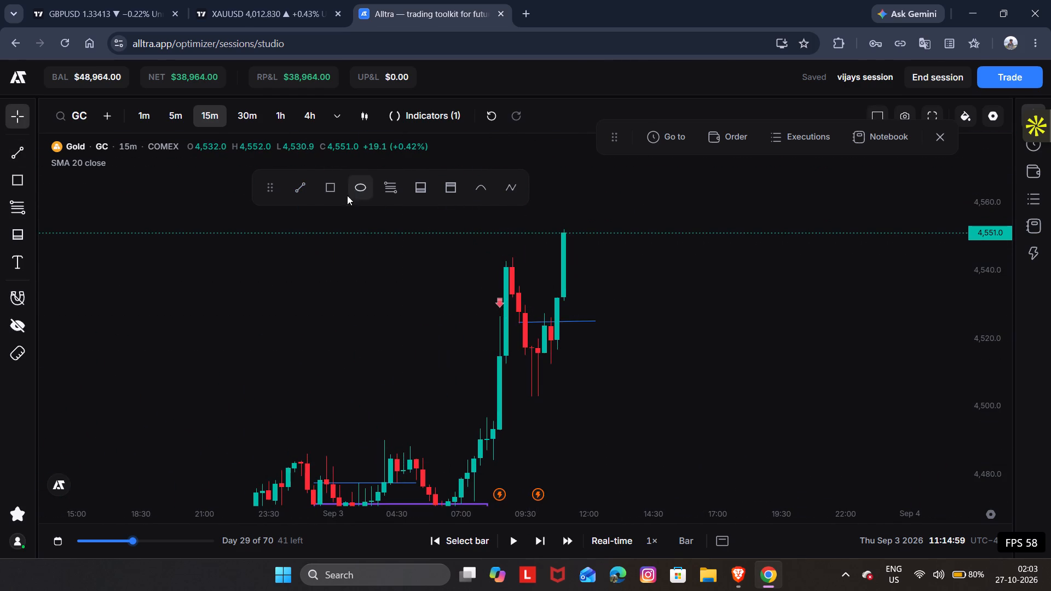
left_click(307, 196)
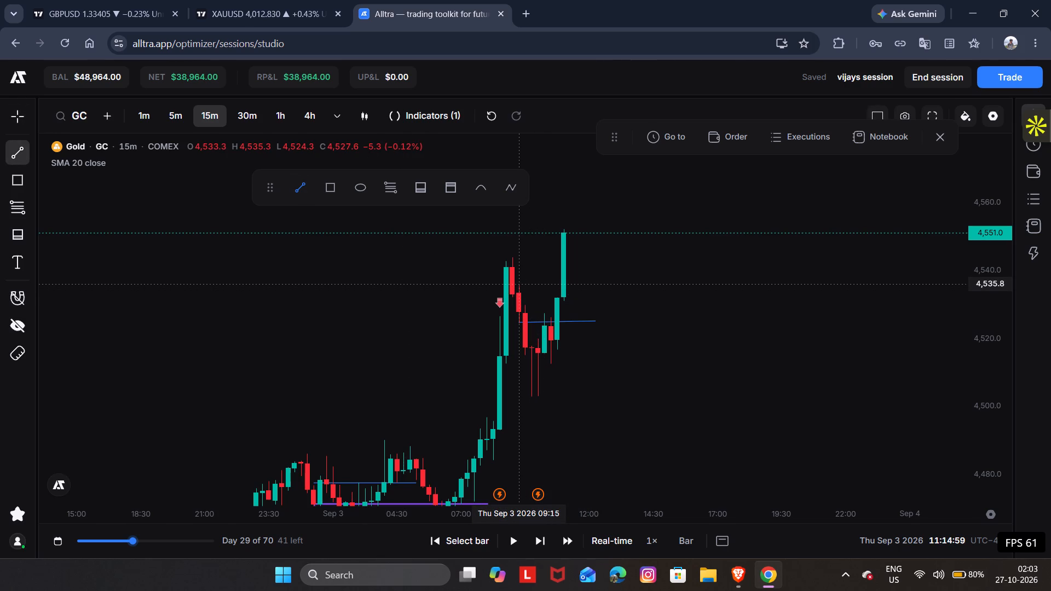
left_click_drag(517, 284, 584, 286)
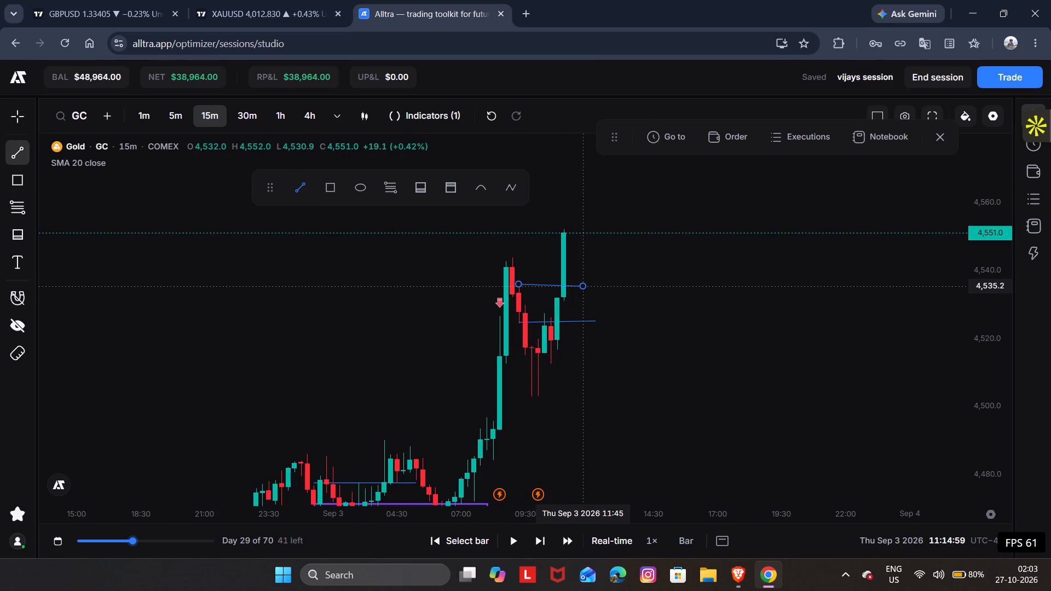
left_click_drag(584, 286, 586, 285)
left_click(586, 285)
left_click(587, 297)
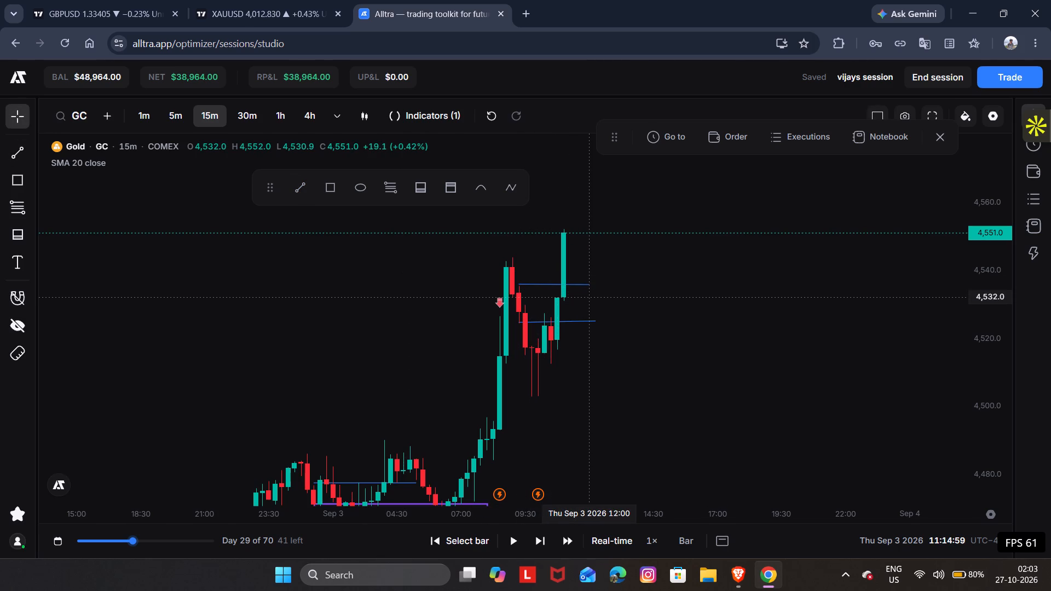
Draw a longer trend line between the two pullback lines, from about 4,533 at 09:00 to about 4,532 near 16:15 on Sep 3.
left_click(308, 189)
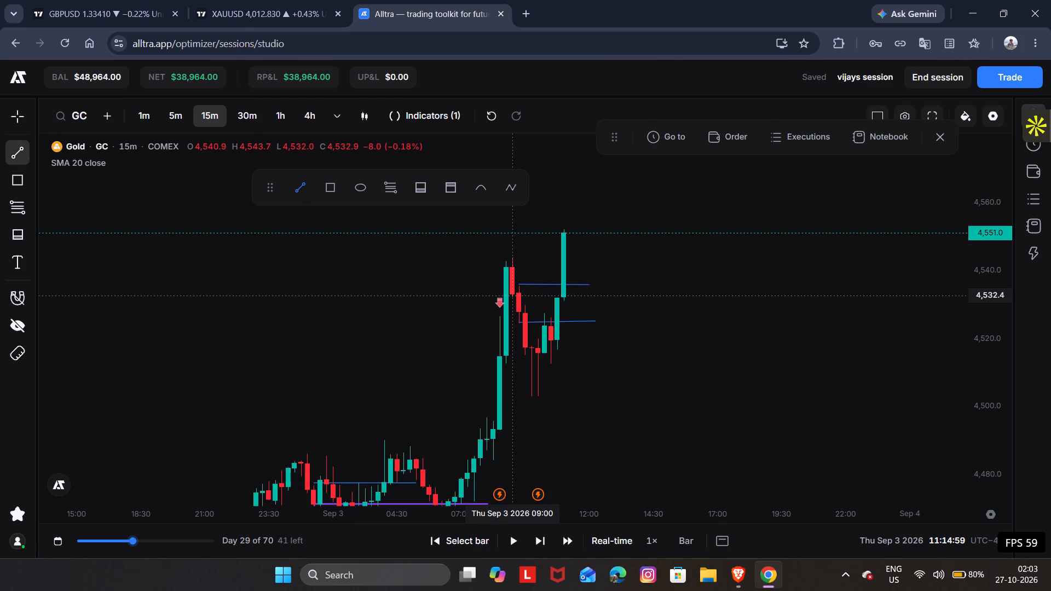
left_click_drag(515, 293, 624, 294)
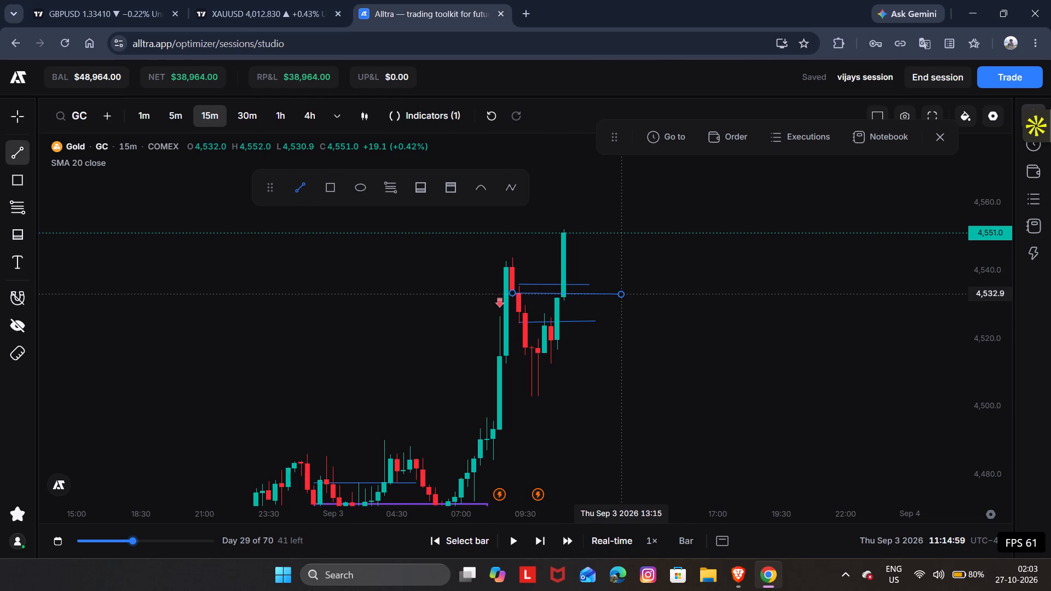
left_click_drag(624, 294, 698, 291)
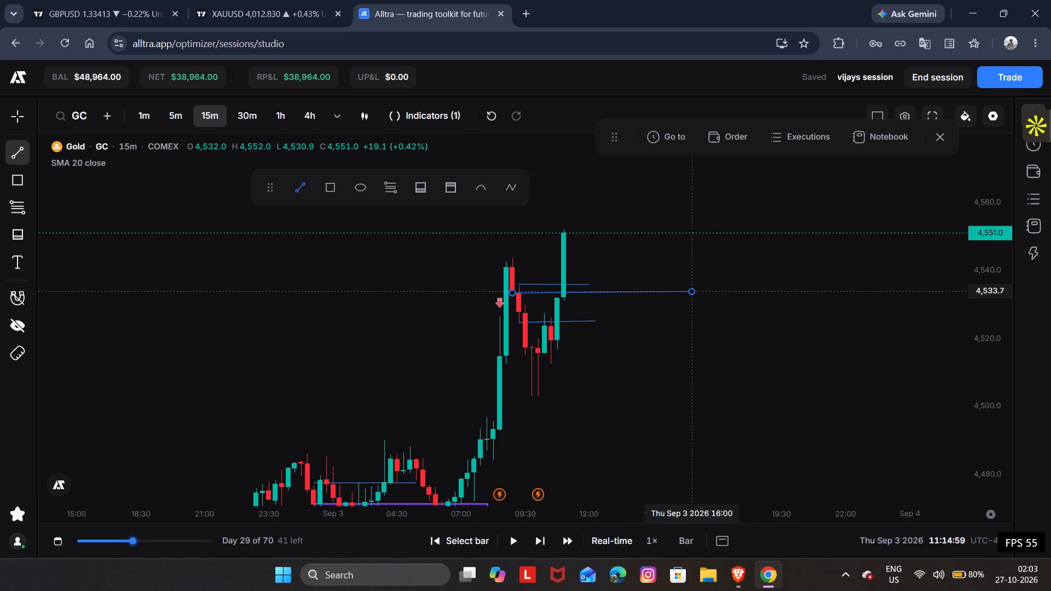
left_click_drag(698, 291, 700, 298)
left_click(700, 298)
Play the GC replay on, with a stop at 12:59:59, and pause it at 19:59:59 on Sep 3.
left_click_drag(686, 336, 703, 327)
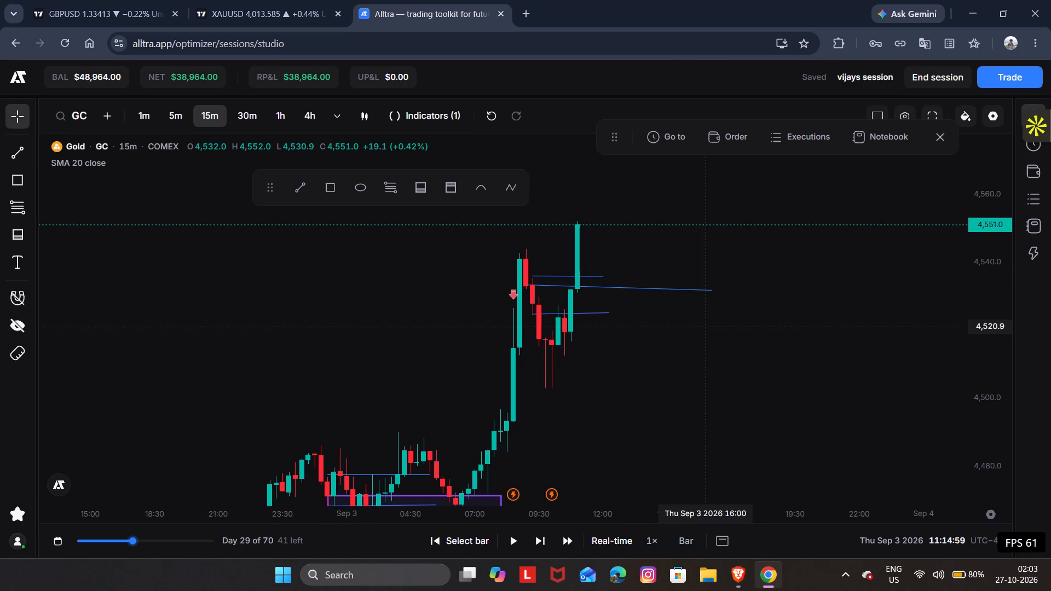
key("space")
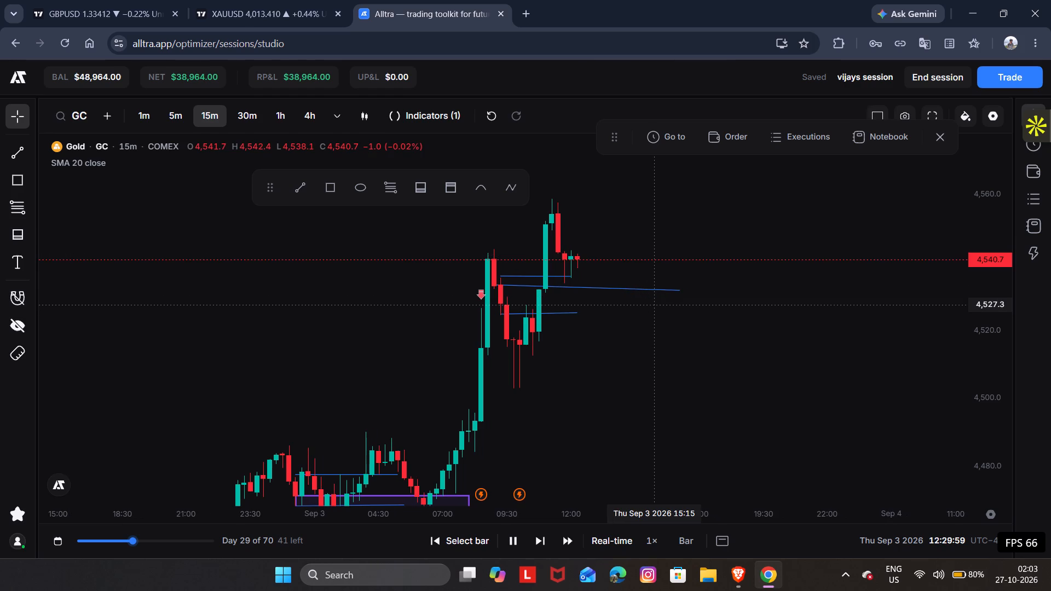
key("space")
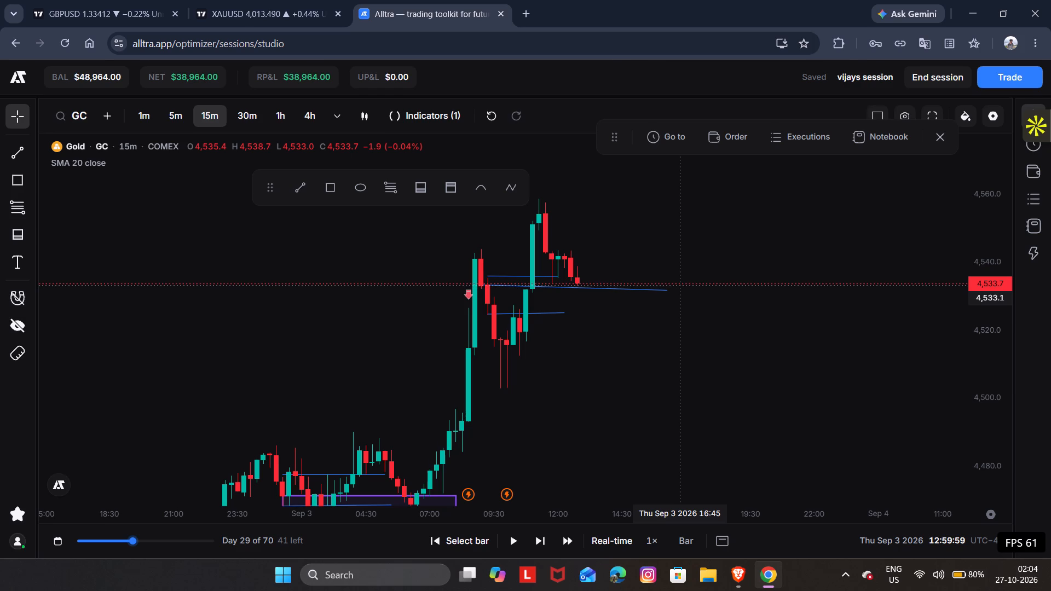
key("space")
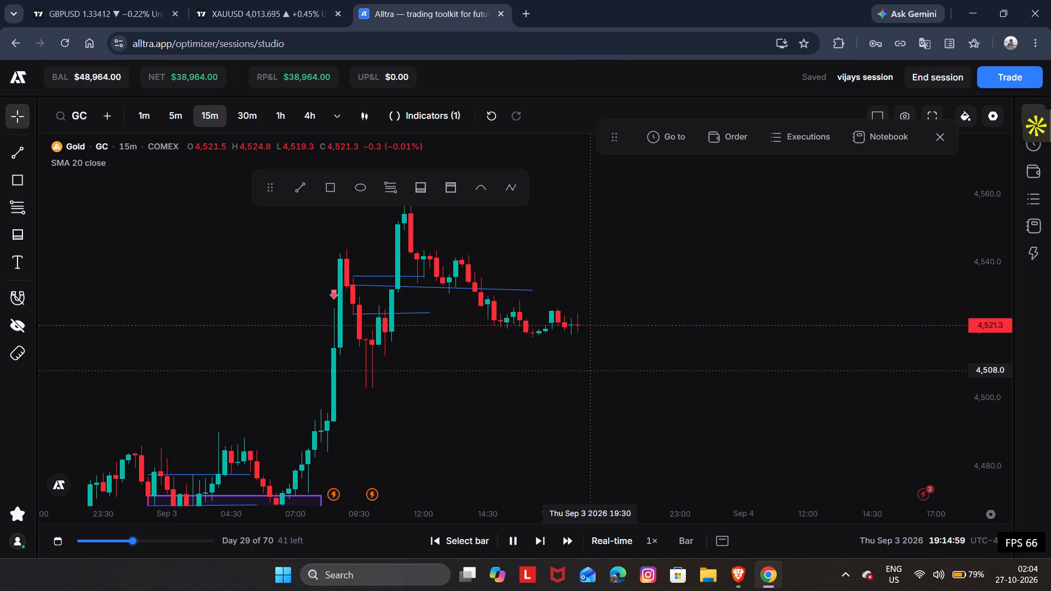
left_click_drag(592, 370, 676, 372)
key("space")
Place a long position at the buy entry marker, at about 4,470 and 06:30 on Sep 3, with a 719-tick take profit.
left_click_drag(522, 383, 695, 268)
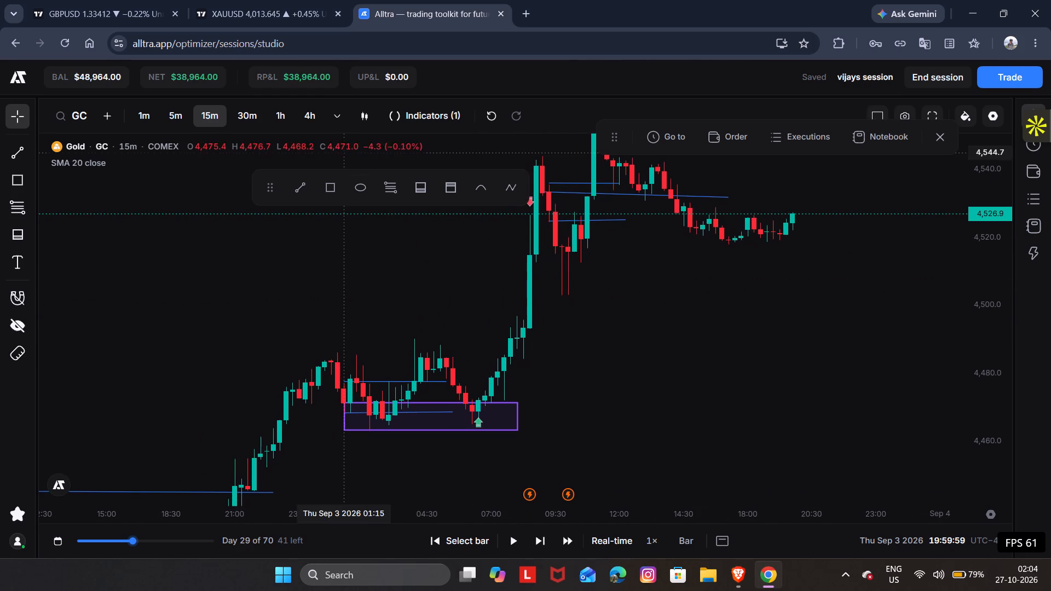
left_click(422, 191)
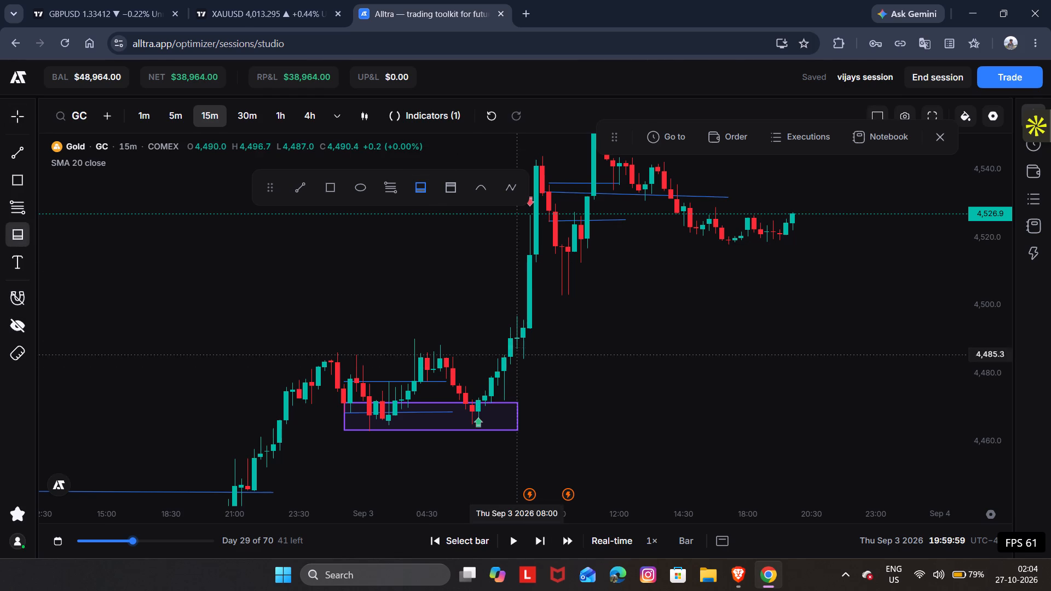
left_click(477, 406)
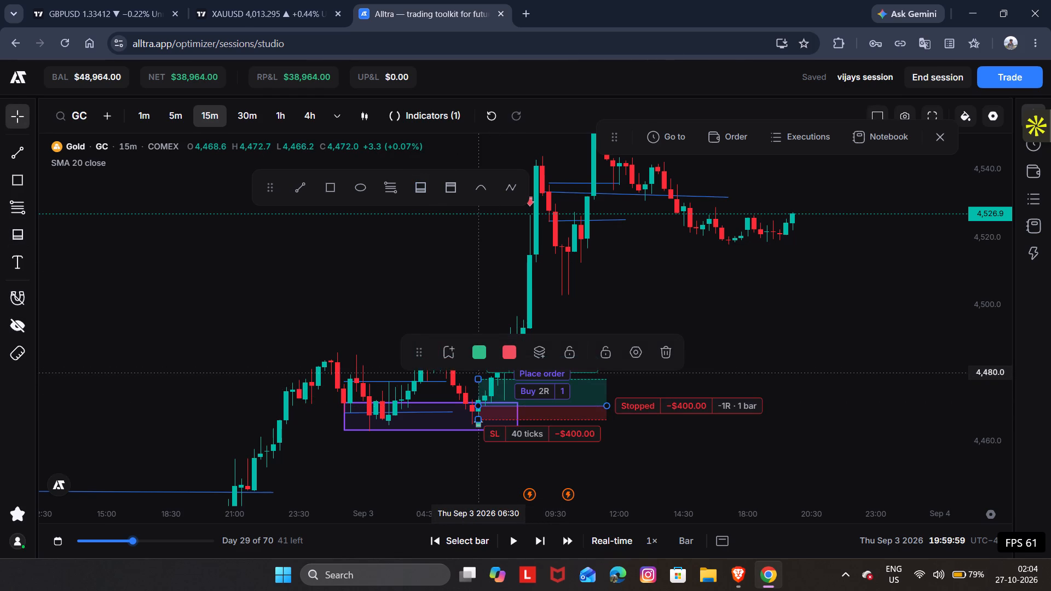
left_click_drag(477, 376, 482, 235)
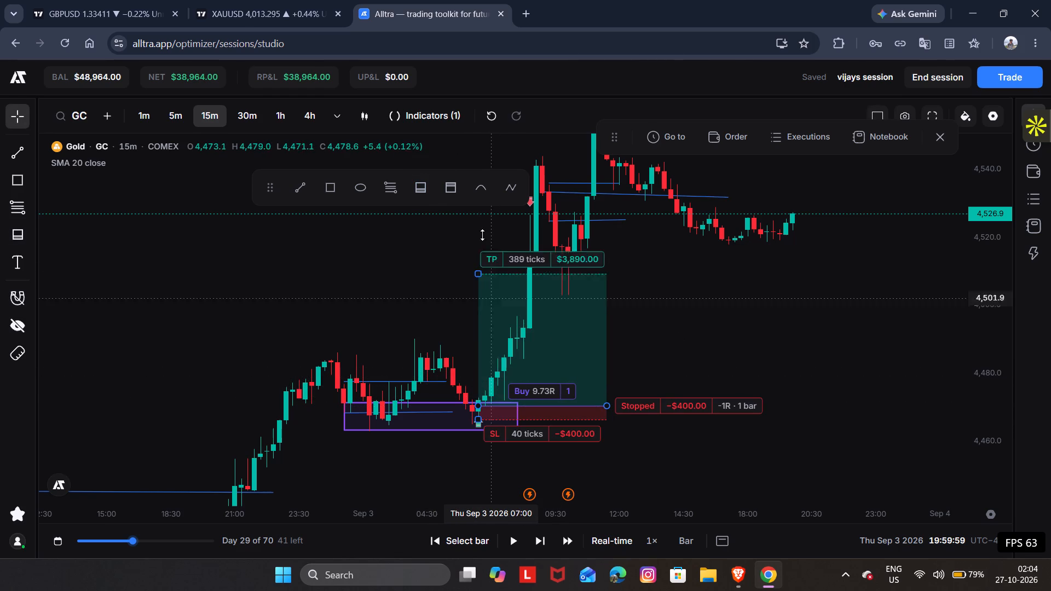
left_click_drag(482, 235, 489, 160)
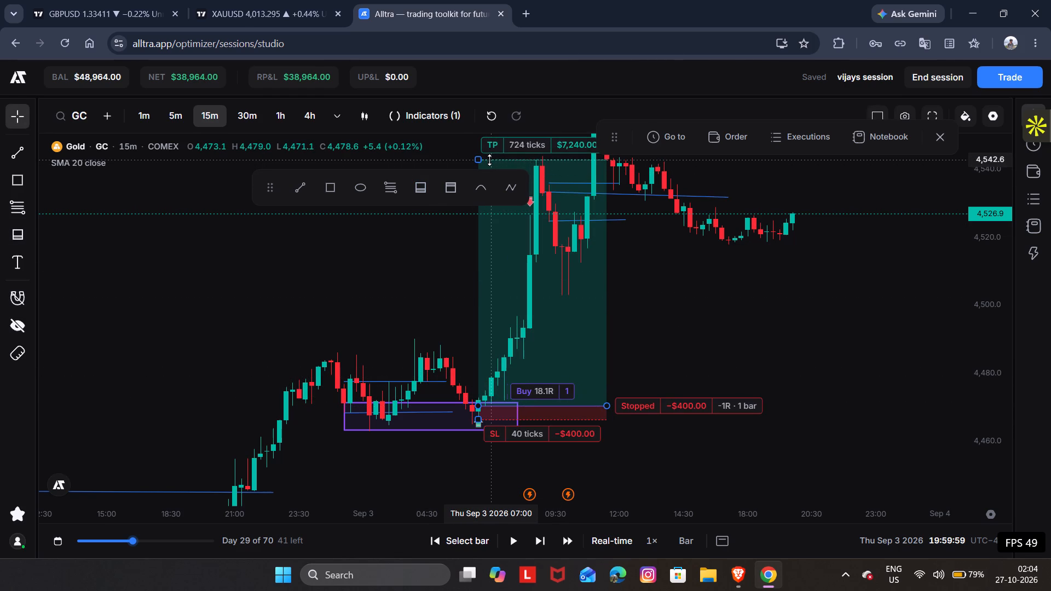
left_click_drag(489, 160, 489, 161)
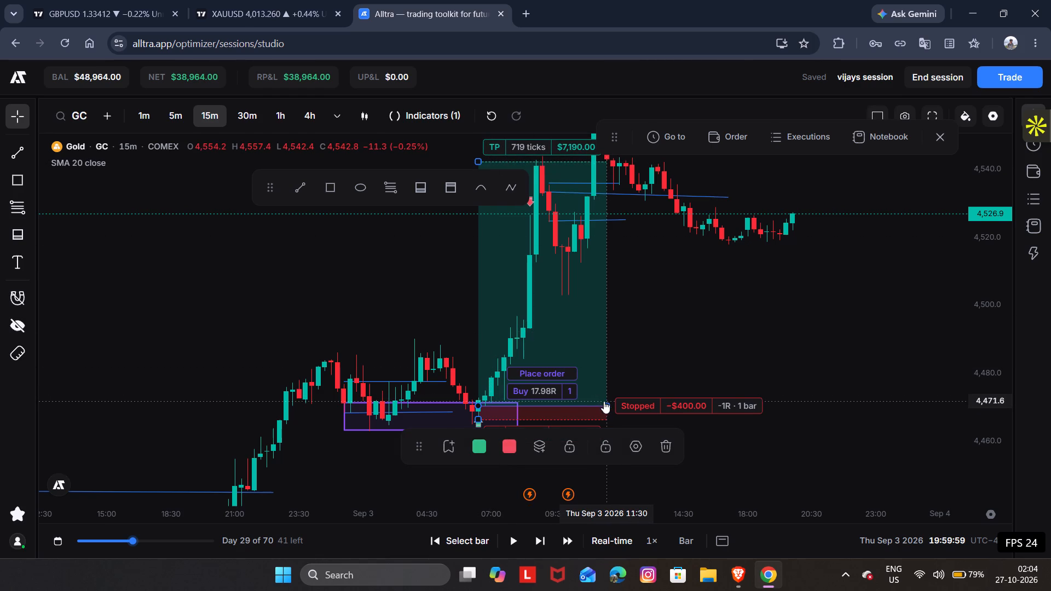
Shorten the long position so that it ends at about 09:30 on Sep 3.
left_click_drag(603, 410, 559, 412)
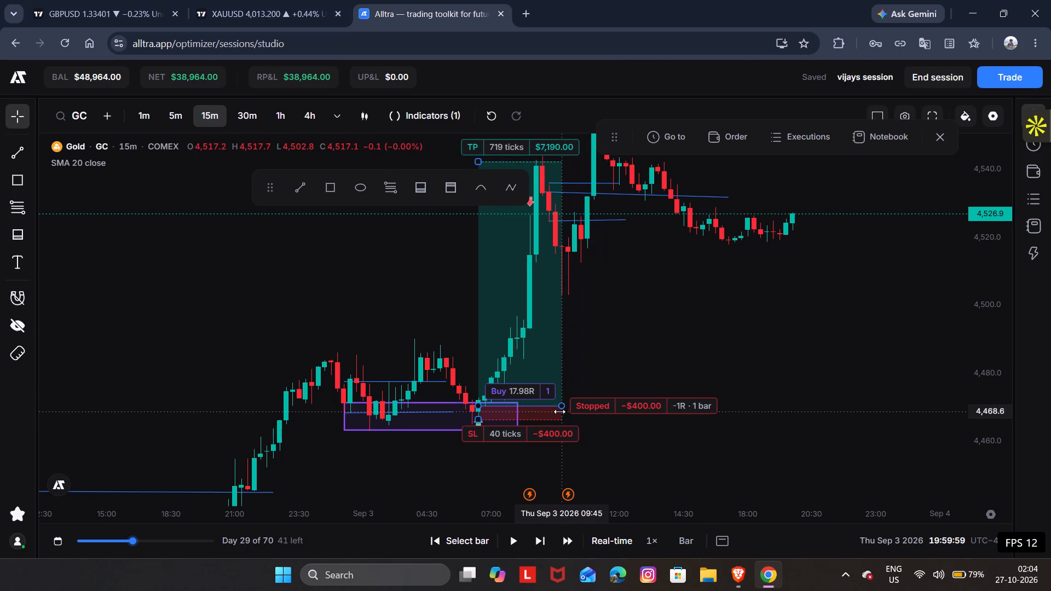
left_click_drag(559, 412, 555, 412)
left_click(662, 436)
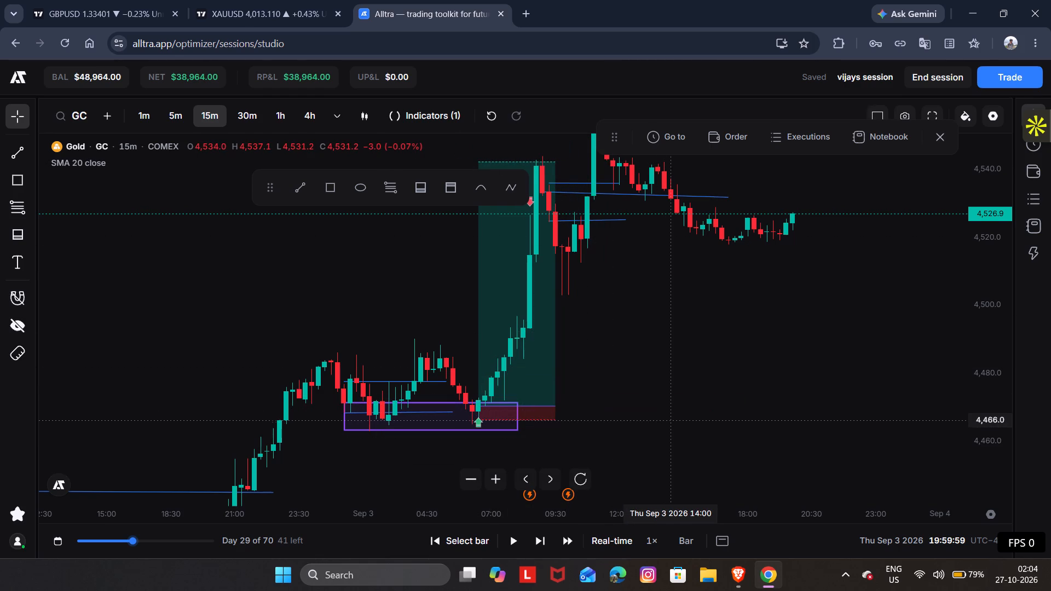
Lower the long position's stop loss to the bottom edge of the purple rectangle, at about 4,463.
left_click_drag(672, 420, 673, 384)
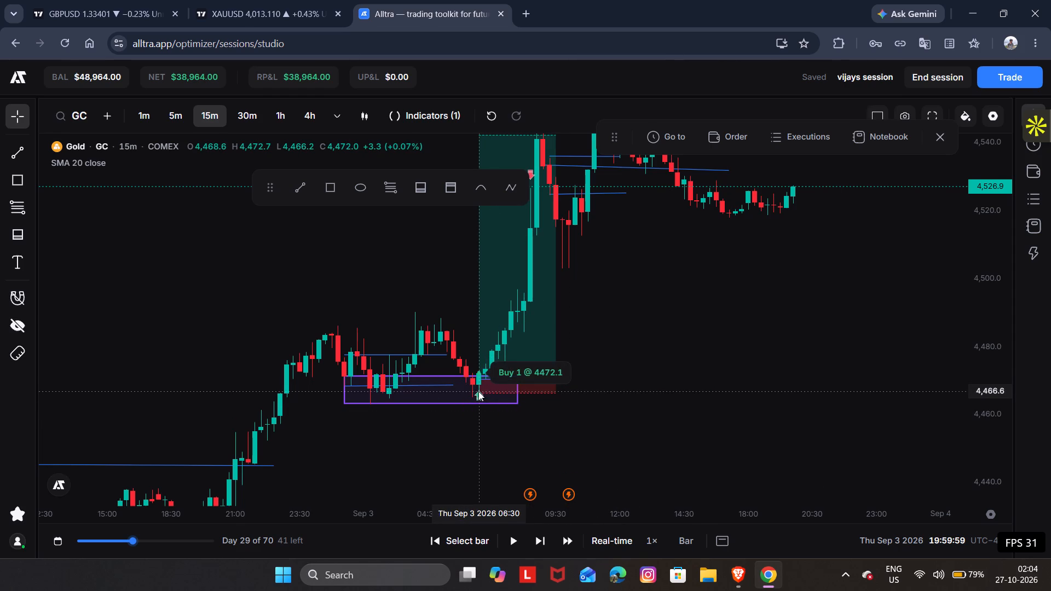
left_click(478, 391)
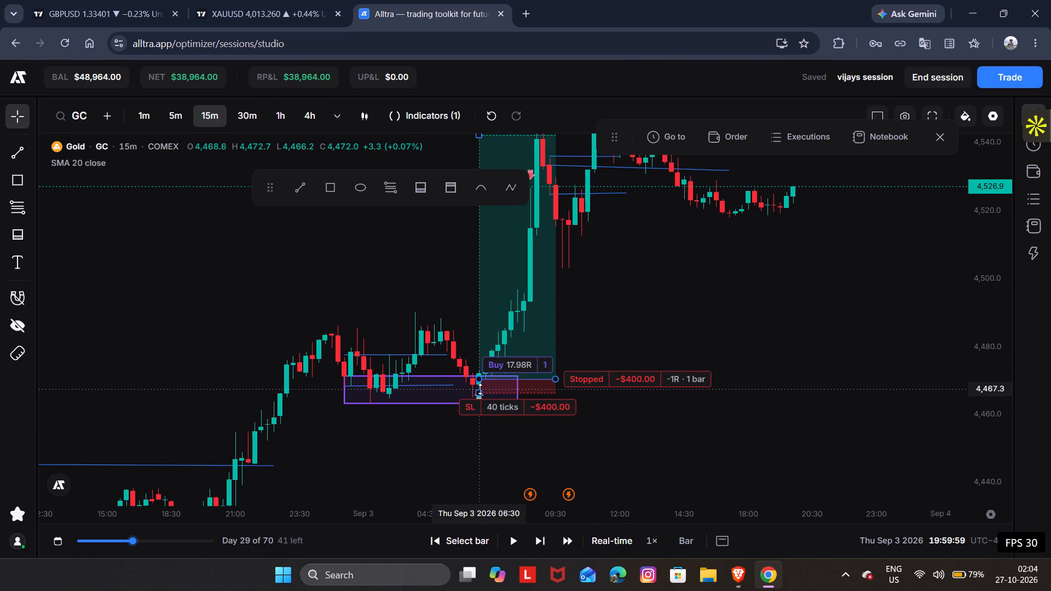
left_click_drag(480, 389, 478, 403)
left_click(628, 439)
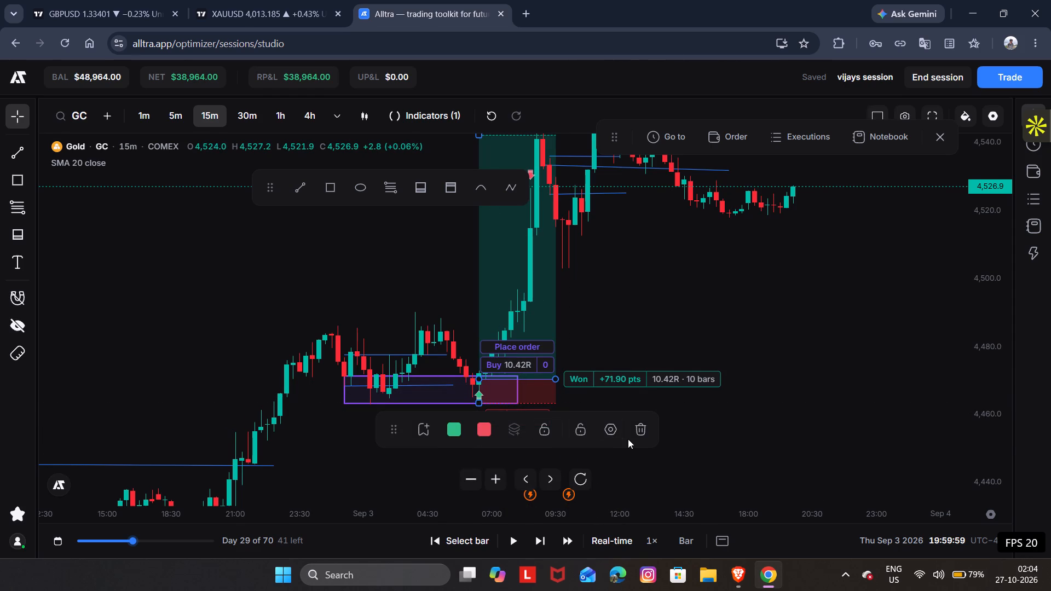
left_click(695, 443)
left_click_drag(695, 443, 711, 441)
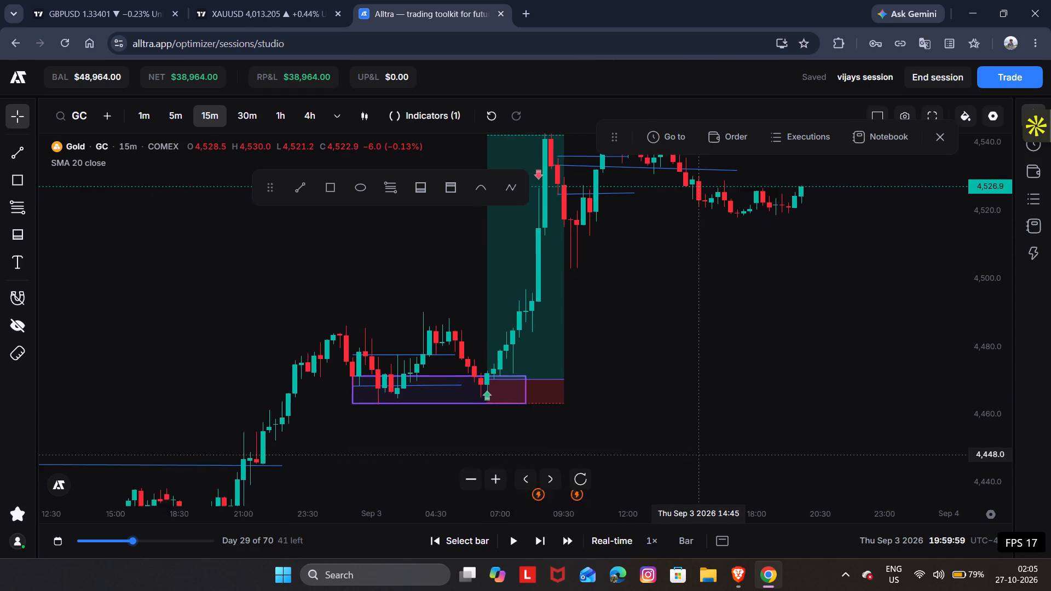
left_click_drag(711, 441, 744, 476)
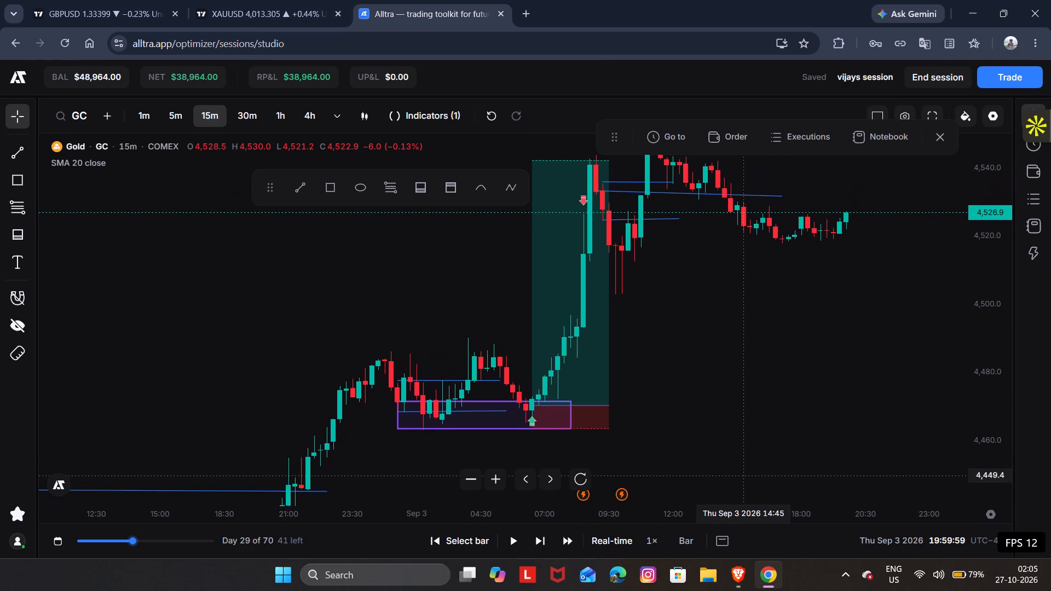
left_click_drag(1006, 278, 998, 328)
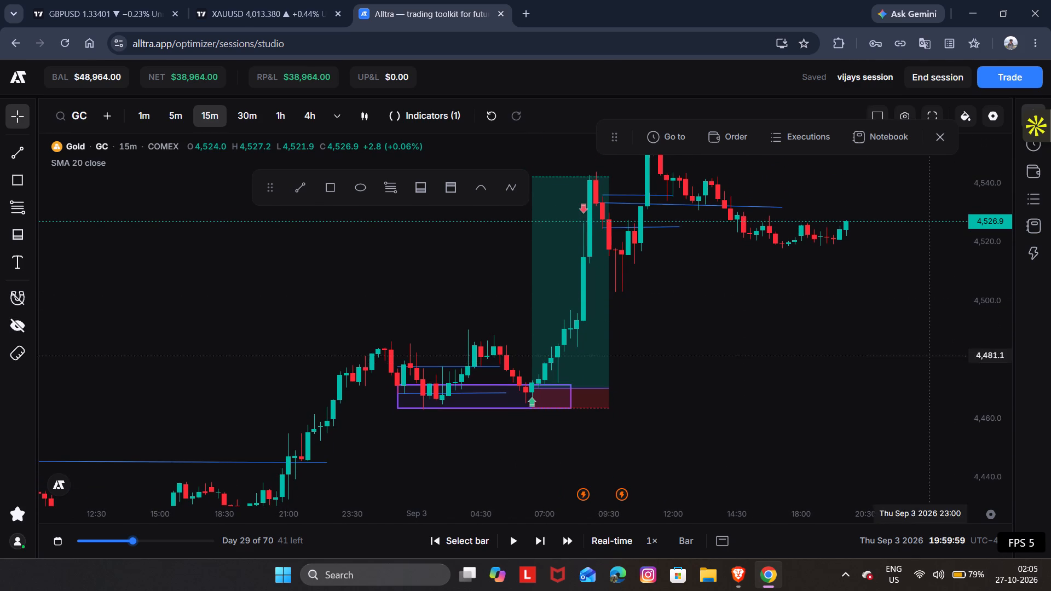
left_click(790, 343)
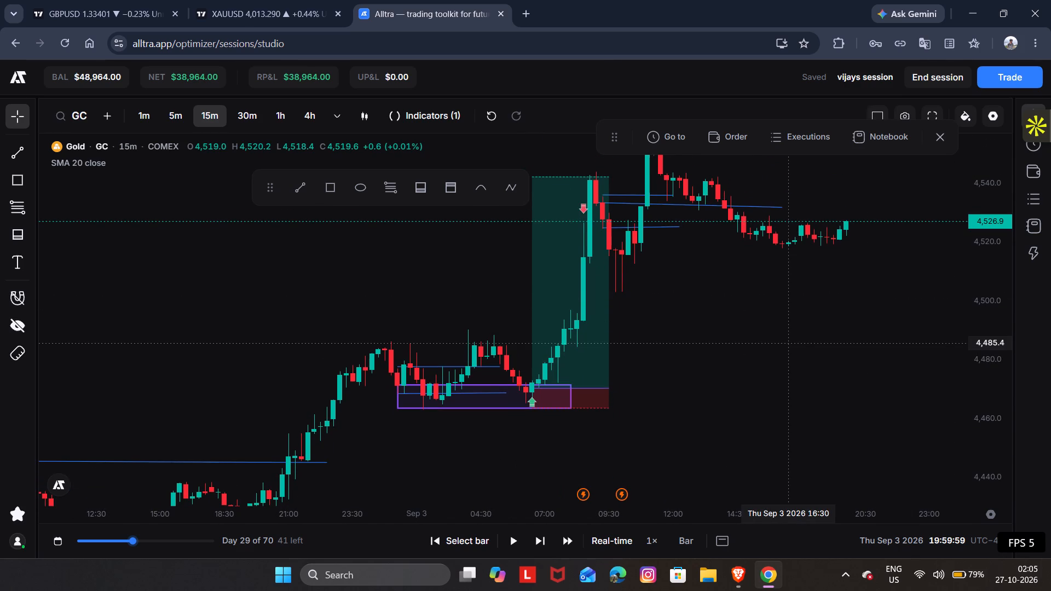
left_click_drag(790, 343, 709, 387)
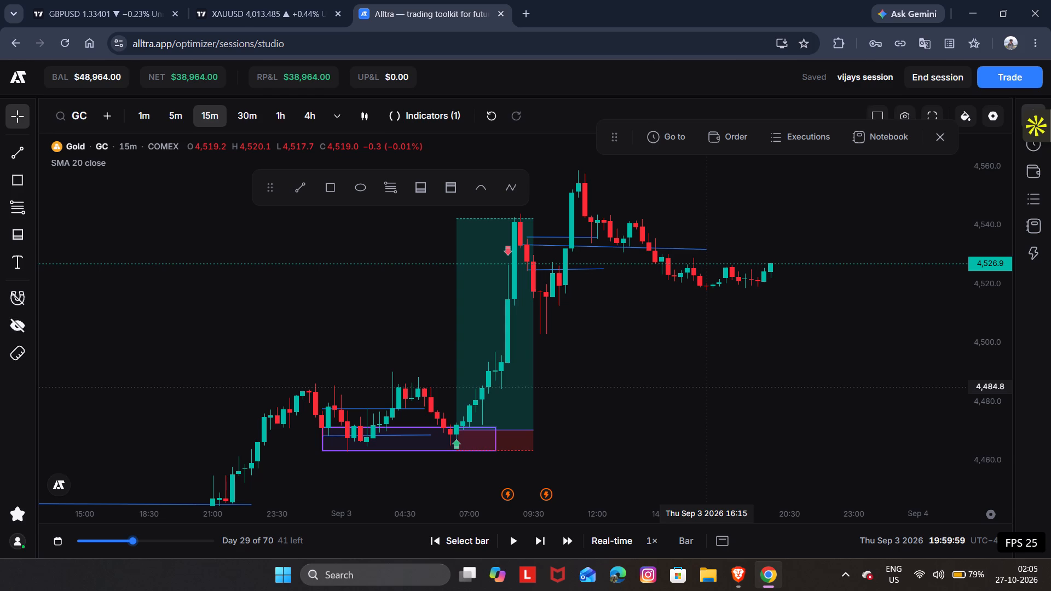
Play the GC replay on and pause it at 20:59:59 on Sep 3.
left_click_drag(709, 387, 711, 380)
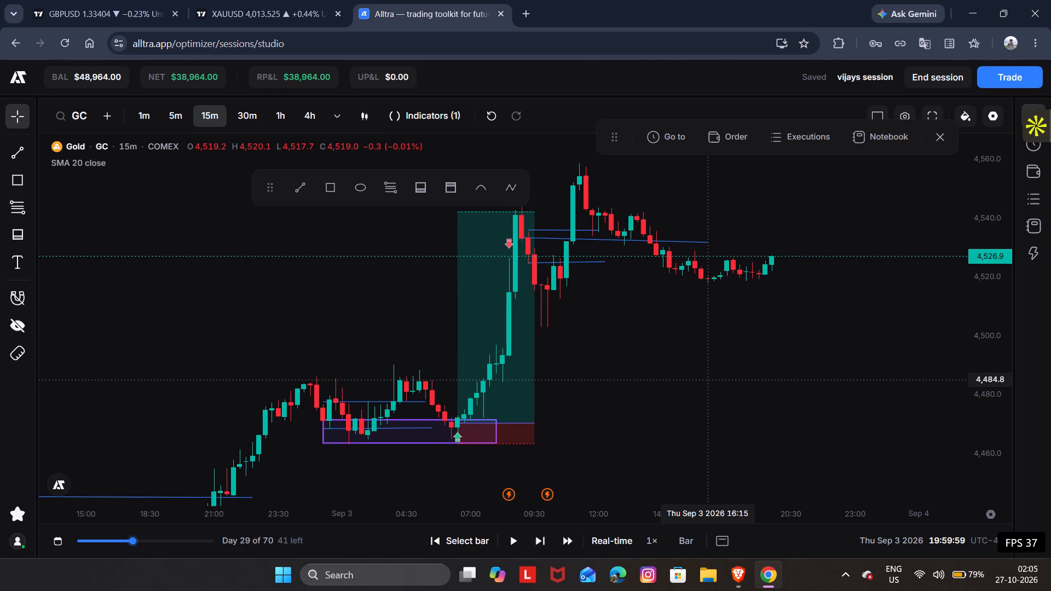
key("space")
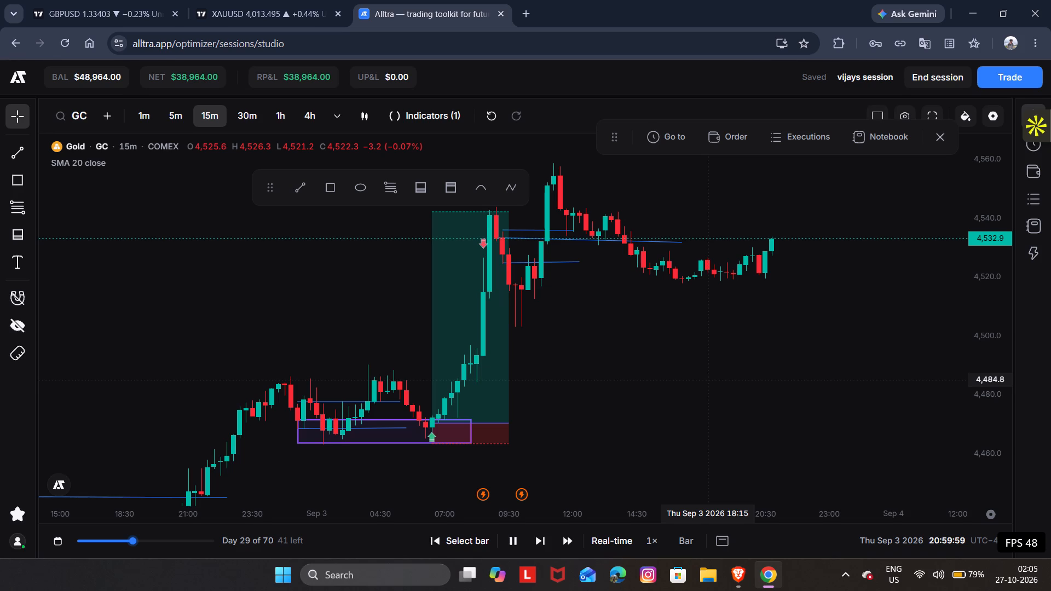
key("space")
Resume the GC replay and pause it at 03:44:59 on Sep 4.
left_click_drag(747, 335, 613, 423)
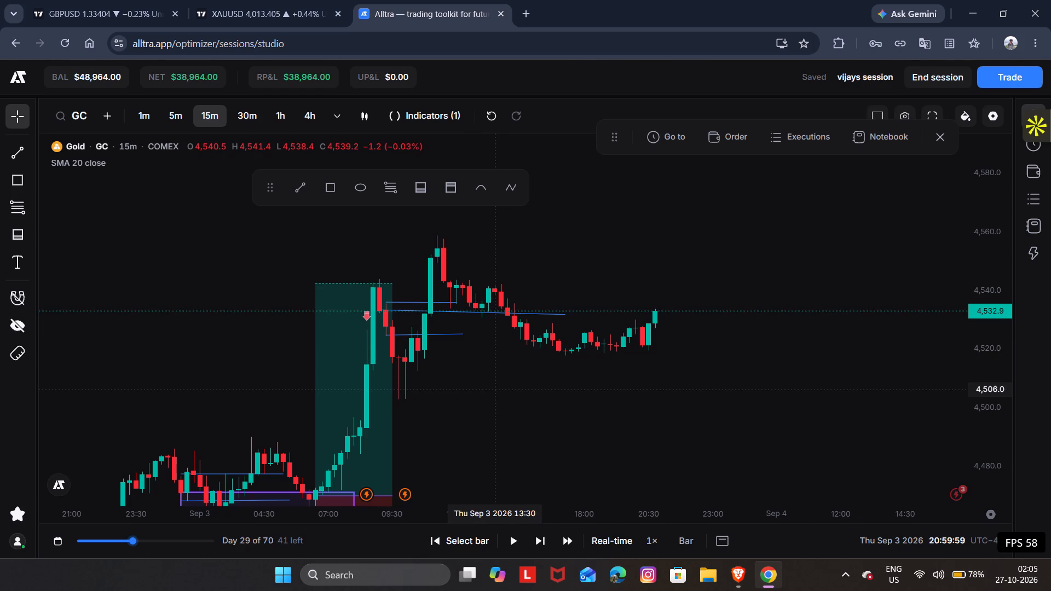
key("space")
left_click_drag(628, 253, 616, 259)
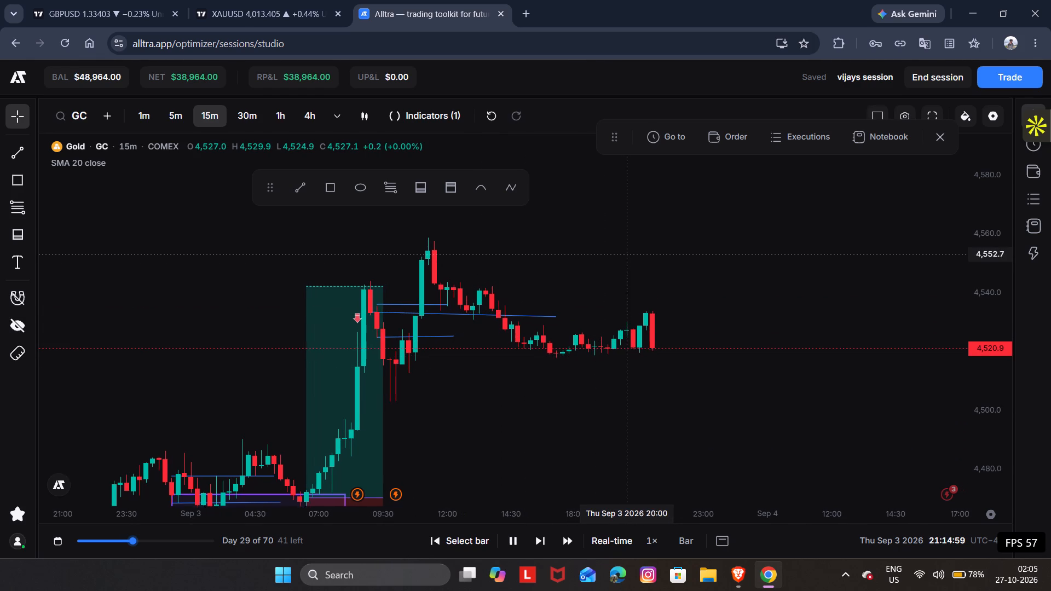
left_click_drag(616, 259, 615, 259)
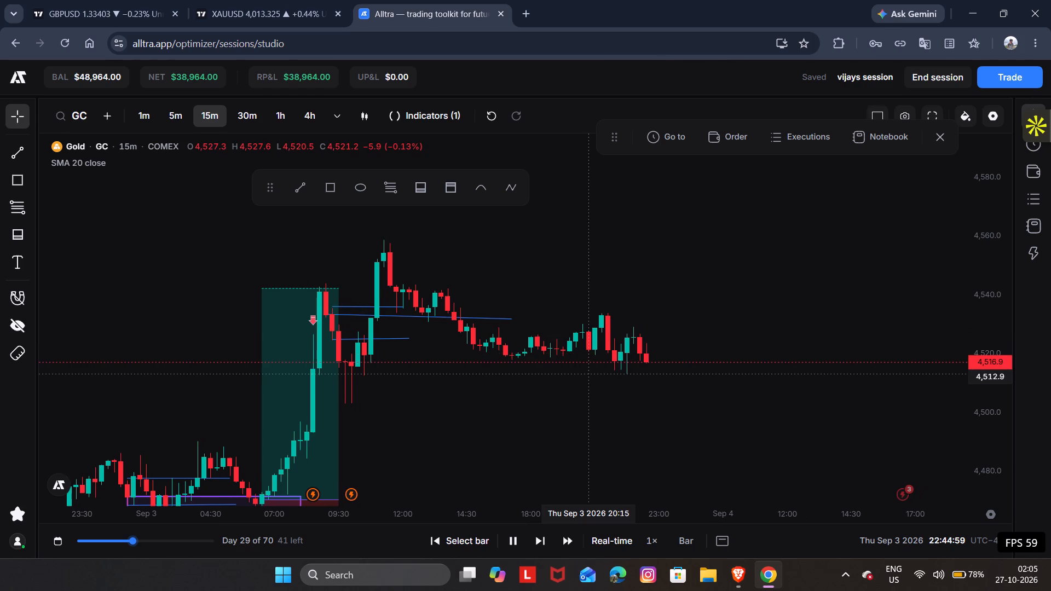
left_click_drag(589, 374, 586, 339)
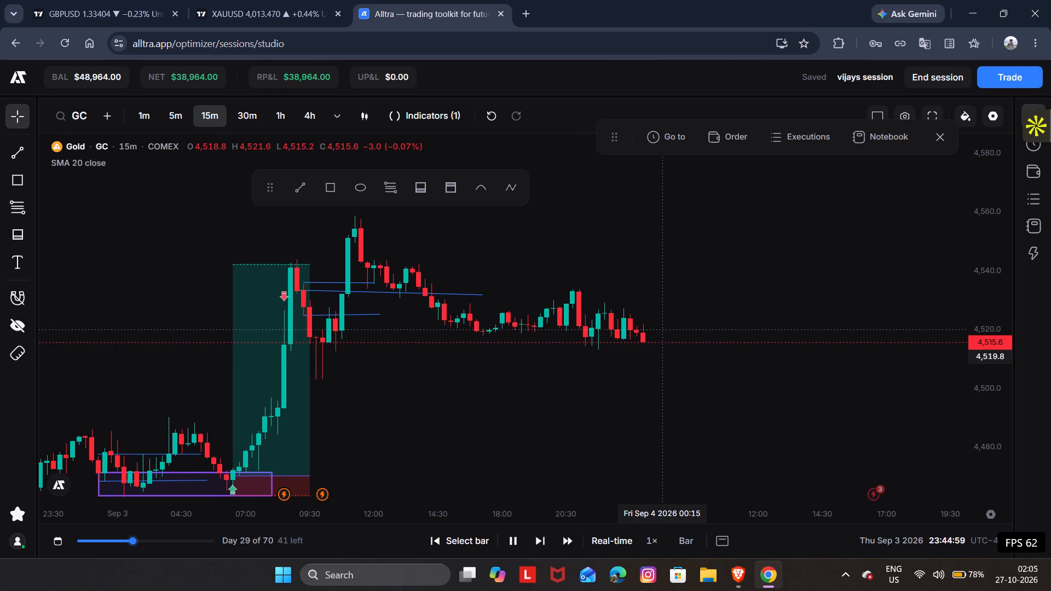
left_click_drag(724, 303, 673, 287)
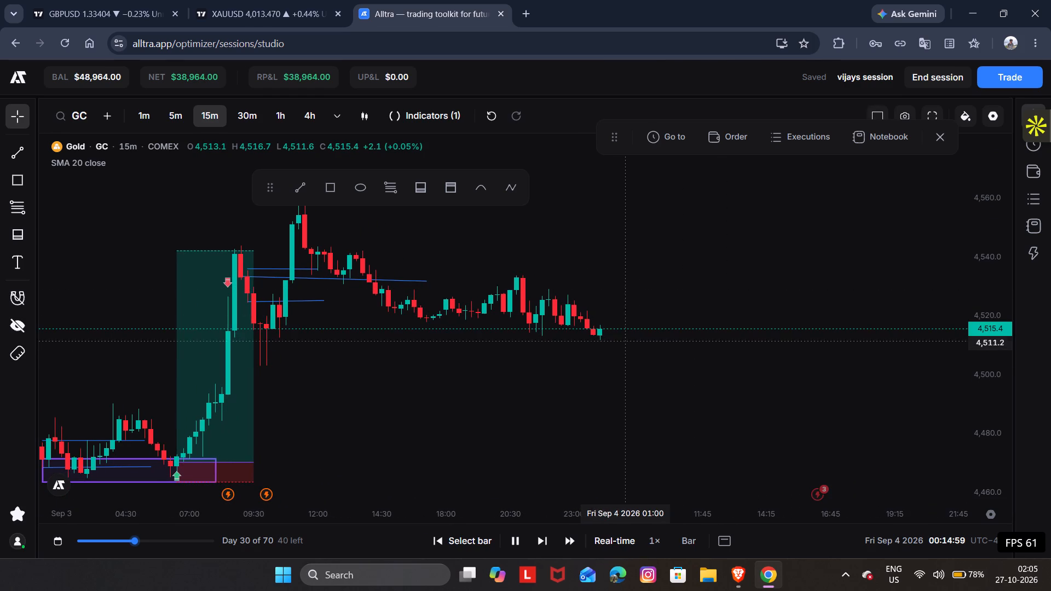
left_click_drag(652, 360, 620, 358)
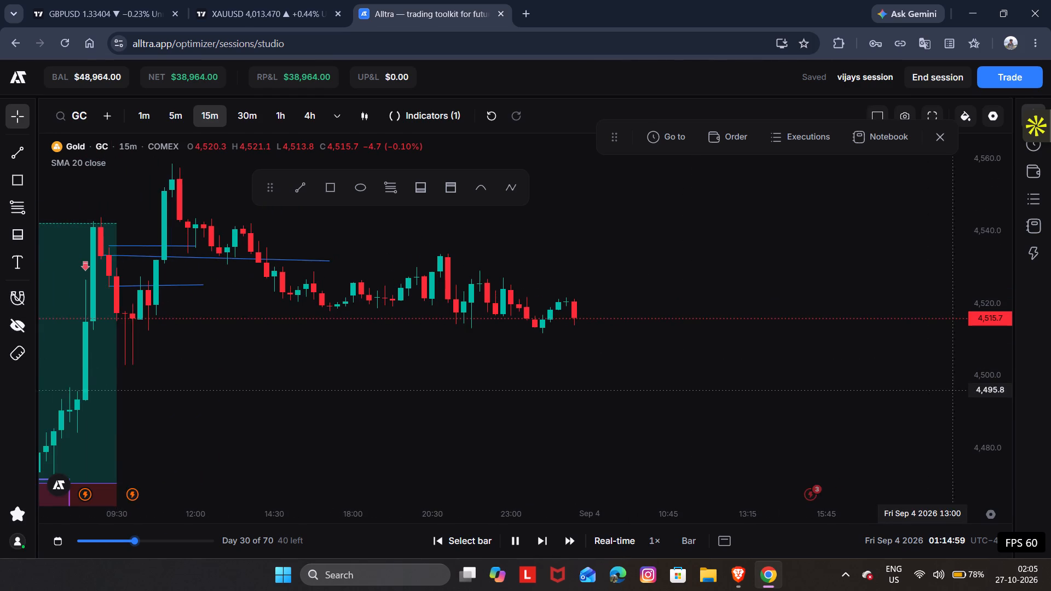
left_click_drag(965, 396, 966, 342)
left_click_drag(845, 352, 886, 374)
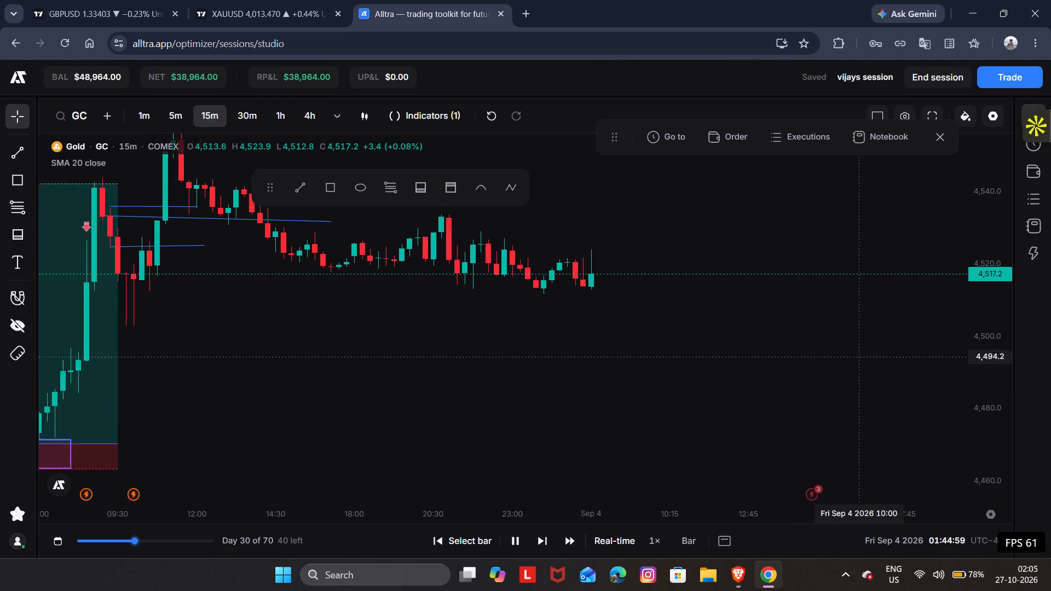
left_click_drag(886, 374, 902, 383)
left_click_drag(993, 396, 998, 279)
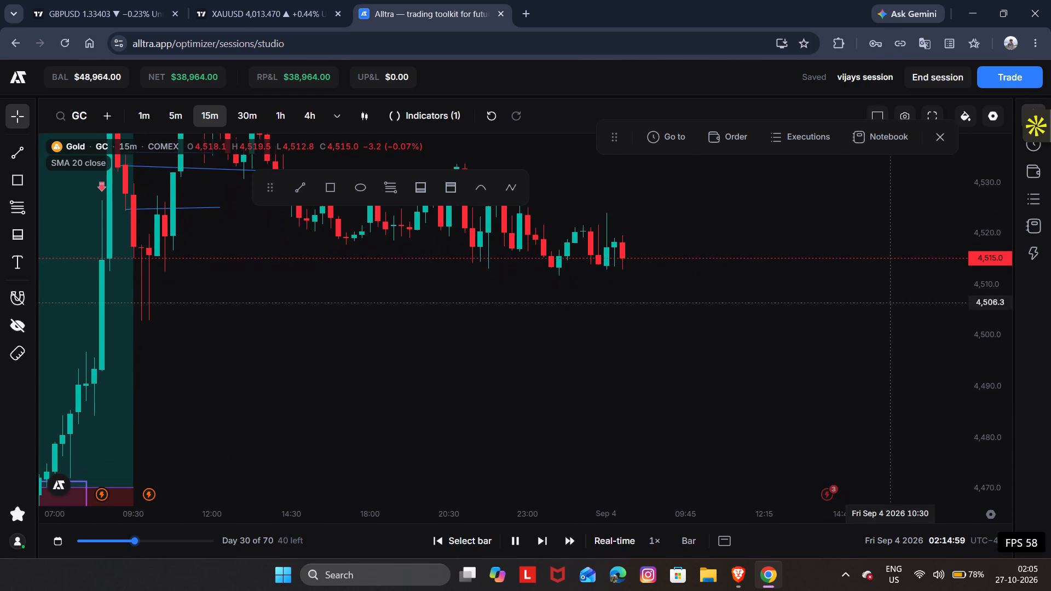
left_click_drag(788, 280, 822, 322)
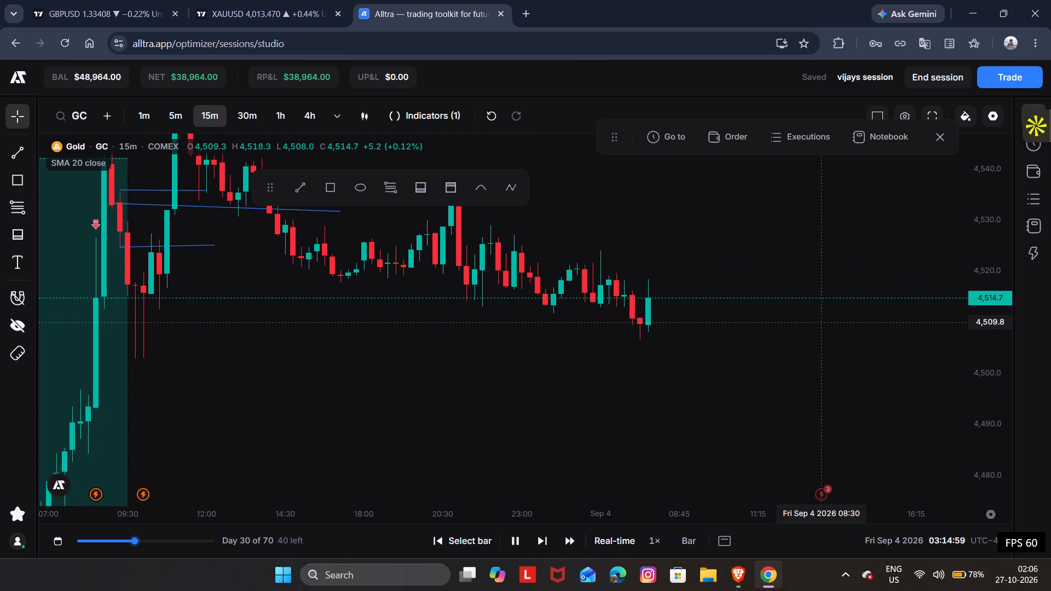
key("space")
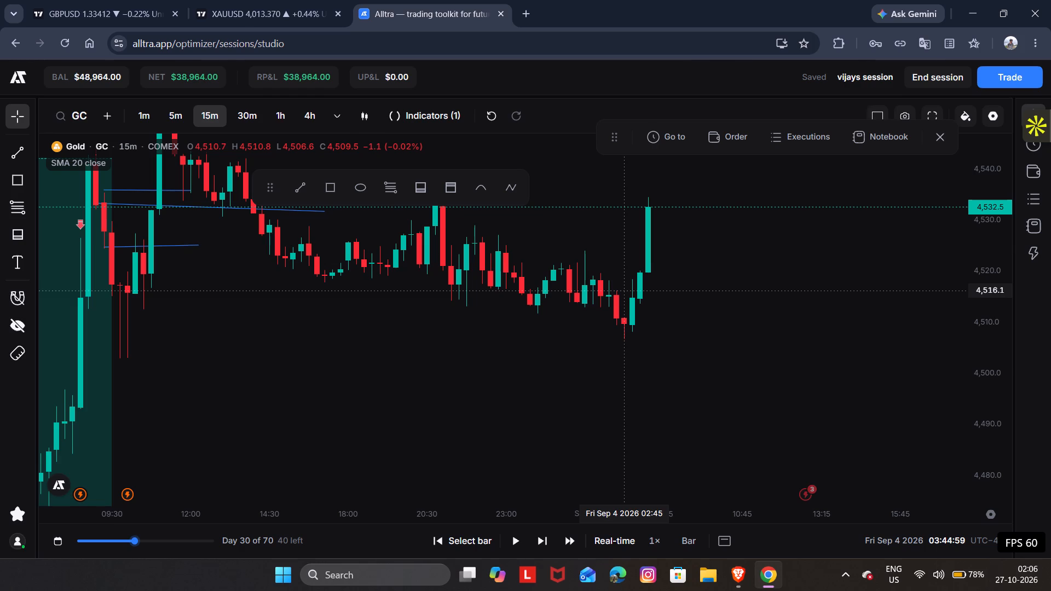
Jump the replay back to the 02:45 bar on Sep 4, before the large green candle.
left_click_drag(536, 352, 582, 383)
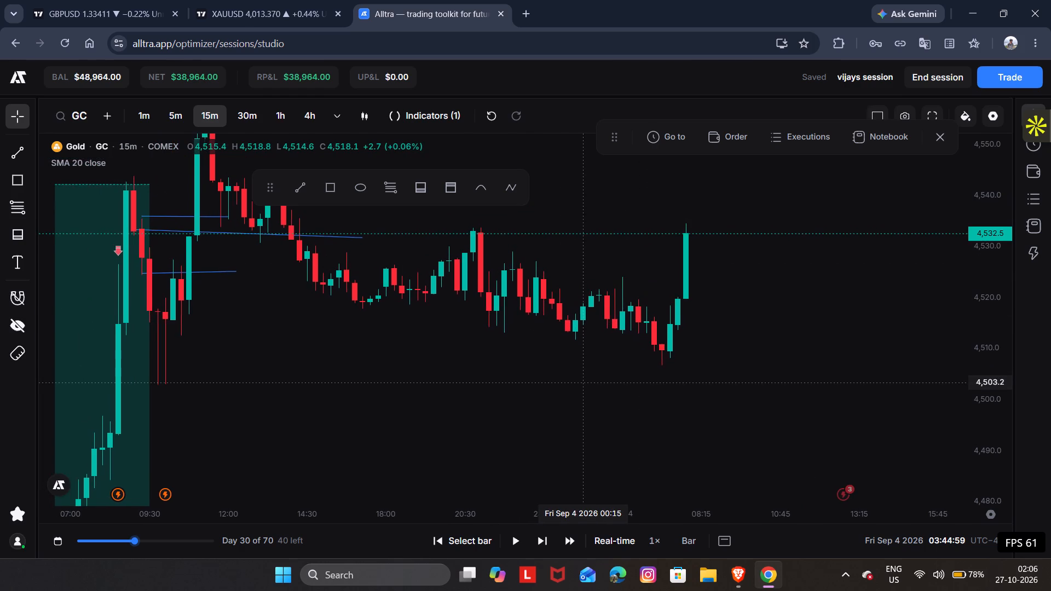
left_click_drag(582, 383, 578, 385)
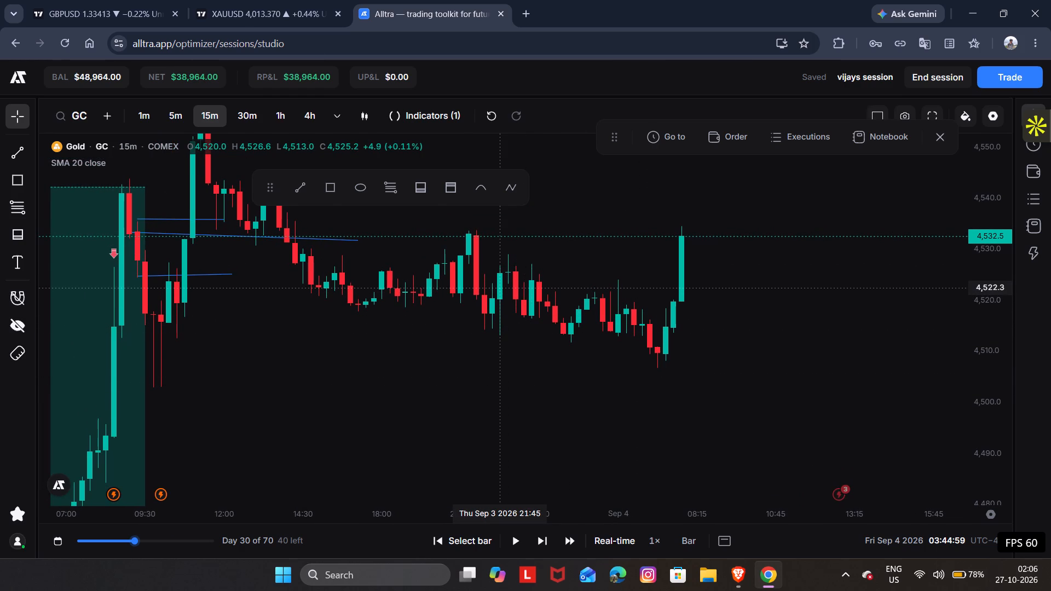
left_click(300, 189)
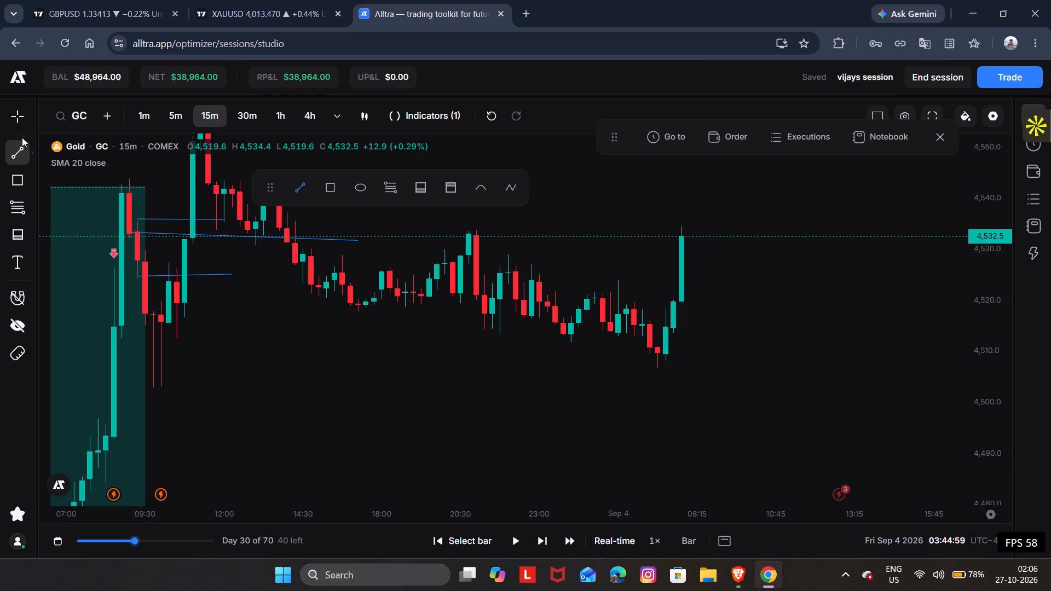
left_click(22, 105)
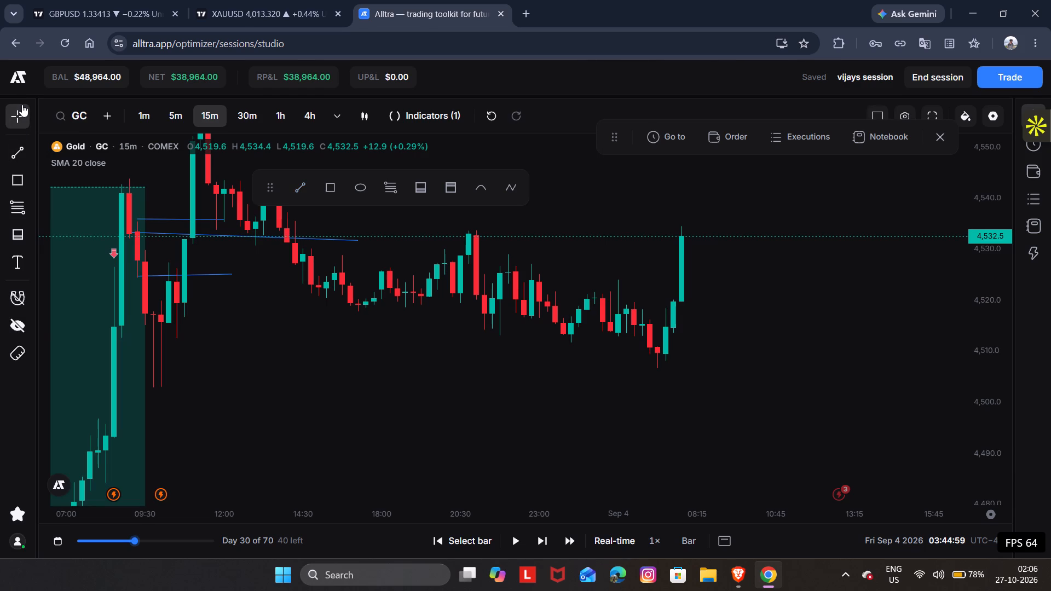
left_click_drag(379, 331, 463, 360)
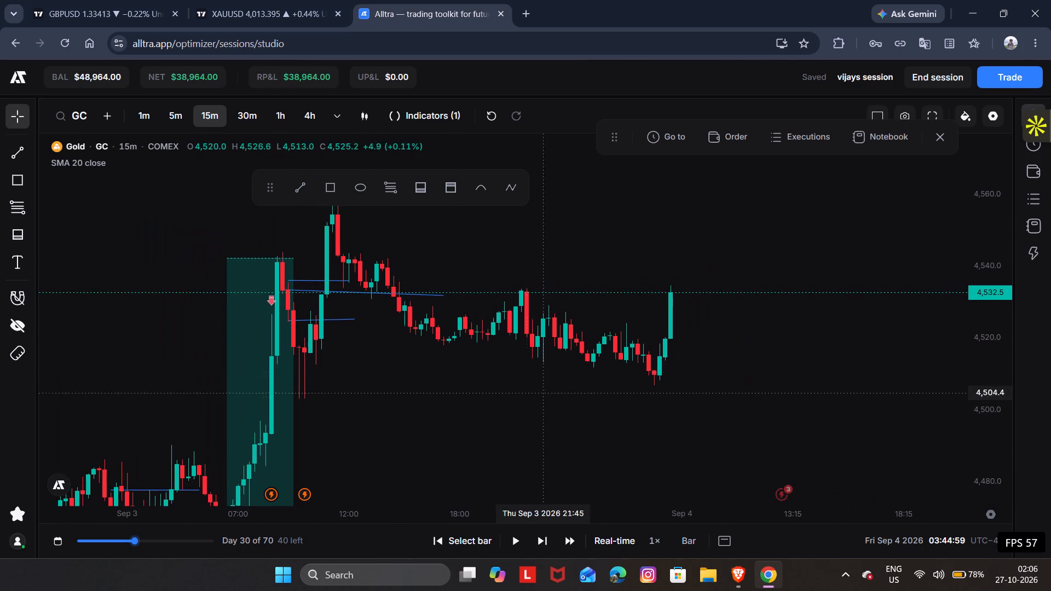
left_click(493, 541)
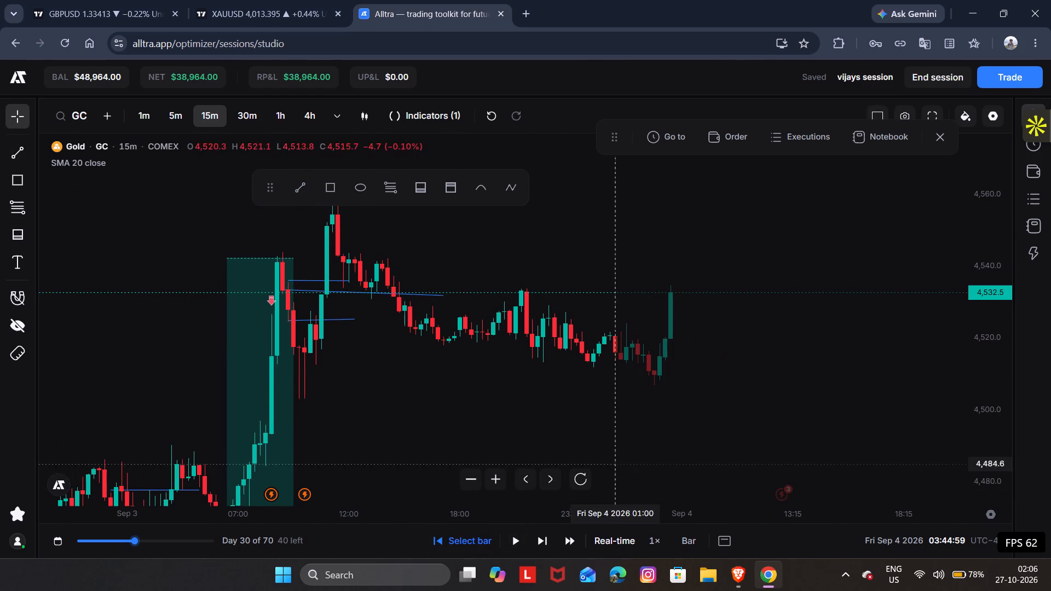
left_click_drag(656, 449, 707, 439)
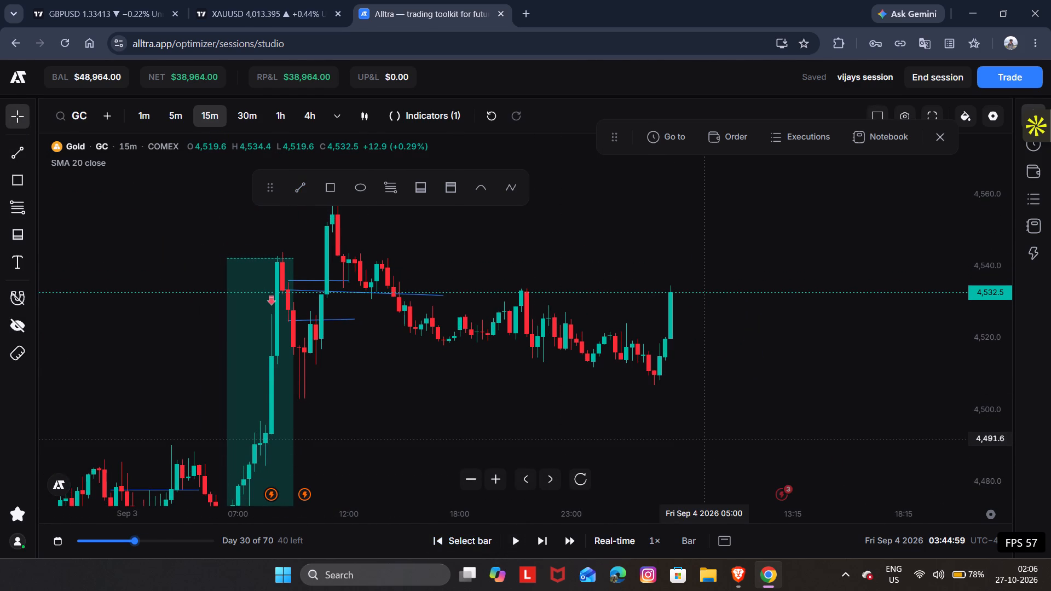
left_click(489, 537)
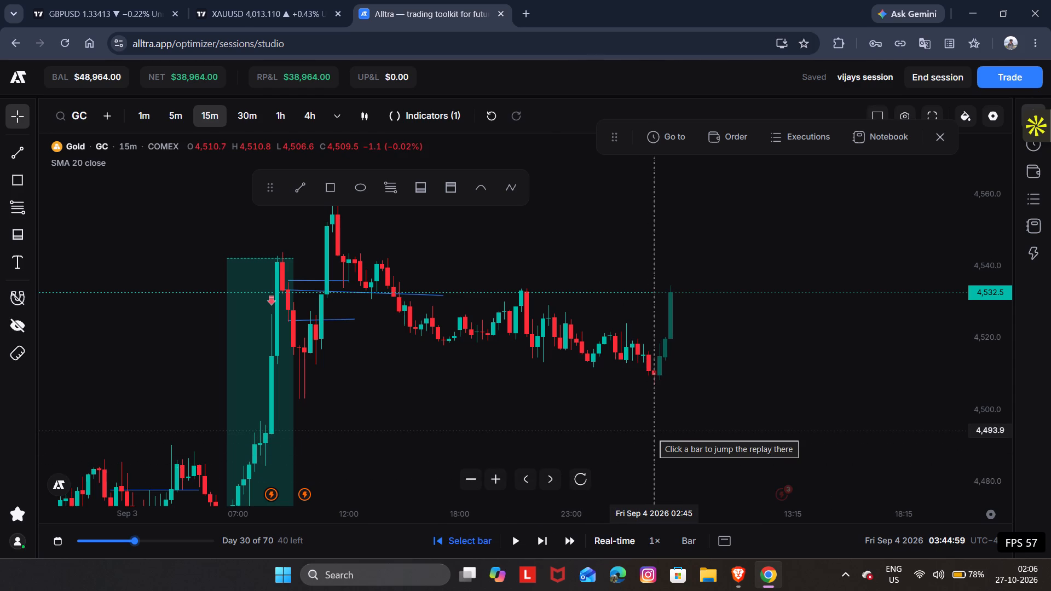
left_click(653, 431)
double_click(690, 426)
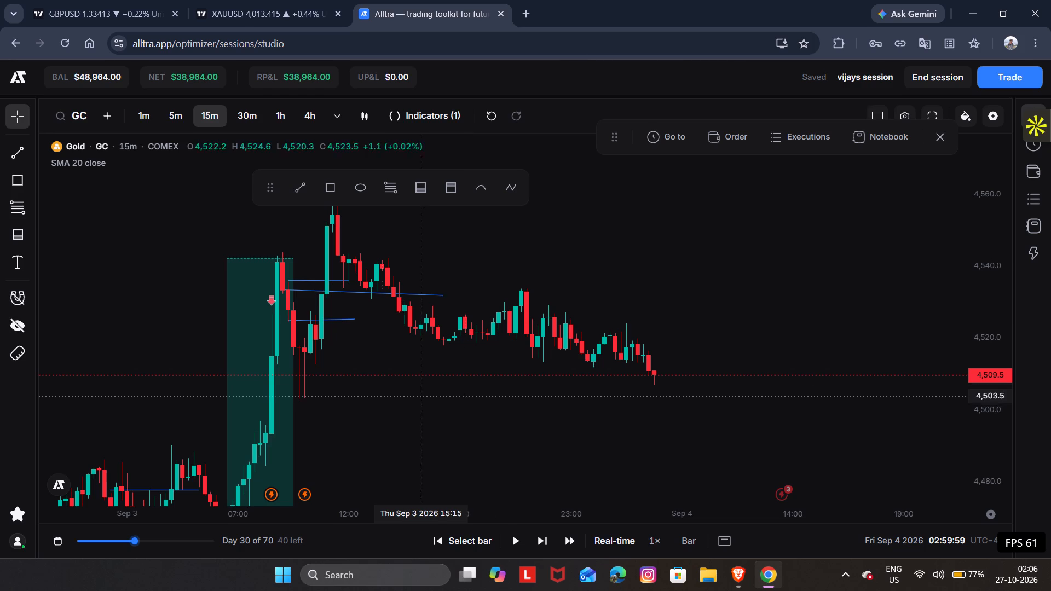
Draw a rectangle from about 4,515 at 10:00 on Sep 3 to about 4,502 at 09:00 on Sep 4.
left_click(330, 197)
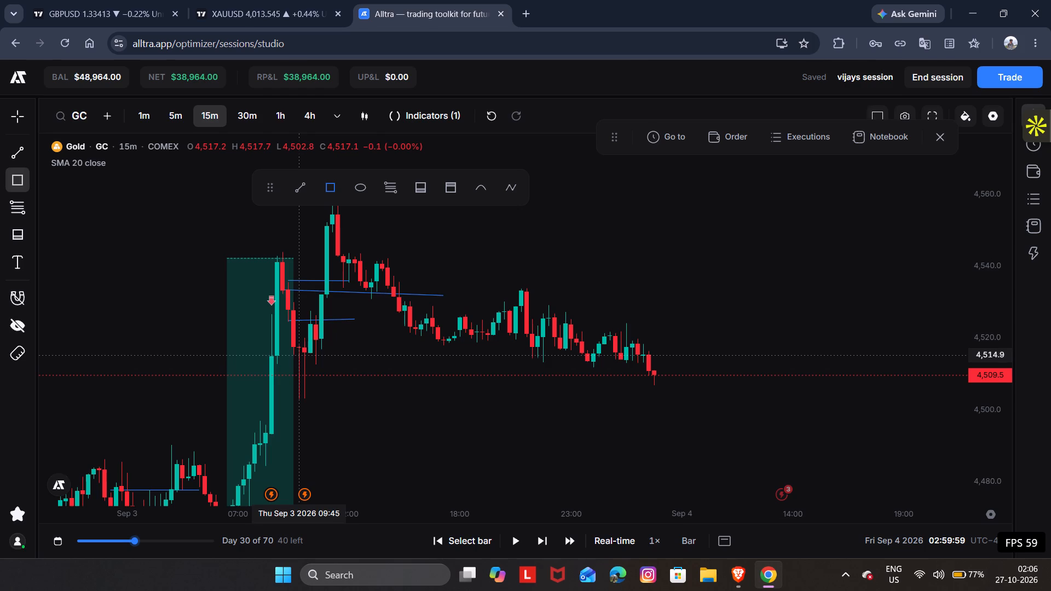
left_click_drag(302, 354, 295, 393)
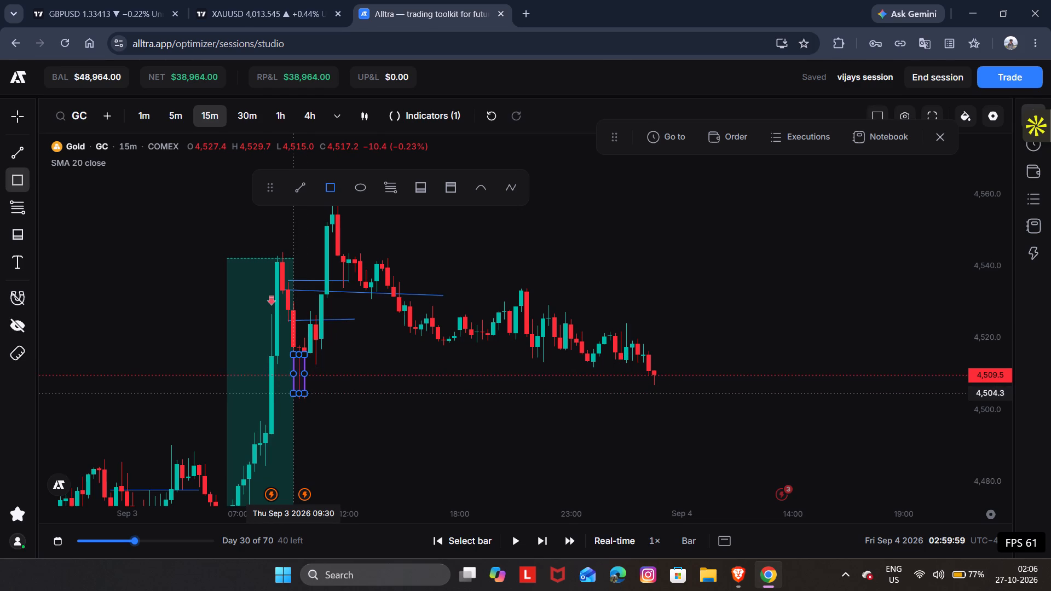
left_click_drag(295, 393, 689, 398)
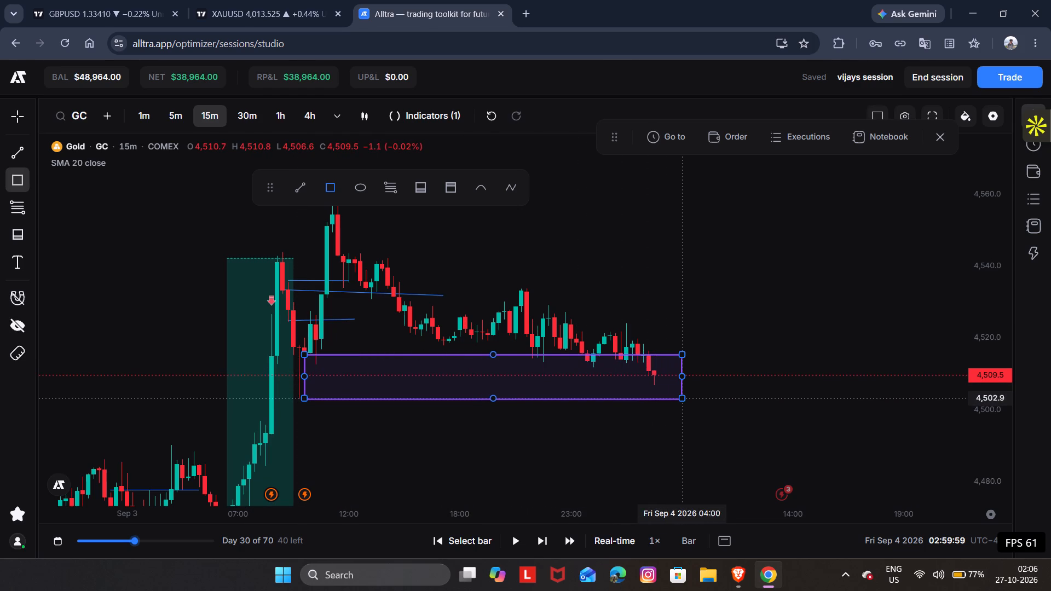
left_click_drag(689, 398, 716, 401)
left_click_drag(716, 401, 793, 375)
left_click(793, 375)
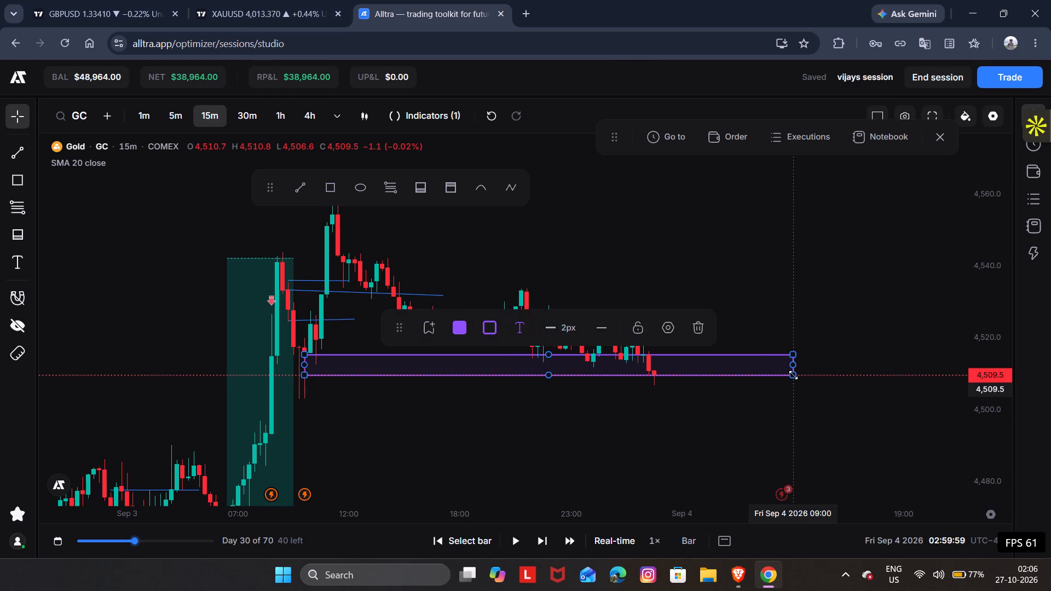
left_click(793, 375)
left_click_drag(793, 375, 791, 400)
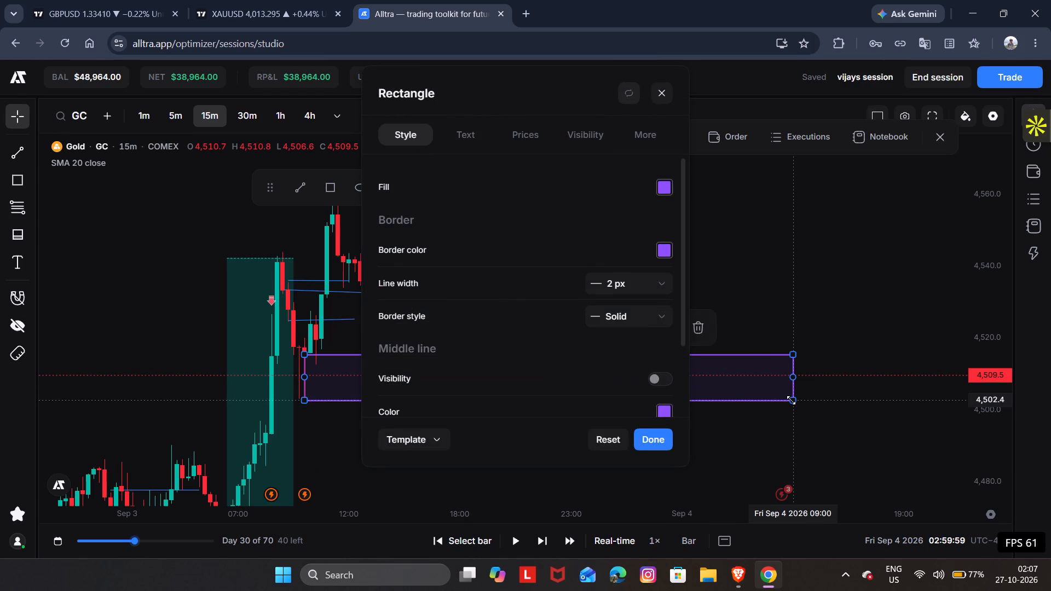
left_click(815, 380)
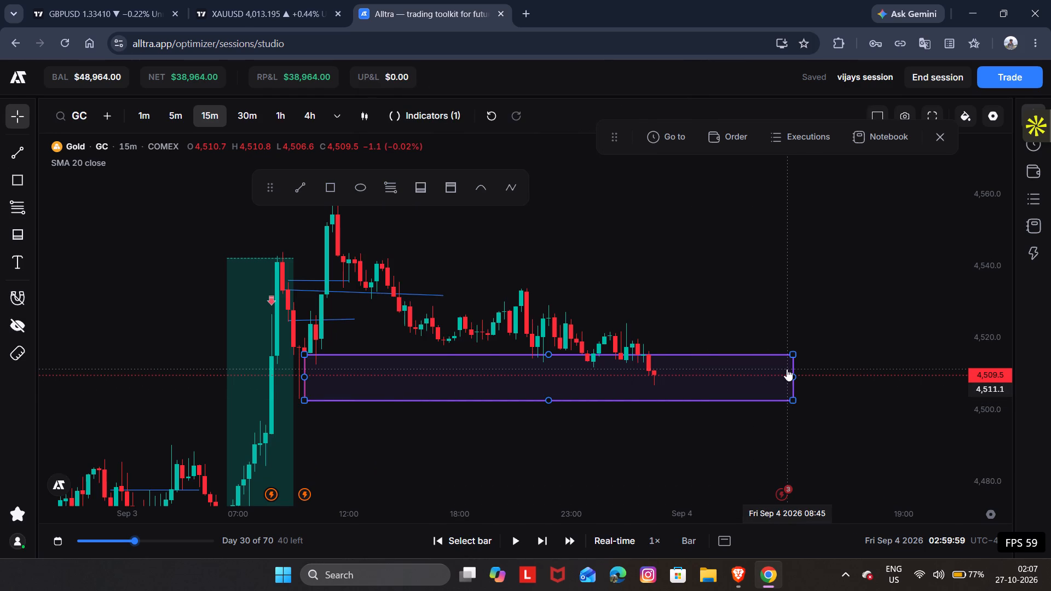
left_click(790, 292)
Raise the bottom edge of the new purple rectangle to about 4,512.
left_click_drag(721, 286, 689, 298)
left_click(689, 298)
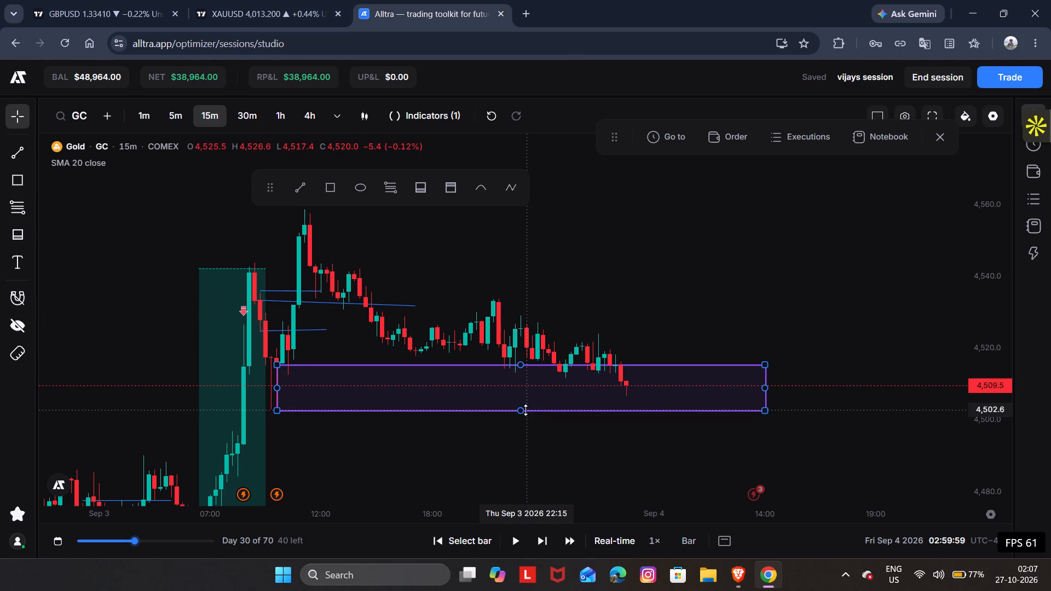
left_click_drag(520, 410, 525, 386)
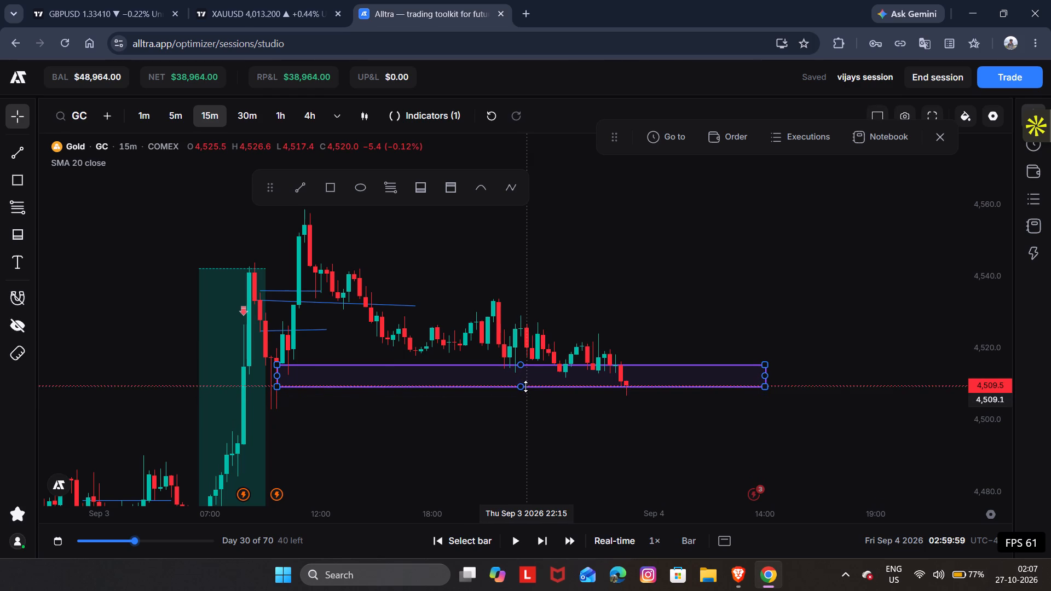
left_click_drag(525, 386, 532, 378)
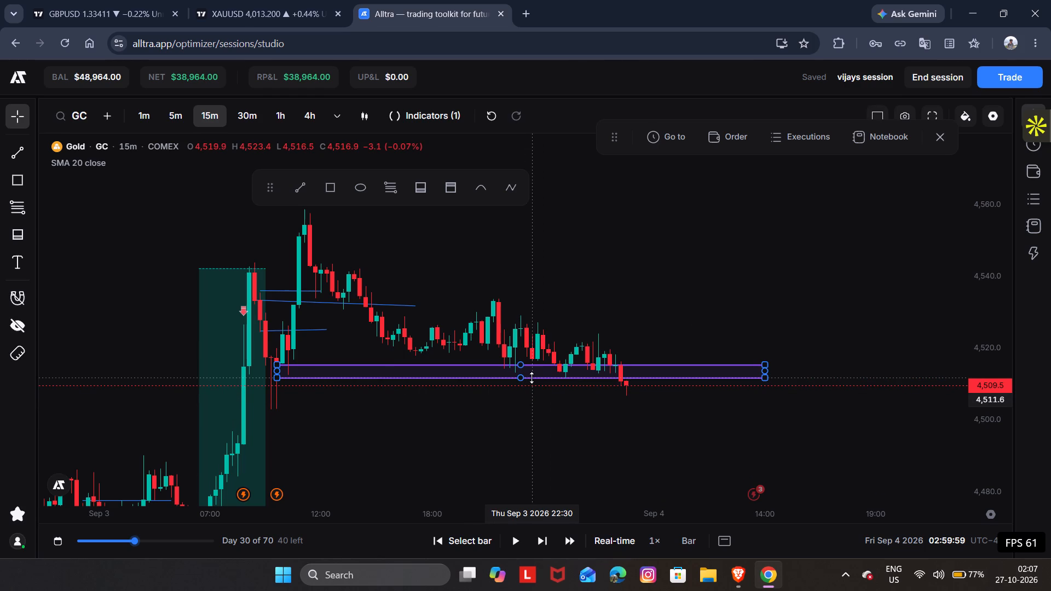
left_click_drag(532, 378, 533, 376)
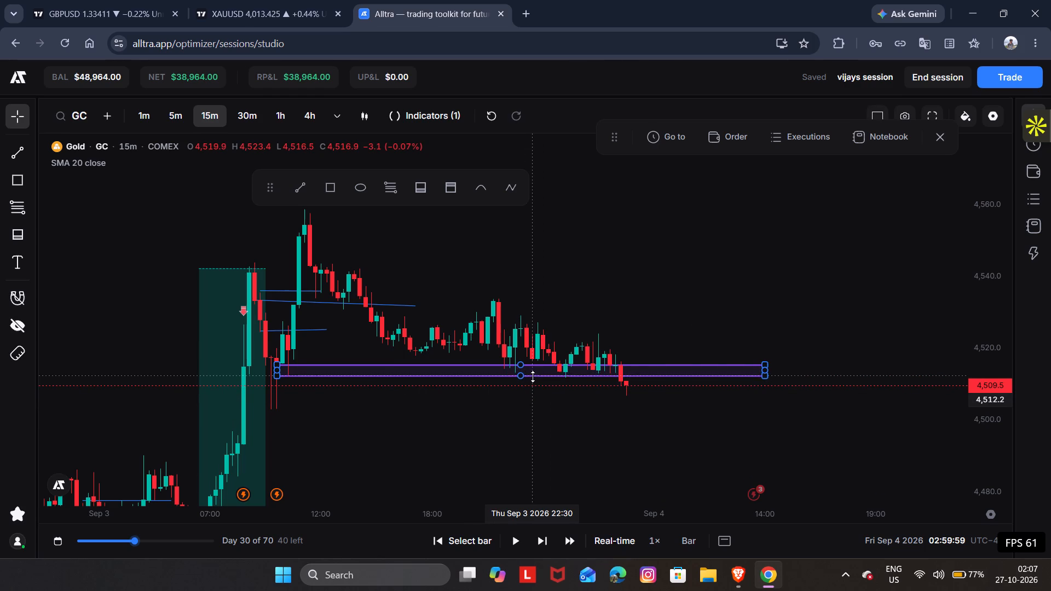
left_click_drag(533, 376, 532, 377)
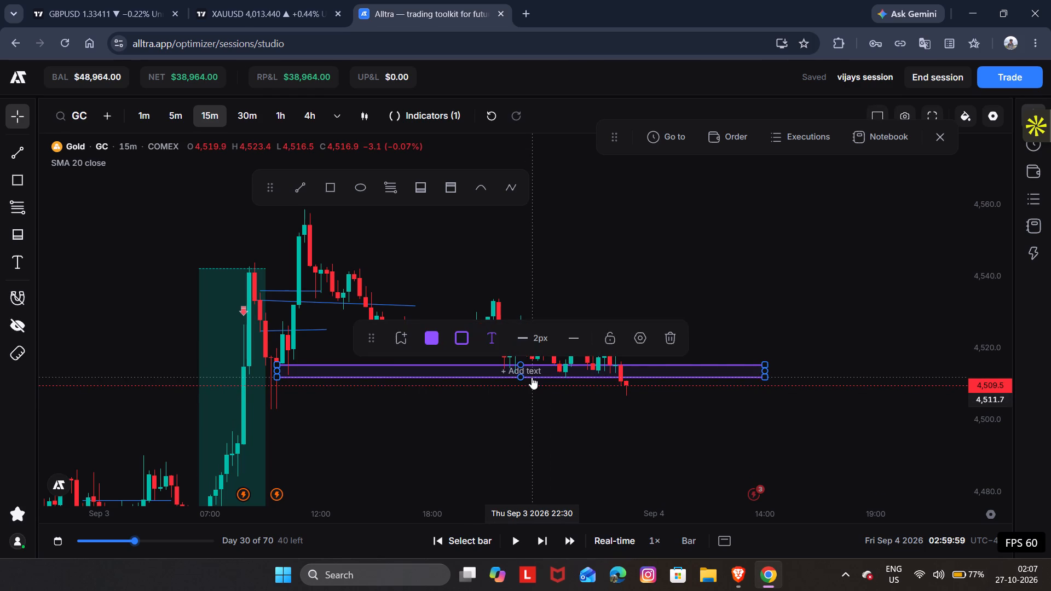
left_click(518, 410)
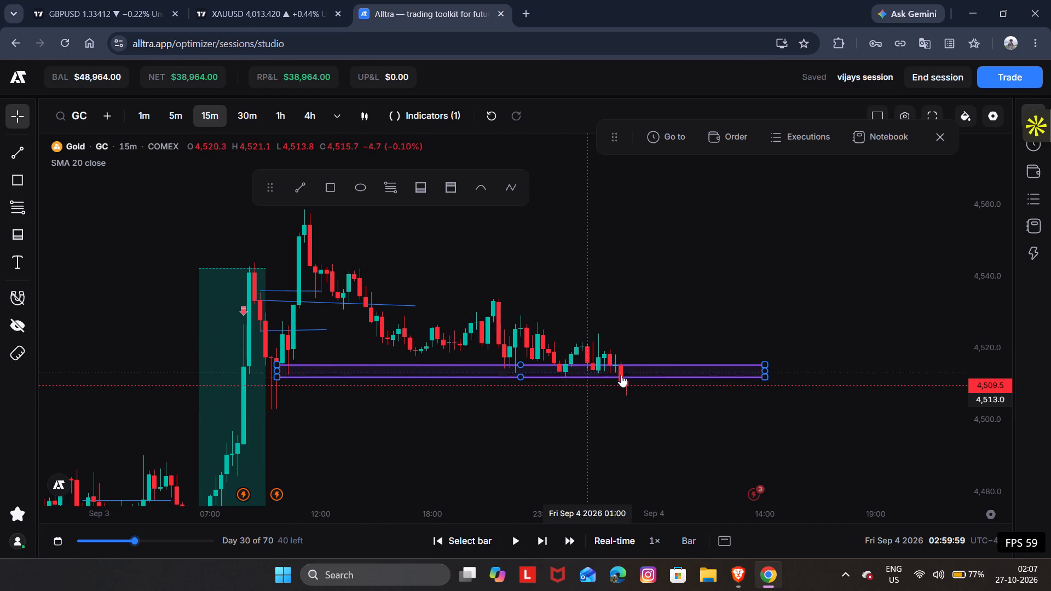
Resume the GC replay in short bursts and pause it at 03:29:59 on Sep 4.
left_click_drag(675, 288, 638, 304)
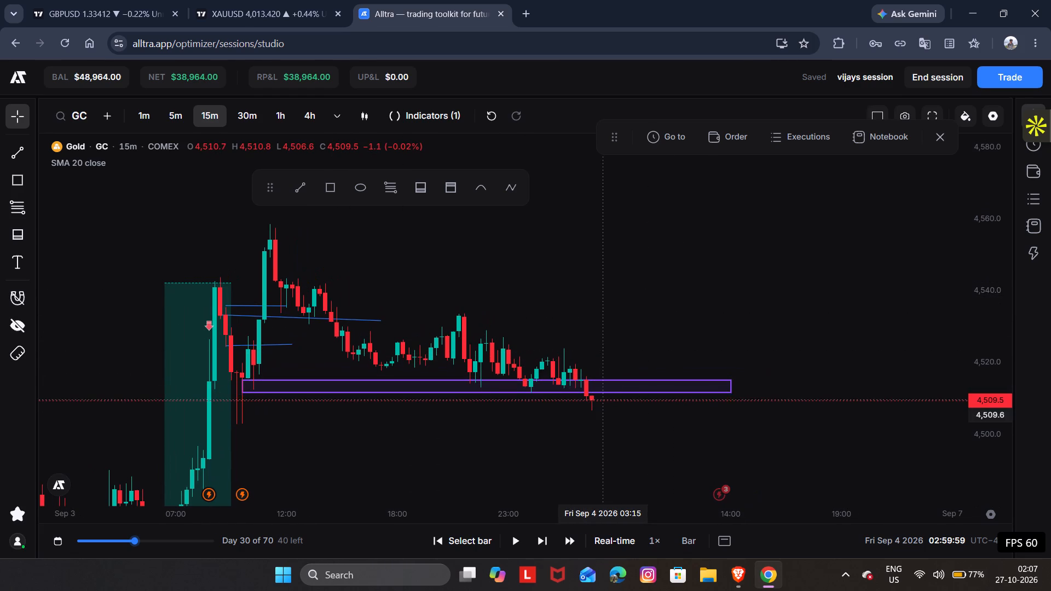
key("space")
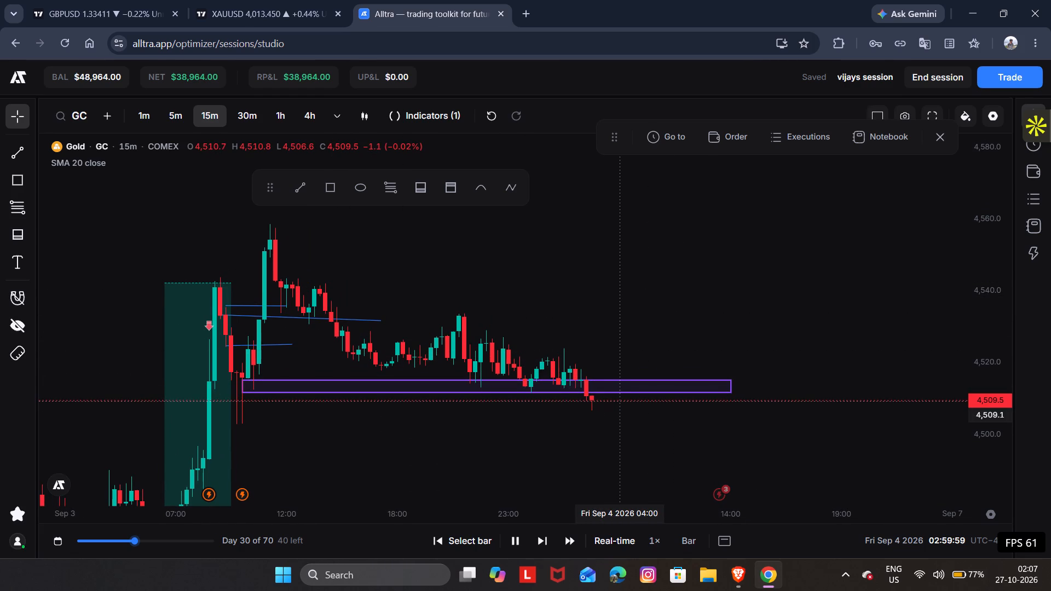
key("space")
key("space")
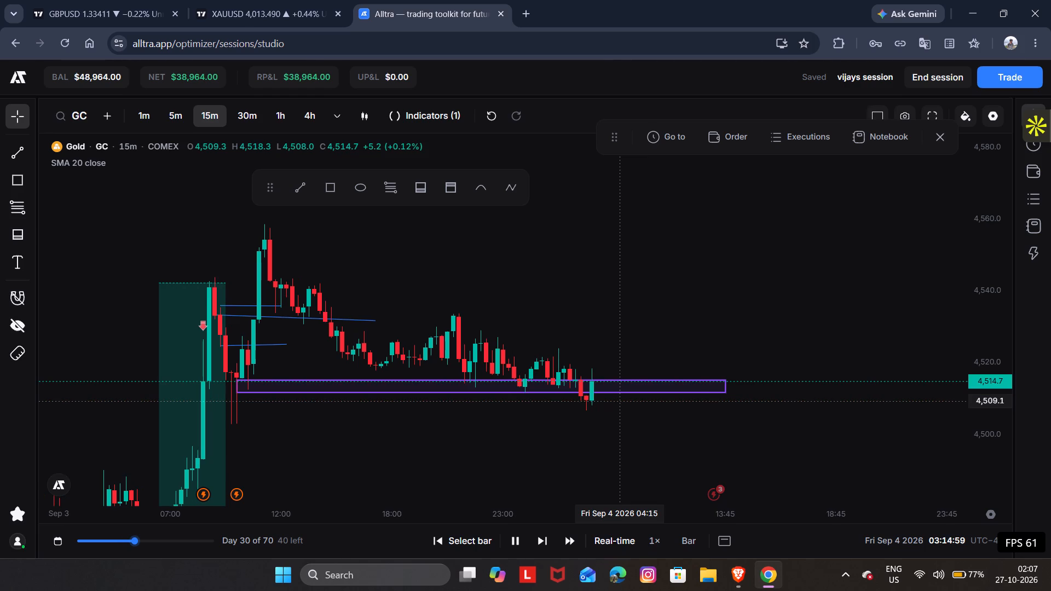
key("space")
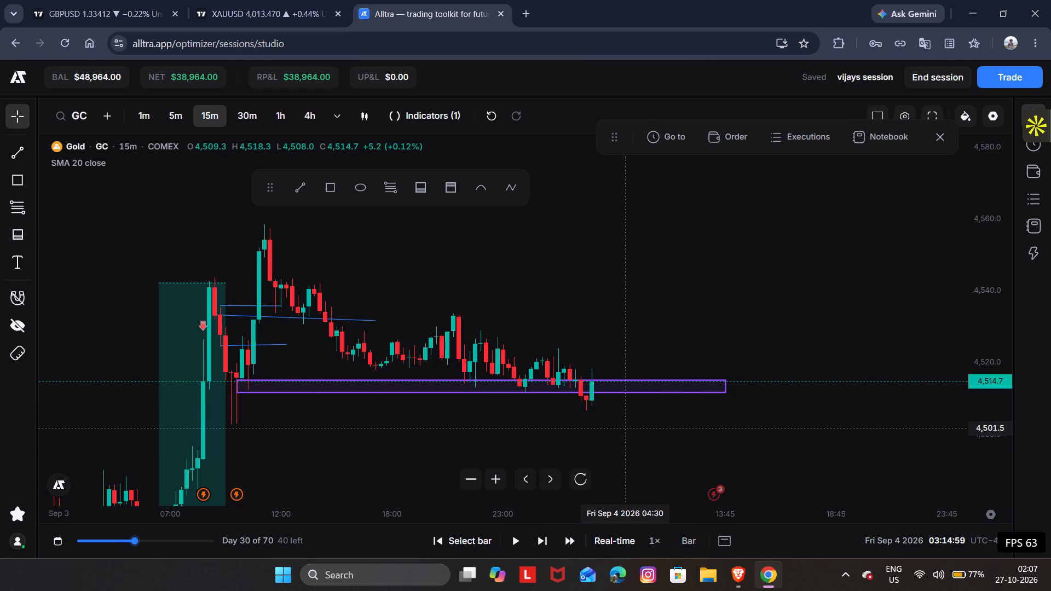
key("space")
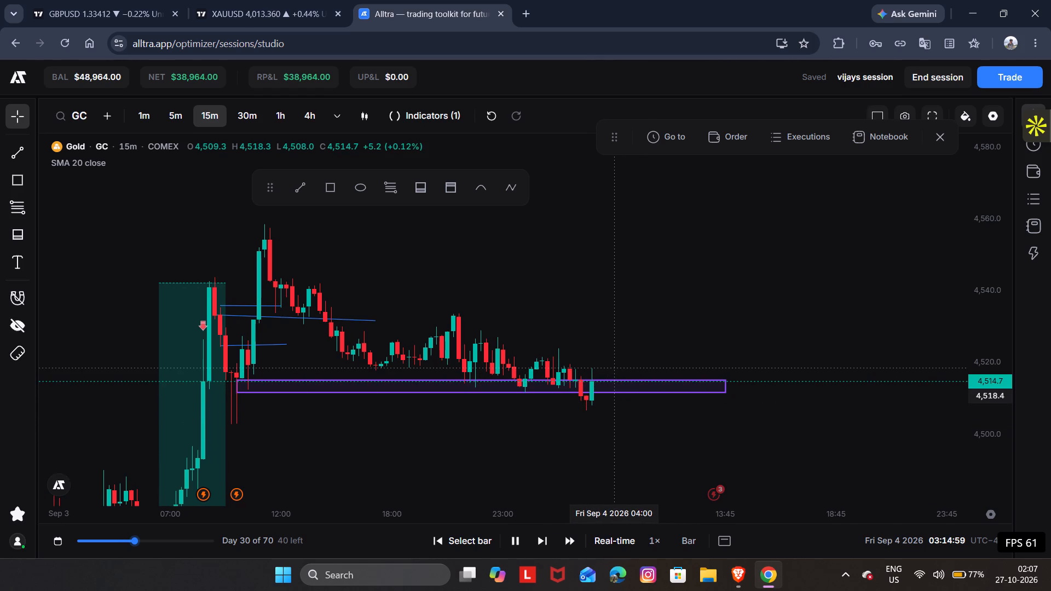
key("space")
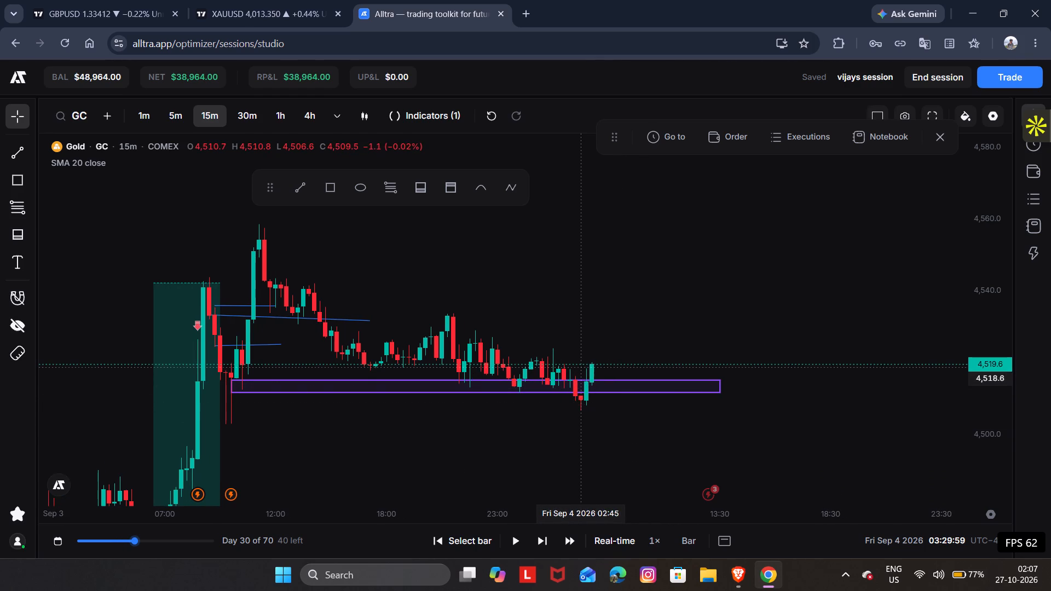
Place a market buy order for 1 GC with a 50-point take profit and the stop loss at 4,502.3.
left_click(735, 148)
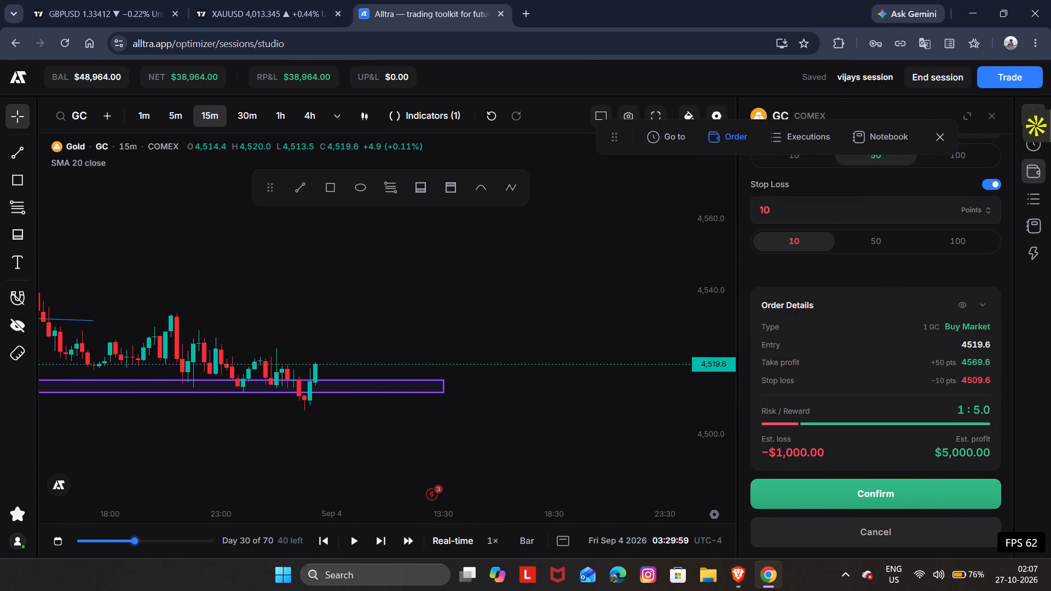
left_click_drag(609, 147, 501, 136)
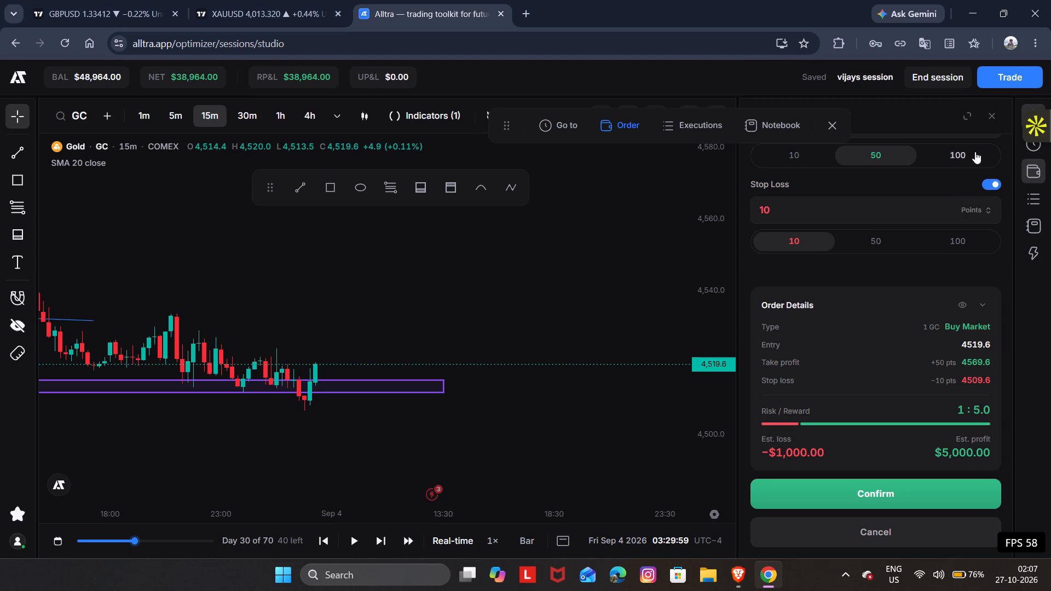
scroll(906, 213, "up", 5)
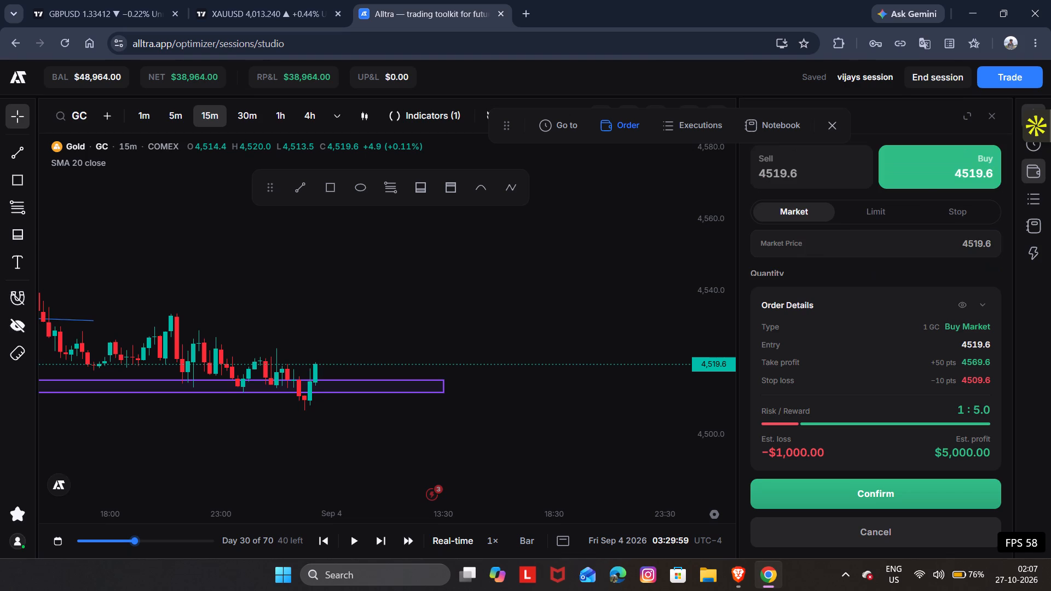
left_click(932, 167)
left_click_drag(579, 339, 694, 259)
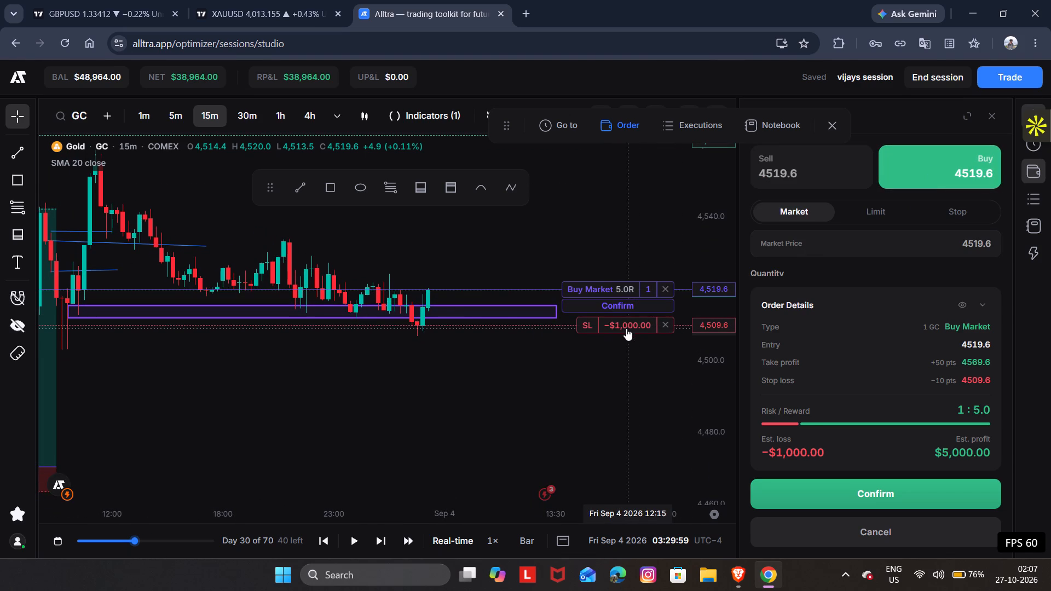
left_click_drag(626, 328, 625, 352)
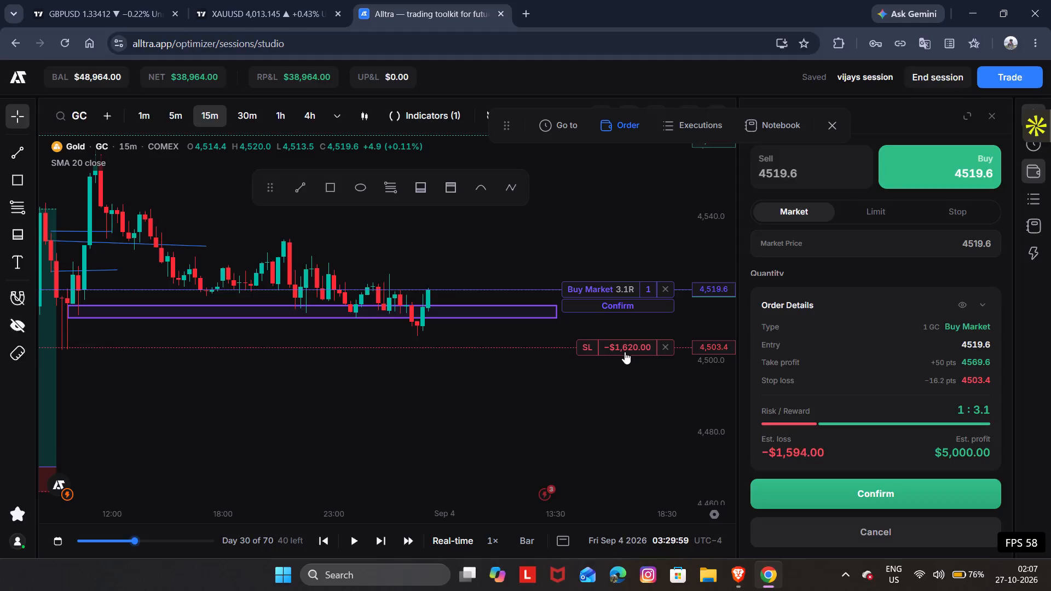
left_click_drag(625, 352, 624, 355)
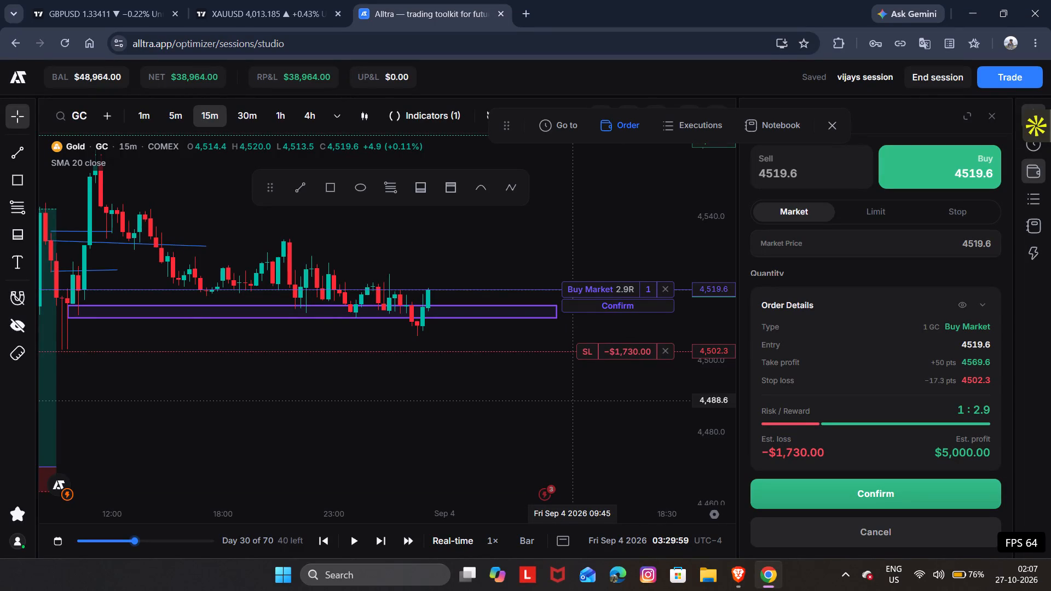
left_click_drag(573, 401, 548, 447)
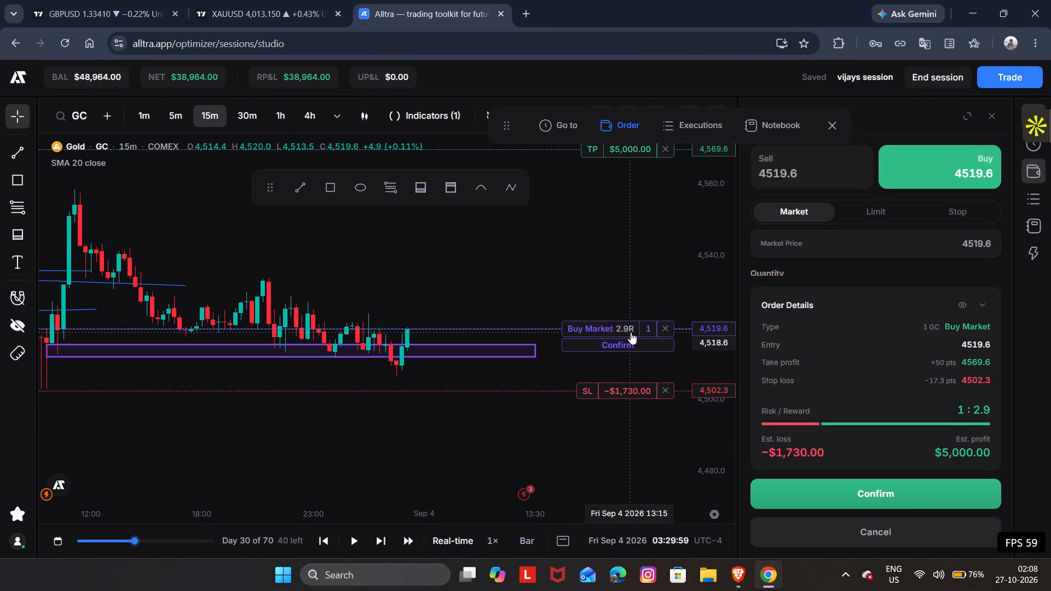
left_click(621, 347)
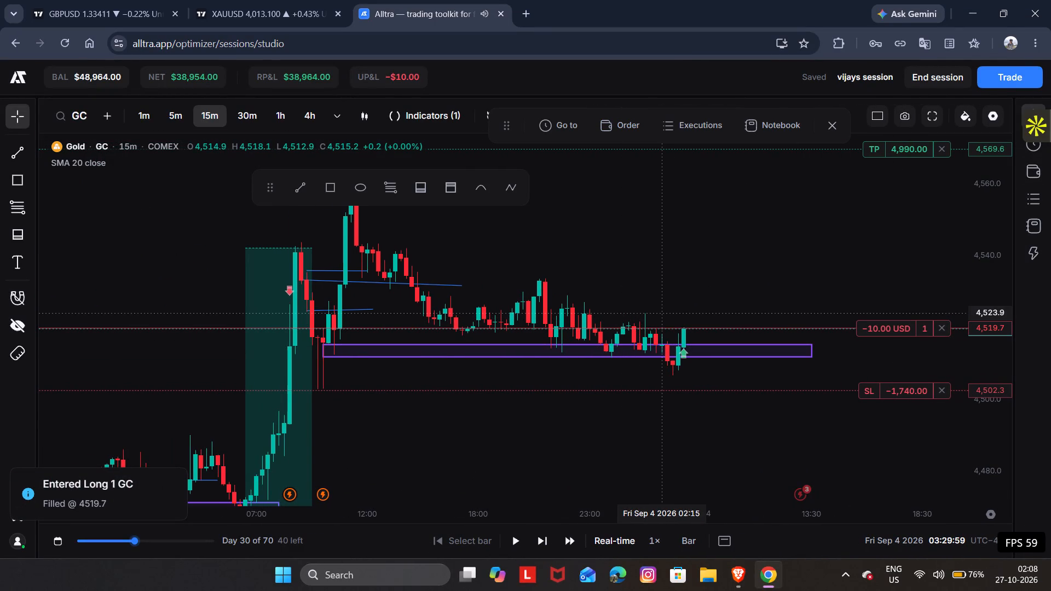
Place a long position drawing at the entry candle, at about 4,514.6 and 03:15 on Sep 4.
left_click_drag(667, 310, 652, 309)
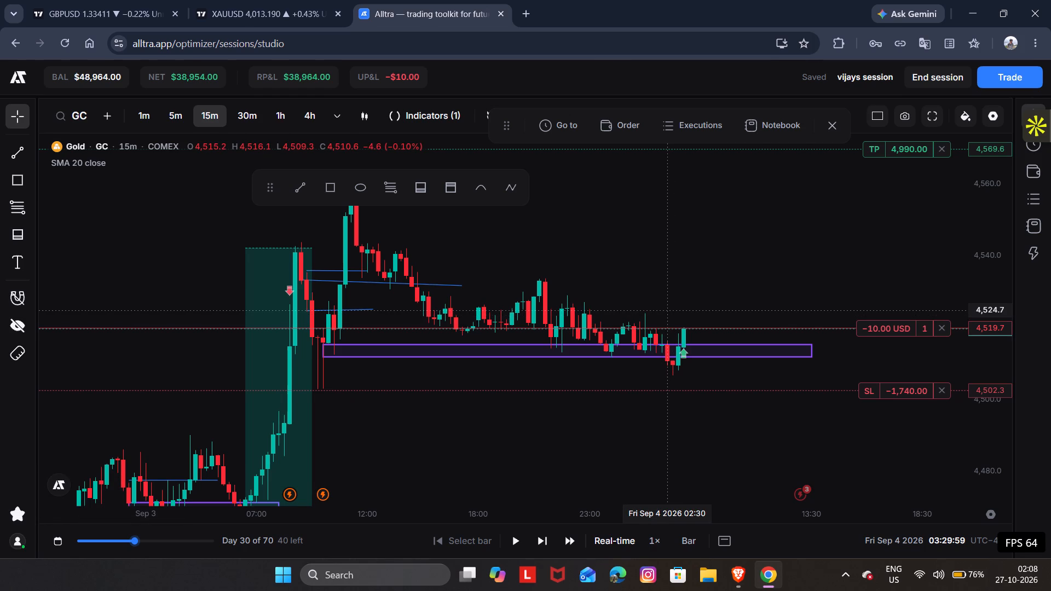
left_click_drag(652, 309, 610, 347)
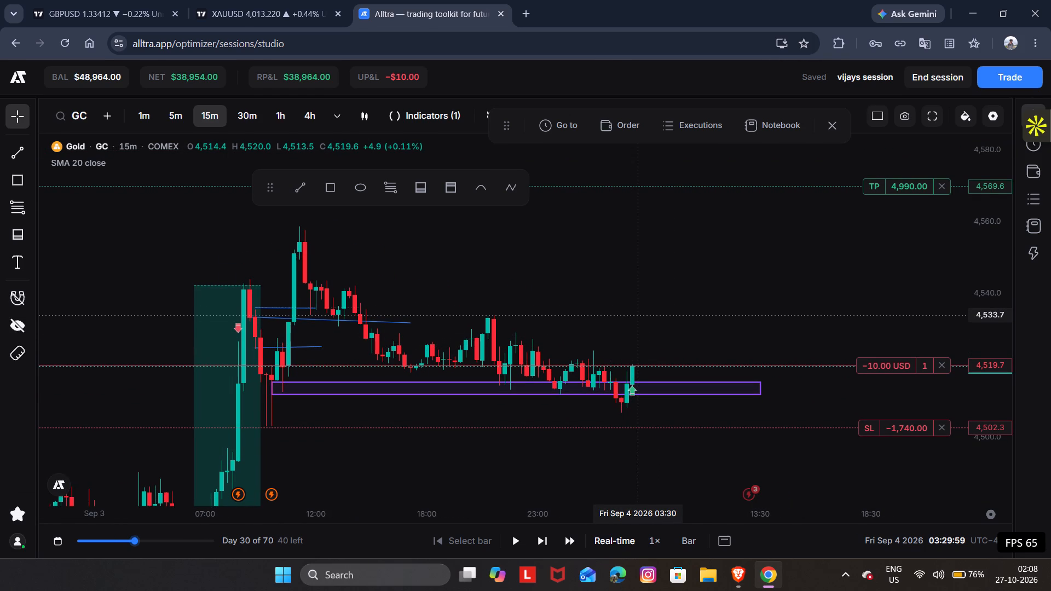
left_click_drag(638, 287, 672, 315)
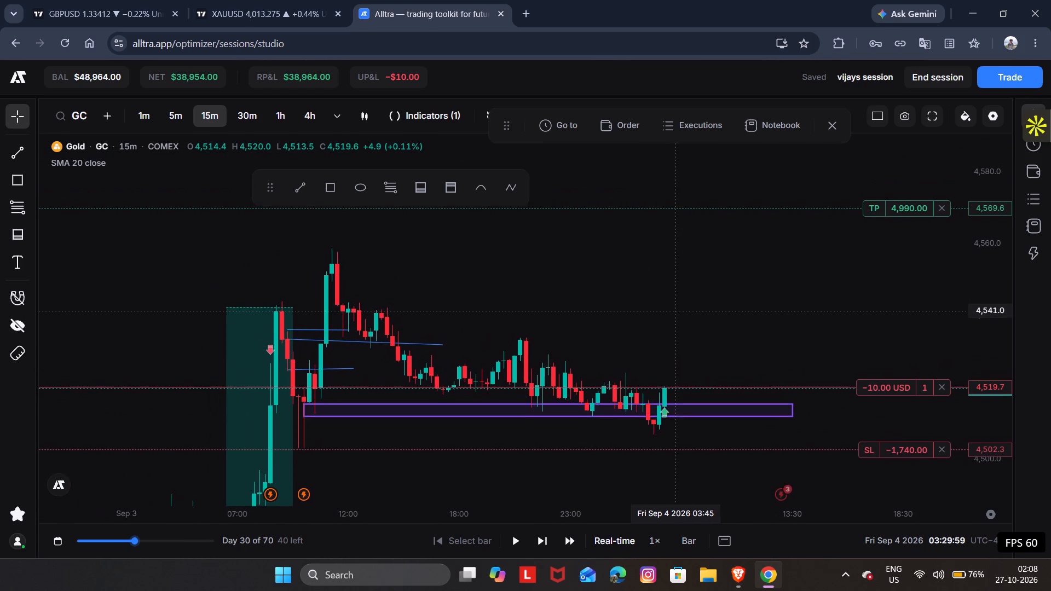
left_click_drag(672, 315, 561, 346)
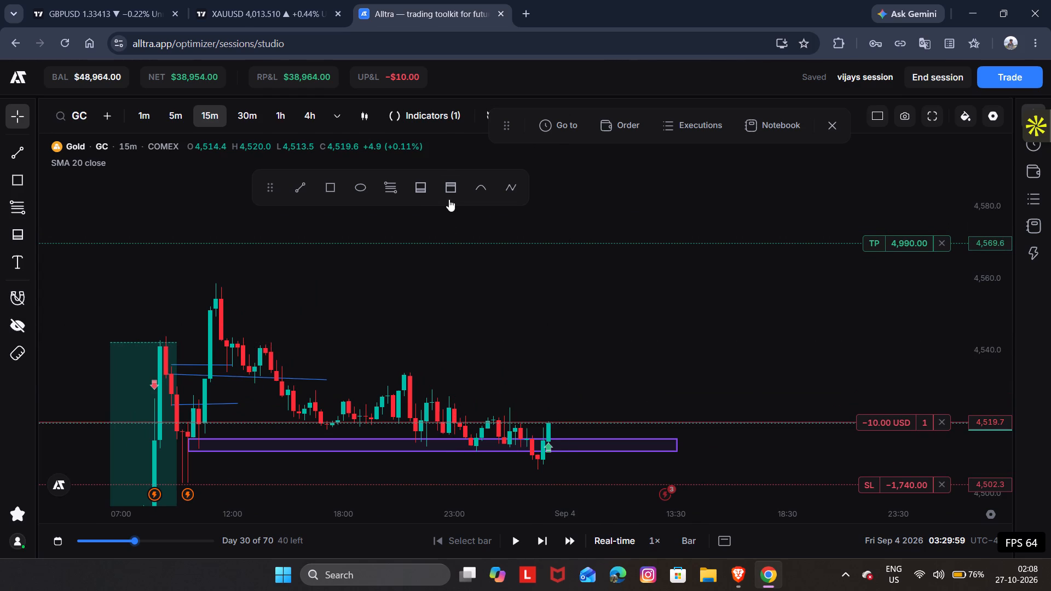
left_click(425, 189)
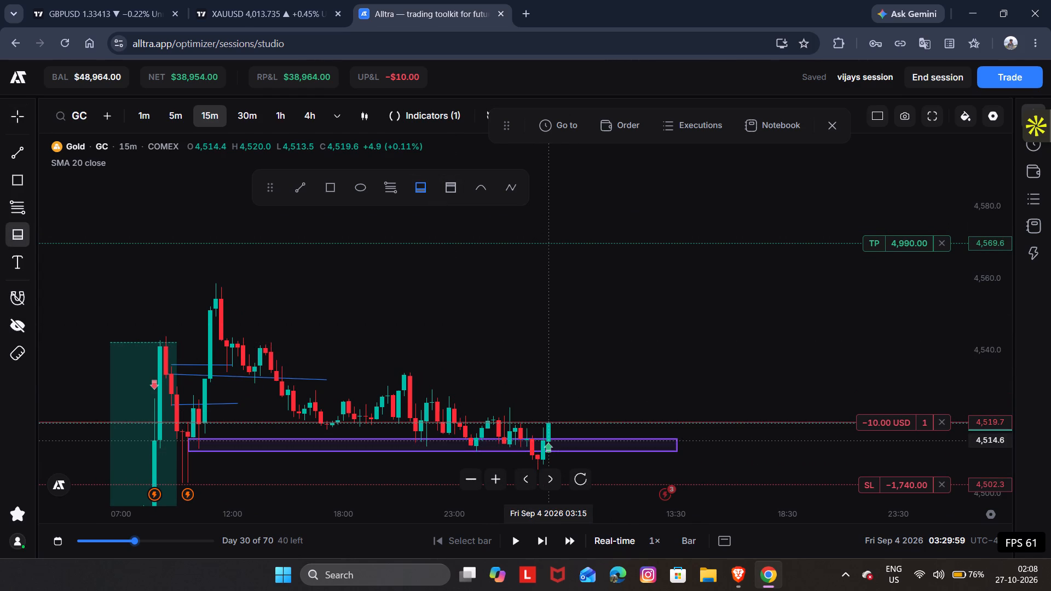
left_click(548, 442)
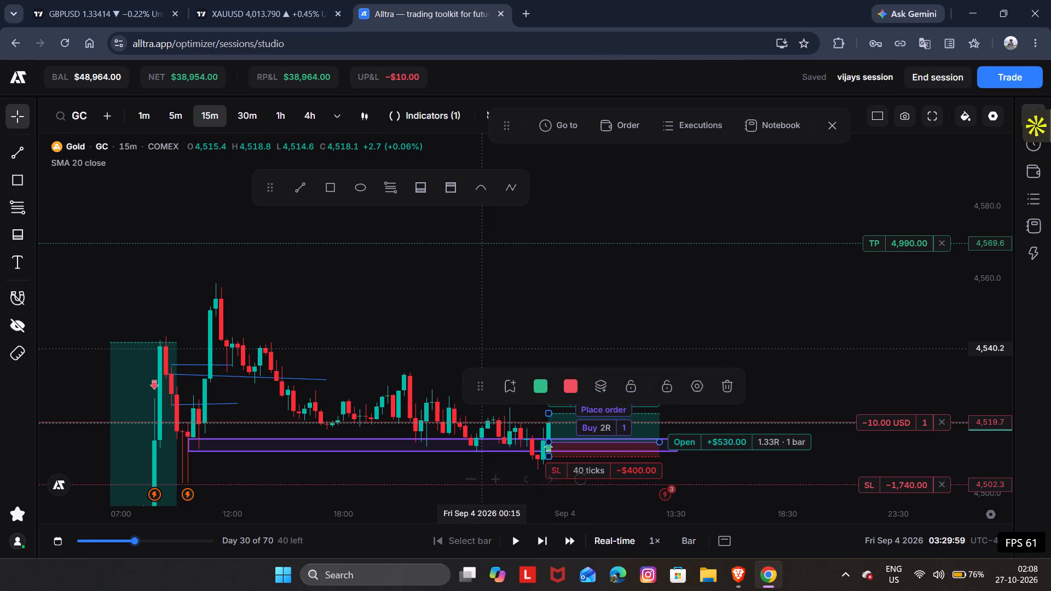
Raise the target of the new long position drawing to 447 ticks, near the earlier swing high.
left_click(483, 349)
left_click_drag(483, 349, 452, 300)
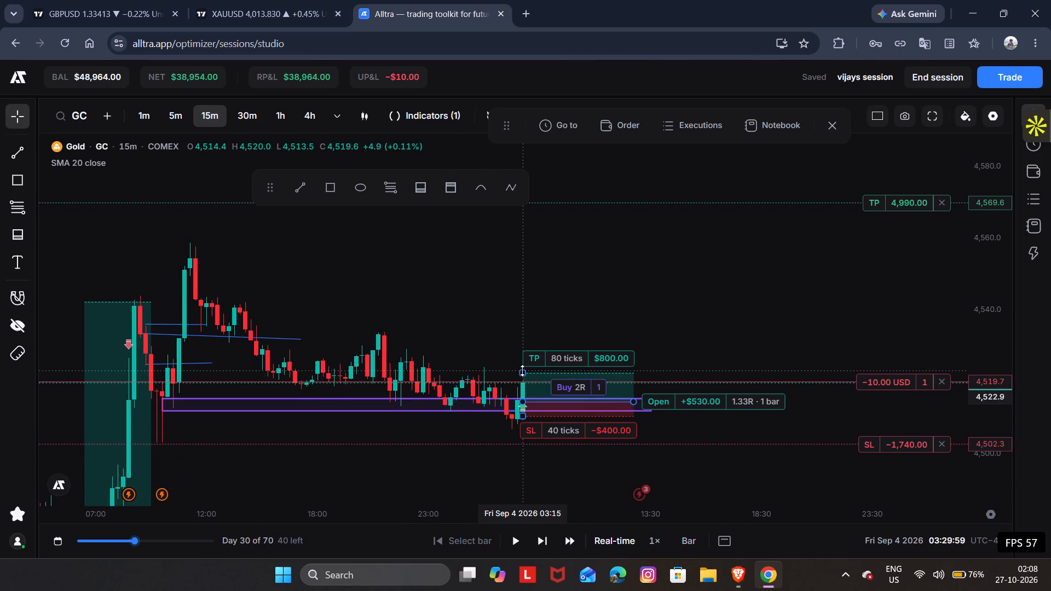
left_click_drag(522, 370, 500, 240)
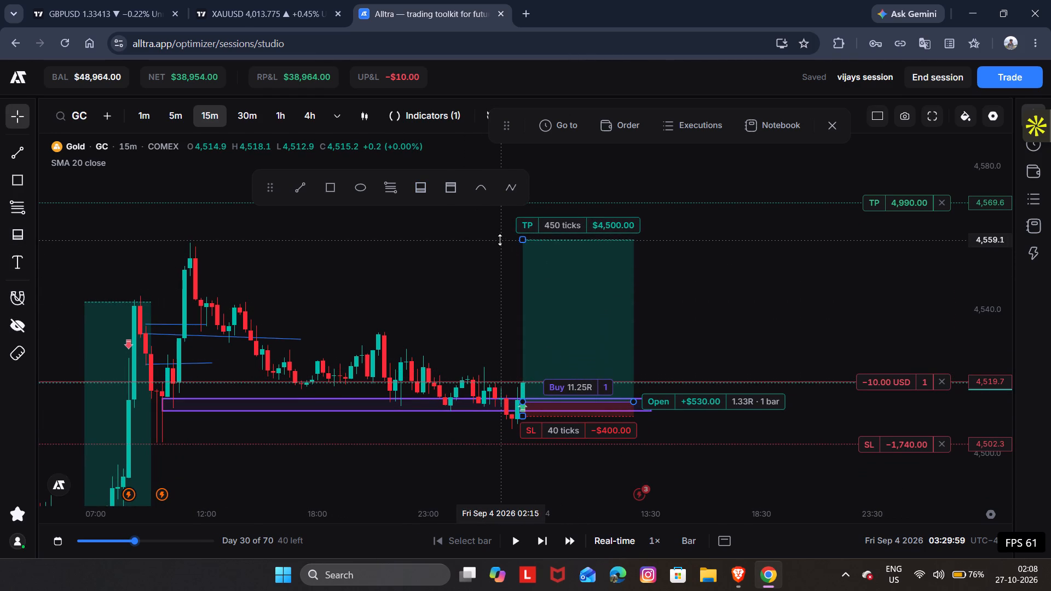
left_click_drag(500, 240, 498, 241)
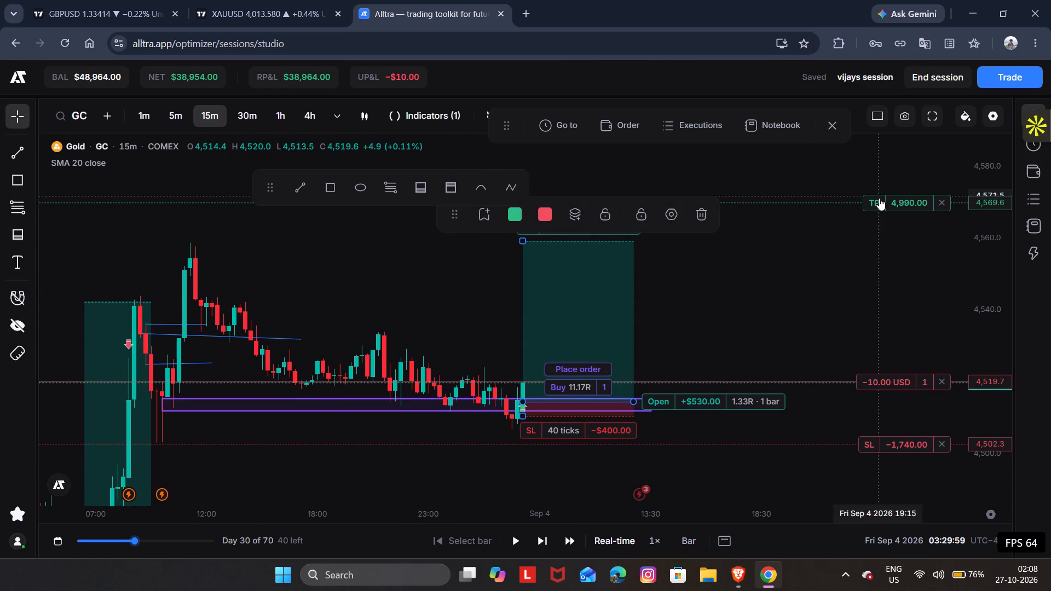
Lower the open position's take profit to 4,557.9, just below the target of the long position drawing.
left_click_drag(893, 202, 891, 241)
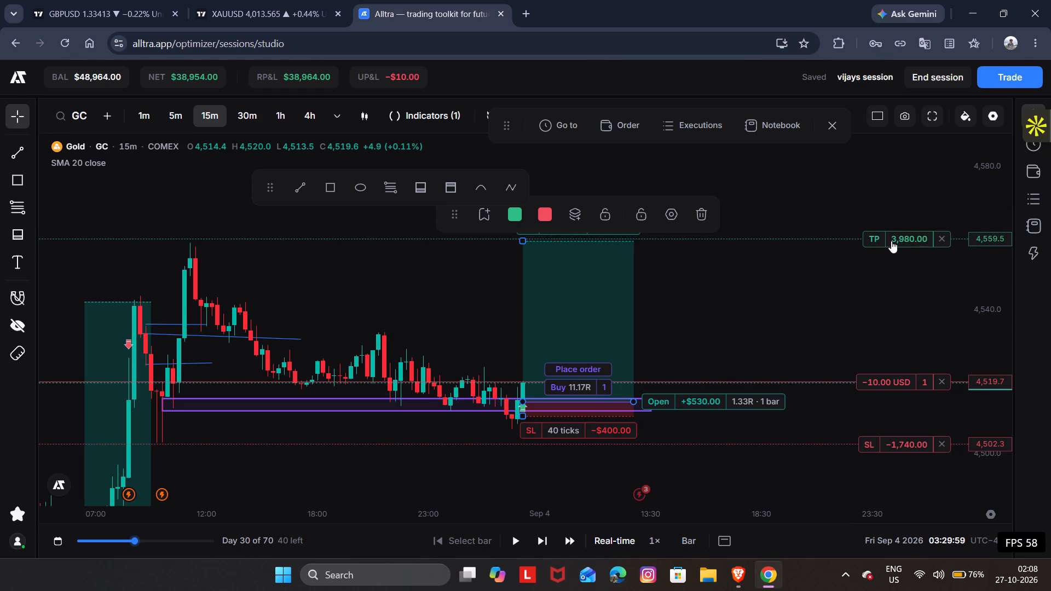
left_click_drag(891, 241, 891, 244)
left_click(863, 285)
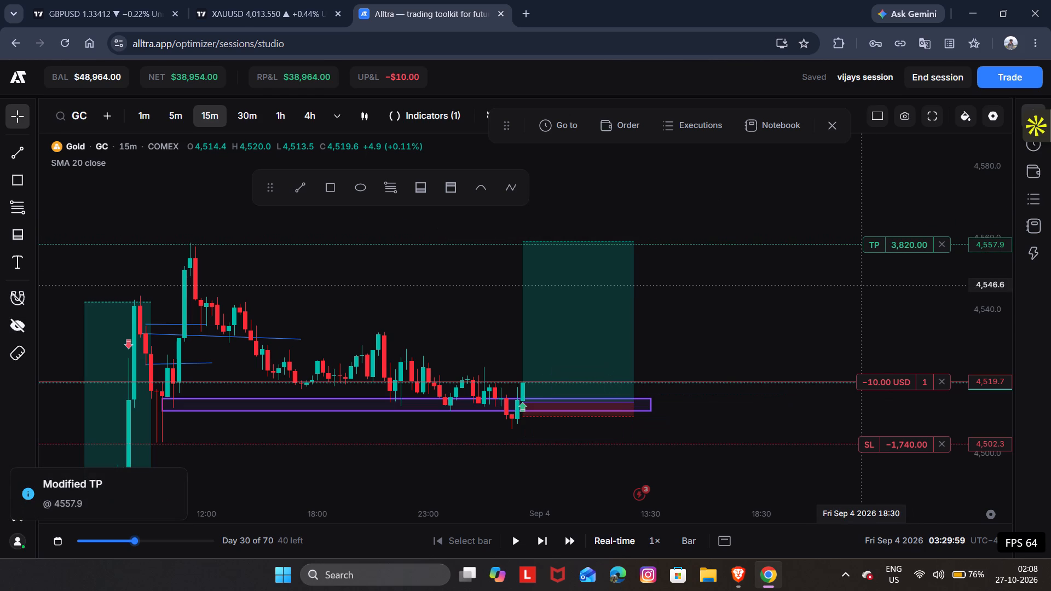
Resume the replay with the trade open and pause it at 08:14:59 on Sep 4.
left_click_drag(829, 274, 772, 271)
key("space")
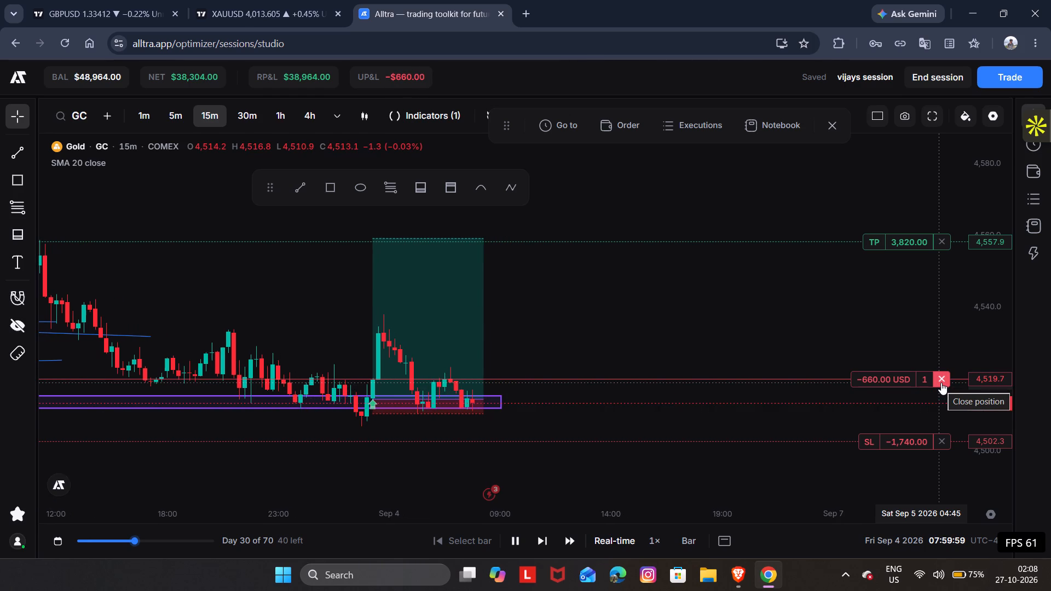
key("space")
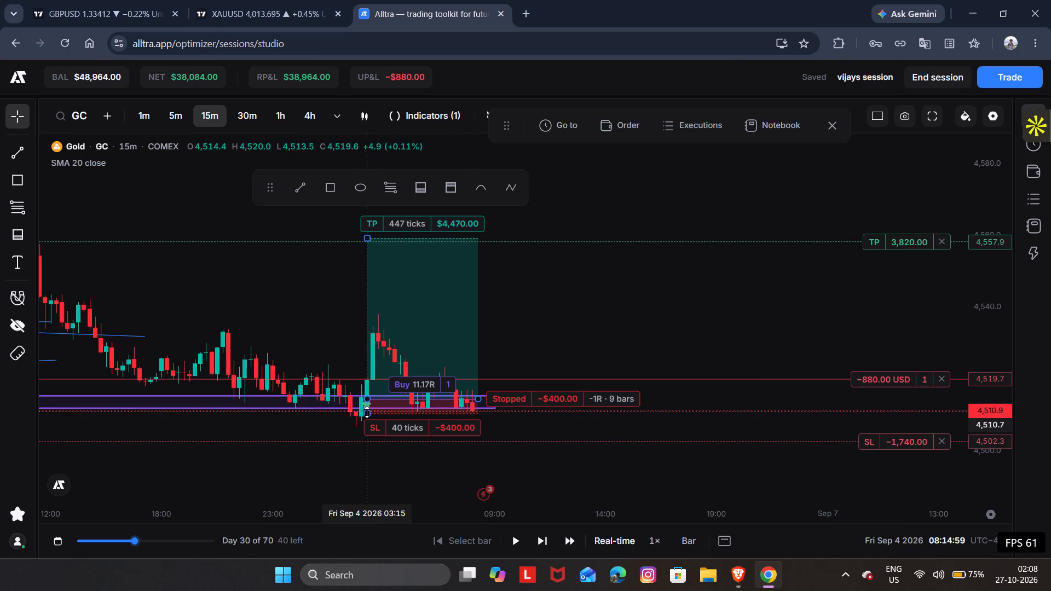
Extend the stop of the long position drawing down to 155 ticks, at about 4,498.8.
left_click_drag(367, 412, 363, 454)
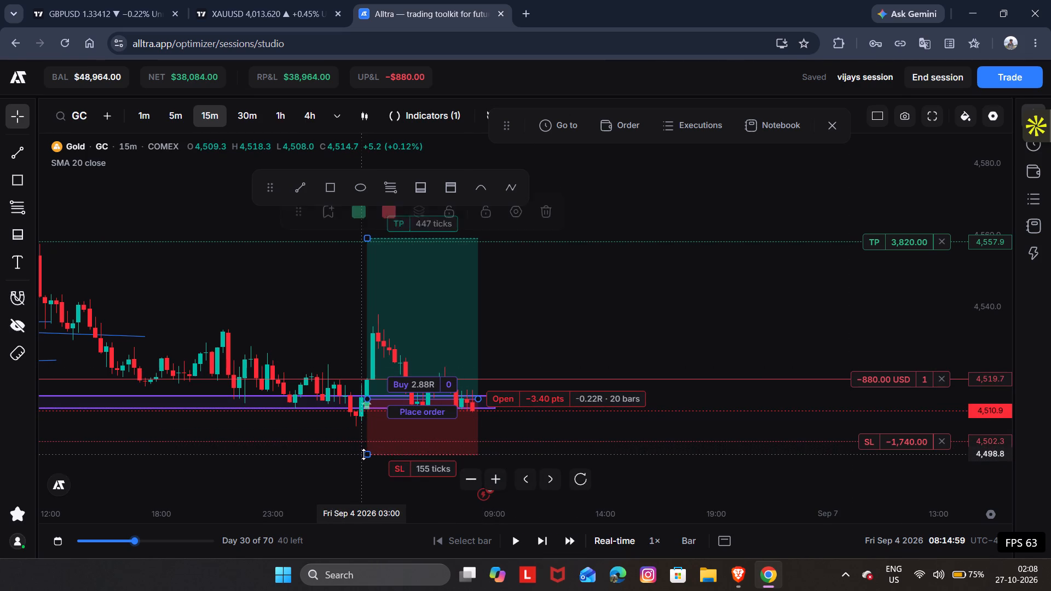
Lower the open position's stop loss to 4,499.7.
left_click_drag(891, 441, 891, 450)
left_click(749, 349)
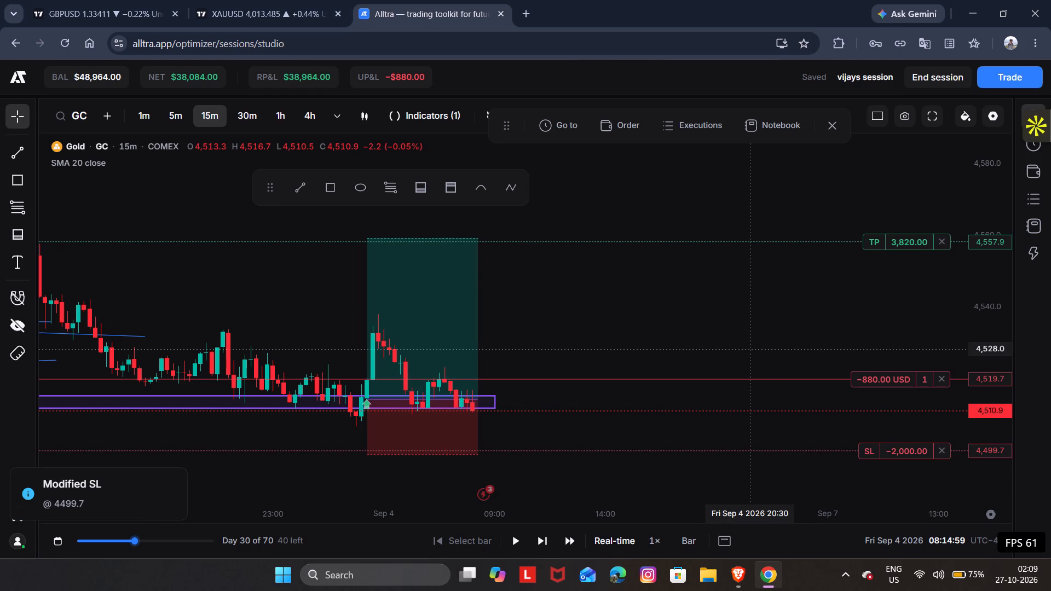
Resume the replay and pause it at 08:44:59 on Sep 4.
key("space")
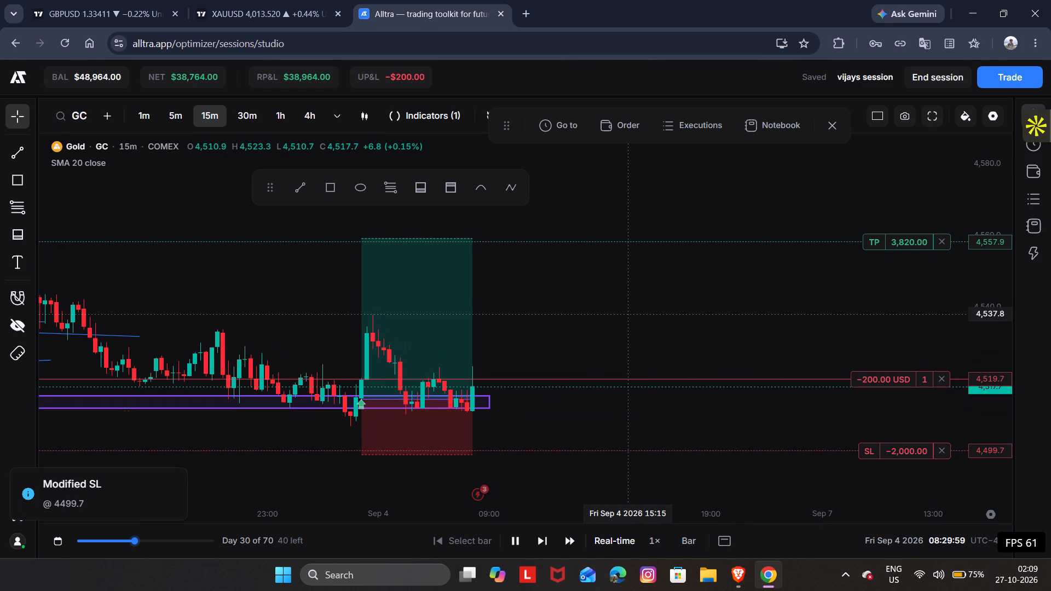
key("space")
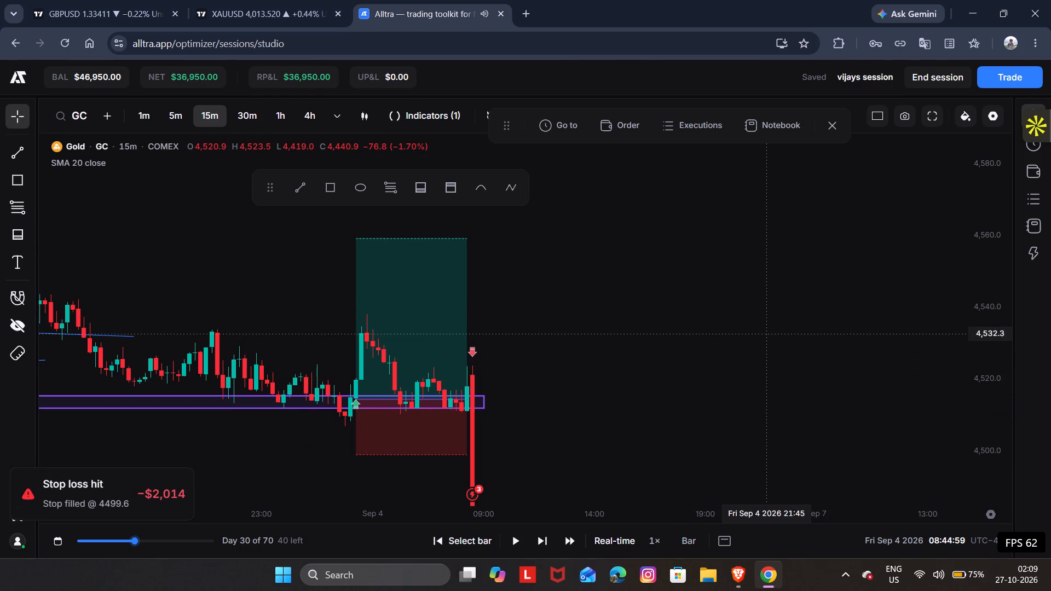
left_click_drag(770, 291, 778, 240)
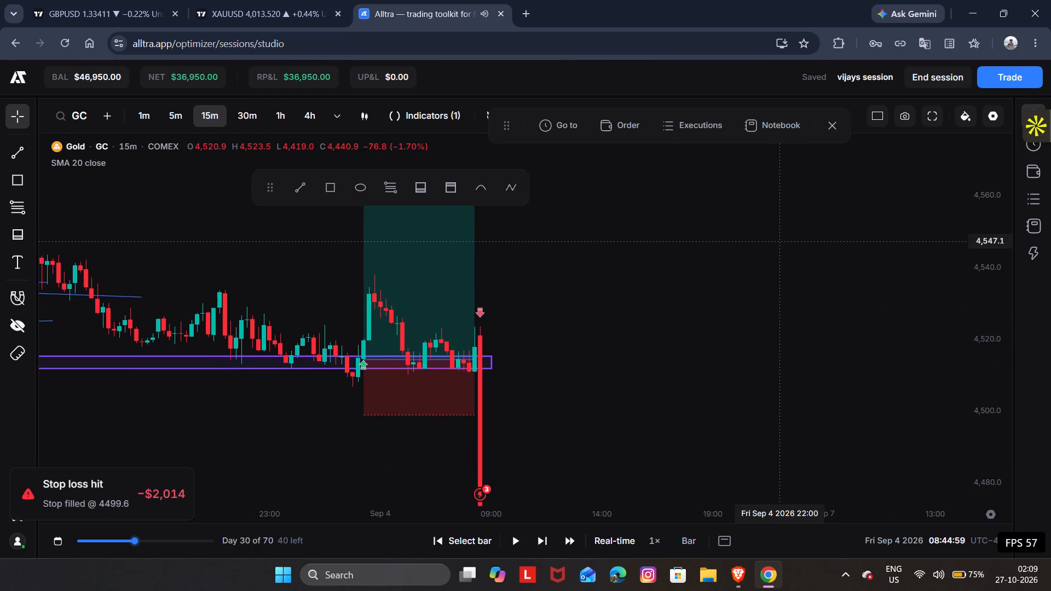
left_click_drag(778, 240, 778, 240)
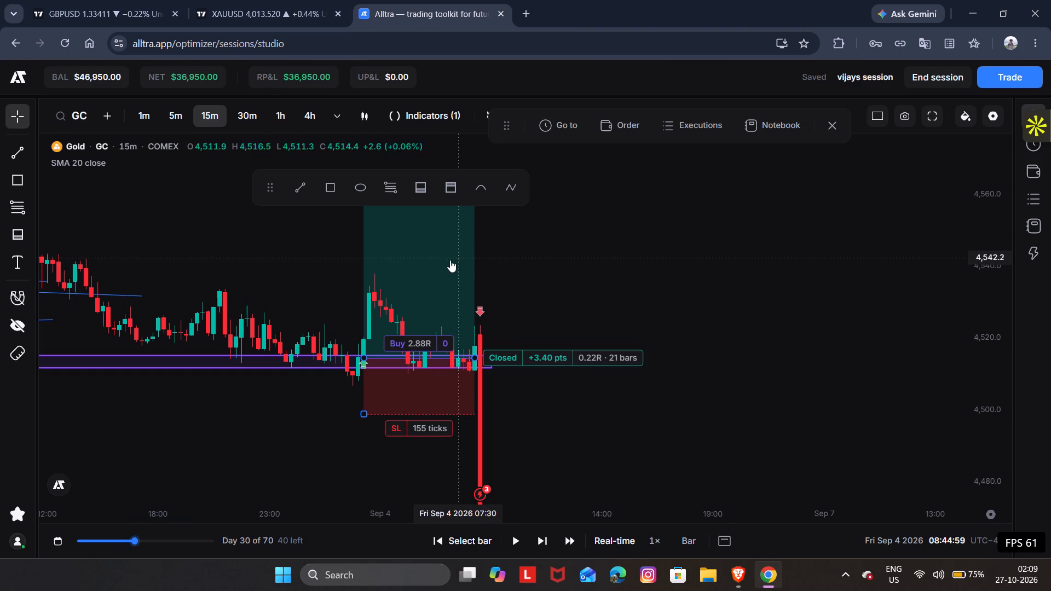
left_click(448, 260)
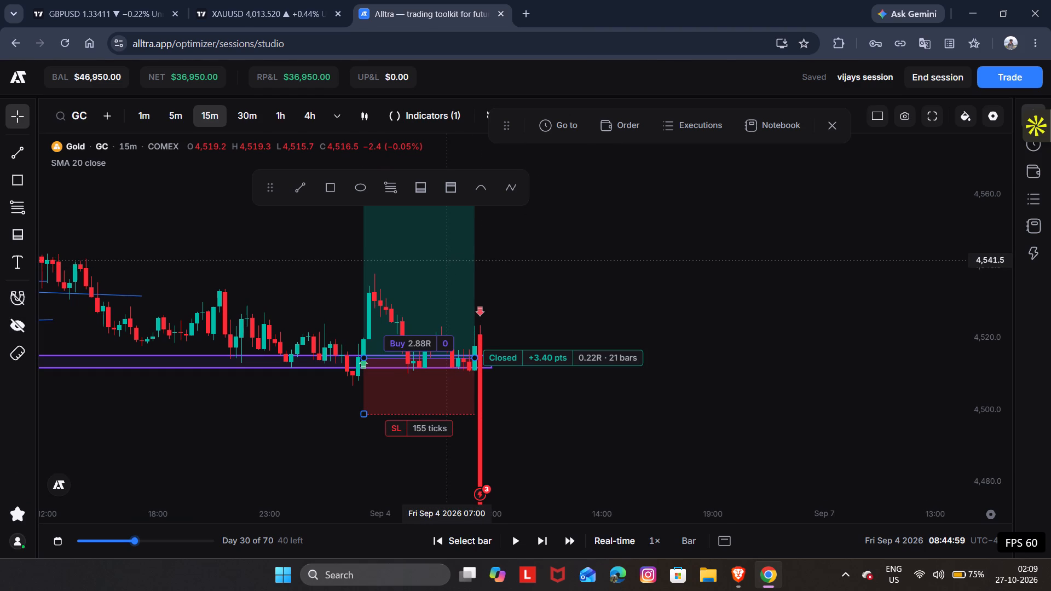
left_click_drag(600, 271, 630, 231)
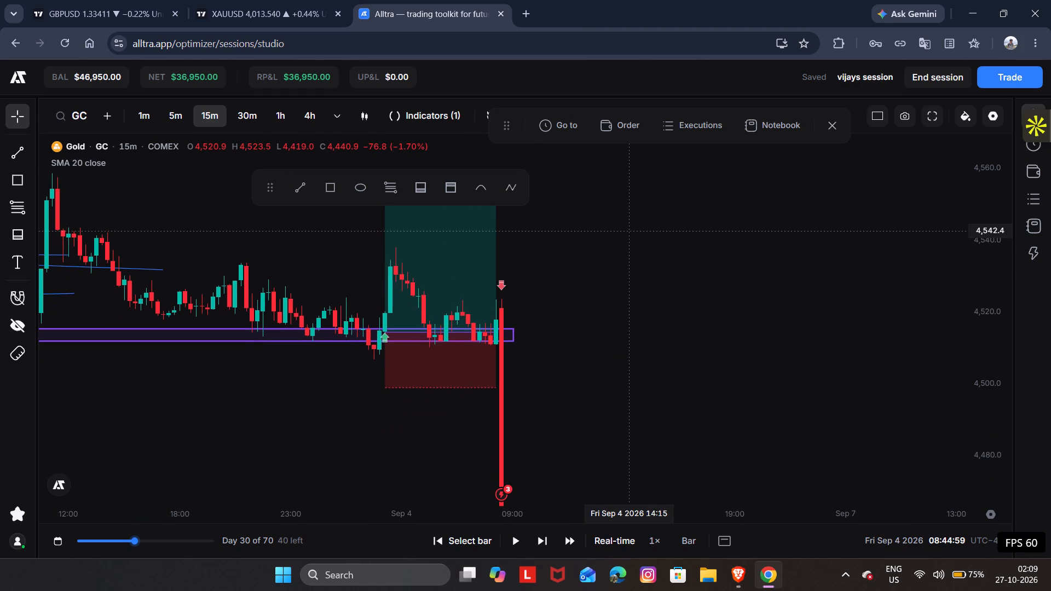
Examine the latest Sep 4 candle against the closed long trade, its purple price zone and the earlier Sep 3 price action.
left_click_drag(630, 231, 637, 118)
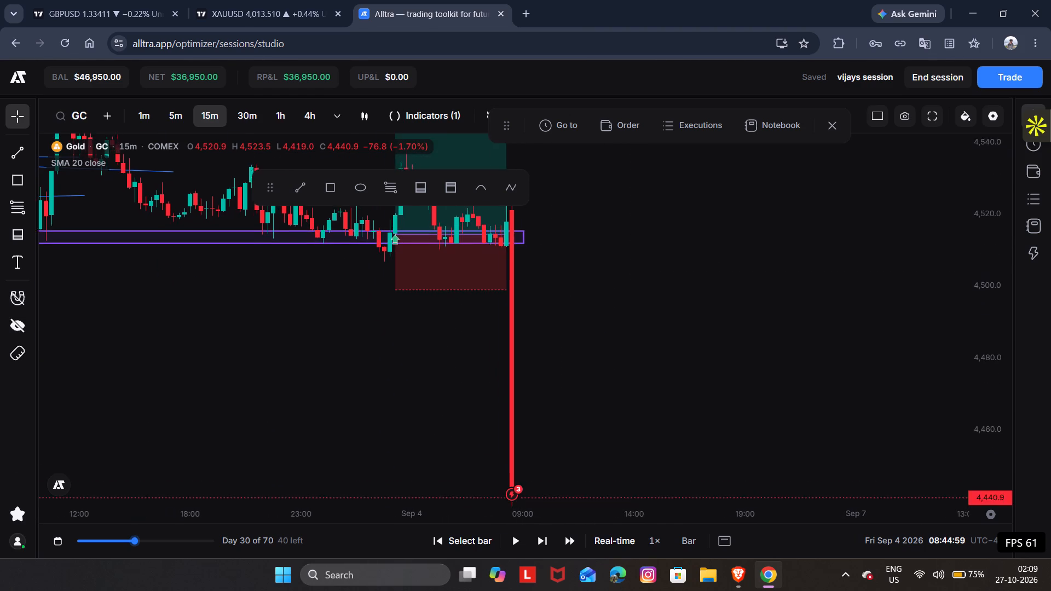
left_click_drag(637, 118, 610, 0)
left_click_drag(987, 311, 1001, 389)
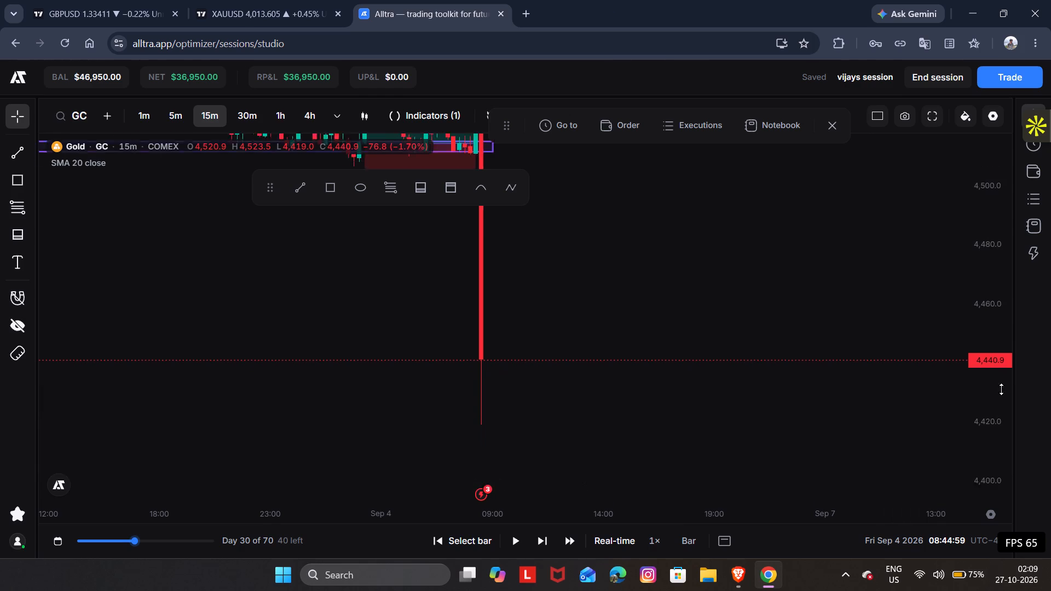
left_click_drag(1001, 389, 979, 443)
left_click_drag(667, 294, 954, 393)
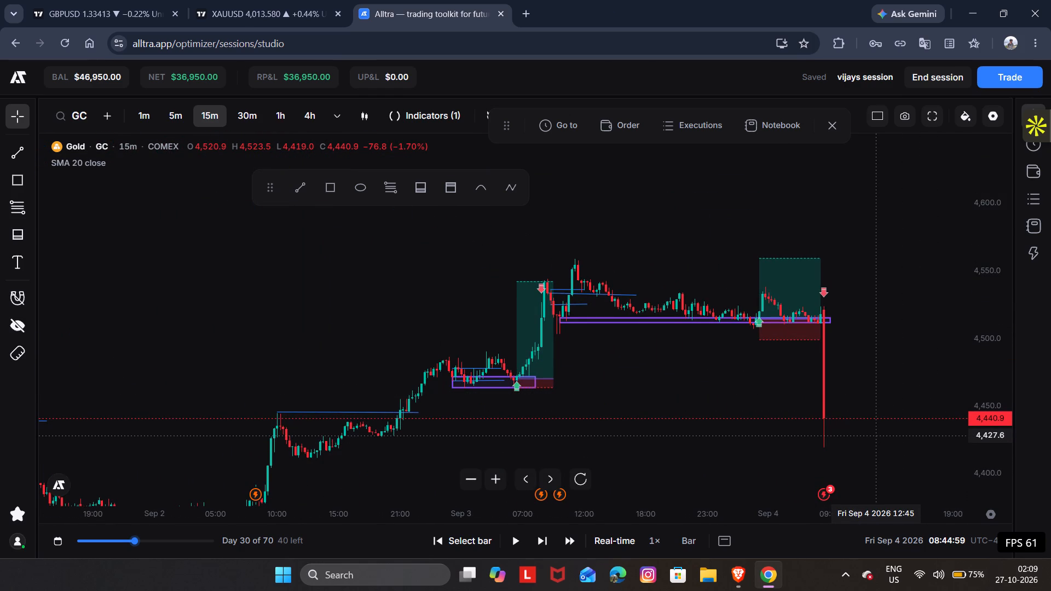
left_click_drag(876, 435, 770, 432)
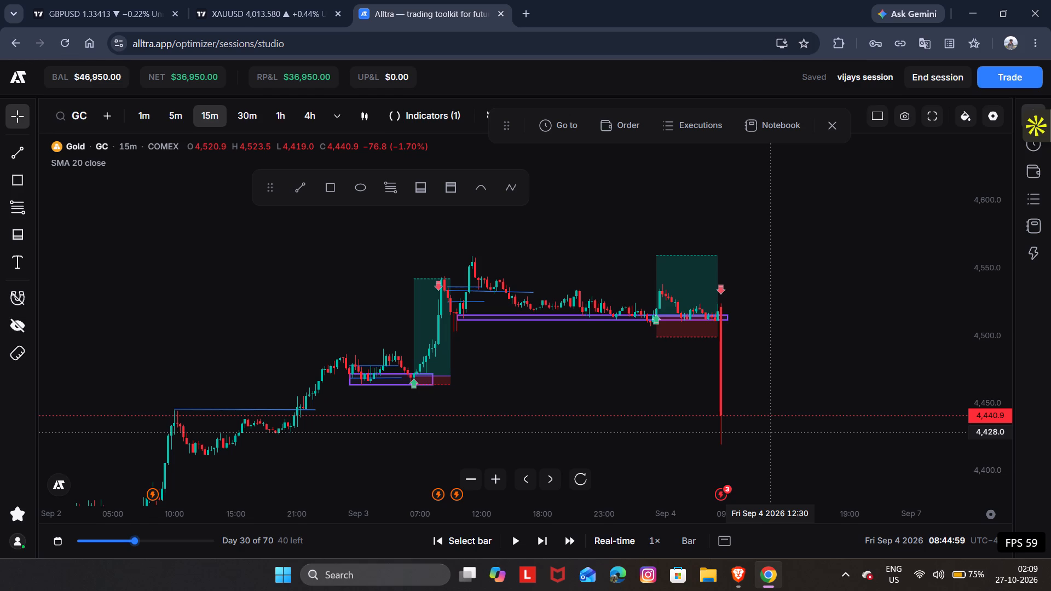
double_click(770, 432)
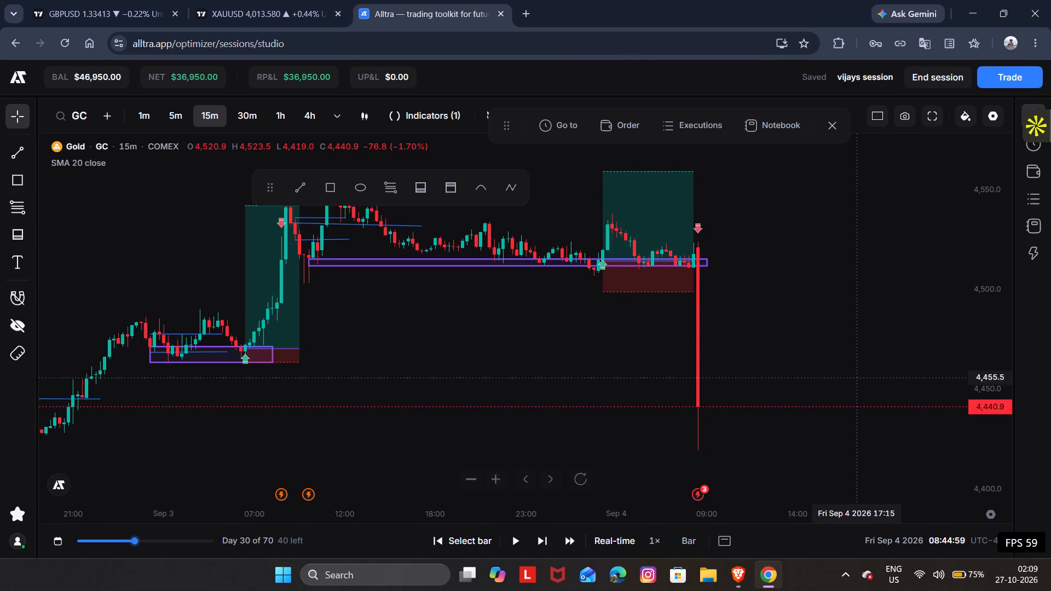
left_click_drag(820, 362, 790, 437)
left_click_drag(757, 407, 804, 427)
left_click_drag(765, 332, 761, 372)
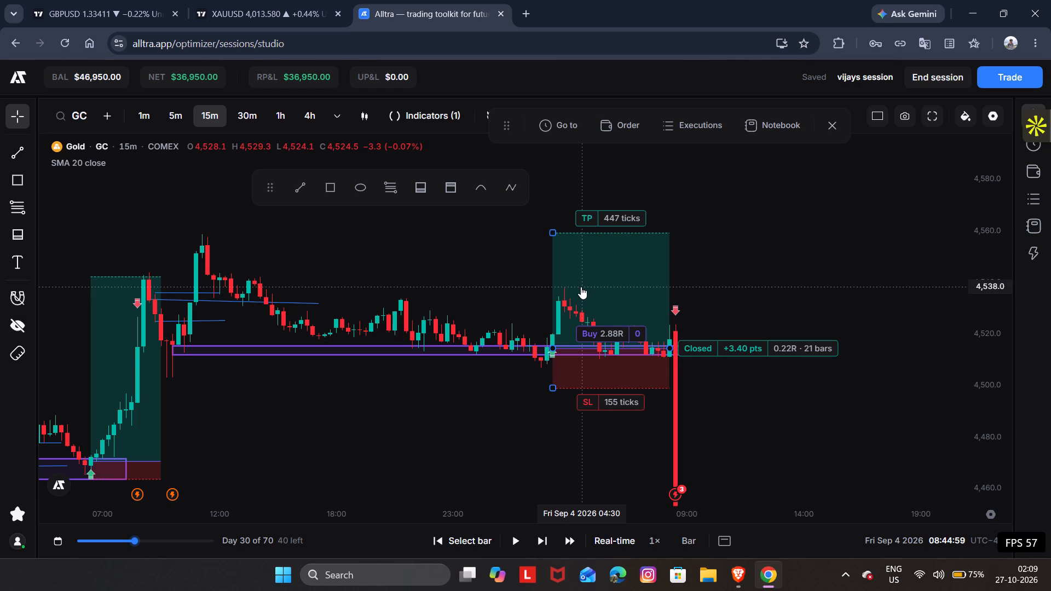
left_click_drag(757, 285, 690, 242)
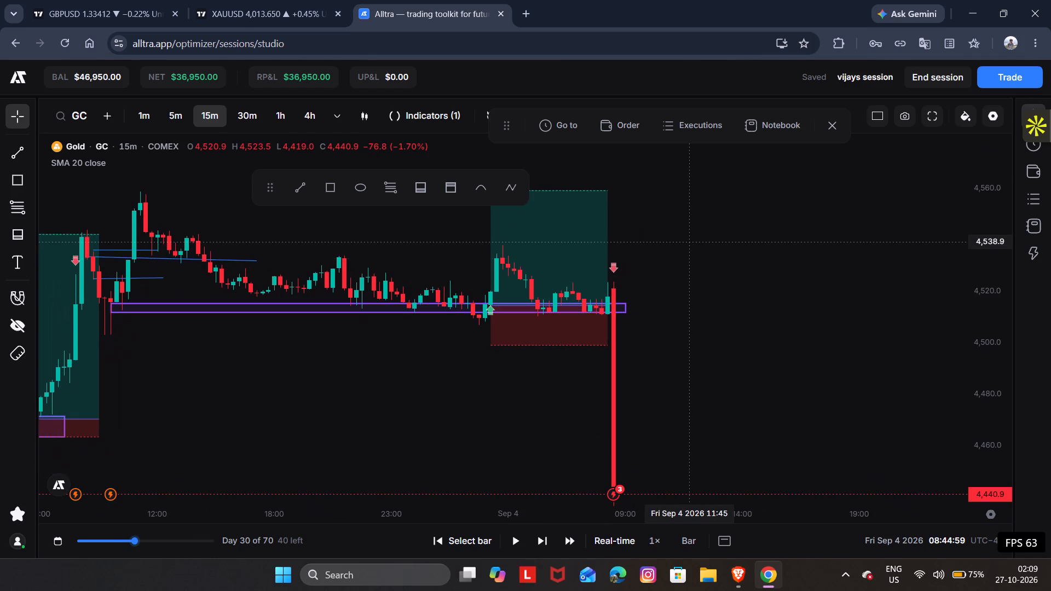
left_click_drag(761, 286, 776, 223)
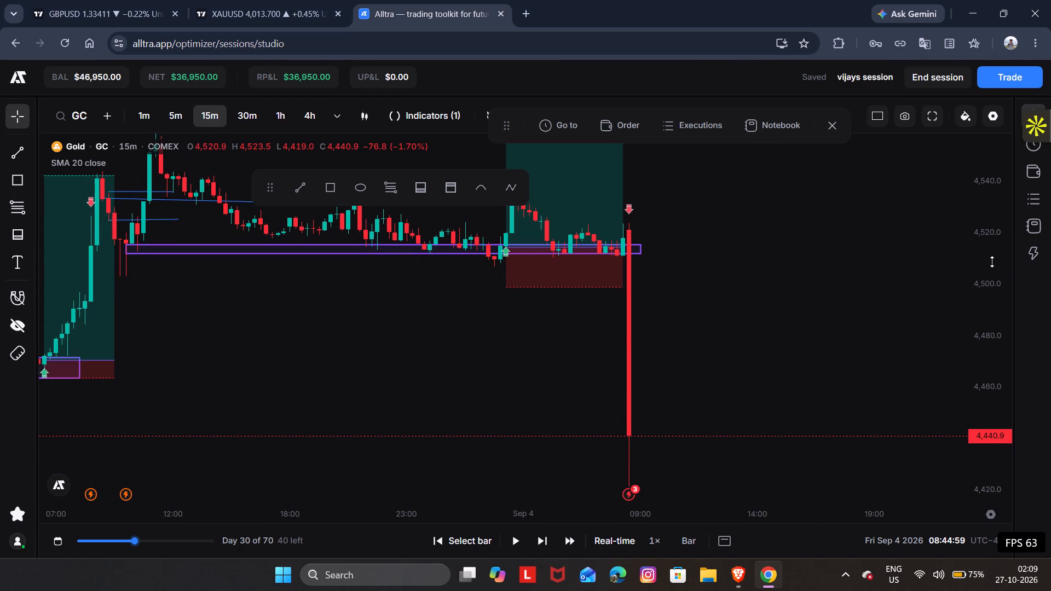
left_click_drag(992, 262, 985, 318)
left_click_drag(851, 300, 857, 372)
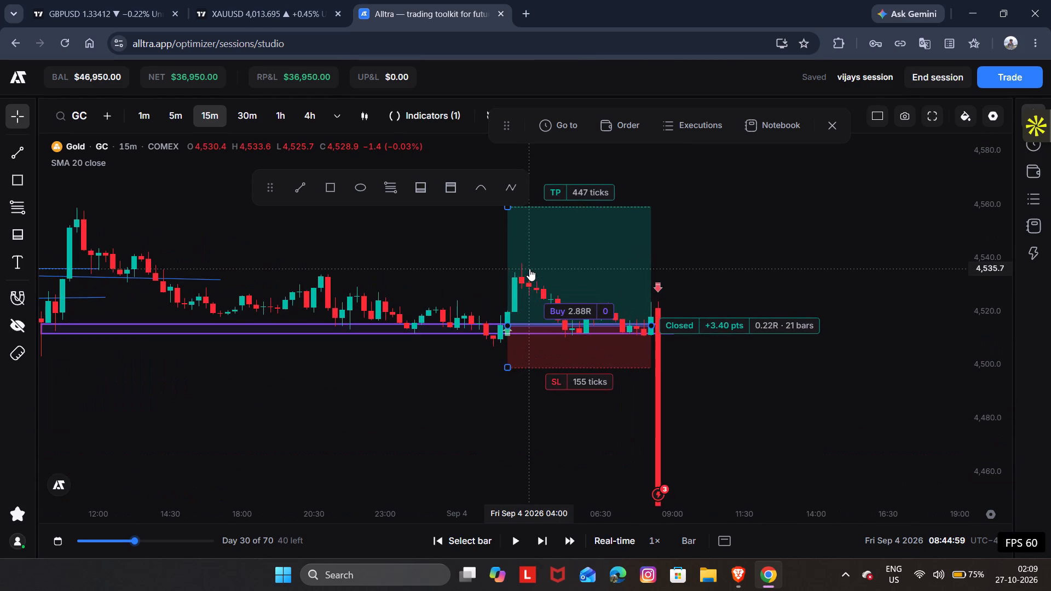
left_click_drag(972, 413, 949, 204)
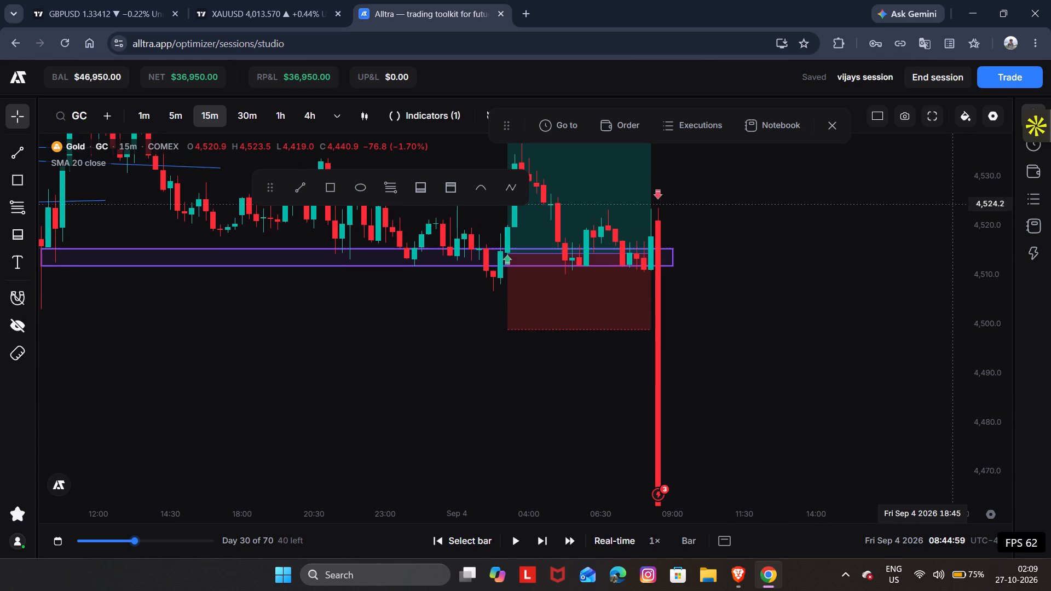
left_click_drag(808, 248, 867, 365)
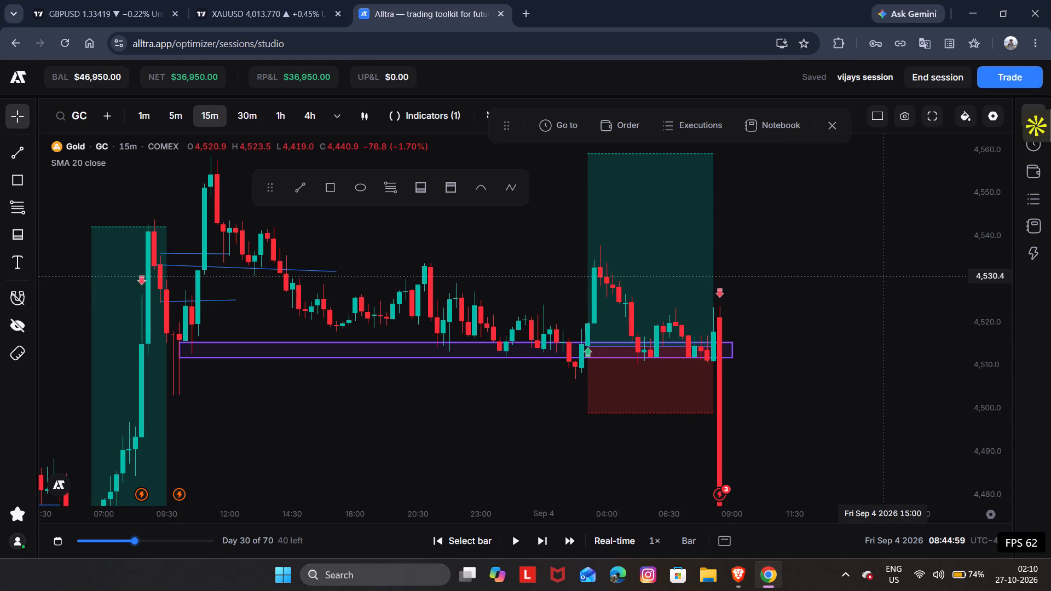
left_click_drag(882, 276, 860, 254)
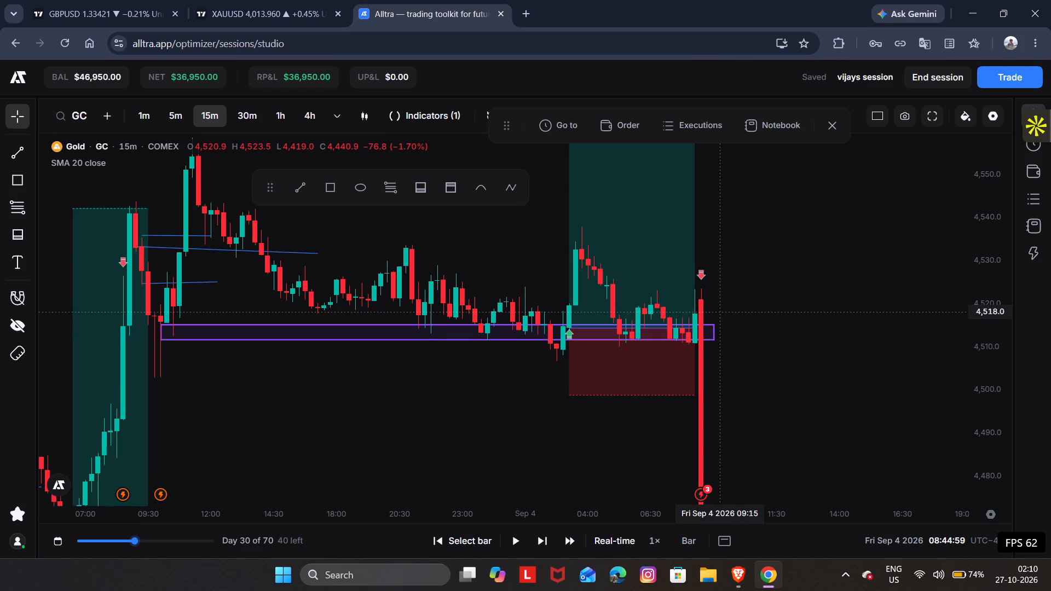
Resume the replay and pause it at 09:44:59 on Sep 4.
left_click_drag(773, 347, 712, 151)
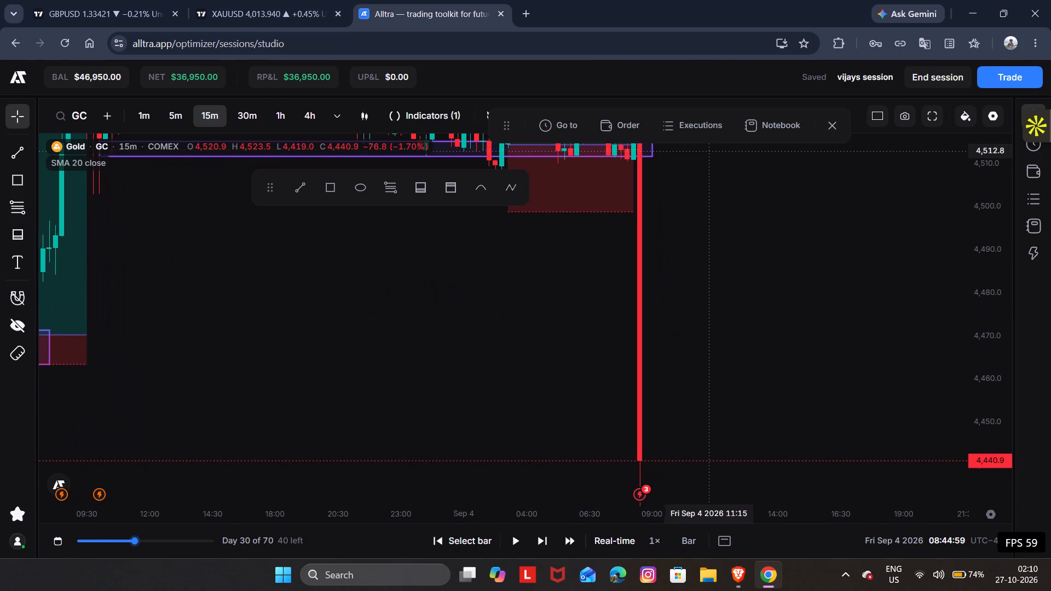
left_click_drag(775, 266, 622, 225)
key("space")
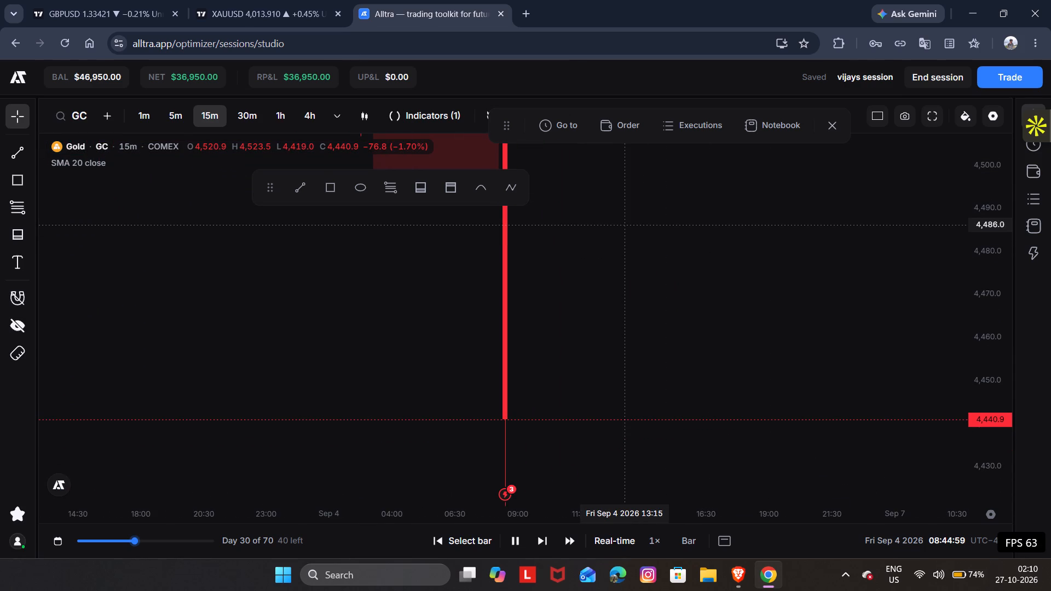
left_click_drag(987, 245, 989, 285)
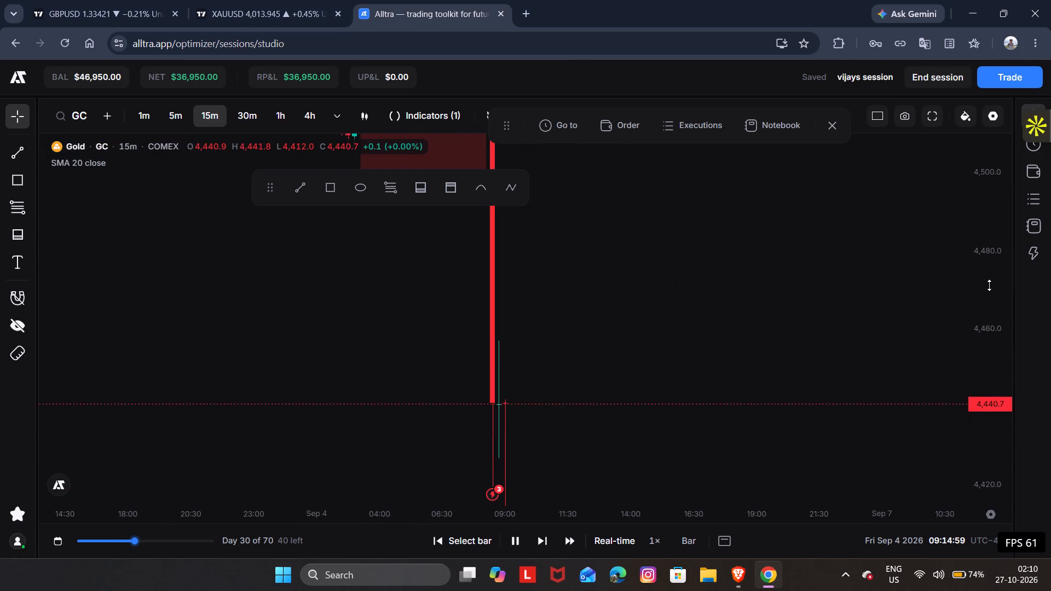
left_click_drag(989, 285, 988, 293)
key("space")
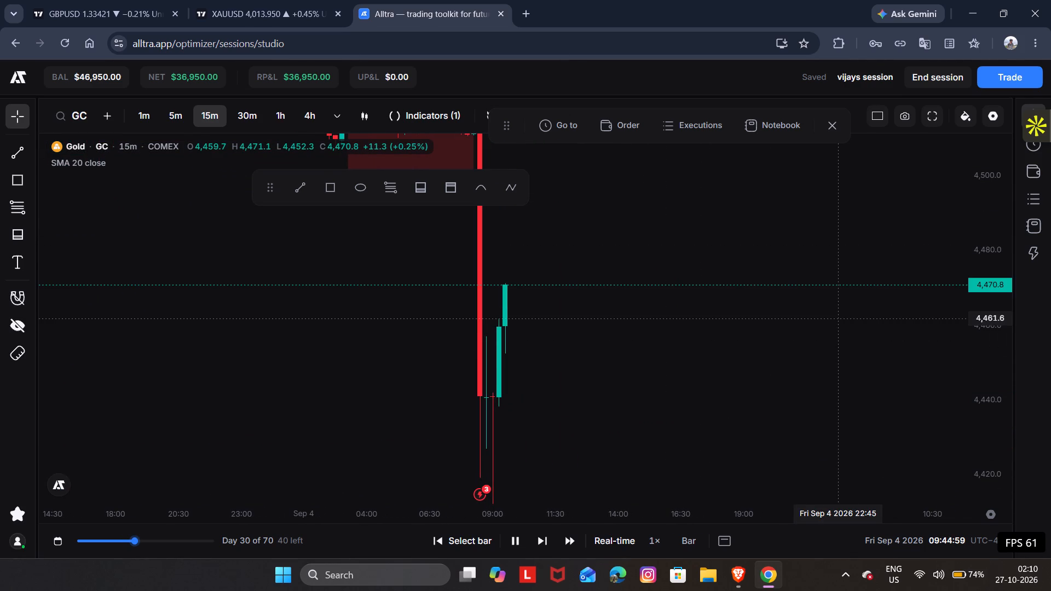
left_click_drag(776, 330, 733, 375)
left_click_drag(733, 375, 781, 288)
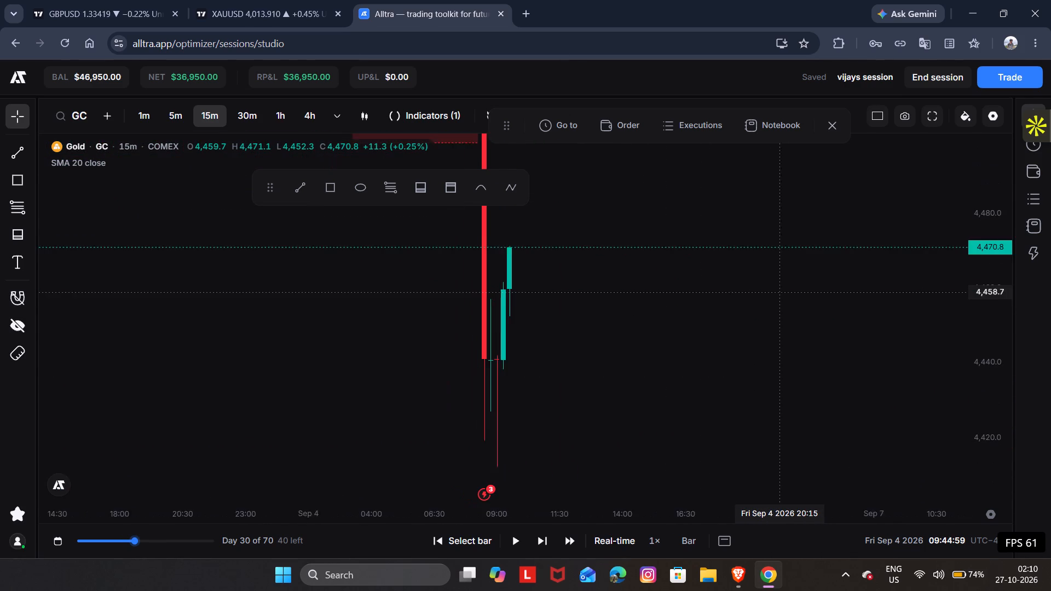
left_click_drag(781, 288, 788, 280)
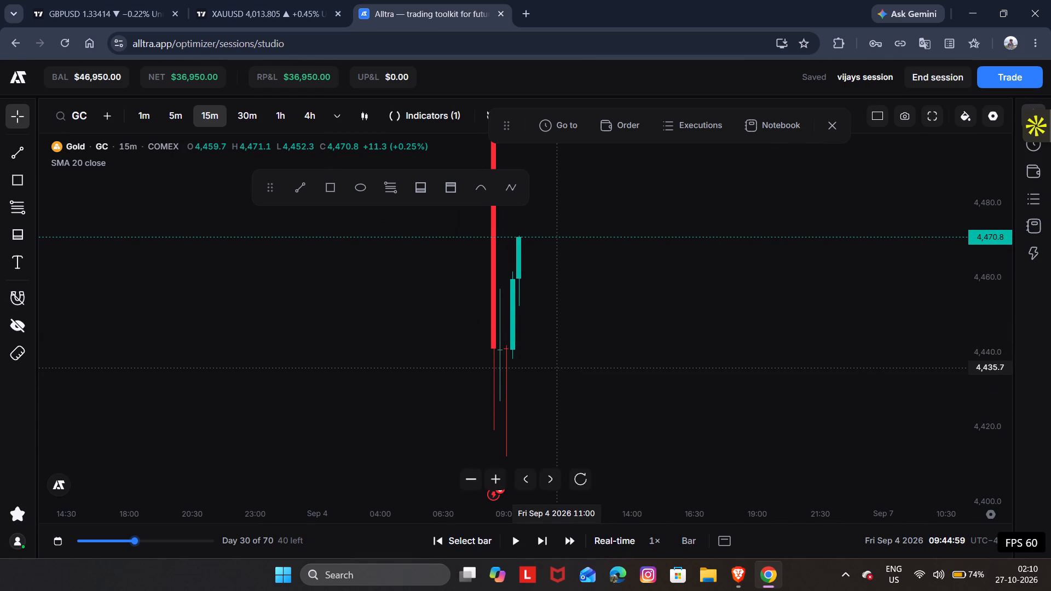
Rewind the replay to the 09:00 bar on Sep 4, setting the replay time to 09:14:59.
left_click(493, 544)
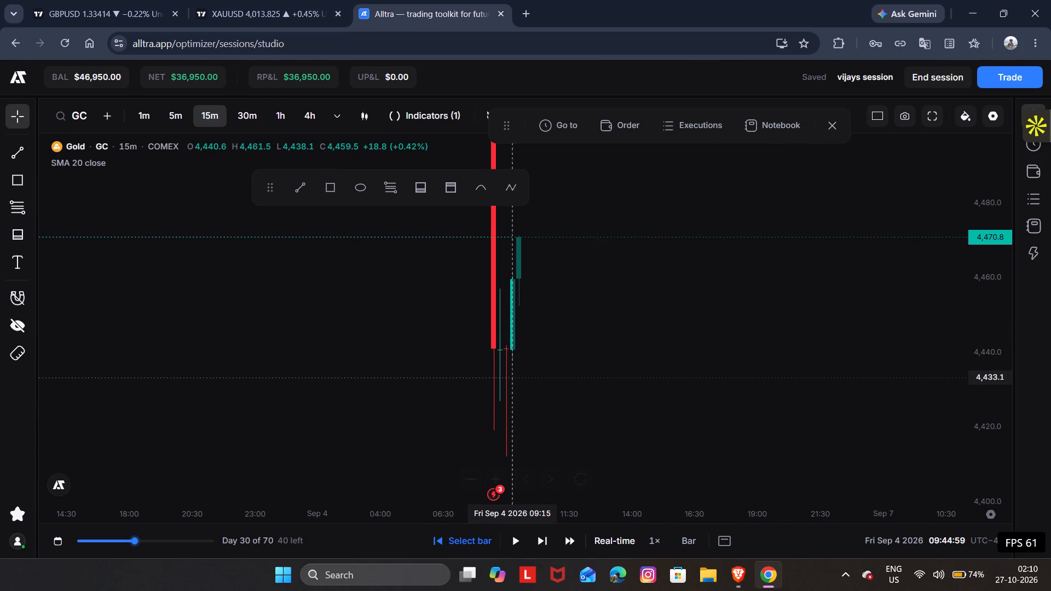
left_click(509, 379)
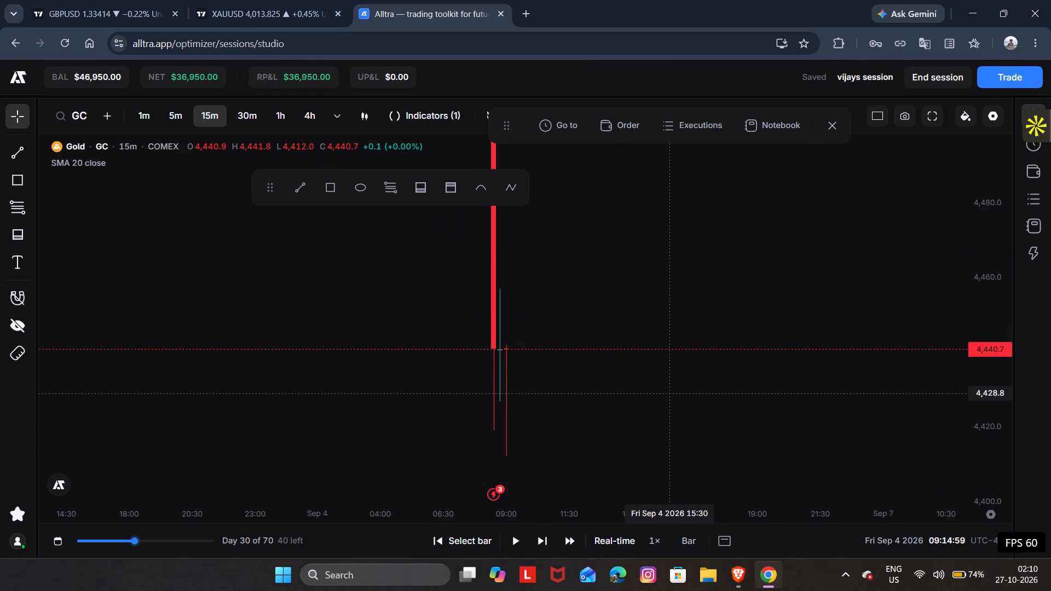
Examine the Sep 2 and Sep 3 price structure and marked levels against the current price after the Sep 4 drop.
left_click_drag(669, 393, 836, 293)
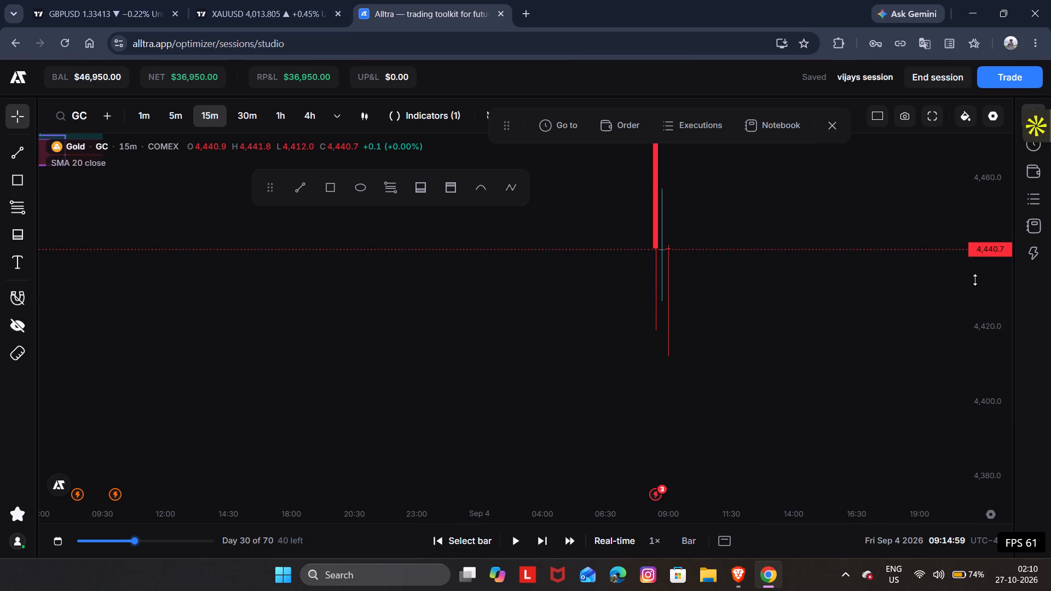
left_click_drag(975, 280, 927, 437)
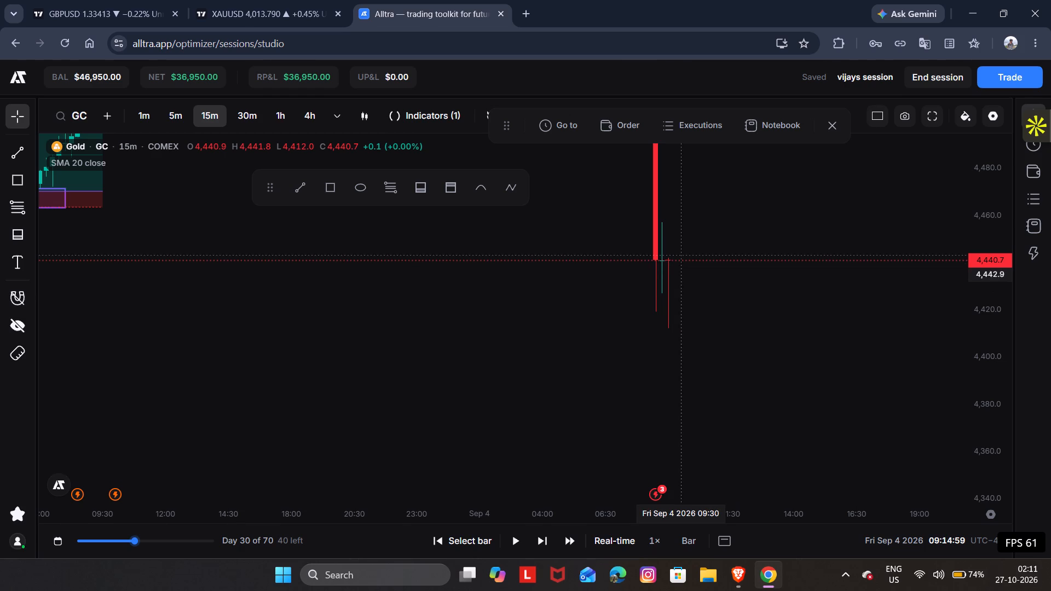
left_click_drag(566, 355, 761, 346)
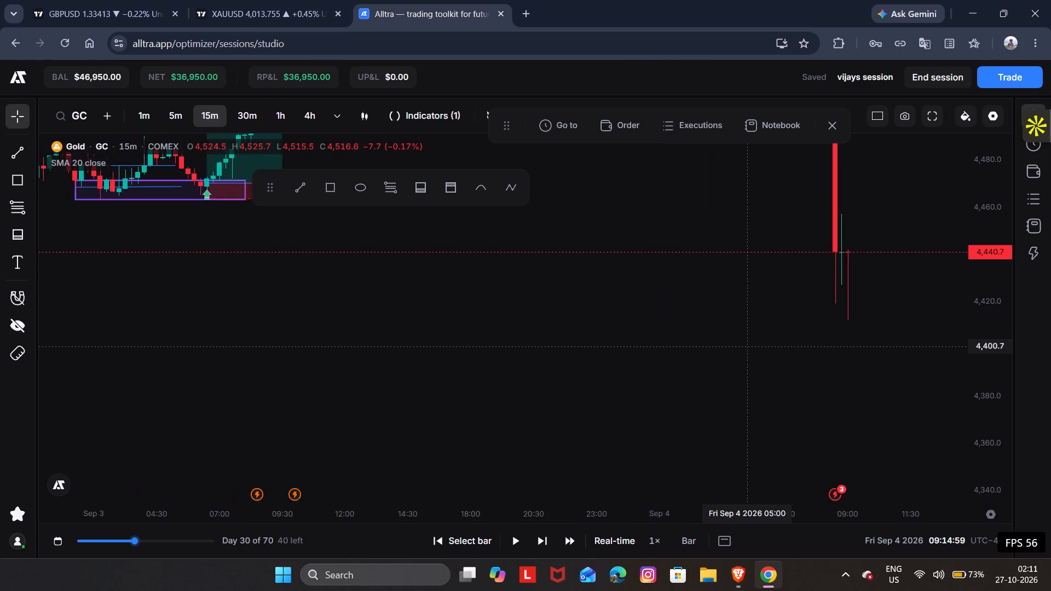
left_click_drag(761, 346, 768, 346)
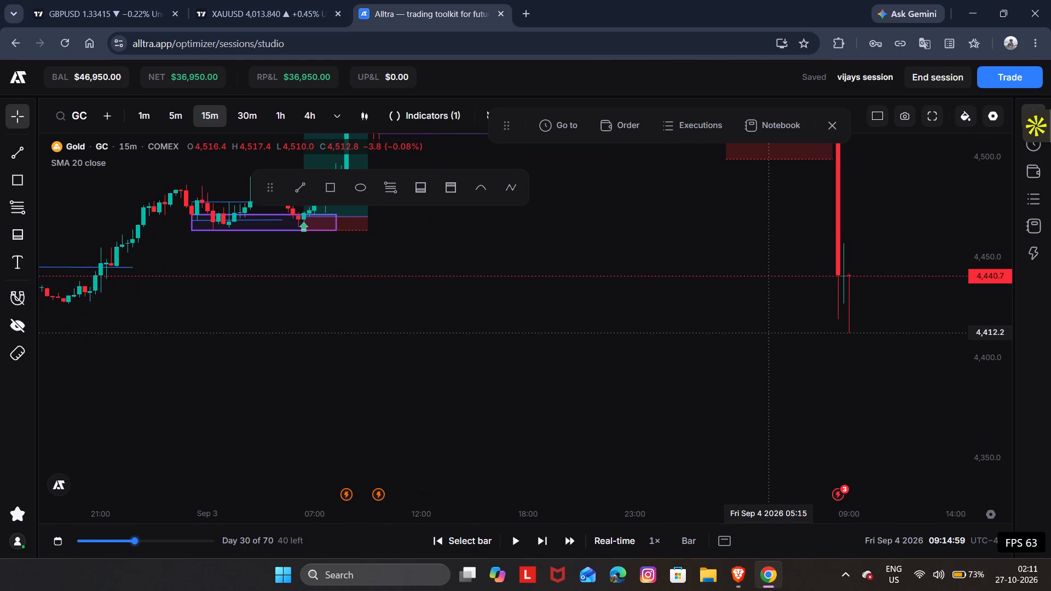
left_click_drag(783, 333, 1040, 301)
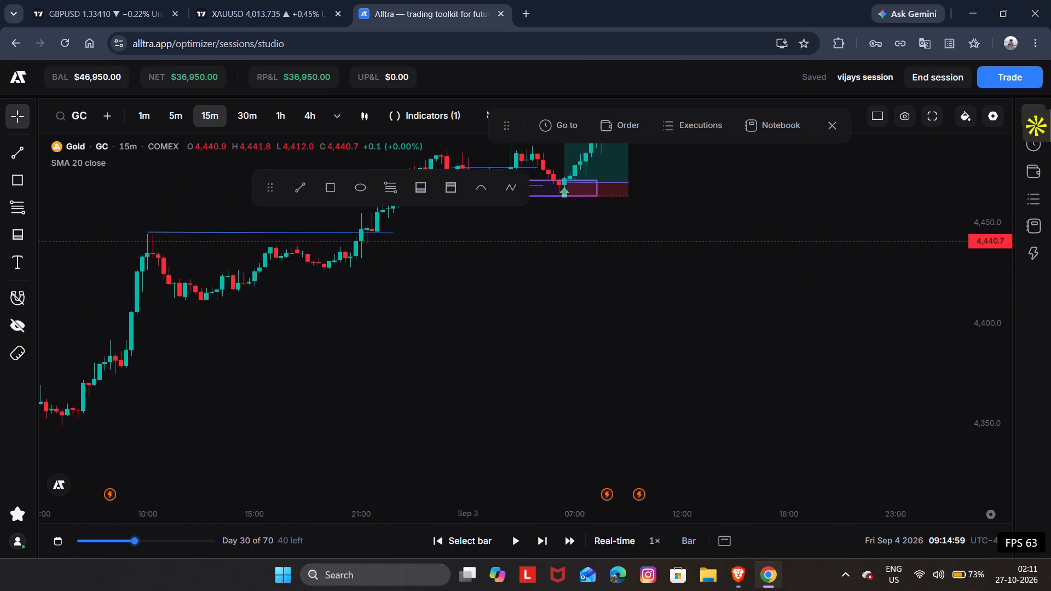
left_click_drag(1040, 301, 1050, 301)
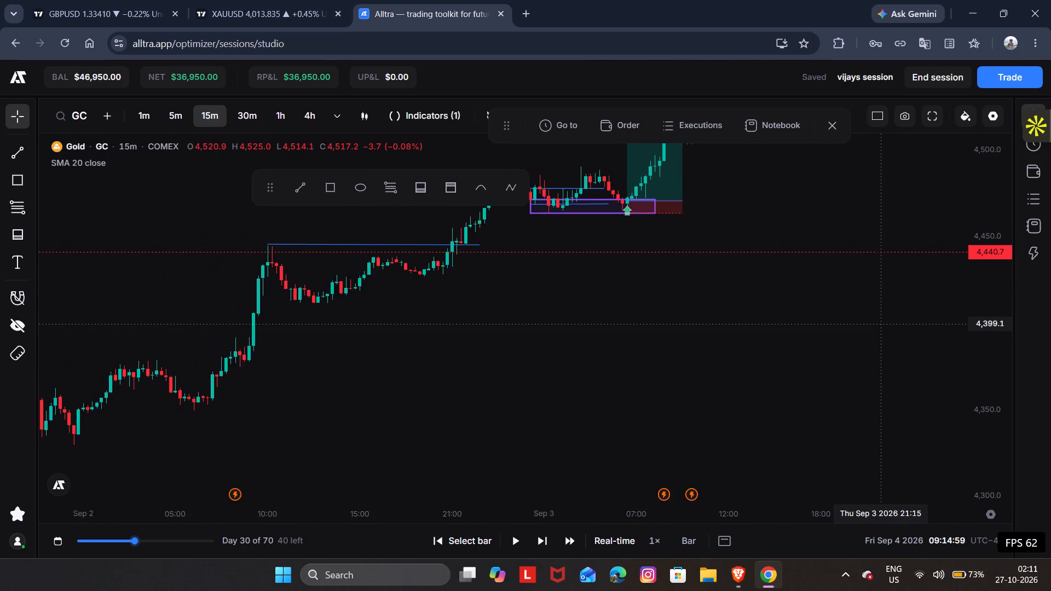
left_click_drag(812, 333, 550, 450)
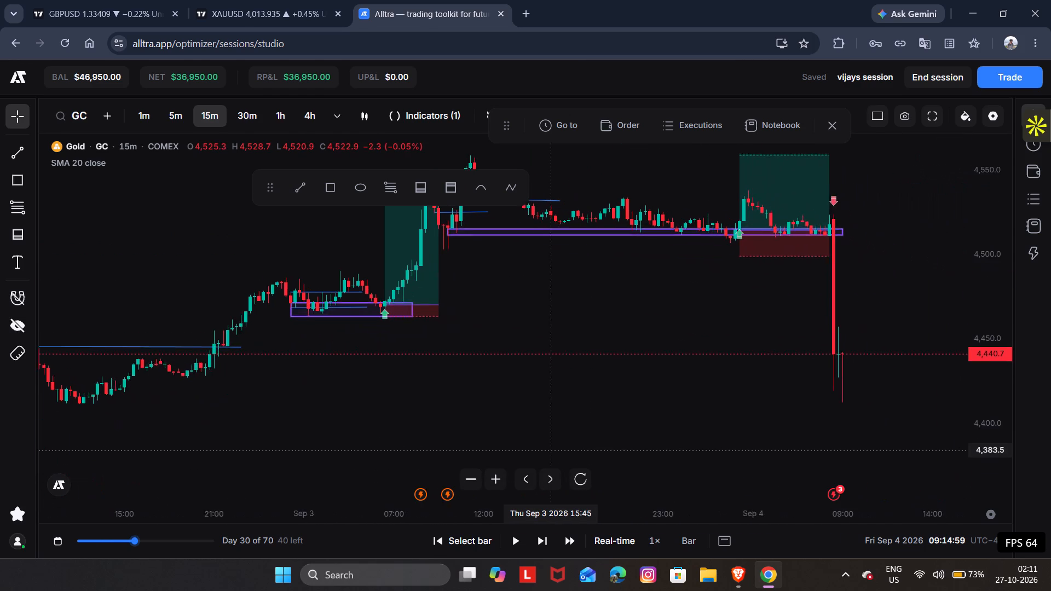
left_click_drag(550, 450, 483, 424)
left_click_drag(690, 390, 709, 385)
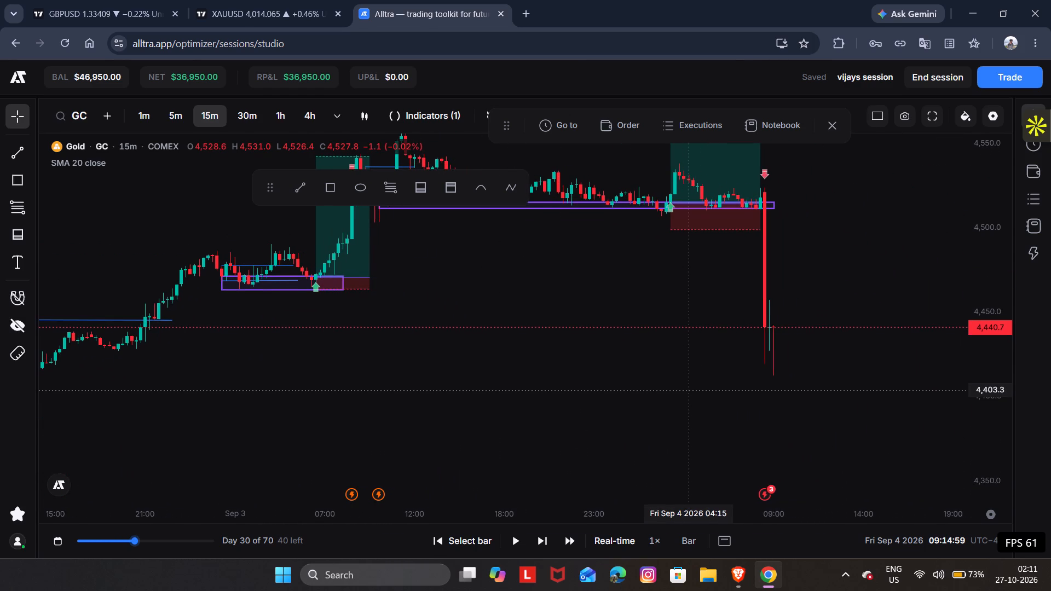
left_click_drag(709, 385, 791, 291)
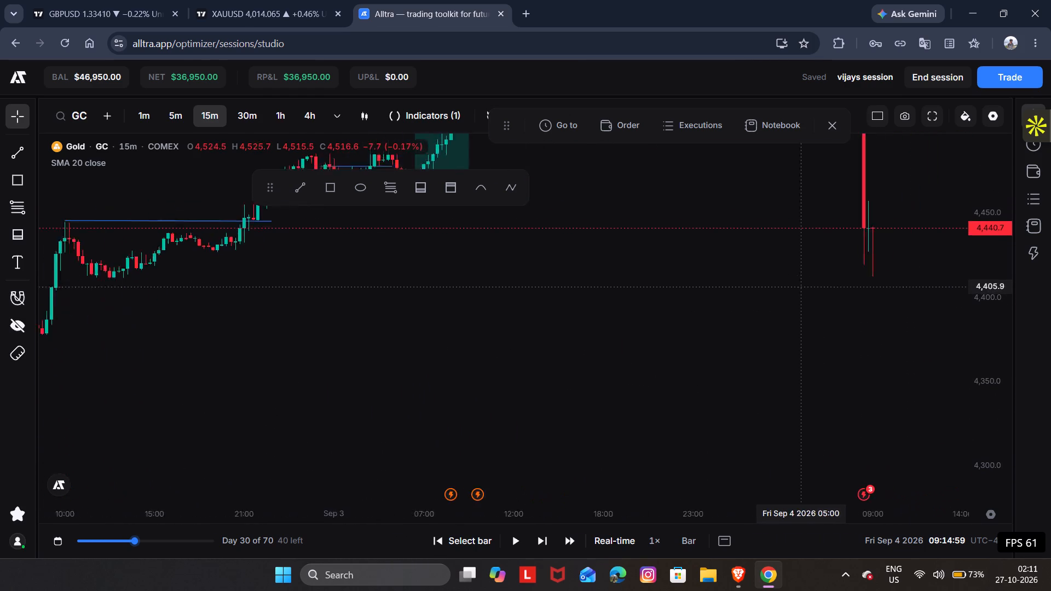
left_click_drag(791, 291, 591, 383)
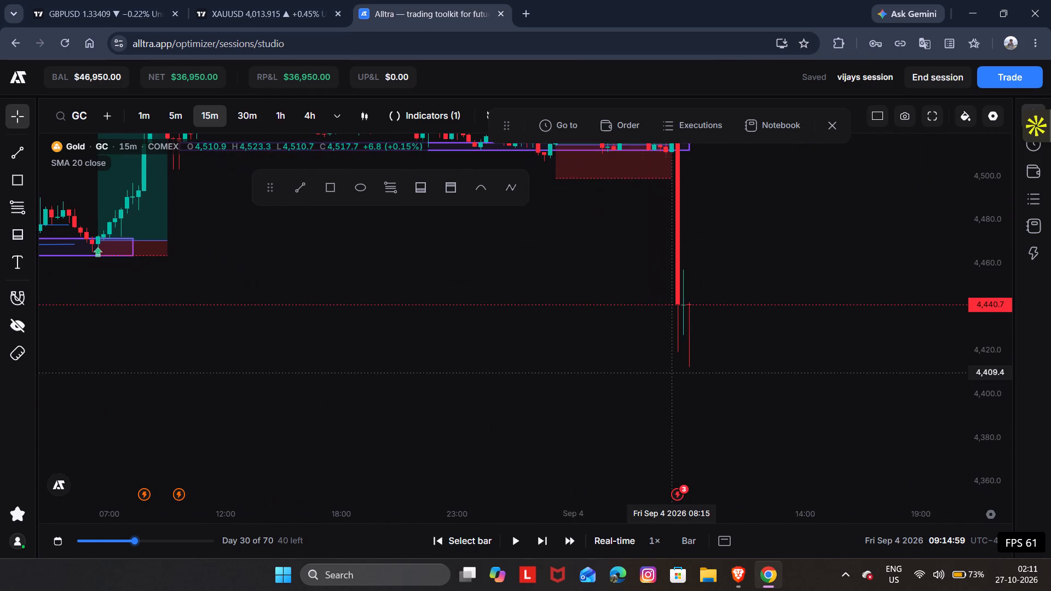
Place a 1 GC market buy with take profit at 4,490.7 and the stop loss lowered to 4,411.6.
left_click_drag(671, 373, 516, 427)
left_click(620, 135)
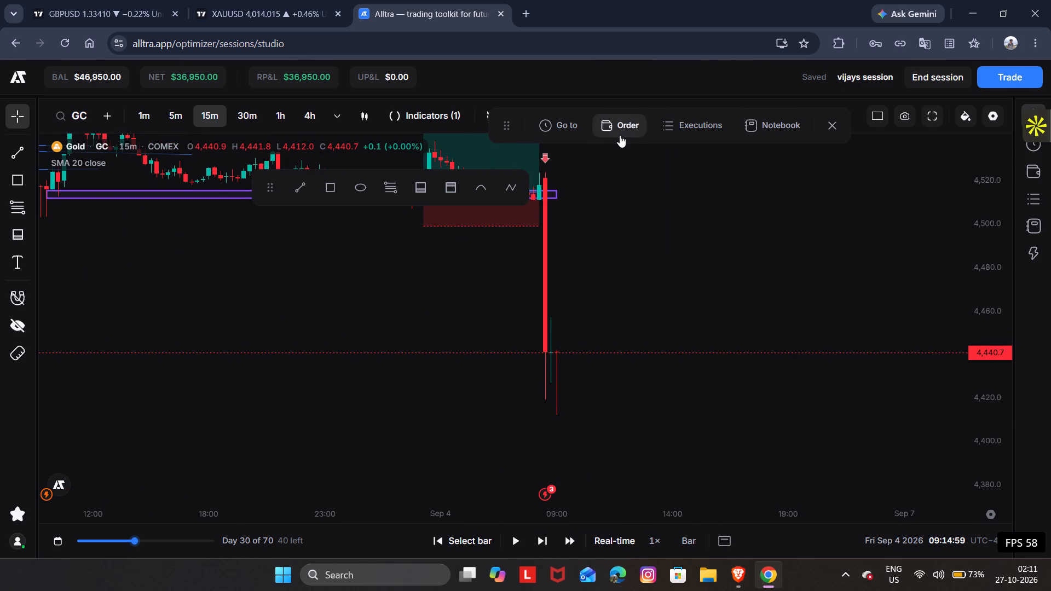
left_click(908, 177)
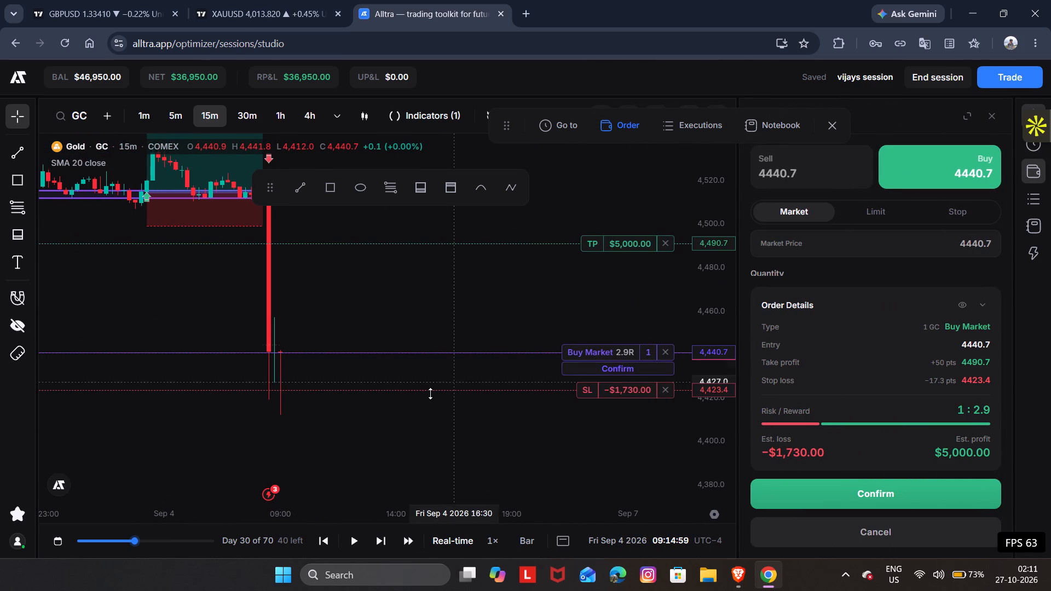
left_click_drag(610, 391, 610, 417)
left_click(626, 370)
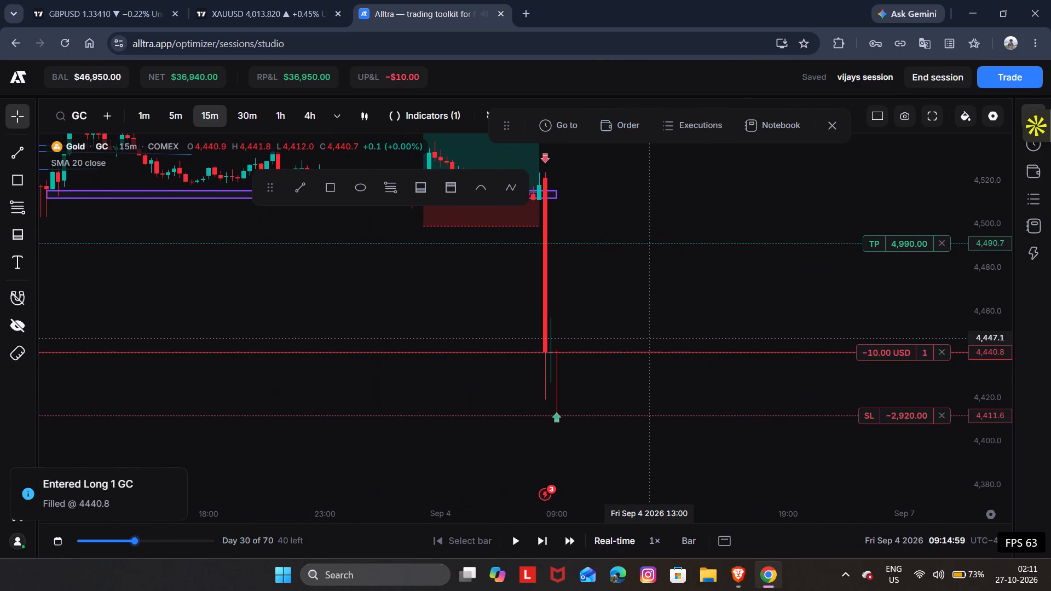
Resume the replay with the long position open and pause it at 10:29:59 on Sep 4.
key("space")
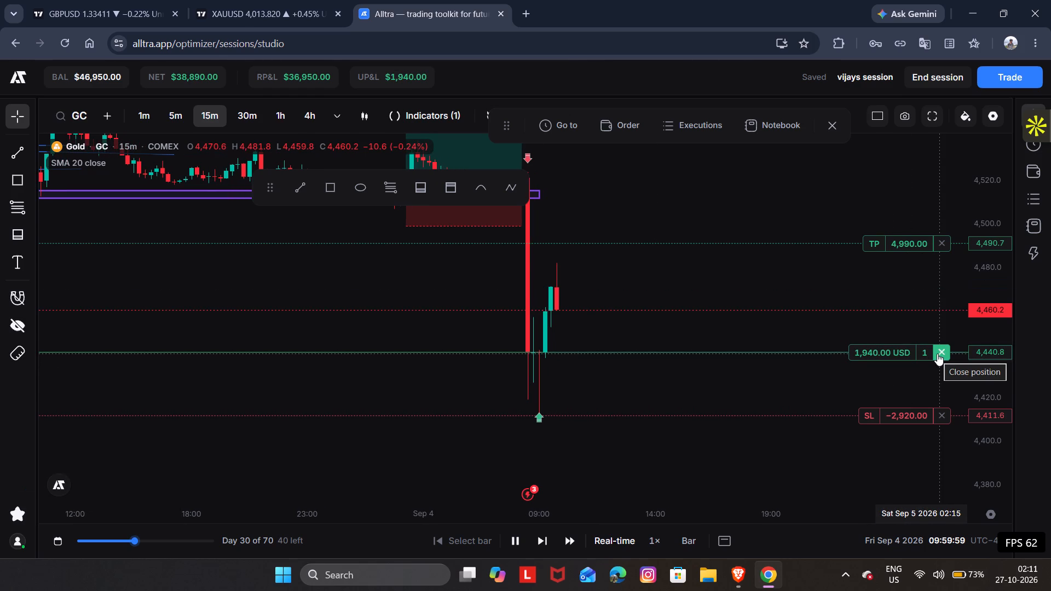
key("space")
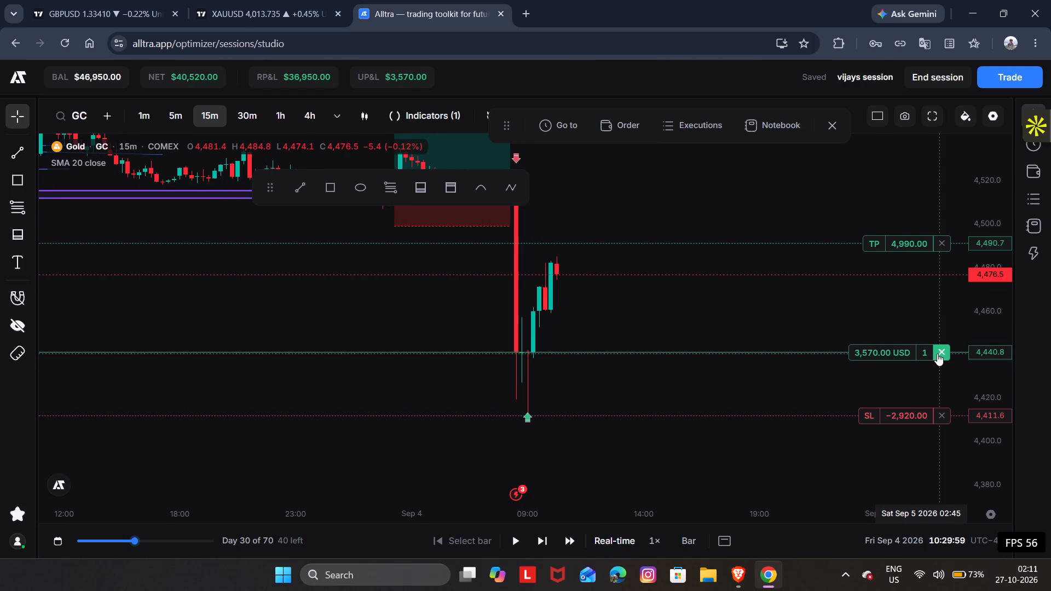
Resume the replay with the long position open and pause it at 11:44:59 on Sep 4.
left_click_drag(909, 258, 909, 248)
left_click_drag(909, 248, 911, 241)
left_click(911, 241)
key("space")
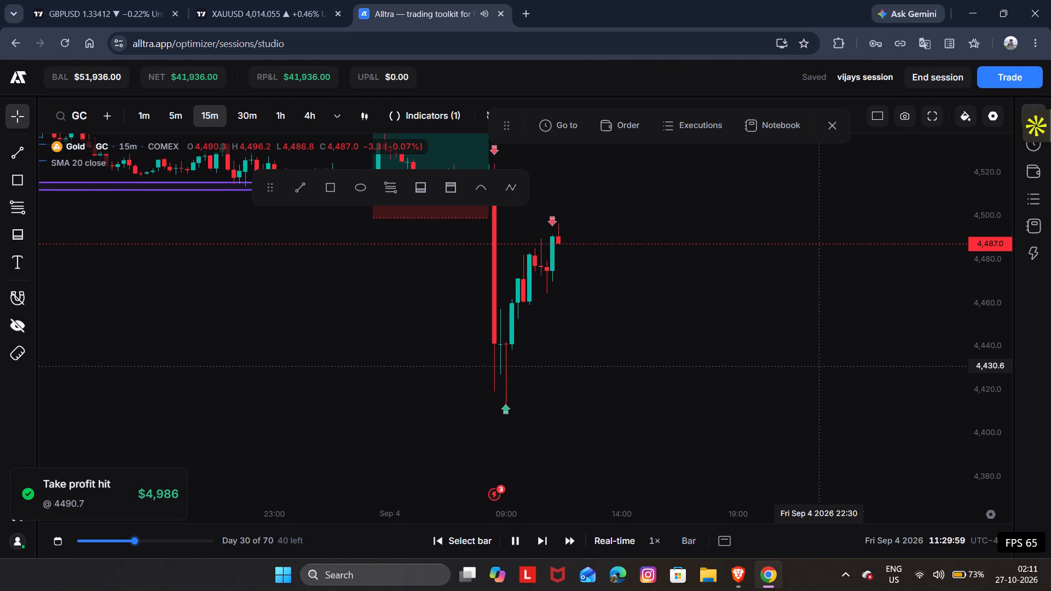
key("space")
Place a long position drawing on the Sep 4 09:15 bar with its entry at about 4,442.3.
left_click_drag(806, 372, 773, 461)
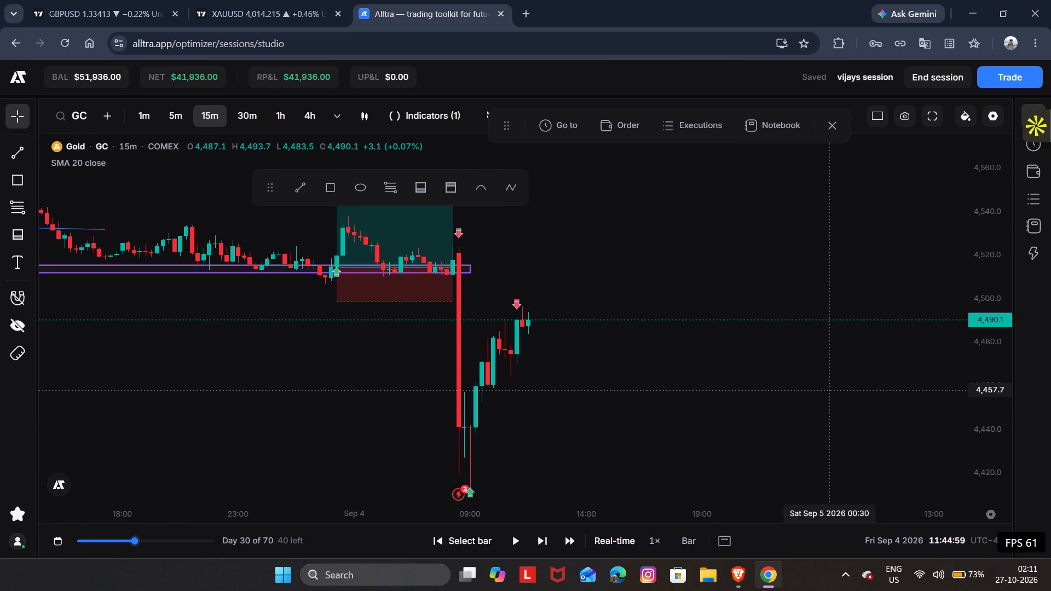
left_click(429, 189)
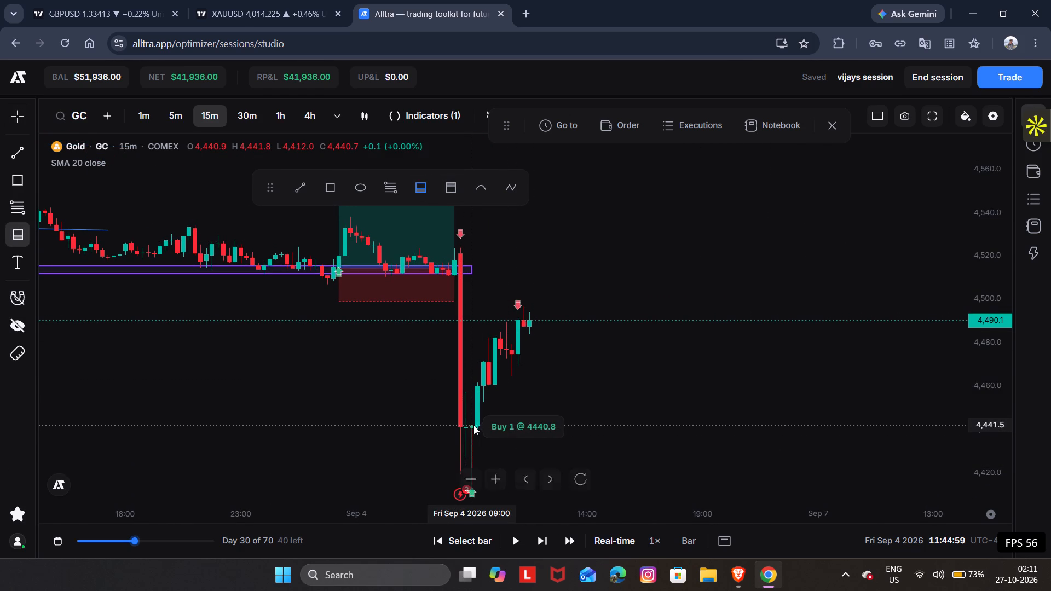
left_click(473, 425)
left_click(419, 188)
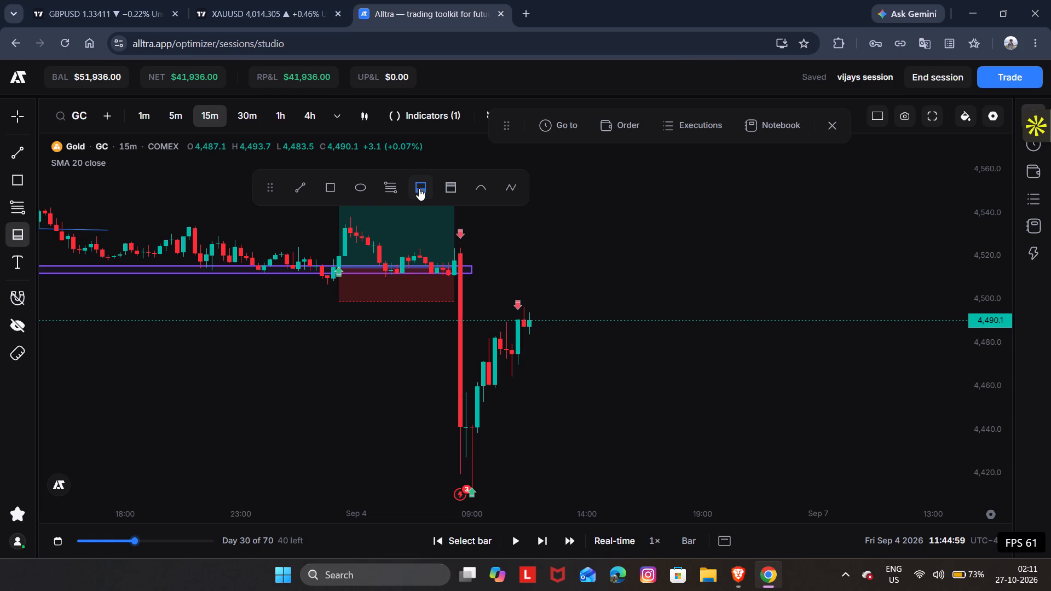
left_click(477, 424)
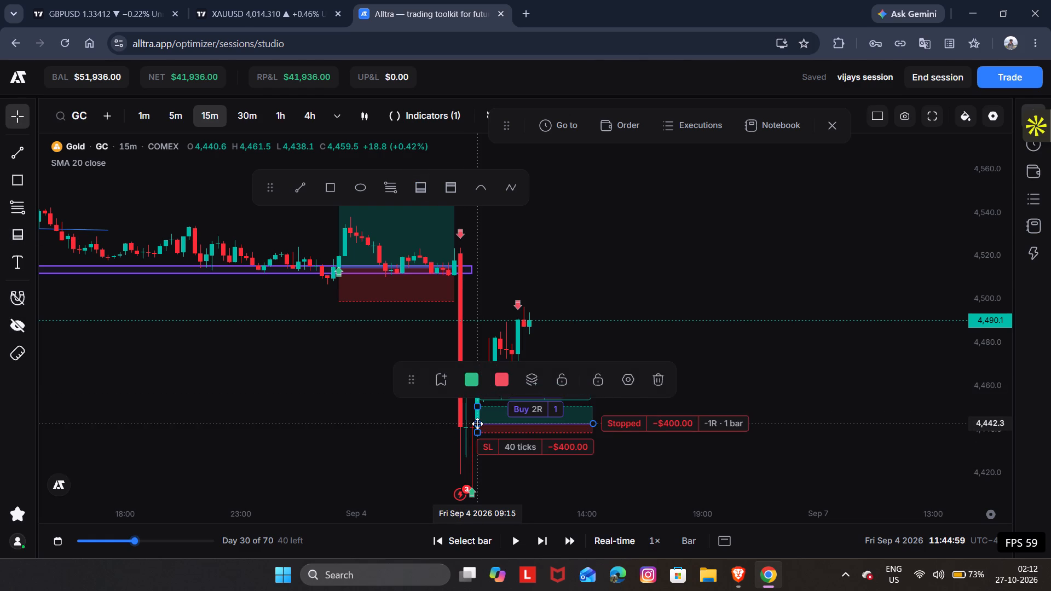
Extend the new long position drawing's target to about 929 ticks and its stop to about 250 ticks.
left_click_drag(477, 405, 512, 254)
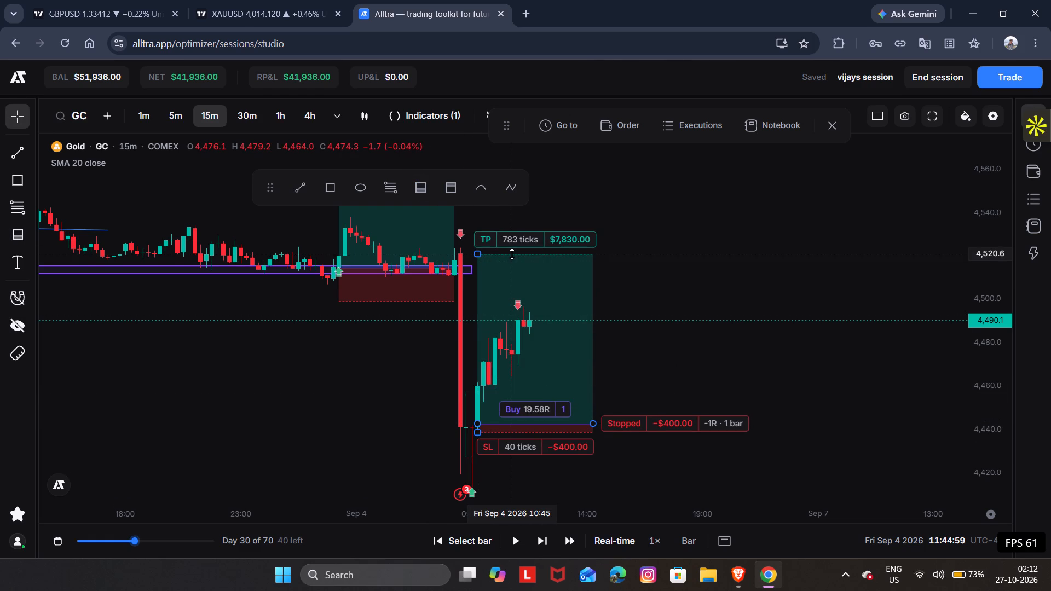
left_click_drag(512, 254, 502, 224)
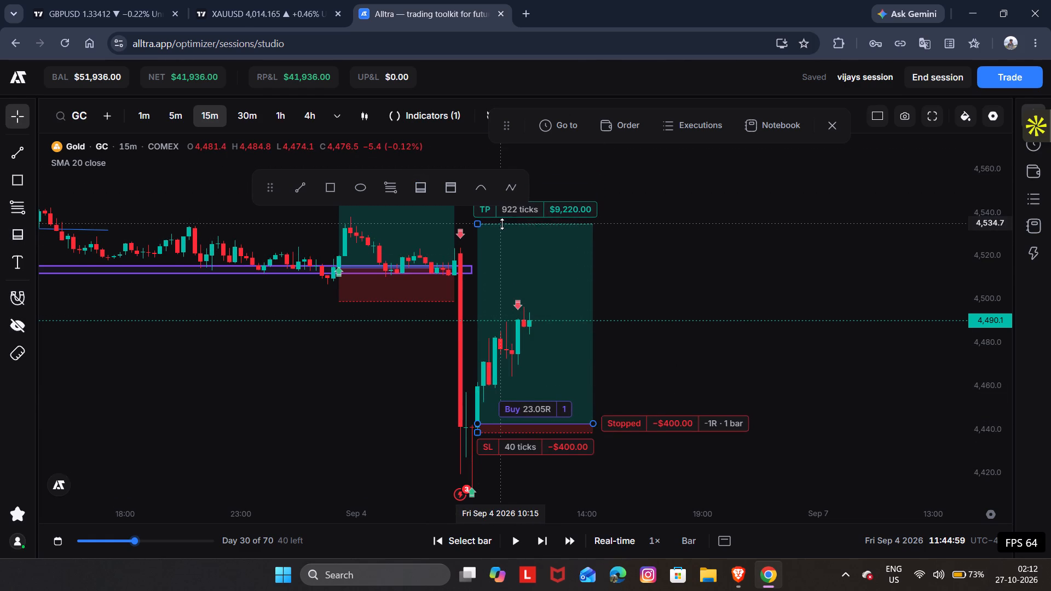
left_click_drag(502, 224, 502, 222)
left_click_drag(665, 283, 703, 186)
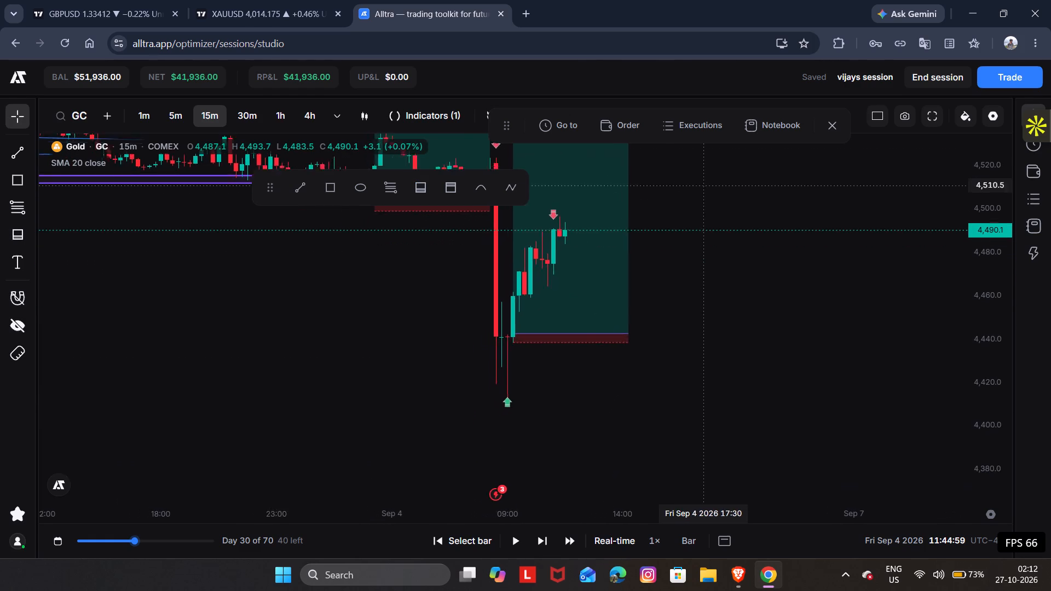
left_click_drag(703, 186, 704, 182)
left_click_drag(513, 341, 517, 370)
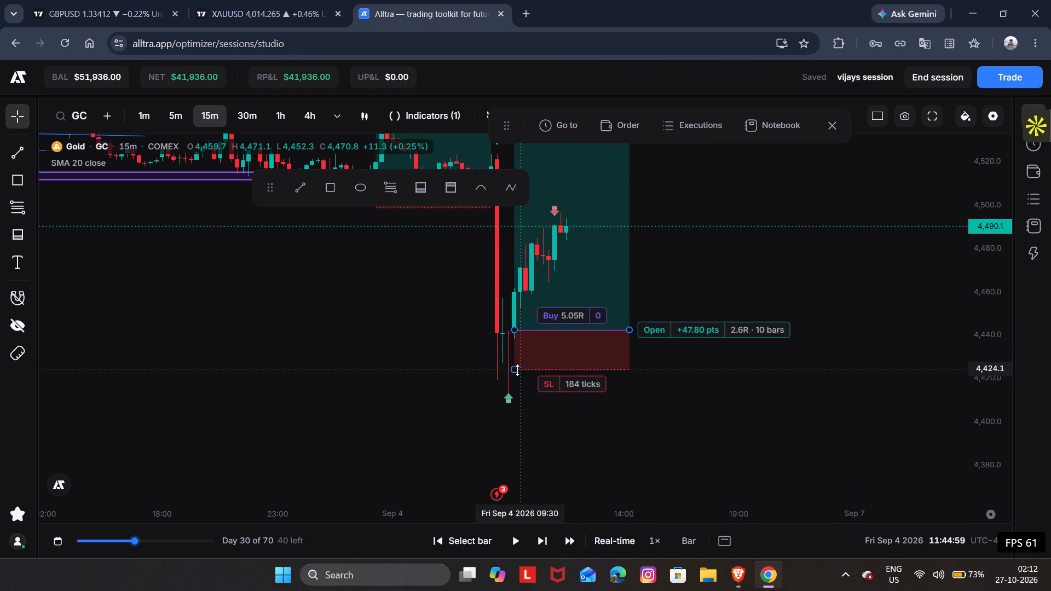
left_click_drag(517, 370, 518, 384)
Resume the replay and pause it at 13:29:59 on Sep 4.
left_click_drag(723, 356, 671, 371)
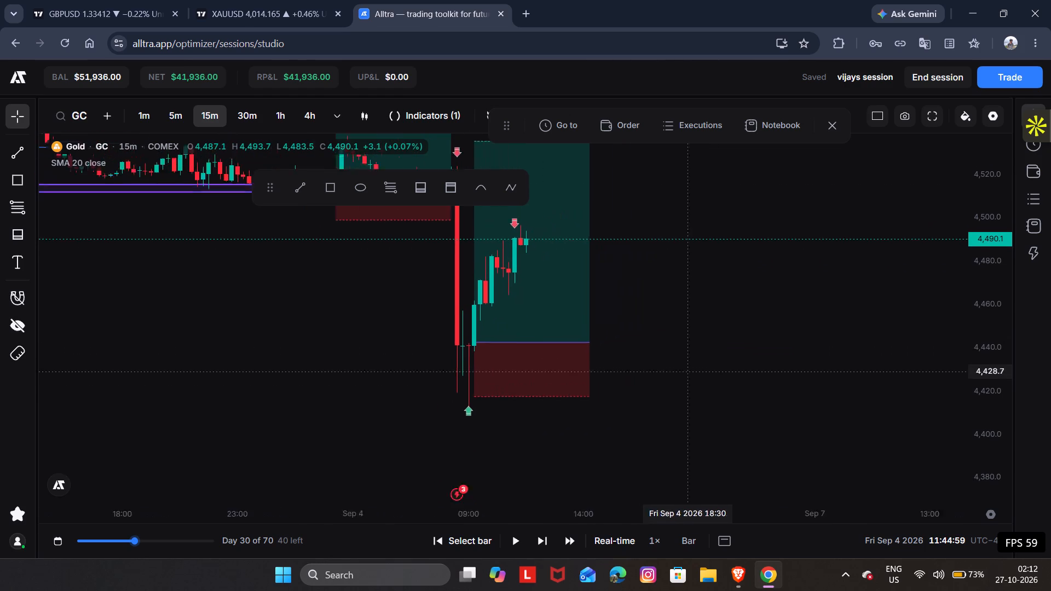
left_click_drag(671, 371, 627, 349)
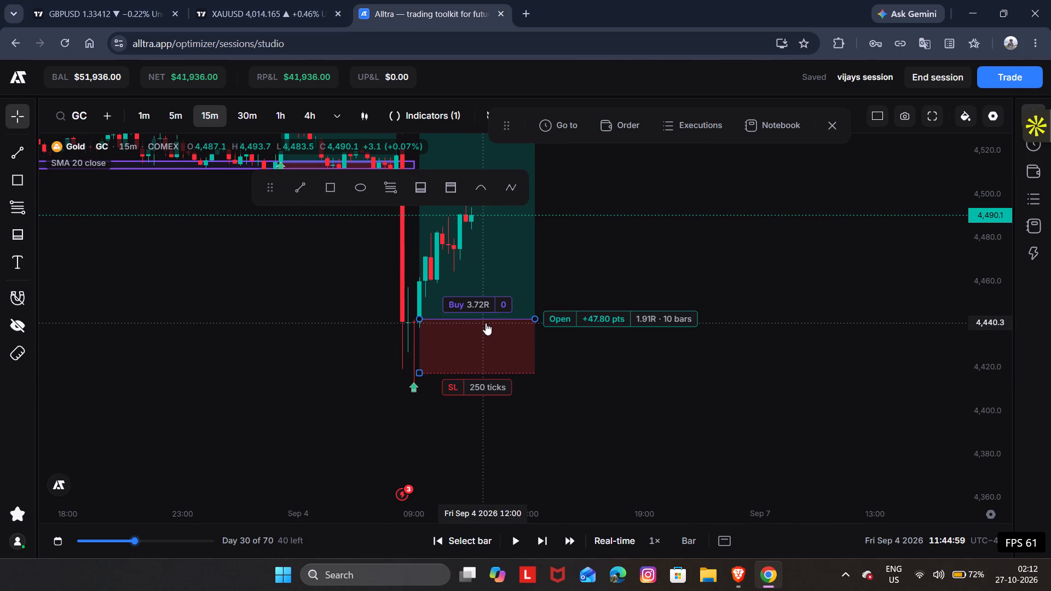
left_click_drag(577, 344, 625, 416)
key("space")
left_click_drag(640, 416, 638, 461)
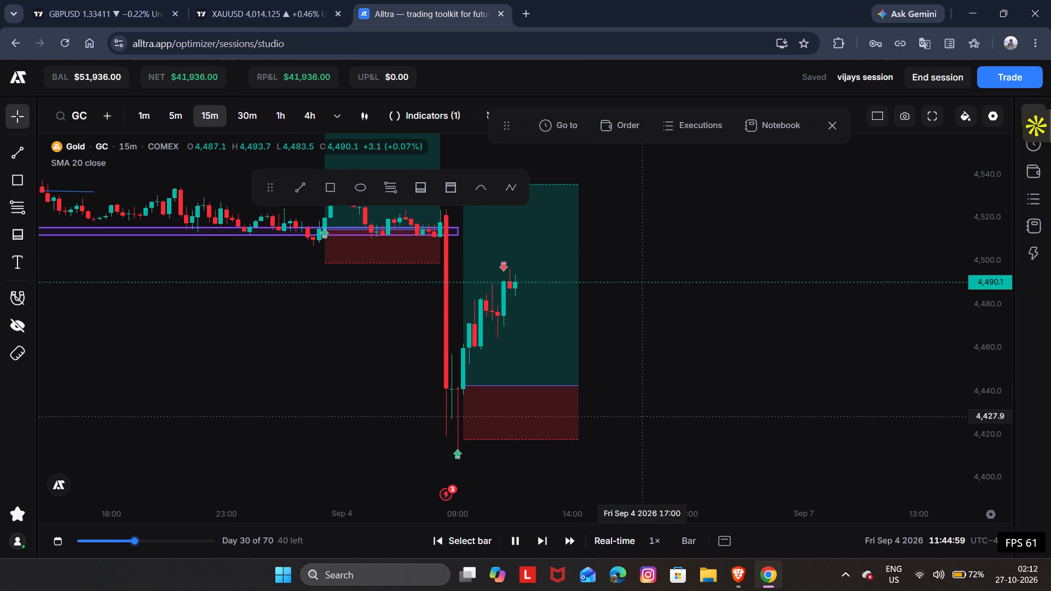
left_click_drag(638, 461, 639, 534)
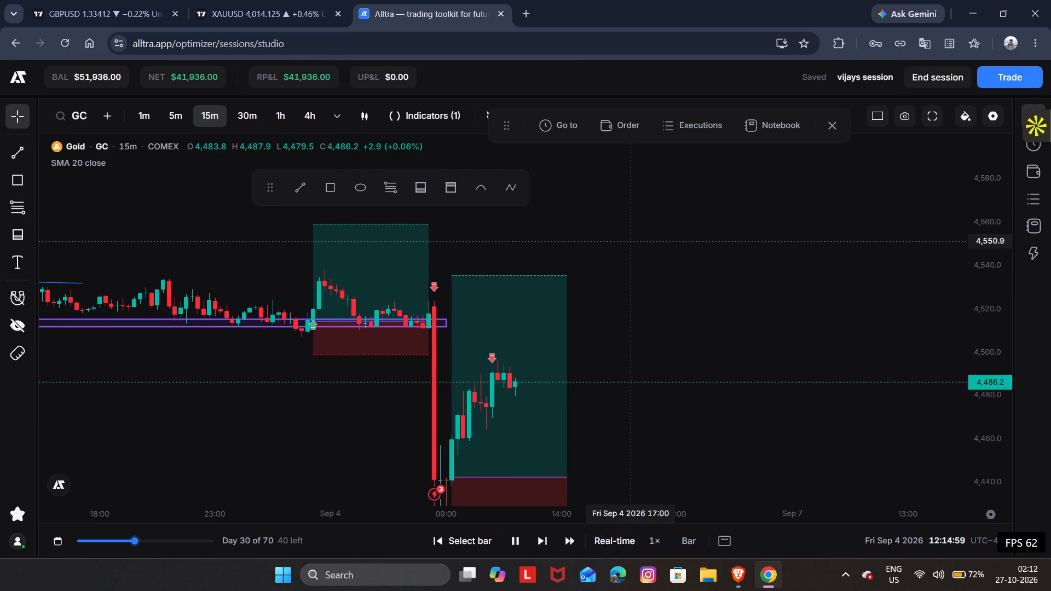
left_click_drag(695, 348, 633, 270)
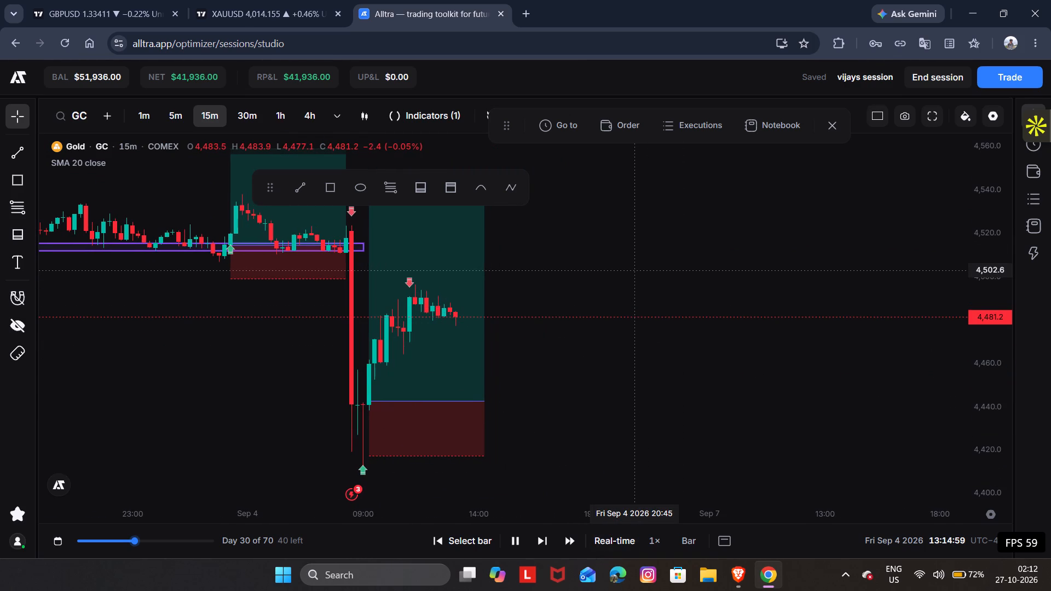
key("space")
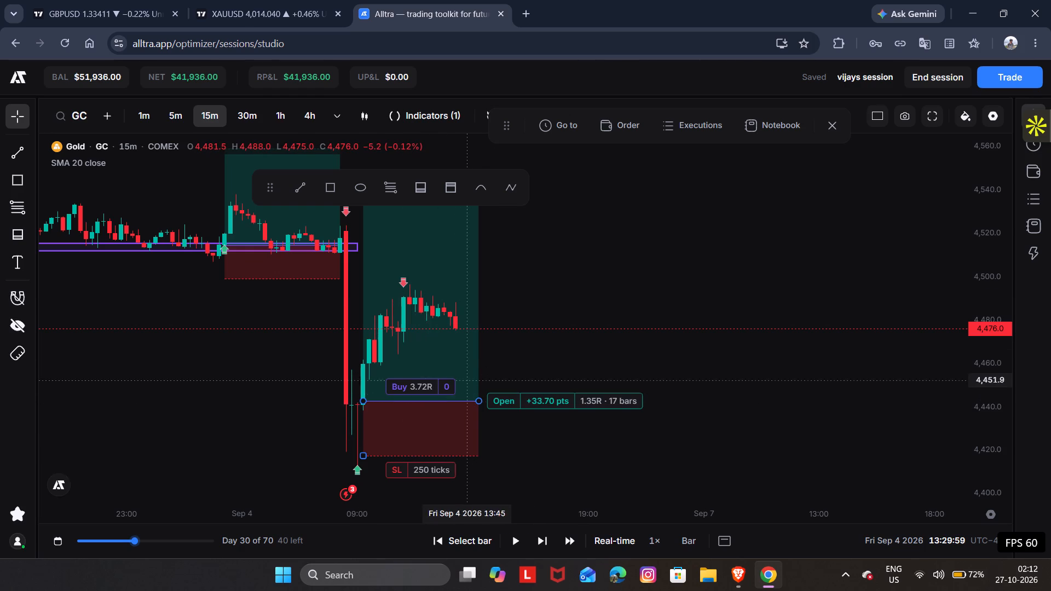
Reduce the long position drawing's target to about 523 ticks and shorten its width to end shortly after the exit arrow.
left_click_drag(519, 342, 513, 412)
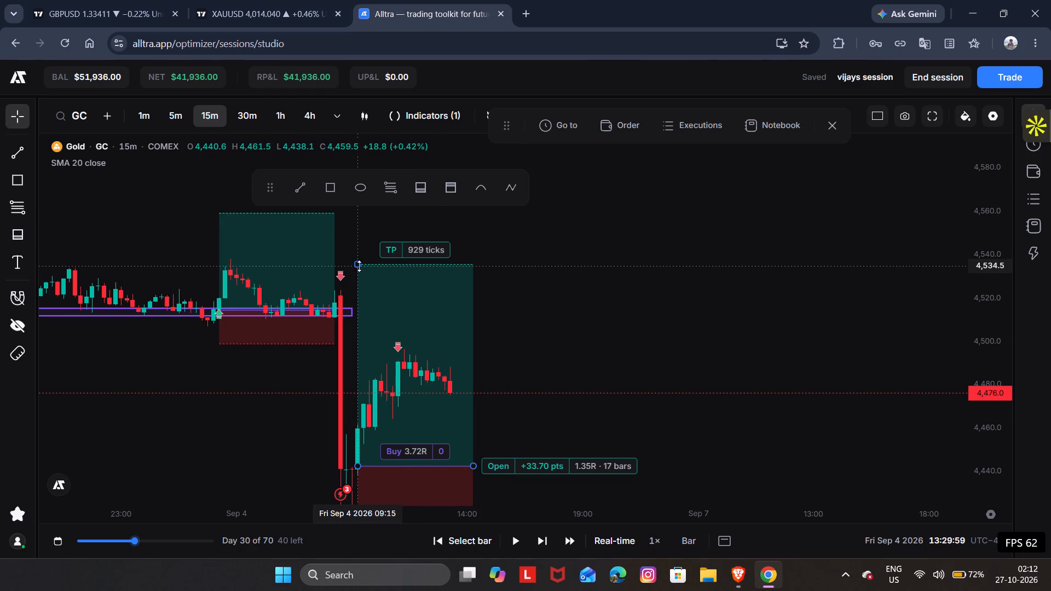
left_click_drag(359, 266, 374, 348)
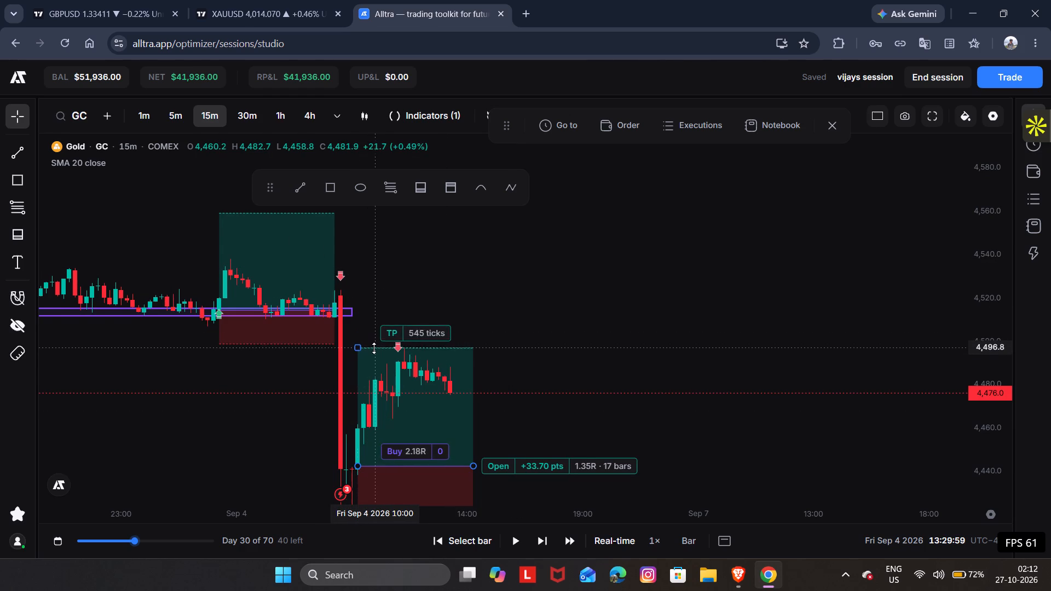
left_click_drag(374, 348, 375, 352)
left_click_drag(609, 389, 615, 320)
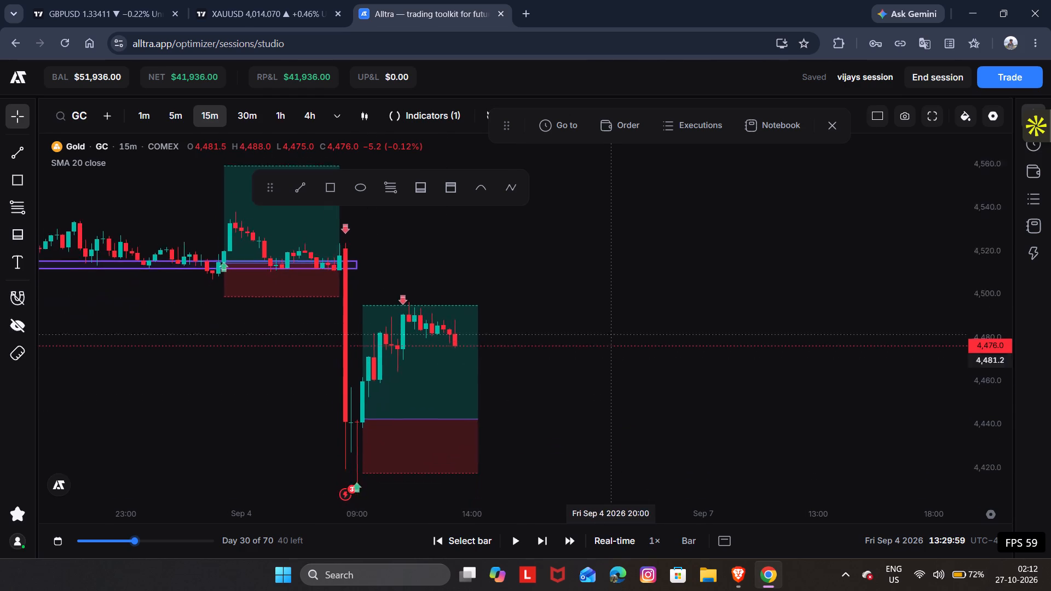
left_click_drag(615, 320, 642, 244)
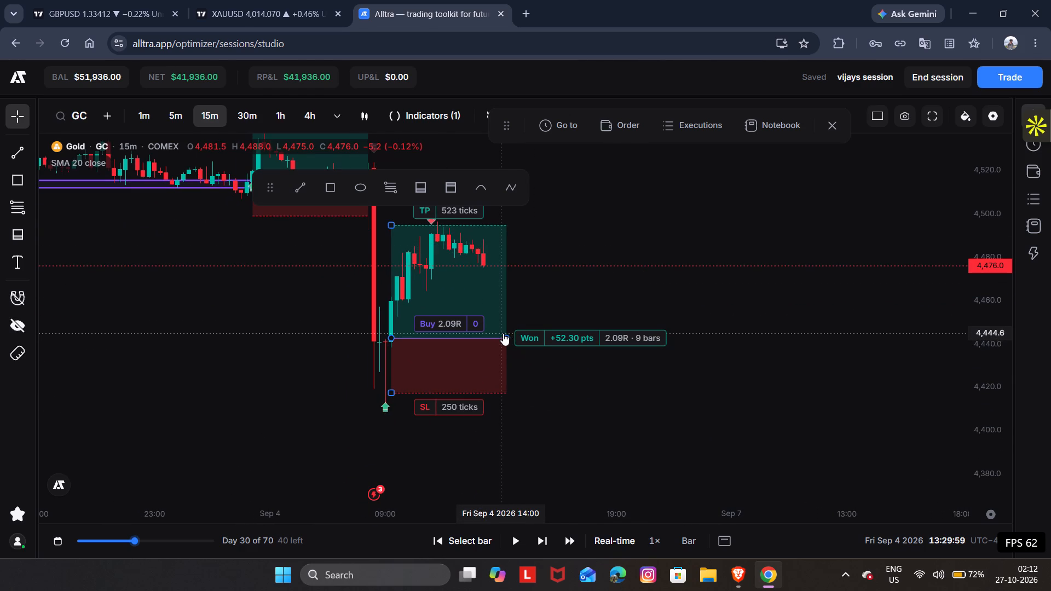
left_click_drag(506, 338, 455, 345)
left_click(546, 347)
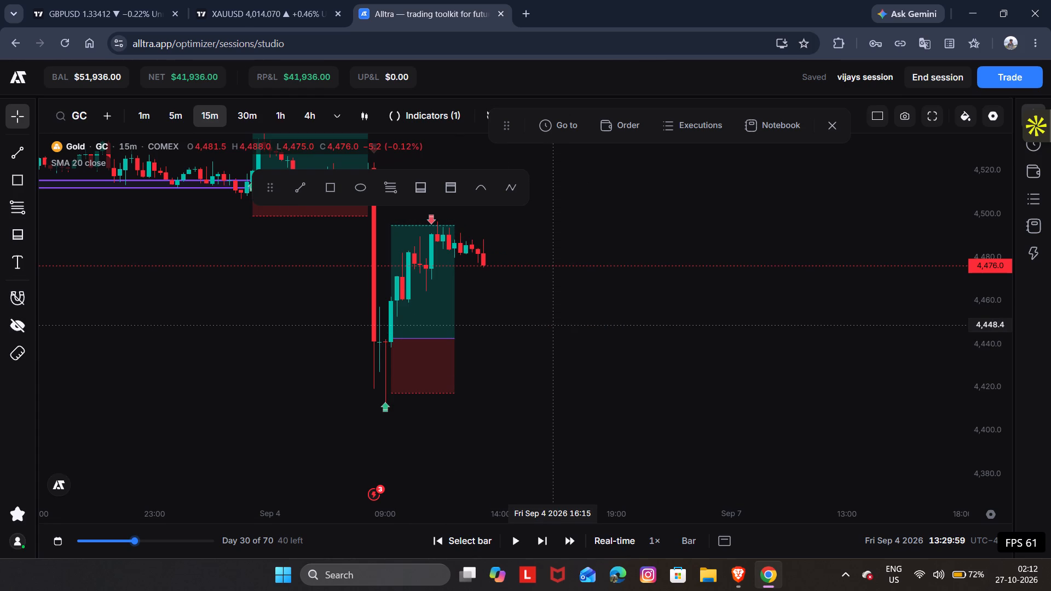
Resume the replay and pause it at 13:59:59 on Sep 4.
left_click_drag(554, 325, 559, 329)
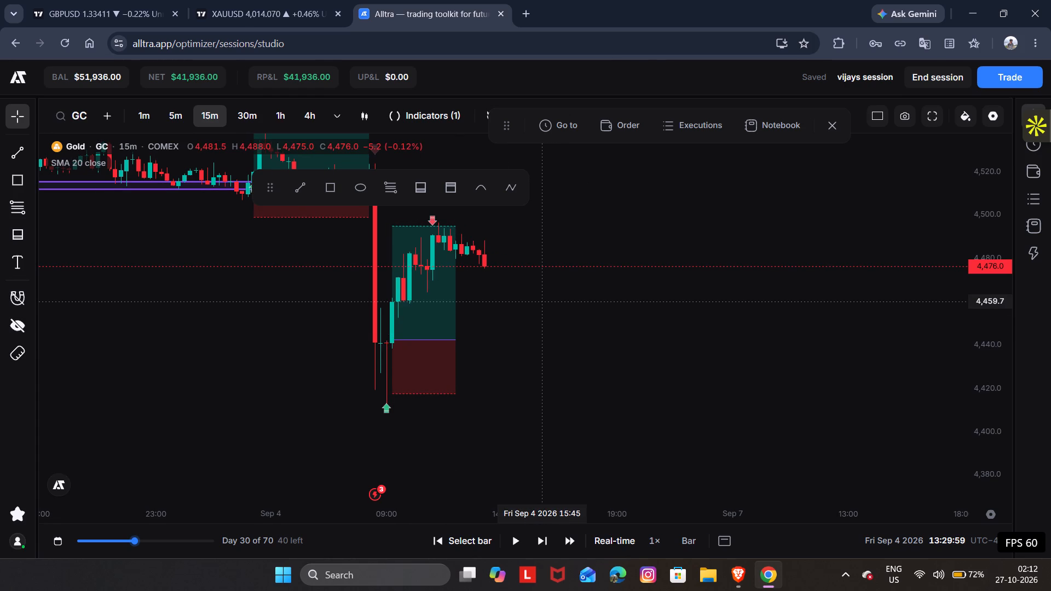
key("space")
key("space")
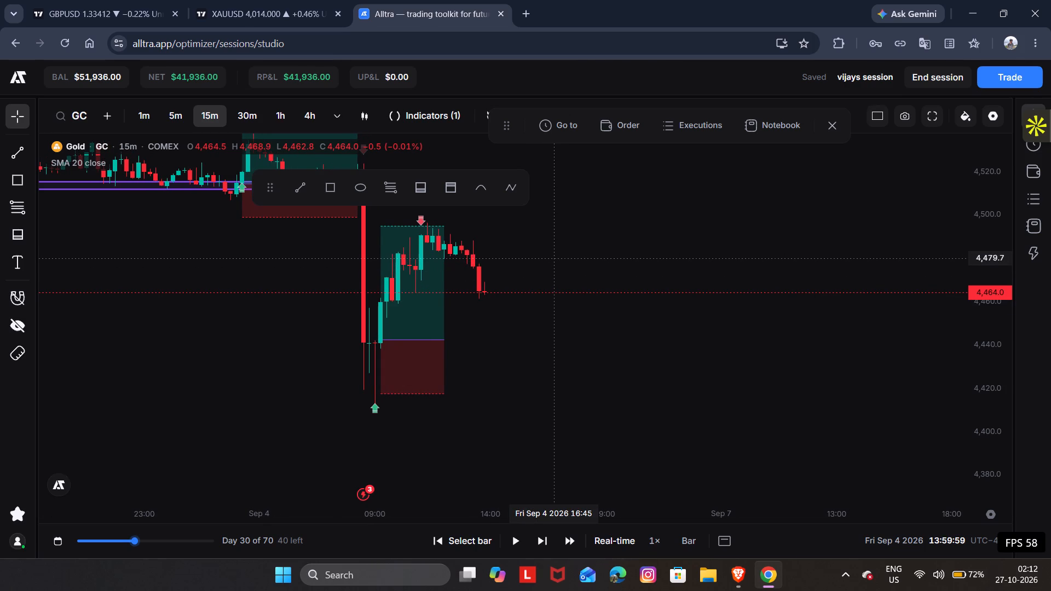
Draw a near-horizontal trend line below the Sep 4 midday consolidation, starting at about 4,479 from the long position drawing's end.
left_click(310, 190)
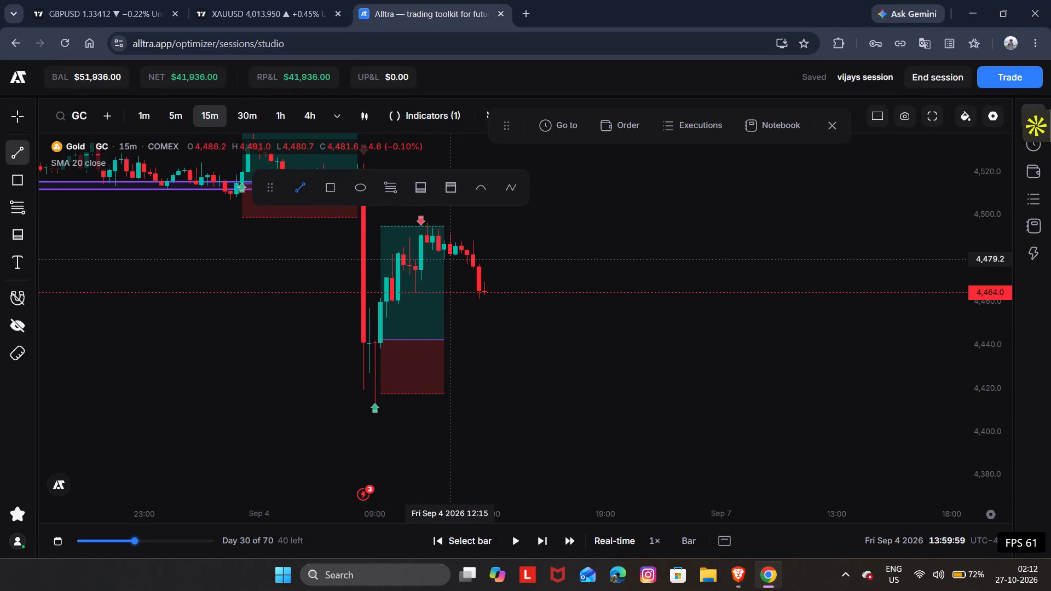
left_click_drag(444, 259, 476, 264)
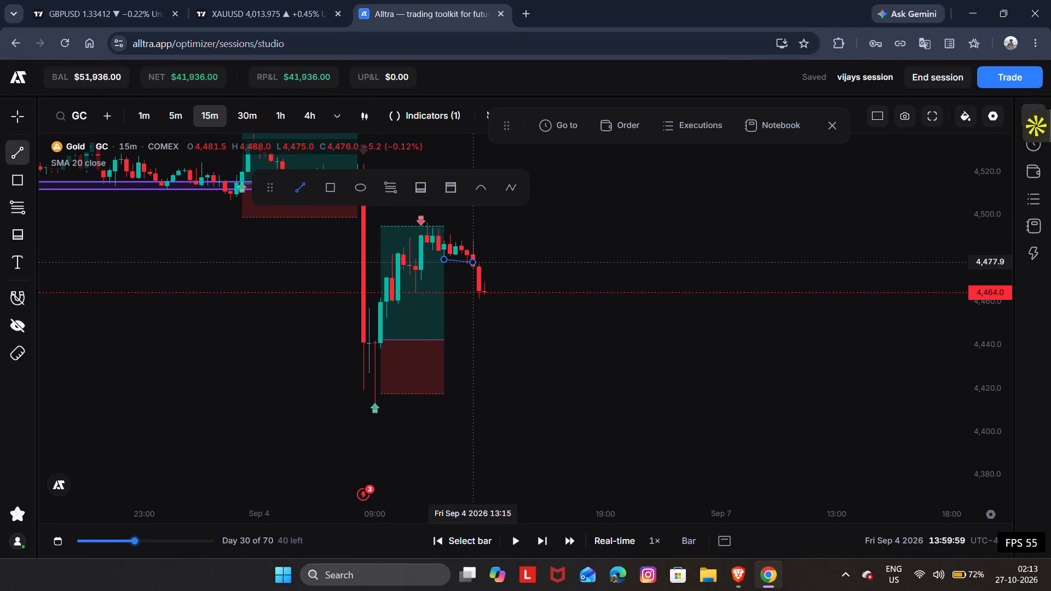
left_click_drag(476, 264, 480, 259)
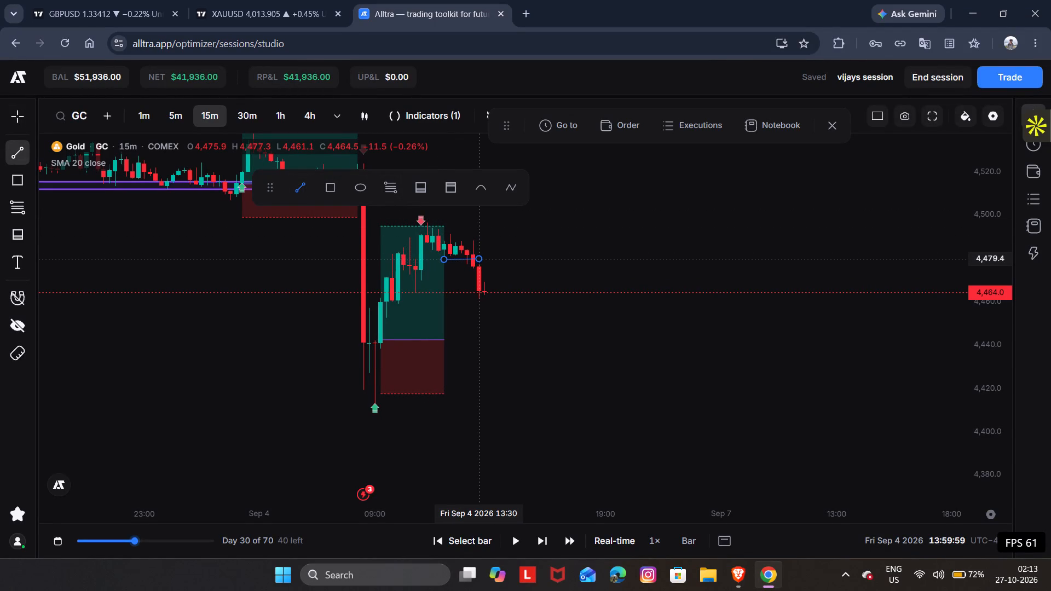
left_click_drag(480, 259, 481, 259)
left_click_drag(481, 259, 507, 255)
left_click(507, 255)
left_click_drag(507, 255, 499, 261)
left_click(519, 270)
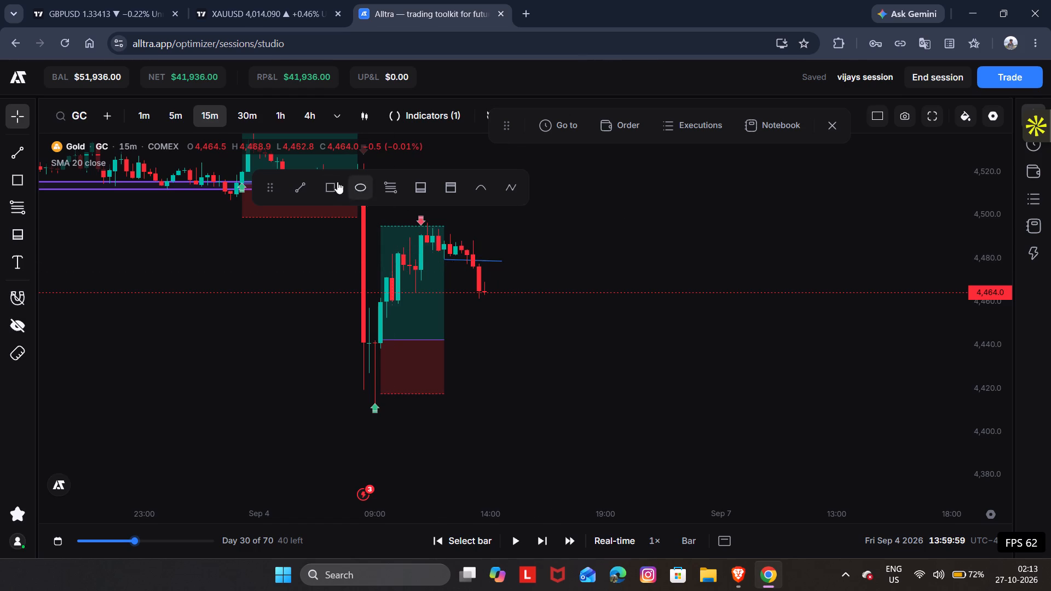
Draw a near-horizontal trend line along the top of the midday consolidation at about 4,487, ending at 14:15 on Sep 4.
left_click(312, 181)
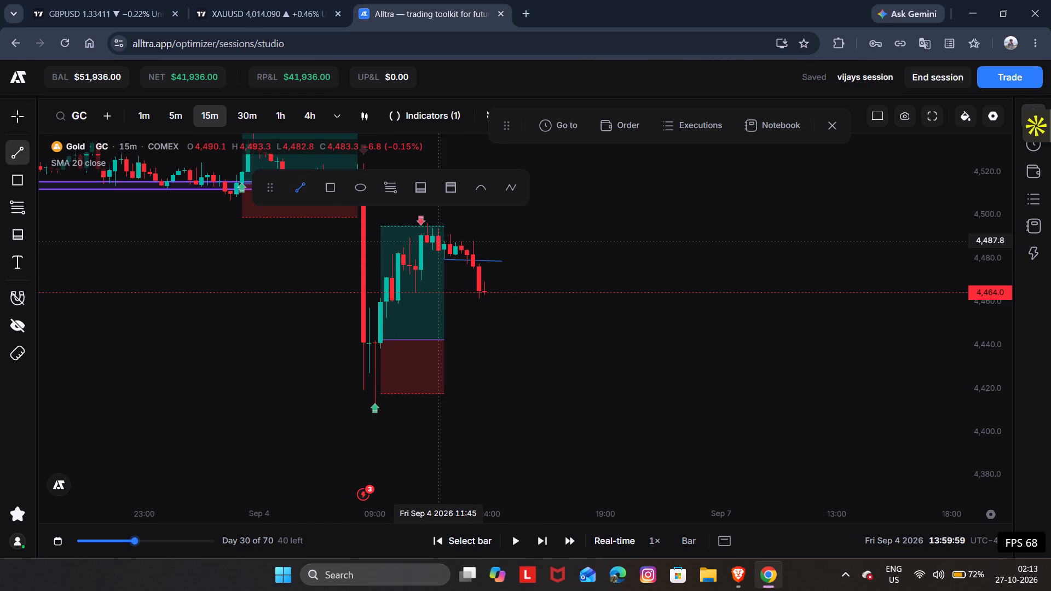
left_click_drag(442, 241, 491, 242)
left_click_drag(491, 242, 568, 279)
left_click(568, 279)
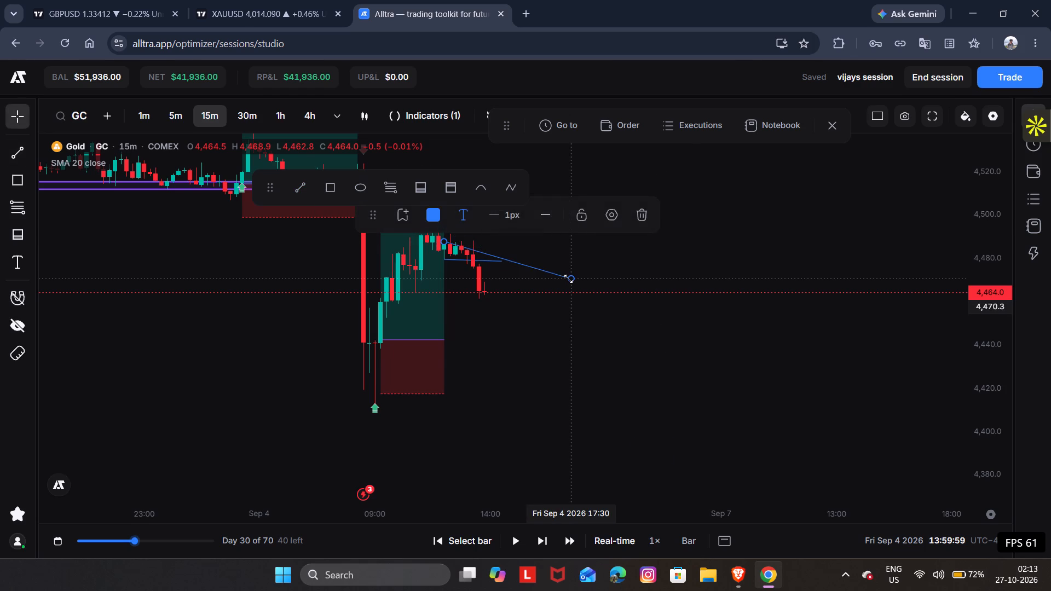
left_click_drag(568, 279, 544, 250)
left_click(661, 173)
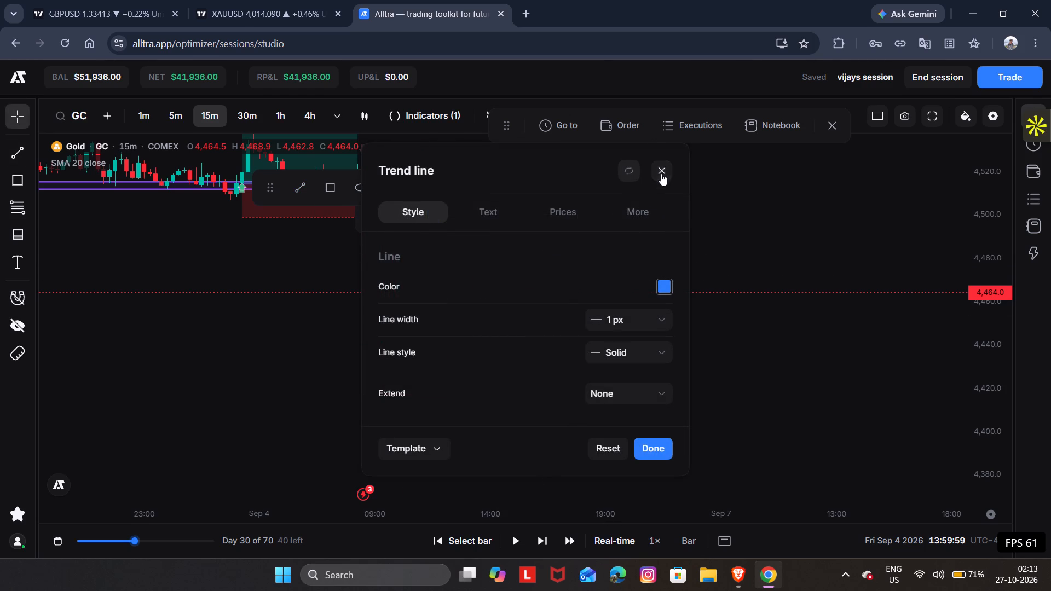
left_click_drag(572, 282, 567, 253)
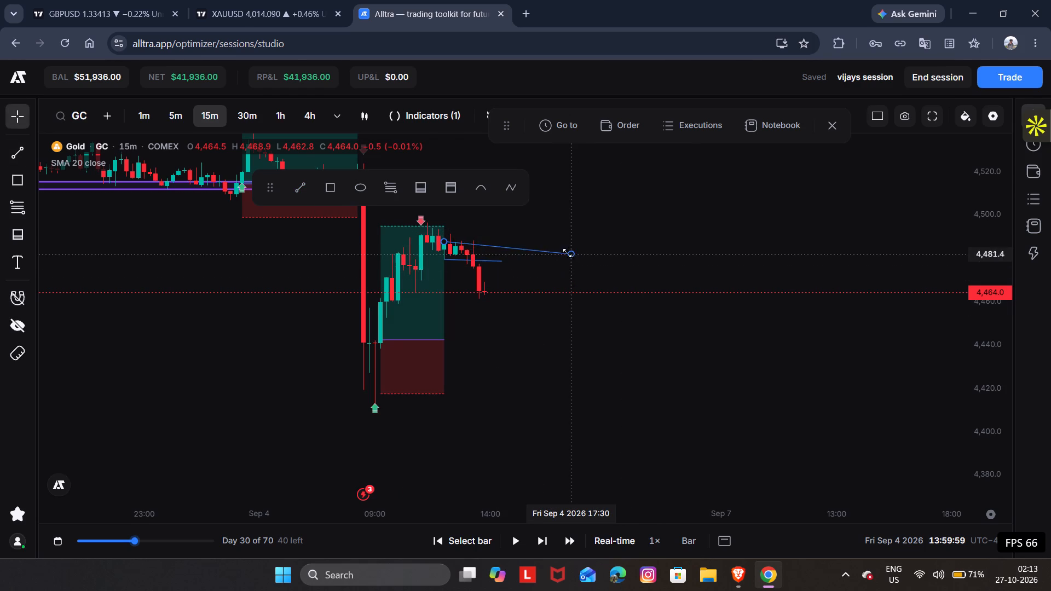
left_click_drag(567, 253, 498, 245)
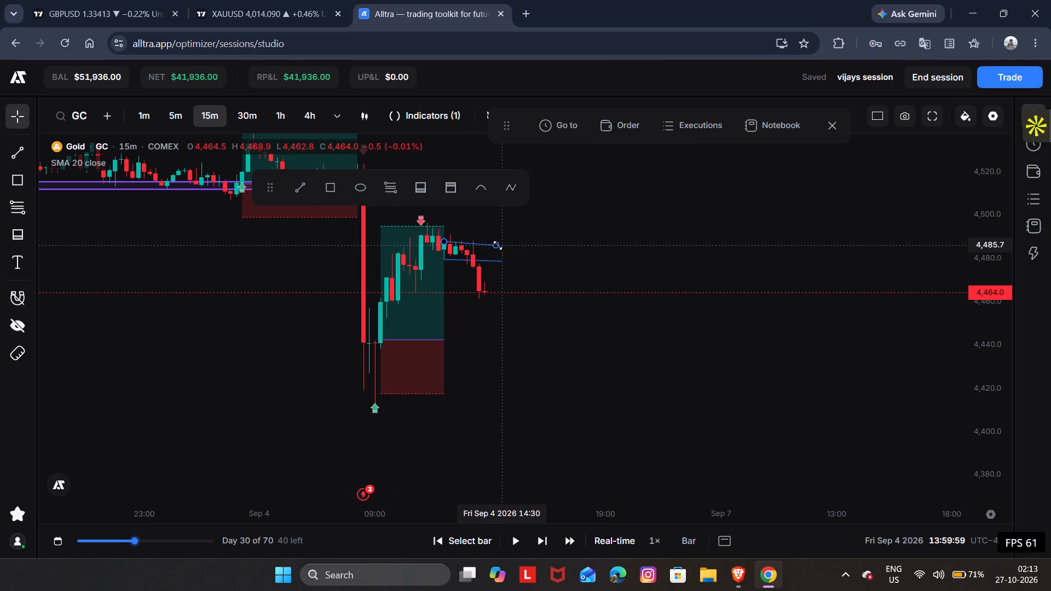
left_click_drag(498, 245, 497, 242)
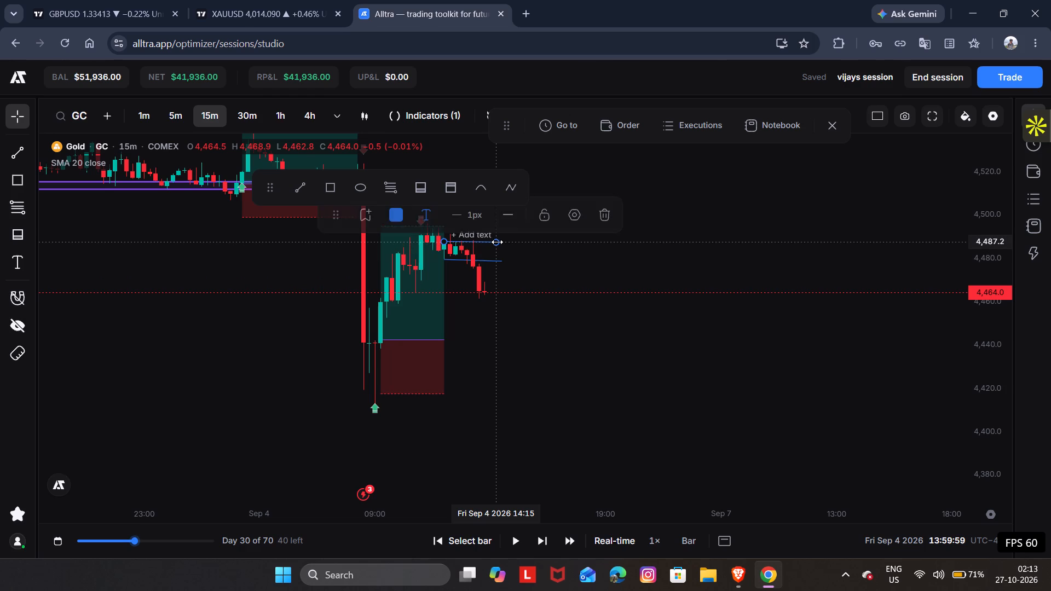
left_click(532, 256)
left_click_drag(532, 256, 545, 260)
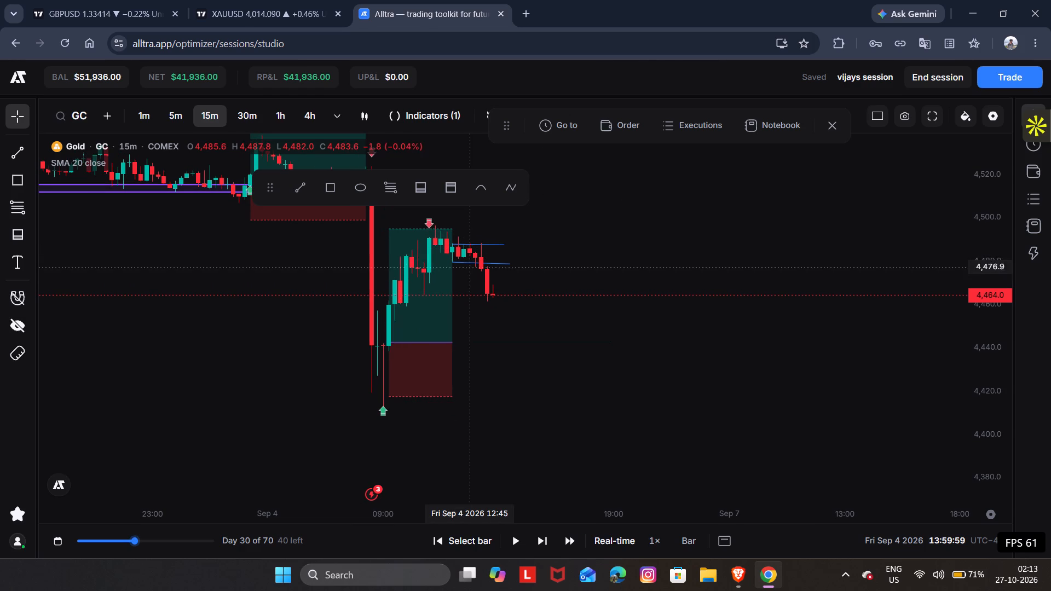
left_click(494, 253)
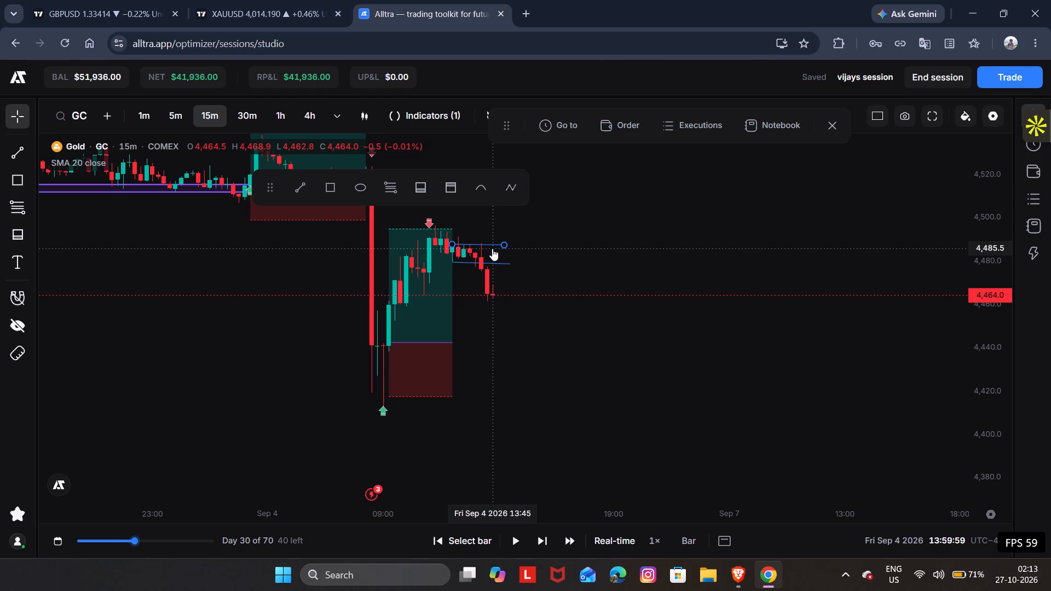
Rewind the replay by selecting earlier bars until it stands at 13:29:59 on Sep 4.
left_click(477, 534)
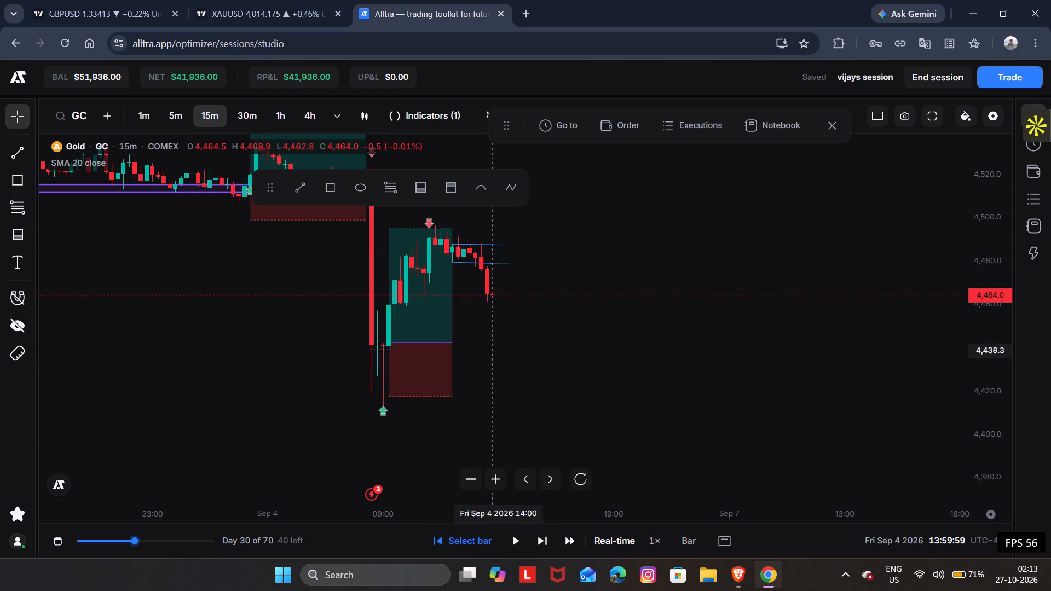
left_click(488, 349)
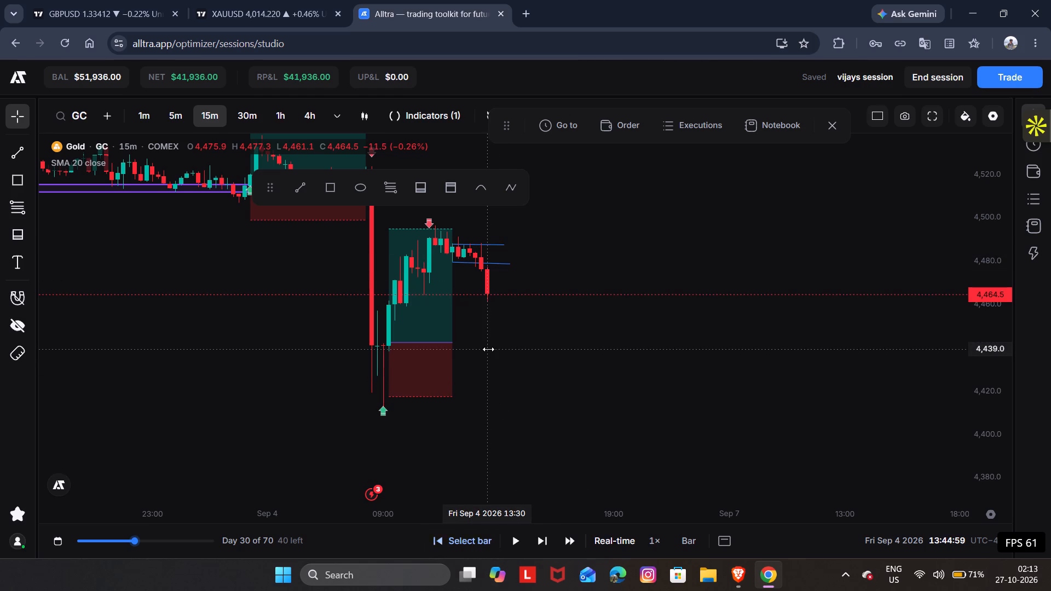
left_click(471, 540)
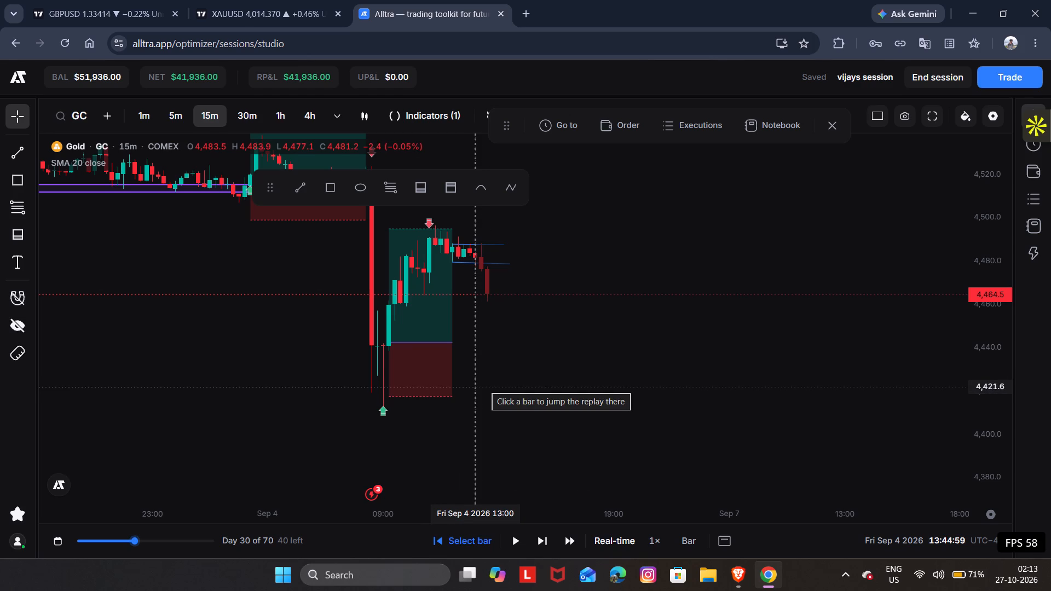
left_click(481, 387)
left_click_drag(504, 379, 509, 379)
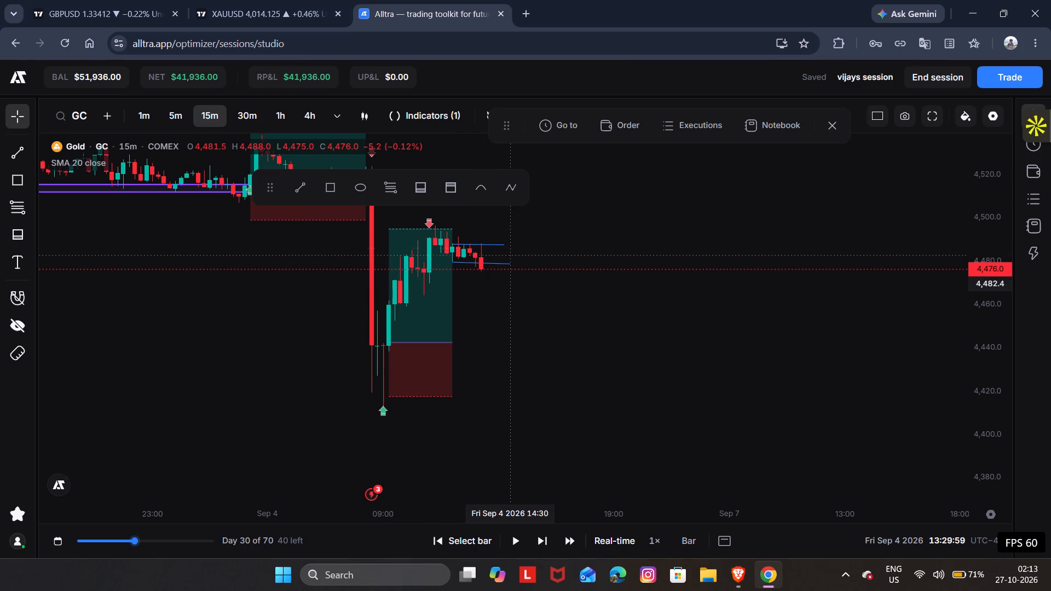
Draw a short position from the 13:15 candle at about 4,480, with a 278-tick target and a 159-tick stop.
left_click(451, 190)
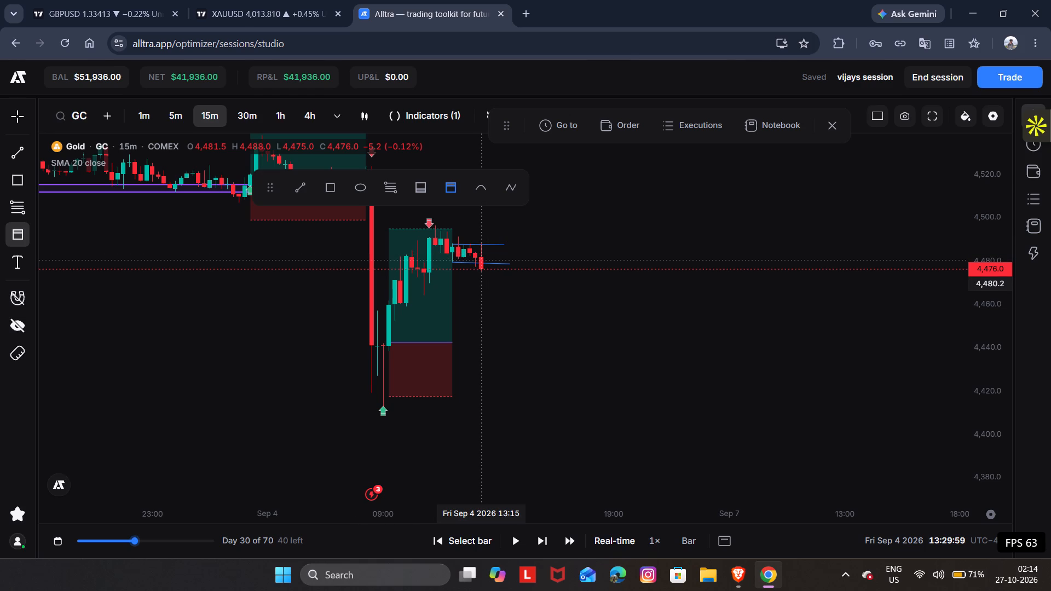
left_click(479, 260)
left_click_drag(482, 276, 484, 306)
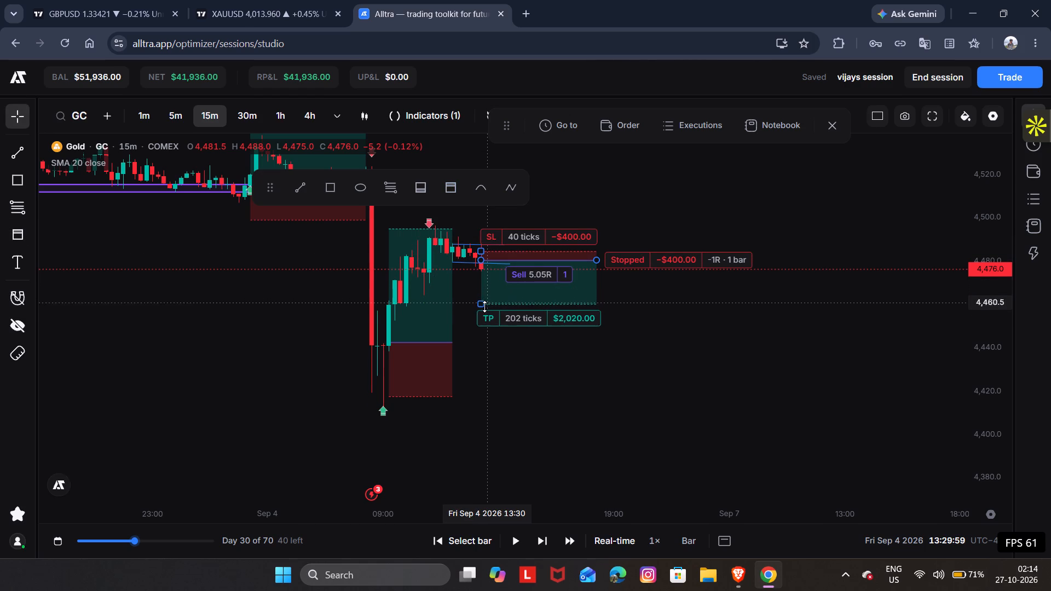
left_click_drag(484, 306, 493, 320)
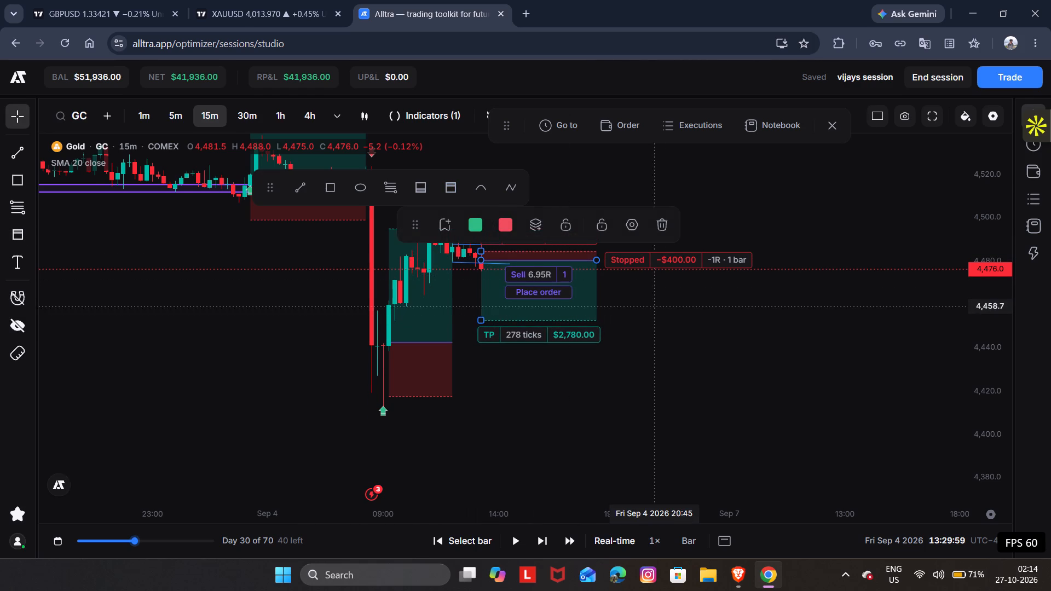
left_click_drag(665, 314, 668, 333)
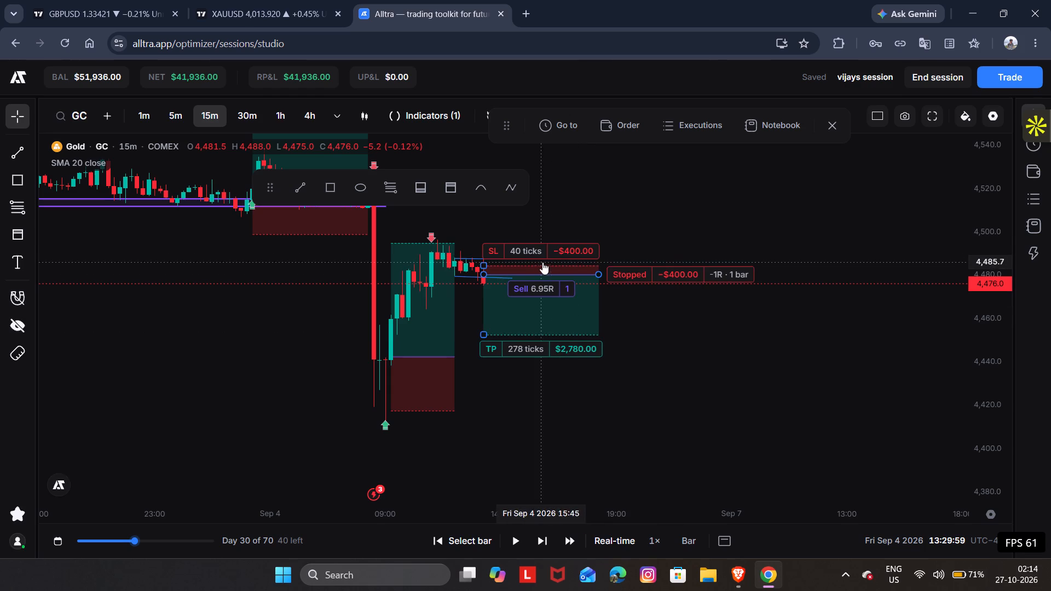
left_click_drag(483, 262, 483, 246)
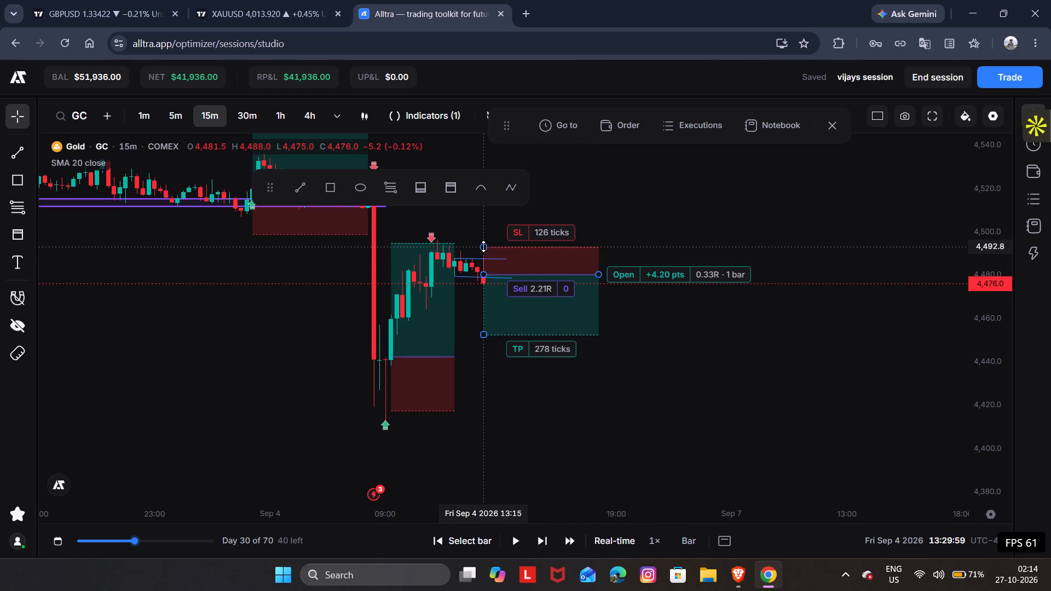
left_click_drag(483, 246, 484, 240)
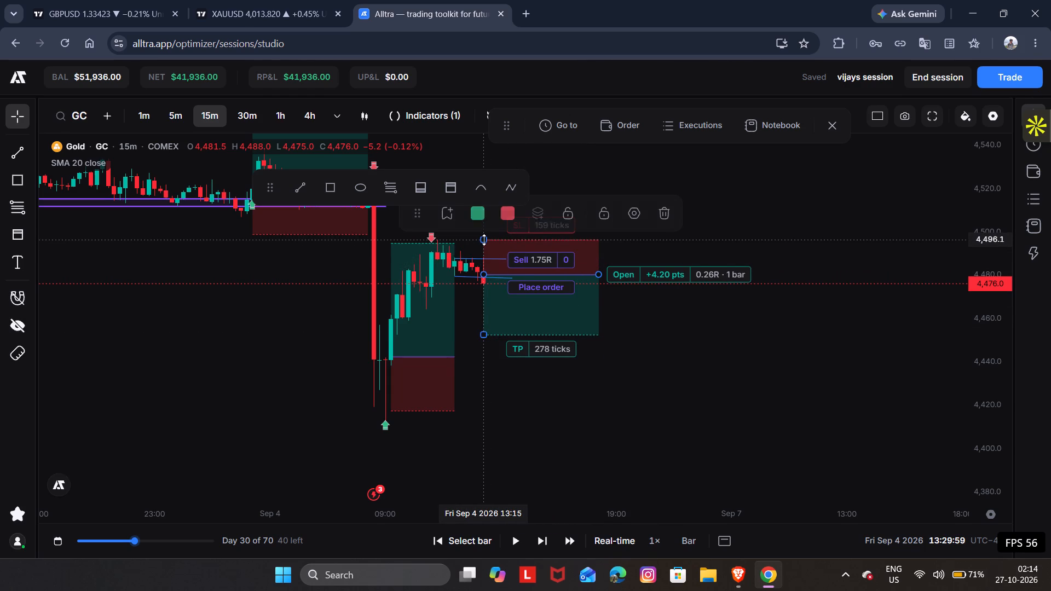
left_click(636, 364)
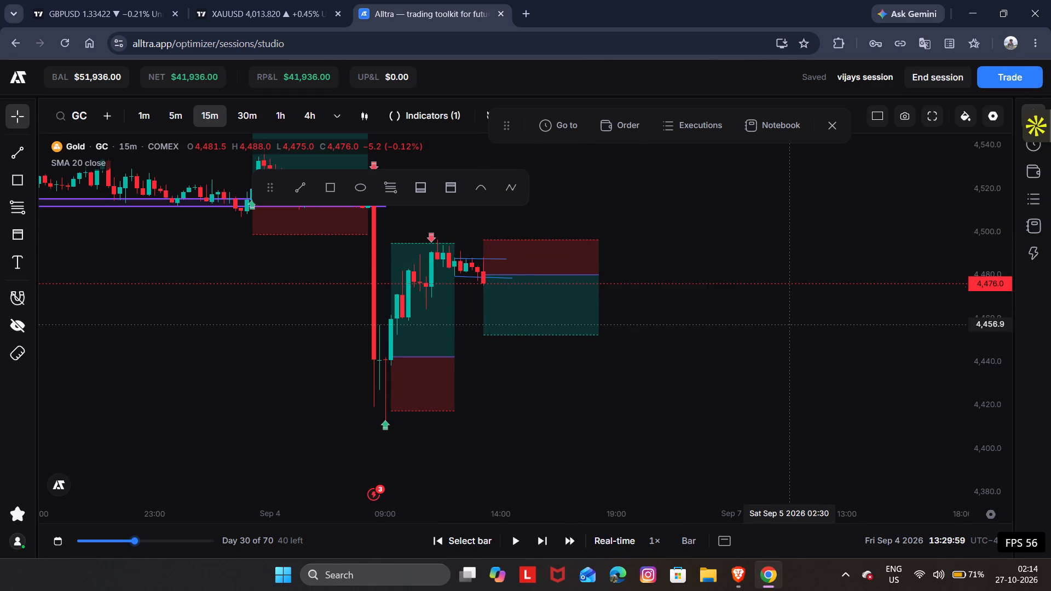
left_click(561, 298)
left_click(669, 279)
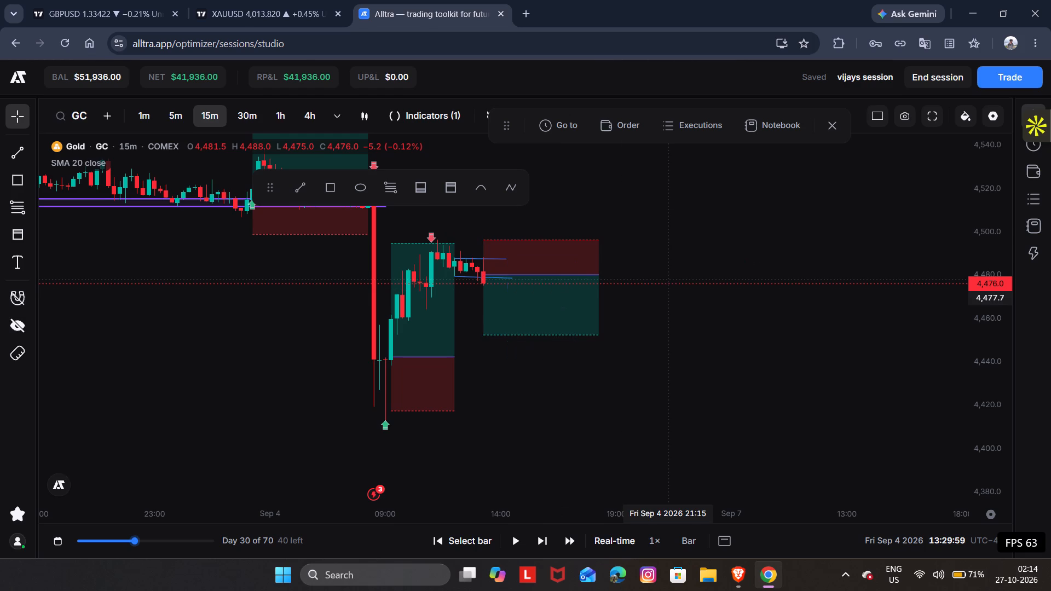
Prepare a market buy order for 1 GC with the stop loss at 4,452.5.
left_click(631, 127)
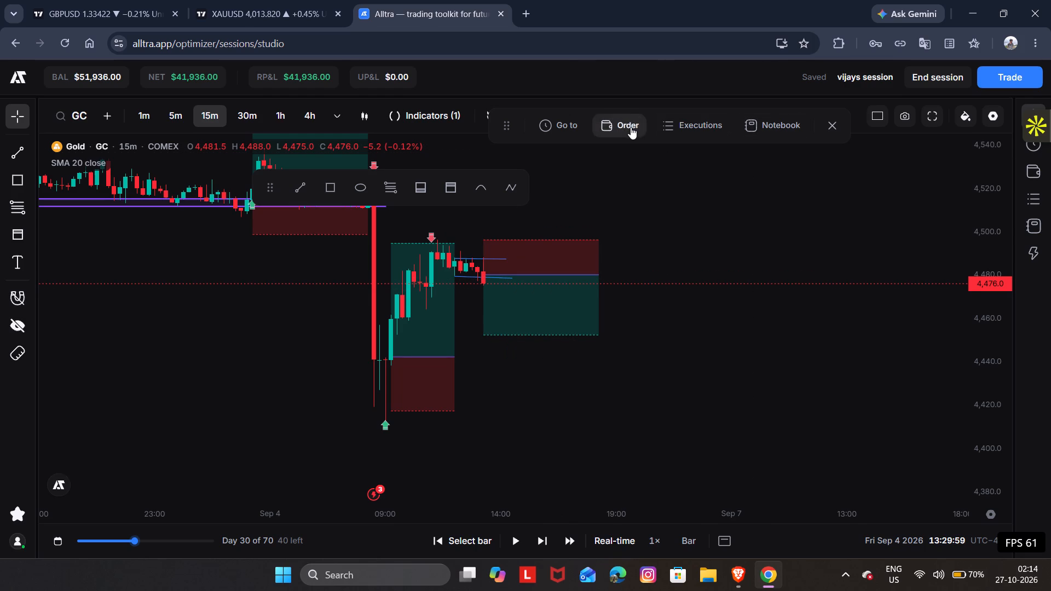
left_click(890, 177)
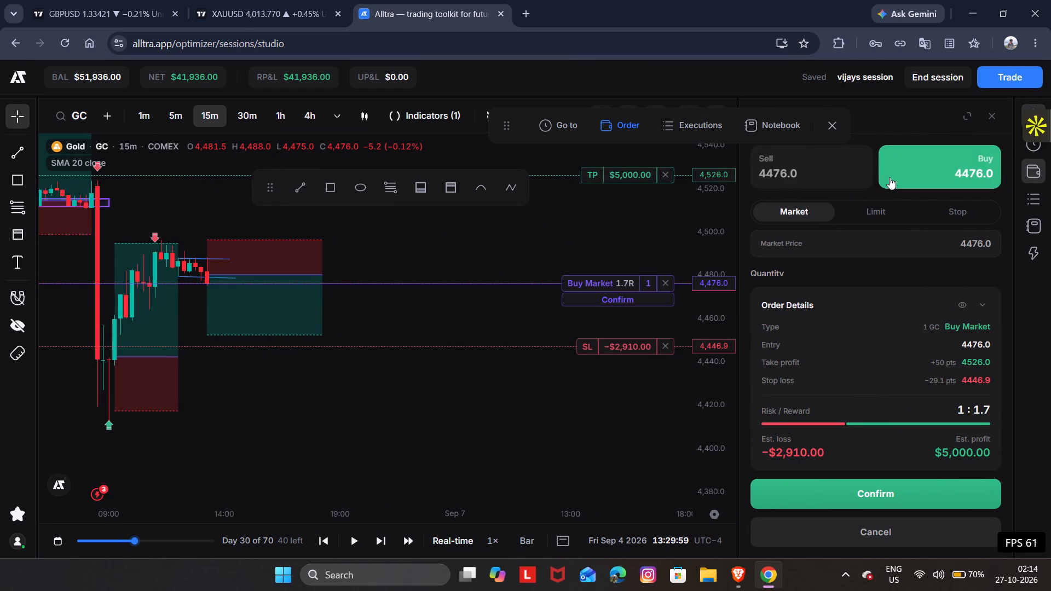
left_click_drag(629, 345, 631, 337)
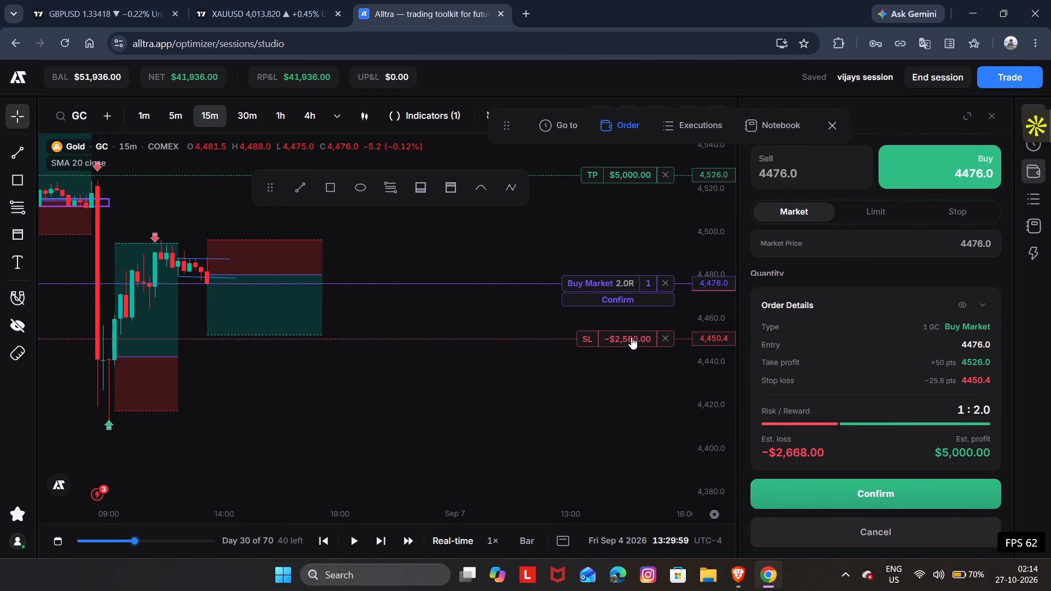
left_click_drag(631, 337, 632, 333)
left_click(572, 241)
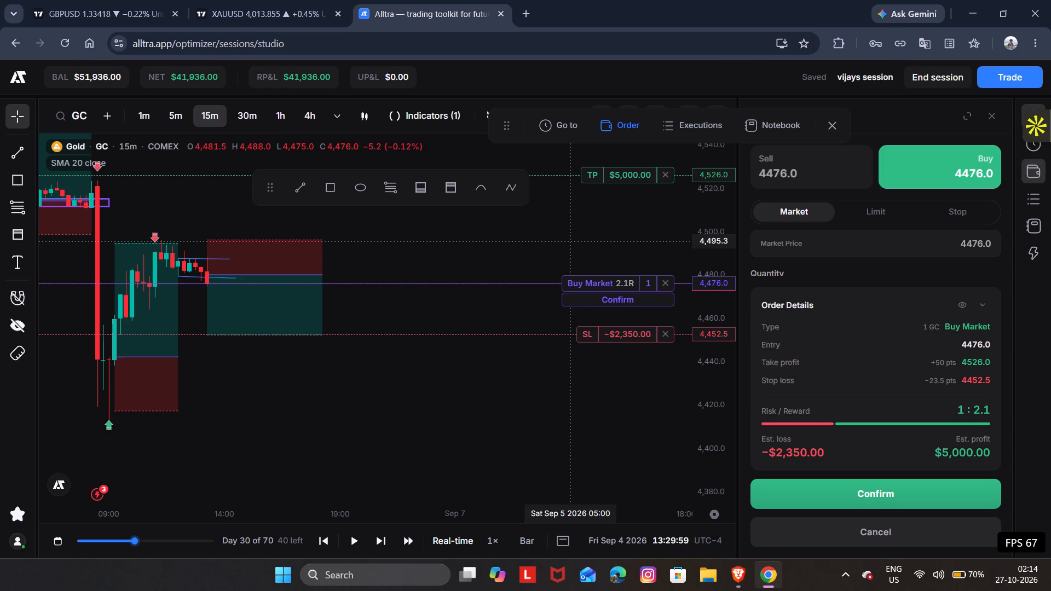
Switch the order to a market sell of 1 GC, set the stop loss to 4,496.5, and submit it.
left_click(759, 179)
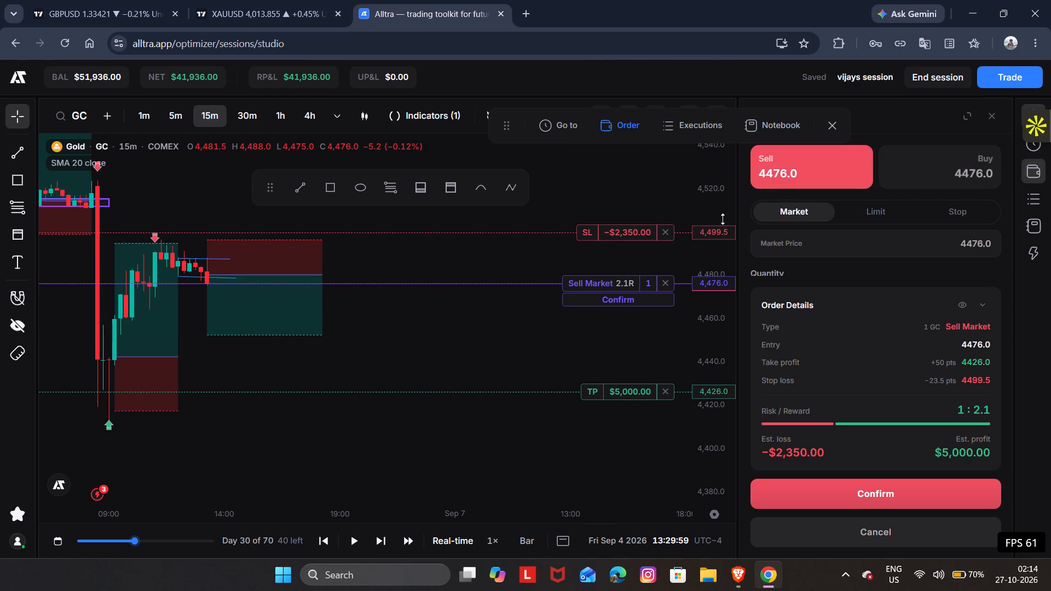
left_click_drag(638, 234, 634, 248)
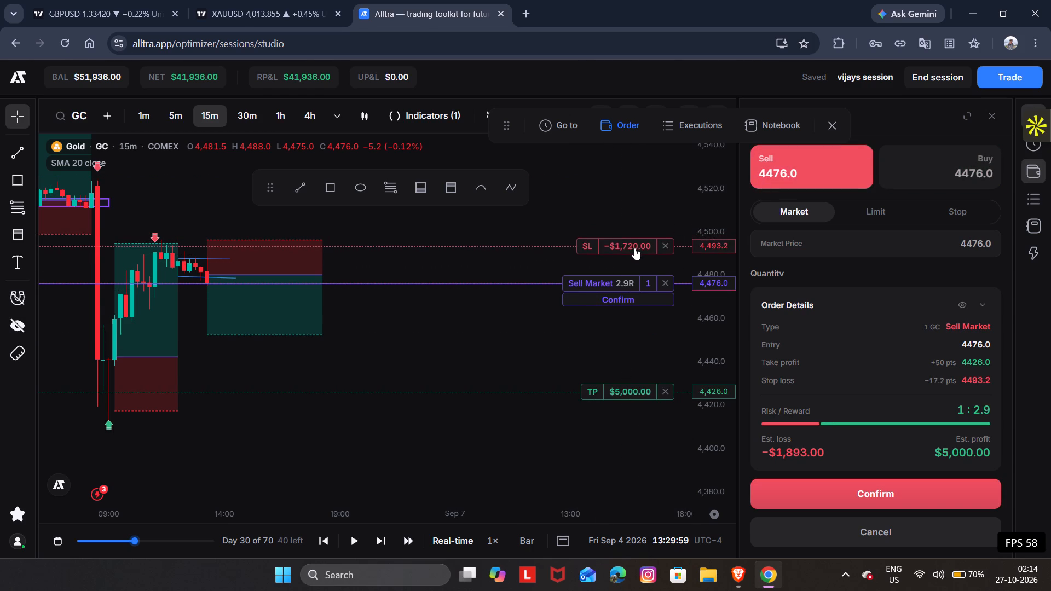
left_click_drag(634, 248, 636, 240)
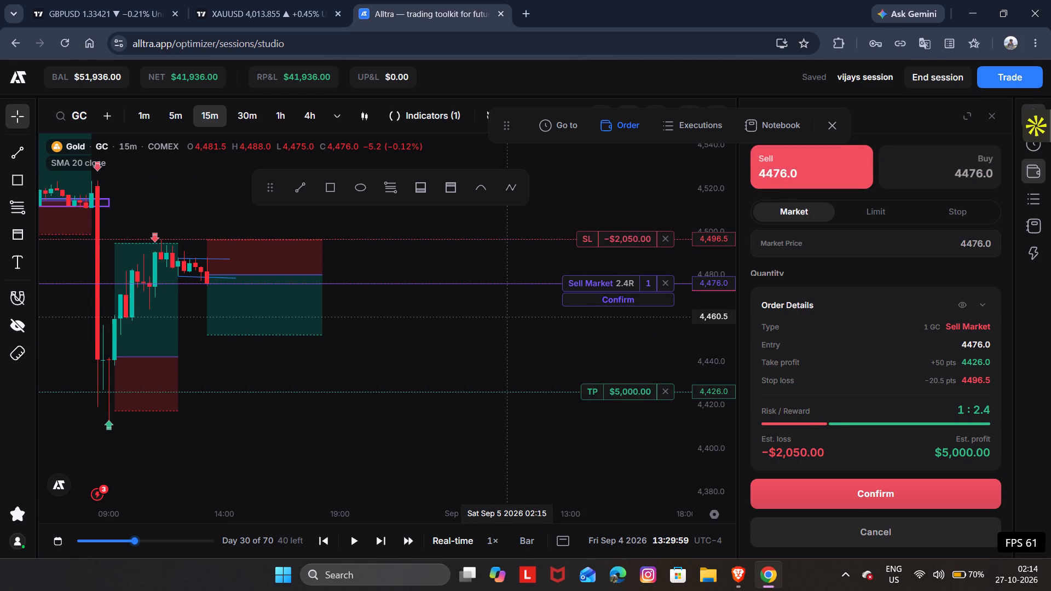
double_click(509, 317)
left_click(567, 307)
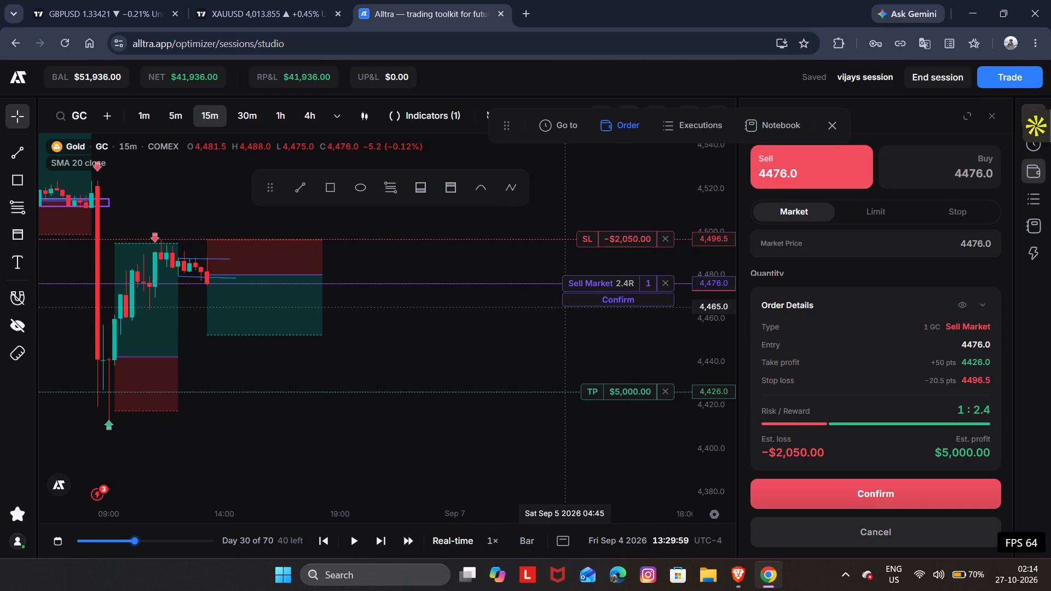
left_click(580, 304)
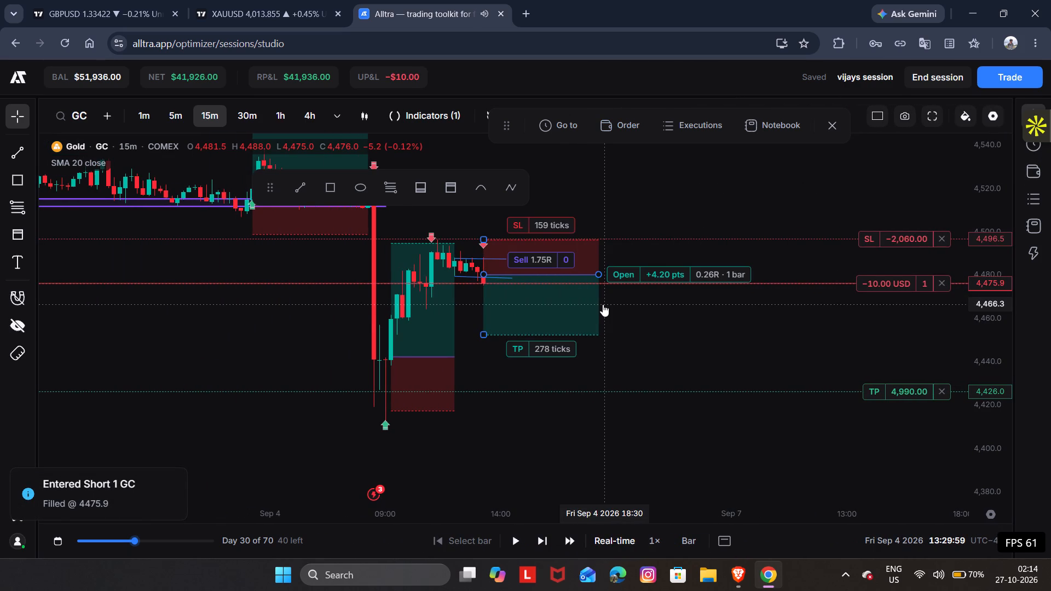
Advance the replay to 19:29:59 on Sep 6, pausing at 15:59:59 on Sep 4 along the way.
key("space")
left_click(691, 343)
left_click(691, 343)
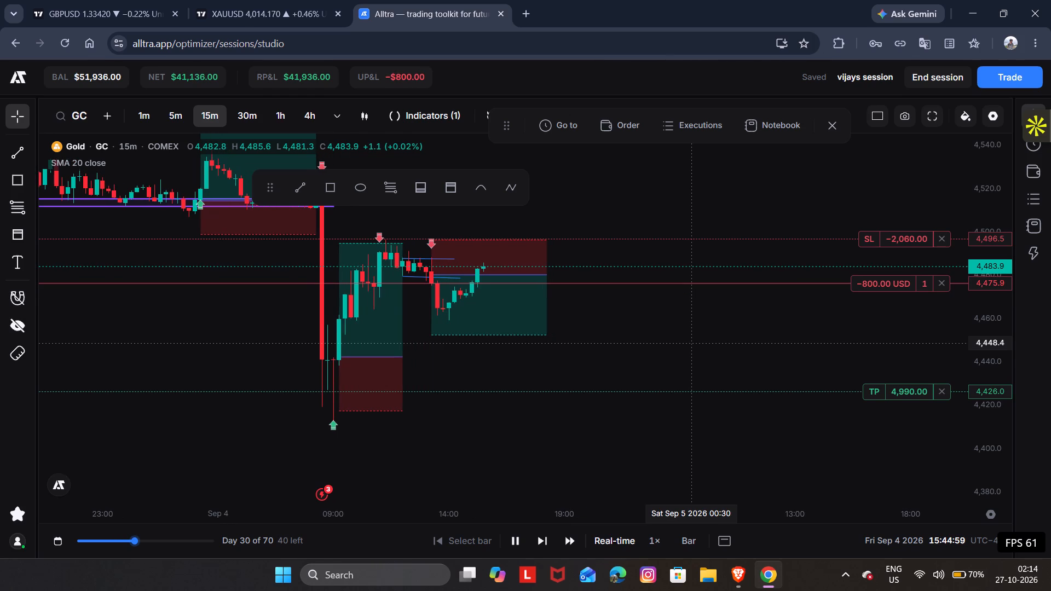
key("space")
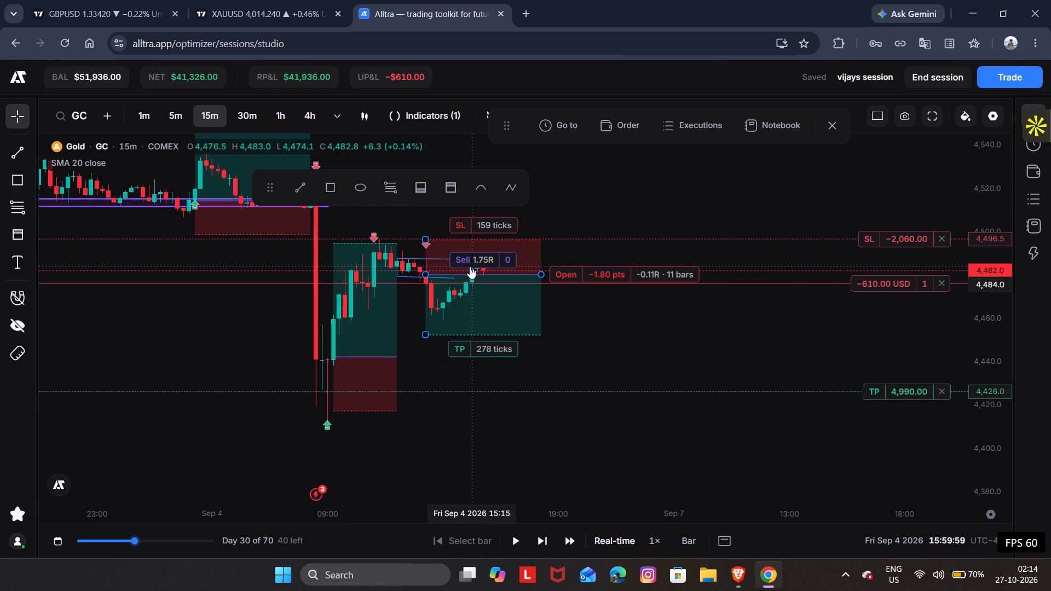
key("space")
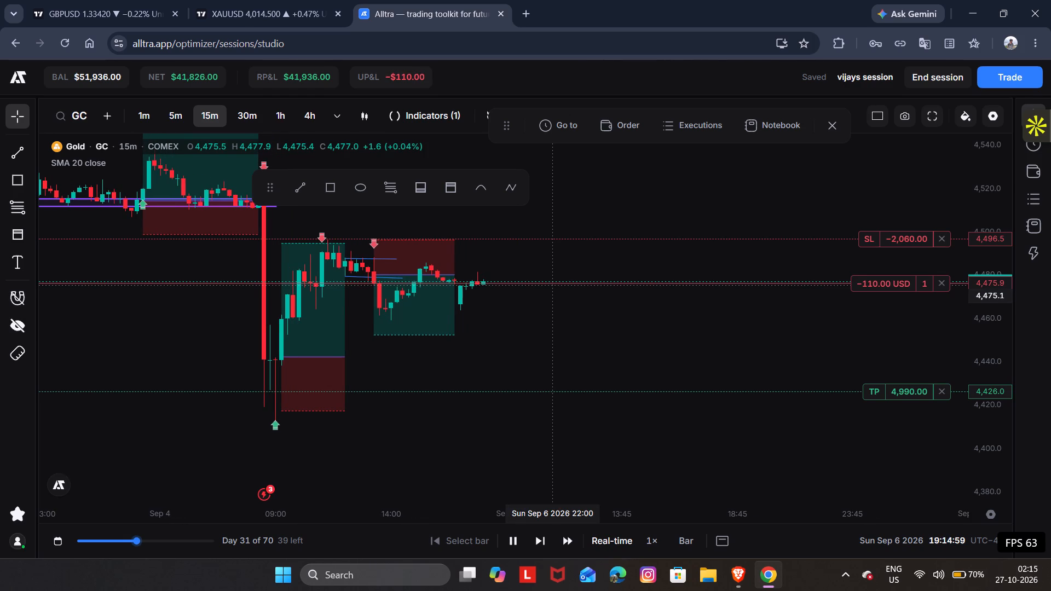
key("space")
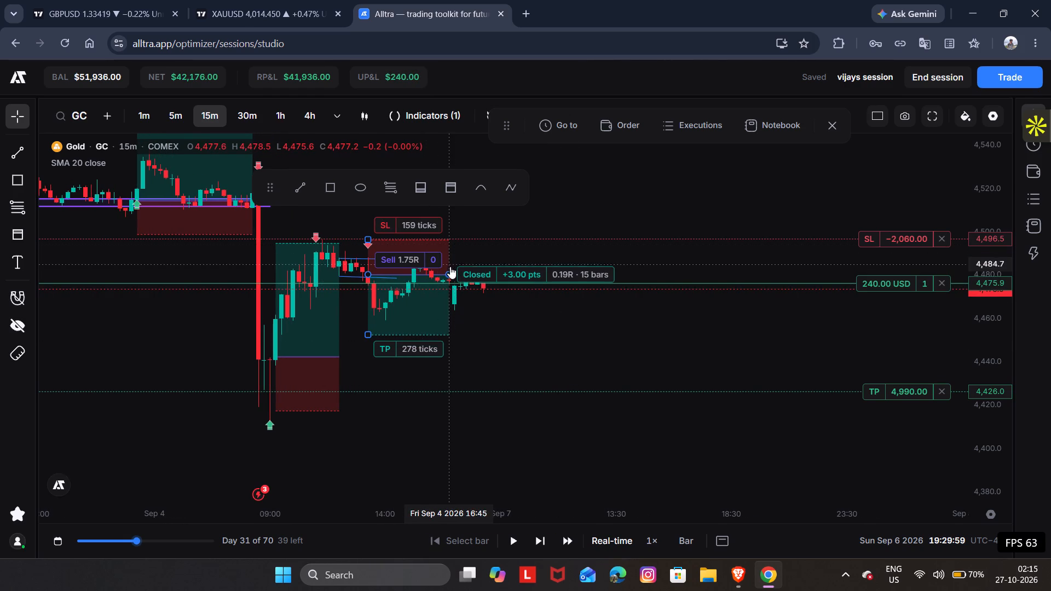
Widen the short position drawing past the latest candles while advancing the replay, and pause it at 21:44:59 on Sep 6.
left_click_drag(447, 273, 503, 278)
key("space")
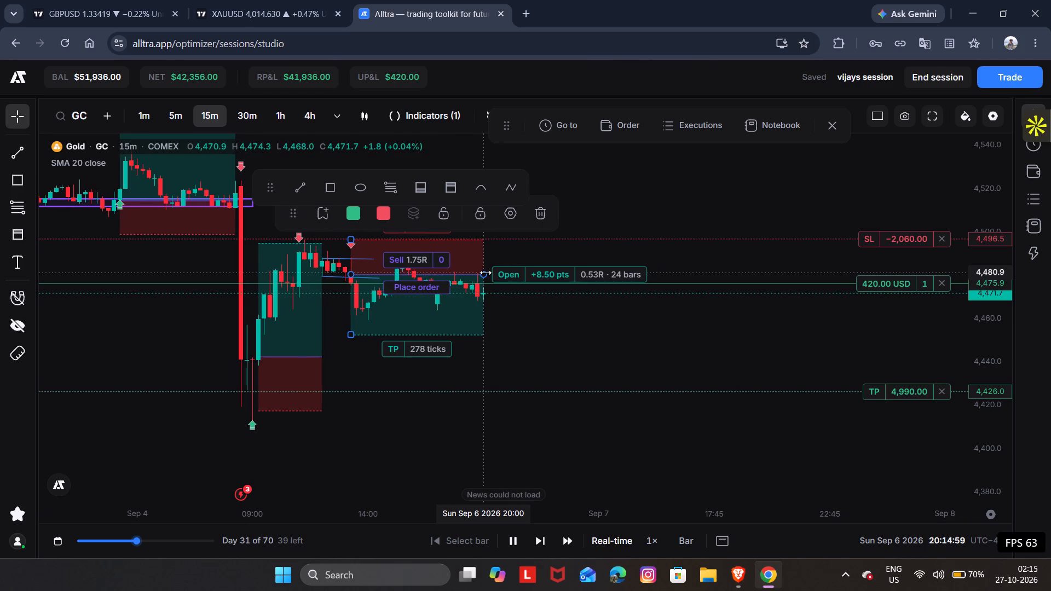
left_click_drag(486, 273, 532, 278)
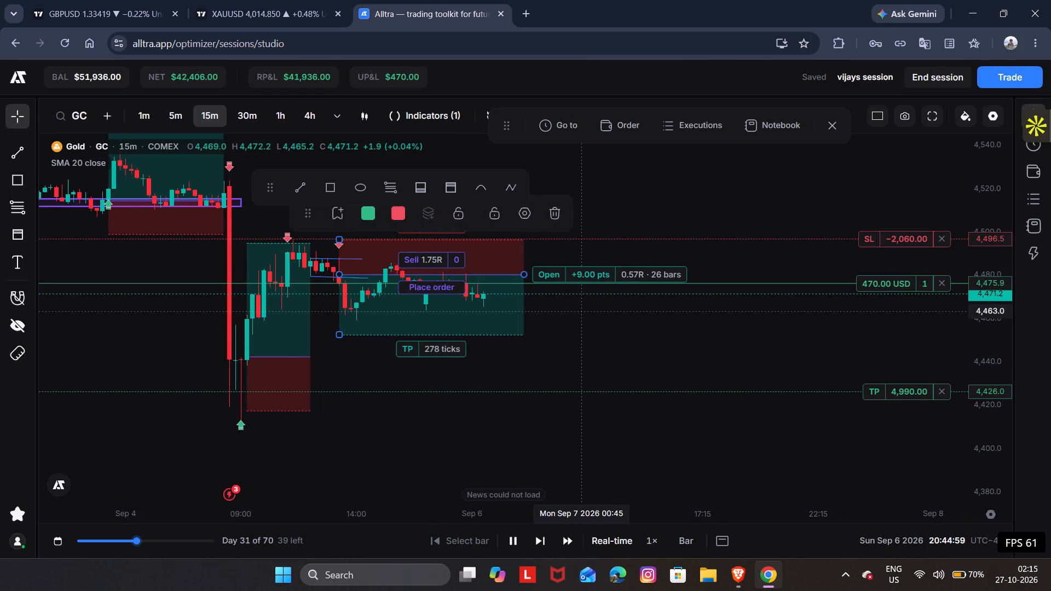
left_click(583, 313)
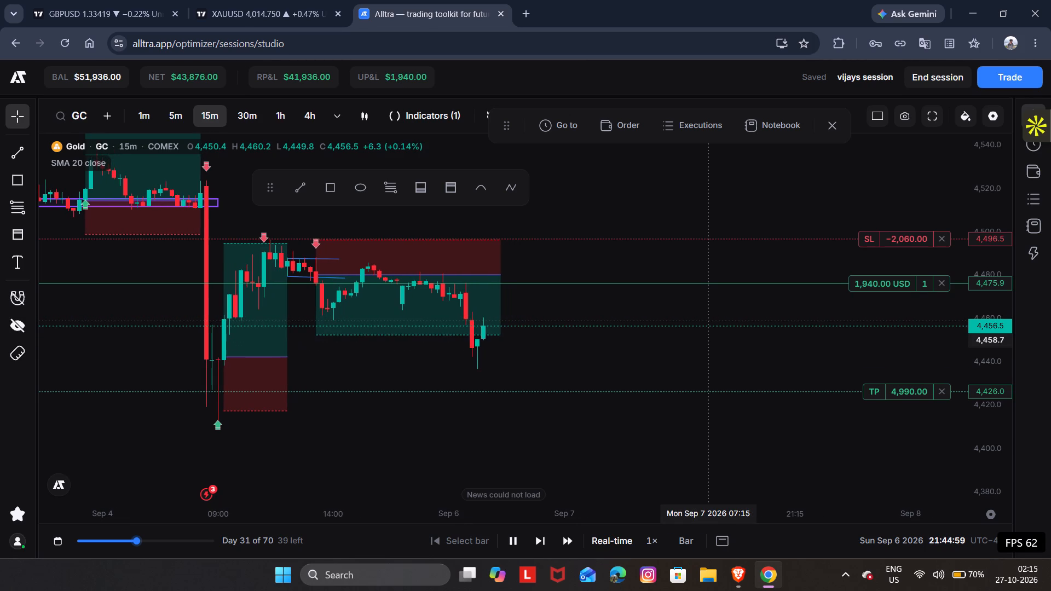
key("space")
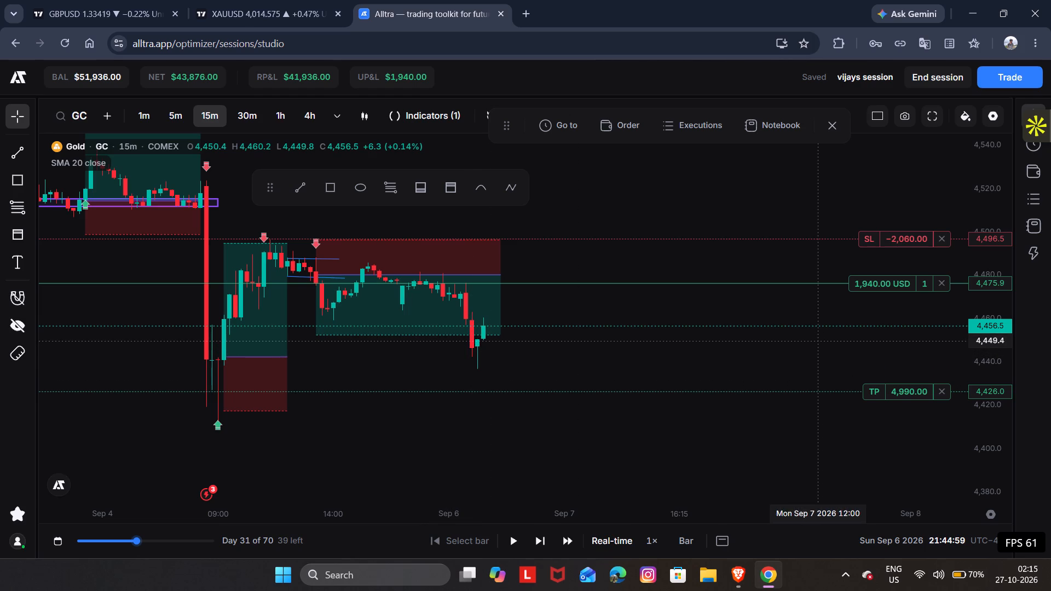
Close the open 1 GC short position.
left_click(945, 287)
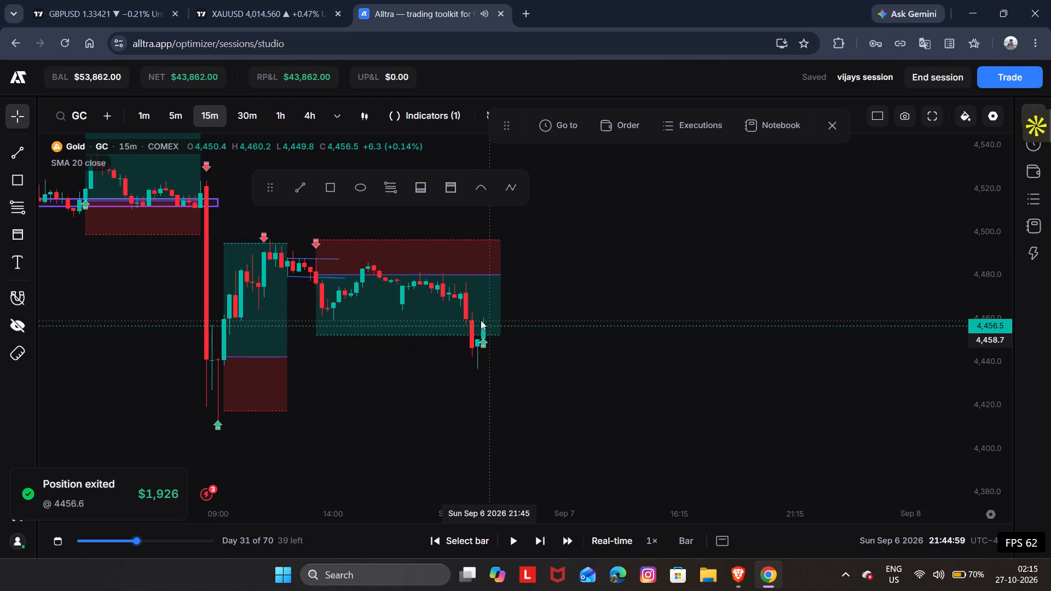
left_click(542, 369)
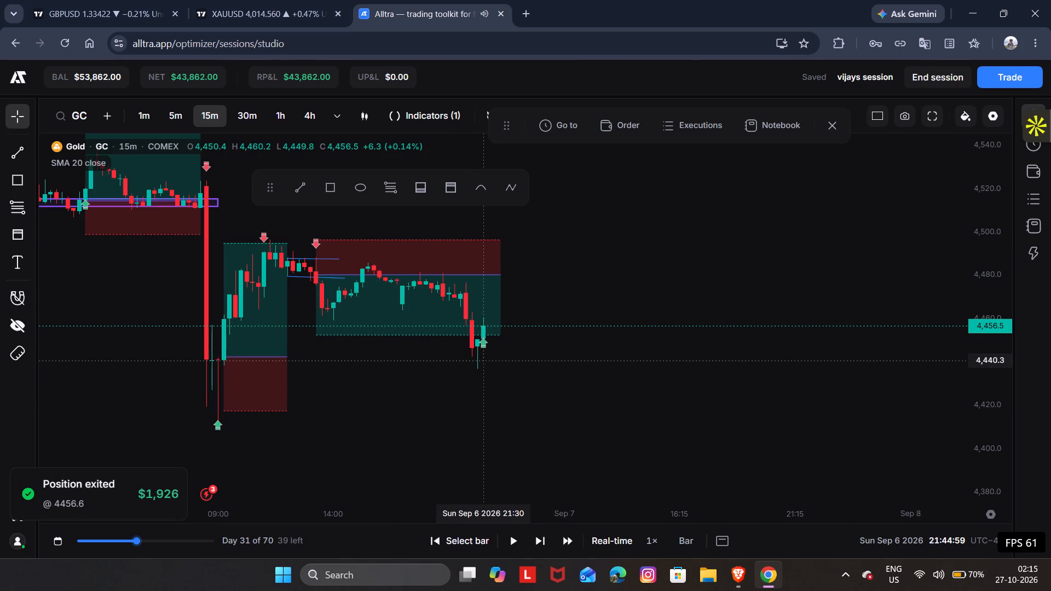
left_click(575, 332)
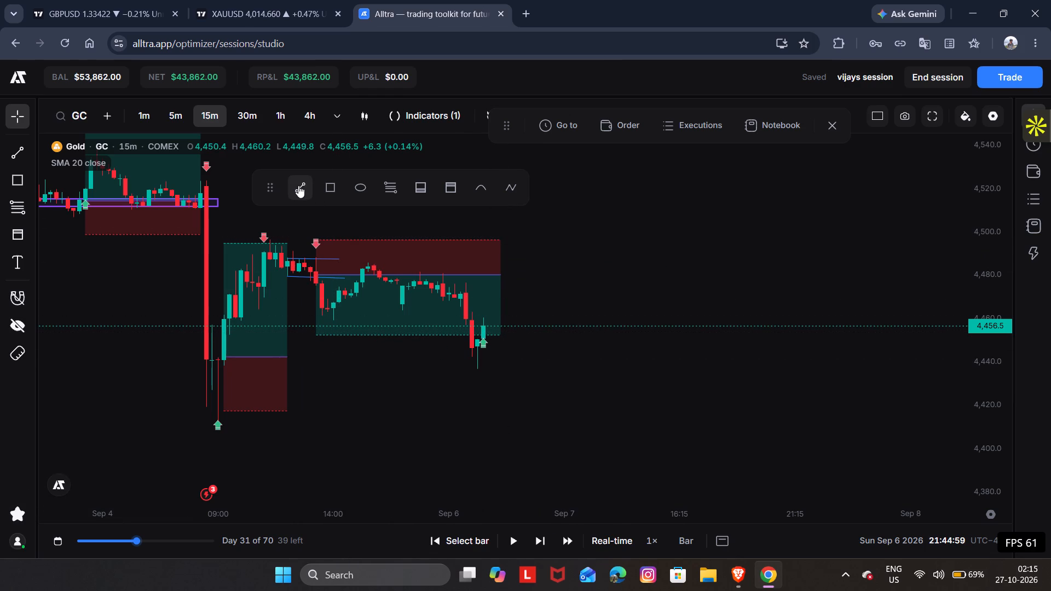
Draw a near-horizontal trend line at about 4,442 from 20:45 to 23:00 on Sep 6, beneath the latest candles.
left_click(298, 186)
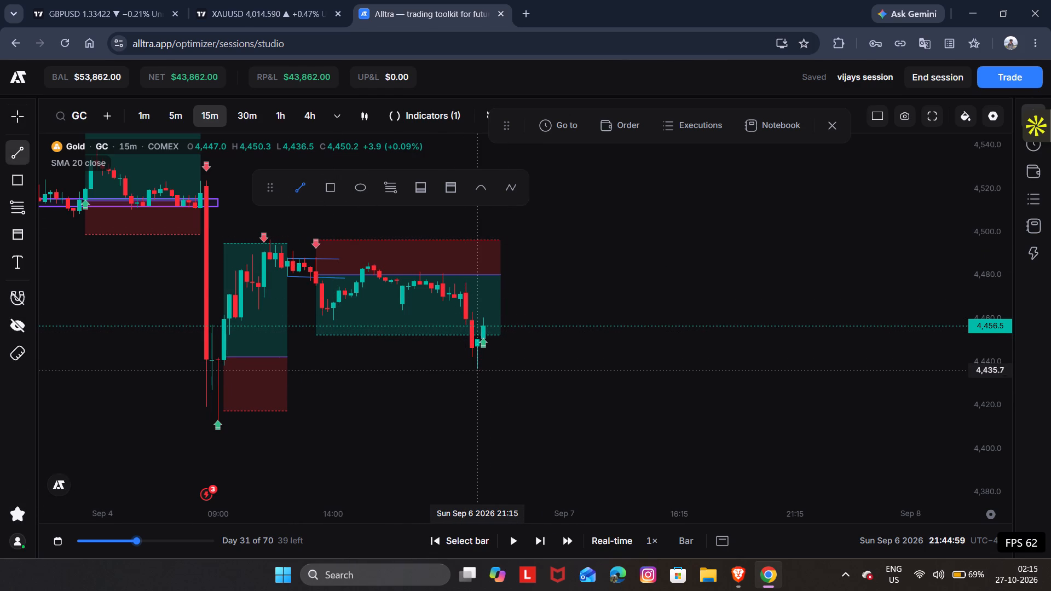
left_click(476, 367)
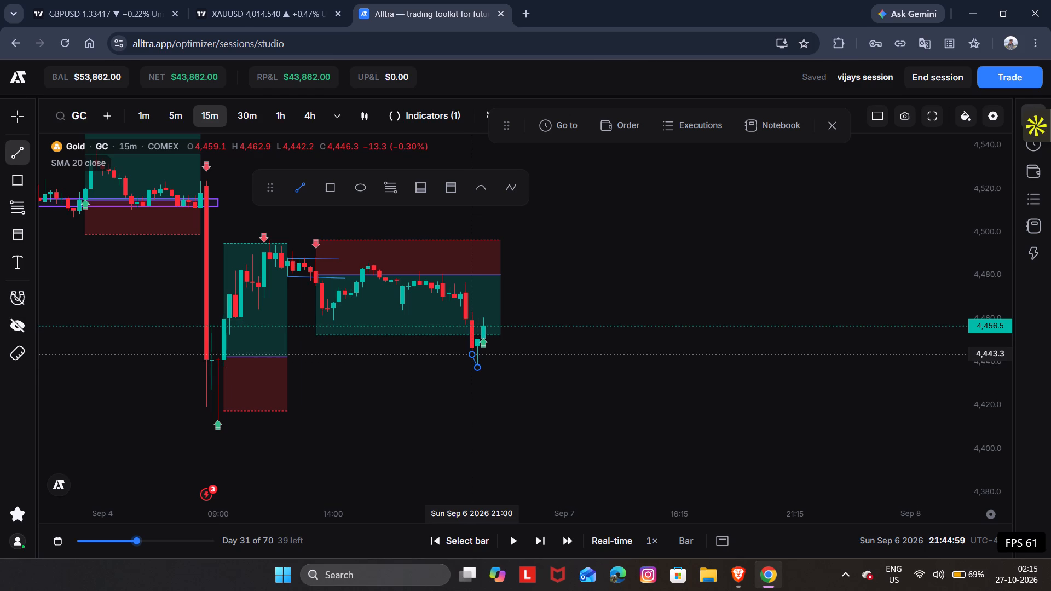
left_click(473, 354)
left_click_drag(478, 366, 487, 363)
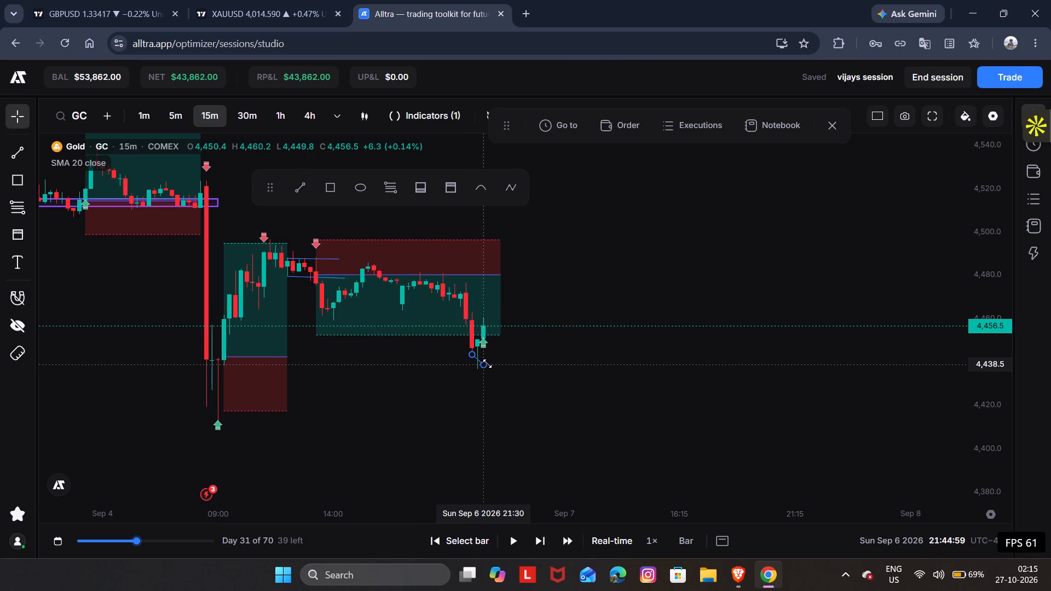
left_click_drag(487, 363, 497, 357)
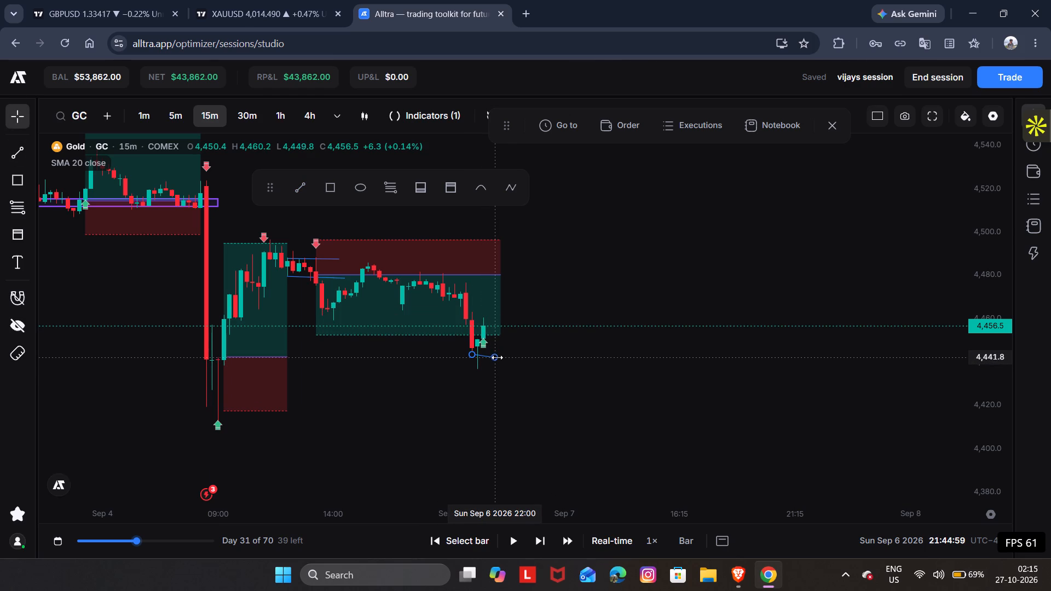
left_click_drag(497, 357, 500, 355)
left_click_drag(500, 355, 515, 358)
double_click(515, 358)
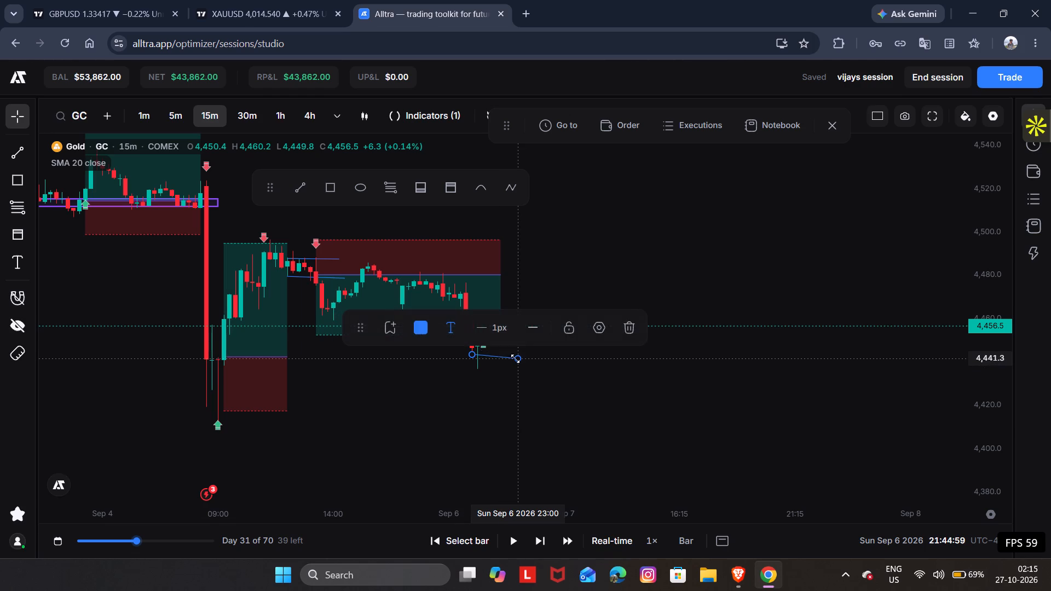
left_click(515, 357)
left_click(723, 328)
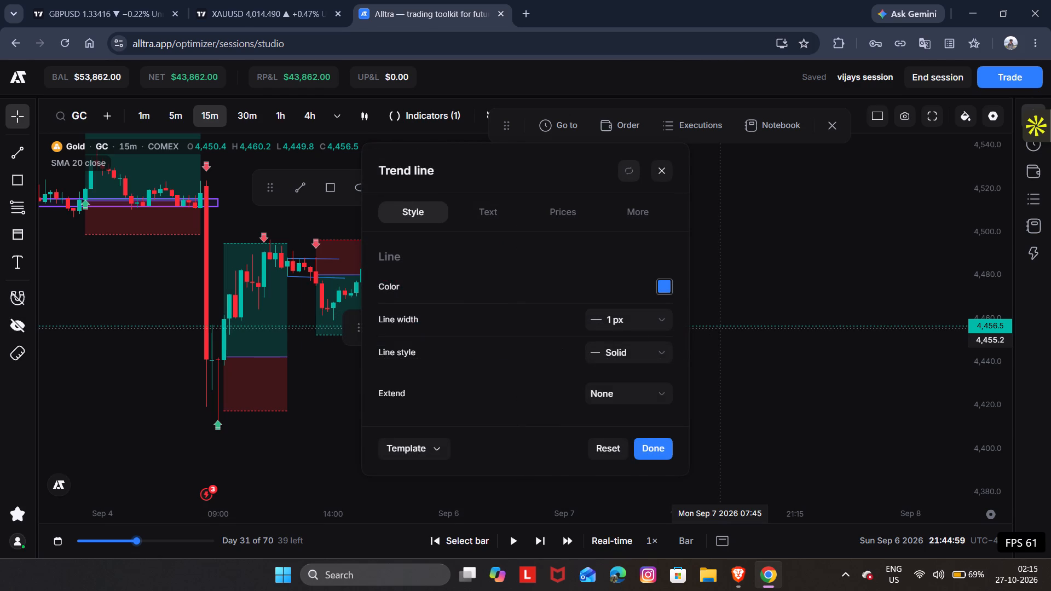
left_click_drag(514, 358, 521, 355)
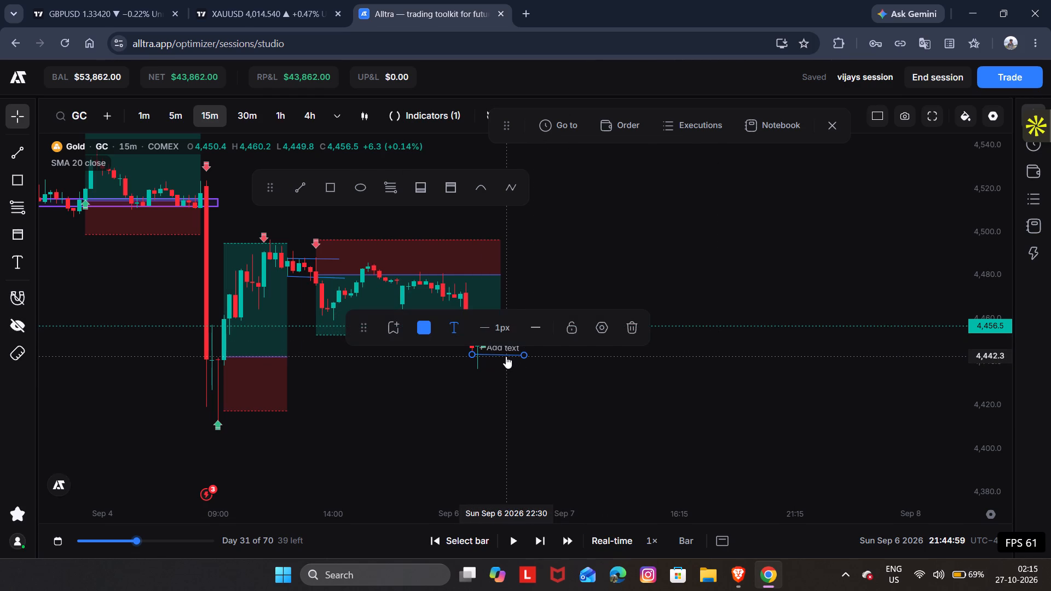
left_click_drag(506, 356, 503, 363)
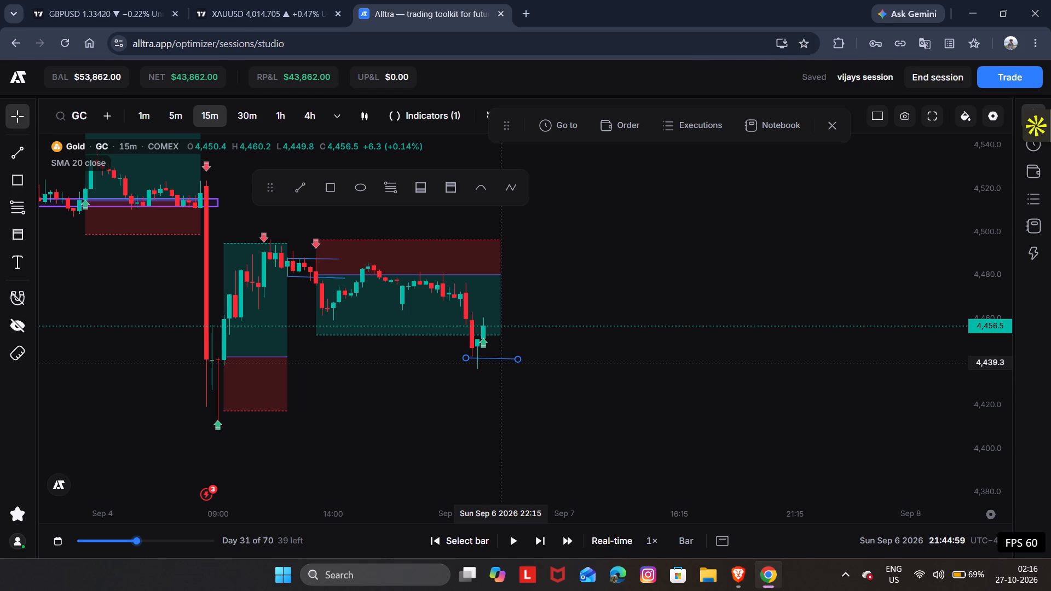
left_click_drag(503, 363, 503, 362)
left_click(556, 380)
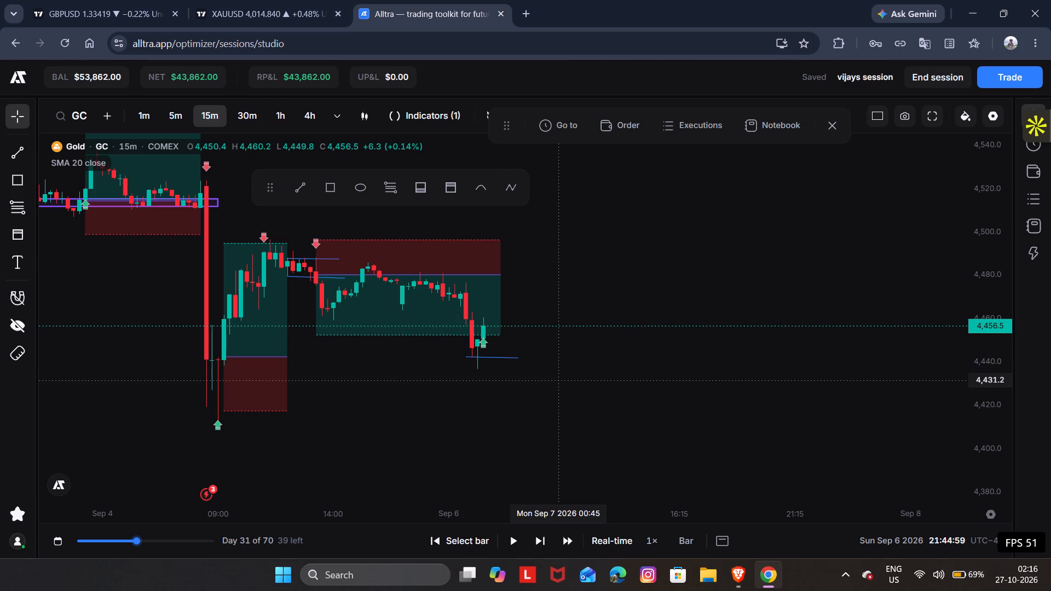
Draw a second near-horizontal trend line at about 4,462 from 21:00 to 23:00 on Sep 6, above the latest candles.
left_click(305, 190)
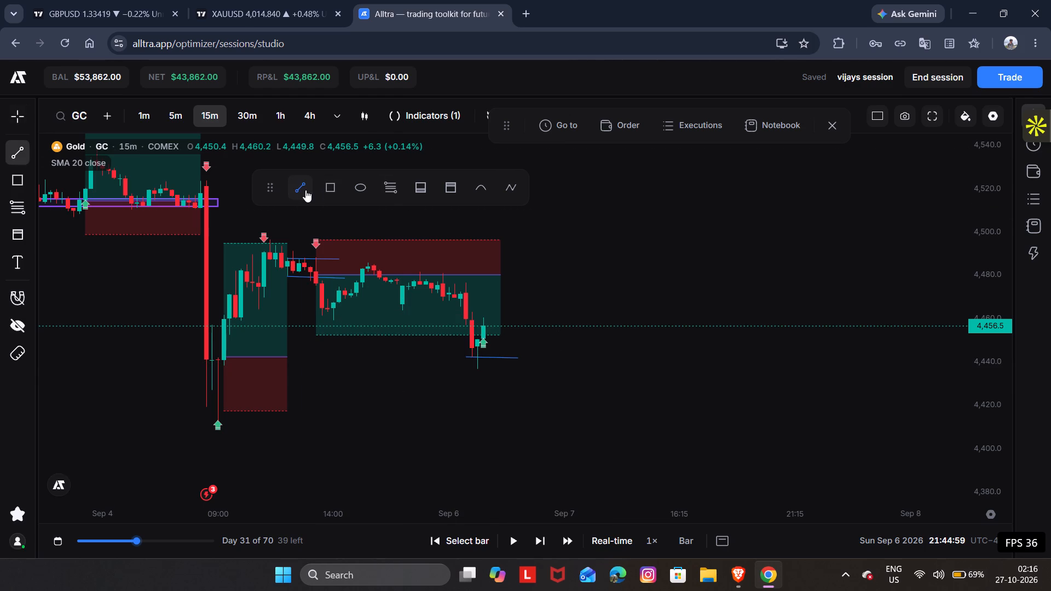
left_click_drag(471, 312, 498, 309)
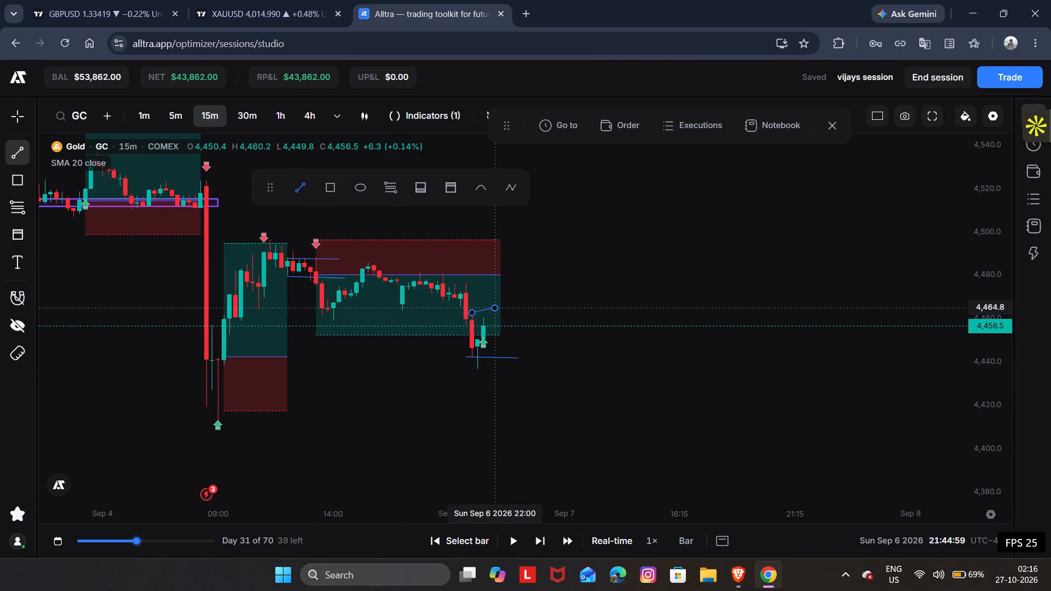
left_click_drag(498, 309, 516, 311)
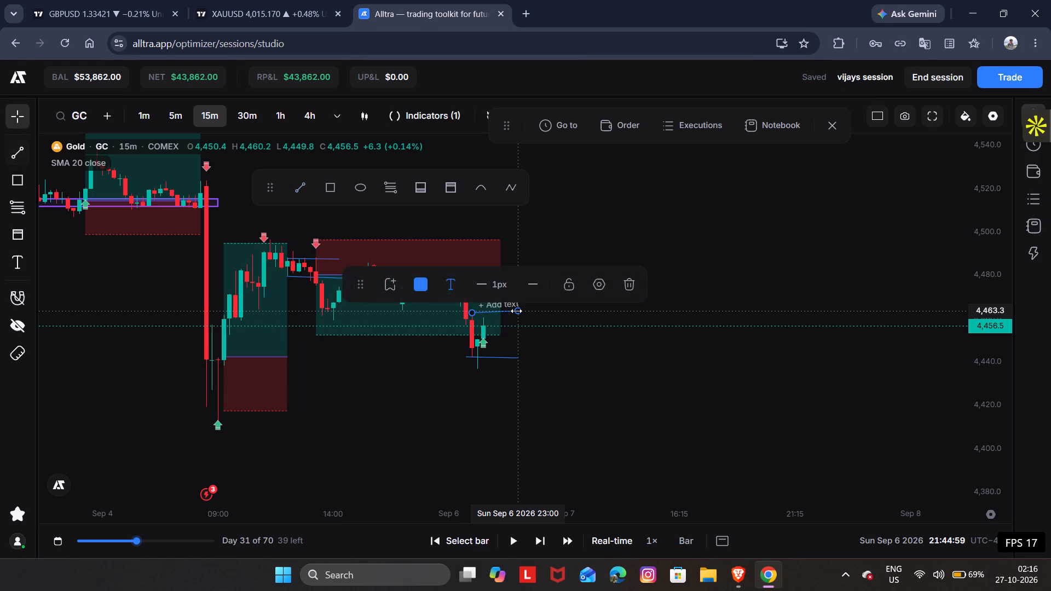
left_click(516, 311)
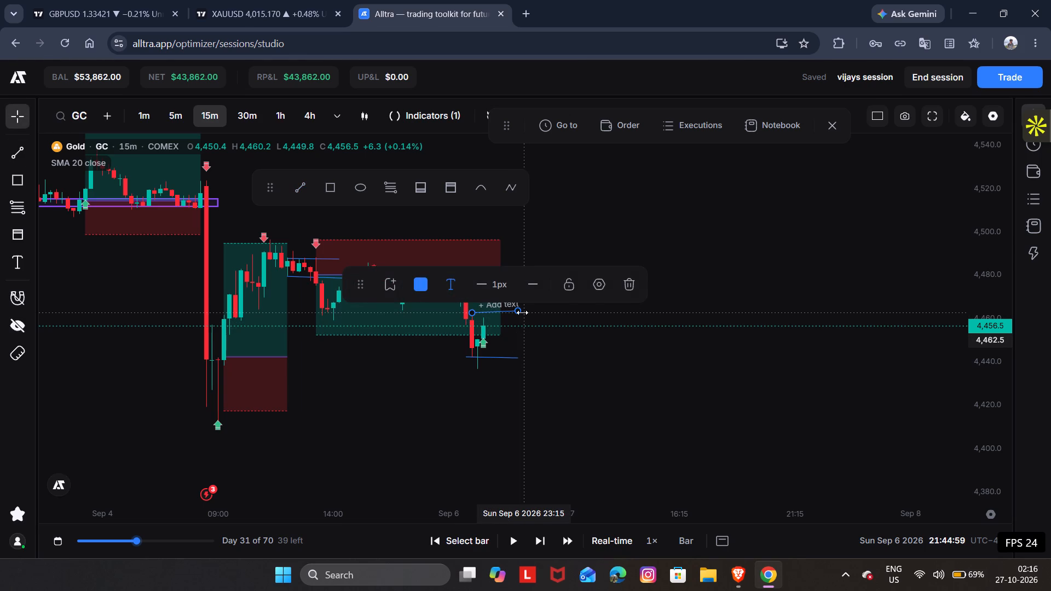
left_click(521, 312)
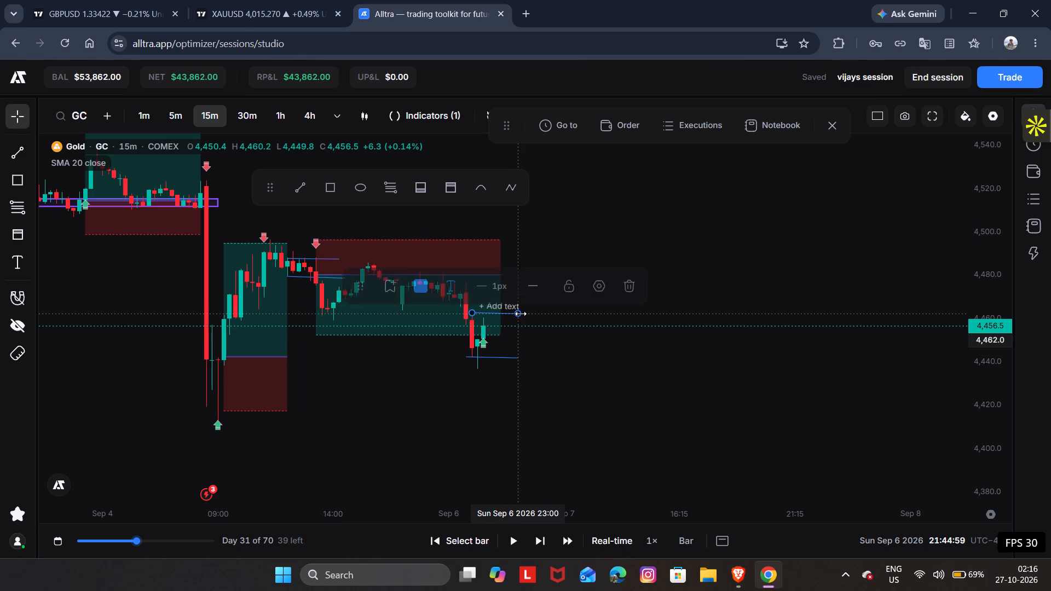
left_click(557, 336)
Advance the replay to 21:59:59 on Sep 6 and pause it.
key("space")
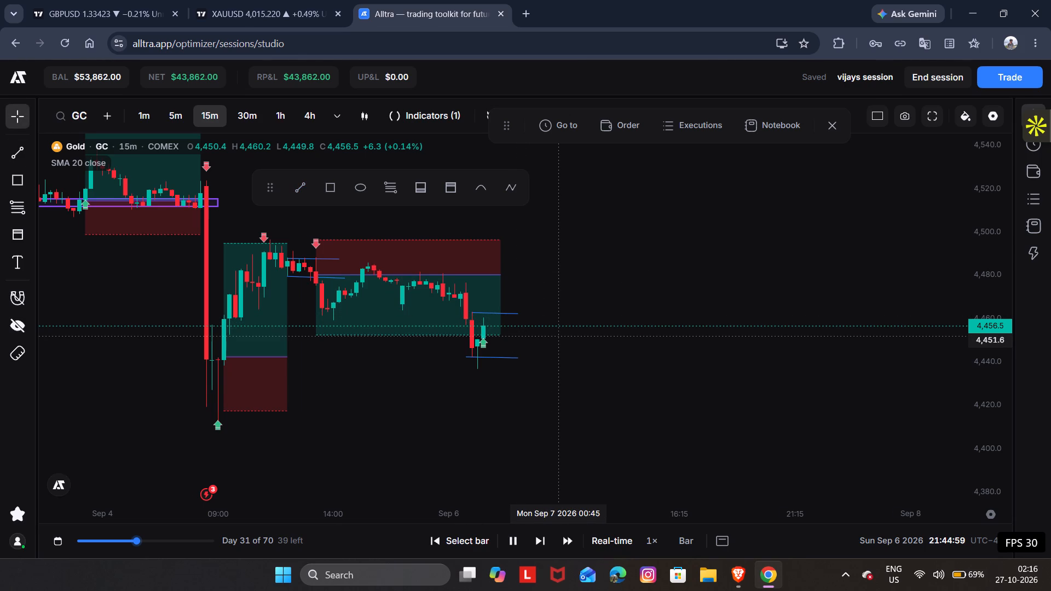
key("space")
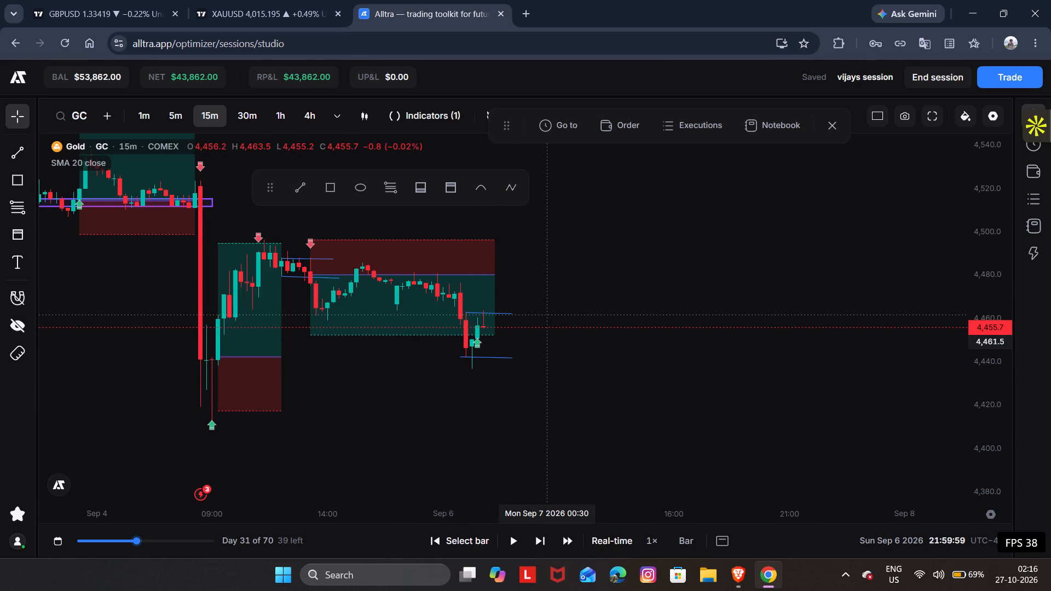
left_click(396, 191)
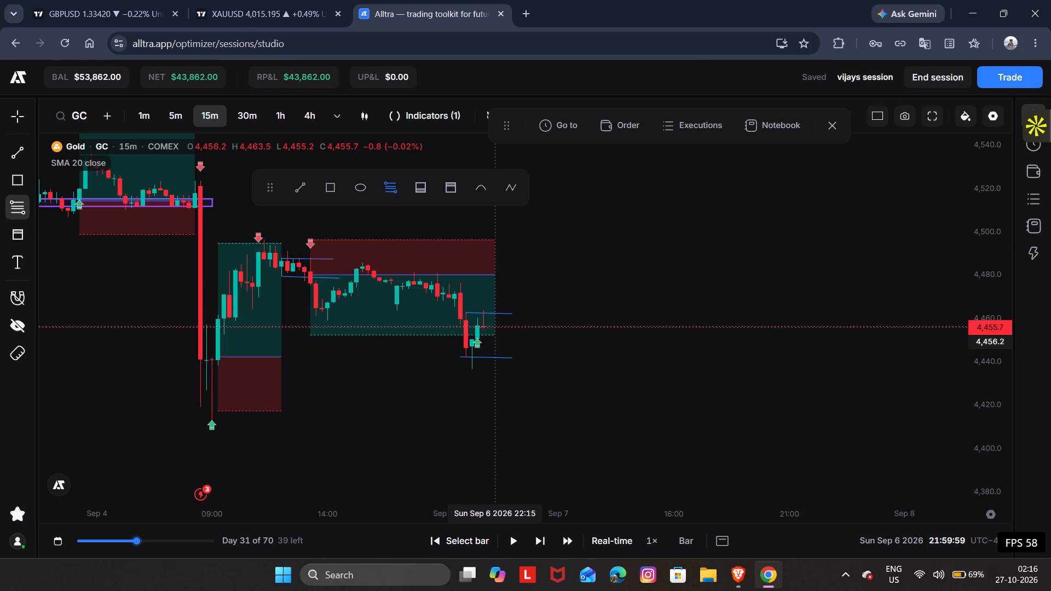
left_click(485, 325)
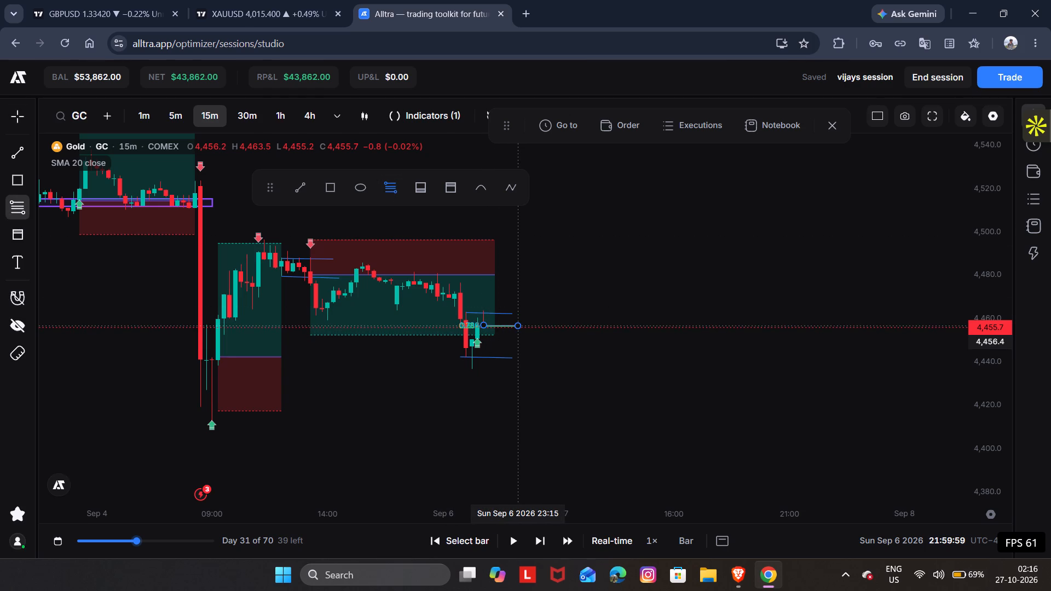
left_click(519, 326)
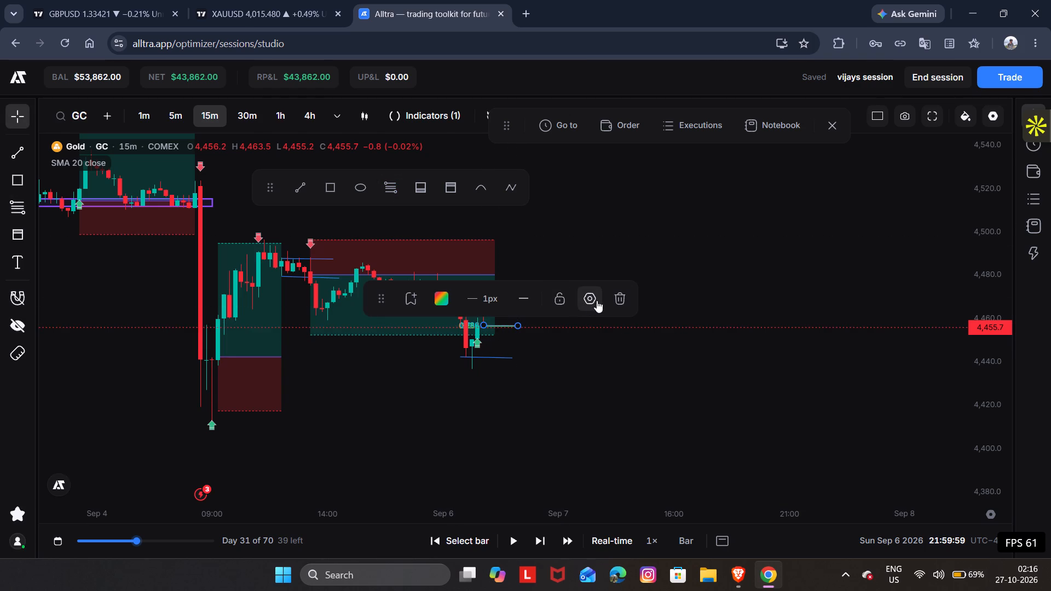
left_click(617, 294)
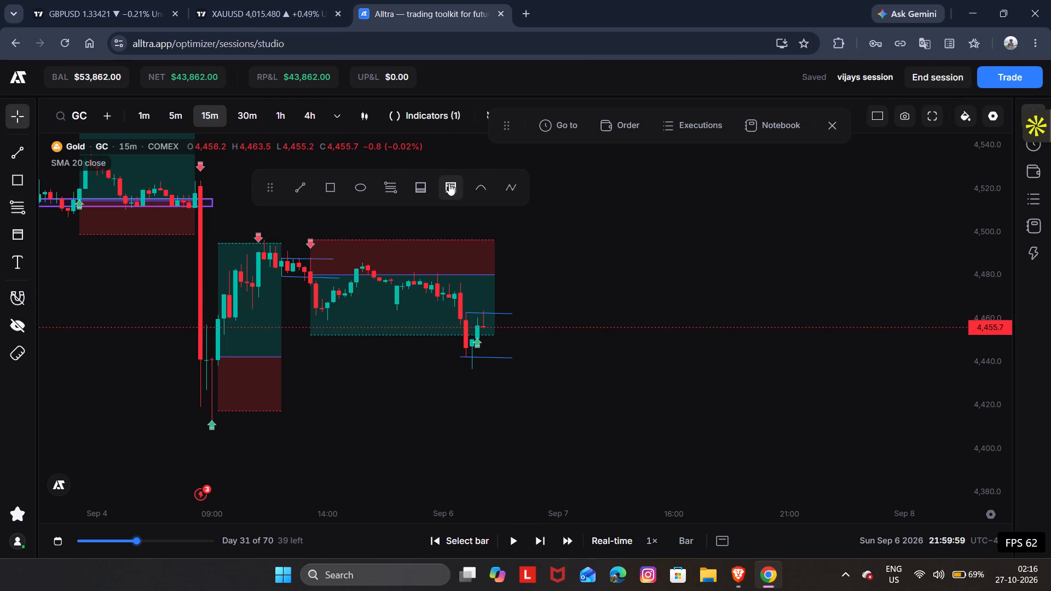
Draw a long position with entry 4,457.5 just past the latest candle, with a 255-tick stop loss and a 628-tick take profit.
left_click(425, 188)
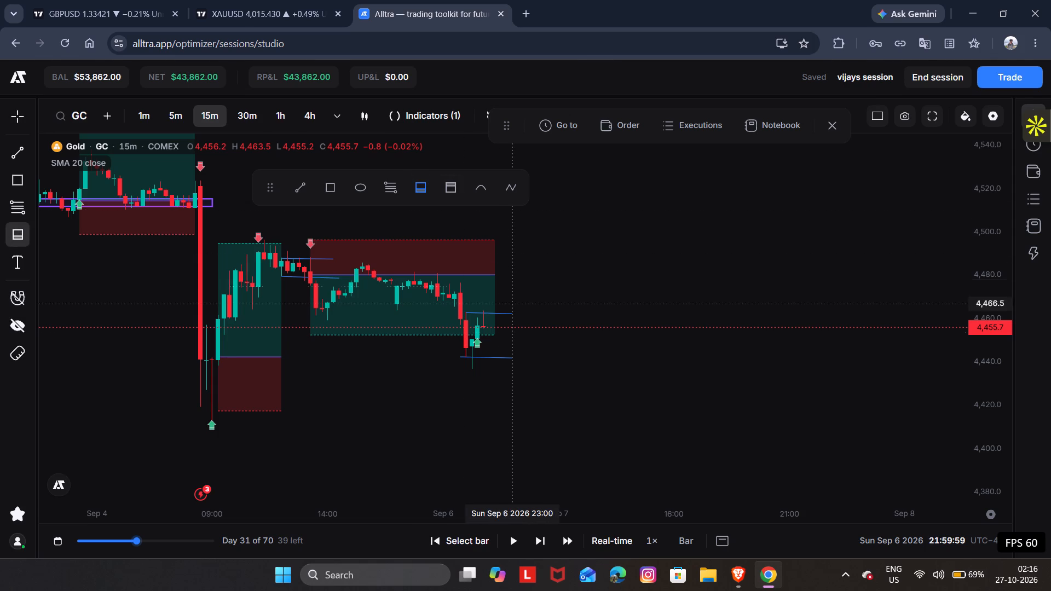
left_click(493, 323)
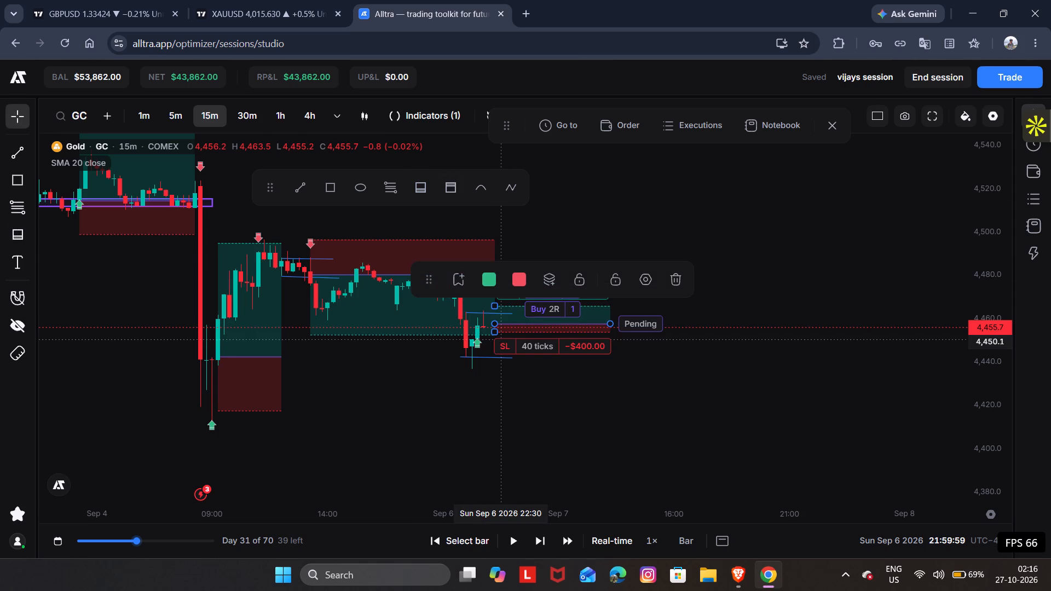
left_click_drag(496, 334, 496, 349)
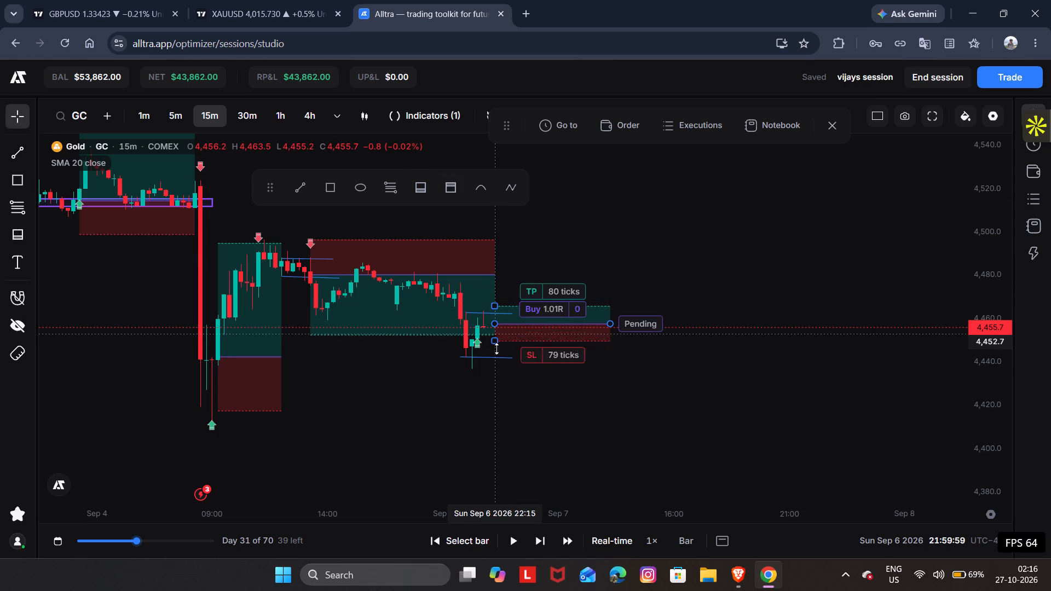
left_click_drag(496, 349, 497, 379)
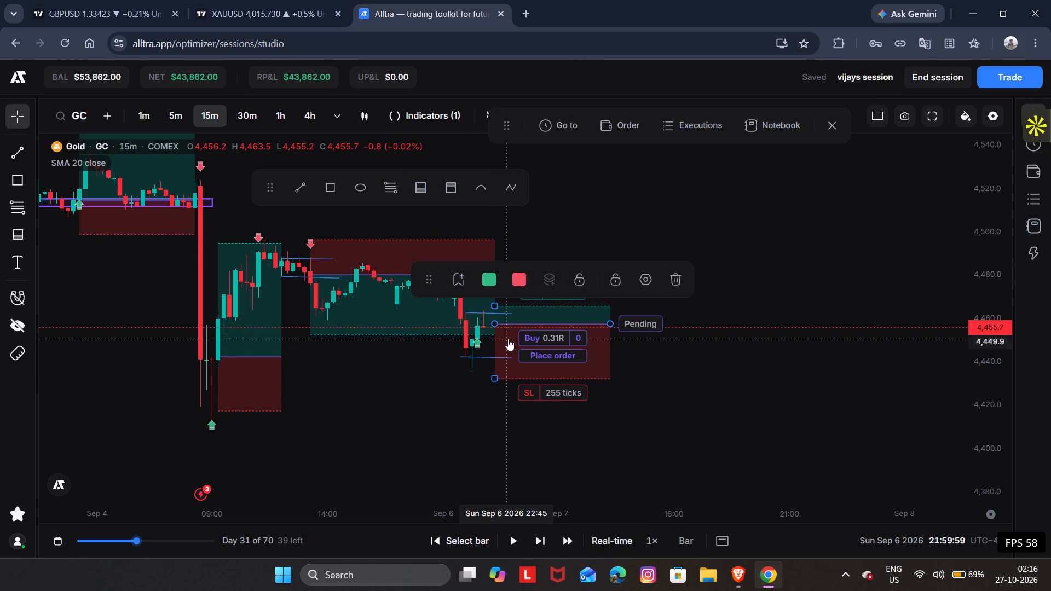
left_click(496, 297)
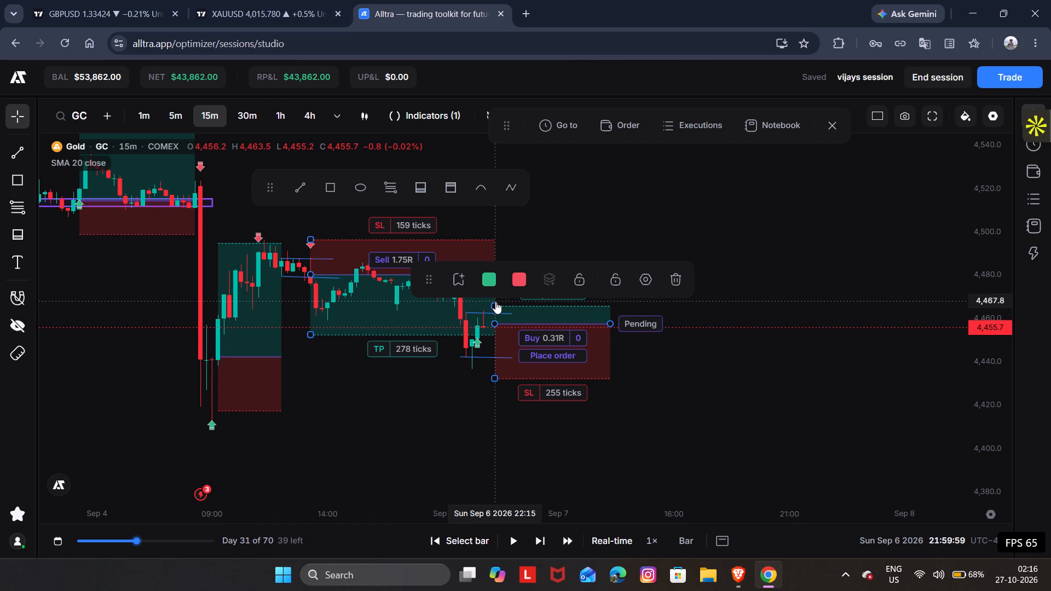
left_click(495, 302)
left_click_drag(494, 308, 488, 207)
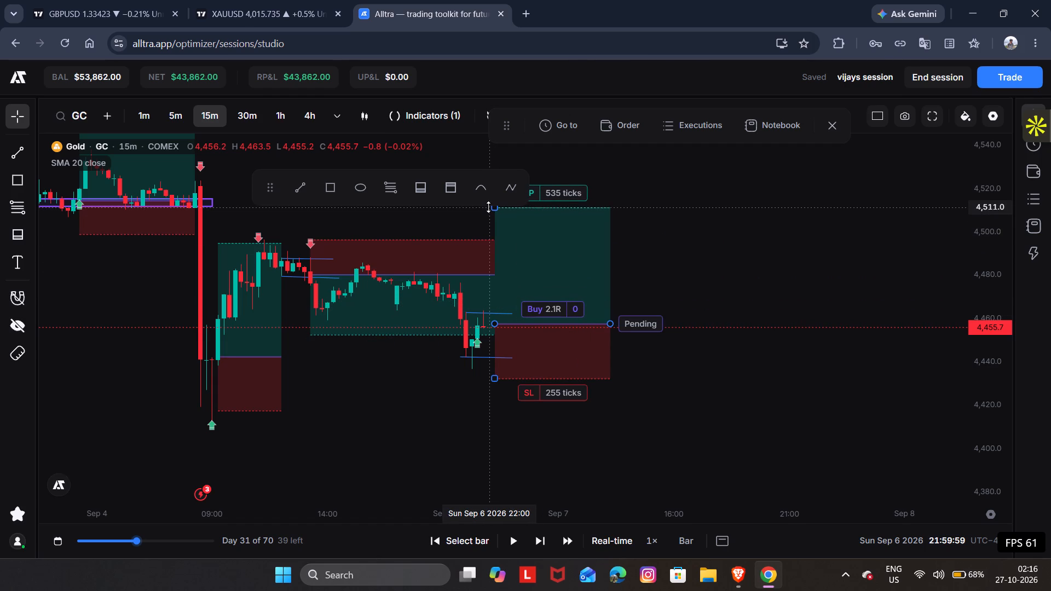
left_click_drag(488, 207, 488, 187)
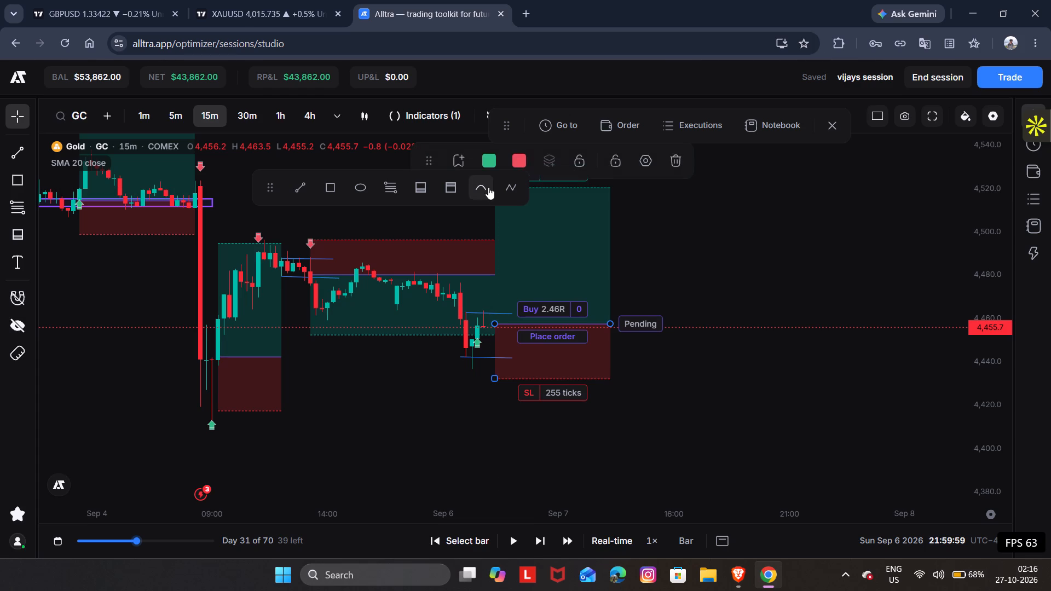
Shorten the short position drawing so that it ends at the trade's exit candle.
left_click(482, 279)
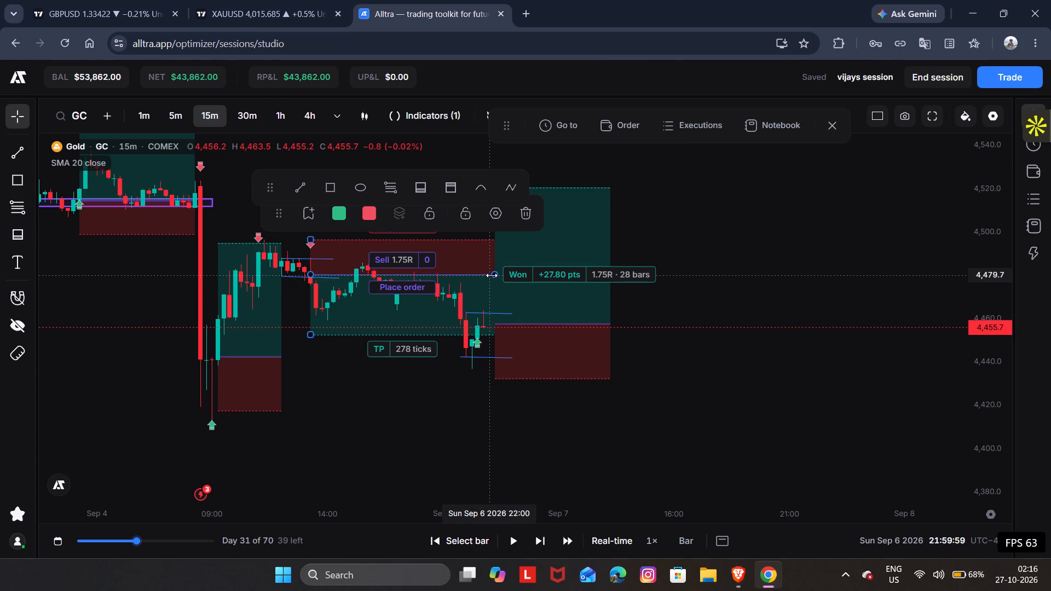
left_click_drag(492, 275, 479, 282)
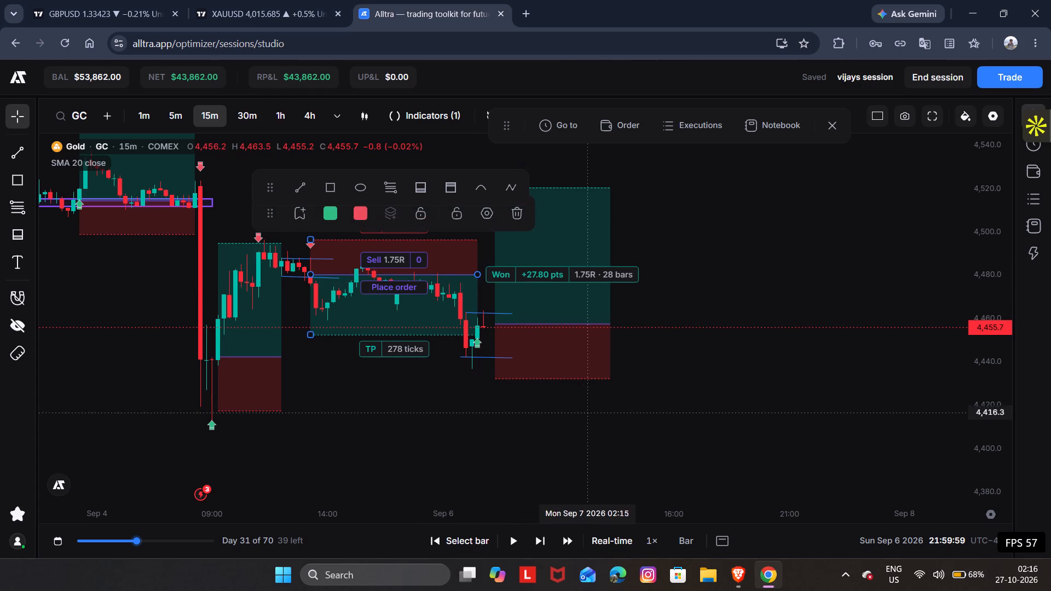
Move the long position drawing back in time so that it starts at the latest candle, keeping its price levels.
left_click_drag(594, 419, 594, 383)
left_click_drag(591, 331, 590, 331)
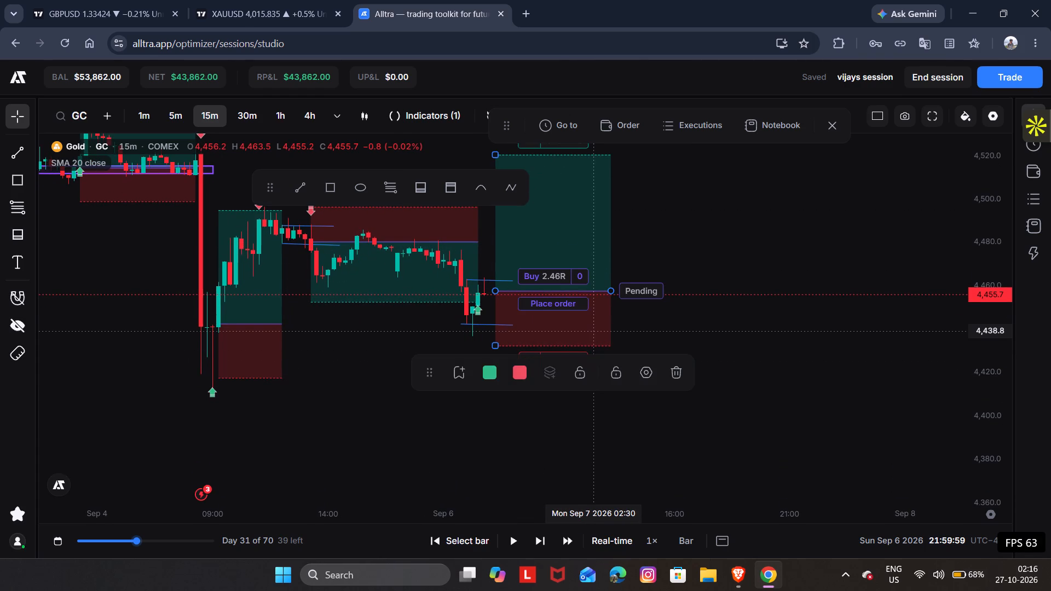
left_click_drag(590, 331, 579, 331)
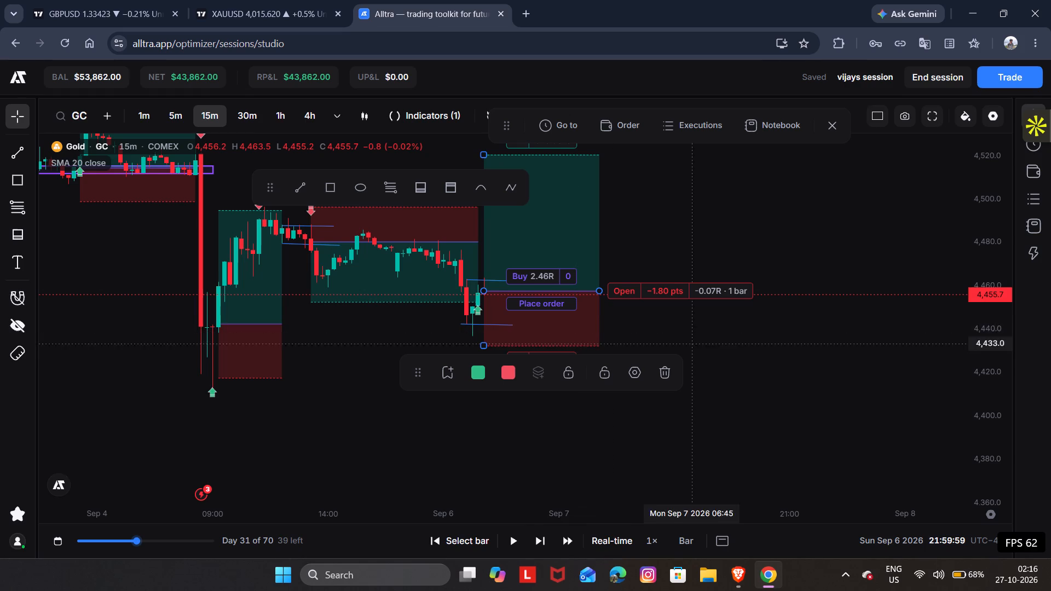
Place a market buy order for 1 GC contract with a take profit at 4,518.5 and a stop loss at 4,430.2.
left_click(619, 123)
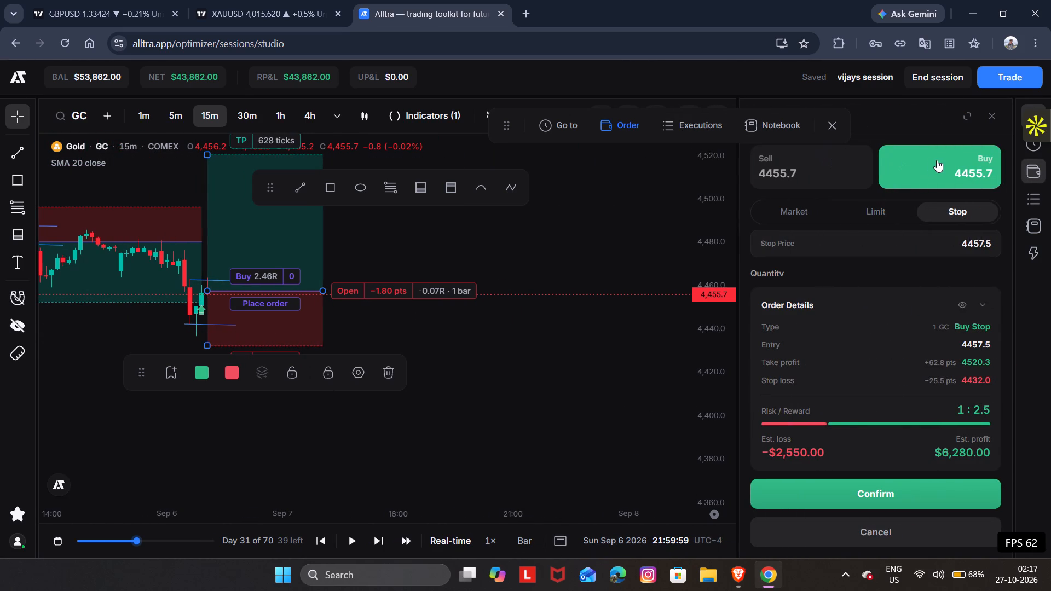
left_click(951, 160)
left_click(951, 160)
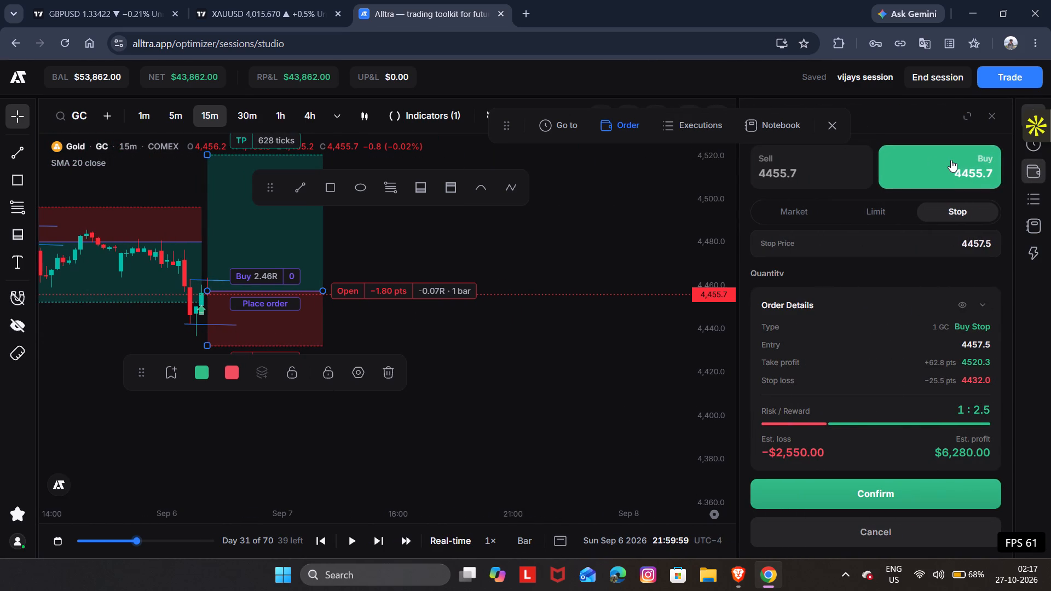
double_click(951, 160)
left_click(951, 160)
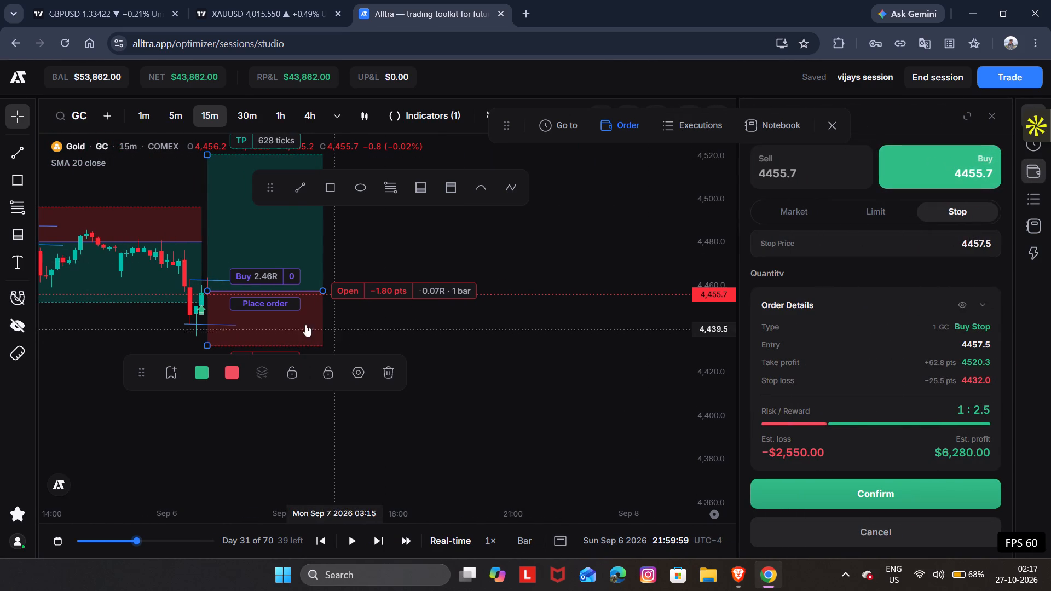
left_click(275, 306)
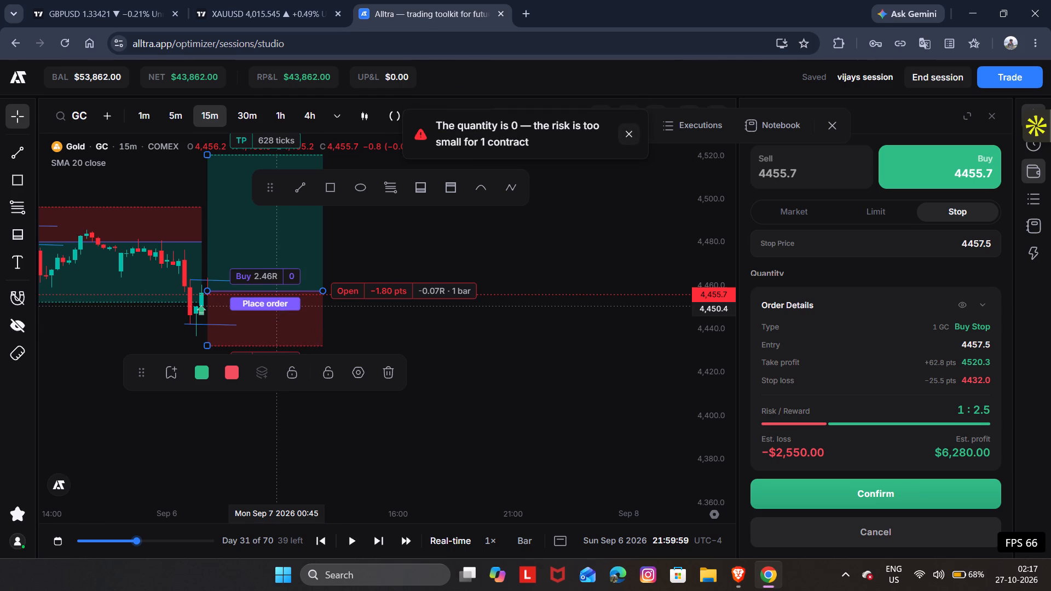
left_click(788, 212)
left_click_drag(529, 366, 599, 354)
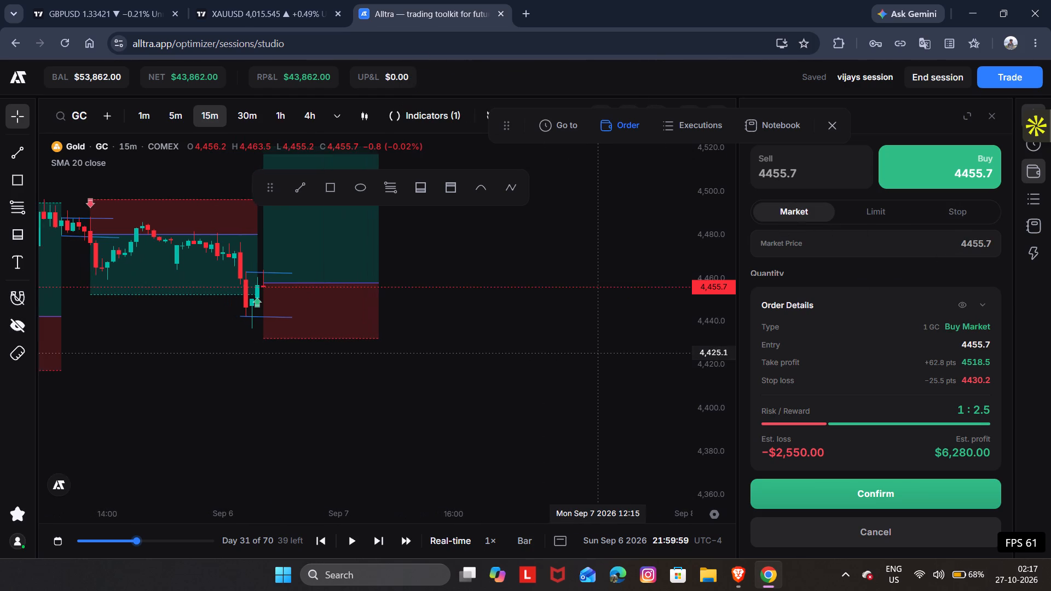
left_click_drag(599, 354, 594, 382)
left_click(927, 147)
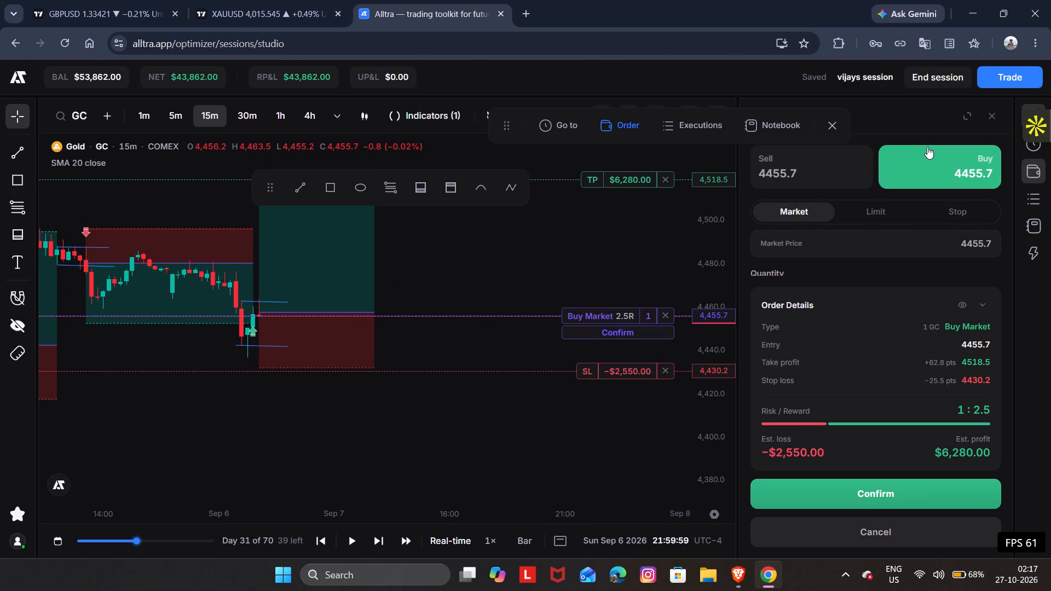
left_click_drag(576, 282, 582, 367)
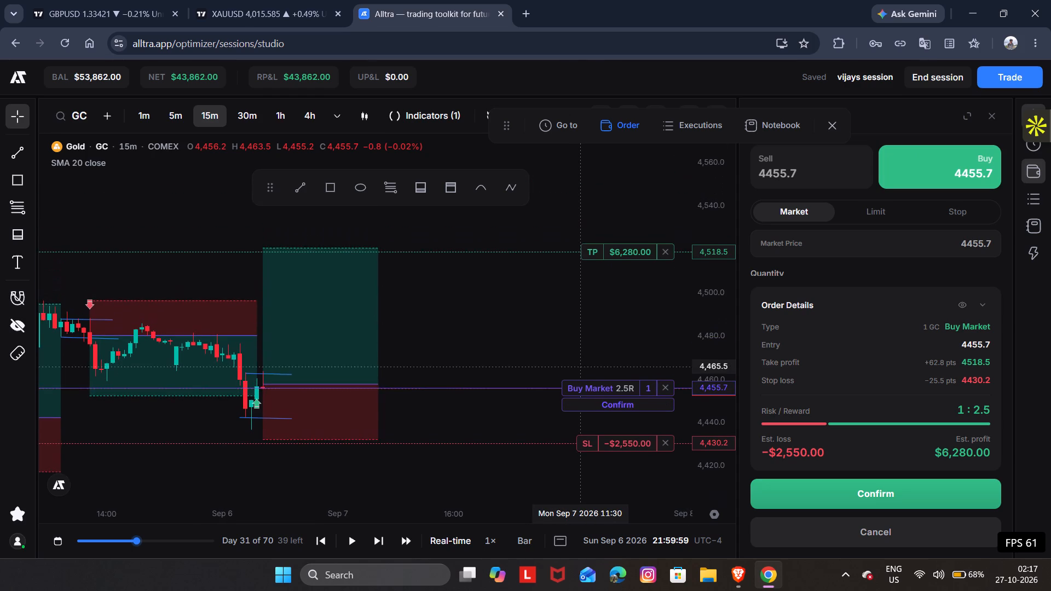
left_click_drag(582, 367, 579, 335)
left_click(610, 373)
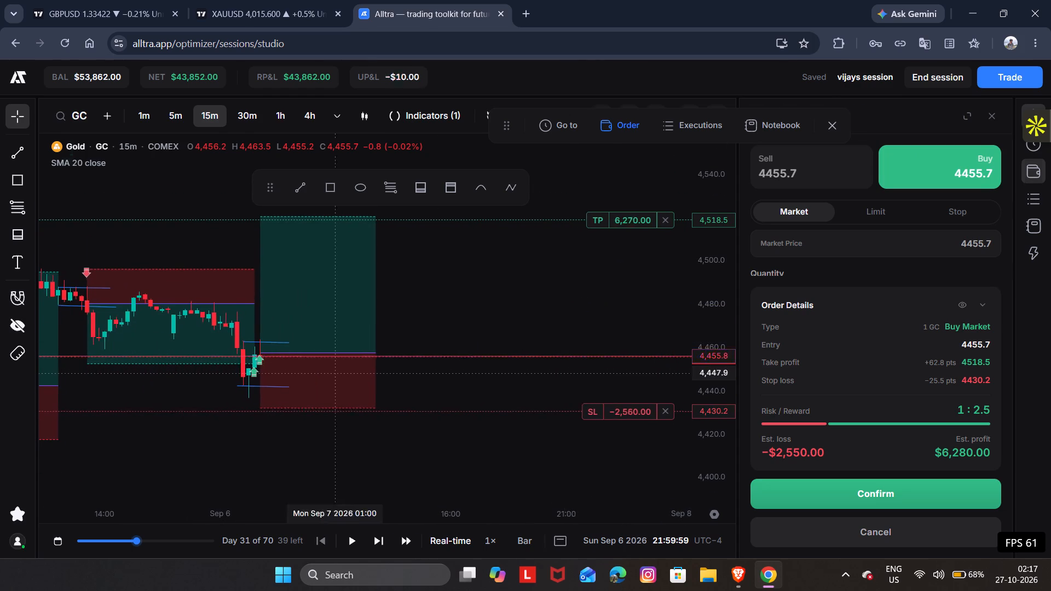
Advance the replay to 04:44:59 on Sep 7 and pause it.
key("space")
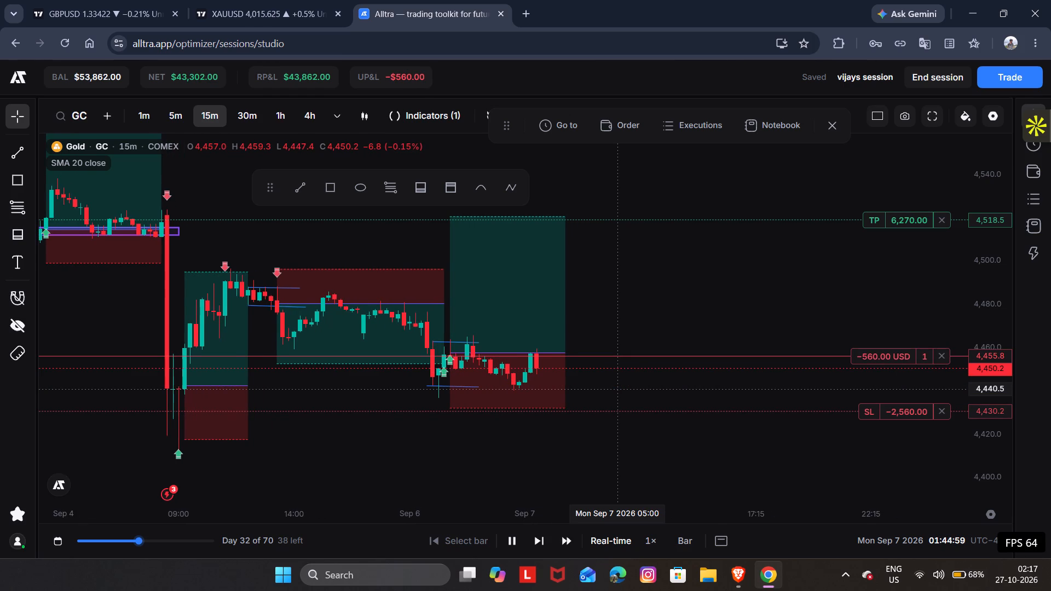
key("space")
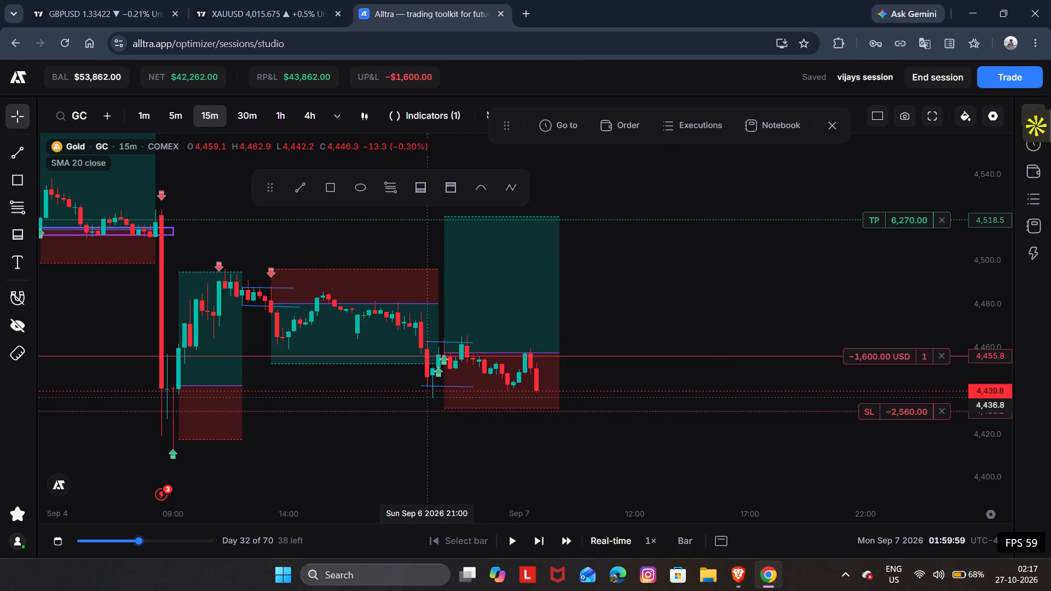
key("space")
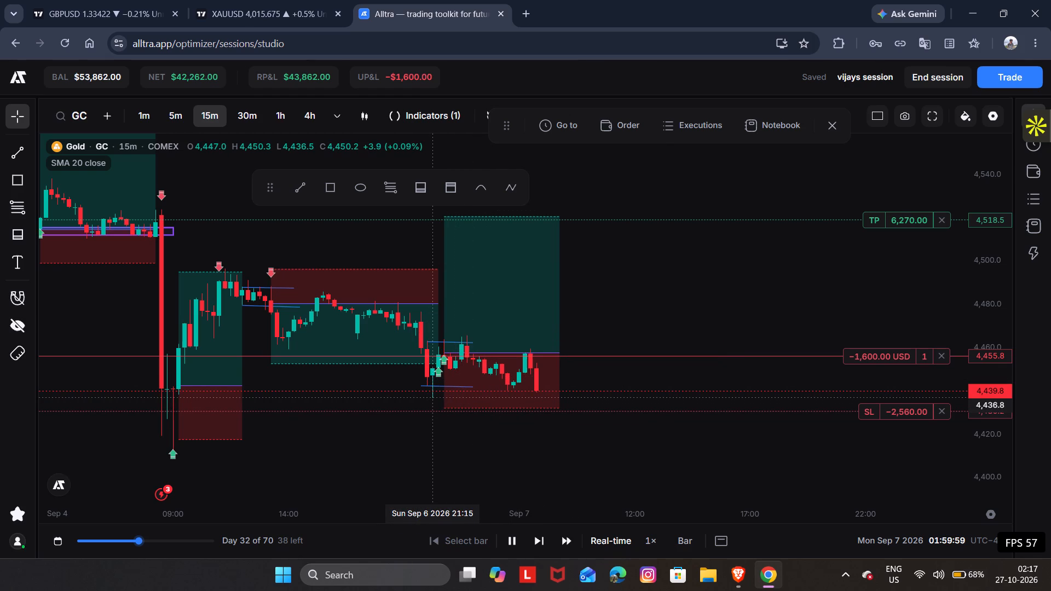
key("space")
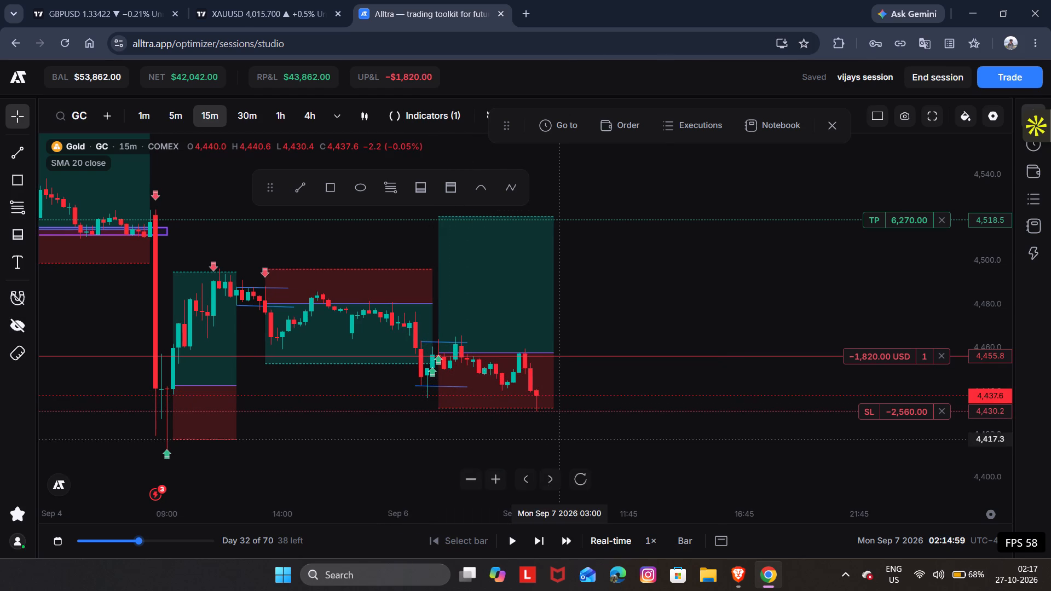
key("space")
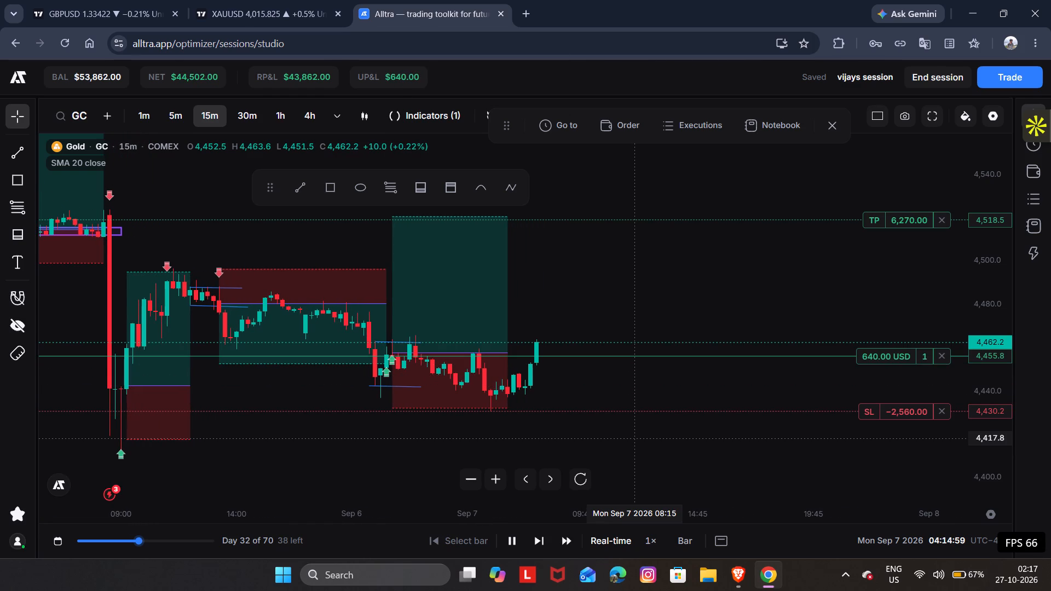
key("space")
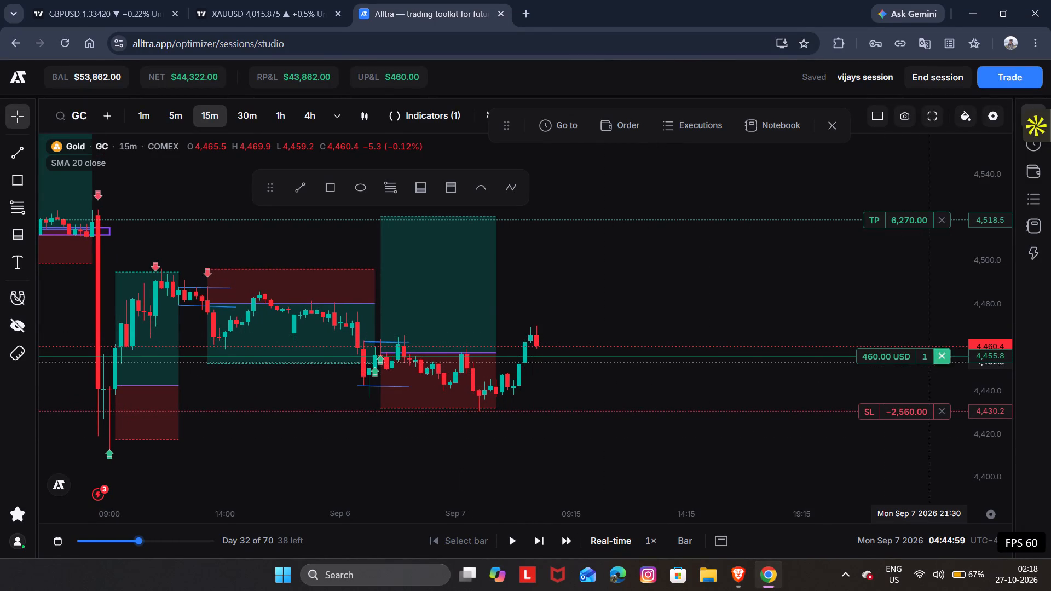
Extend the latest long position drawing in time so that it ends several candles past the current candle.
left_click_drag(498, 351, 534, 351)
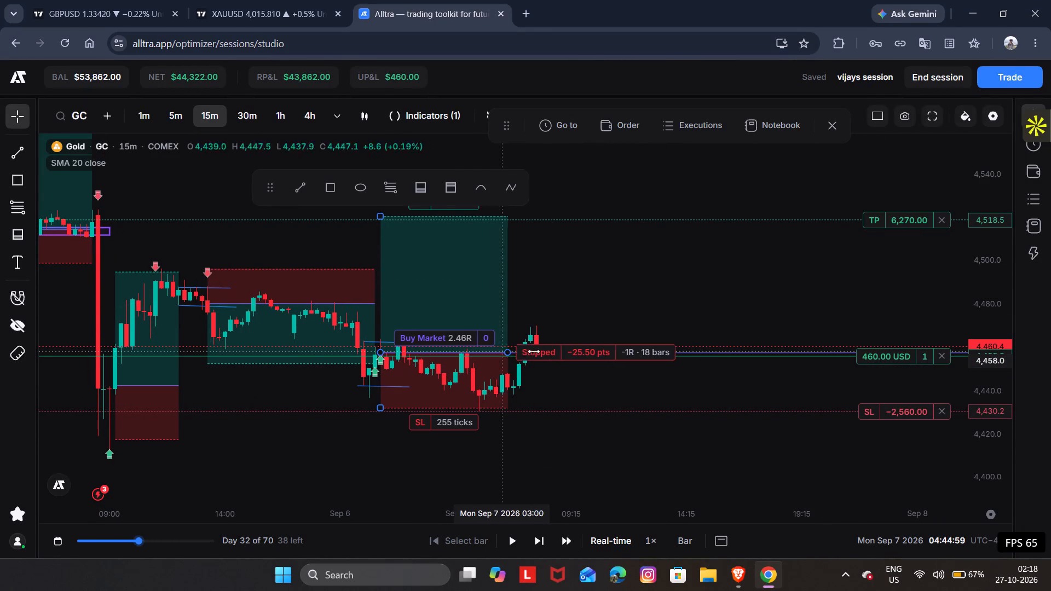
left_click_drag(534, 351, 574, 351)
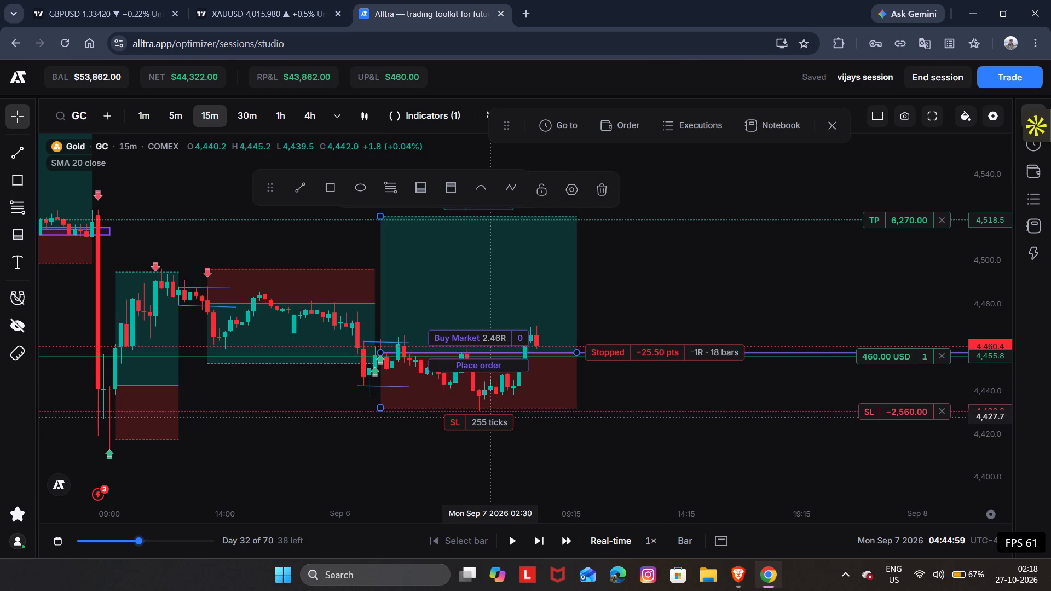
Lower the open buy trade's stop loss to 4,429.4.
left_click_drag(489, 419, 509, 387)
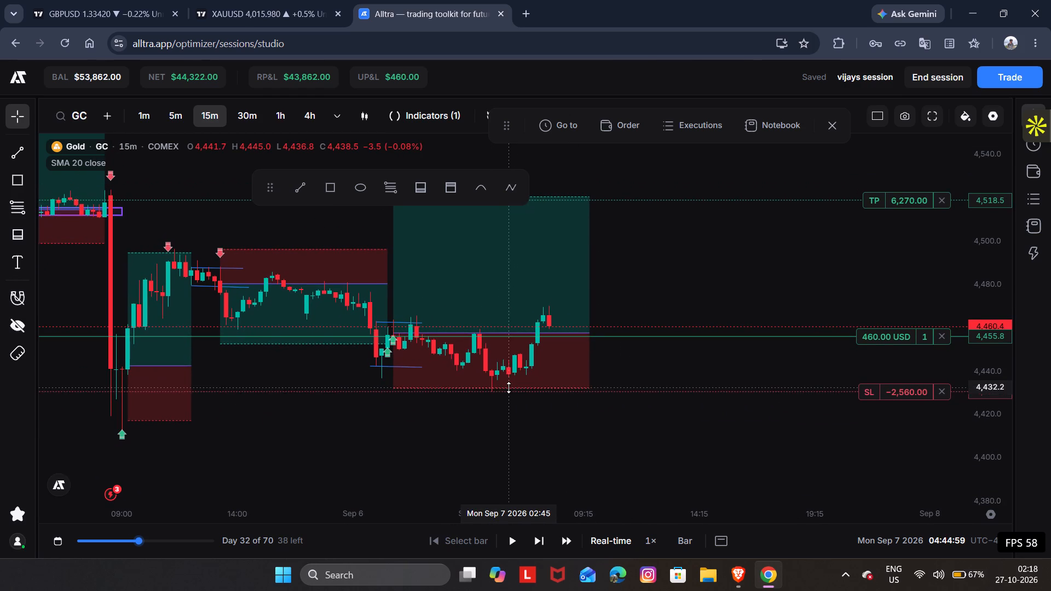
left_click(498, 388)
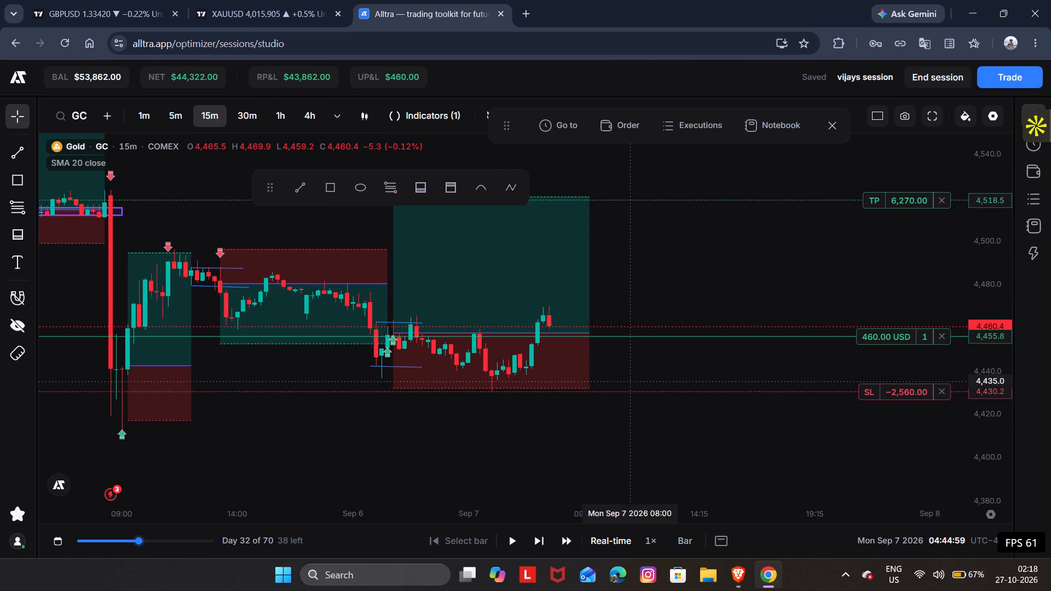
left_click(898, 393)
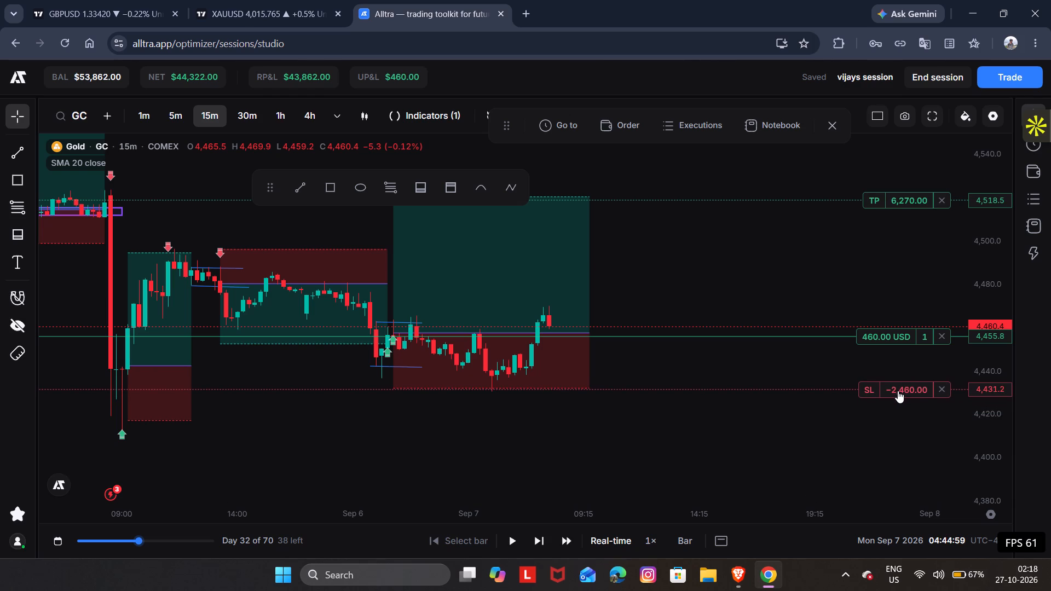
left_click(769, 354)
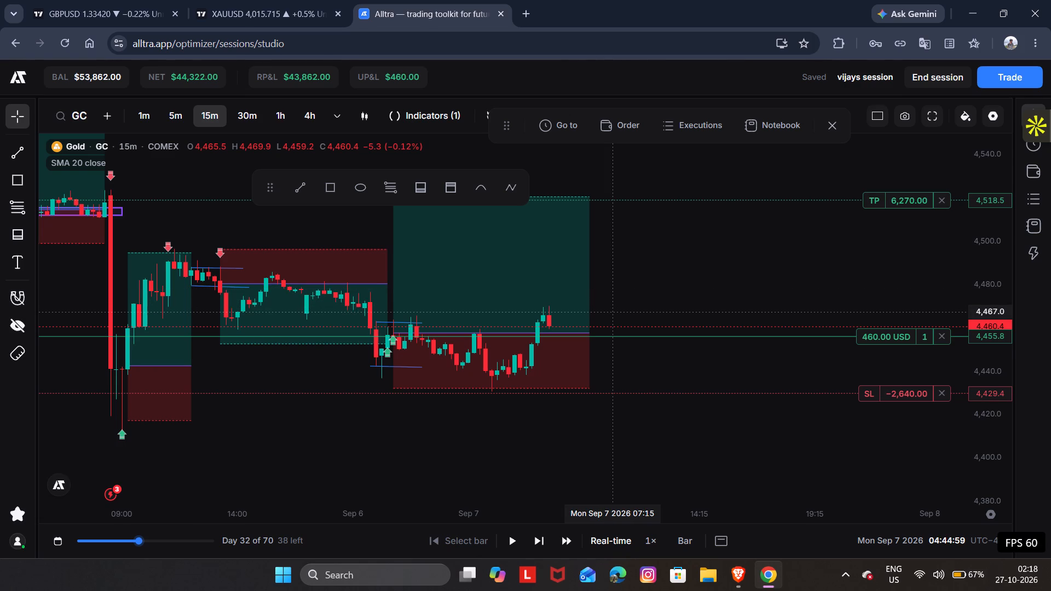
Close the open buy position at the current market price.
left_click(936, 340)
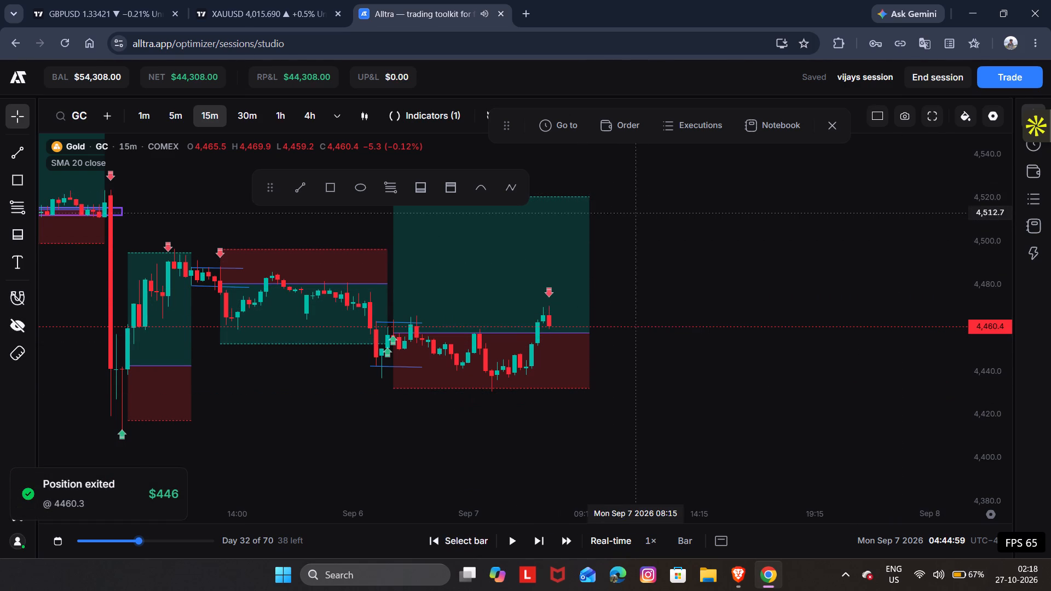
Lower the latest long position drawing's take profit to 131 ticks, just above the candles at the trade's exit.
left_click_drag(648, 220, 665, 259)
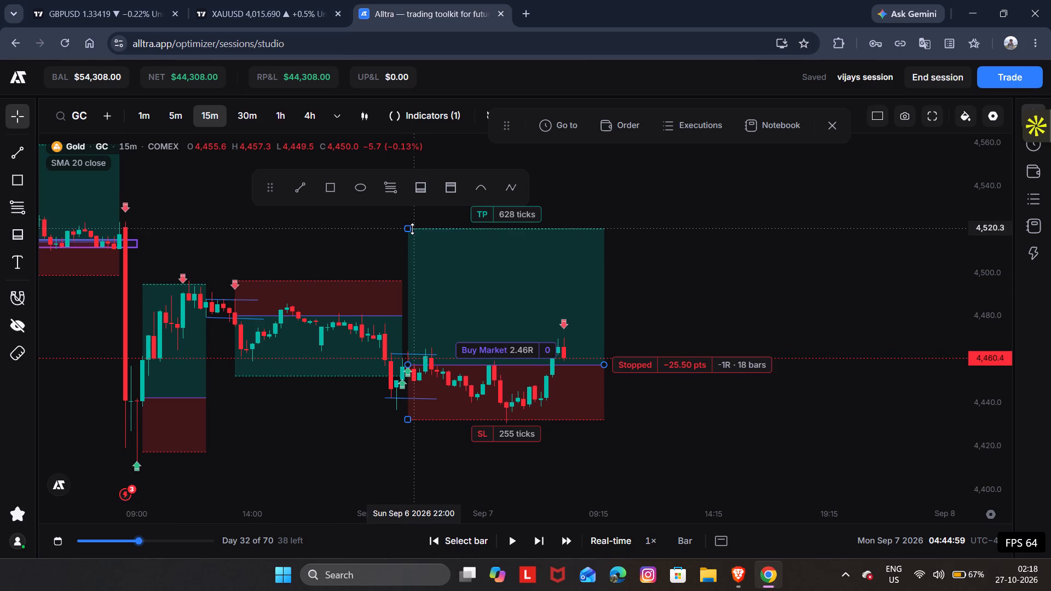
left_click_drag(408, 229, 445, 317)
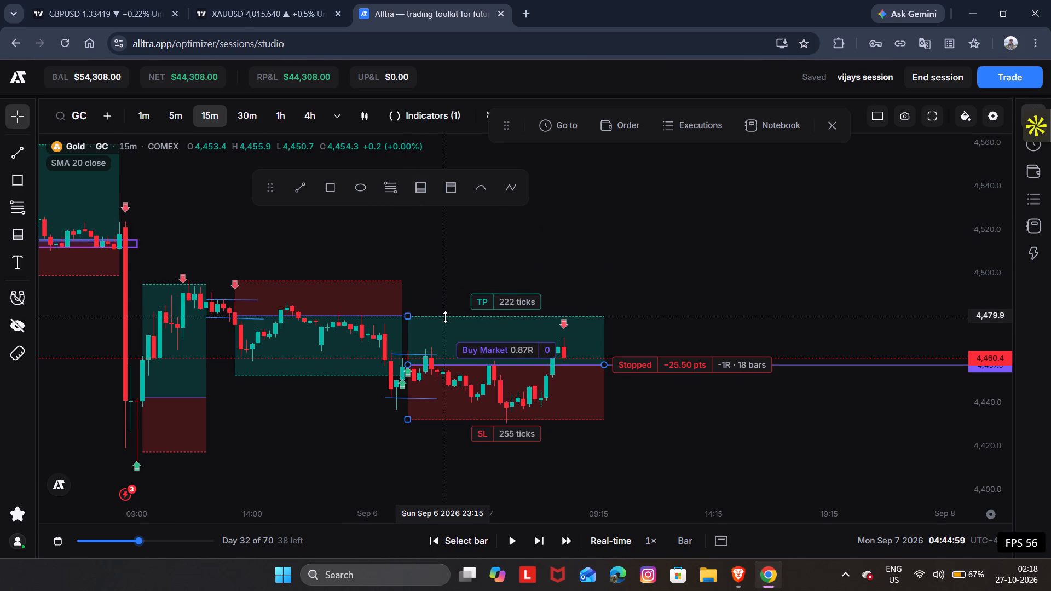
left_click_drag(445, 317, 453, 336)
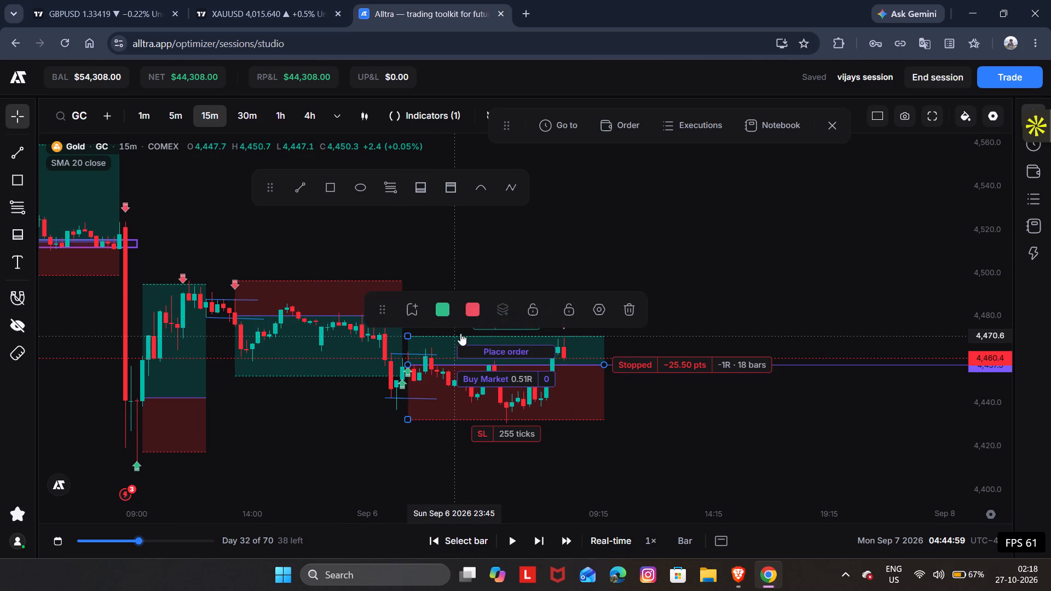
left_click(710, 321)
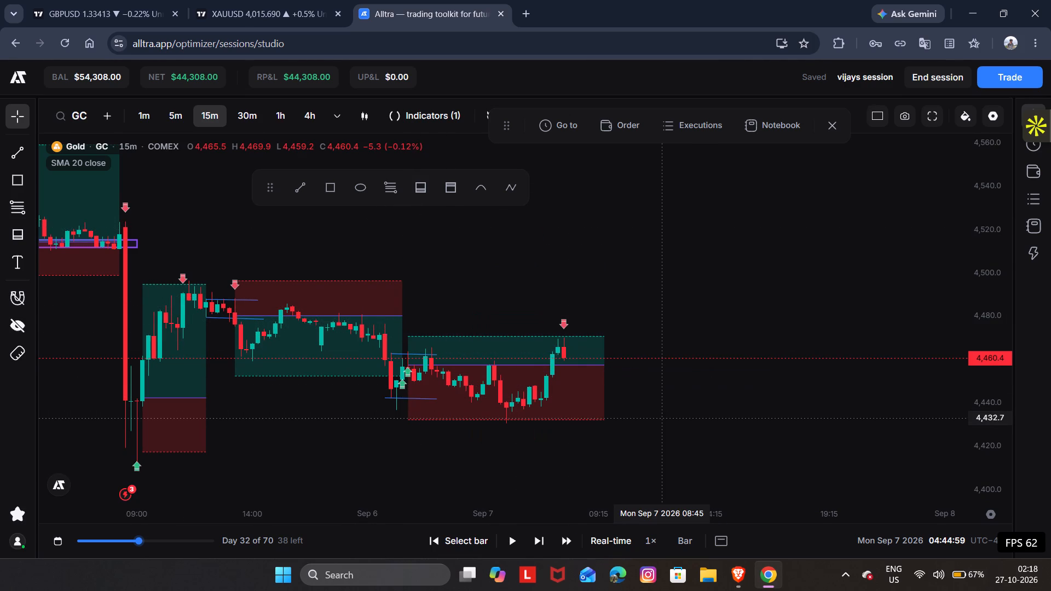
left_click(664, 418)
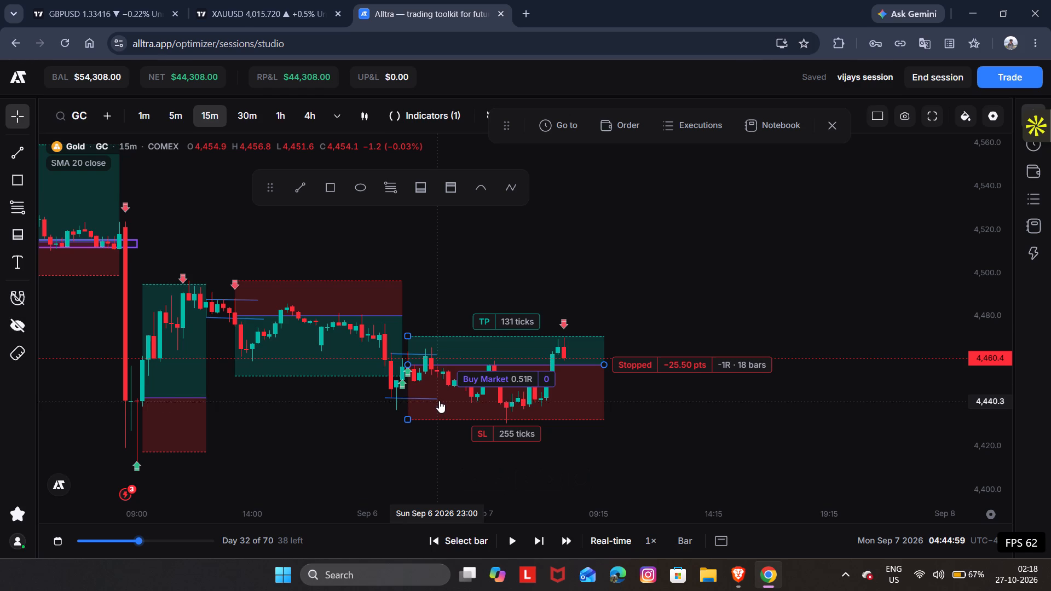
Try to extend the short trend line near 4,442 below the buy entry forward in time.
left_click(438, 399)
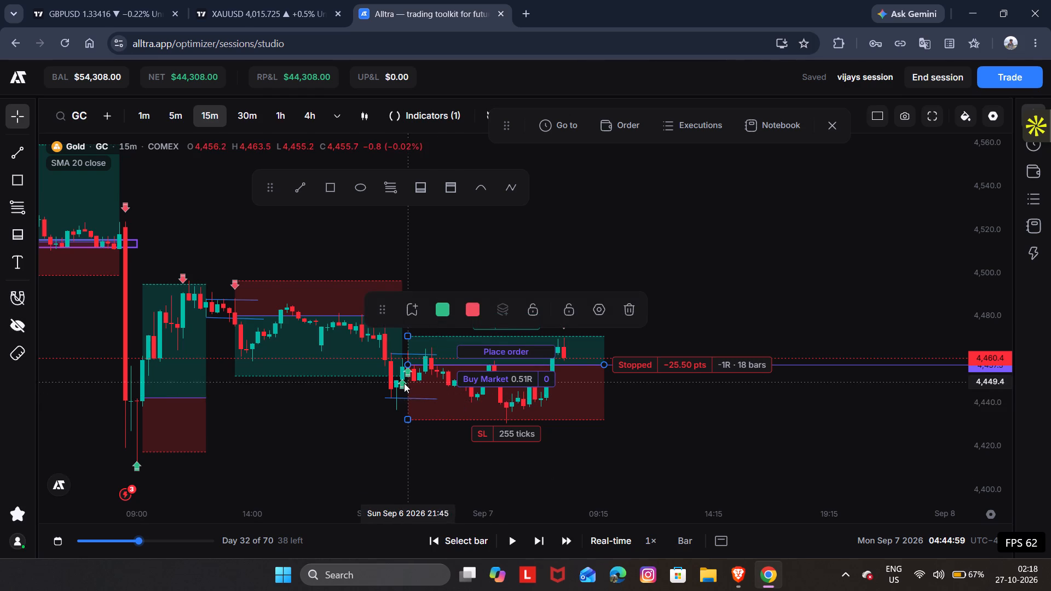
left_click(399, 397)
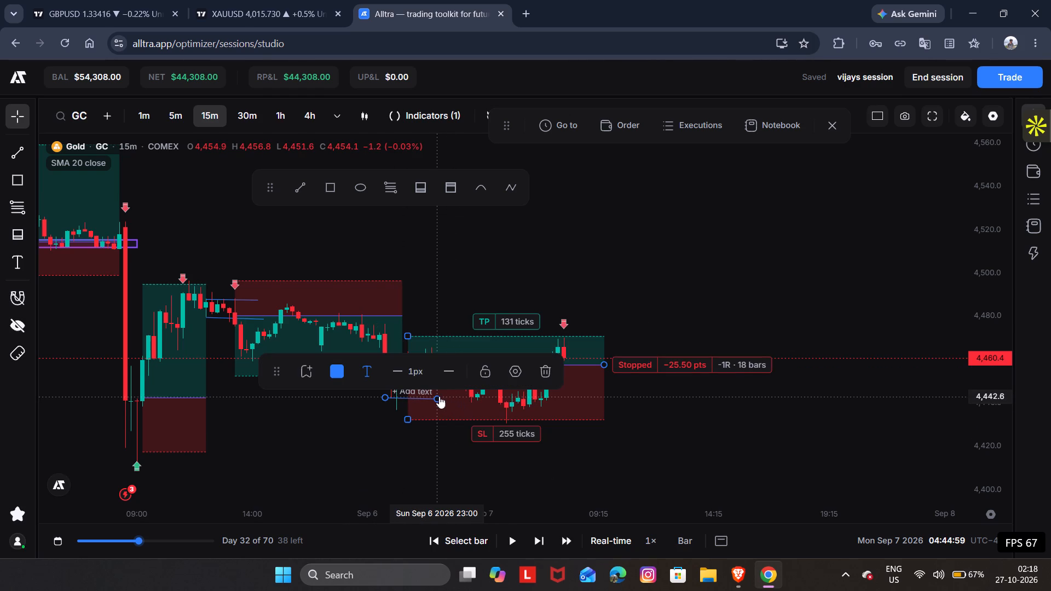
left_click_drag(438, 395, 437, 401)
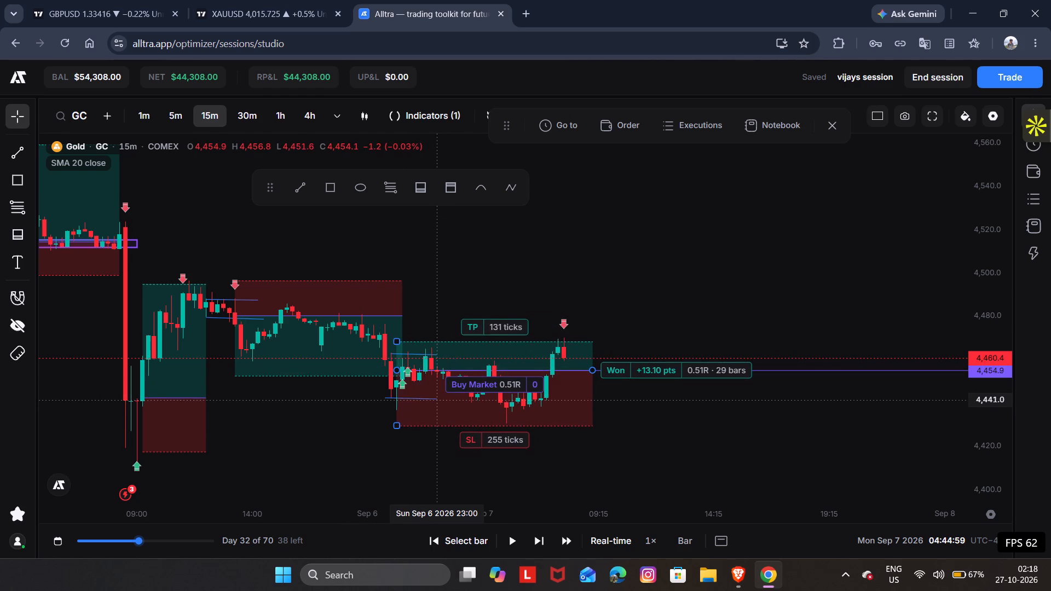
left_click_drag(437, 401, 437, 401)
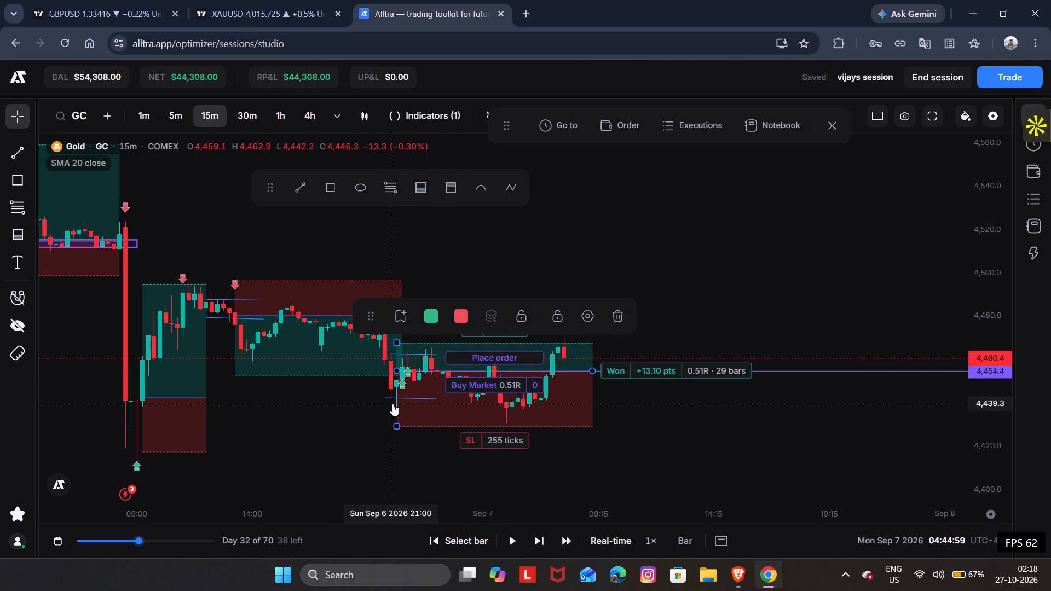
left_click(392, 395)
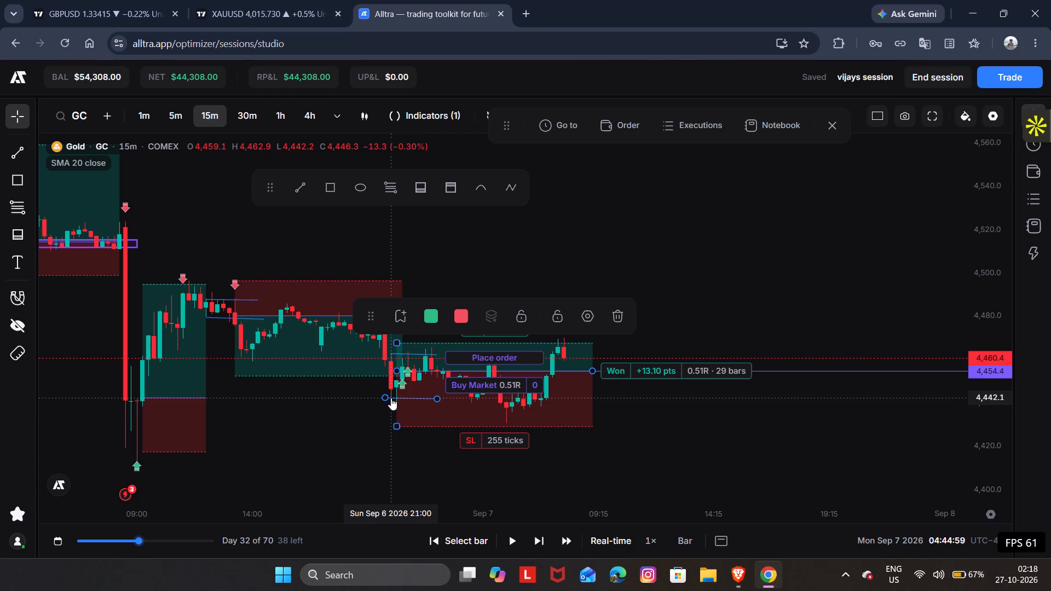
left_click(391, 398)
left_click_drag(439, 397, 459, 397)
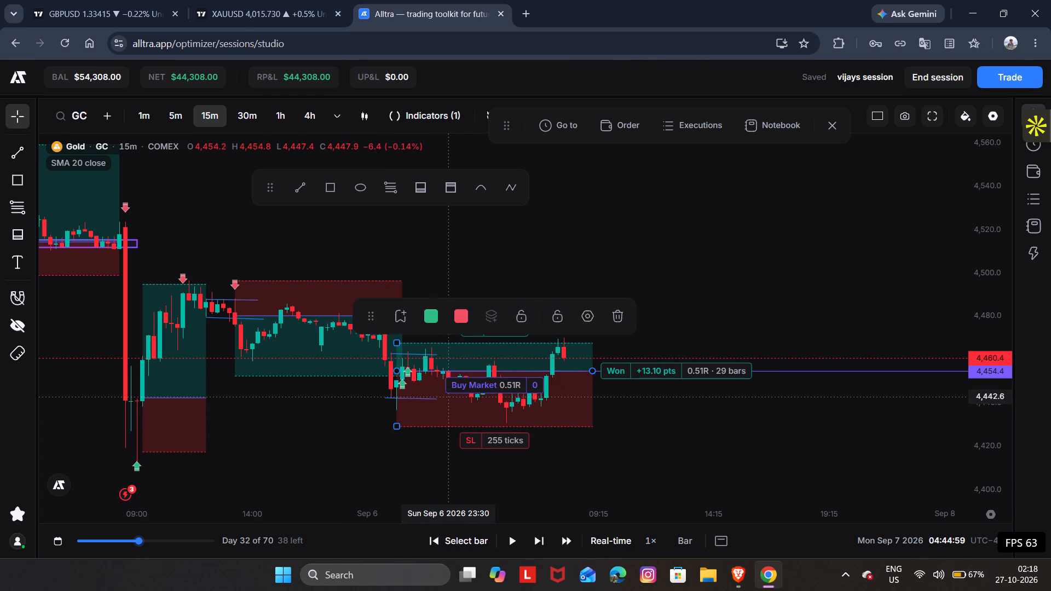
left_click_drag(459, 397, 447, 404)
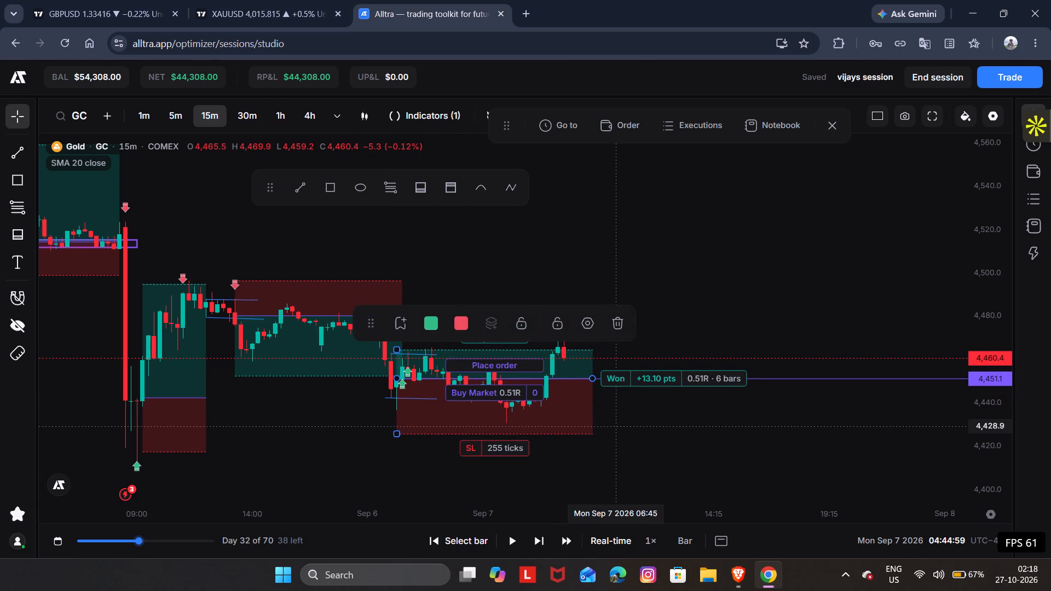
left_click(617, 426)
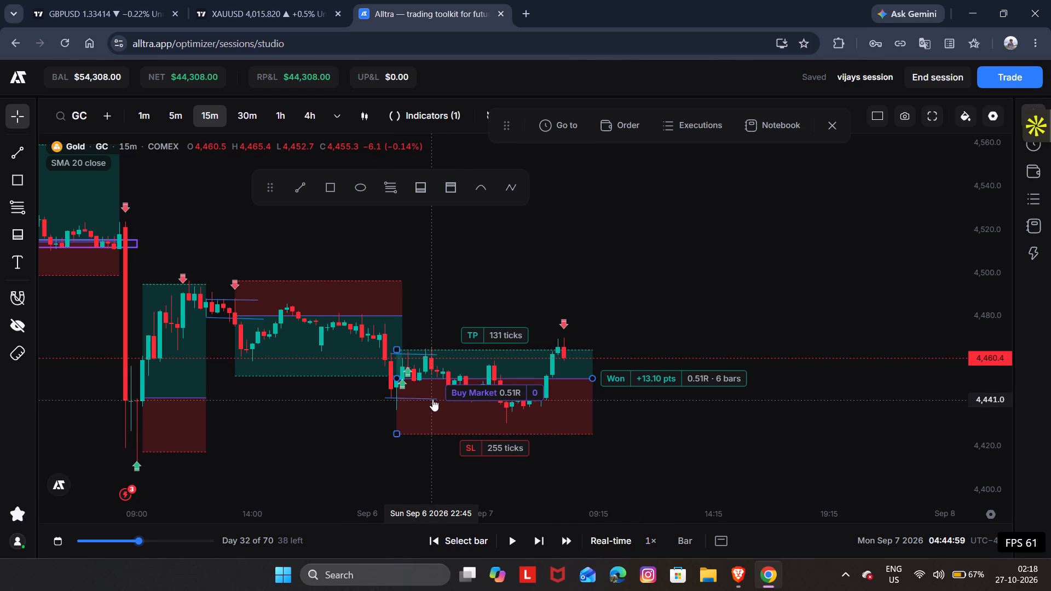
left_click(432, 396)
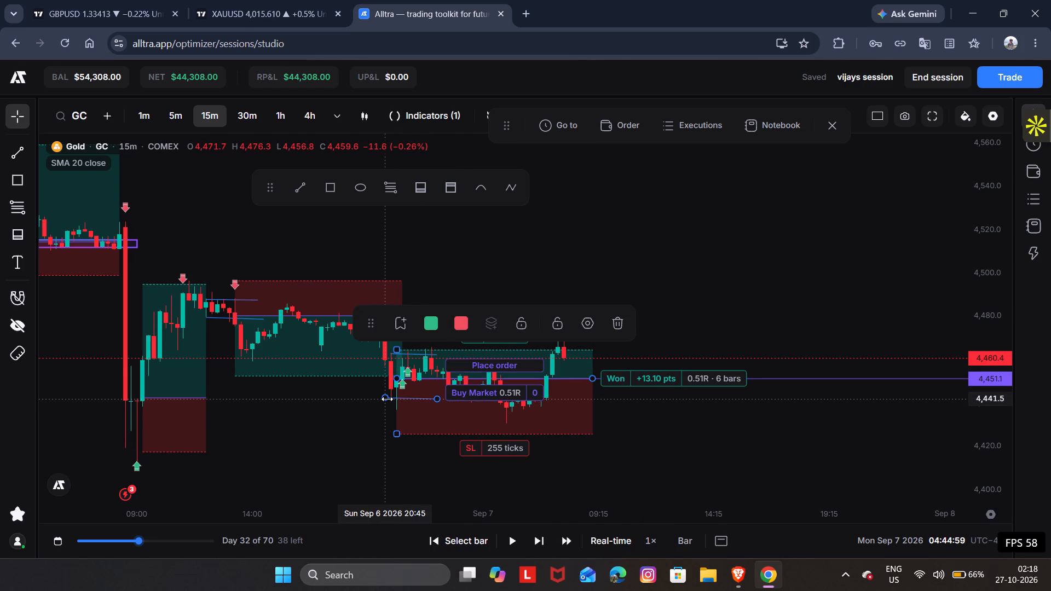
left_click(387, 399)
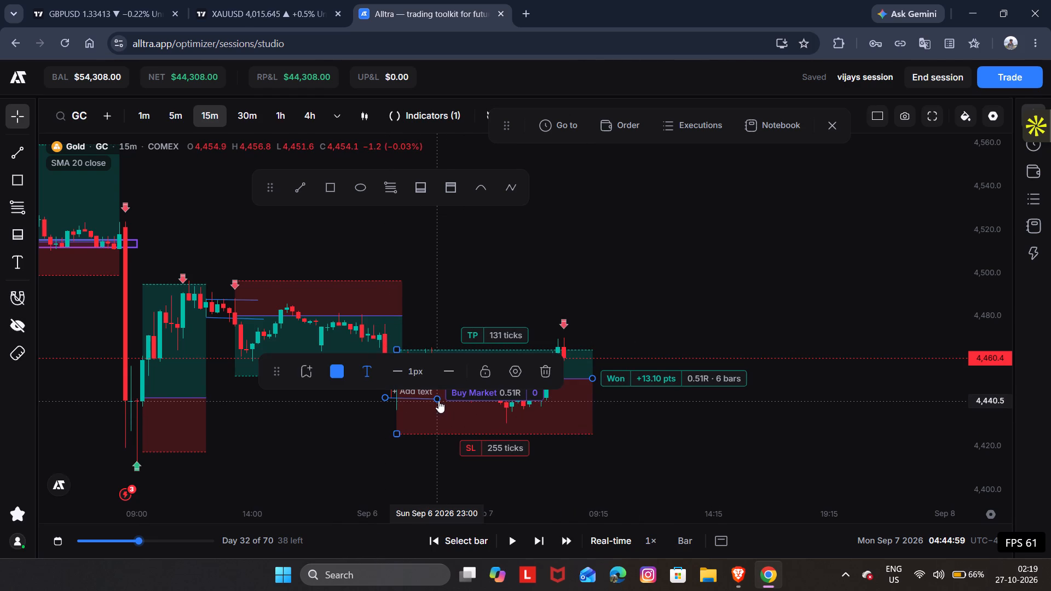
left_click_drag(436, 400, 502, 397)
Extend the lower trend line horizontally at about 4,442 until Mon Sep 7 06:15, past the current candle.
left_click_drag(437, 398, 578, 407)
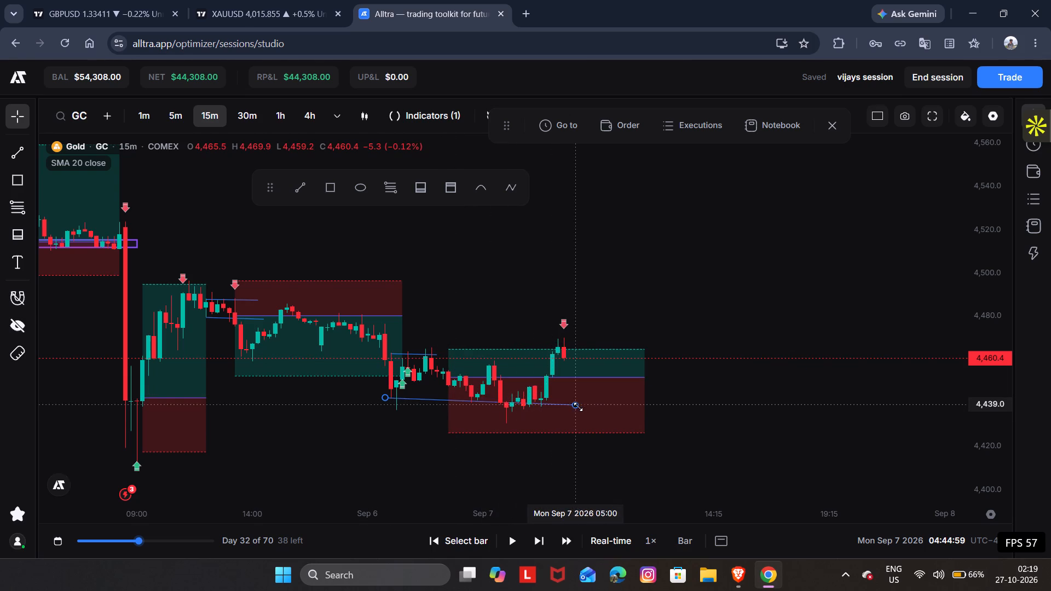
left_click_drag(578, 407, 591, 403)
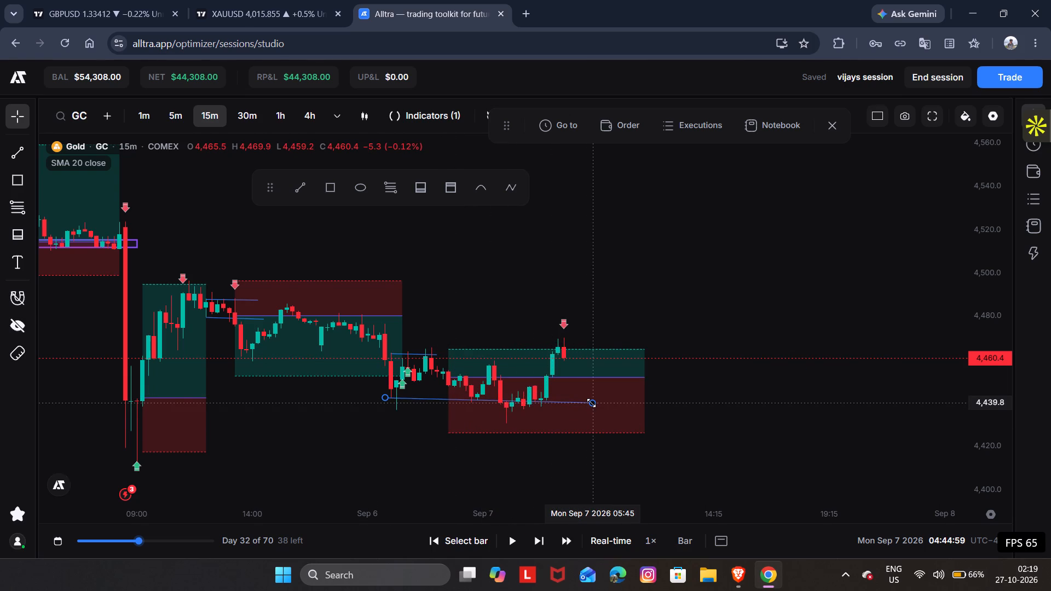
left_click_drag(591, 403, 602, 396)
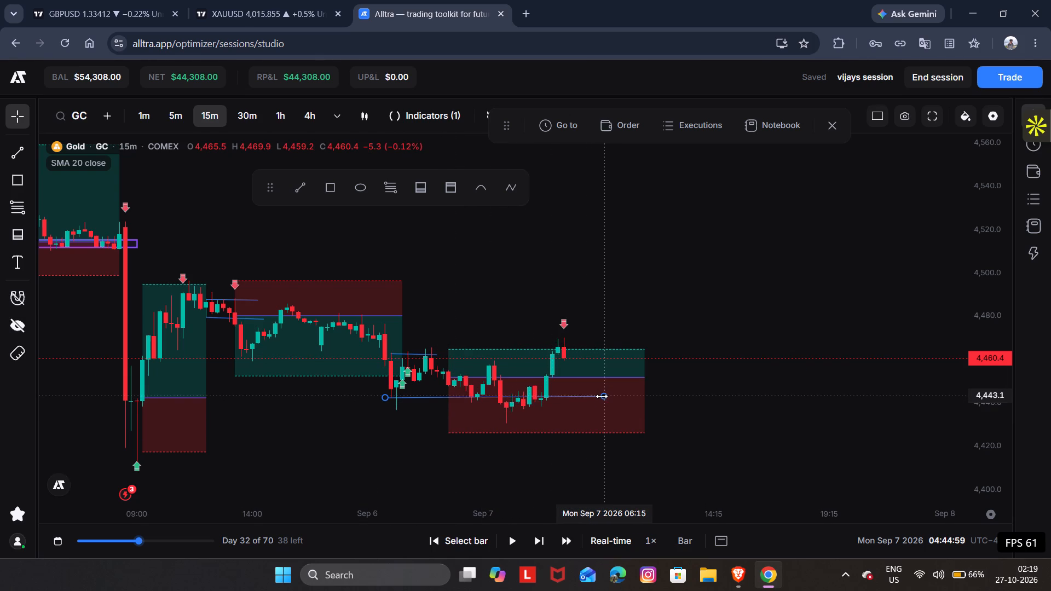
left_click_drag(602, 396, 602, 397)
left_click(602, 397)
left_click(692, 405)
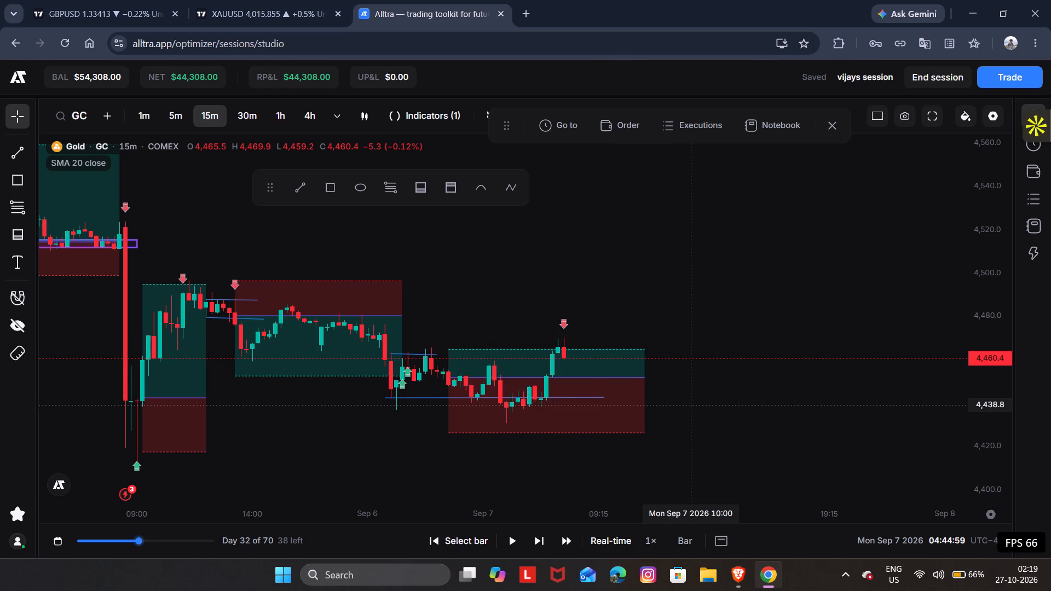
Move the long position drawing back to the trade's entry candle, with its entry line at about 4,455.
left_click_drag(625, 380, 568, 390)
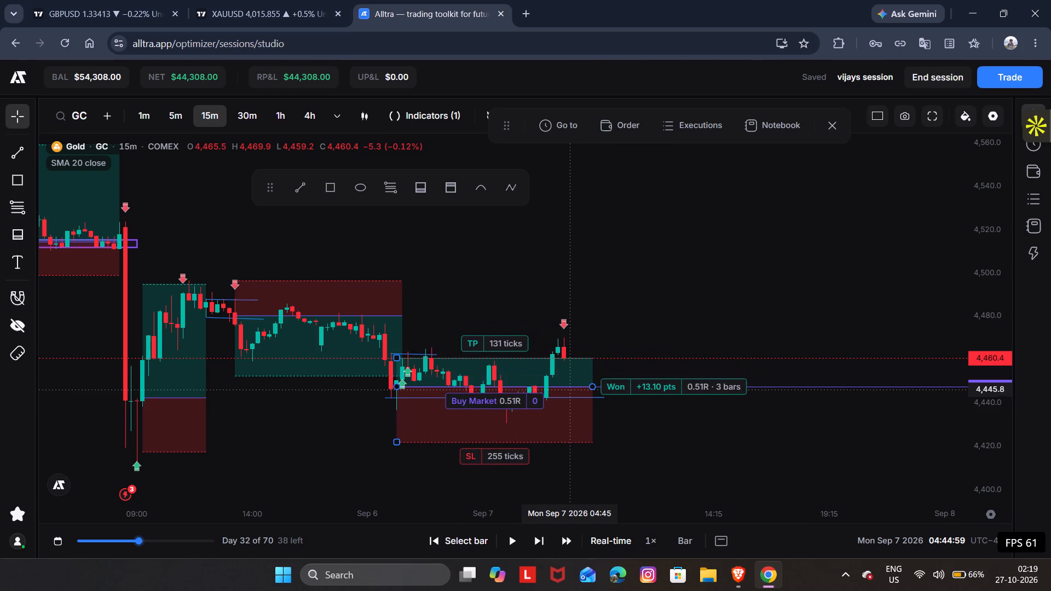
left_click_drag(568, 390, 568, 375)
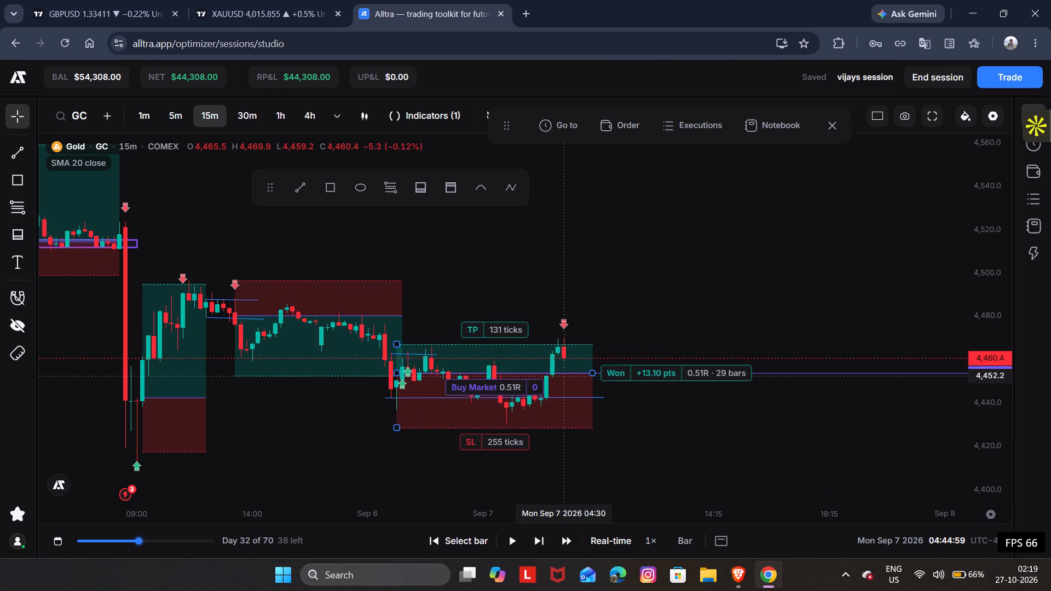
left_click_drag(568, 375, 567, 368)
left_click(721, 411)
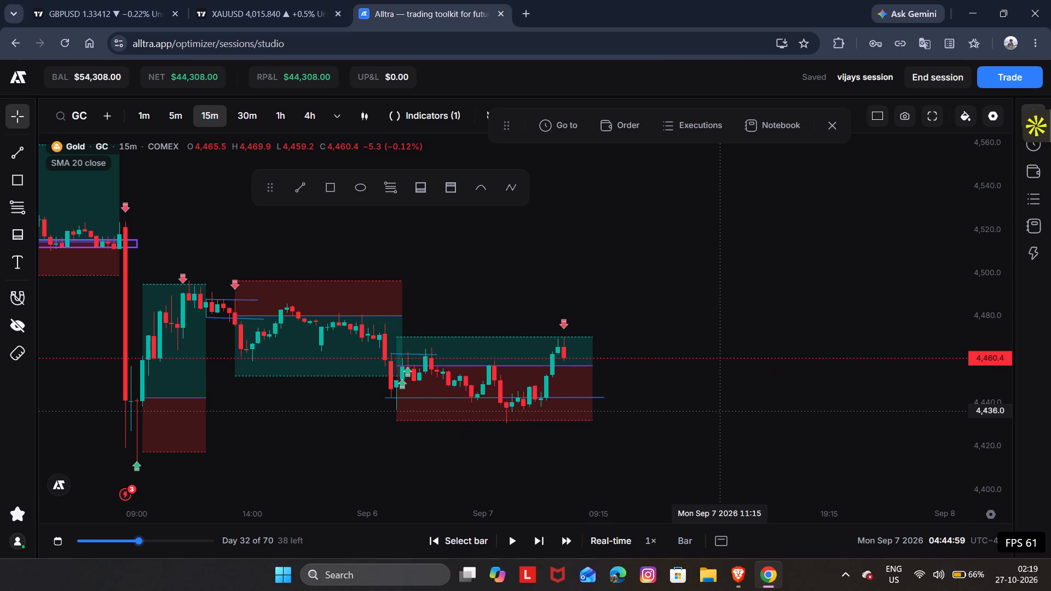
left_click_drag(579, 386, 579, 391)
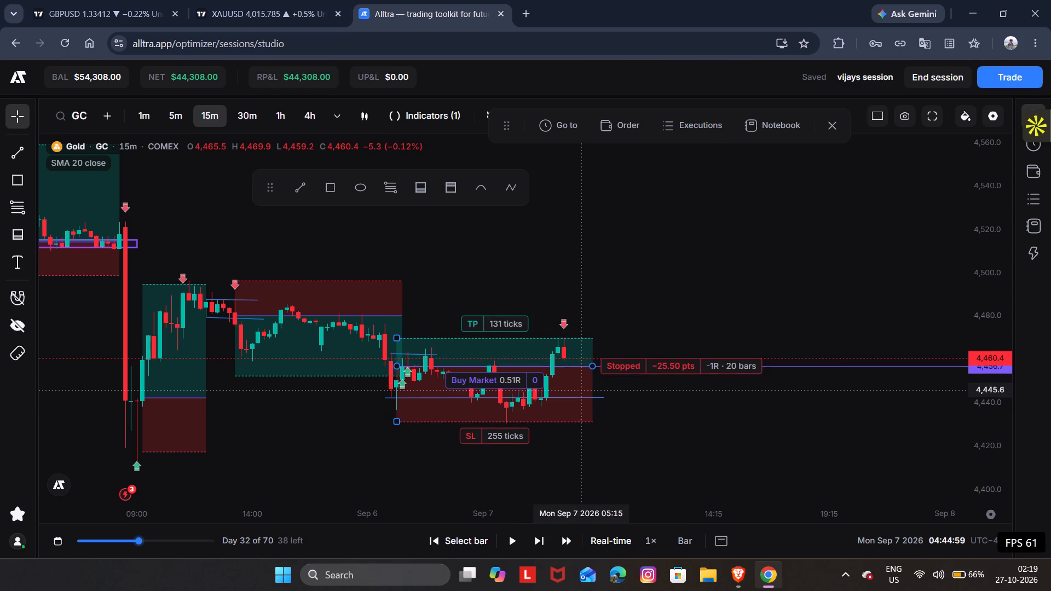
left_click_drag(579, 391, 579, 393)
left_click(718, 464)
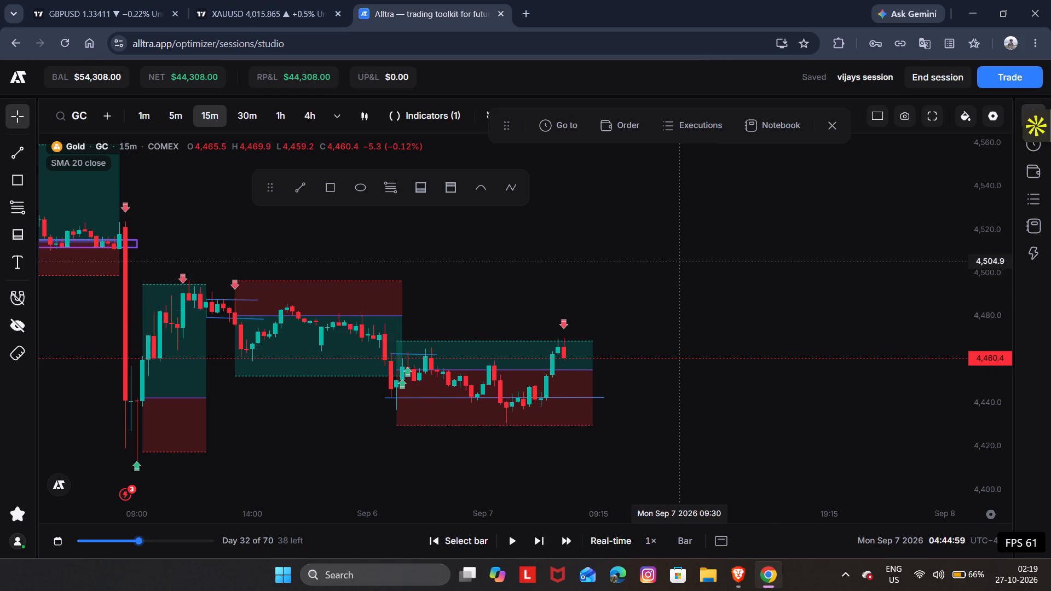
Play the replay forward to Mon Sep 7 05:44:59 and pause it.
key("space")
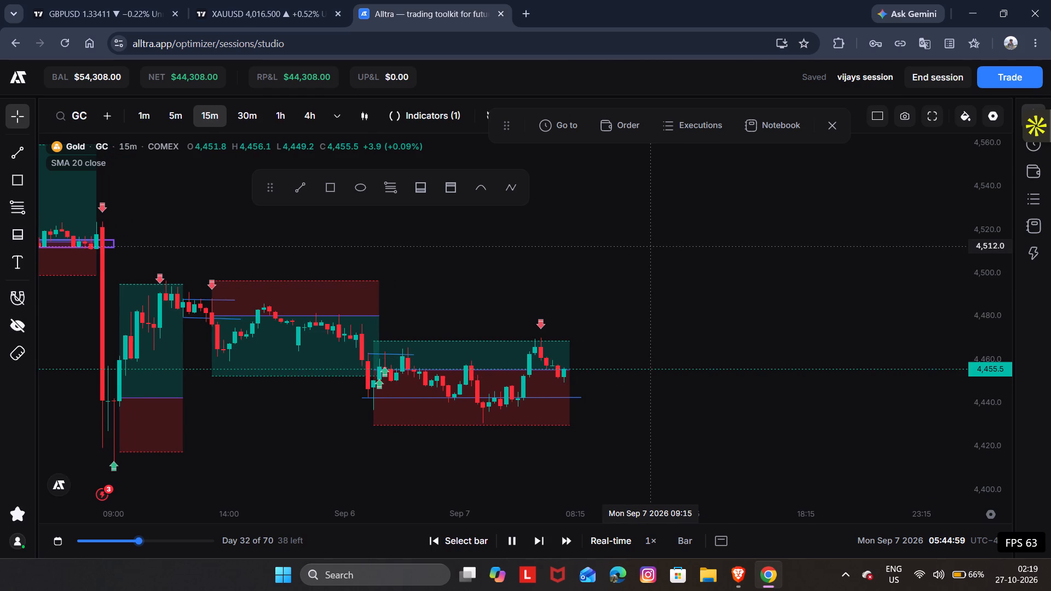
key("space")
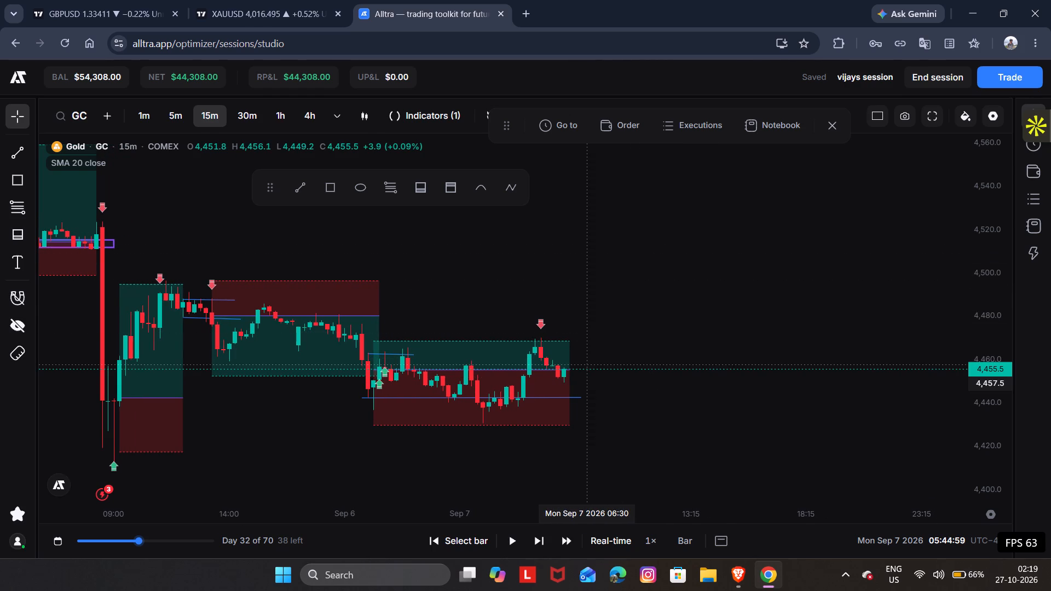
Shorten the latest long position drawing so it ends at the exit candle, Mon Sep 7 04:30.
left_click_drag(572, 372, 525, 378)
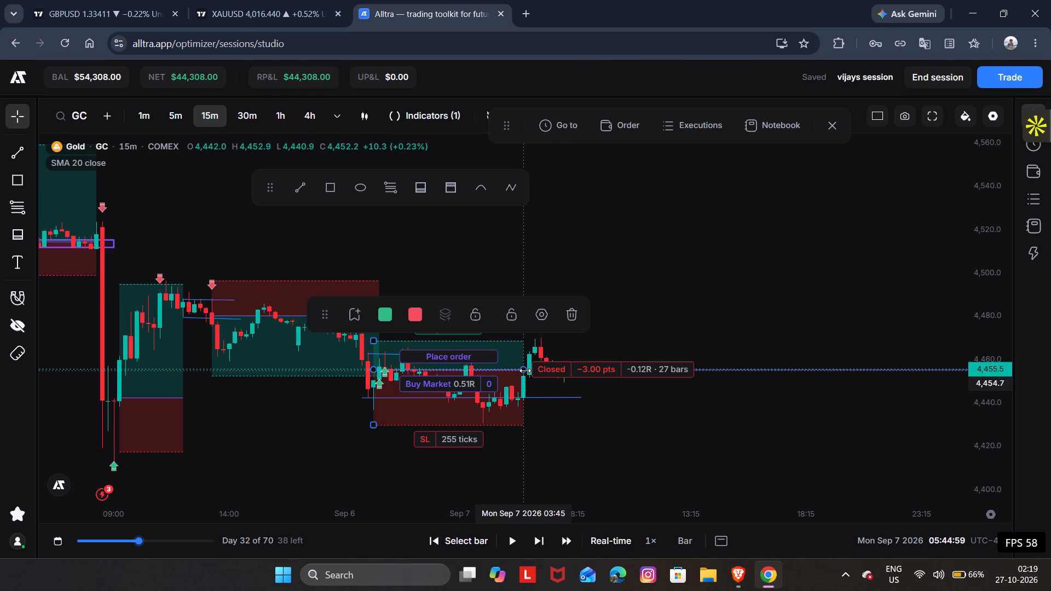
left_click_drag(525, 370, 539, 370)
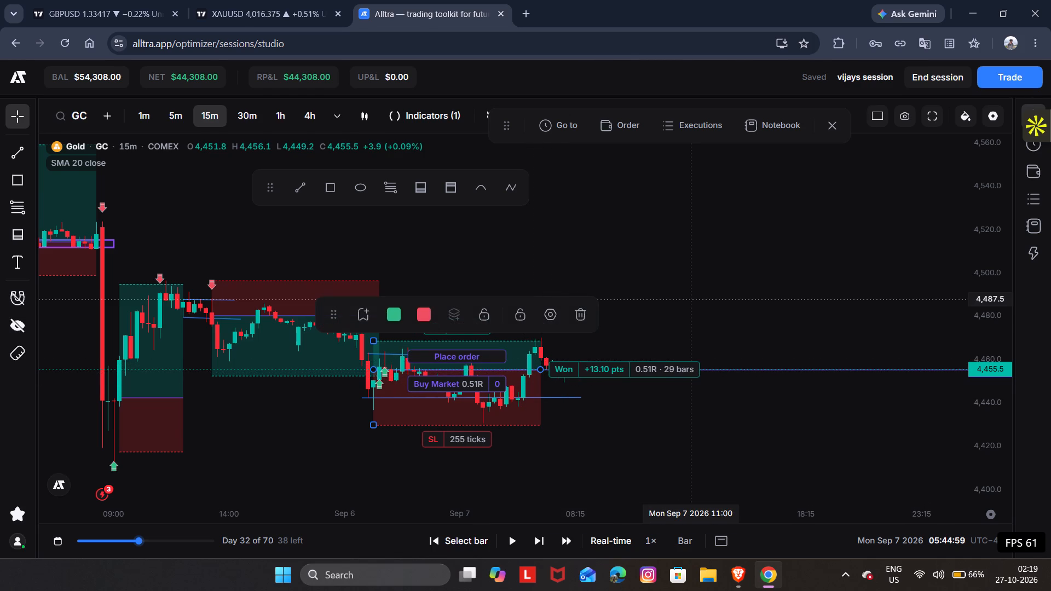
left_click(688, 299)
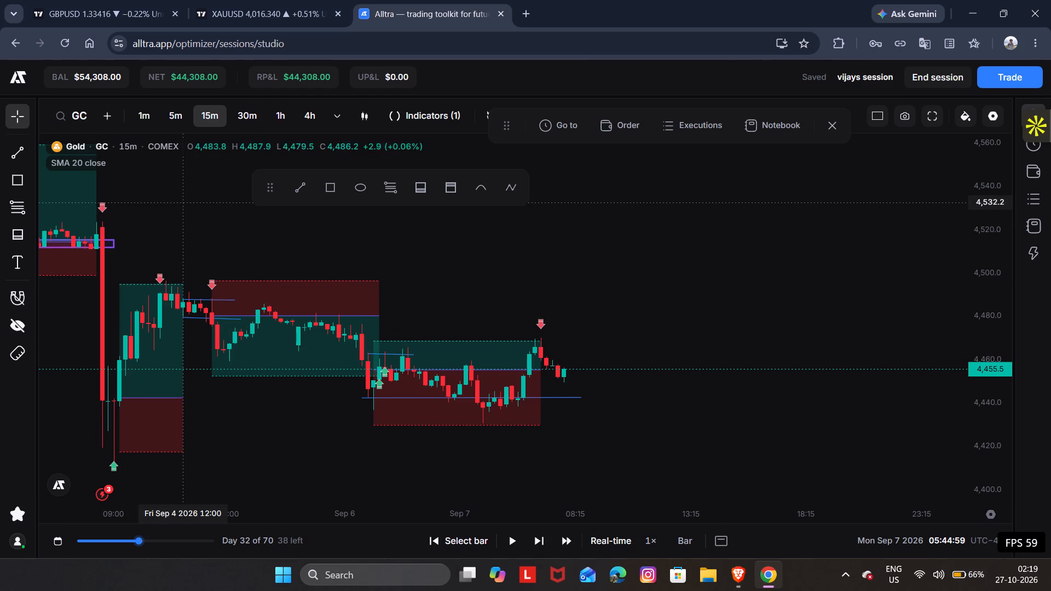
Advance the replay in short runs to Mon Sep 7 07:59:59, pausing to check the falling candles.
left_click_drag(206, 210, 80, 212)
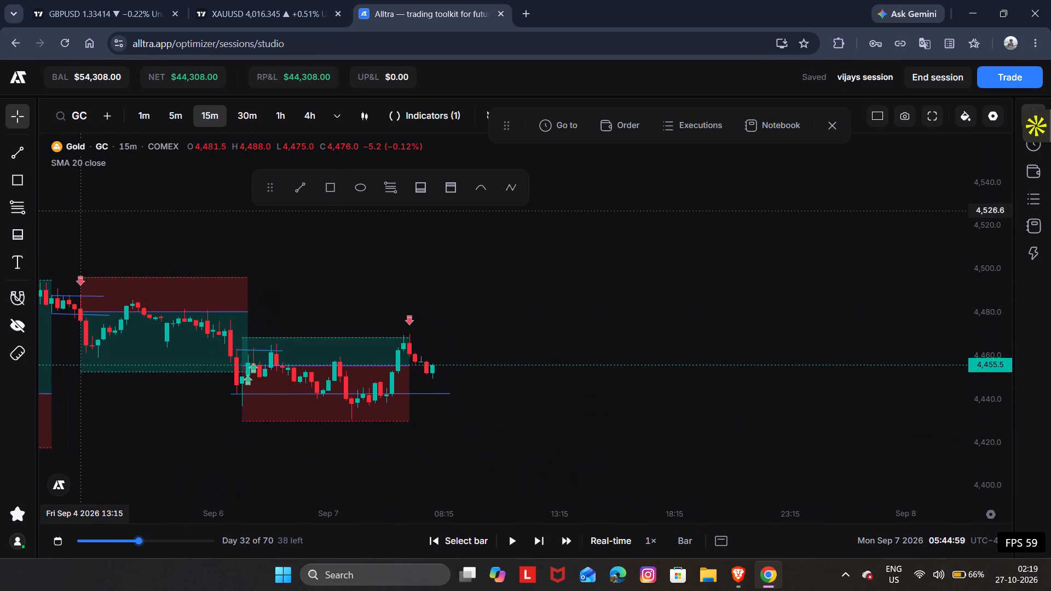
left_click_drag(80, 212, 79, 212)
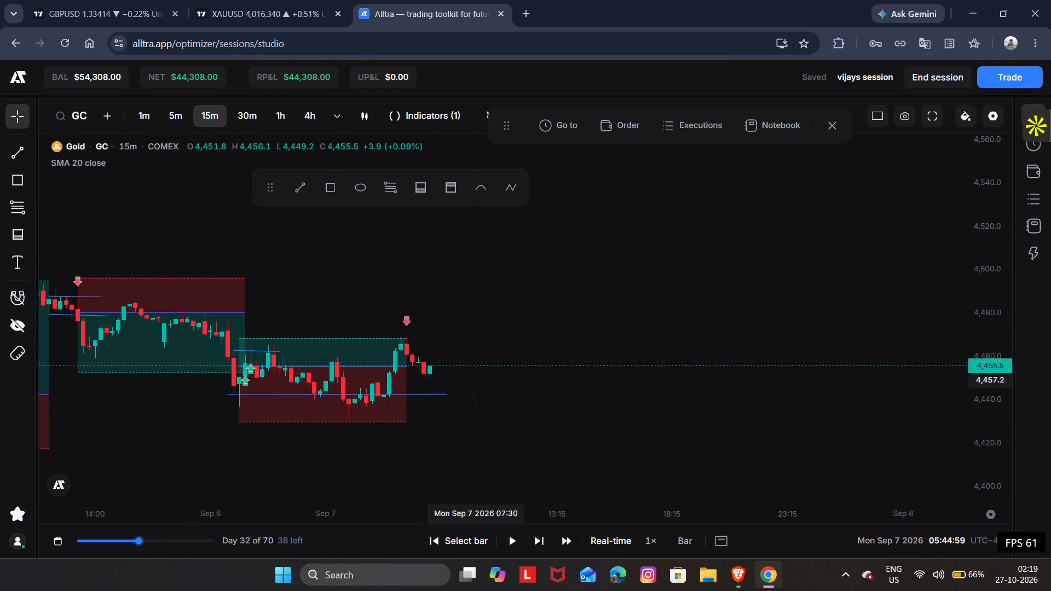
key("space")
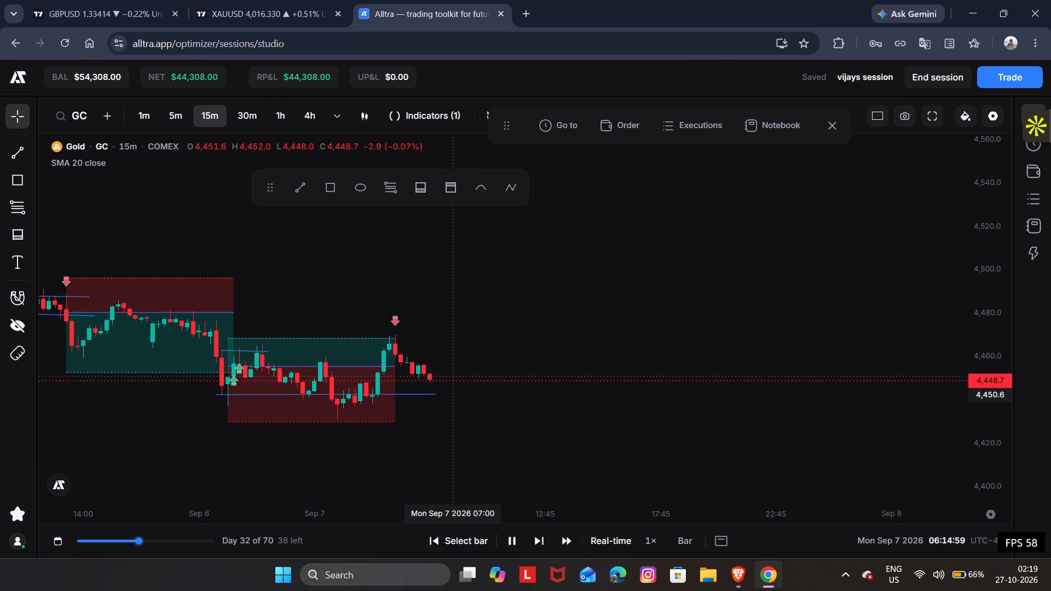
key("space")
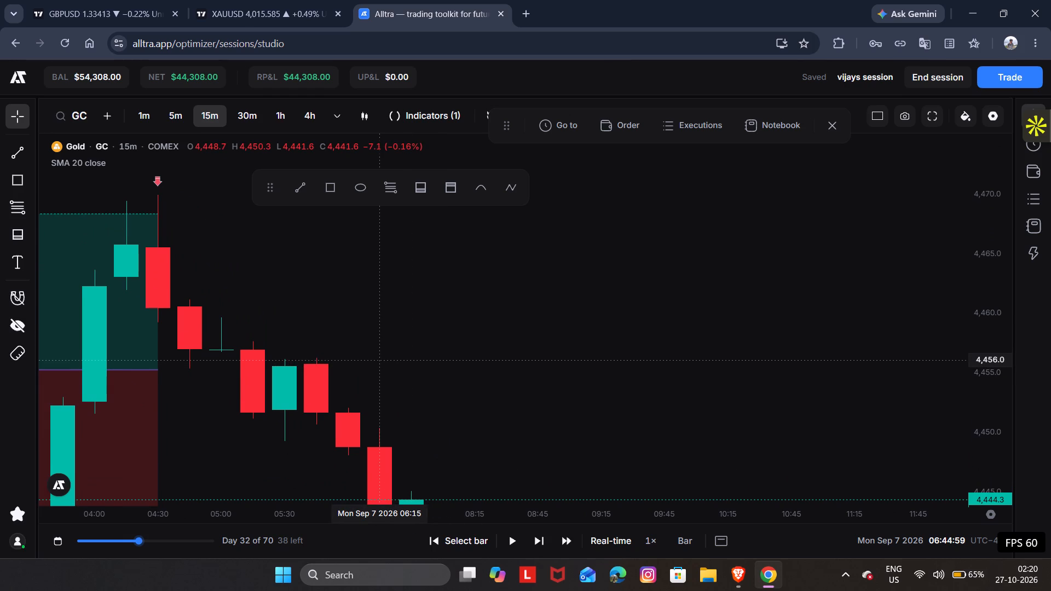
left_click_drag(425, 375, 427, 372)
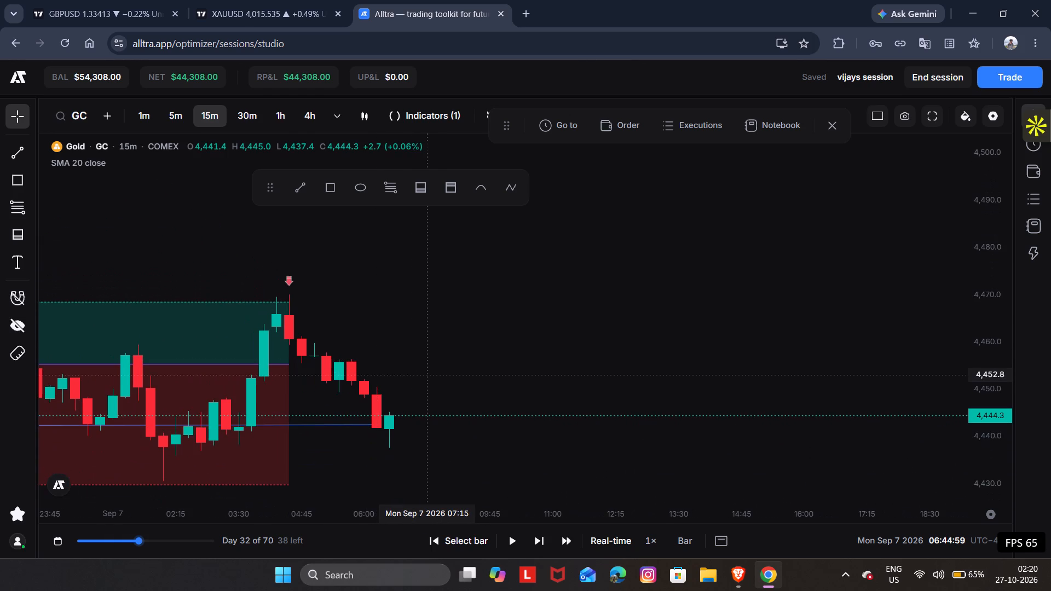
left_click_drag(427, 372, 438, 354)
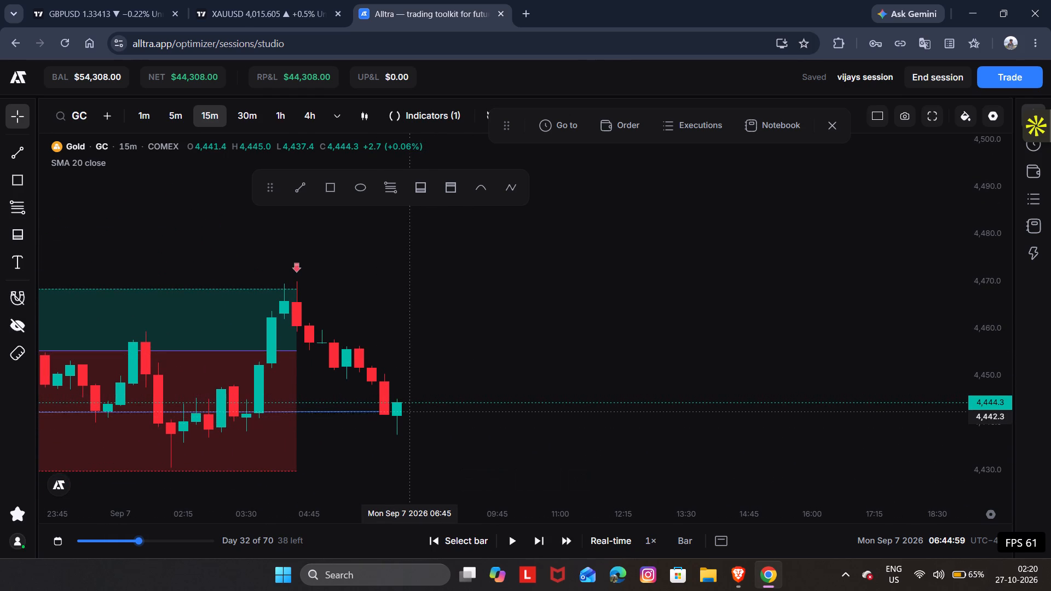
key("space")
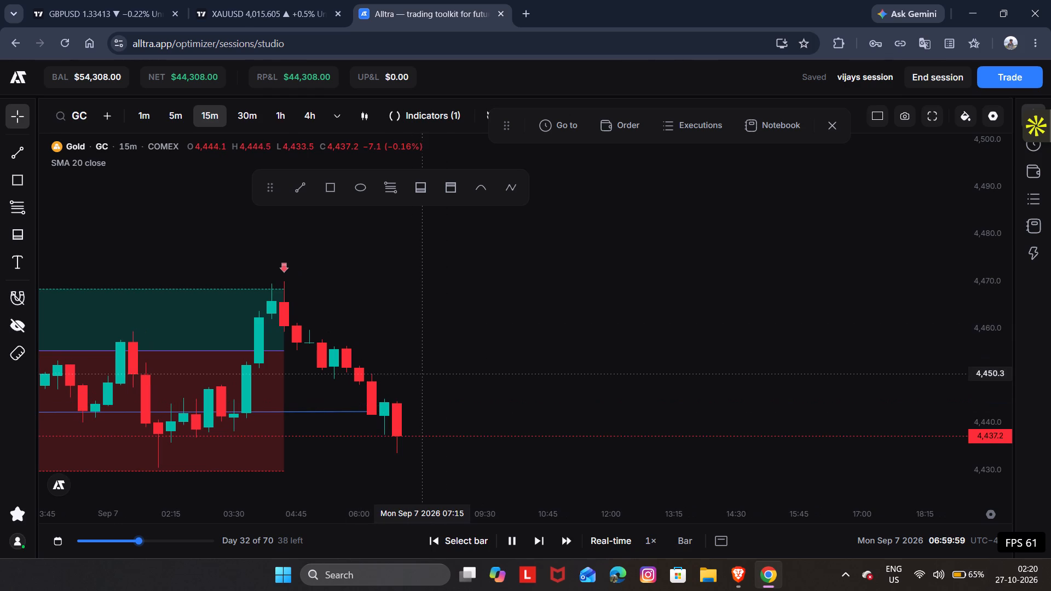
key("space")
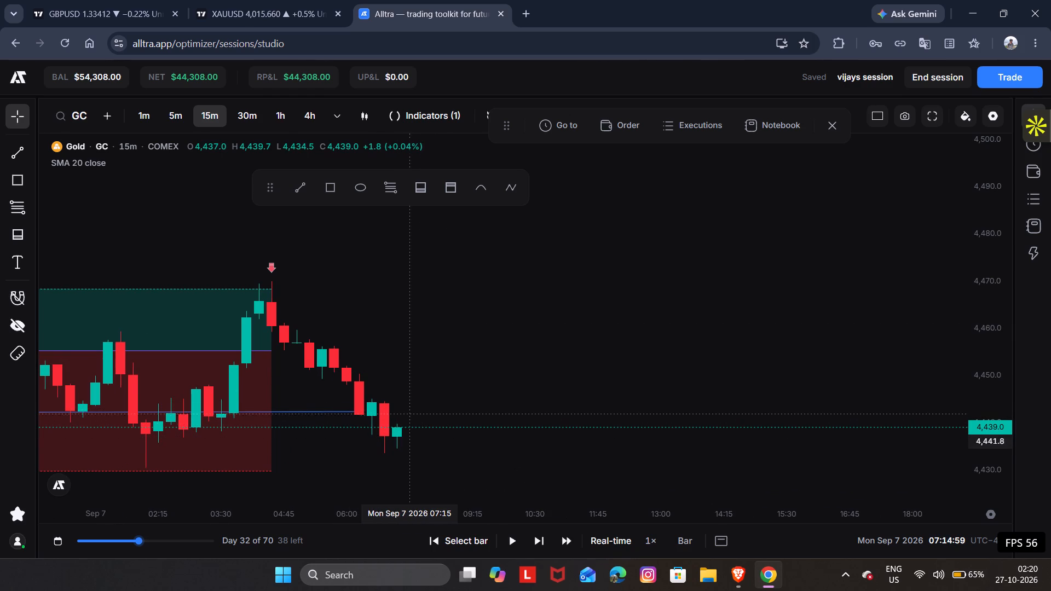
key("space")
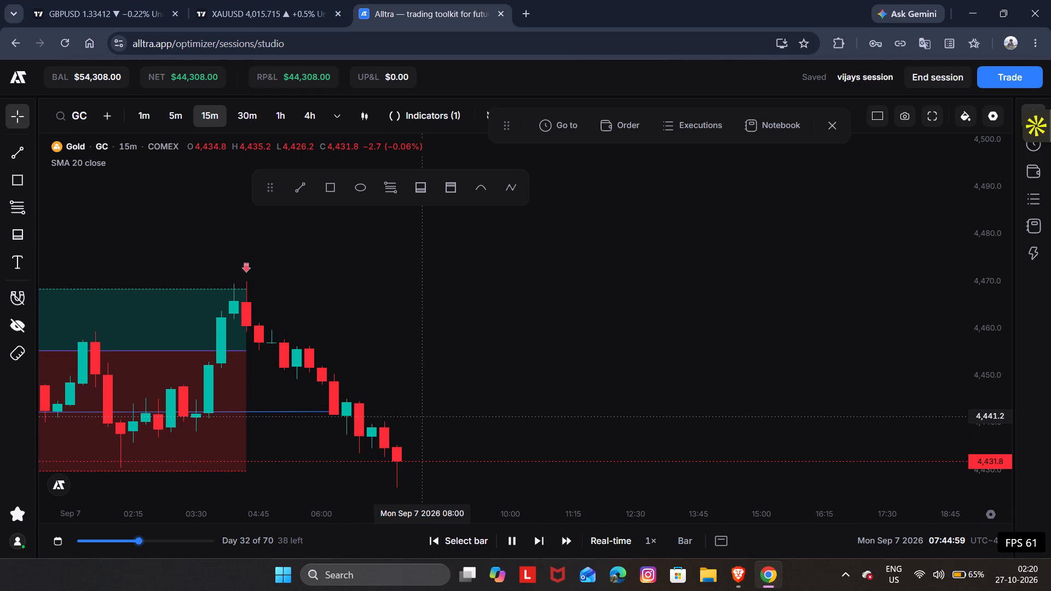
left_click_drag(417, 416, 420, 365)
key("space")
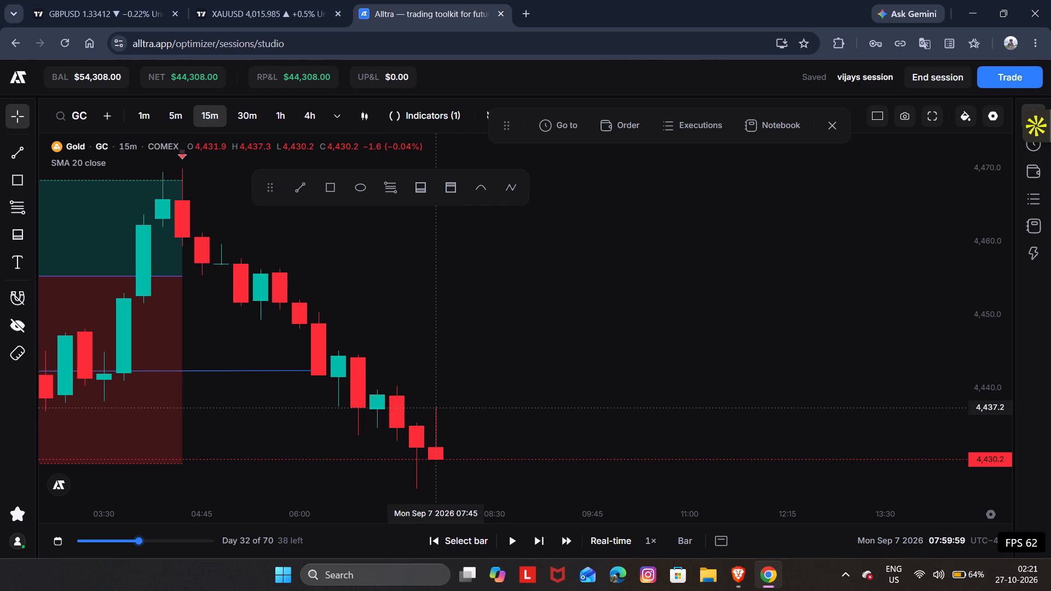
Draw a long position from the Sep 7 07:30 candle with entry at about 4,437, a 111-tick stop and a 243-tick target.
left_click(420, 189)
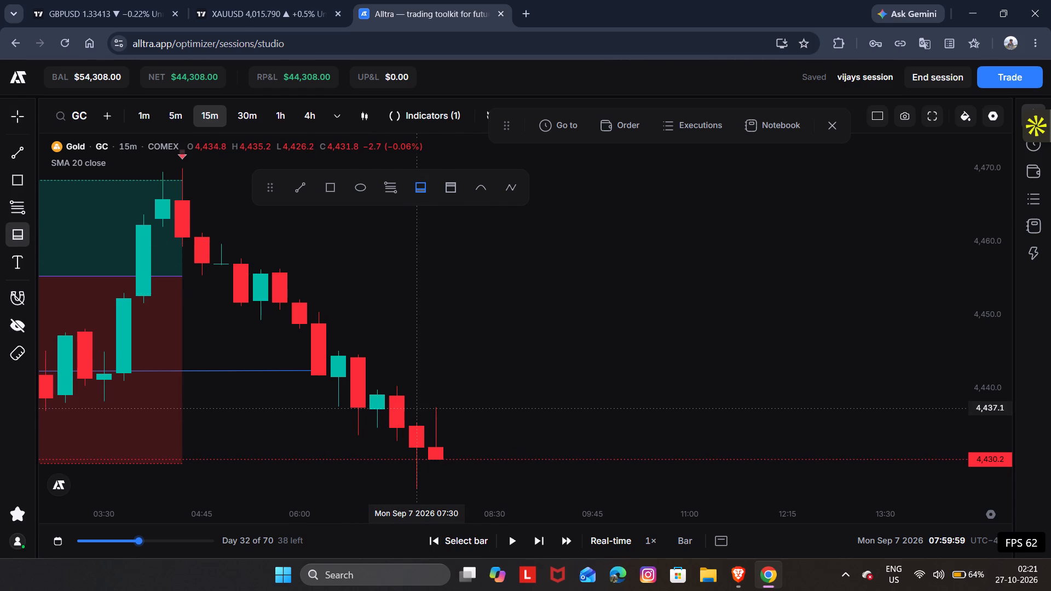
left_click(417, 408)
left_click_drag(416, 439, 425, 472)
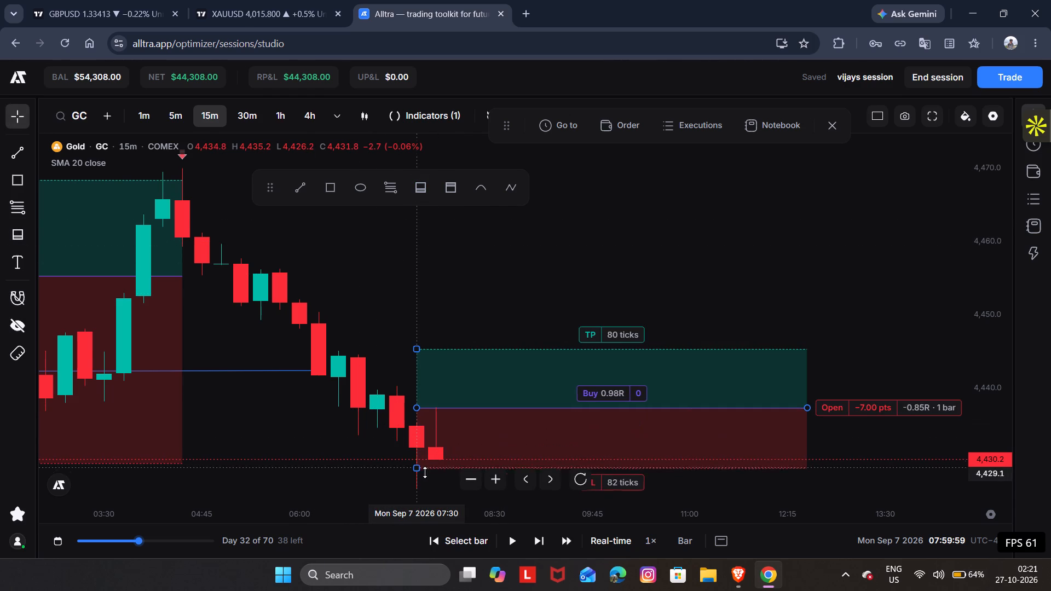
left_click_drag(425, 472, 427, 479)
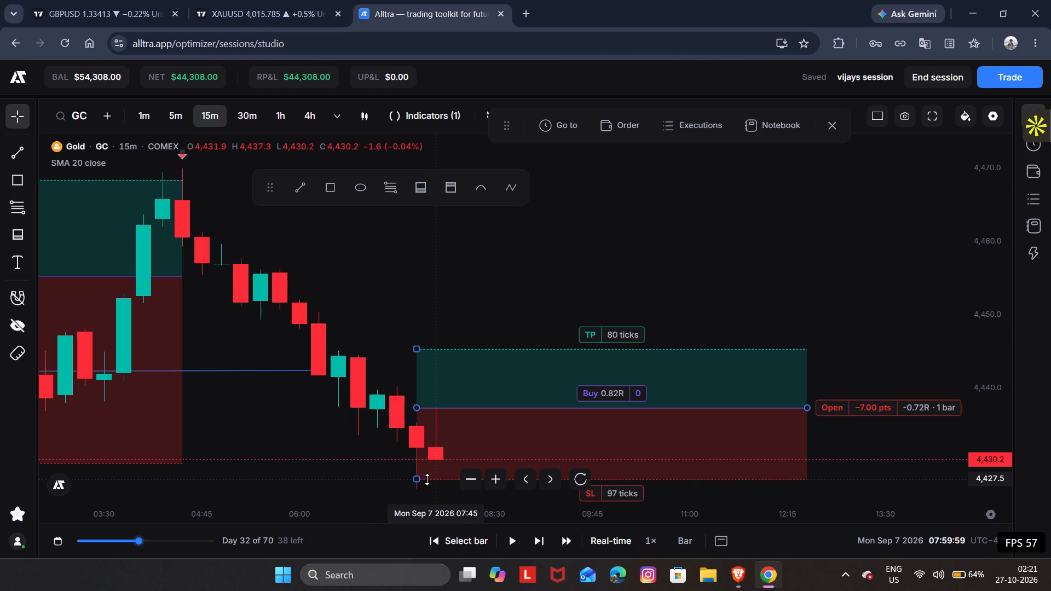
left_click_drag(427, 479, 431, 478)
left_click_drag(373, 309, 322, 198)
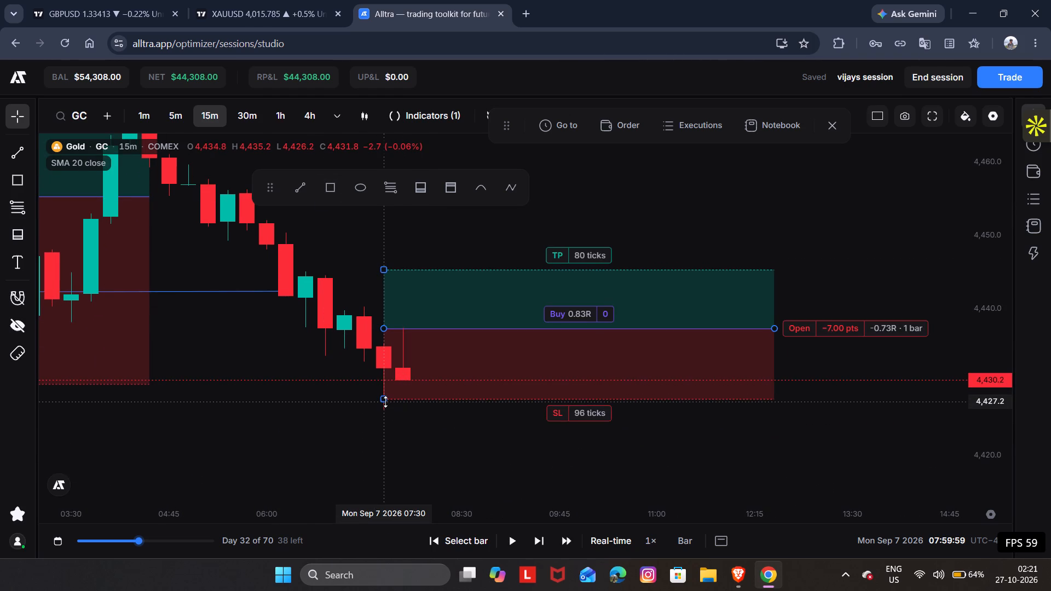
left_click_drag(385, 402, 385, 410)
left_click_drag(319, 376, 386, 471)
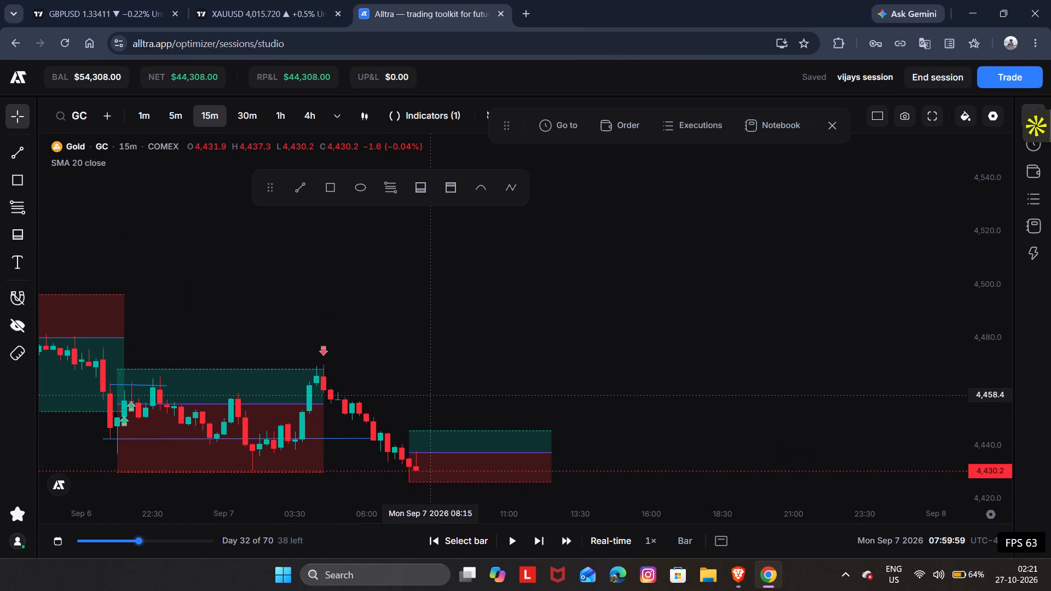
left_click_drag(412, 431, 418, 384)
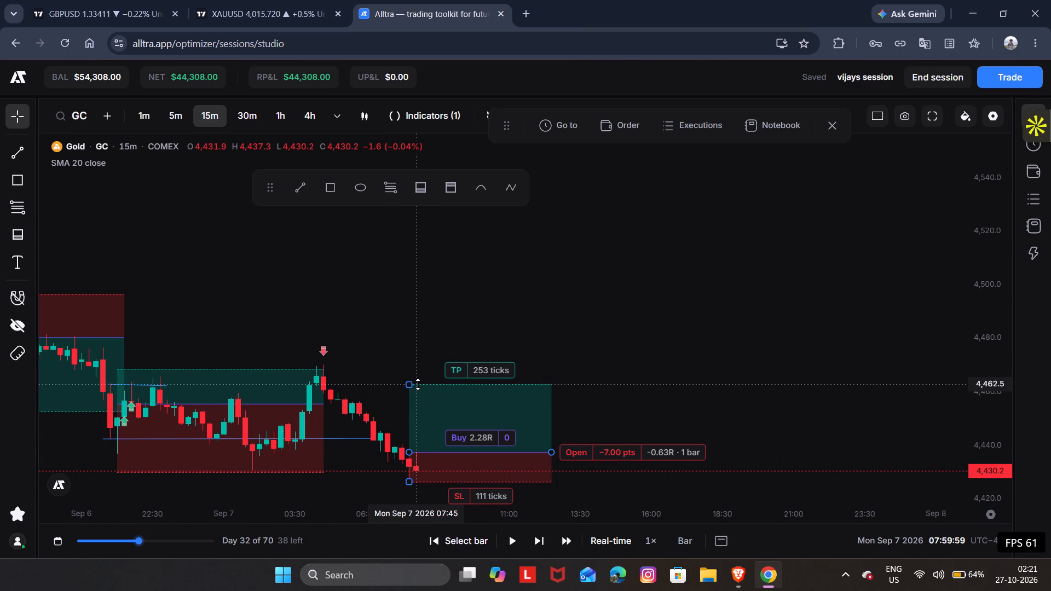
left_click_drag(418, 384, 418, 387)
Place a market buy order for 1 GC with the stop loss at 4,422.7 and the take profit at 4,462.7.
left_click_drag(514, 333, 506, 218)
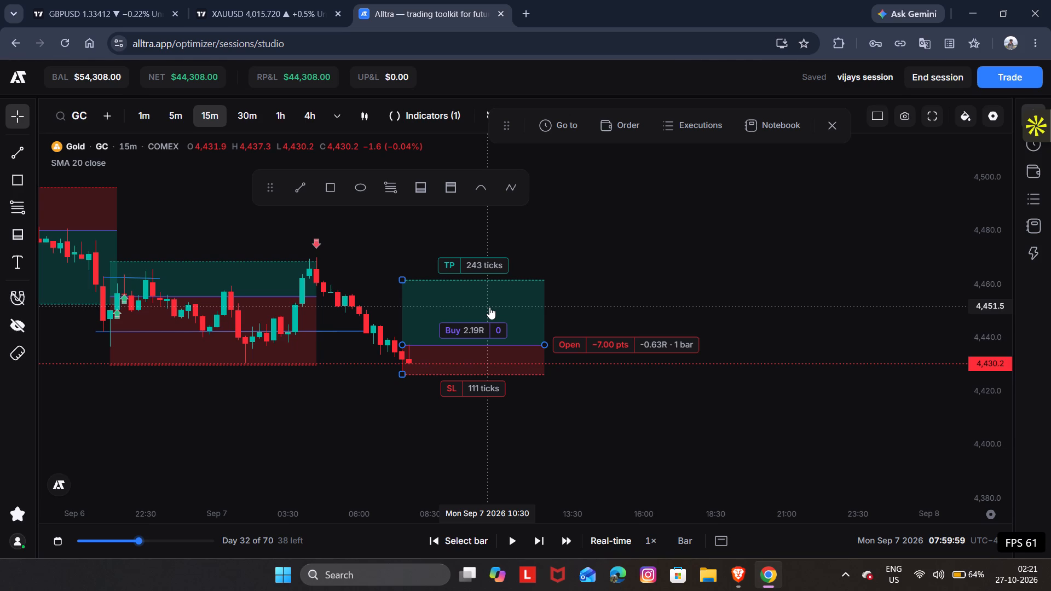
left_click(628, 133)
left_click(896, 155)
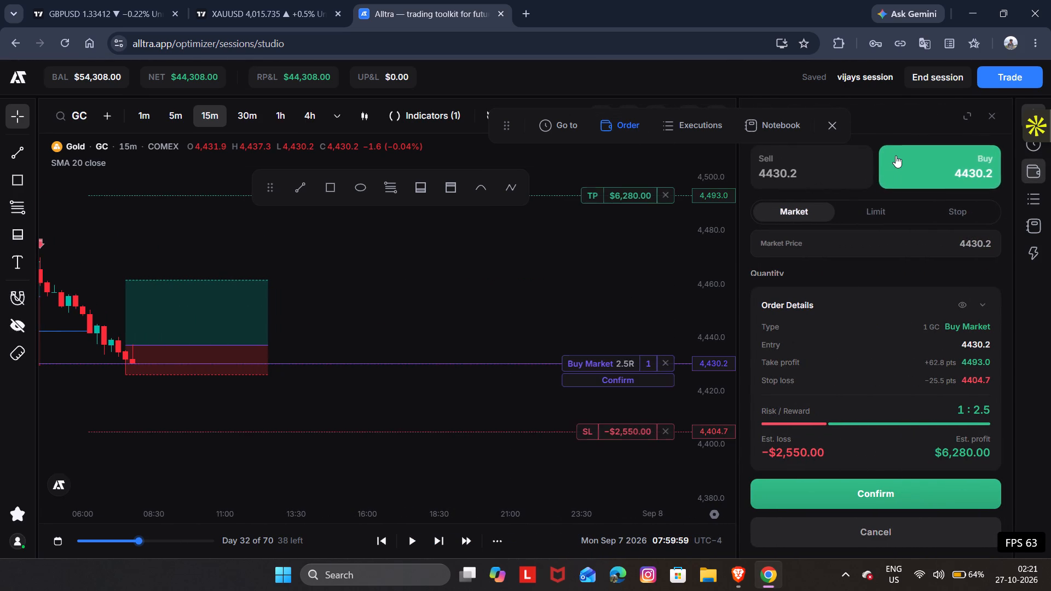
left_click_drag(611, 433, 619, 413)
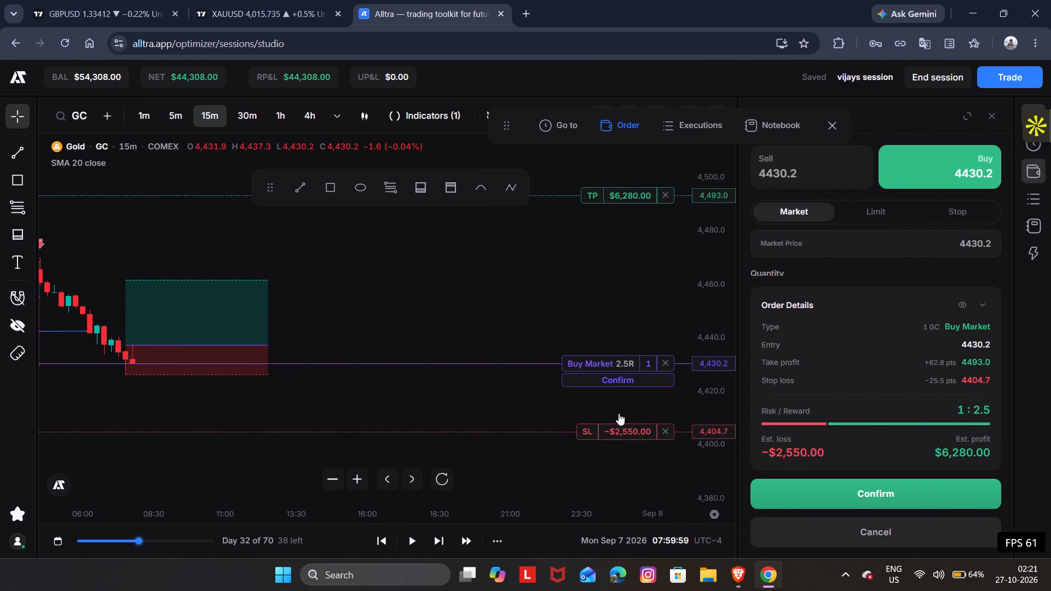
left_click_drag(619, 413, 630, 385)
left_click_drag(545, 291, 594, 328)
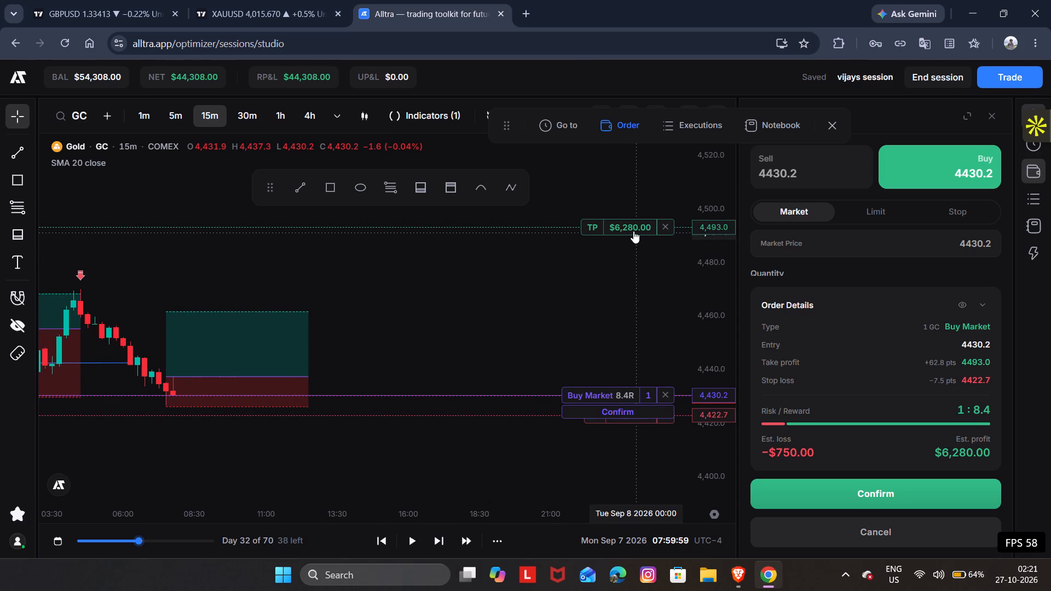
left_click_drag(633, 231, 638, 292)
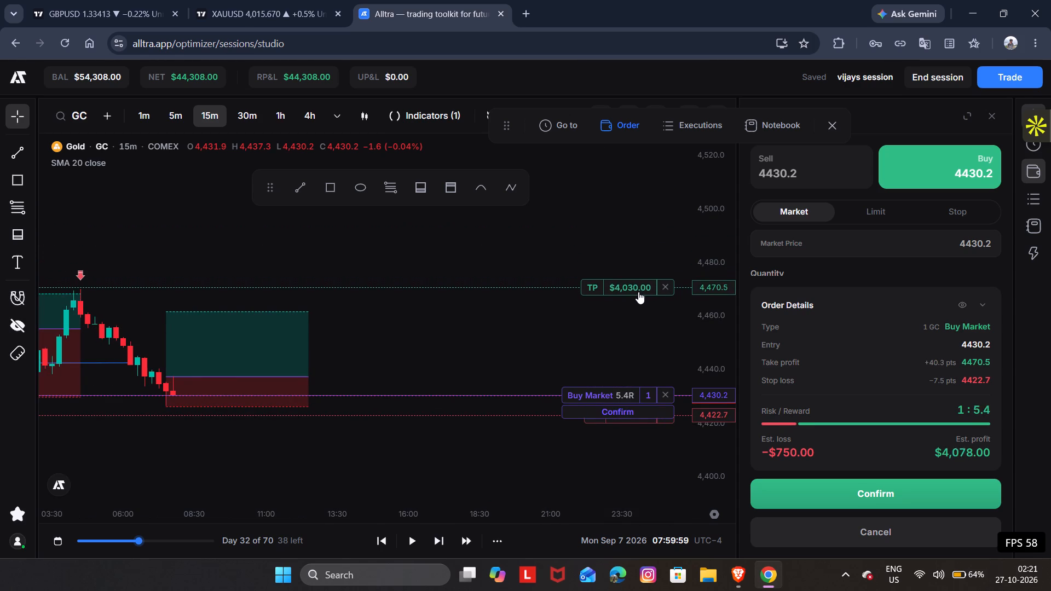
left_click_drag(638, 292, 638, 305)
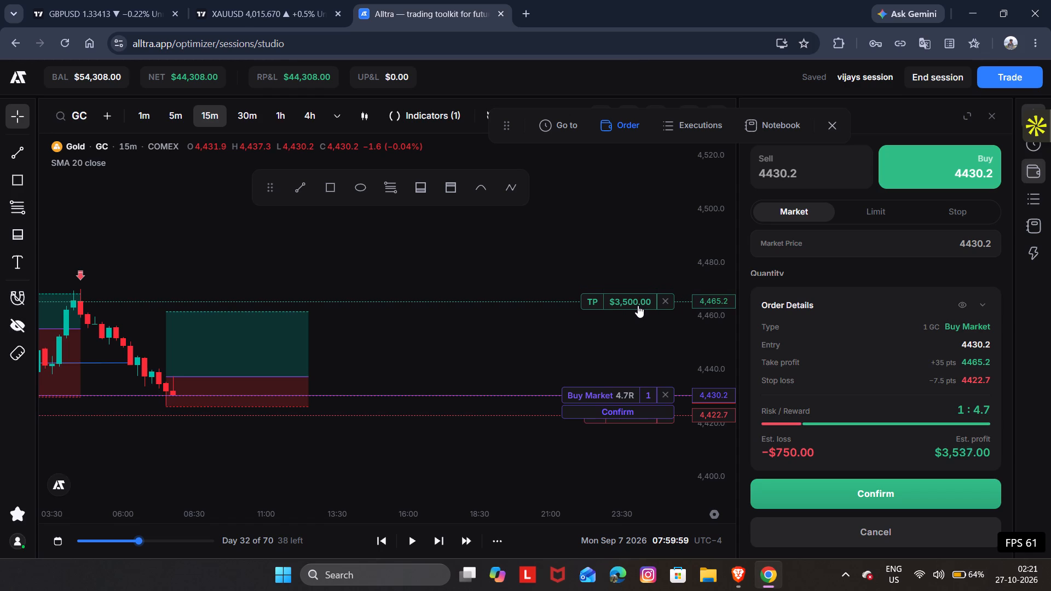
left_click_drag(638, 305, 643, 312)
left_click(524, 219)
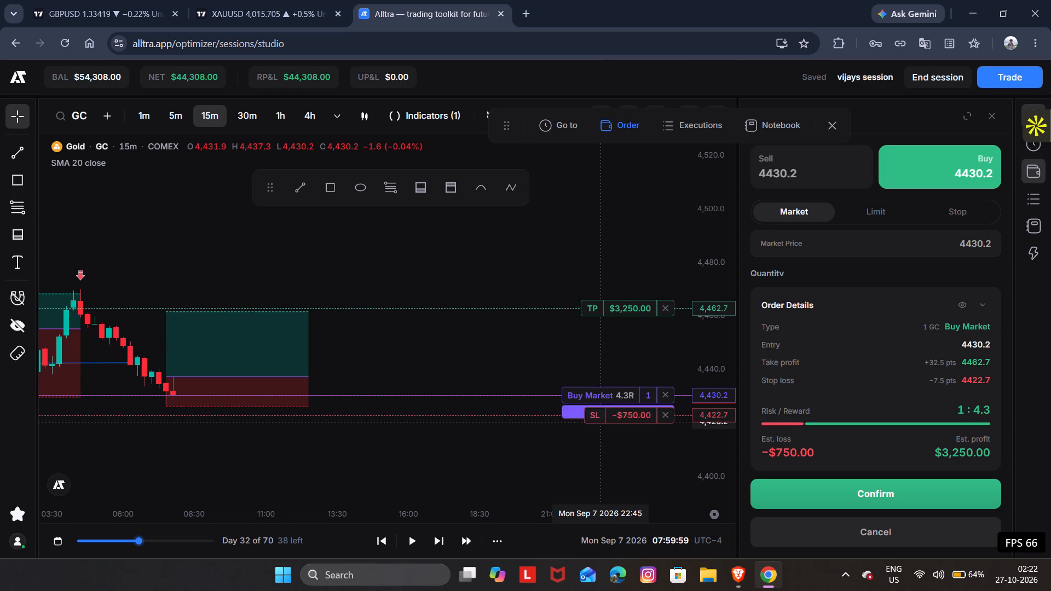
left_click(573, 413)
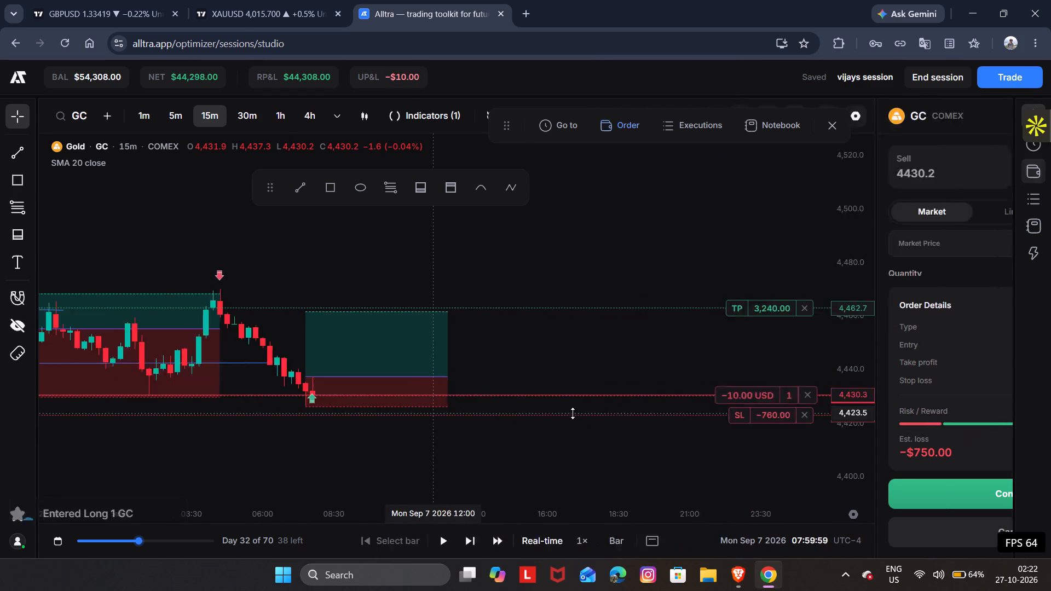
Play the replay forward to Mon Sep 7 10:59:59, pausing briefly on the way to check the open long trade.
key("space")
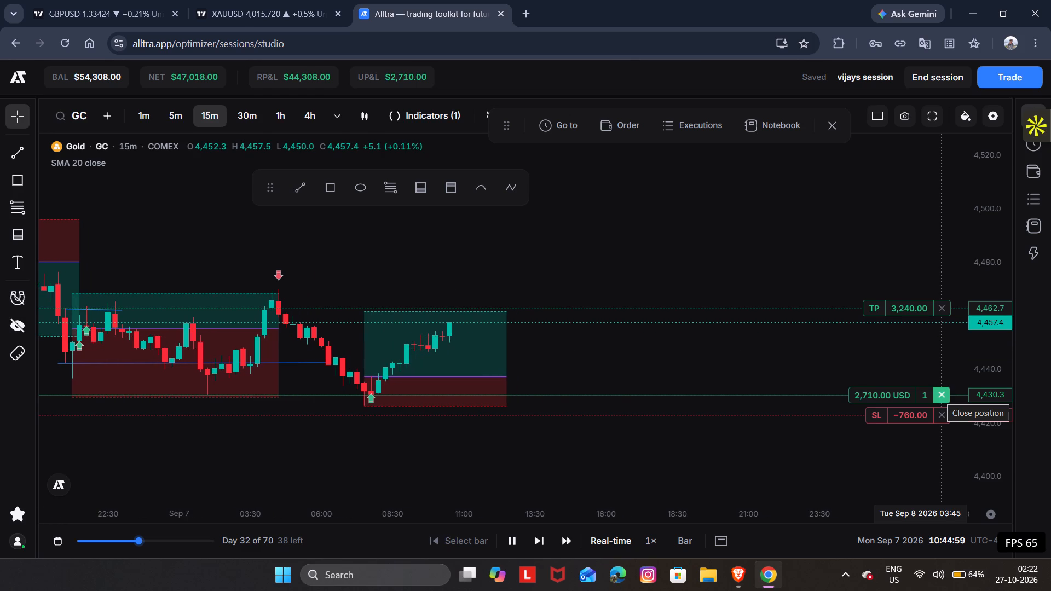
key("space")
left_click_drag(837, 353, 905, 362)
key("space")
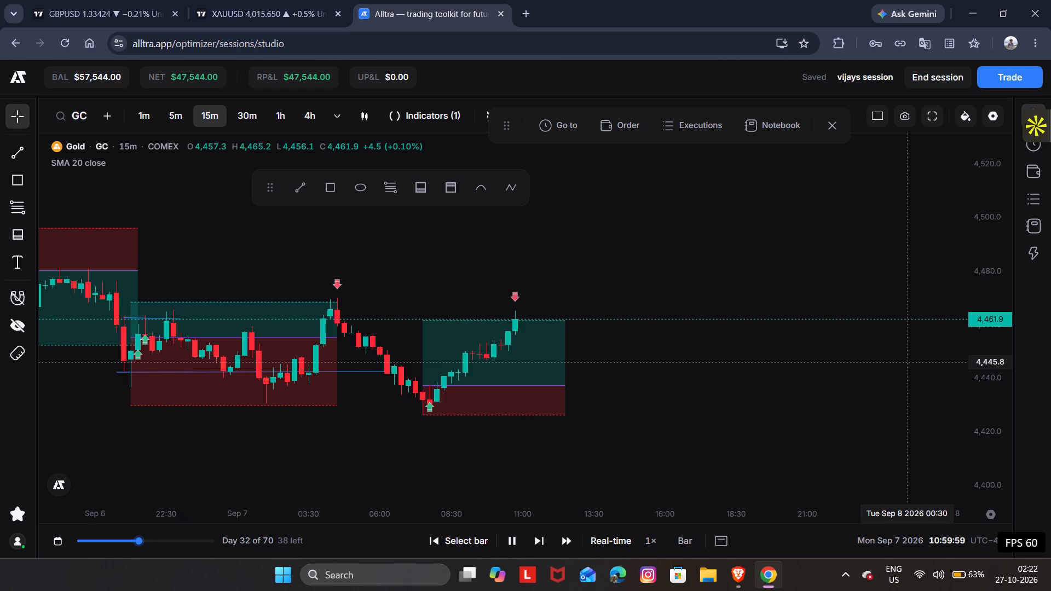
key("space")
Advance the replay to Mon Sep 7 19:59:59, with a pause at 14:14:59 to check the candles.
key("space")
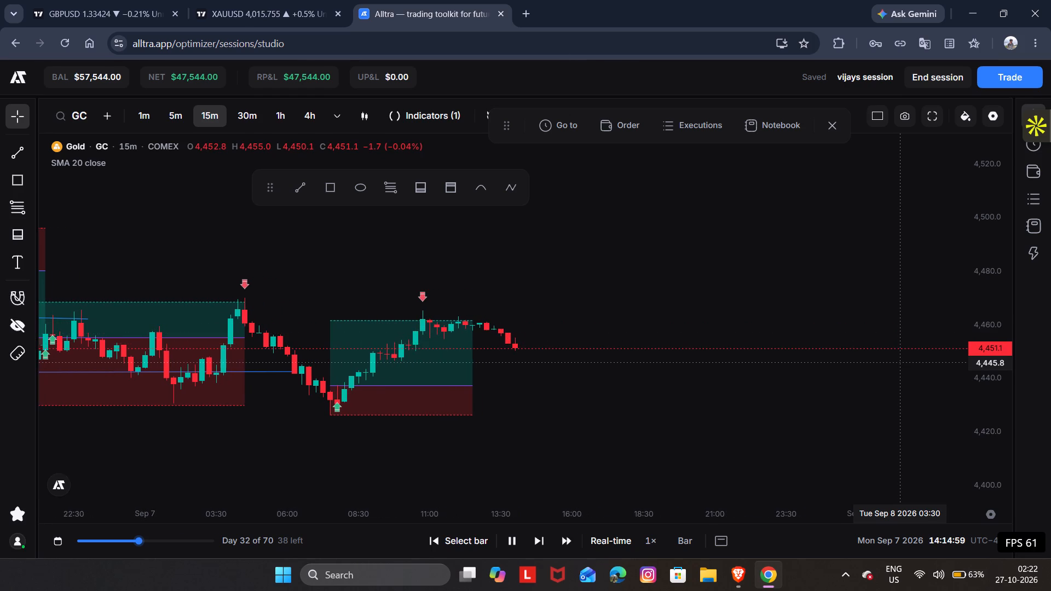
key("space")
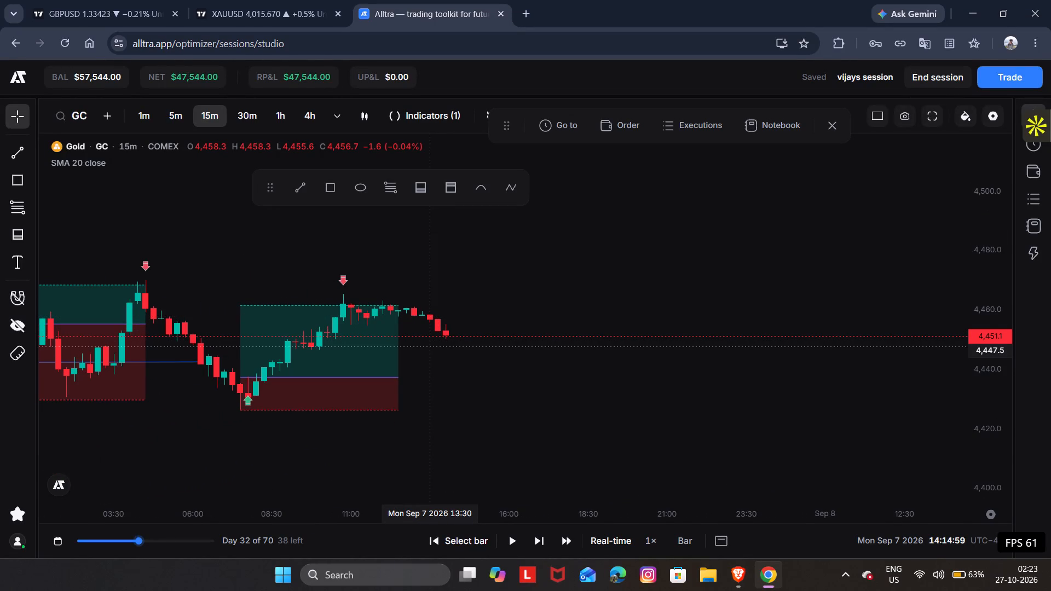
key("space")
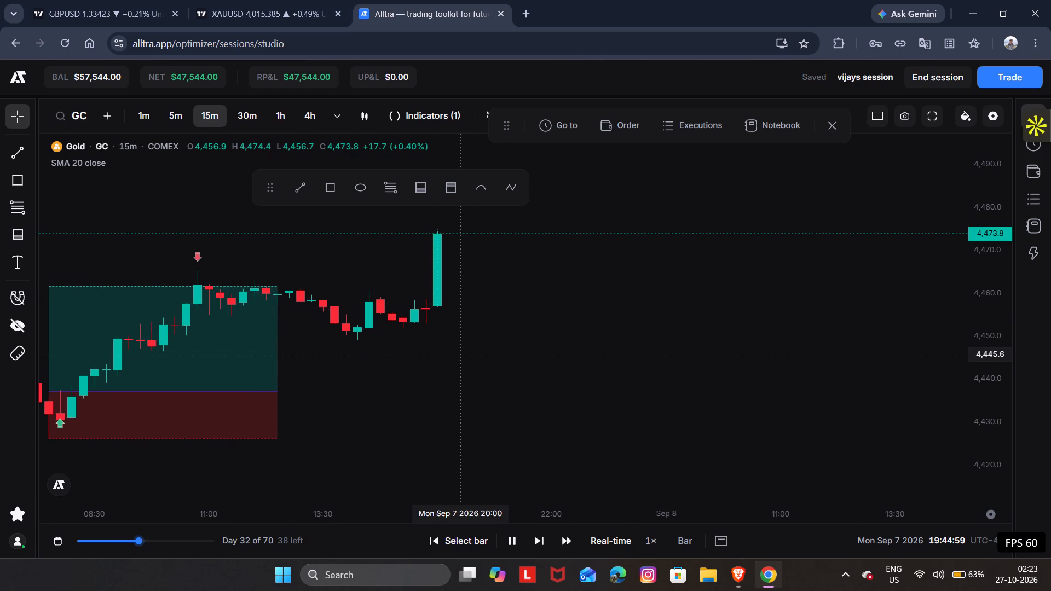
left_click_drag(412, 363, 597, 384)
key("space")
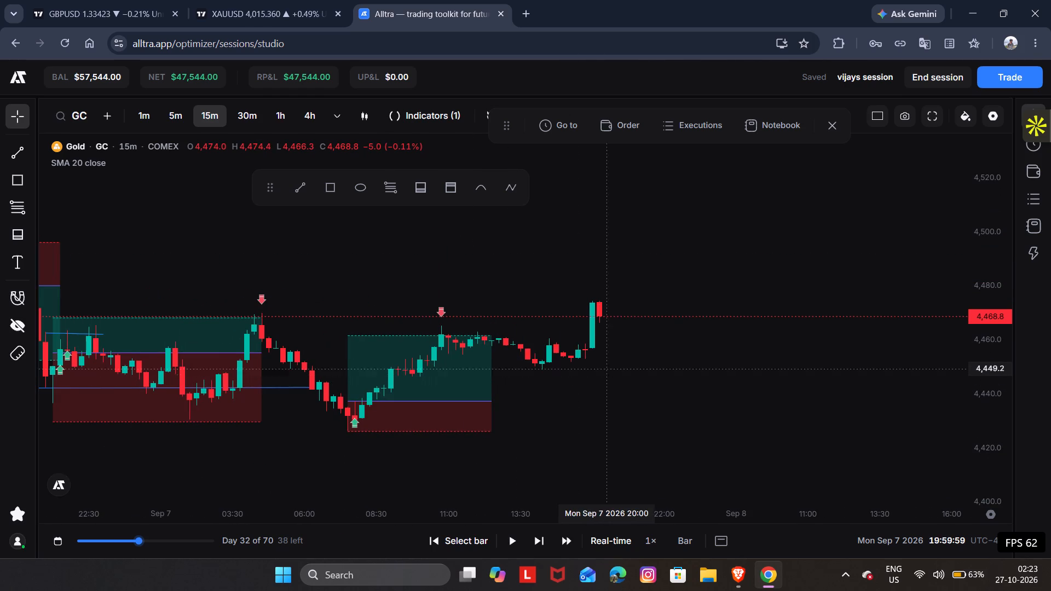
Review the recent trades on the chart and jump the replay to the next London session open.
left_click_drag(618, 300, 744, 298)
left_click_drag(744, 298, 606, 283)
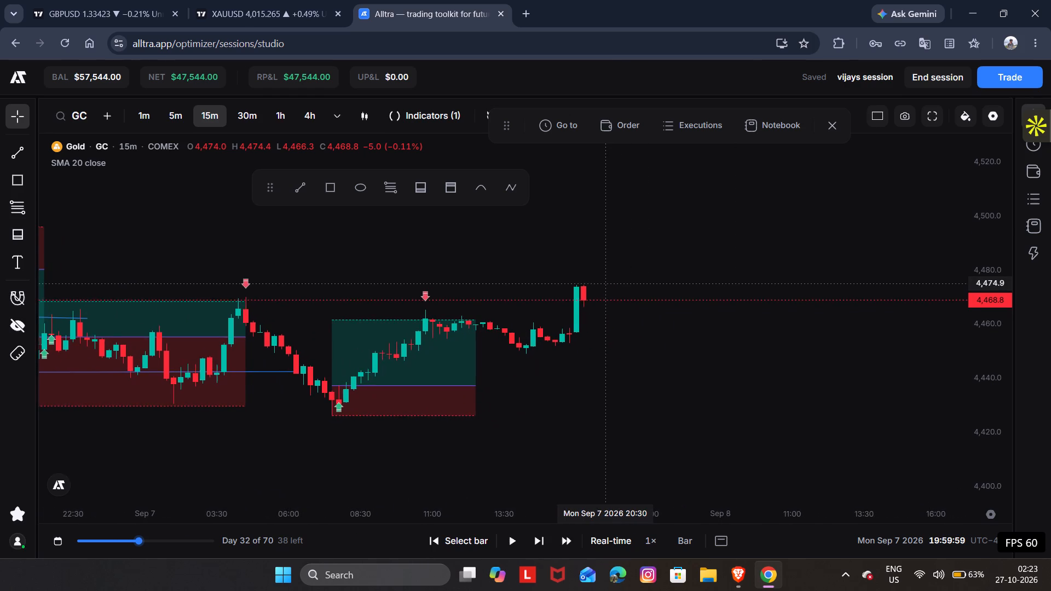
left_click_drag(606, 283, 729, 294)
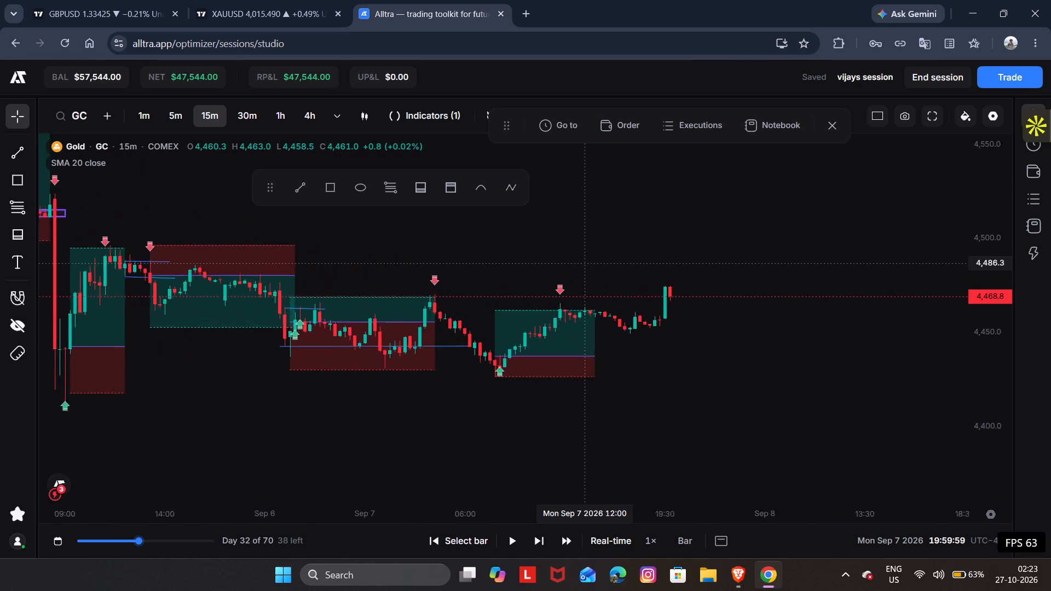
left_click_drag(627, 238, 553, 222)
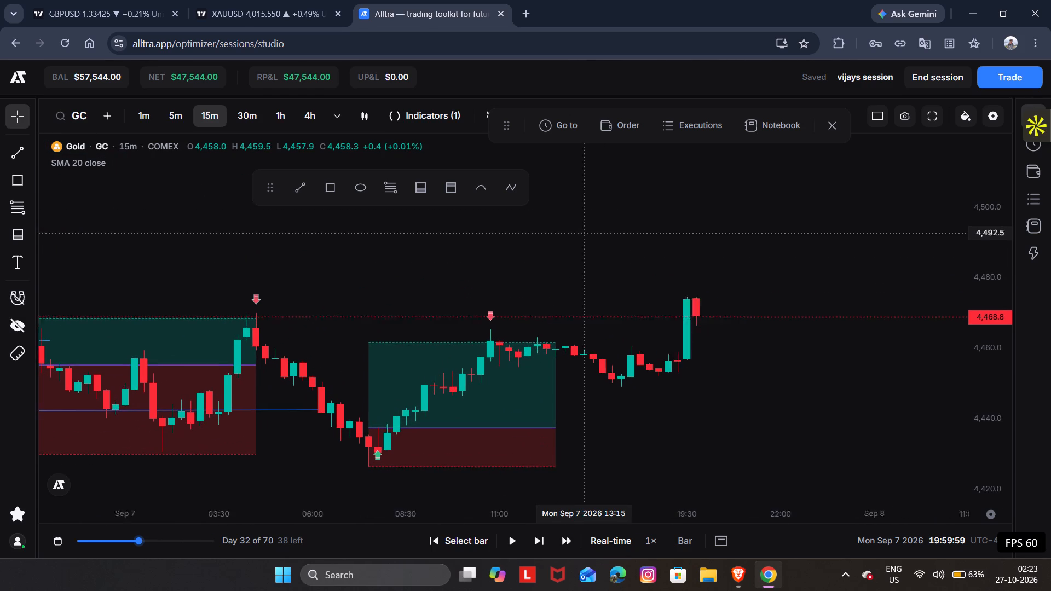
left_click_drag(553, 222, 517, 196)
left_click(550, 117)
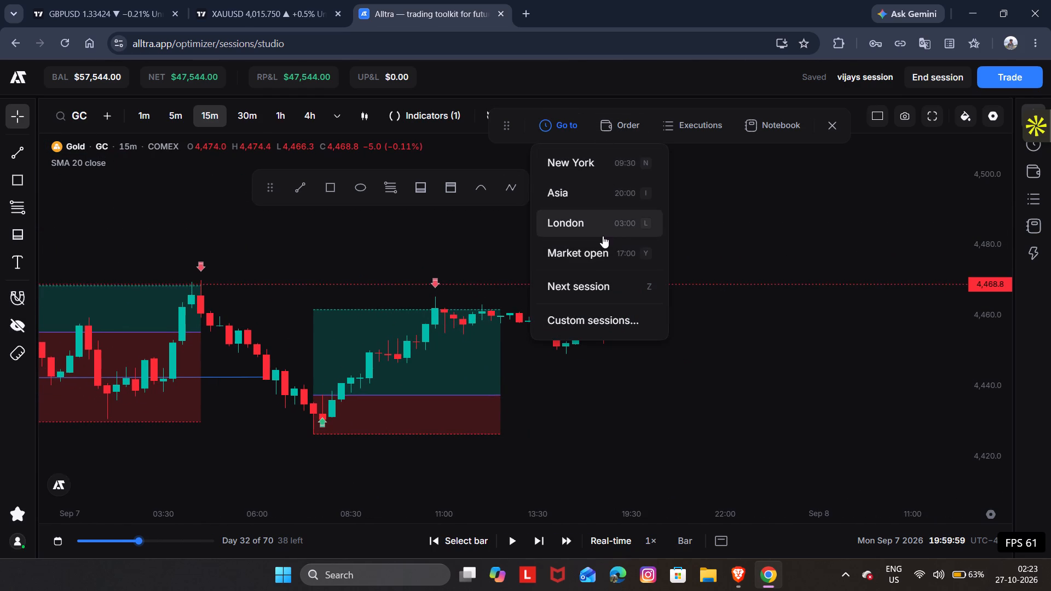
left_click(603, 236)
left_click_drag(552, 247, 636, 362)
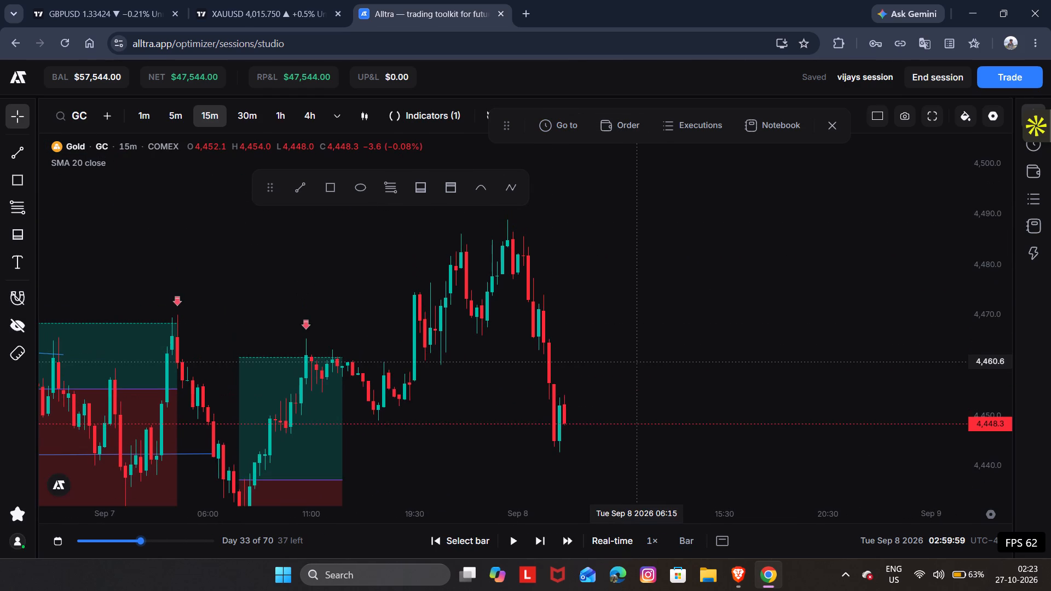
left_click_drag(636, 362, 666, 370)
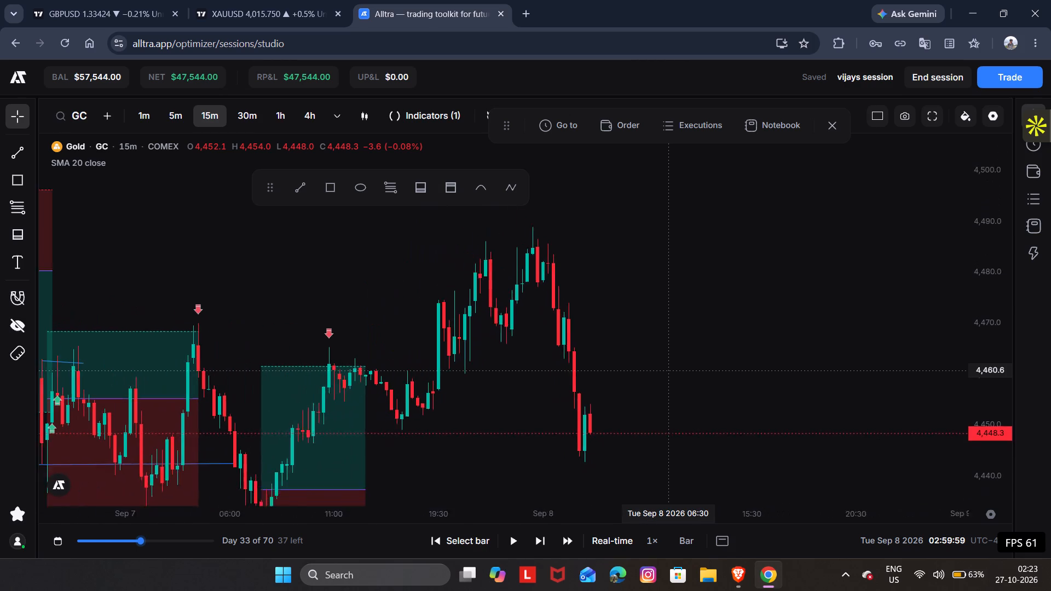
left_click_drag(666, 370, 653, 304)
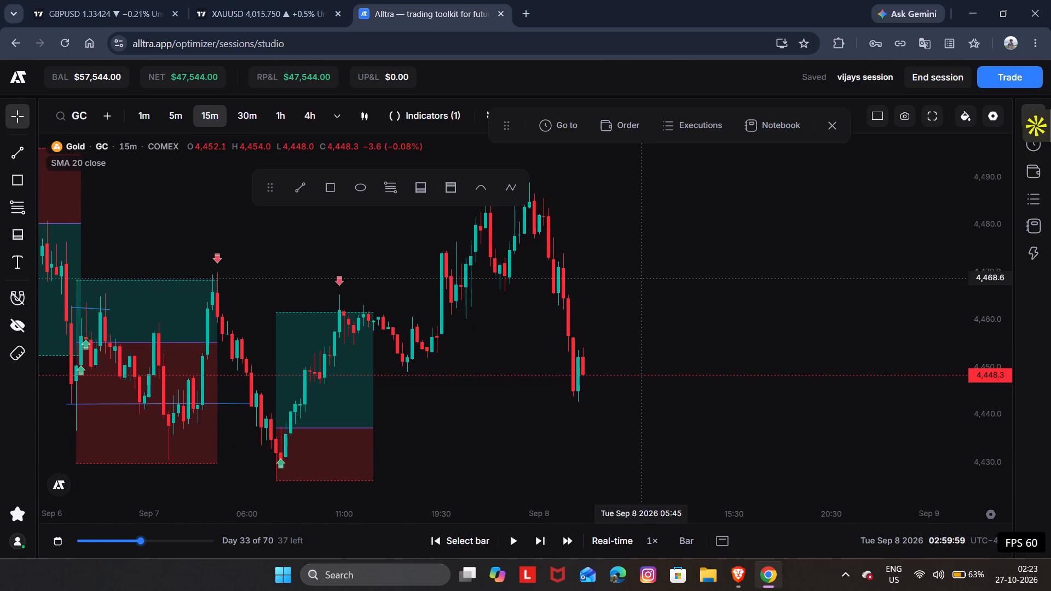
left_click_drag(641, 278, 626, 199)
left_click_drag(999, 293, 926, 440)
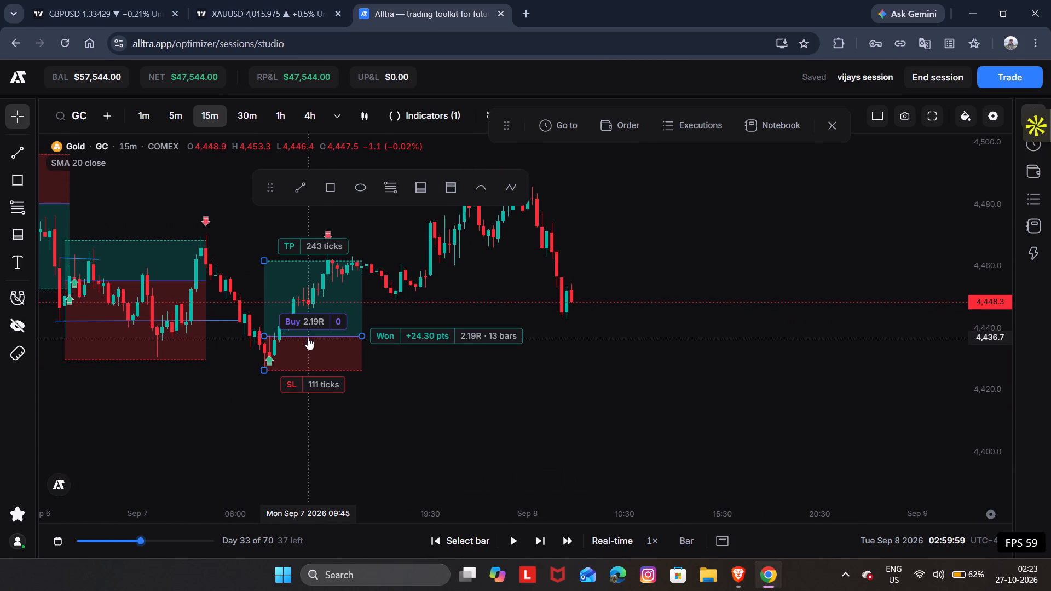
Switch to the XAUUSD chart in TradingView, examine its recent 15-minute price action and dismiss the workshop ad.
left_click(85, 0)
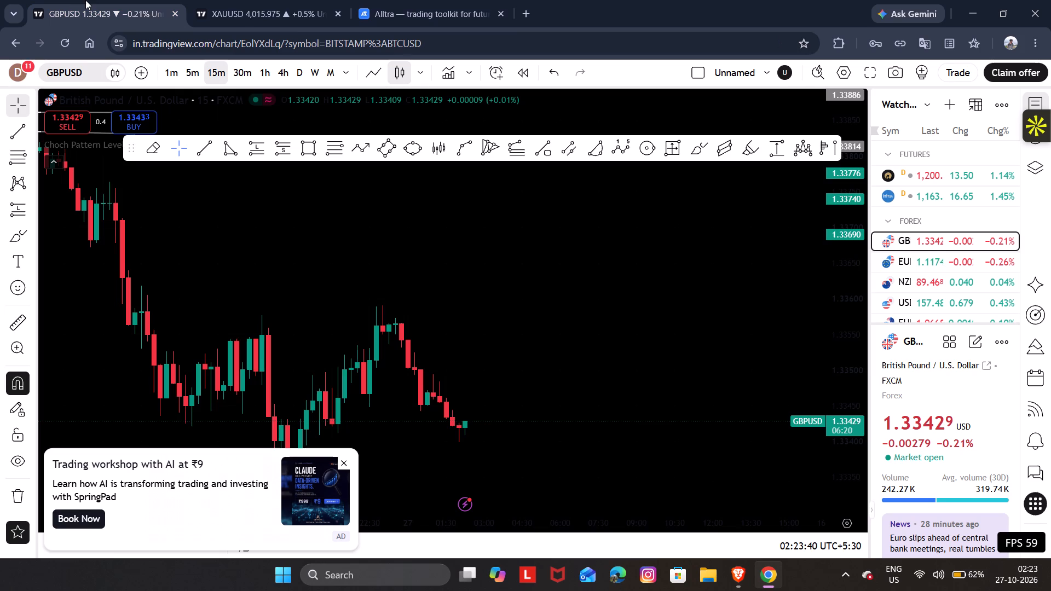
left_click(320, 14)
left_click_drag(472, 287, 725, 257)
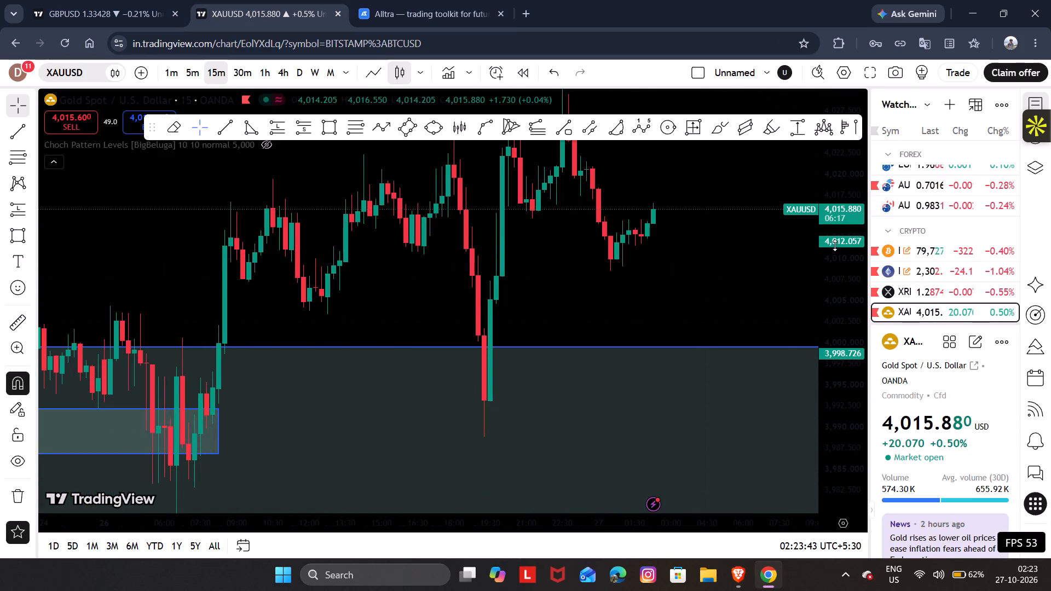
left_click_drag(835, 245, 839, 369)
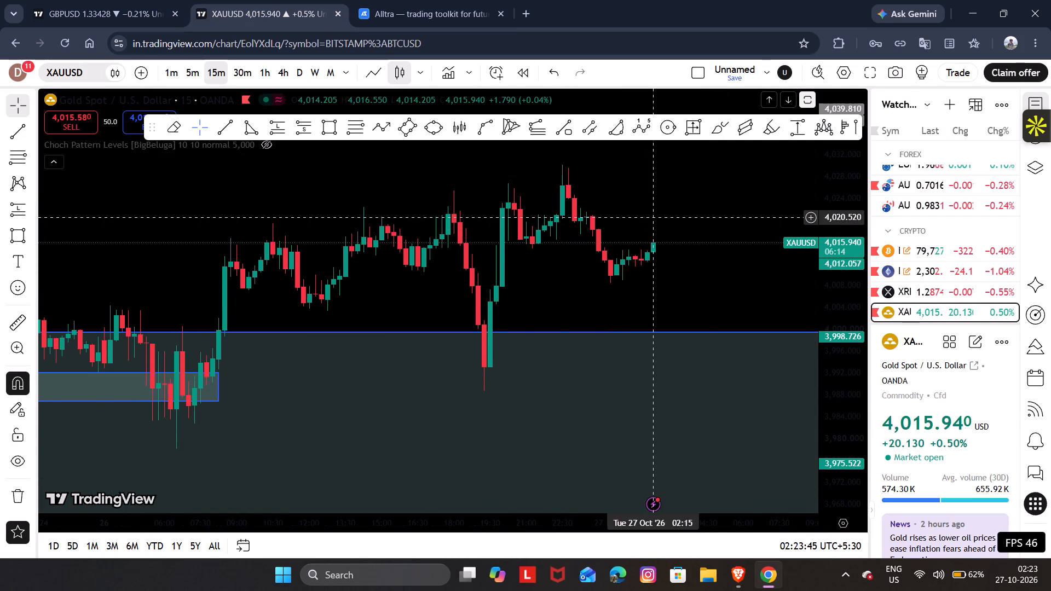
left_click_drag(651, 217, 697, 203)
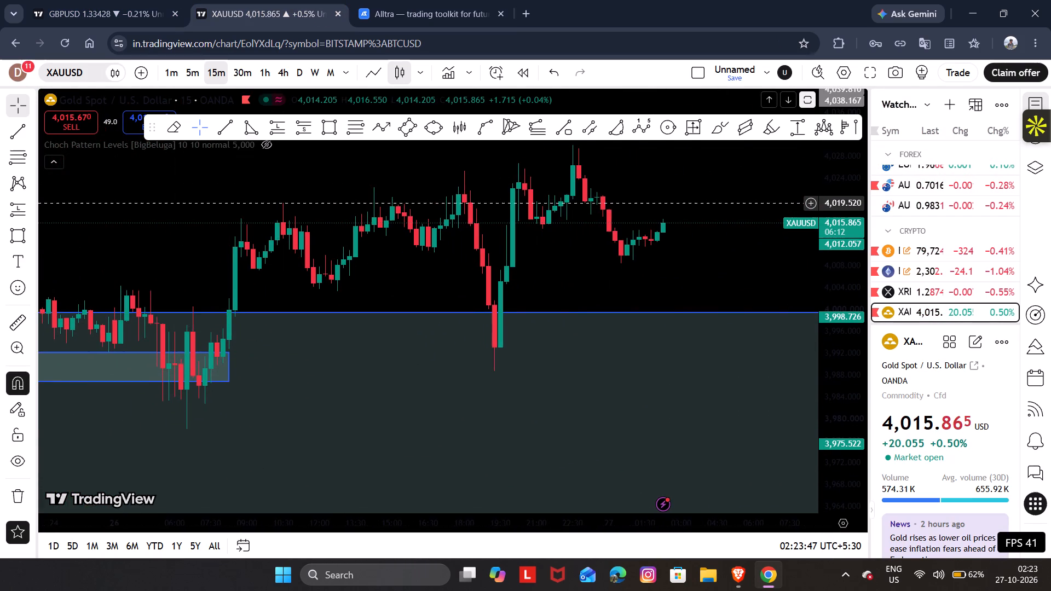
left_click_drag(697, 203, 483, 283)
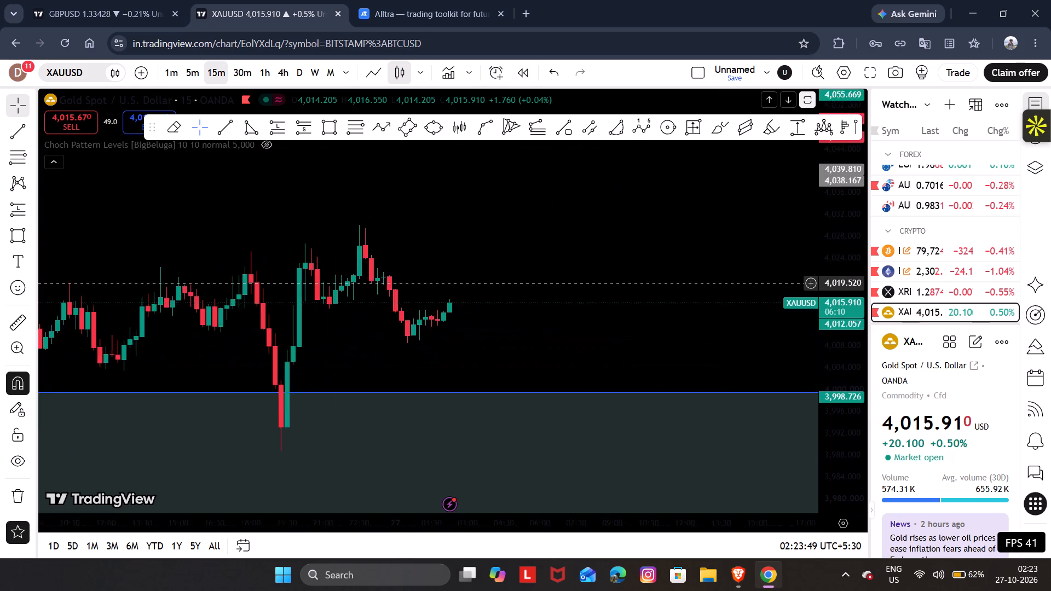
left_click_drag(483, 283, 700, 237)
left_click(700, 237)
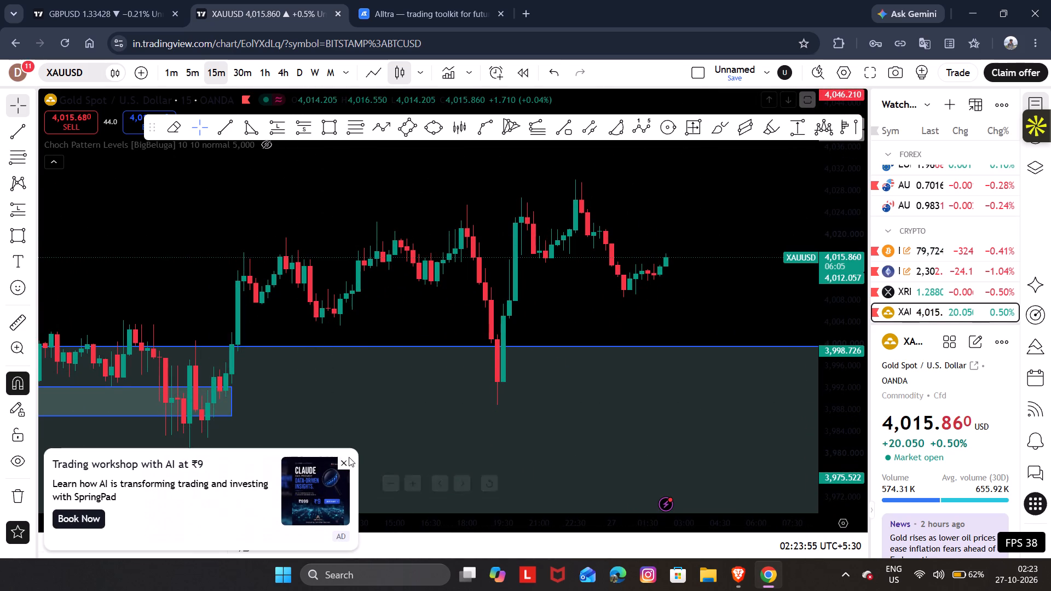
left_click(348, 457)
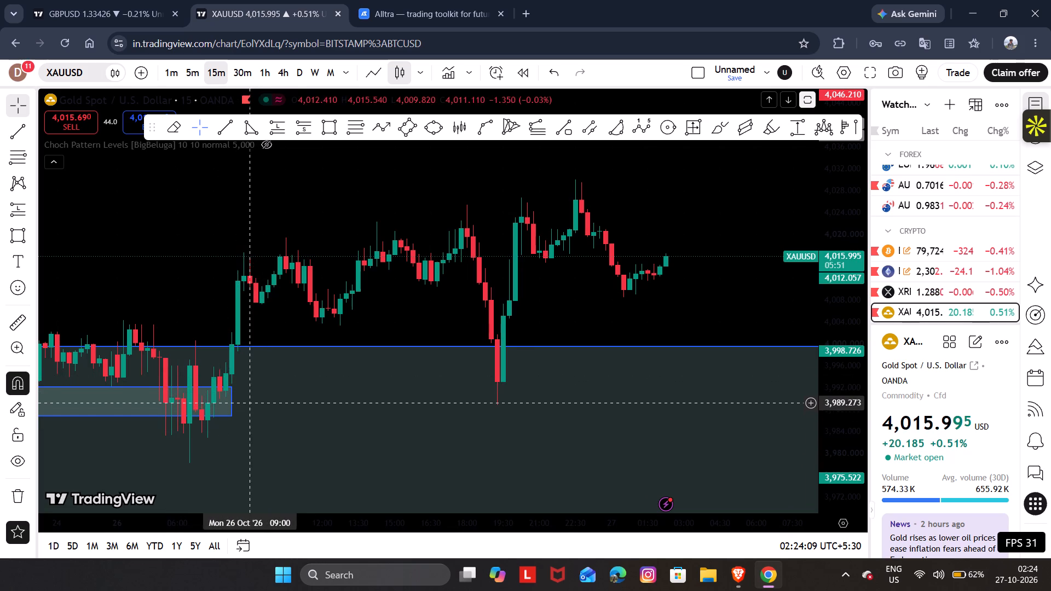
Draw a rising trend line under the XAUUSD lows from about 4,003.8 at Mon 26 Oct 12:00 to about 4,018.4 at Tue 27 Oct 00:00.
left_click_drag(332, 319, 386, 316)
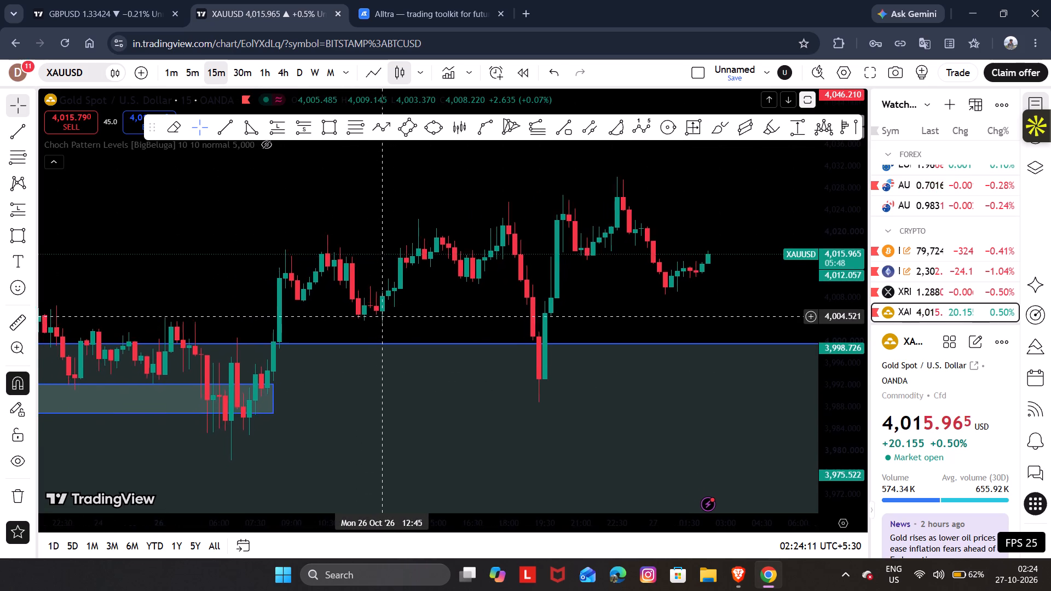
left_click_drag(386, 316, 394, 308)
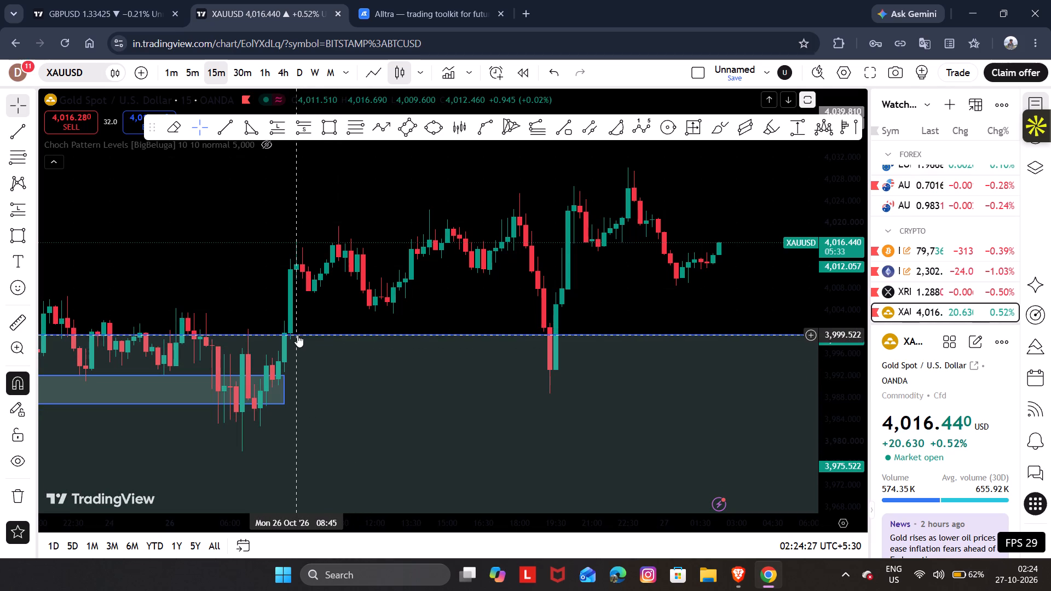
left_click_drag(355, 329, 279, 347)
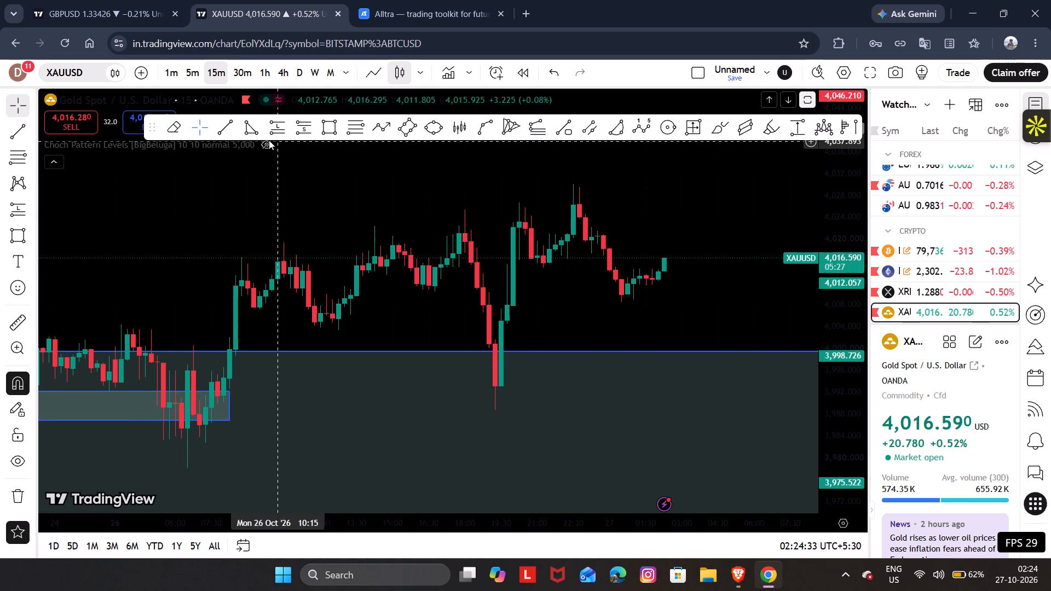
left_click(227, 125)
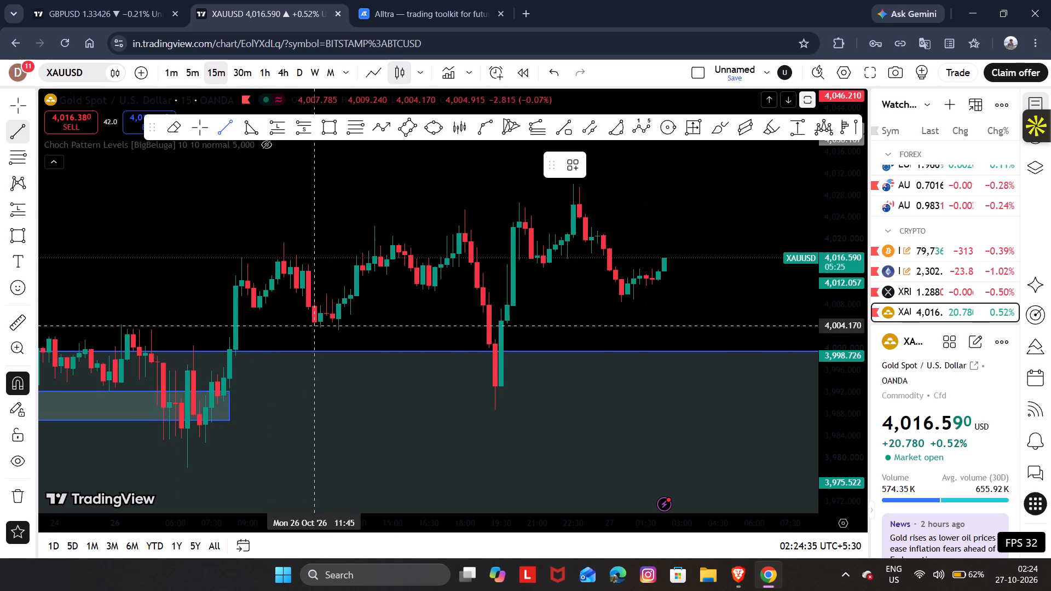
left_click(321, 328)
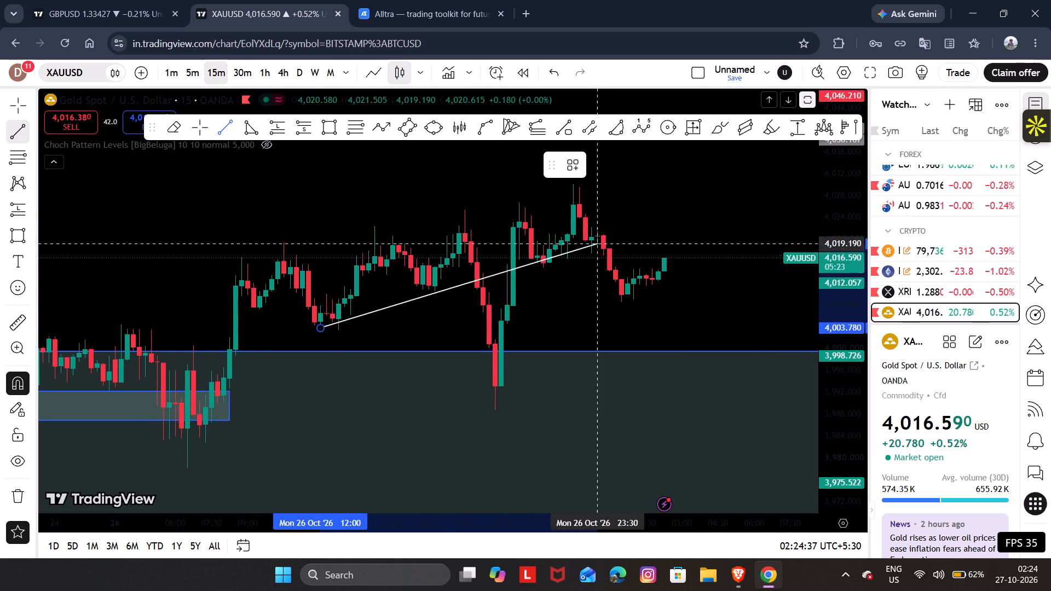
left_click(609, 236)
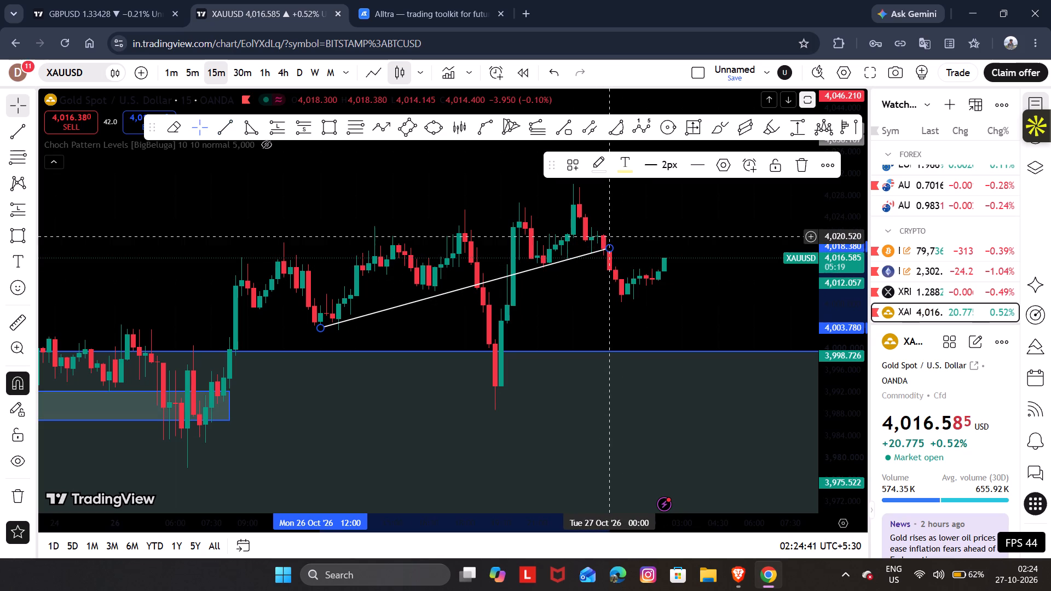
left_click(691, 225)
Draw a second rising trend line above the XAUUSD highs from about 4,016.7 at Mon 26 Oct 08:45 to the peak near 4,029.5.
left_click_drag(691, 225, 703, 250)
left_click_drag(667, 235, 647, 232)
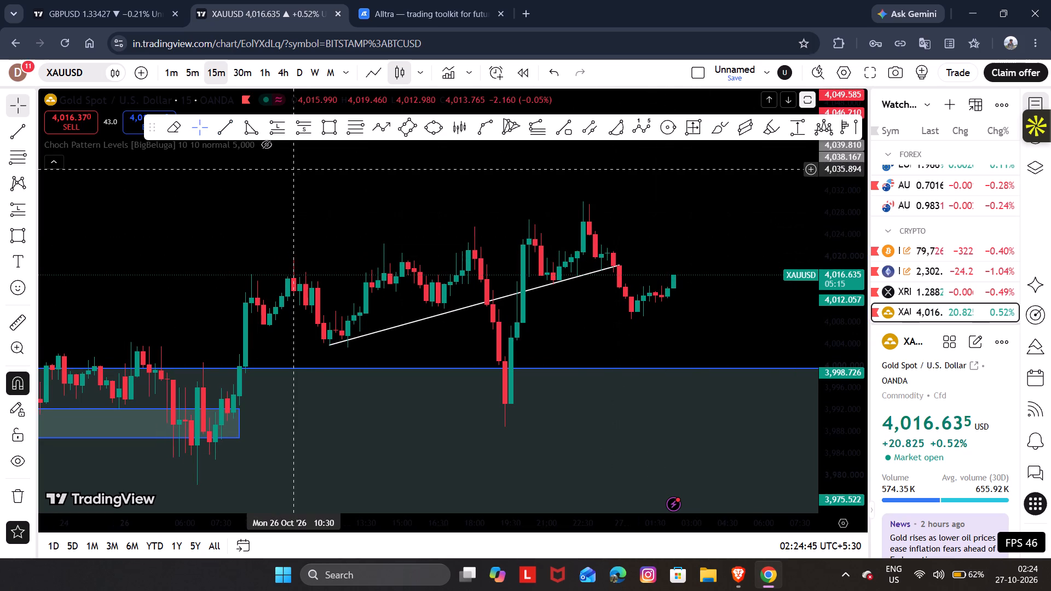
left_click(217, 117)
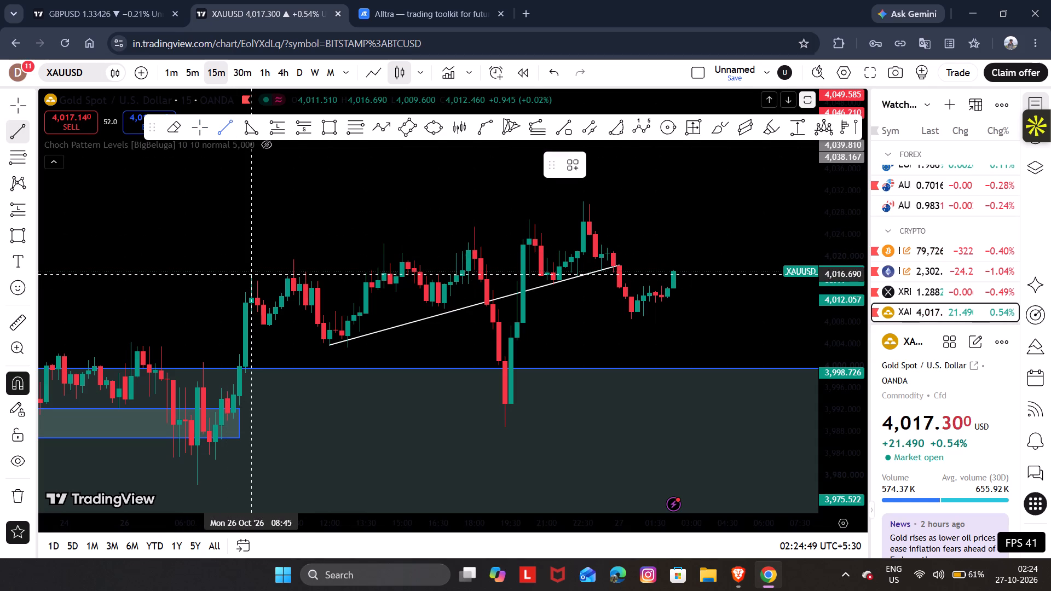
left_click_drag(249, 274, 547, 197)
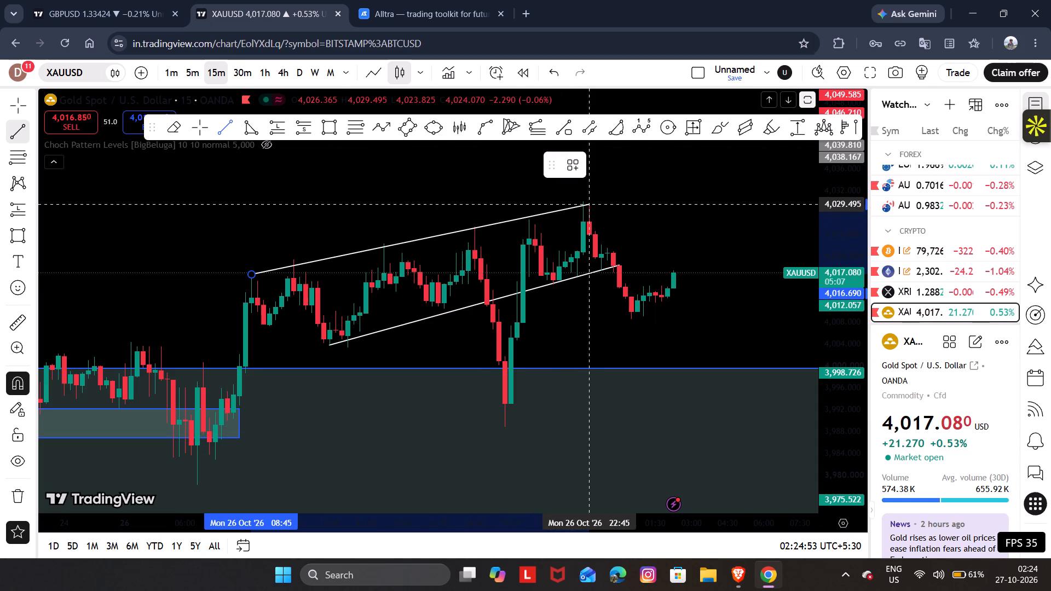
left_click(592, 194)
left_click(646, 207)
Examine the XAUUSD price action around the two rising trend lines.
left_click_drag(646, 207, 669, 188)
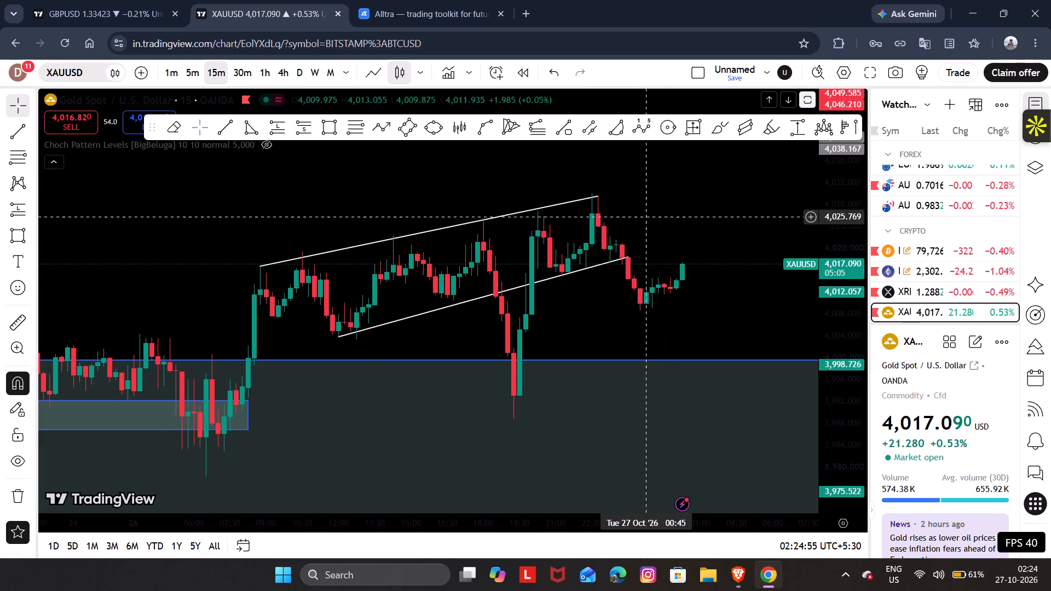
left_click_drag(585, 332, 557, 330)
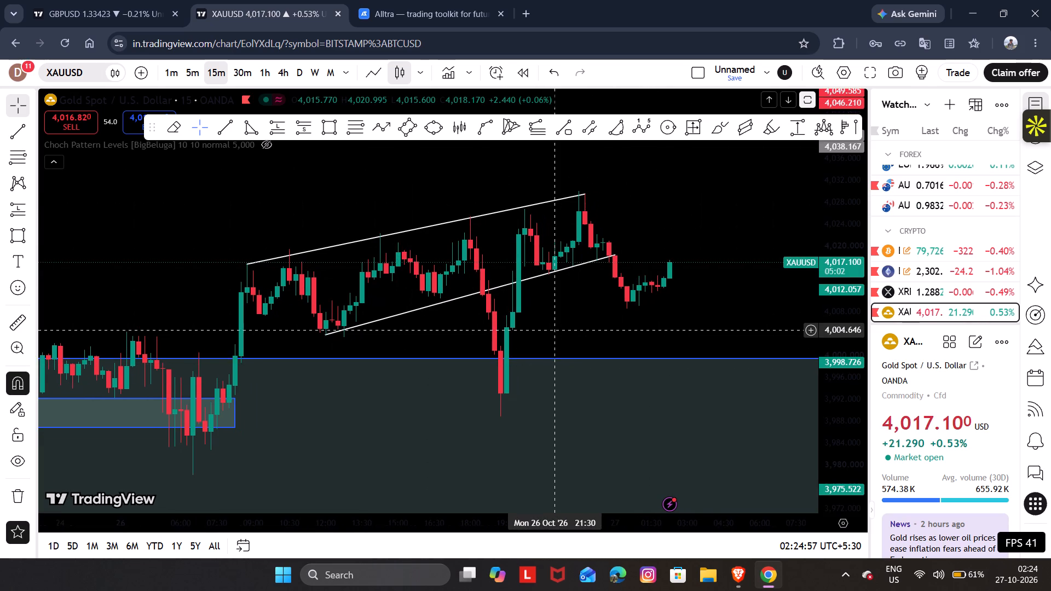
left_click_drag(557, 330, 523, 316)
left_click_drag(507, 299, 523, 296)
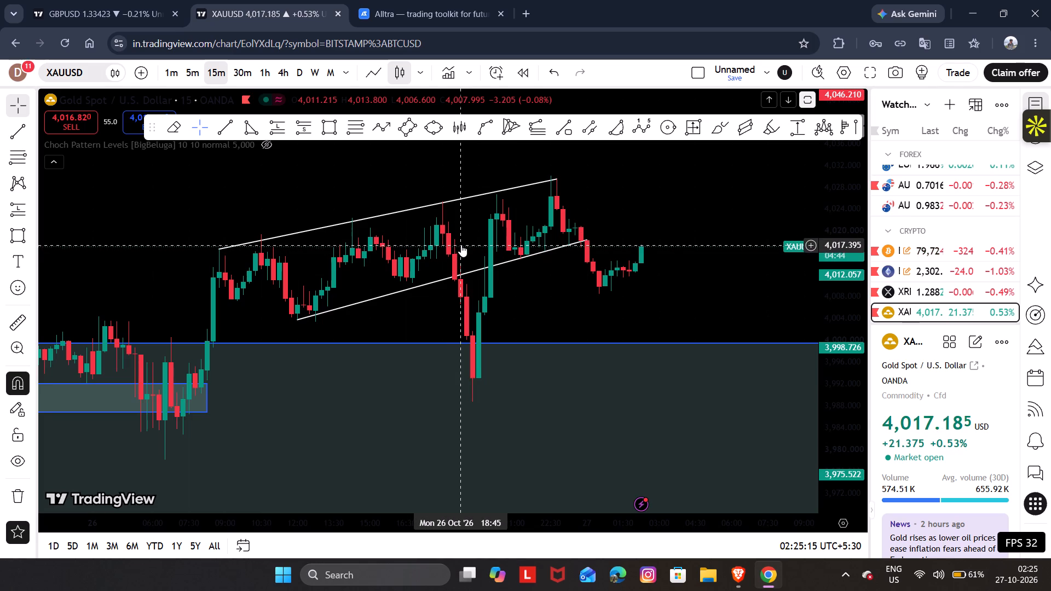
left_click_drag(464, 248, 427, 248)
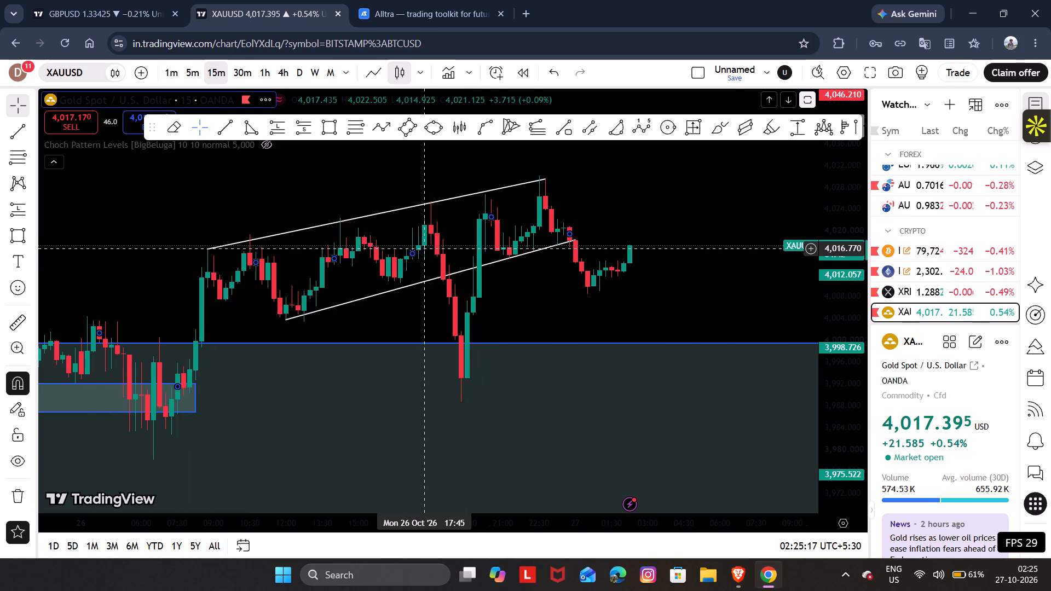
left_click_drag(427, 248, 424, 244)
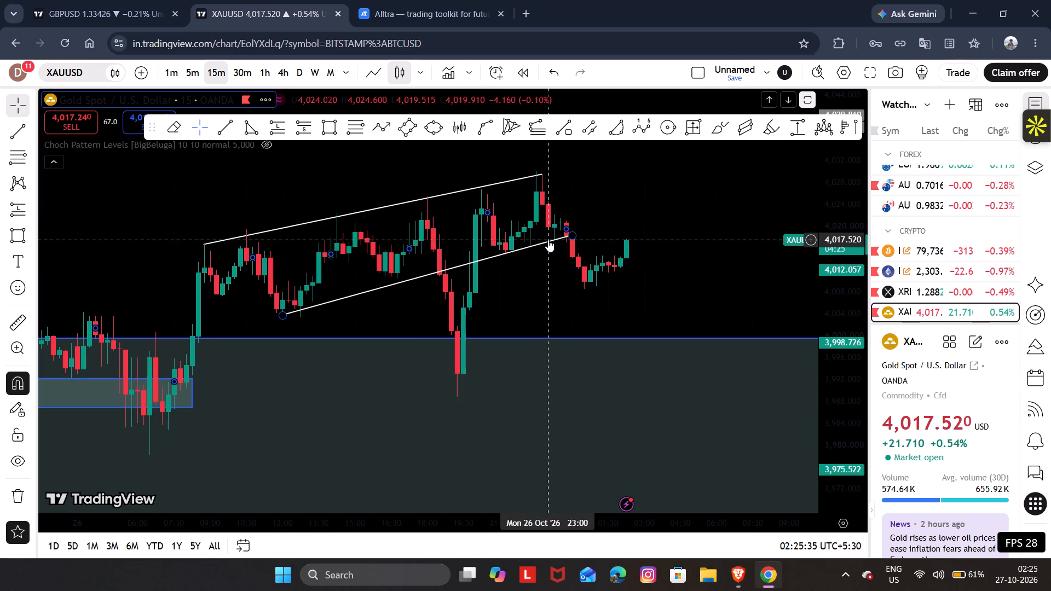
Switch the chart to BTCUSD and examine its recent 15-minute price action at a wider price scale.
left_click(885, 241)
left_click(883, 245)
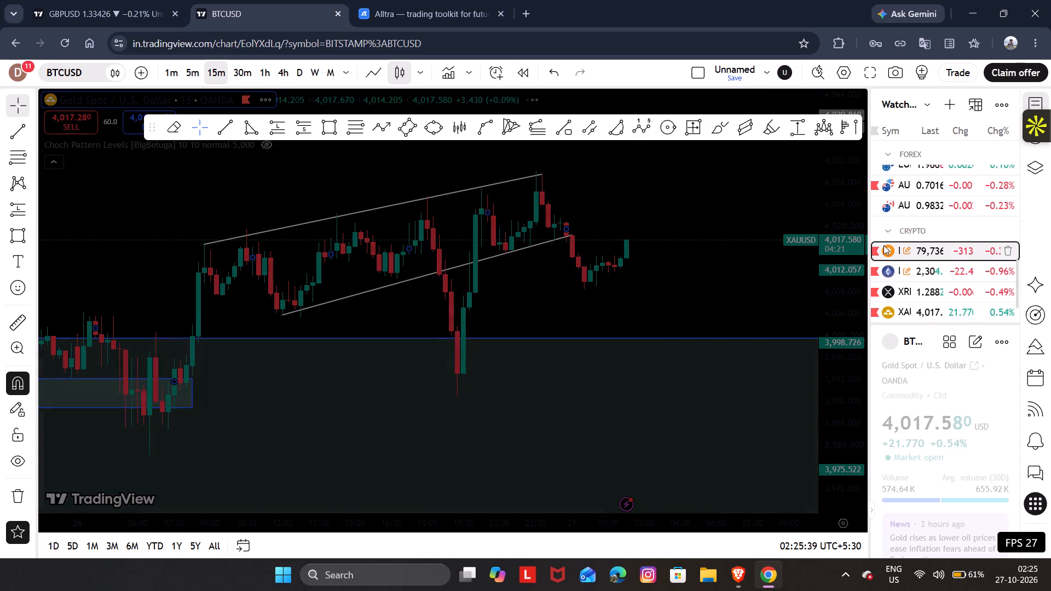
triple_click(697, 222)
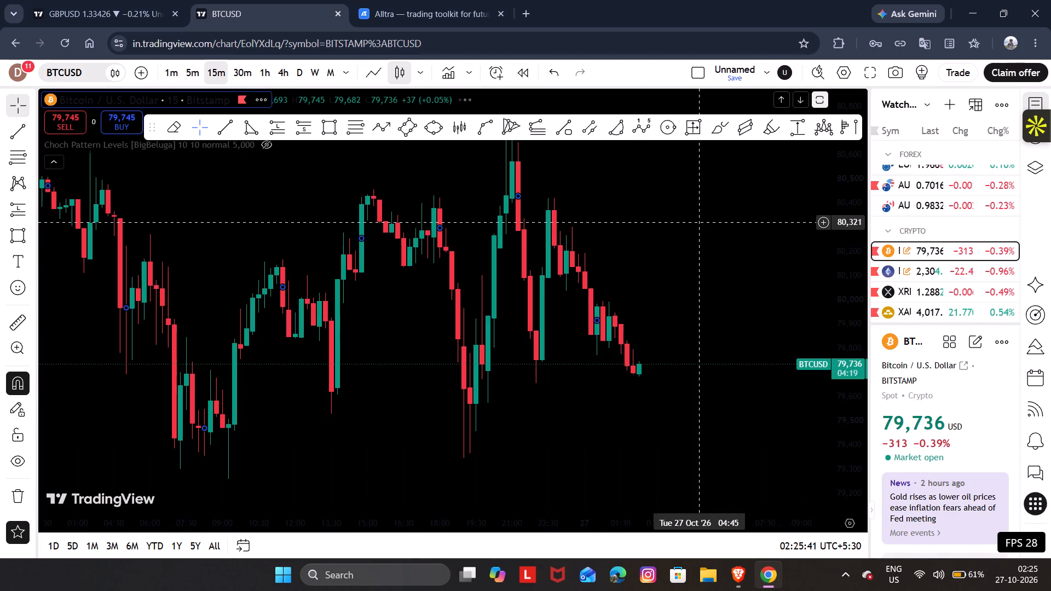
left_click_drag(697, 222, 618, 207)
left_click_drag(618, 207, 626, 230)
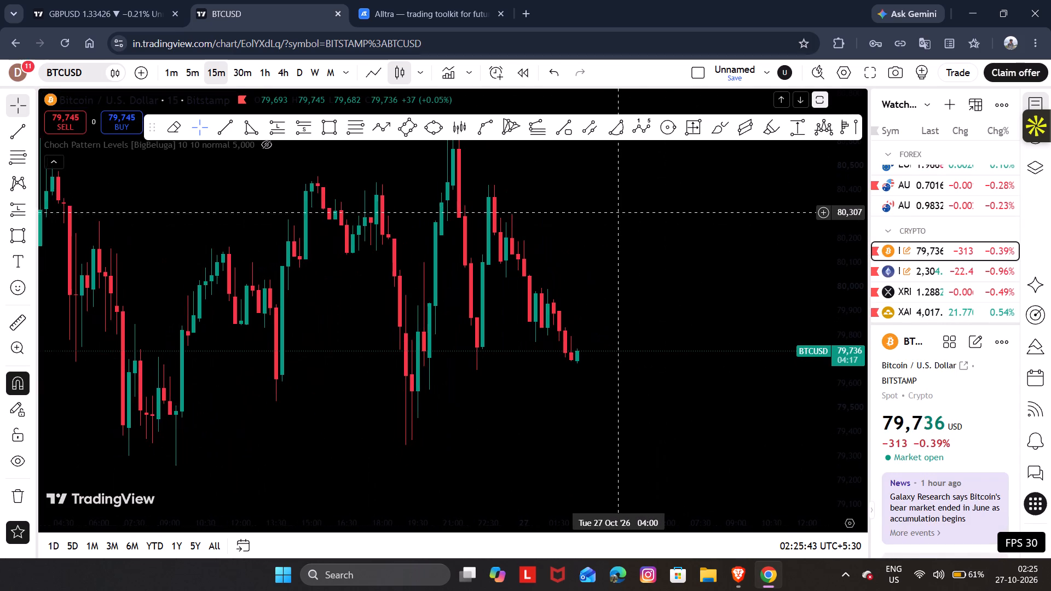
left_click_drag(626, 230, 704, 338)
left_click_drag(840, 213, 830, 384)
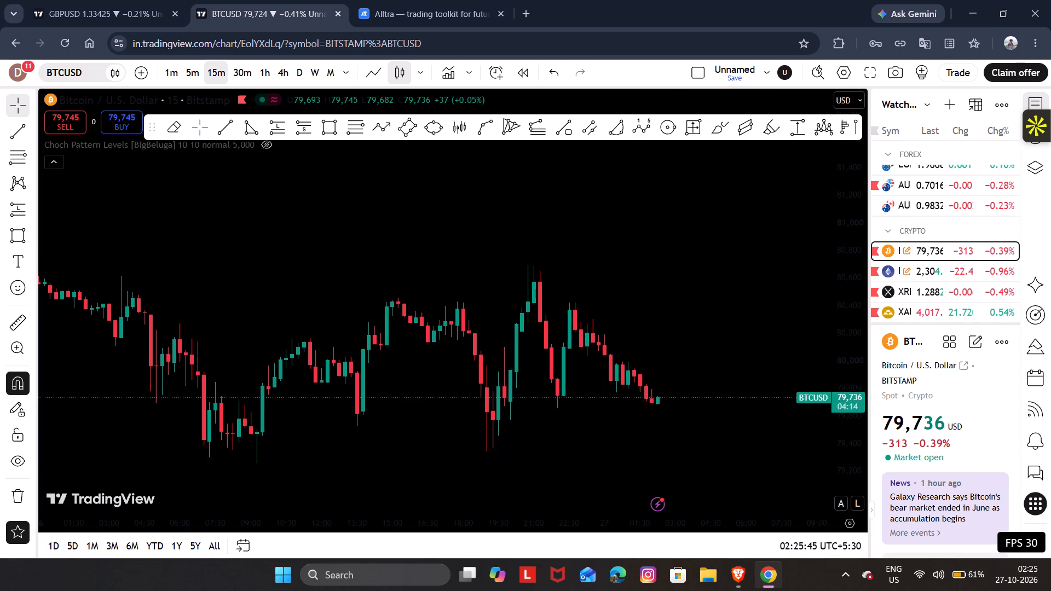
left_click_drag(830, 384, 824, 390)
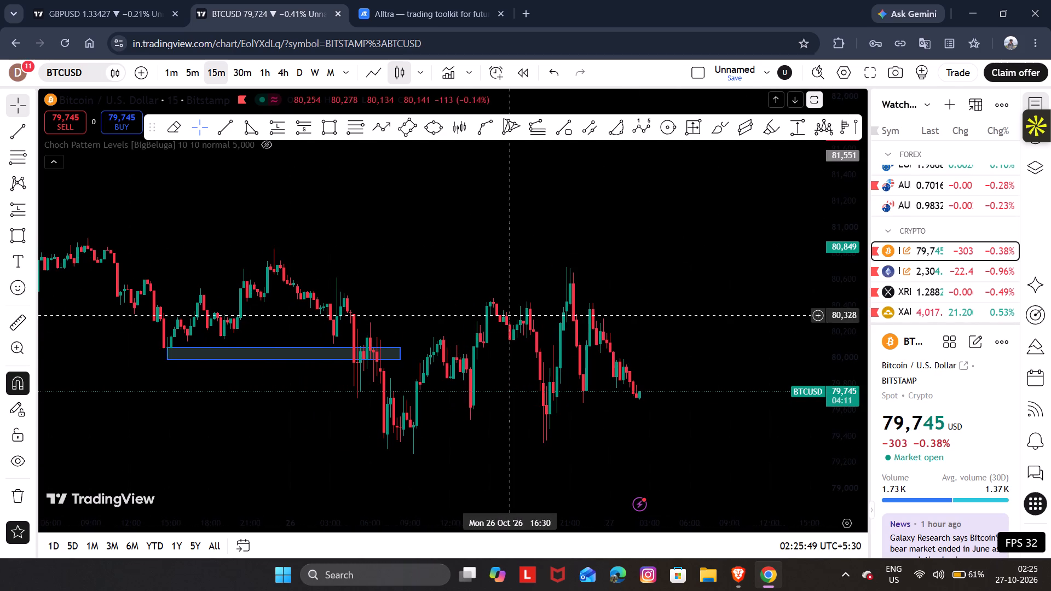
Extend the BTCUSD rectangle zone just around 80,000 forward in time to early Tue 27 Oct.
left_click_drag(403, 353, 483, 340)
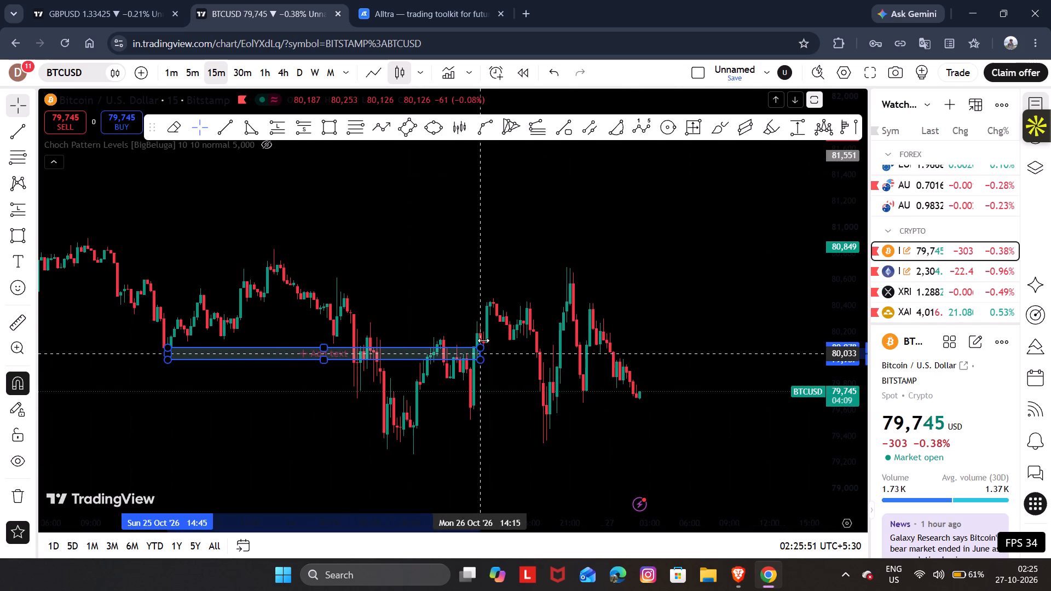
left_click_drag(483, 340, 619, 338)
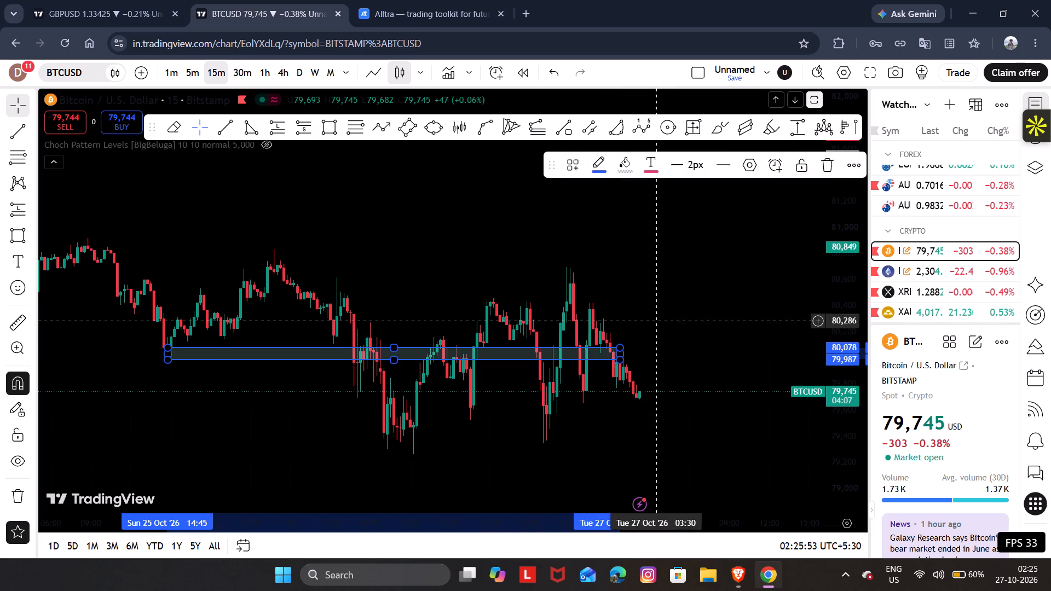
left_click(679, 303)
left_click(679, 303)
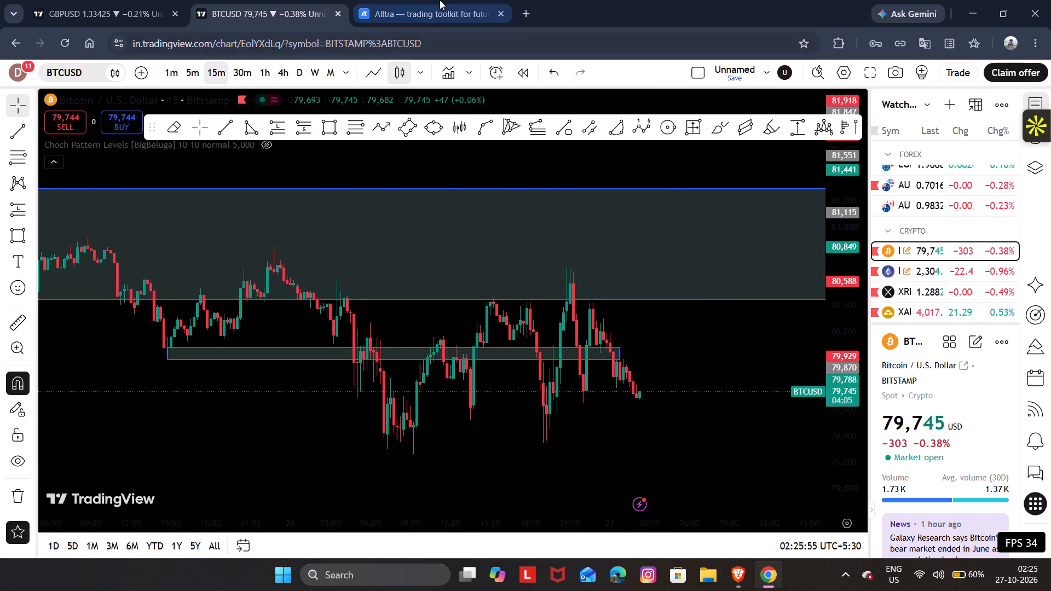
Switch back to the GC replay session in Alltra and bring the latest candles into view.
left_click(440, 0)
left_click_drag(617, 323, 633, 396)
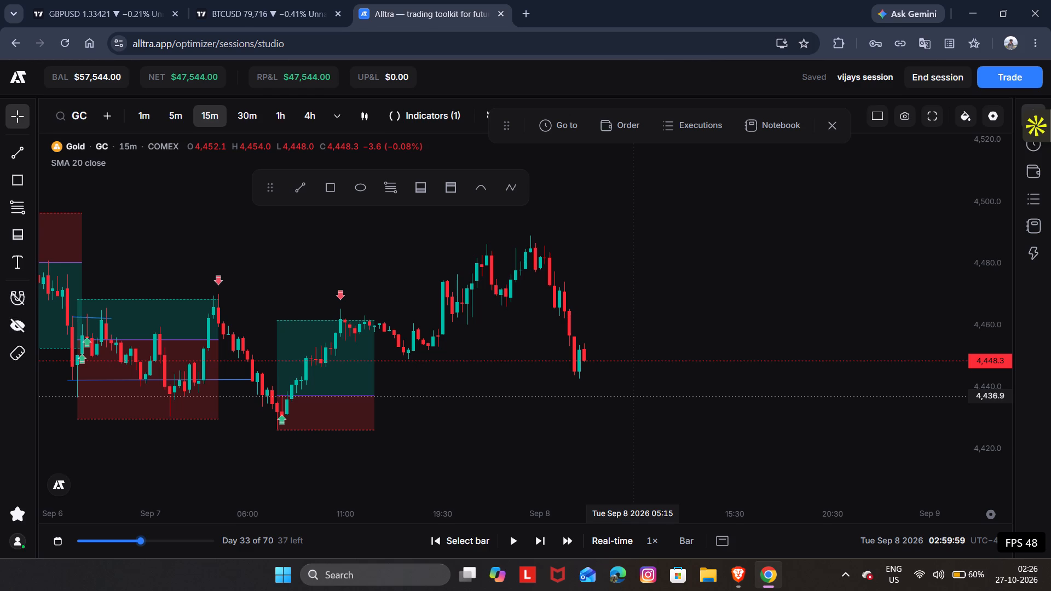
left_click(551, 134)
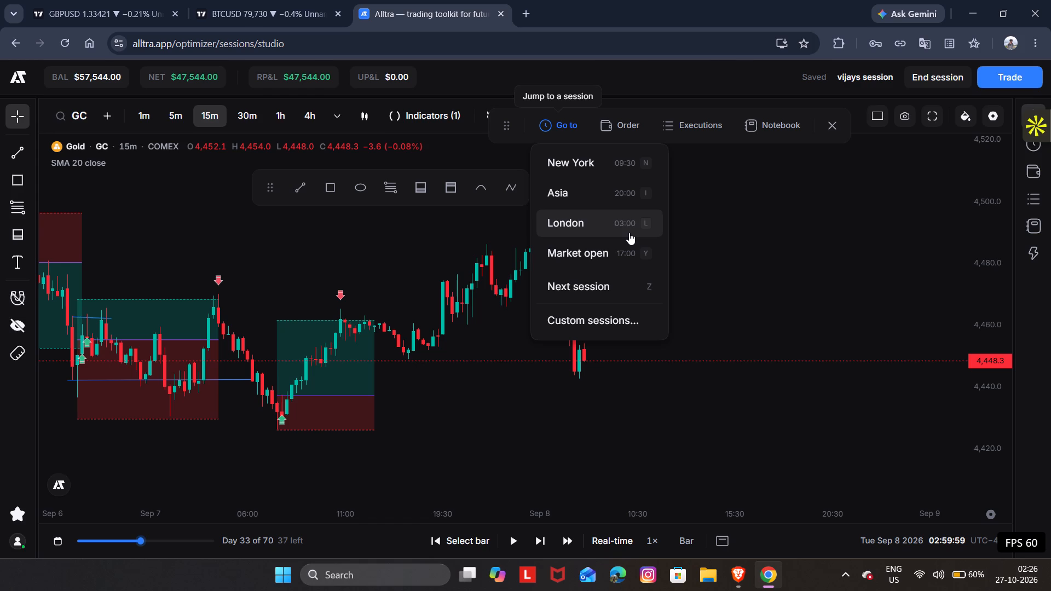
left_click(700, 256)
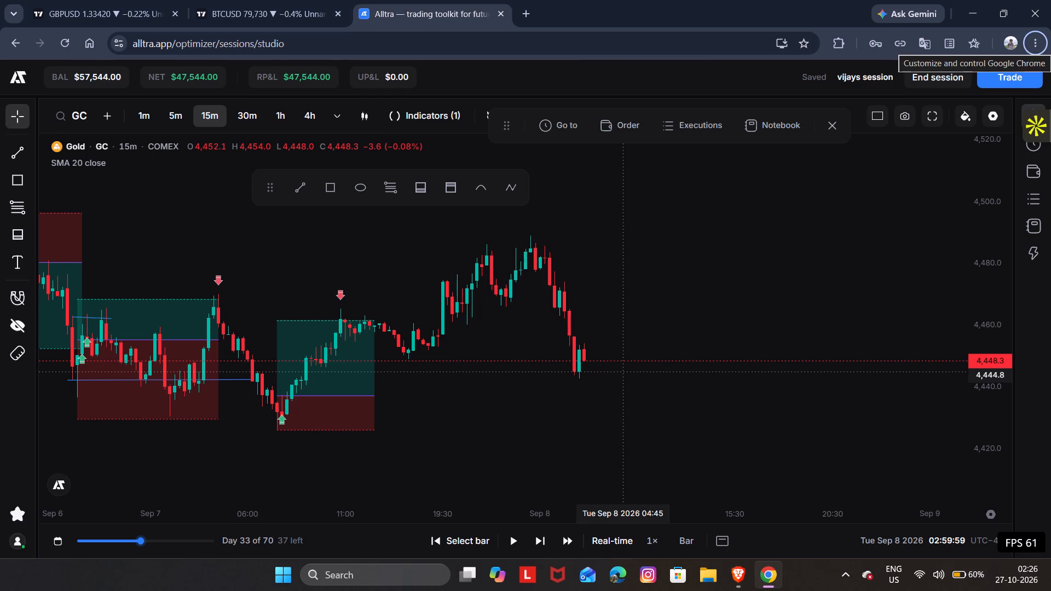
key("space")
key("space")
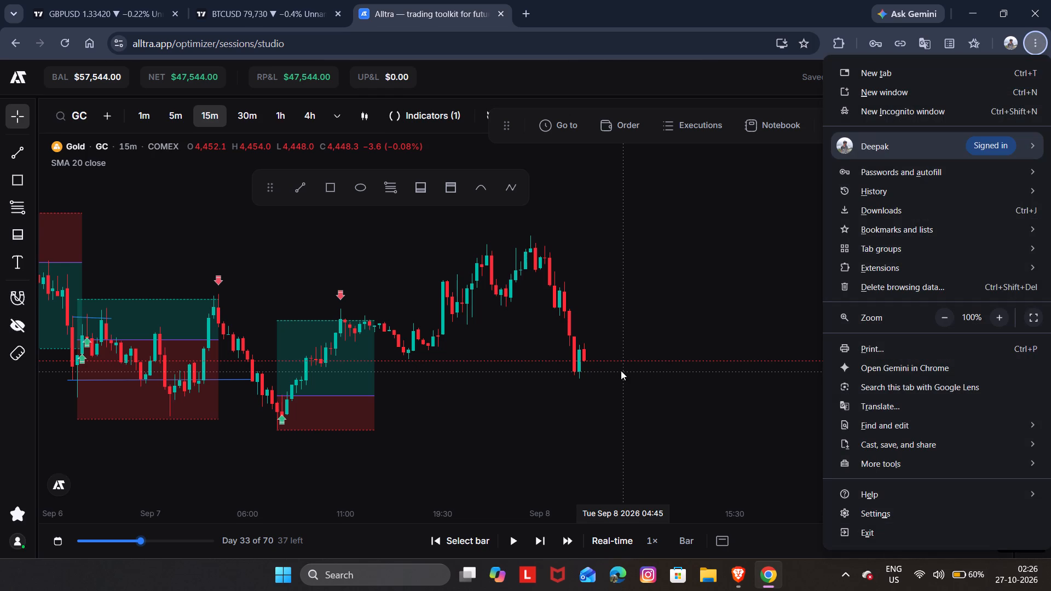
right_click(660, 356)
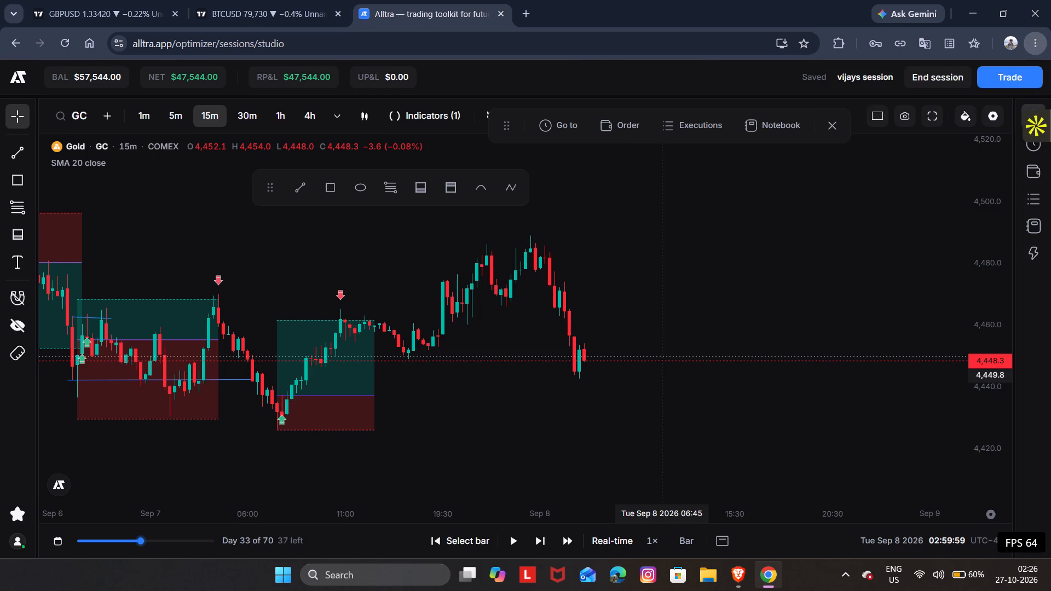
Play the replay forward to Tue Sep 8 03:44:59 and pause it.
left_click(651, 332)
key("space")
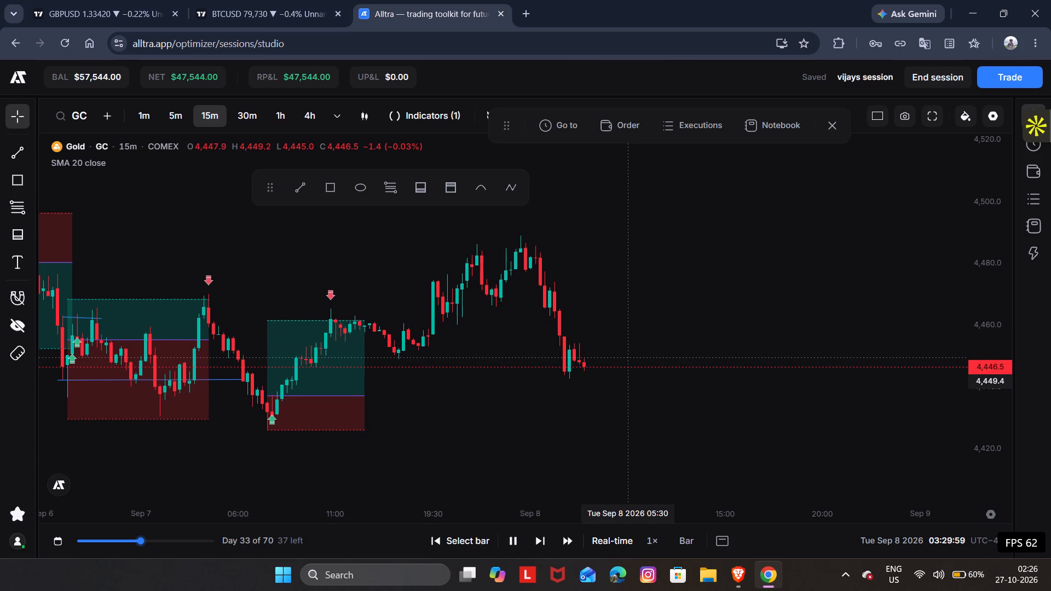
key("space")
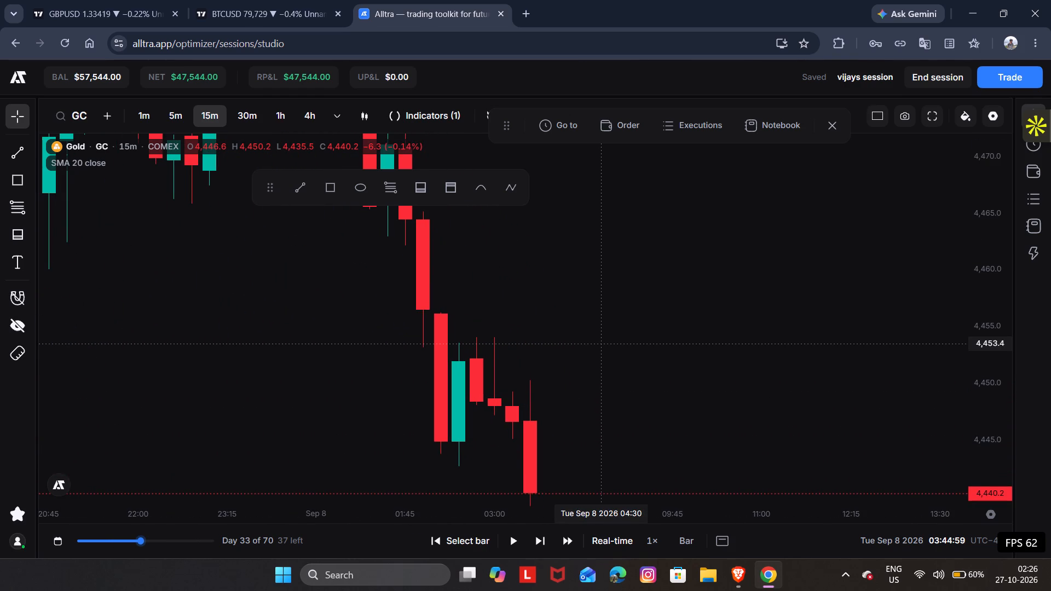
Draw a zigzag path over the latest GC candles from about 4,453 down to 4,438, up to 4,444.7 and down to 4,426.4.
left_click_drag(655, 370, 648, 360)
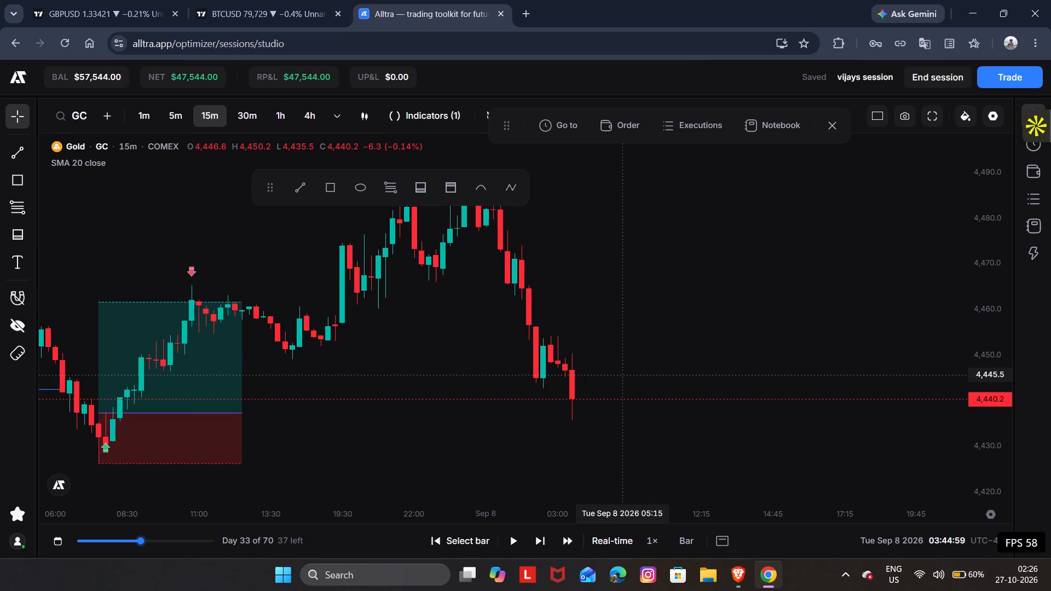
left_click(509, 182)
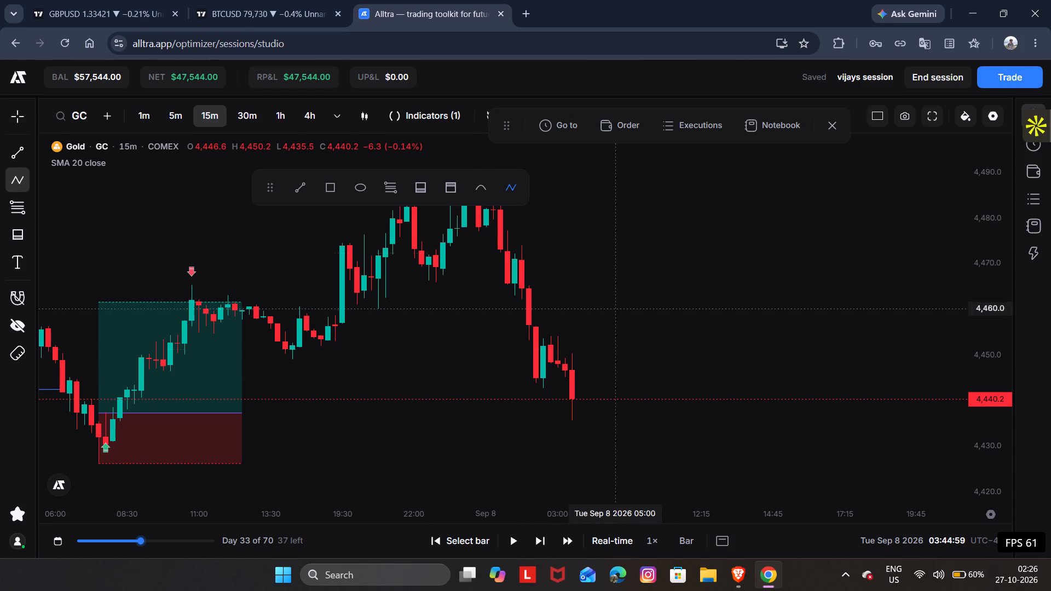
left_click_drag(553, 340, 573, 407)
left_click_drag(573, 407, 588, 381)
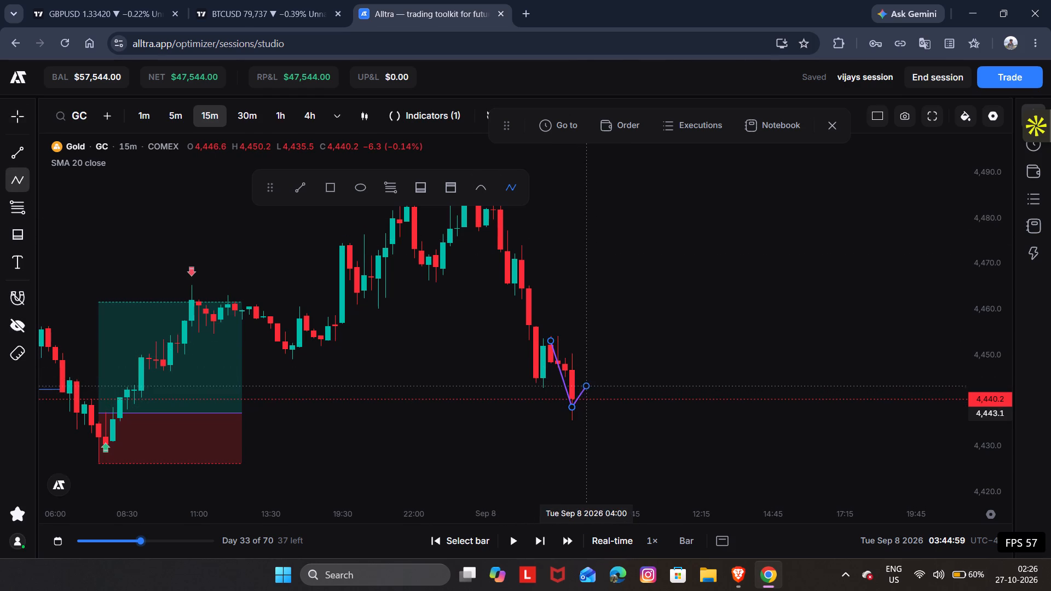
left_click_drag(588, 381, 591, 378)
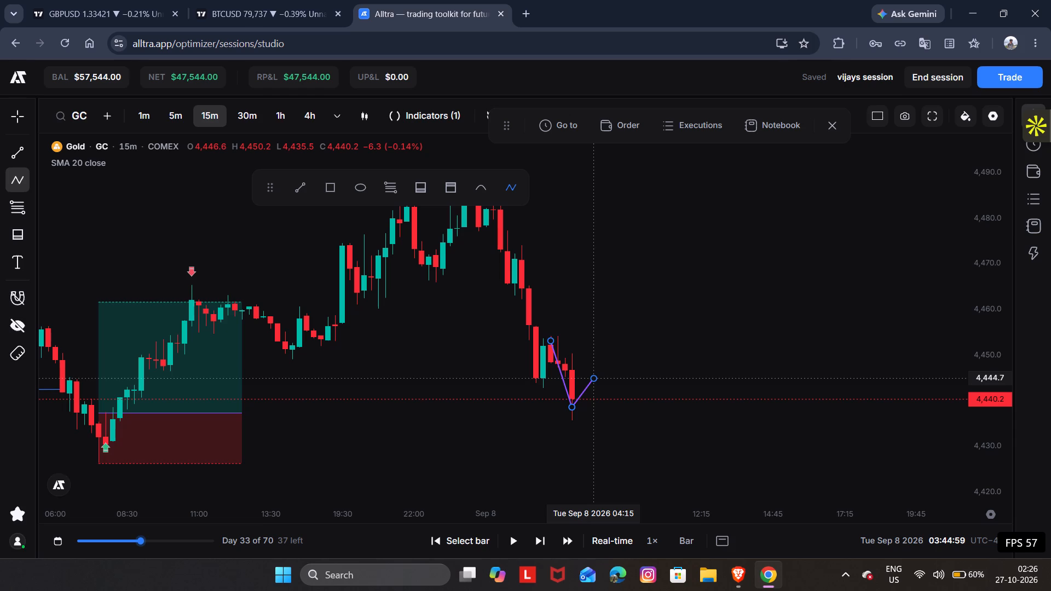
left_click_drag(591, 378, 596, 462)
double_click(596, 462)
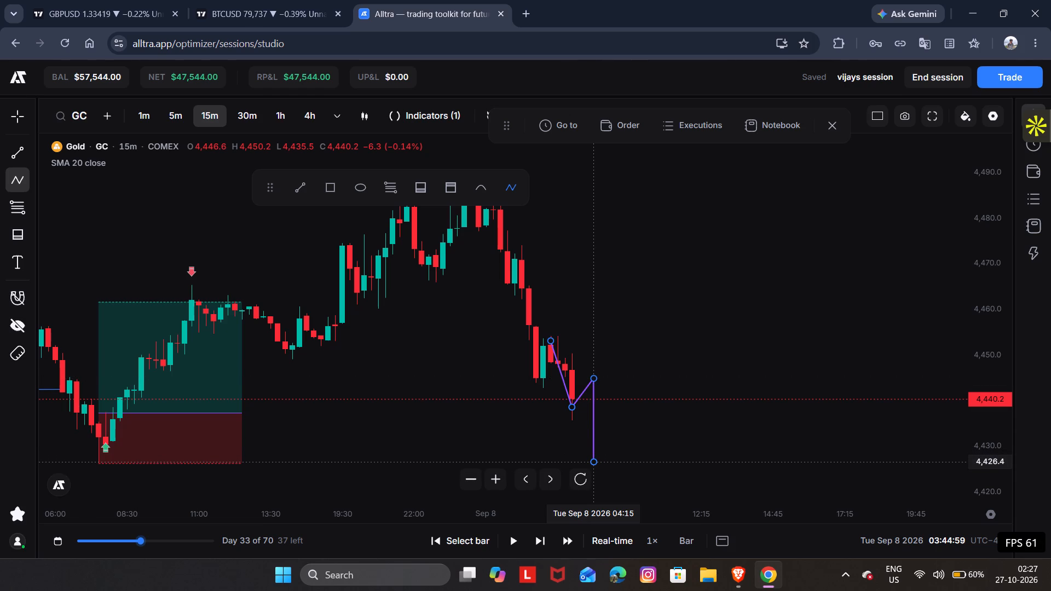
left_click(649, 444)
Play the GC replay forward in short stretches to Tue Sep 8 05:44:59 and pause it.
key("space")
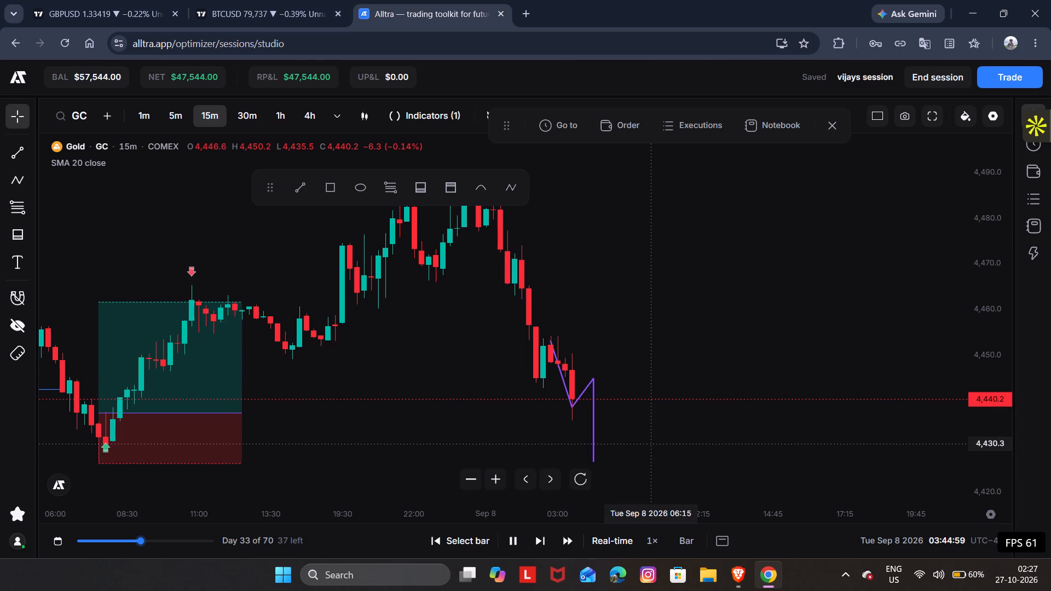
key("space")
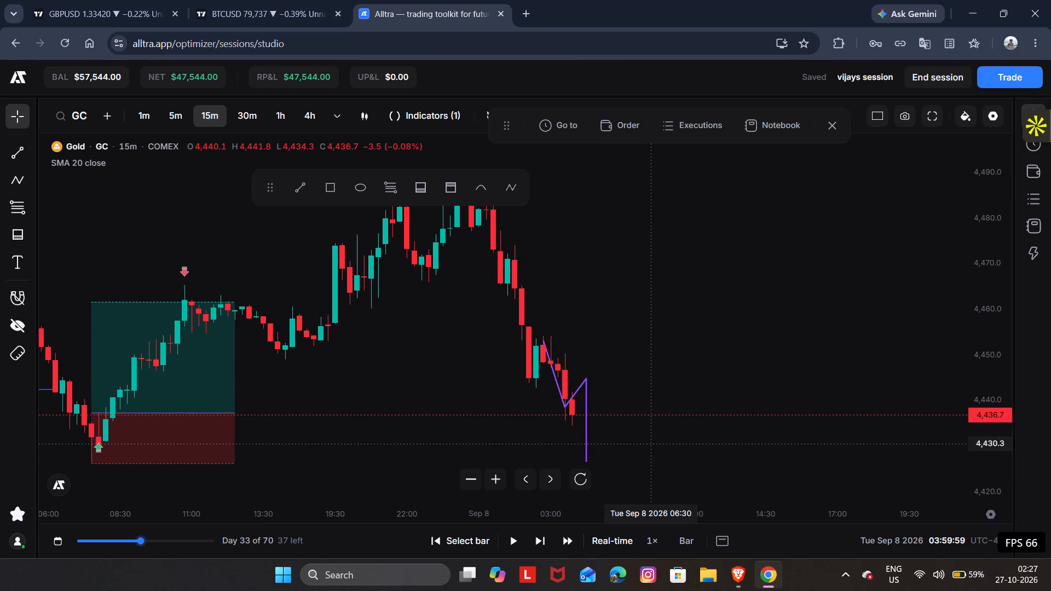
key("space")
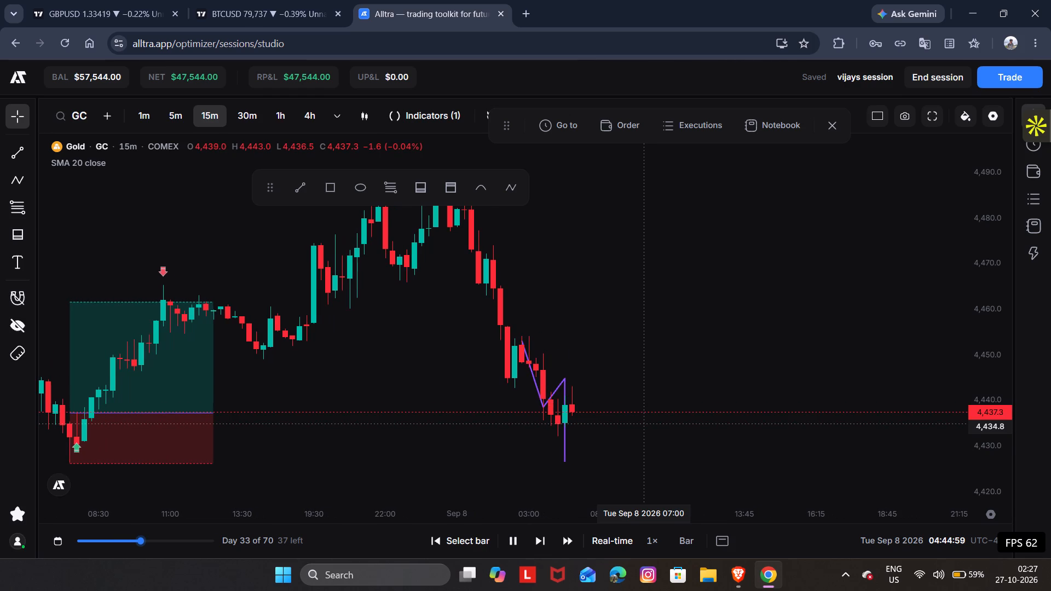
key("space")
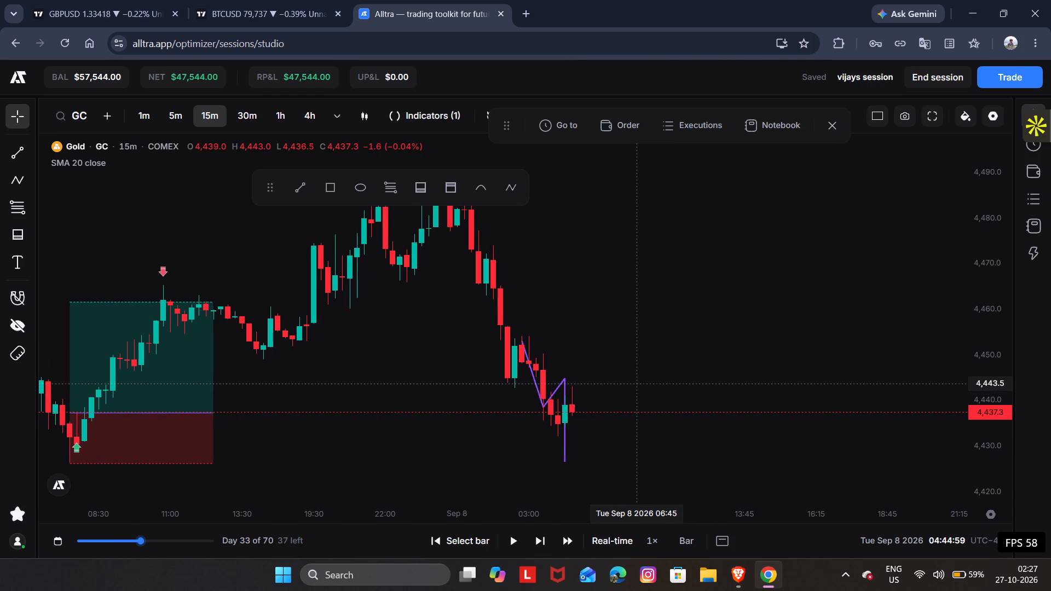
key("space")
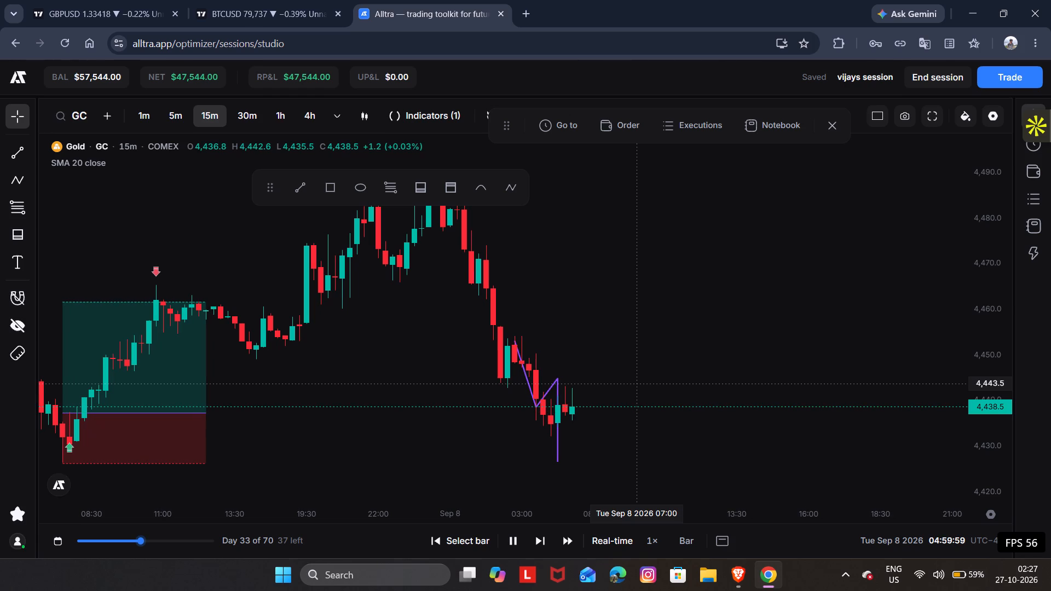
key("space")
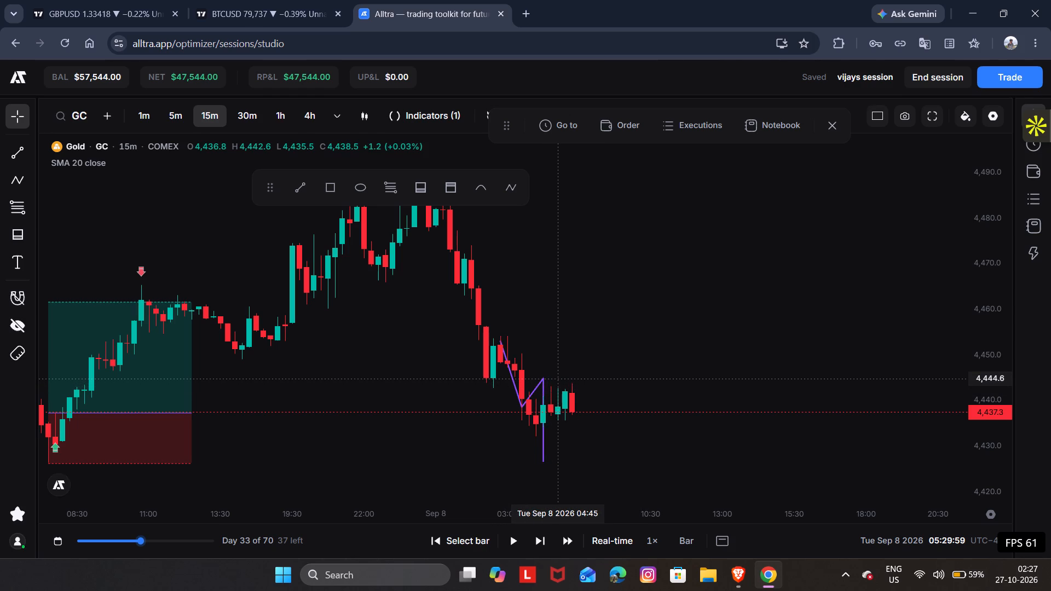
key("space")
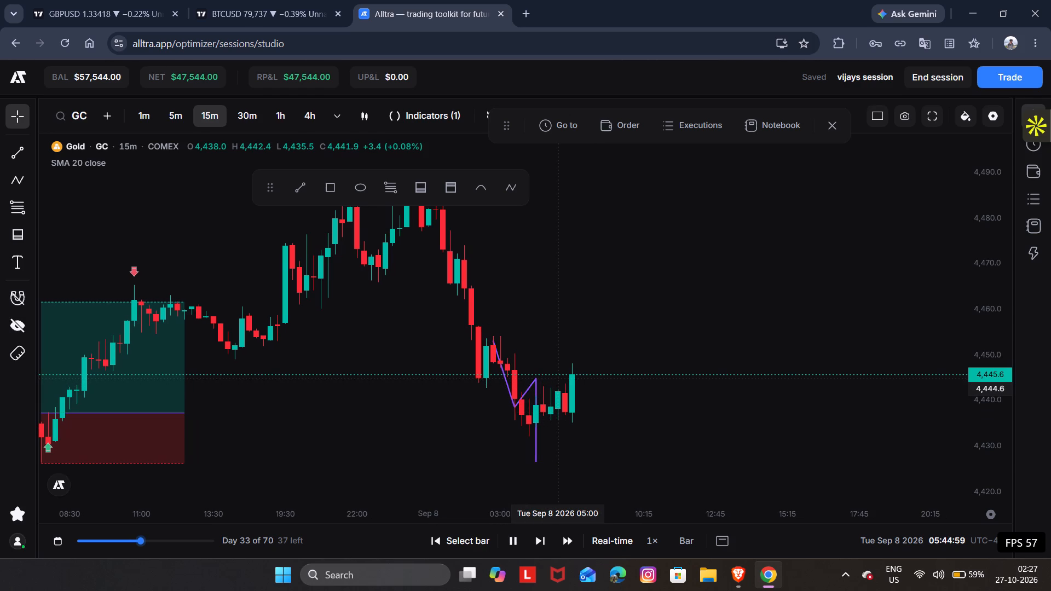
key("space")
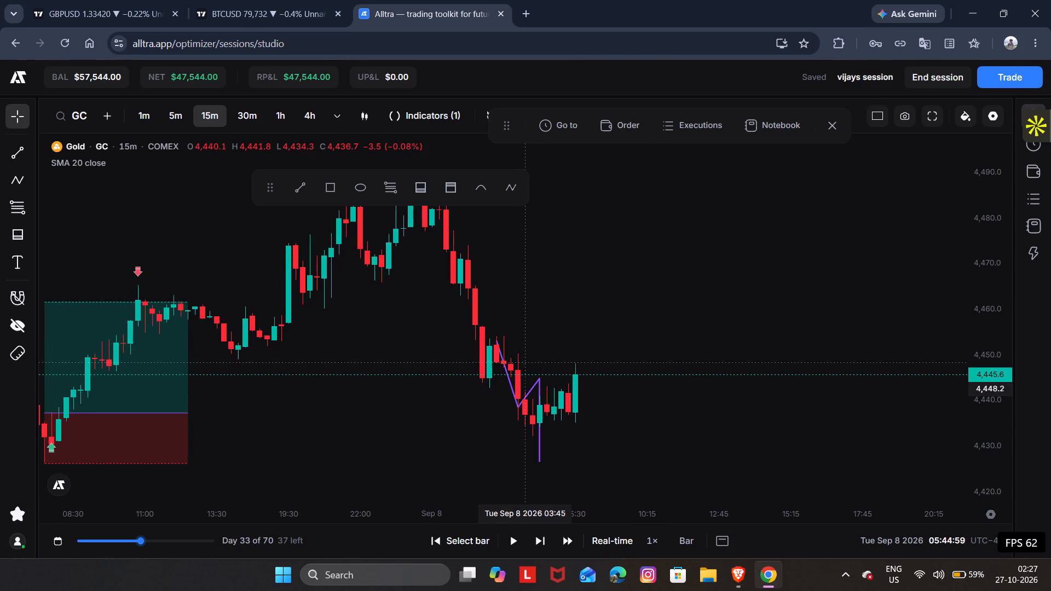
Delete the purple zigzag path drawn over the latest GC candles.
left_click(524, 396)
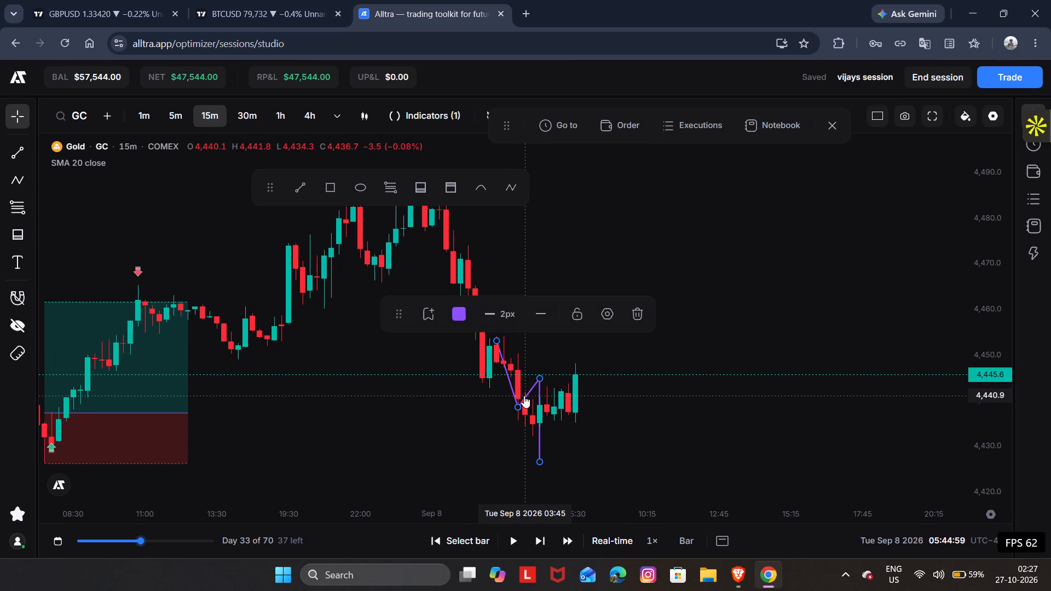
left_click(623, 310)
left_click(633, 310)
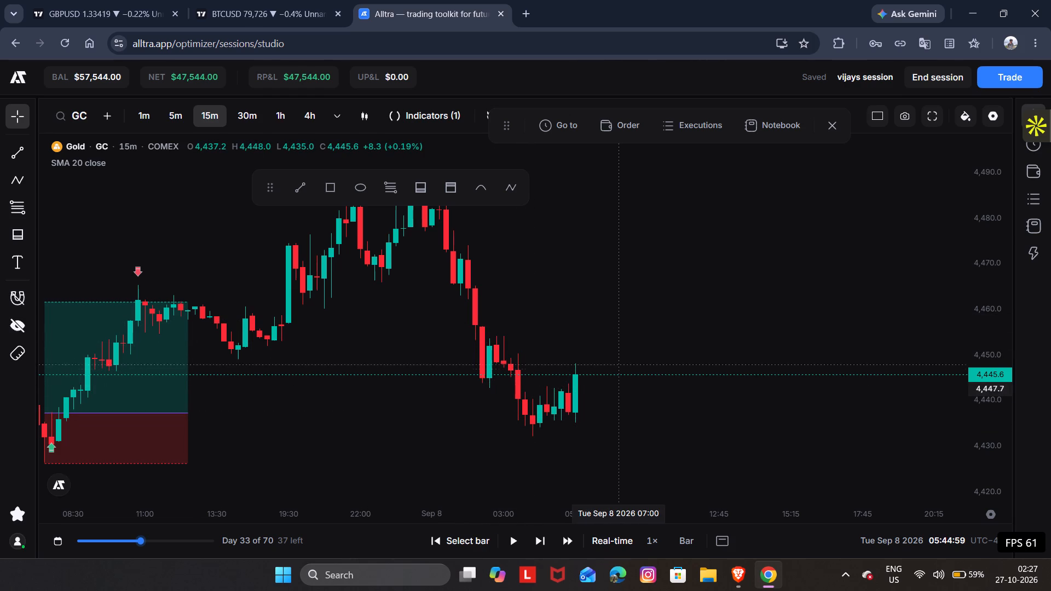
Play the replay forward to Tue Sep 8 12:14:59 and pause it.
left_click_drag(621, 369, 637, 276)
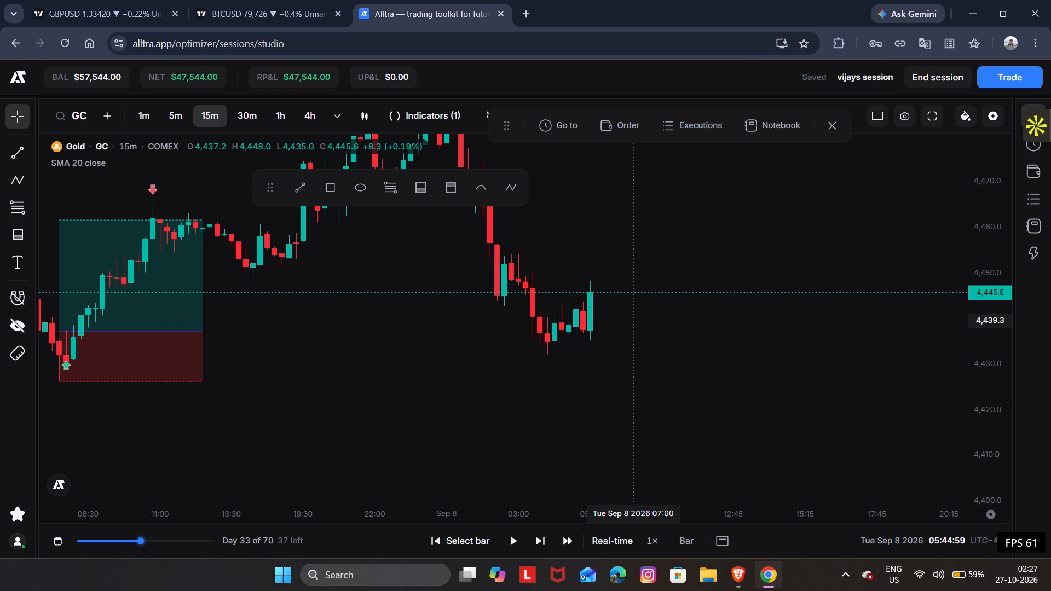
key("space")
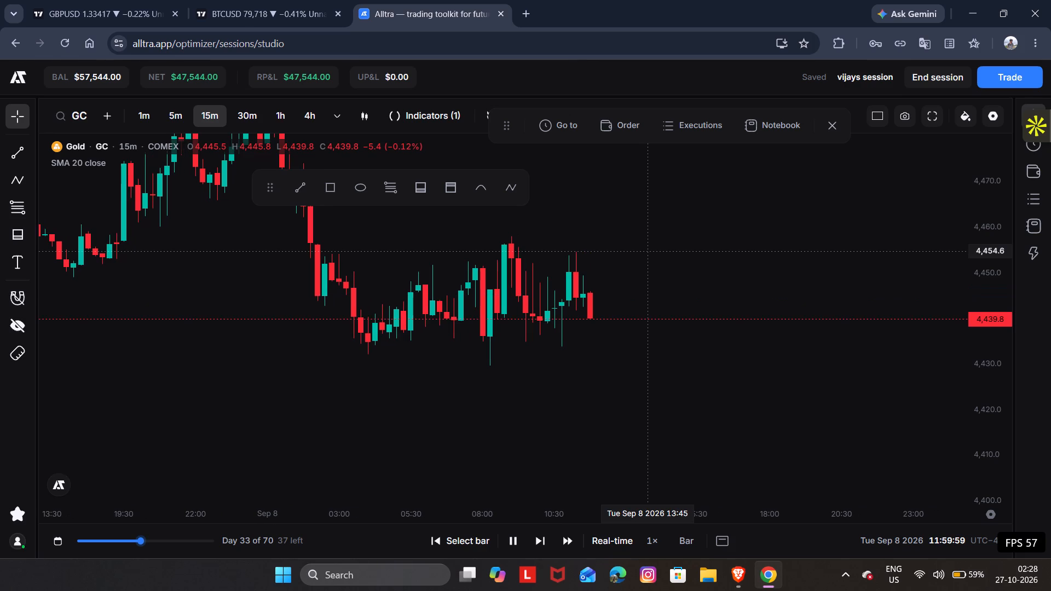
key("space")
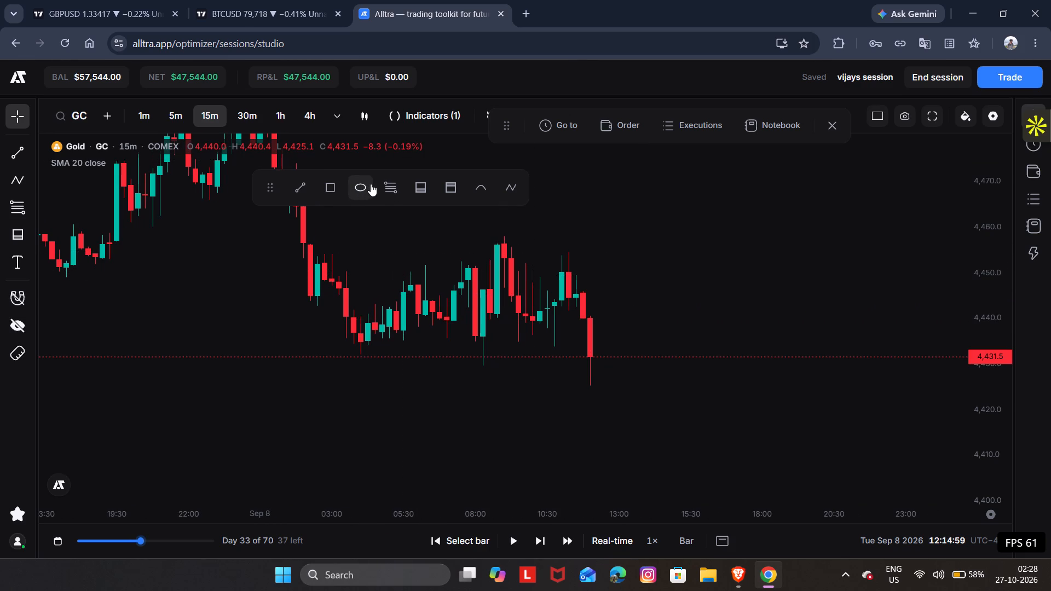
Draw a rising trend line under the consolidation lows from about 4,432.5 at Sep 8 04:00 to 4,440.4 at 12:45.
left_click(300, 190)
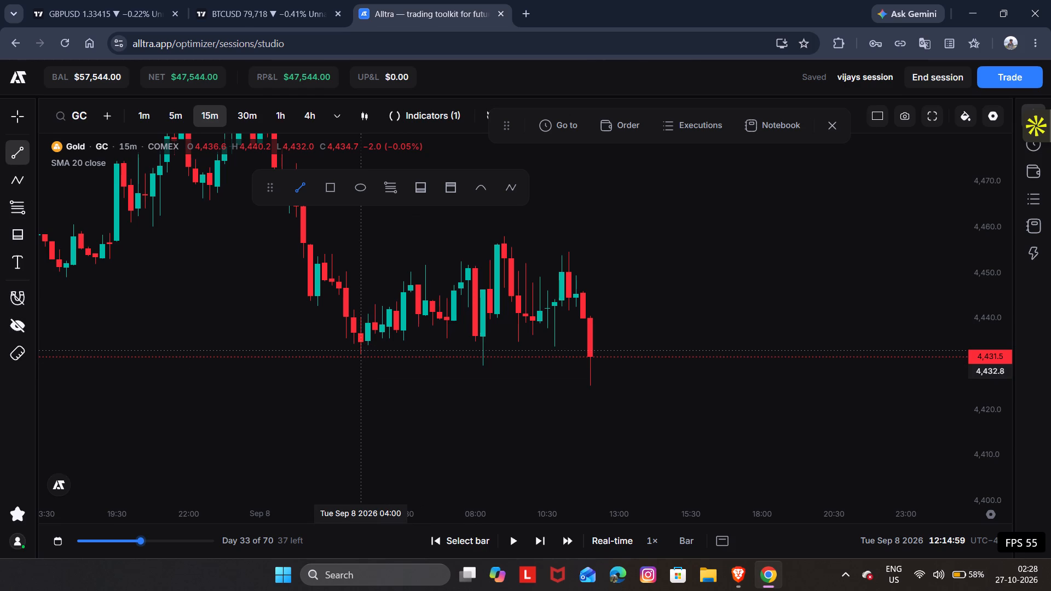
left_click_drag(362, 352, 580, 292)
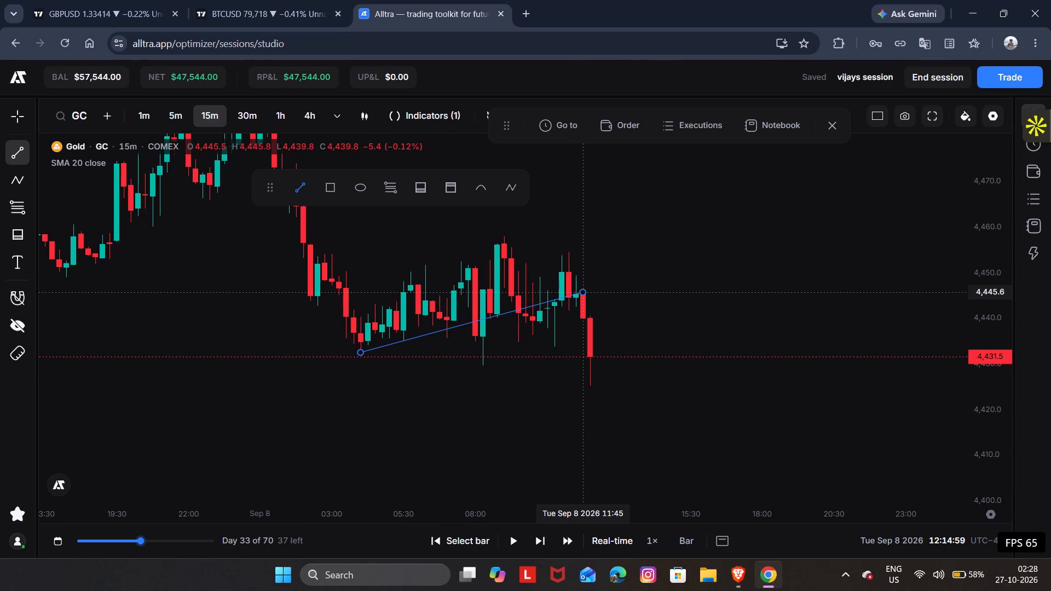
left_click_drag(580, 292, 598, 298)
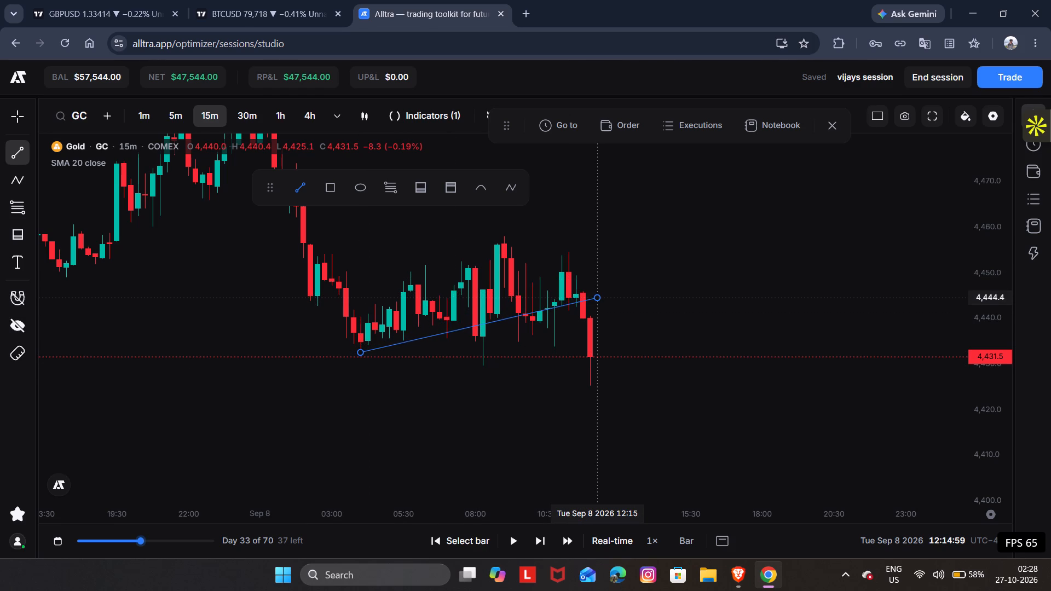
left_click_drag(598, 298, 608, 309)
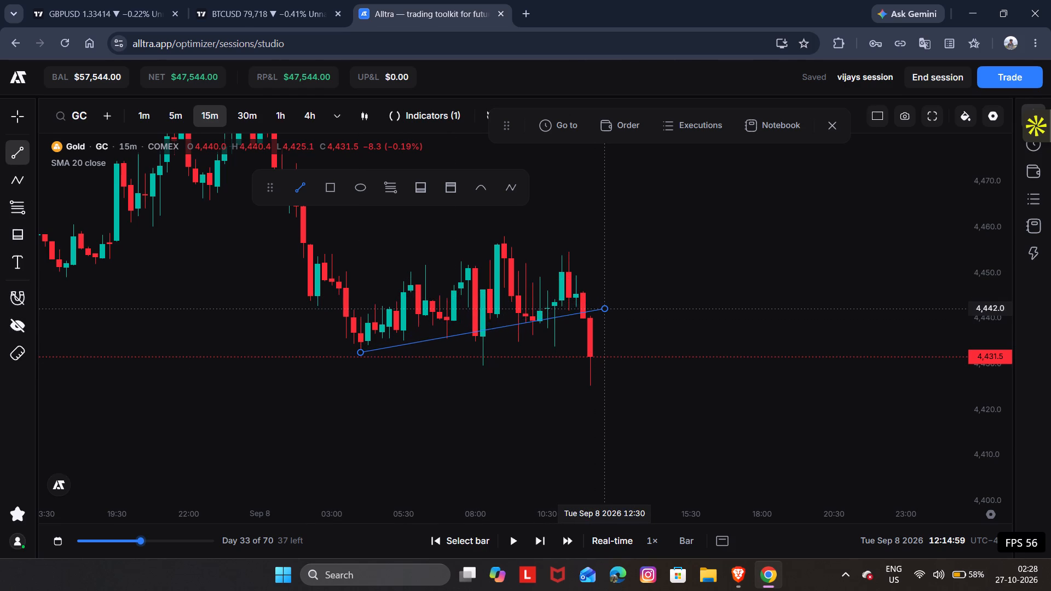
left_click_drag(608, 309, 656, 302)
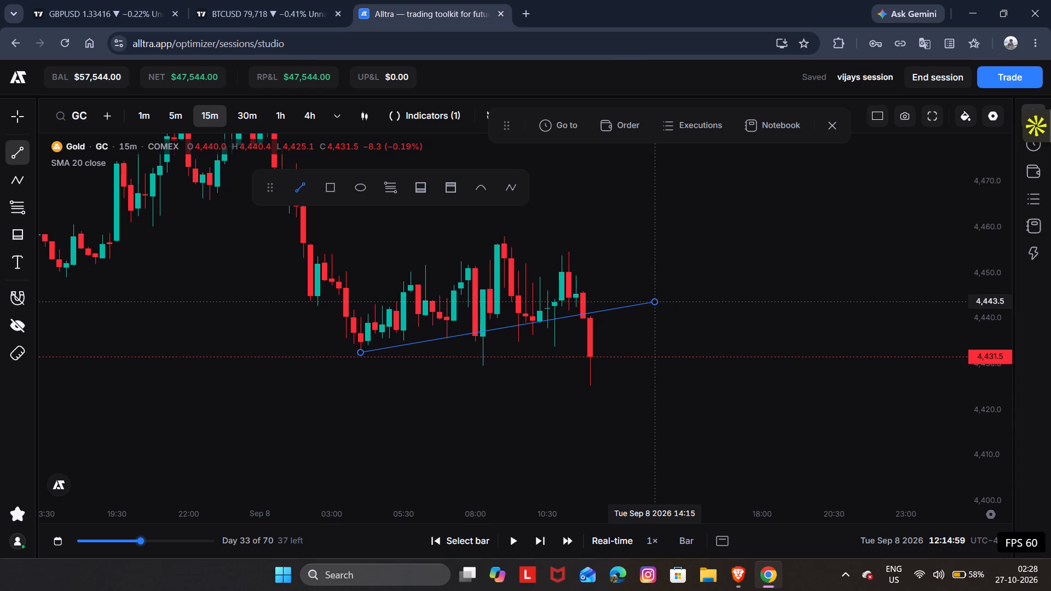
left_click_drag(656, 302, 662, 305)
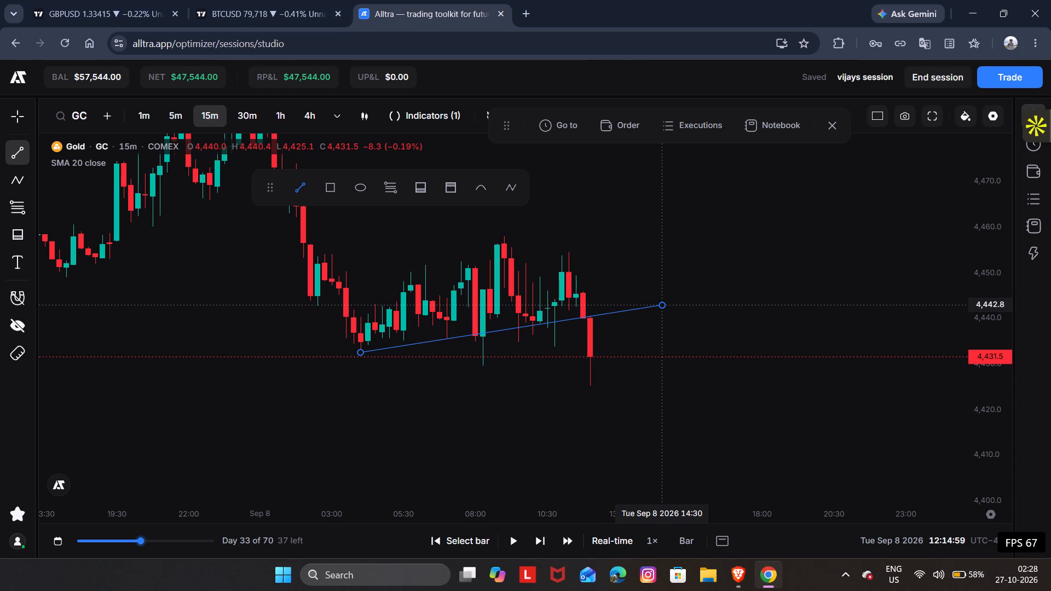
left_click_drag(662, 305, 614, 314)
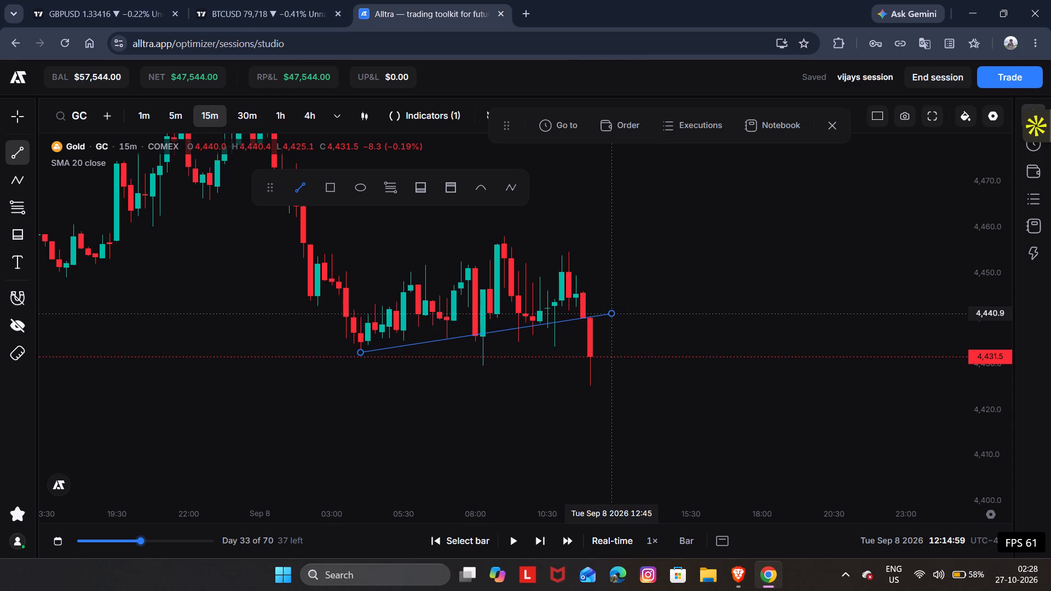
left_click_drag(614, 314, 614, 316)
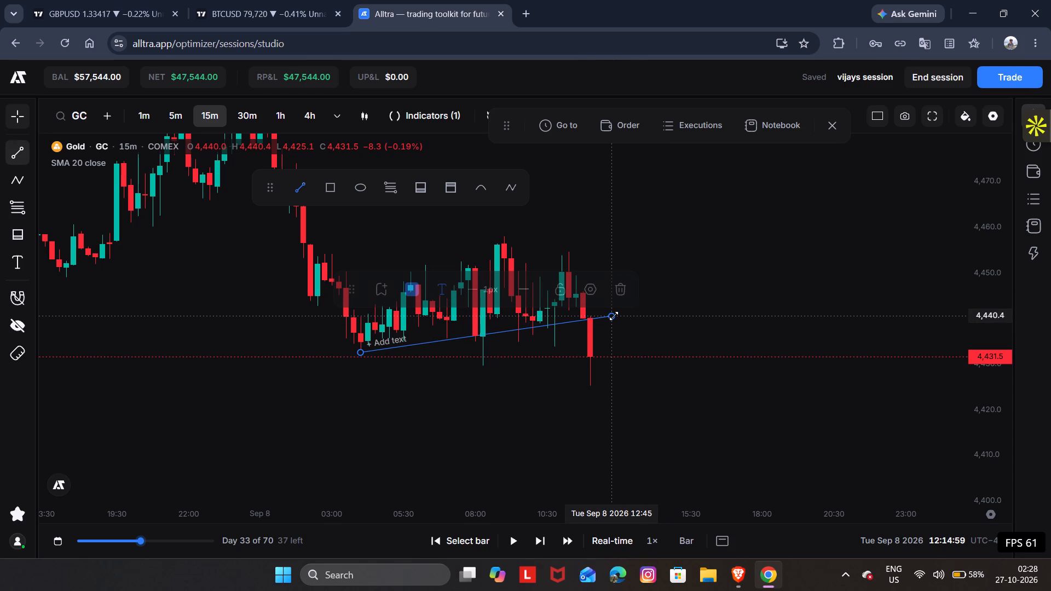
left_click(614, 316)
left_click(645, 320)
Draw a roughly parallel trend line over the consolidation highs, from about 4,449.5 at Sep 8 03:30 up to about 4,458.
left_click_drag(645, 320, 674, 329)
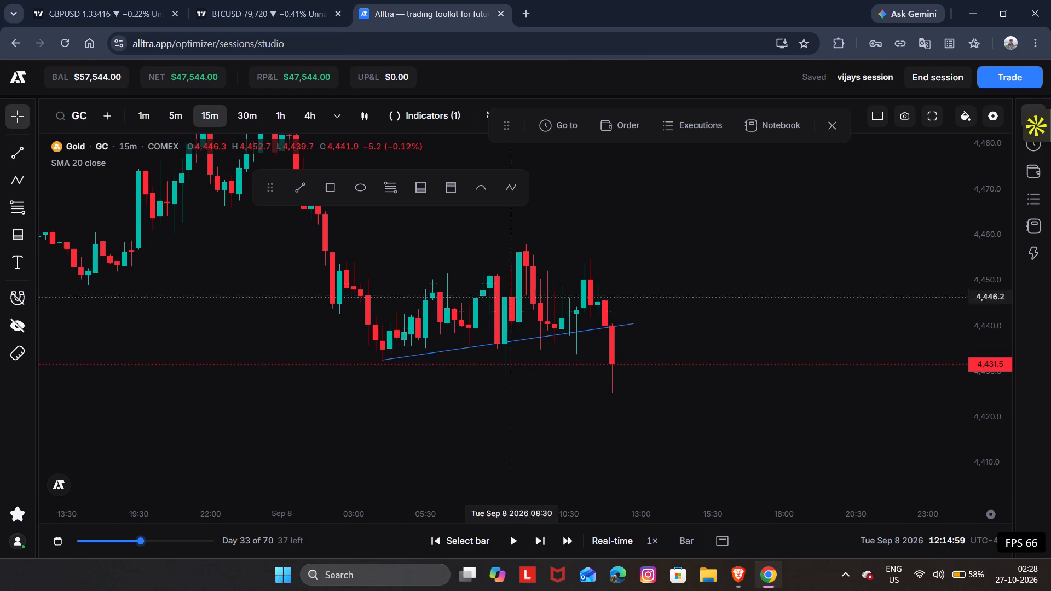
left_click(301, 184)
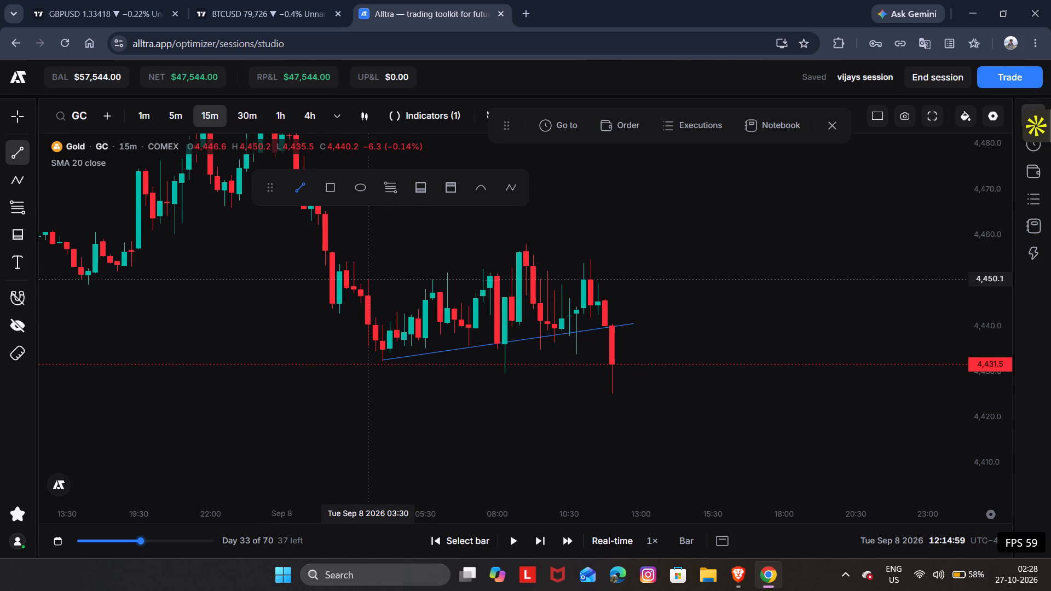
left_click_drag(365, 282, 636, 234)
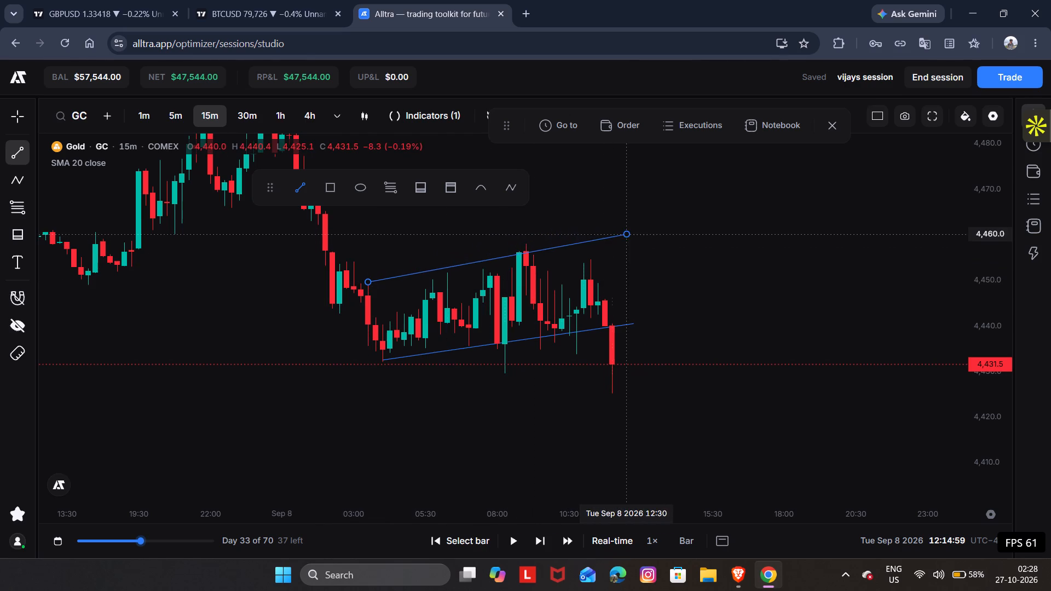
left_click_drag(636, 234, 646, 229)
left_click_drag(646, 229, 652, 244)
left_click(652, 244)
double_click(652, 244)
left_click_drag(652, 244, 752, 246)
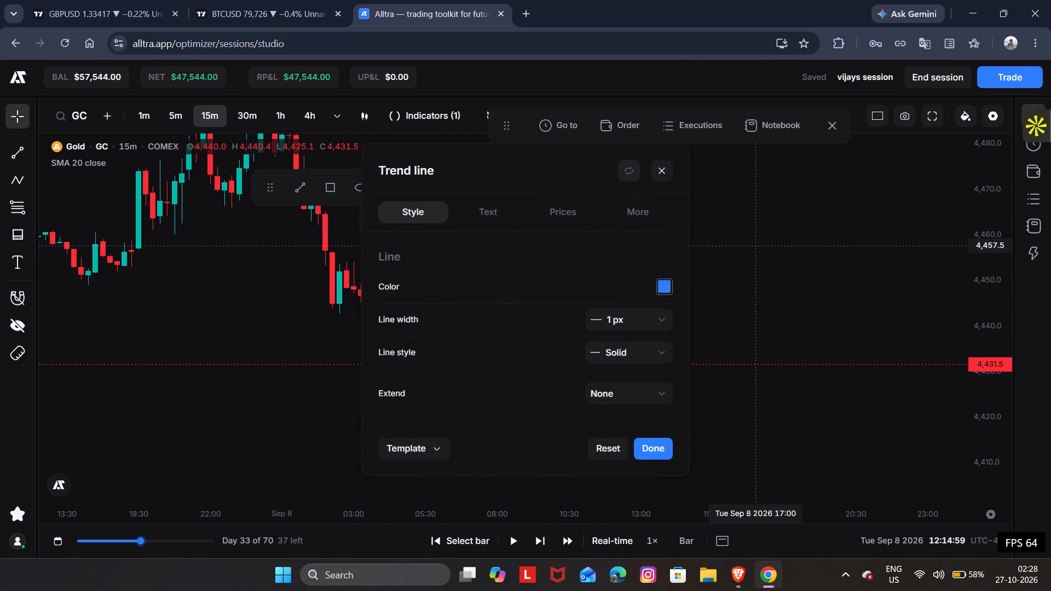
left_click(752, 246)
Draw a vertical trend line at Tue Sep 8 01:00 spanning the preceding drop, from about 4,485 down to about 4,434.
left_click_drag(752, 246, 770, 228)
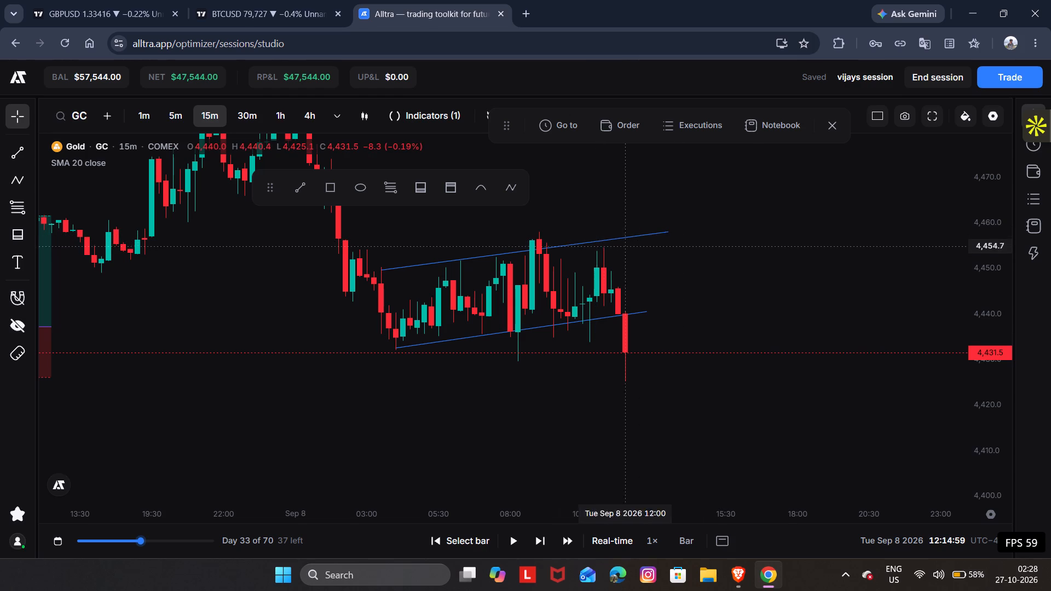
left_click_drag(742, 244, 831, 276)
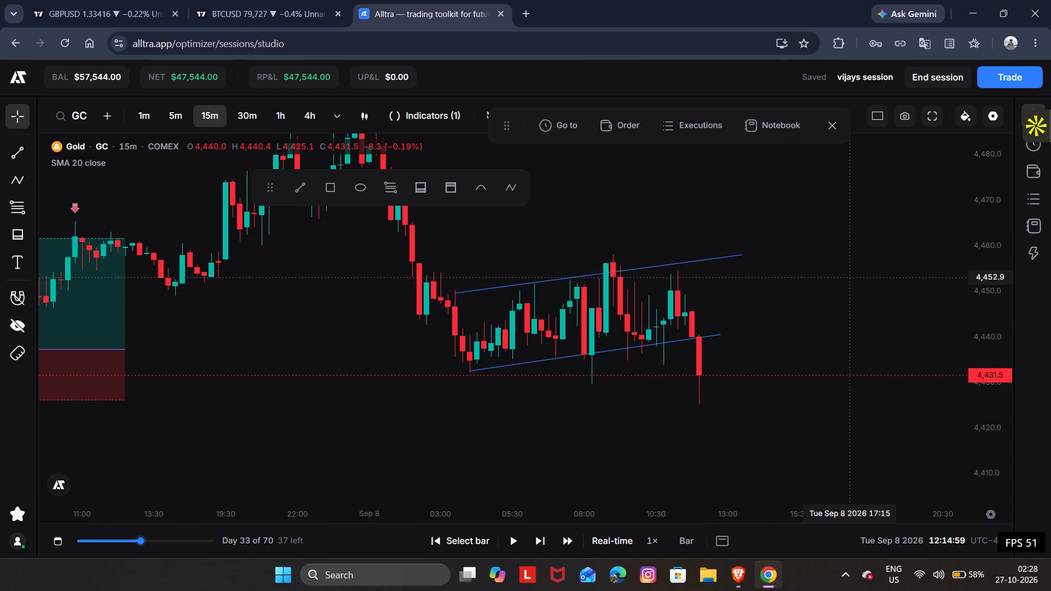
left_click_drag(920, 259, 920, 287)
left_click_drag(980, 259, 981, 287)
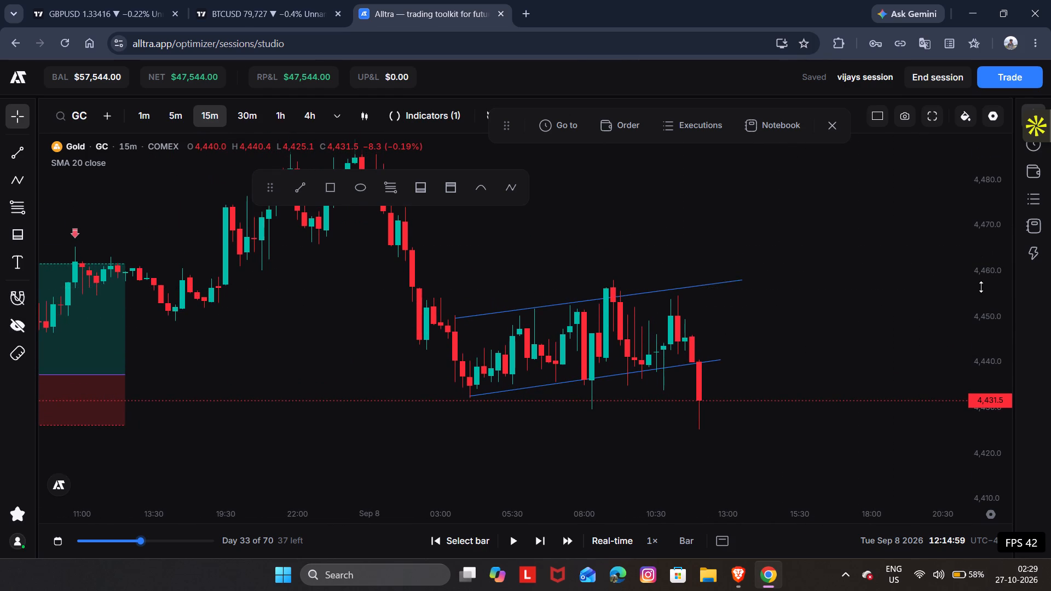
left_click_drag(981, 287, 980, 294)
left_click_drag(882, 270, 883, 343)
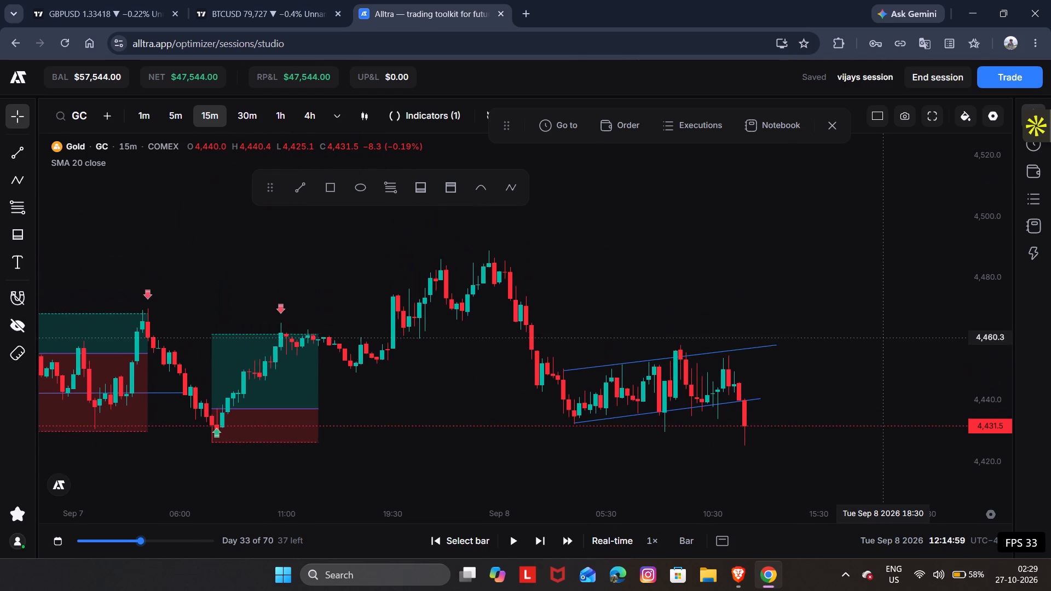
left_click_drag(883, 343, 883, 343)
left_click(307, 193)
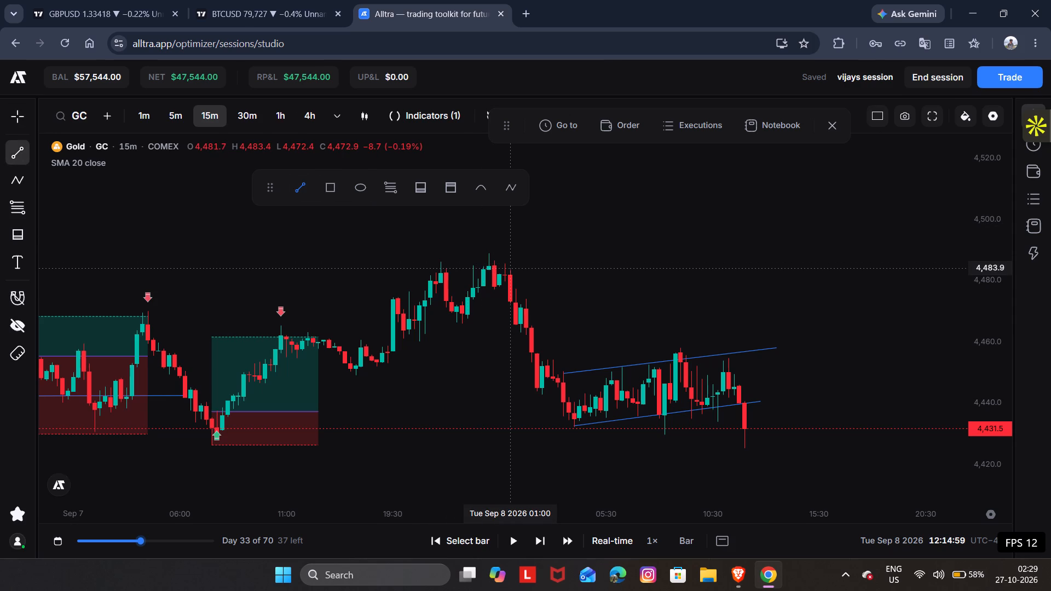
left_click_drag(509, 265, 533, 352)
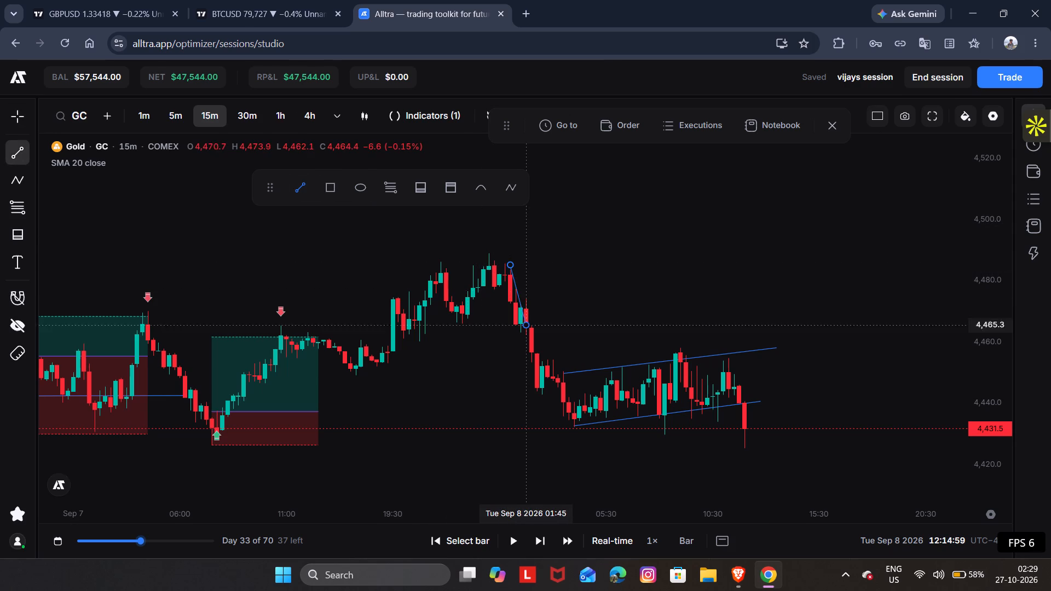
left_click_drag(533, 352, 513, 420)
left_click(513, 420)
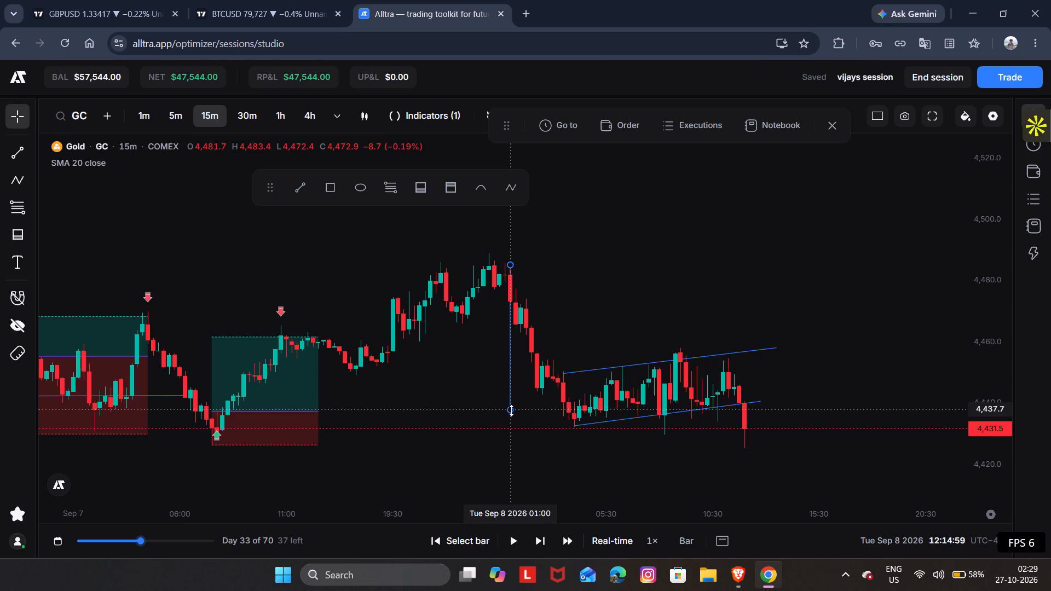
left_click(510, 420)
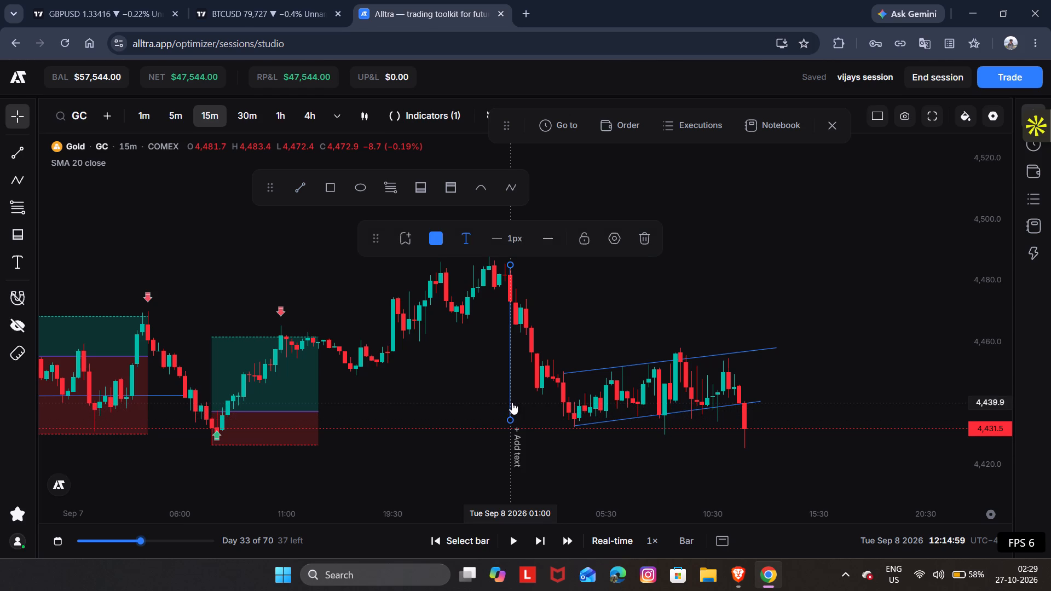
Move the vertical line to Tue Sep 8 11:15 so it projects from about 4,453 down to about 4,403.
left_click_drag(512, 402, 740, 497)
Draw a target rectangle at the projection line's lower end, spanning Sep 8 11:15 to 19:00 and about 4,403 to 4,410.5.
left_click_drag(643, 463, 562, 315)
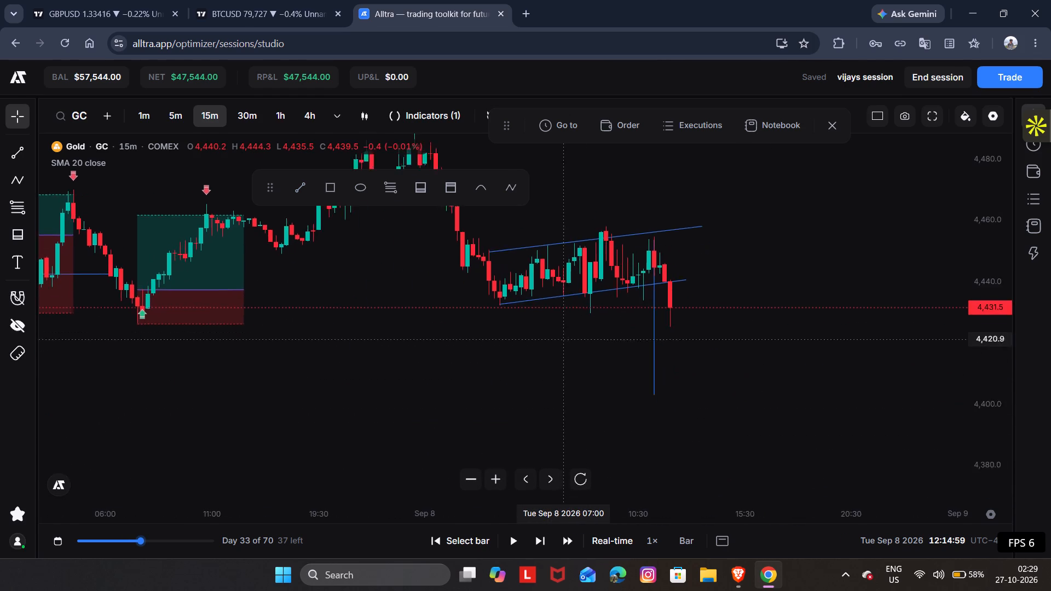
left_click_drag(562, 315, 551, 279)
left_click(337, 193)
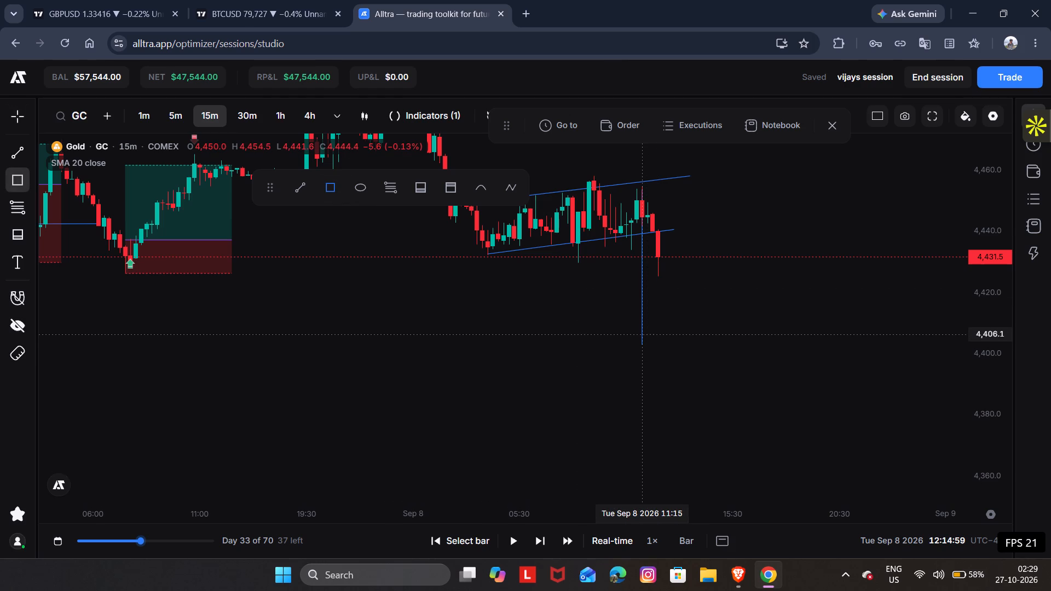
left_click_drag(643, 333, 768, 345)
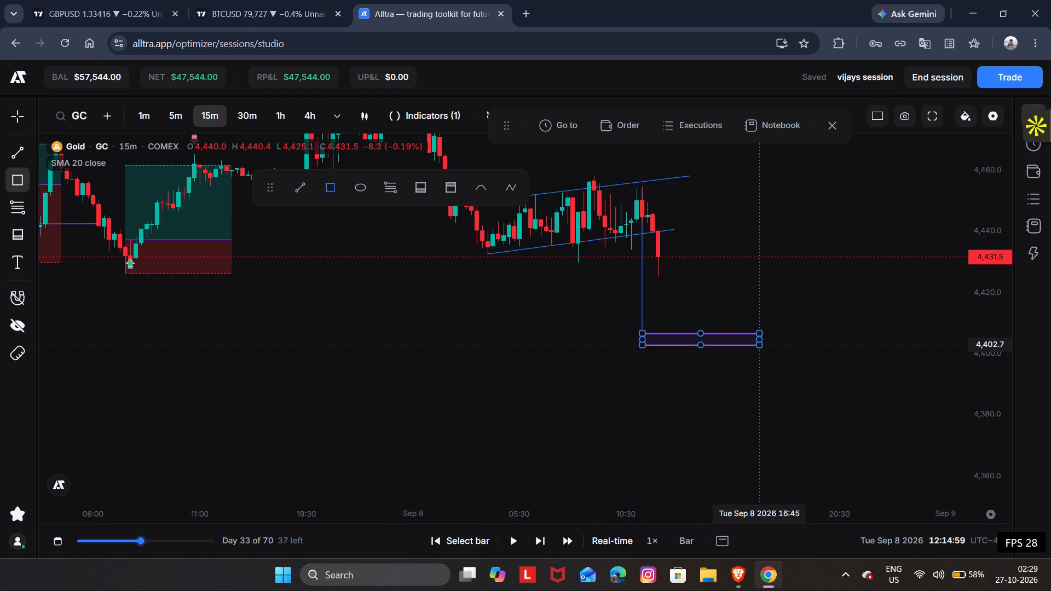
left_click_drag(768, 345, 821, 345)
left_click_drag(821, 345, 809, 306)
left_click(809, 306)
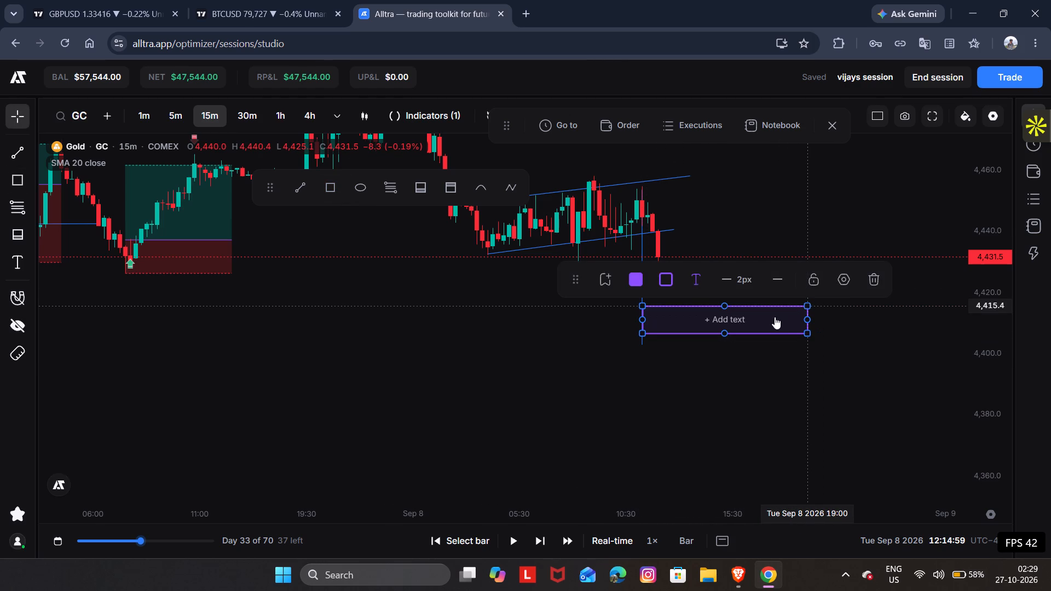
left_click_drag(752, 320, 761, 335)
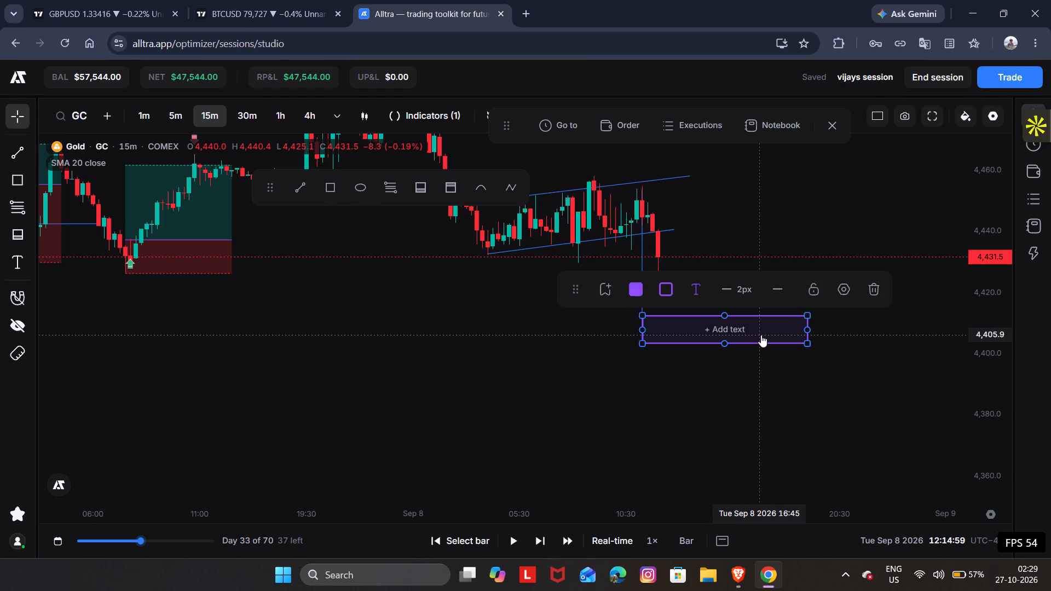
left_click_drag(724, 314, 724, 318)
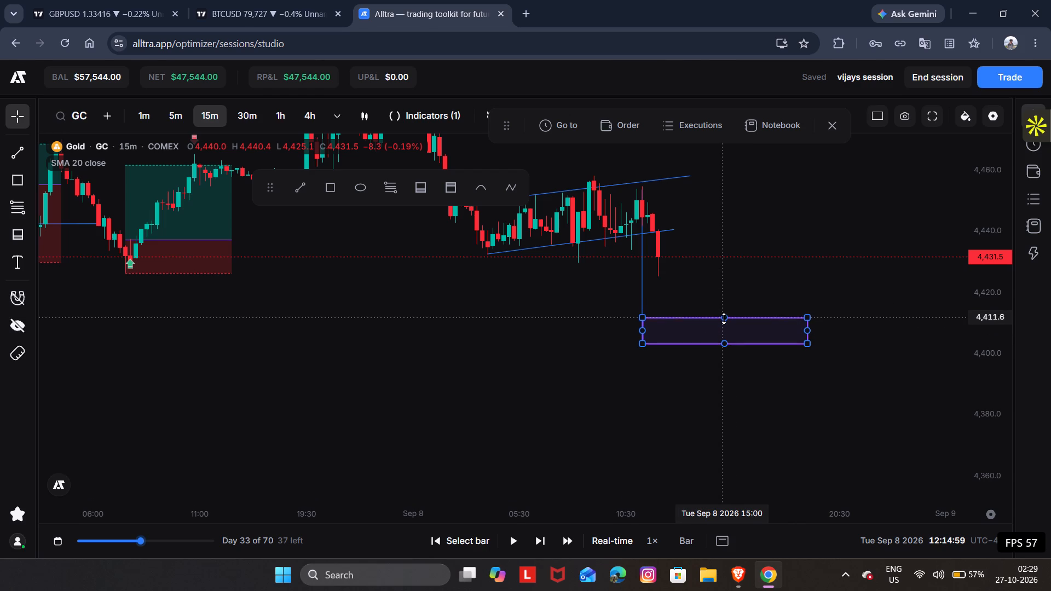
left_click_drag(724, 318, 724, 321)
left_click(766, 244)
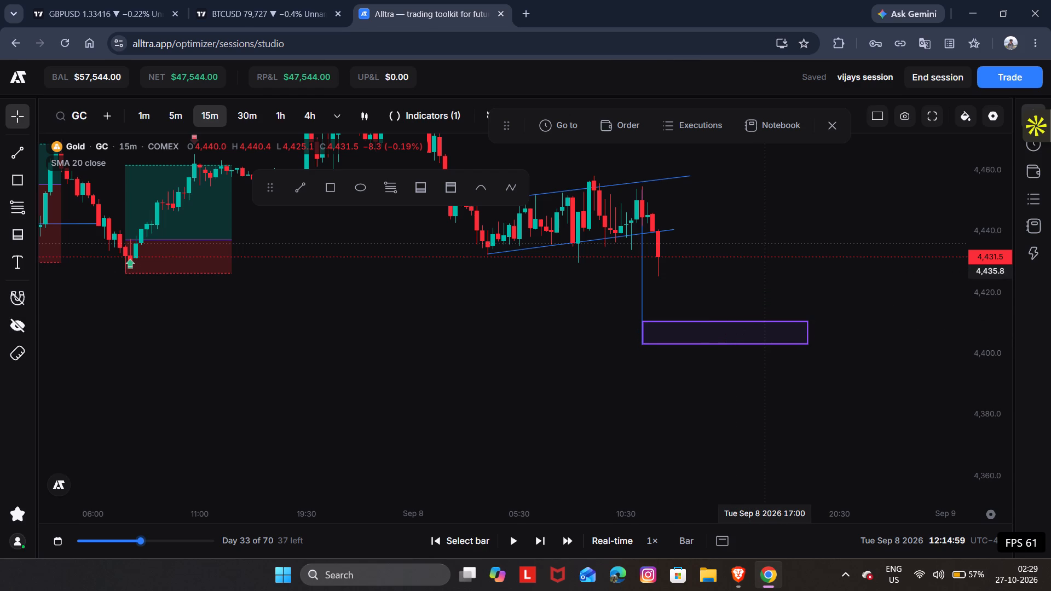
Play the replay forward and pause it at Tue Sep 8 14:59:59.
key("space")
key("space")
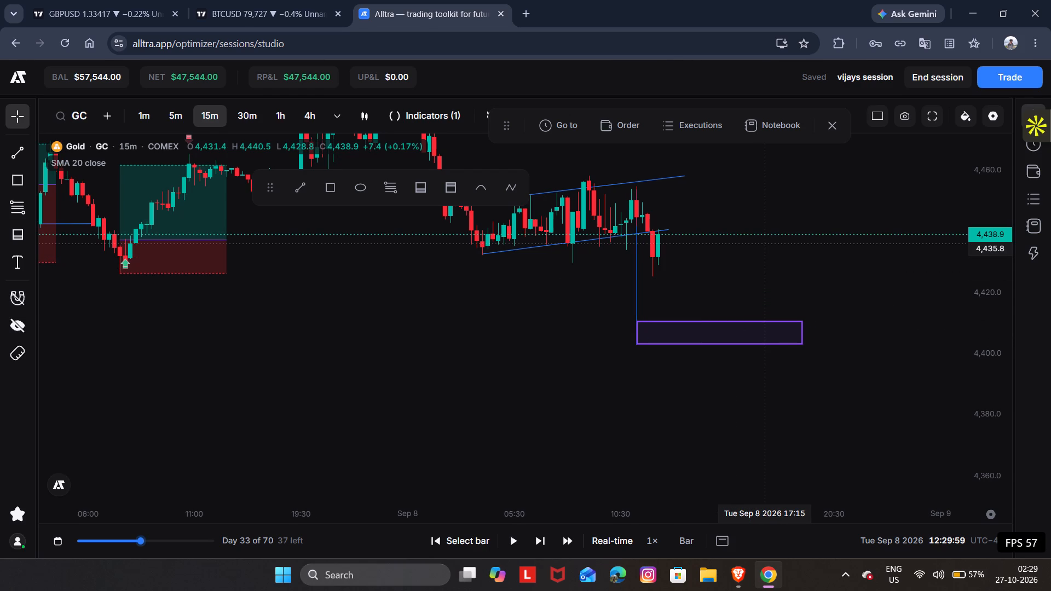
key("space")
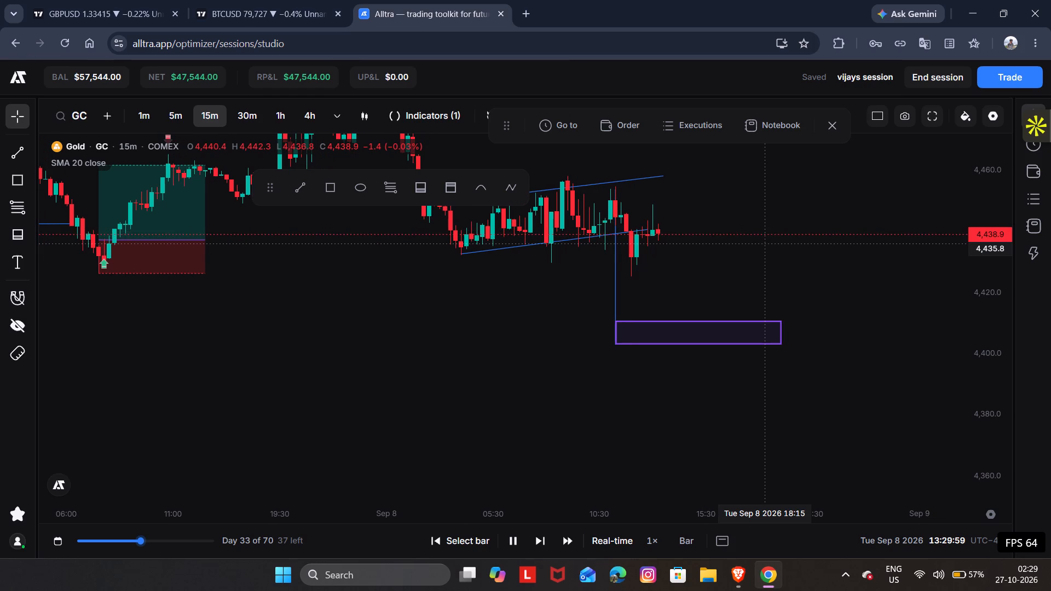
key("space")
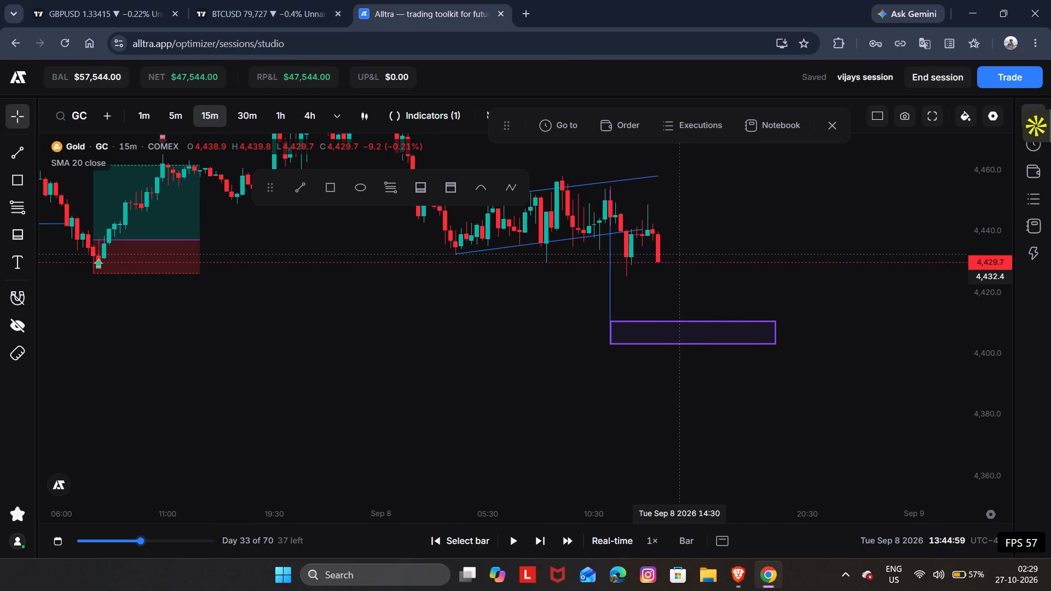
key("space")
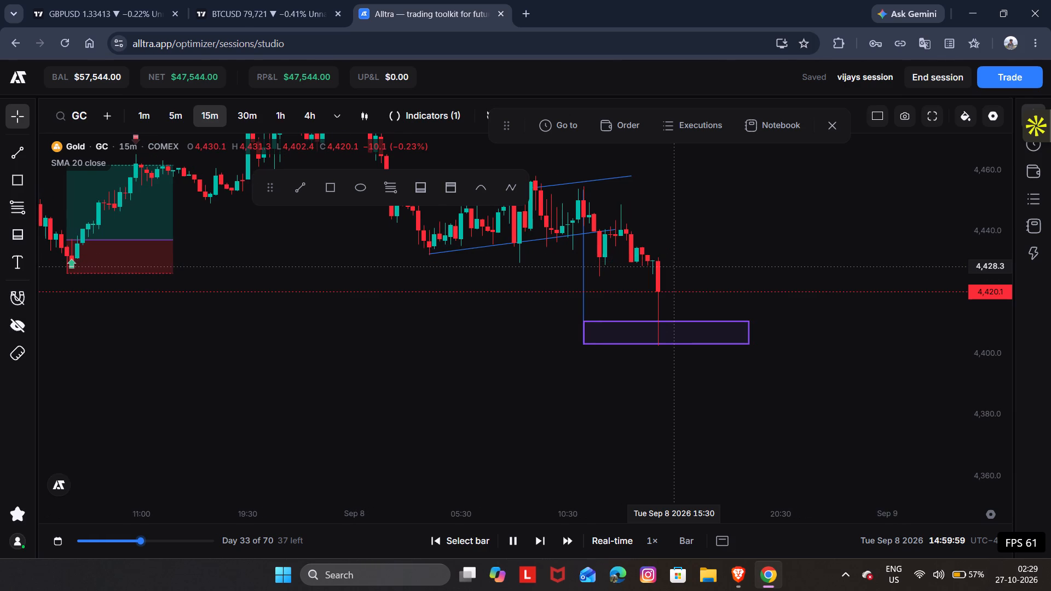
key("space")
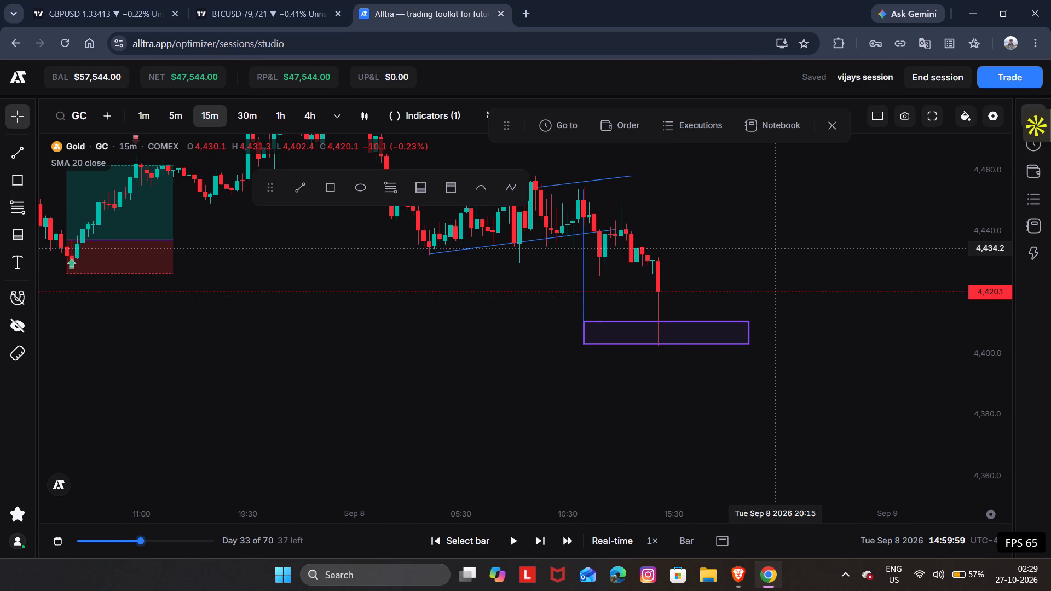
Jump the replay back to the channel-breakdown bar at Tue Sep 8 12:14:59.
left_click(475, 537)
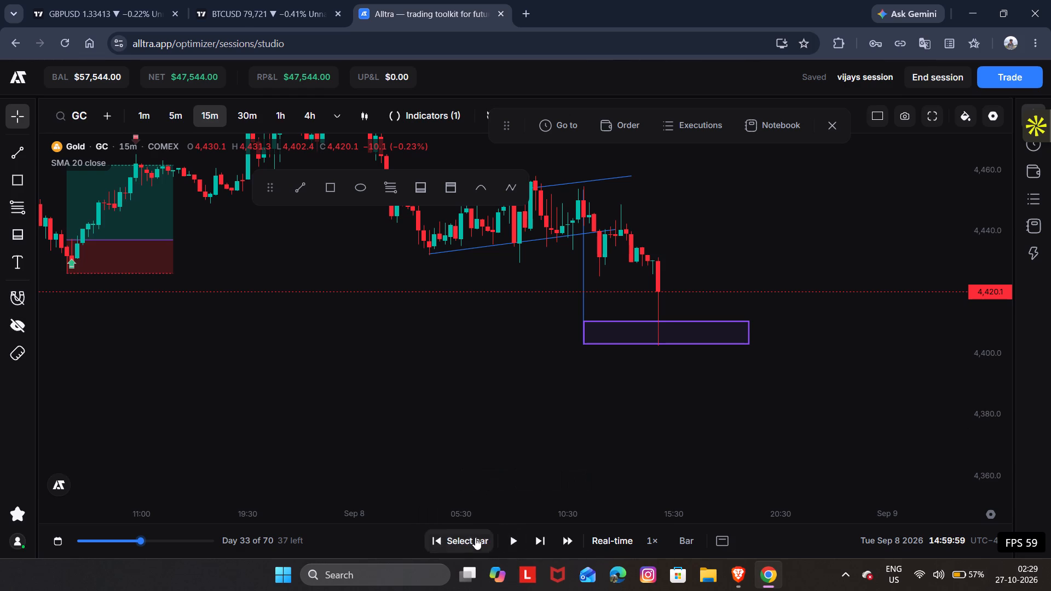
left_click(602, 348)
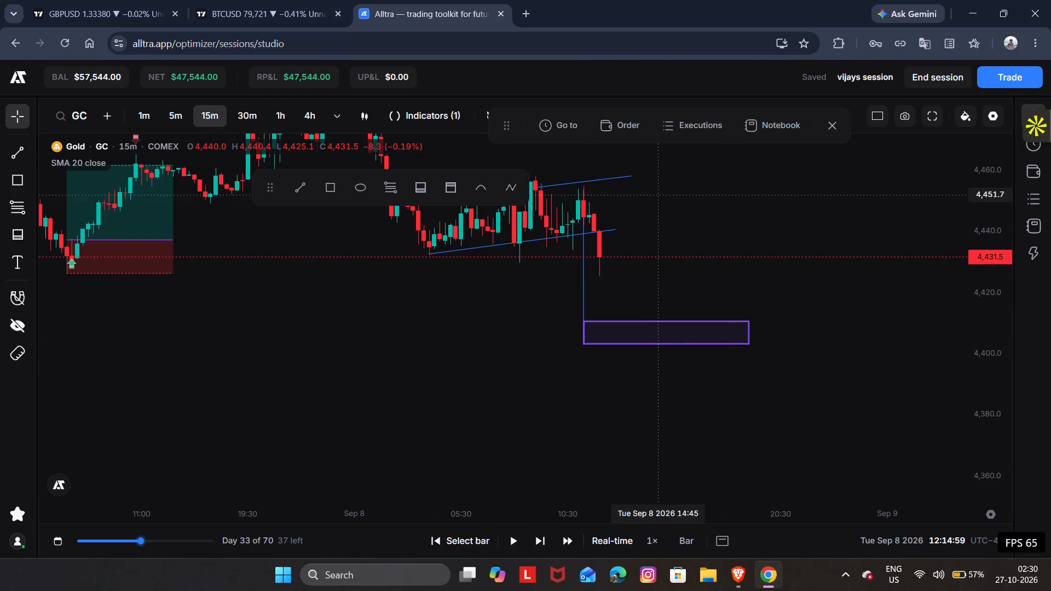
Place a market sell order for 1 GC at 4,431.5 with stop loss 4,451.7 and take profit 4,402.9.
left_click(631, 126)
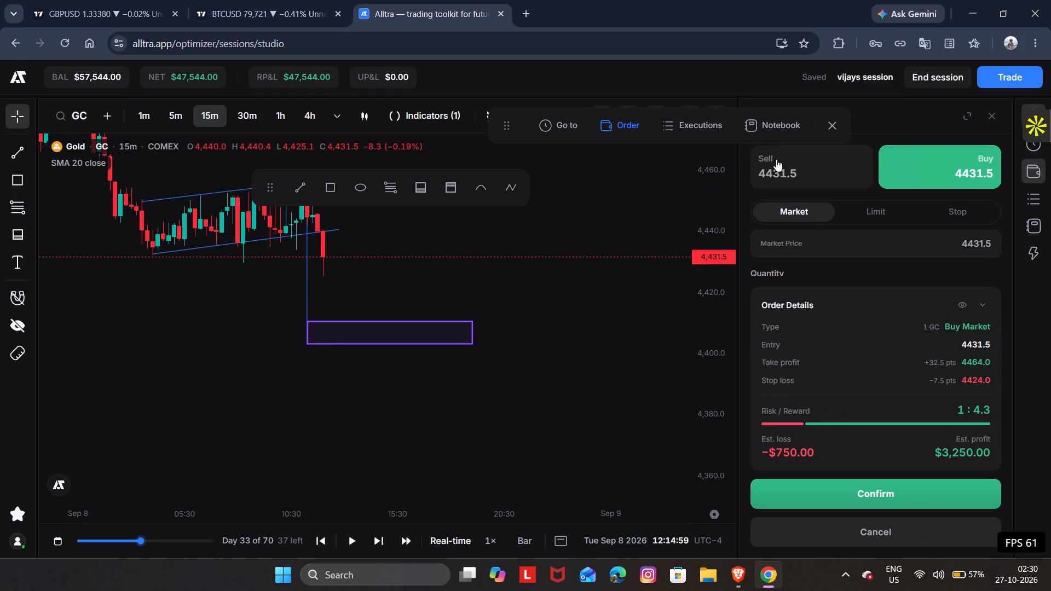
left_click(776, 159)
left_click_drag(624, 227, 628, 204)
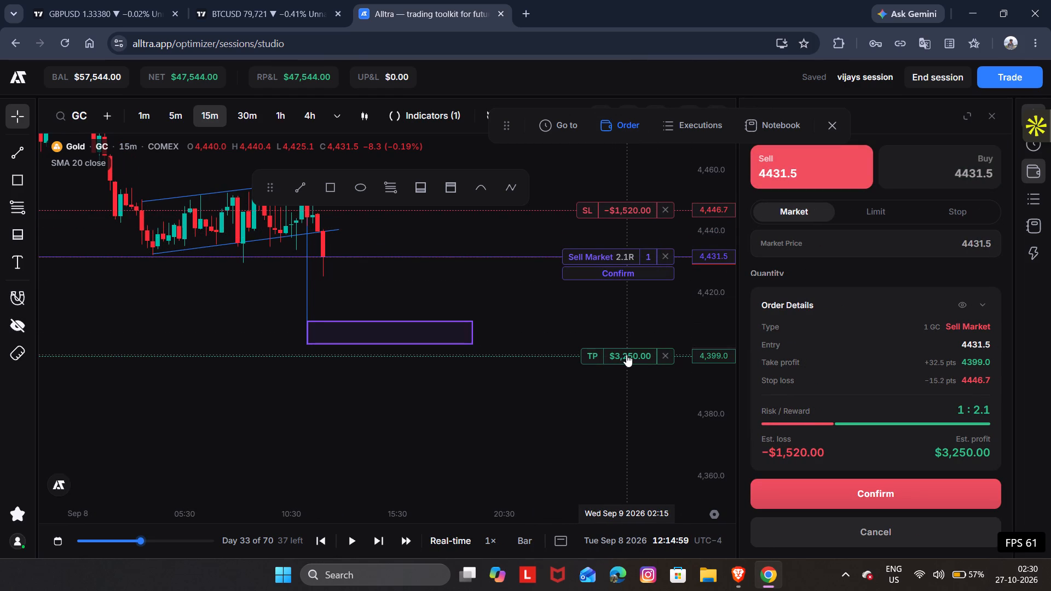
left_click_drag(626, 355, 633, 343)
left_click_drag(561, 292, 646, 350)
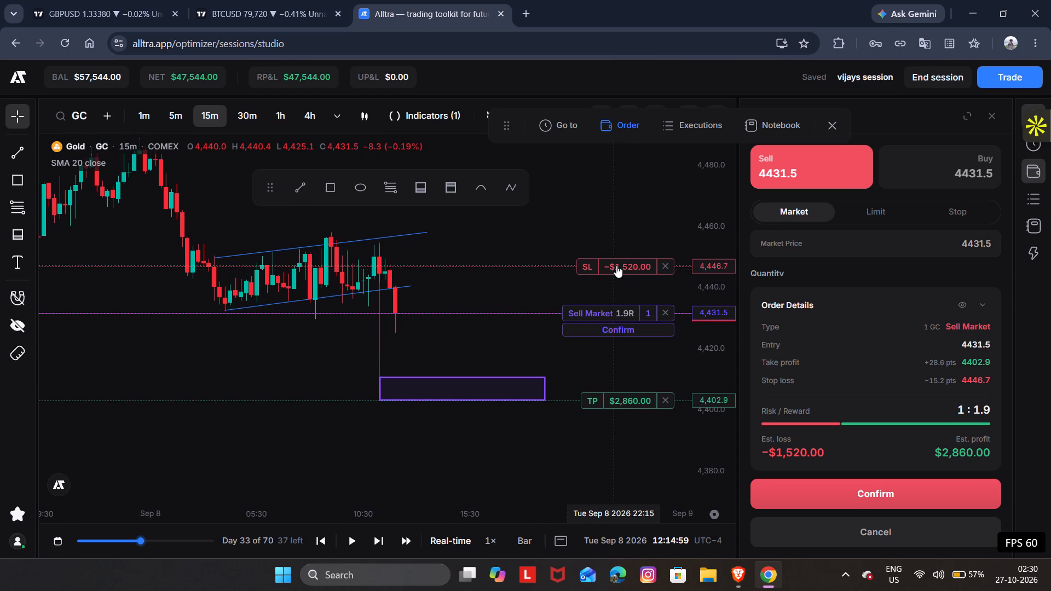
left_click_drag(616, 265, 620, 250)
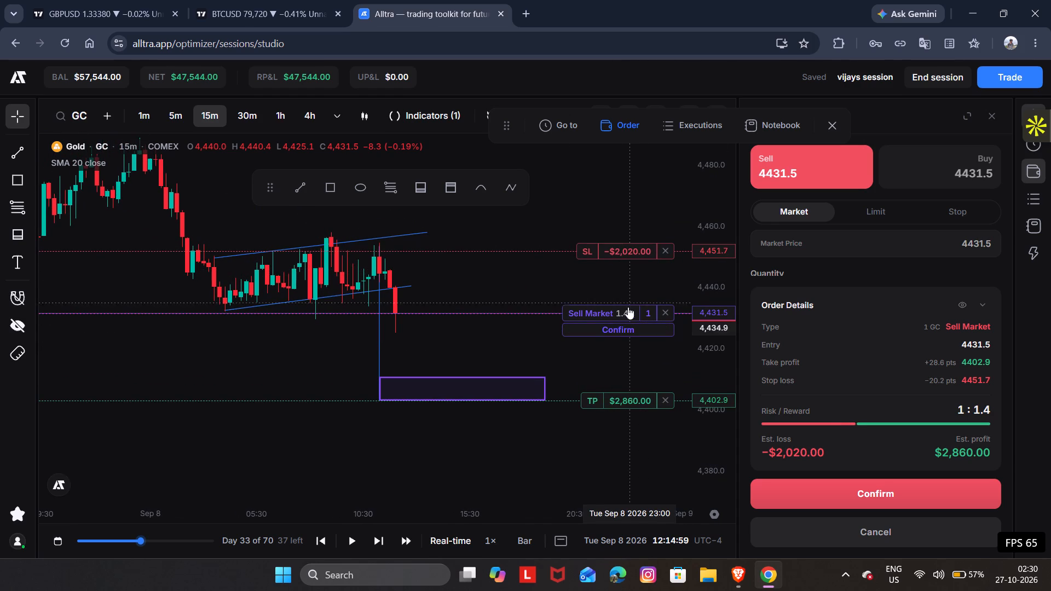
left_click_drag(624, 321, 623, 332)
left_click(623, 332)
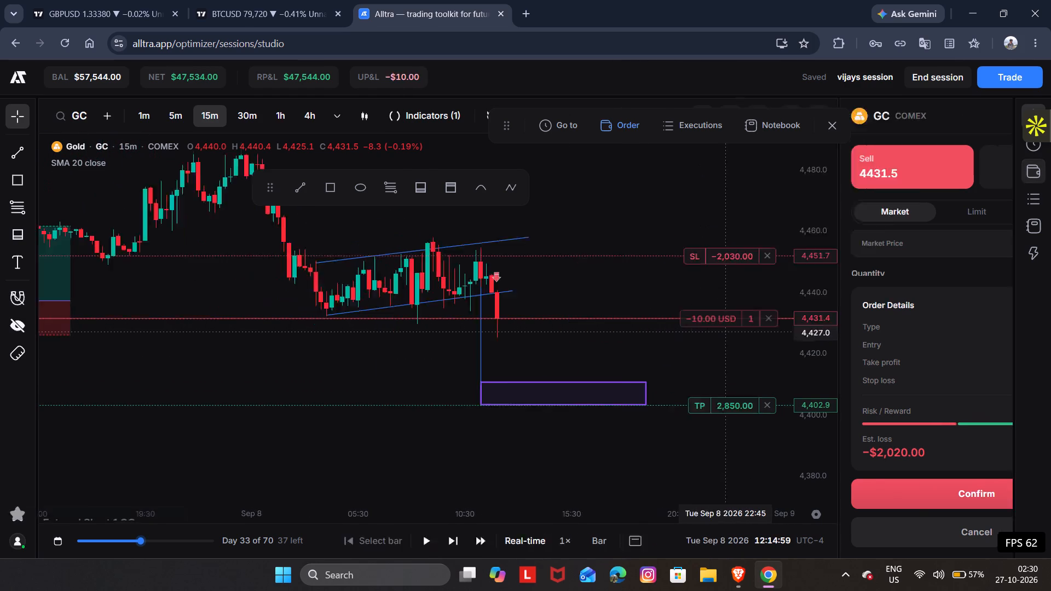
Play the replay forward with the short trade open and pause at Tue Sep 8 14:59:59.
key("space")
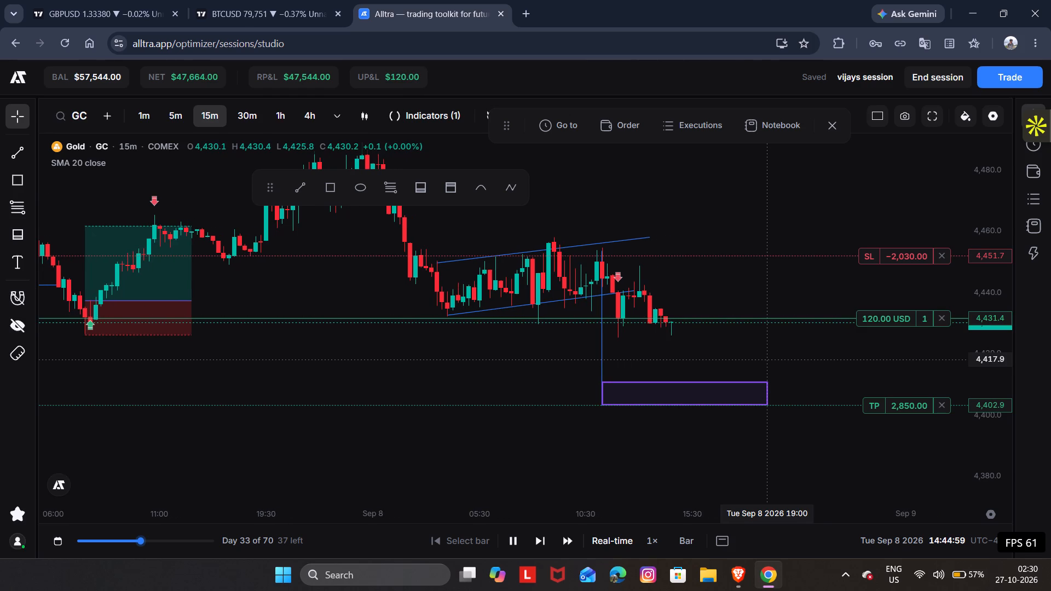
key("space")
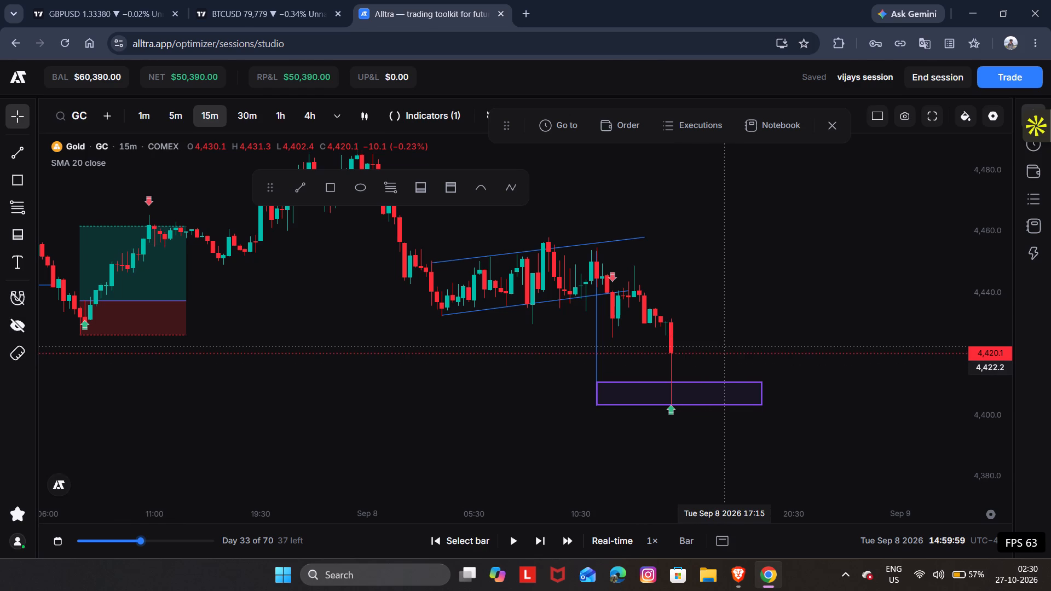
Review the chart around the closed short trade and advance the replay to Tue Sep 8 16:59:59.
left_click_drag(442, 491, 576, 517)
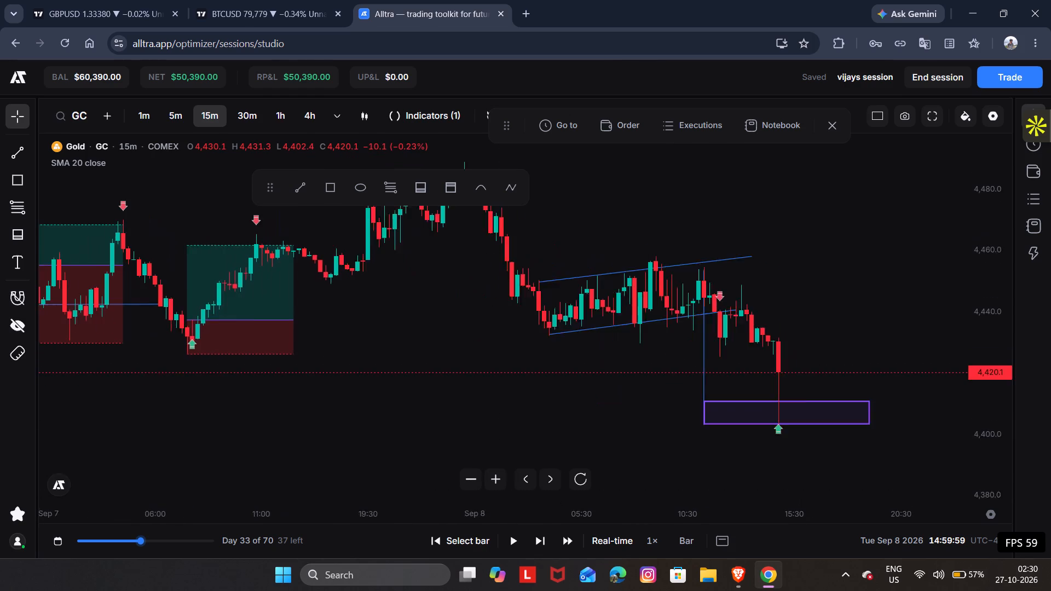
left_click_drag(576, 517, 585, 581)
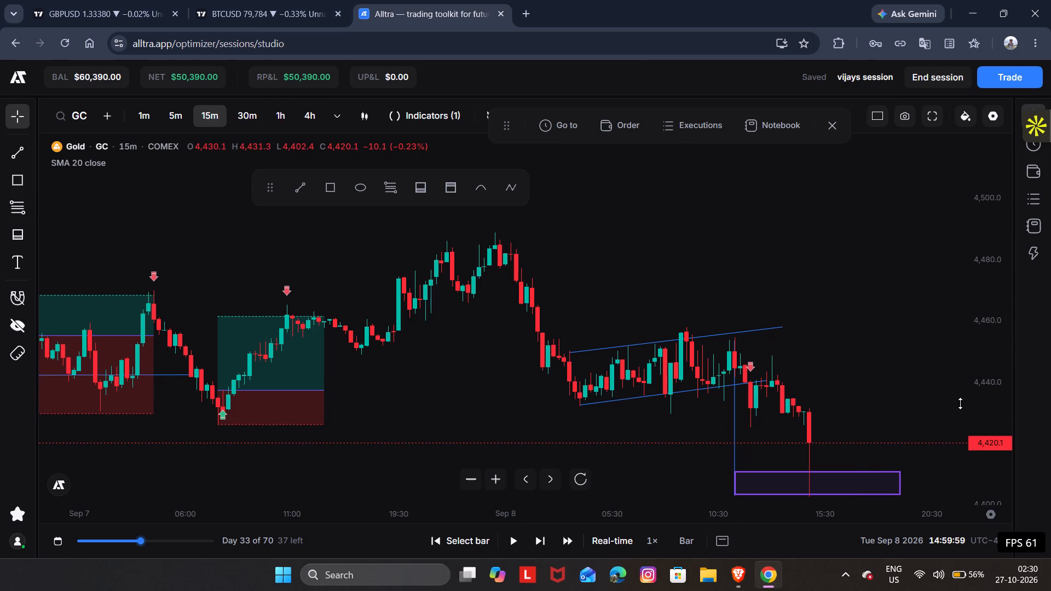
left_click_drag(826, 252, 747, 190)
left_click_drag(795, 260, 828, 284)
left_click_drag(793, 233, 865, 263)
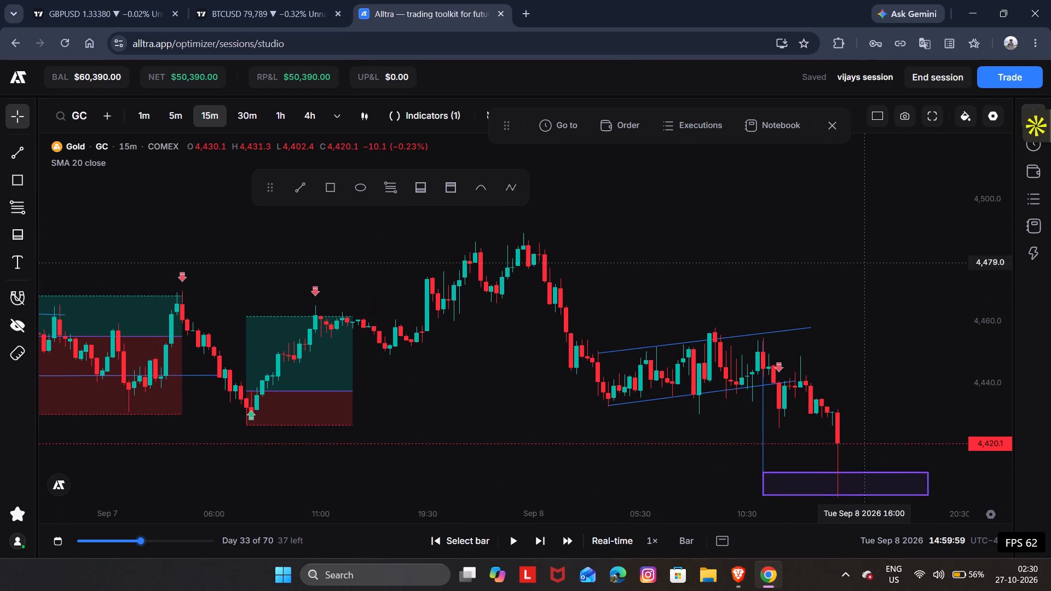
left_click_drag(865, 263, 877, 271)
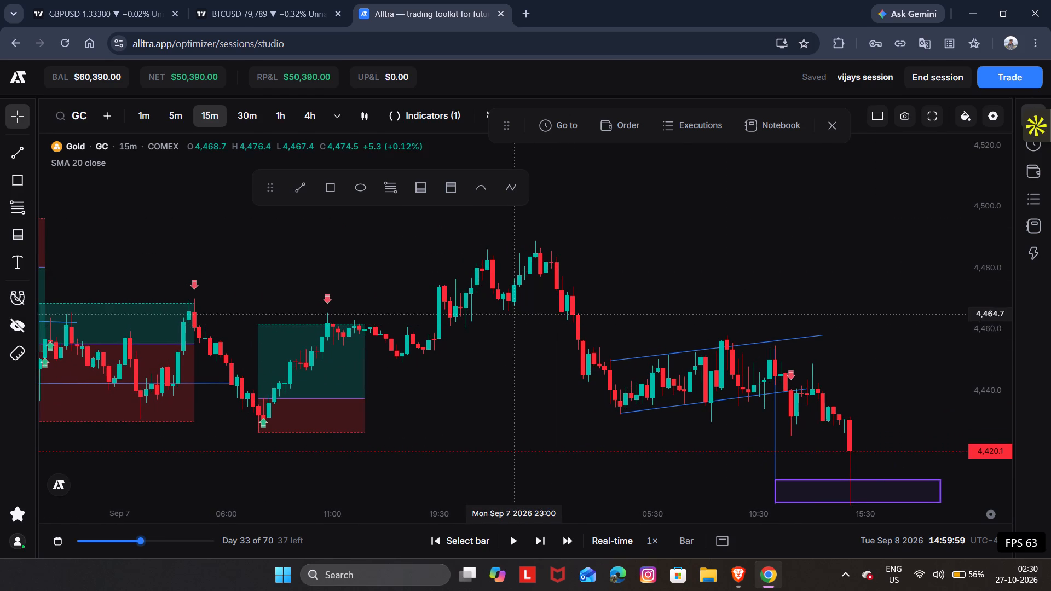
left_click_drag(644, 255, 533, 219)
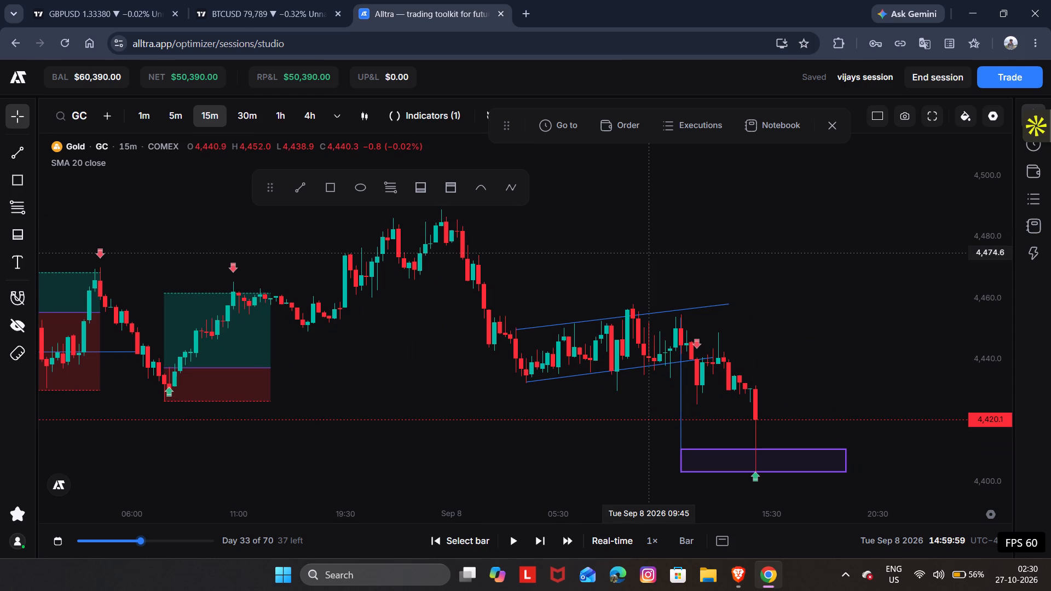
key("space")
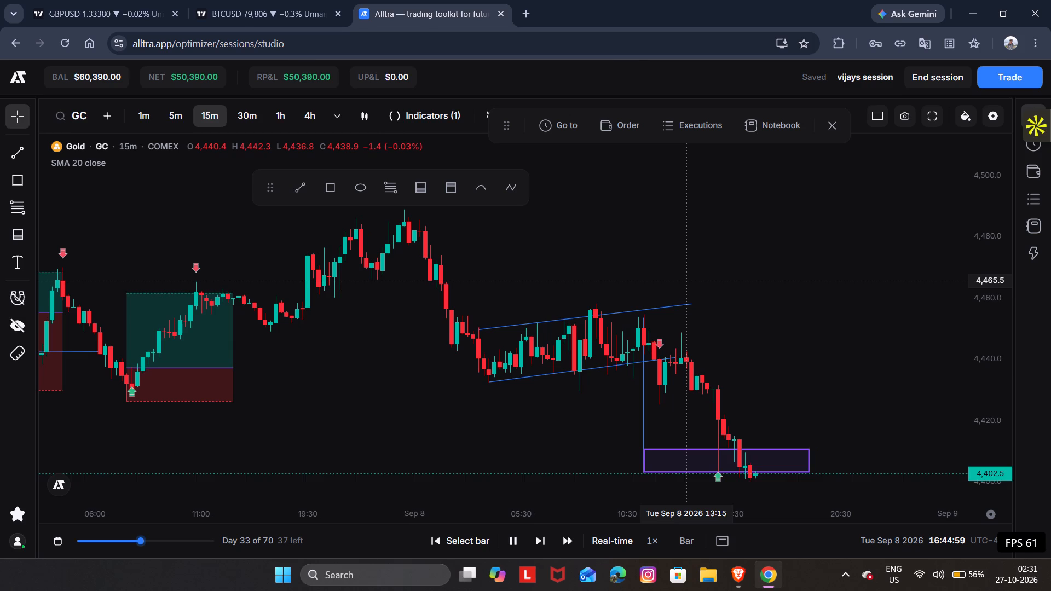
key("space")
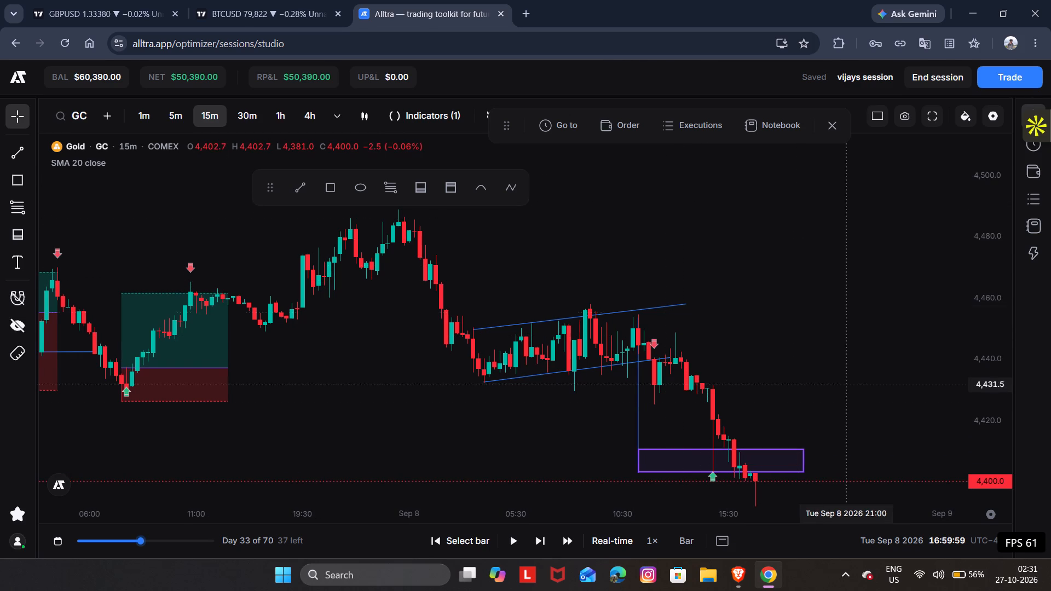
Move the vertical projection line to the breakdown candle at Sep 8 12:00, spanning about 4,440 down to 4,389.
left_click_drag(863, 403, 668, 257)
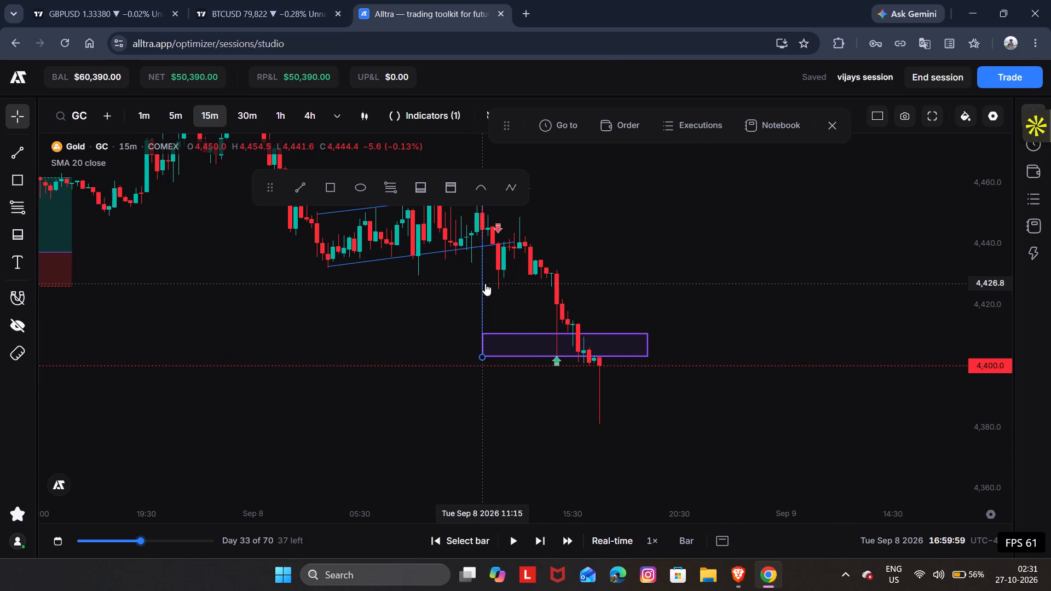
left_click_drag(485, 283, 523, 321)
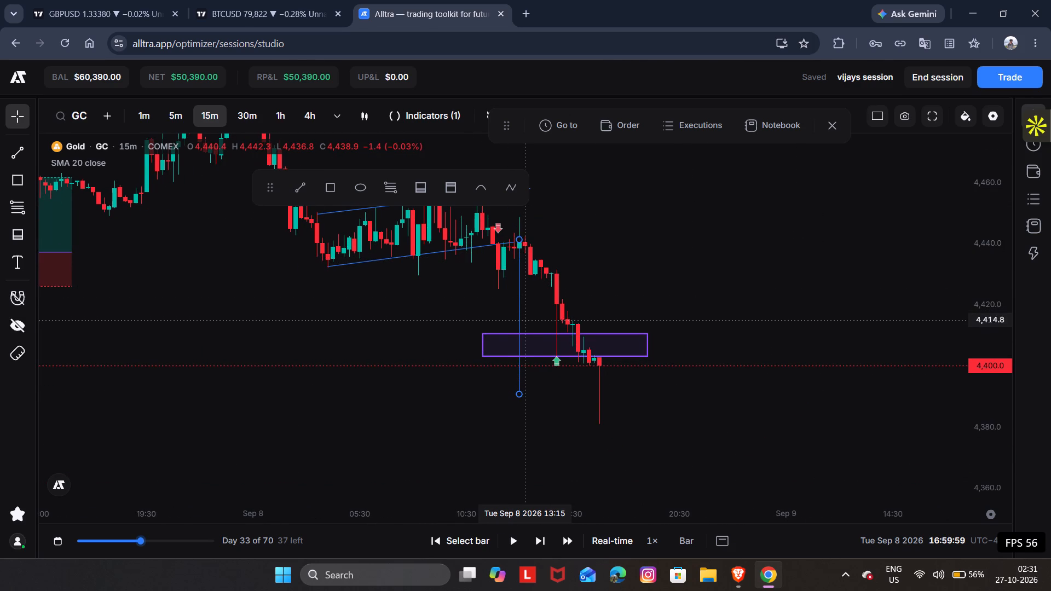
left_click_drag(523, 321, 507, 322)
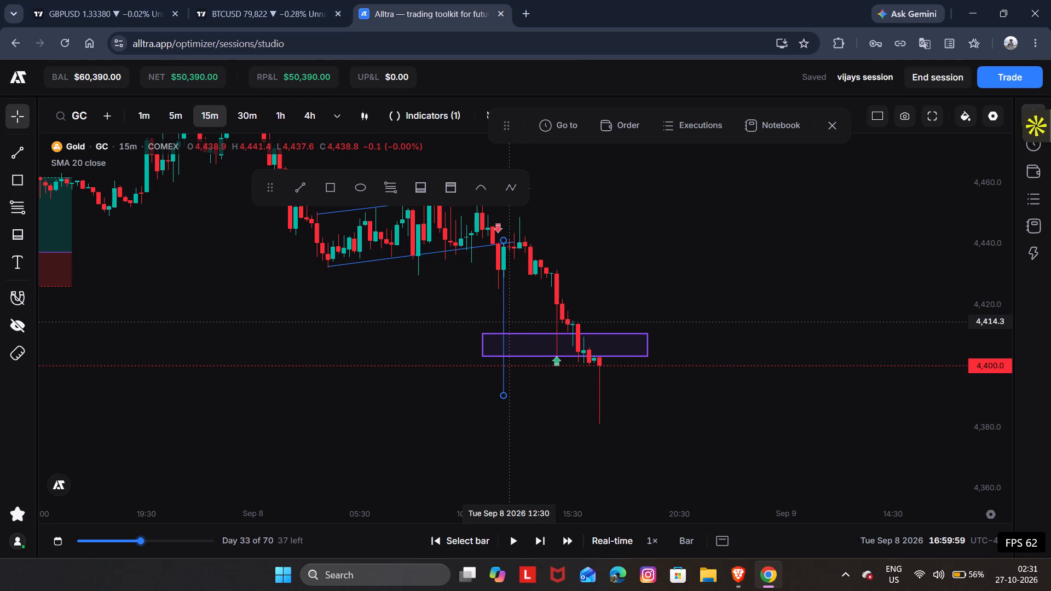
left_click_drag(507, 322, 503, 325)
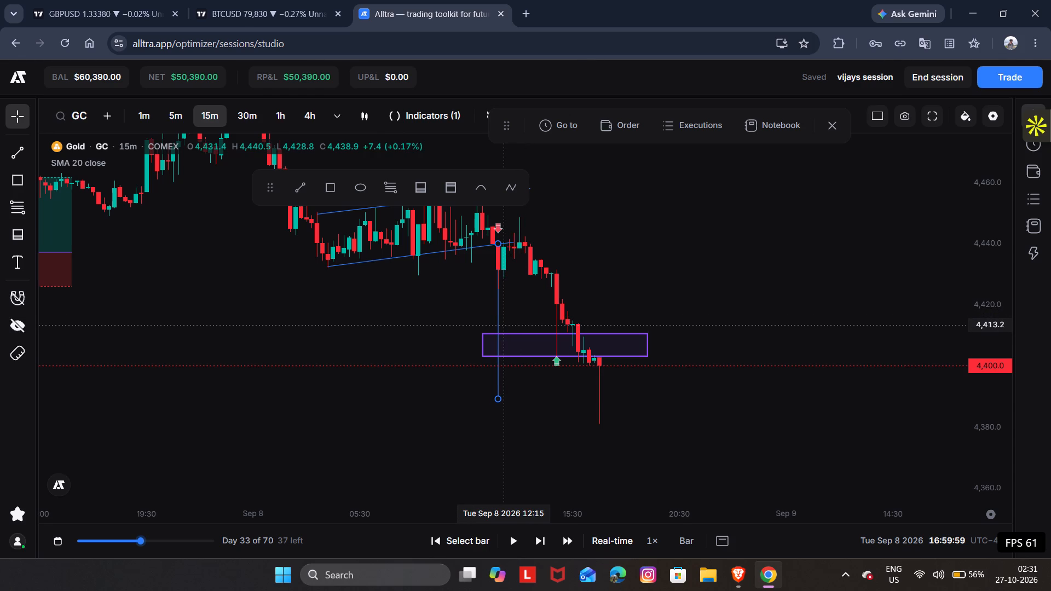
left_click_drag(503, 325, 504, 325)
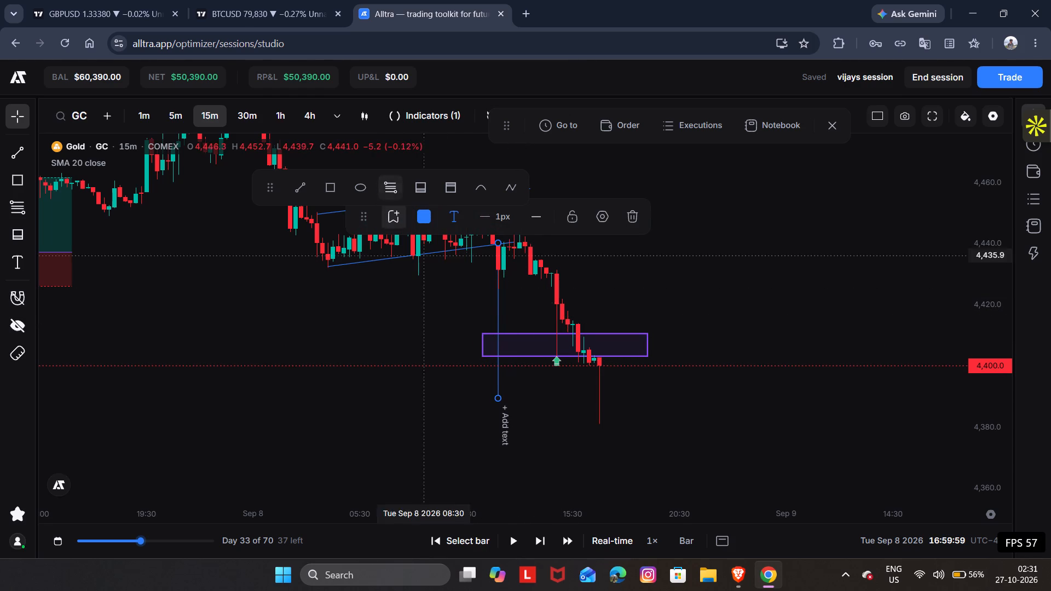
Move the purple target rectangle to the line's new lower end, starting at Sep 8 12:00 and spanning about 4,389.5 to 4,397.
left_click_drag(517, 335, 561, 374)
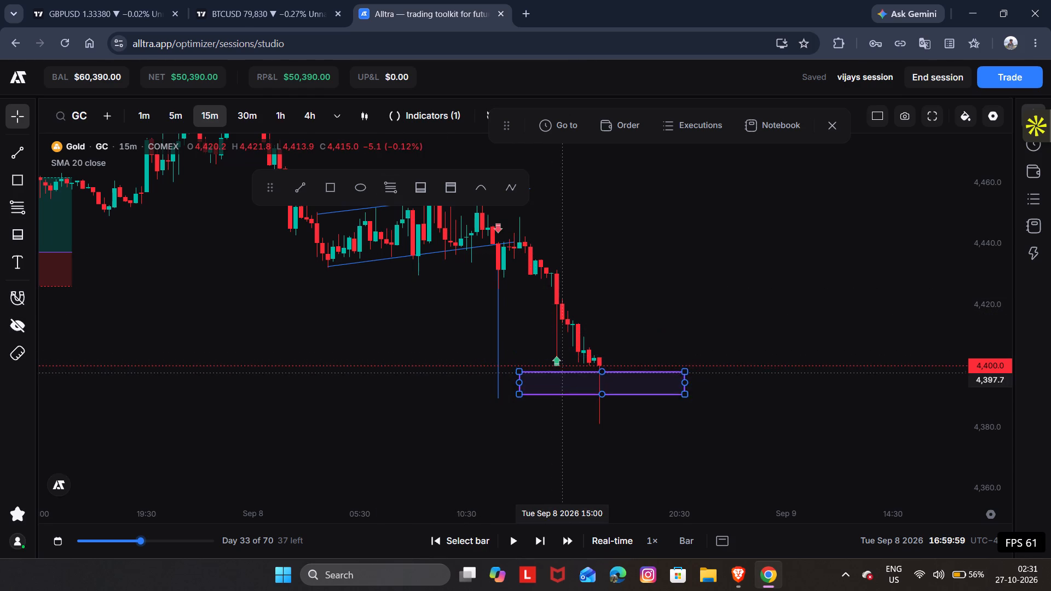
left_click_drag(561, 374, 540, 376)
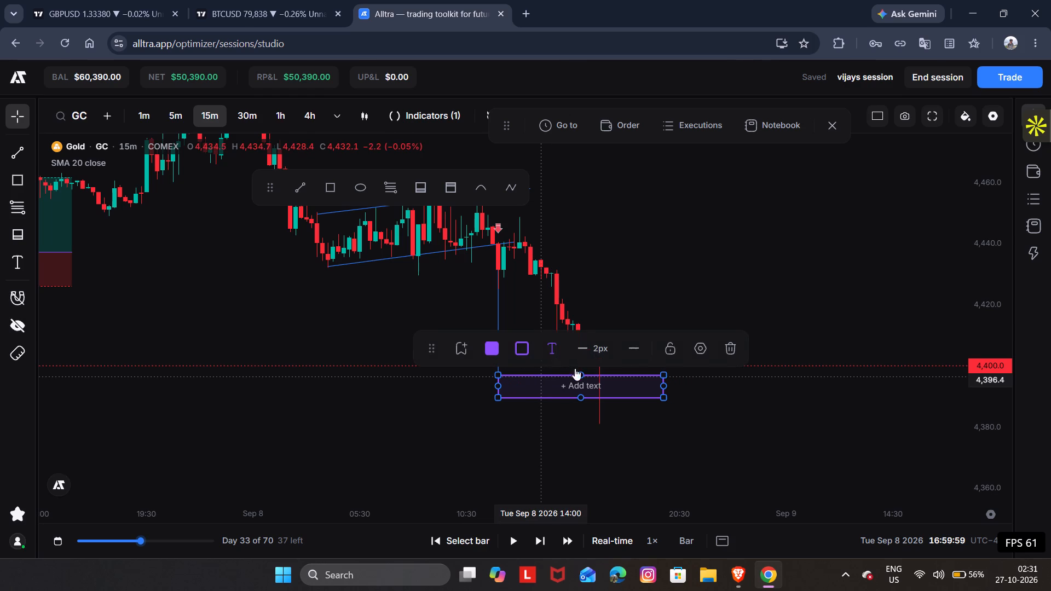
Play the replay forward past the purple target rectangle and pause at Tue Sep 8 19:59:59.
left_click(749, 261)
left_click_drag(749, 261, 832, 308)
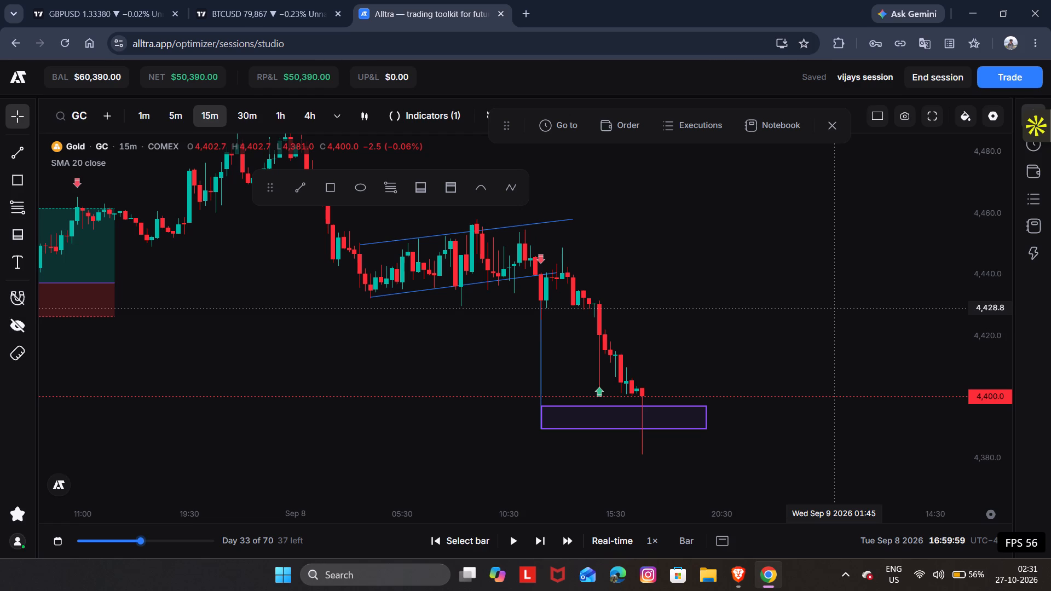
key("space")
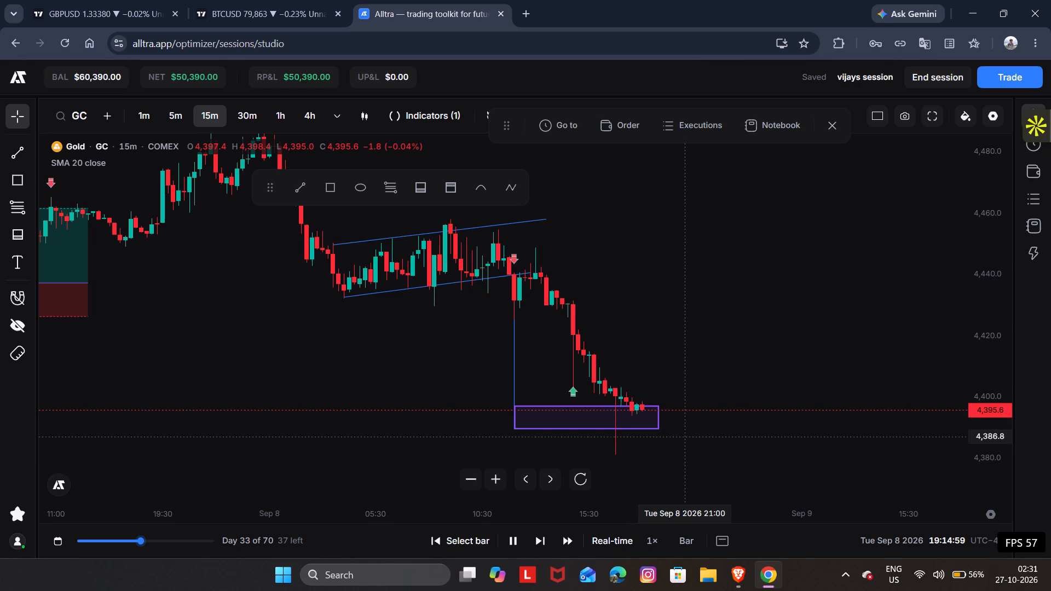
left_click_drag(732, 383, 724, 327)
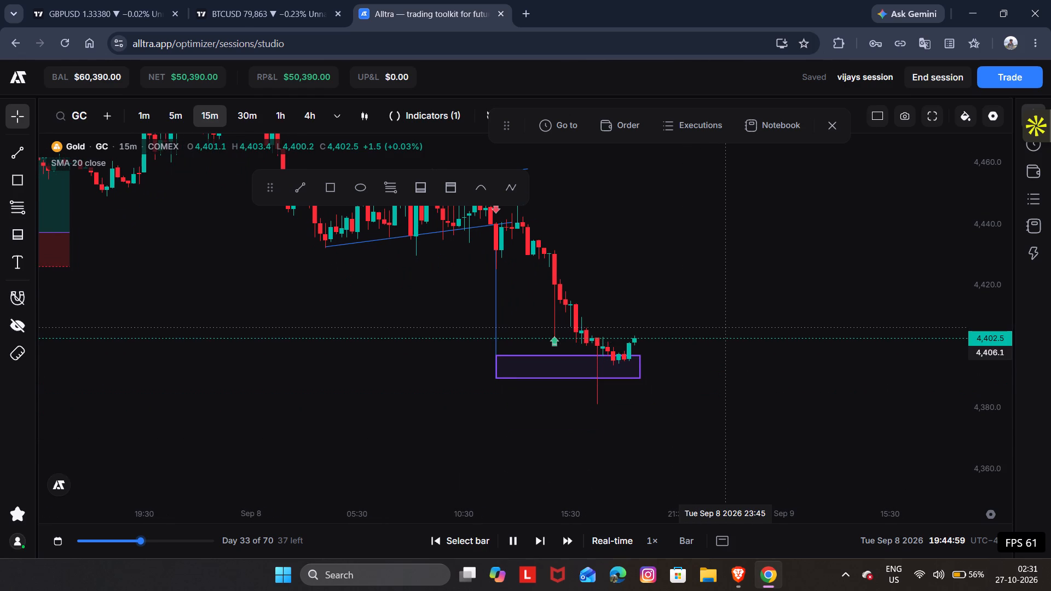
key("space")
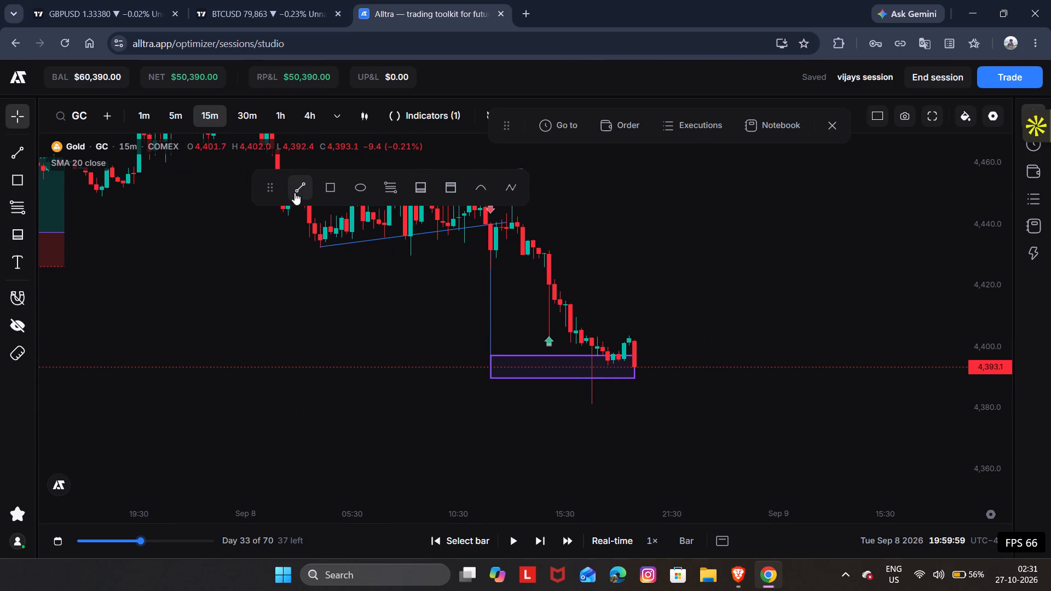
Draw a horizontal trend line at about 4,380 from the Sep 8 16:45 candle's low into the early hours of Sep 9.
left_click(294, 191)
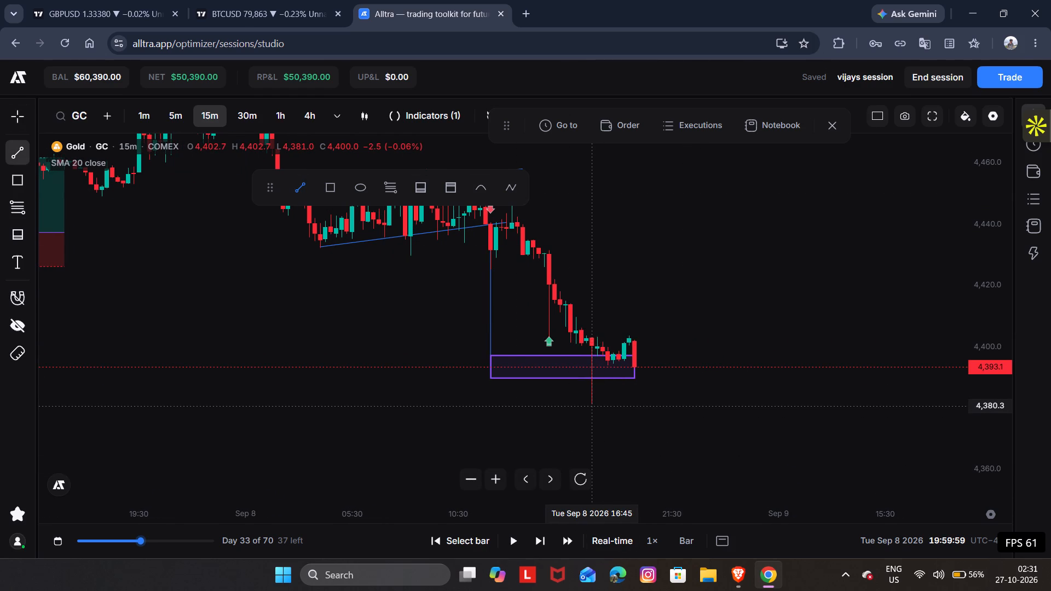
left_click_drag(593, 406, 734, 411)
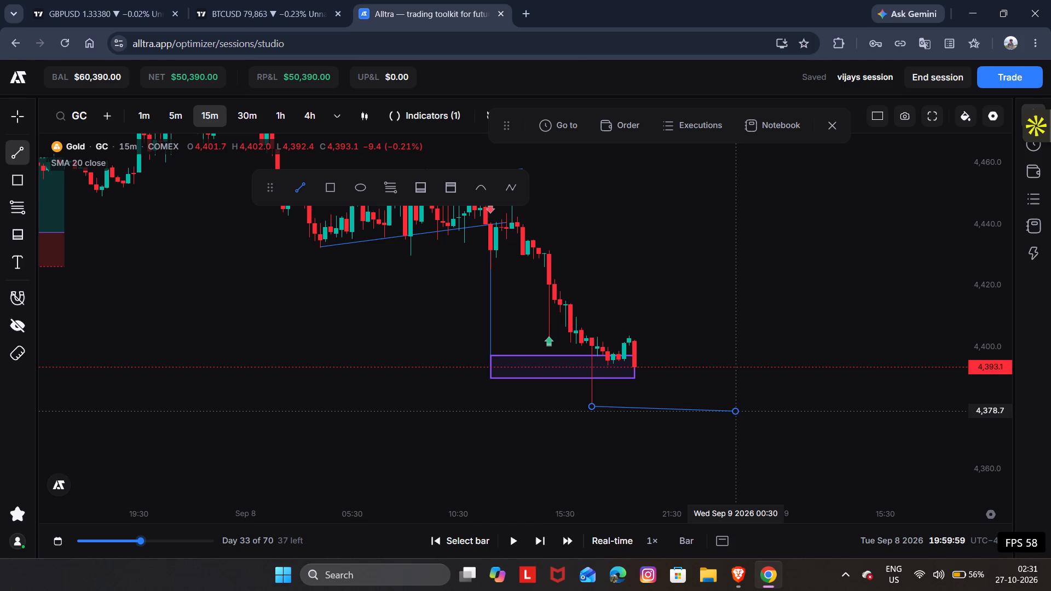
left_click_drag(734, 411, 744, 405)
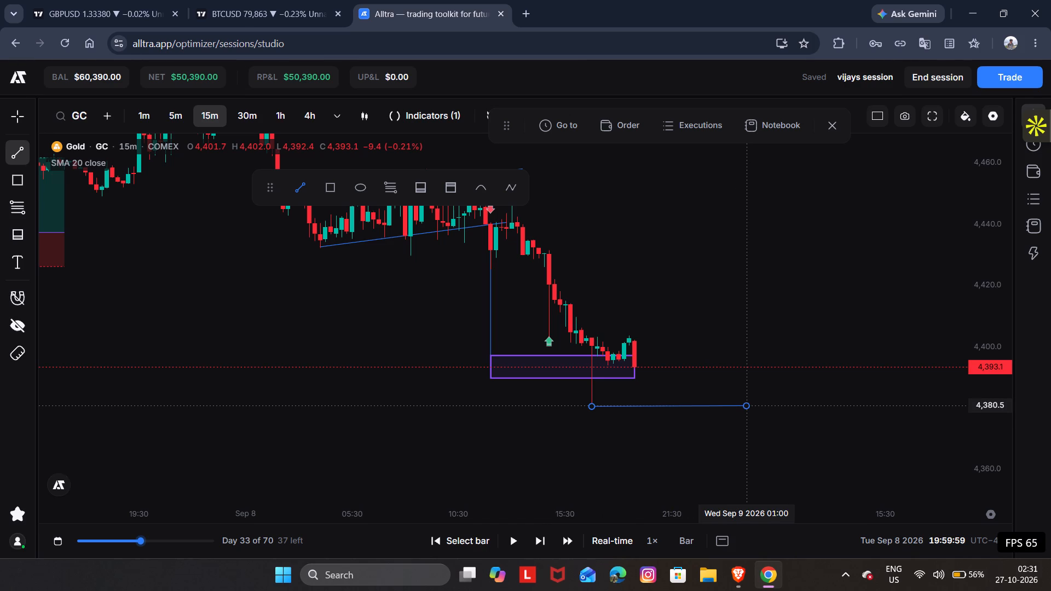
left_click_drag(744, 405, 745, 405)
left_click_drag(745, 405, 787, 258)
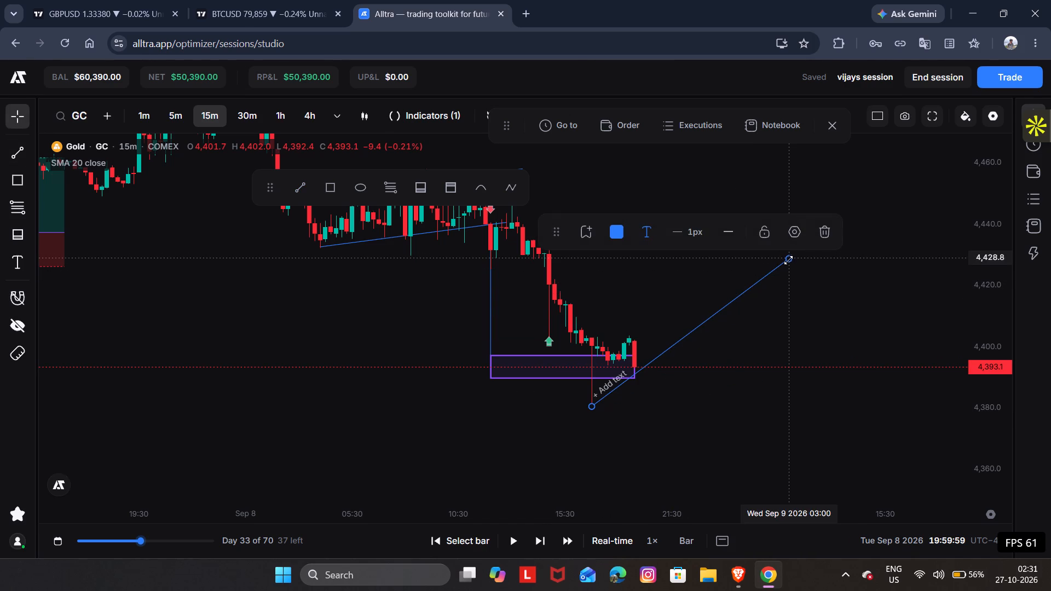
left_click_drag(788, 260, 820, 406)
left_click(820, 406)
left_click(841, 330)
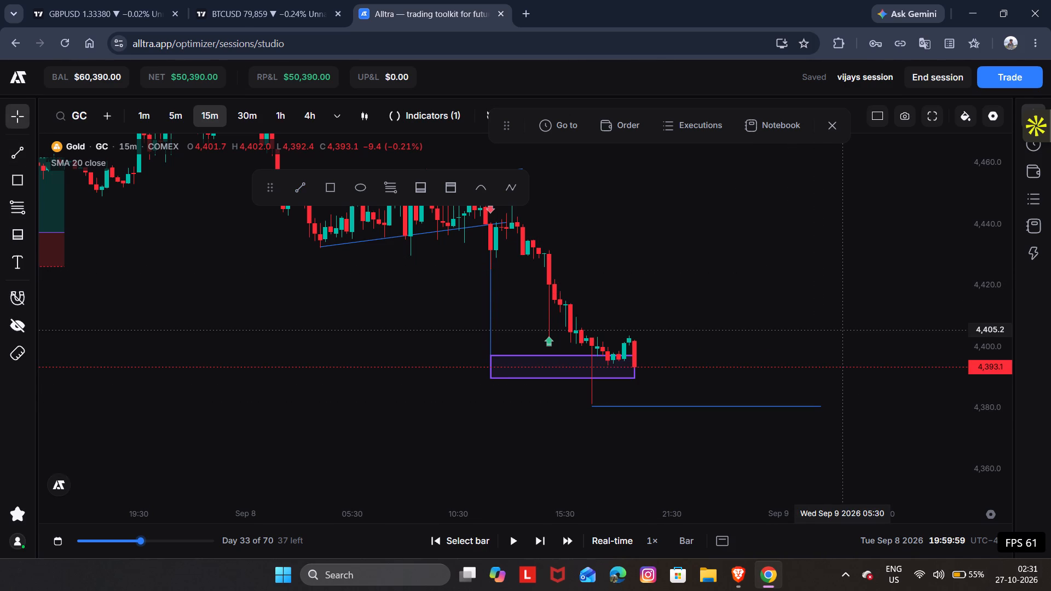
Play the replay forward and pause at Tue Sep 8 22:44:59.
key("space")
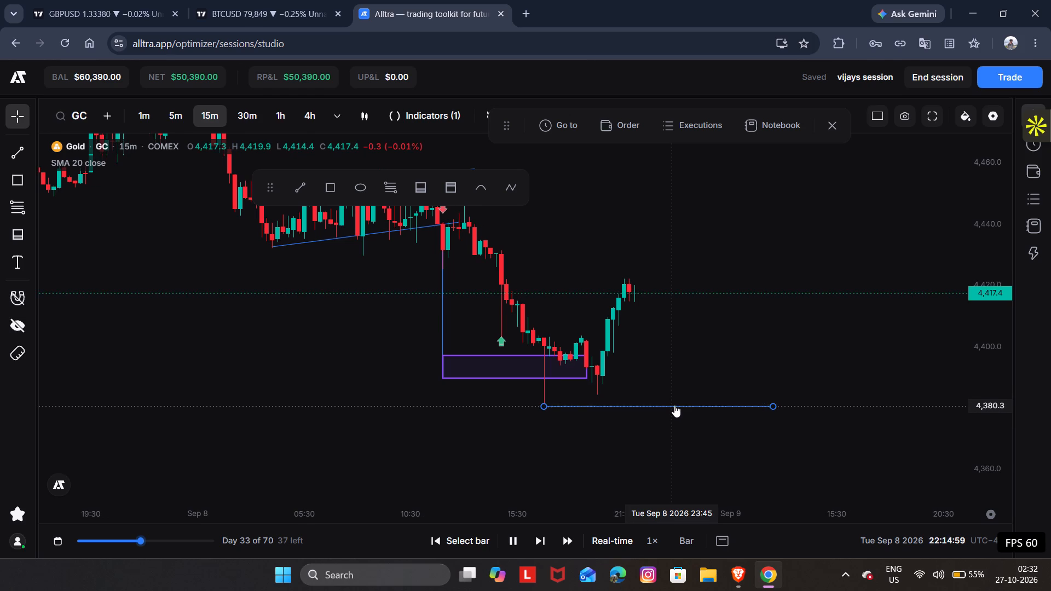
key("space")
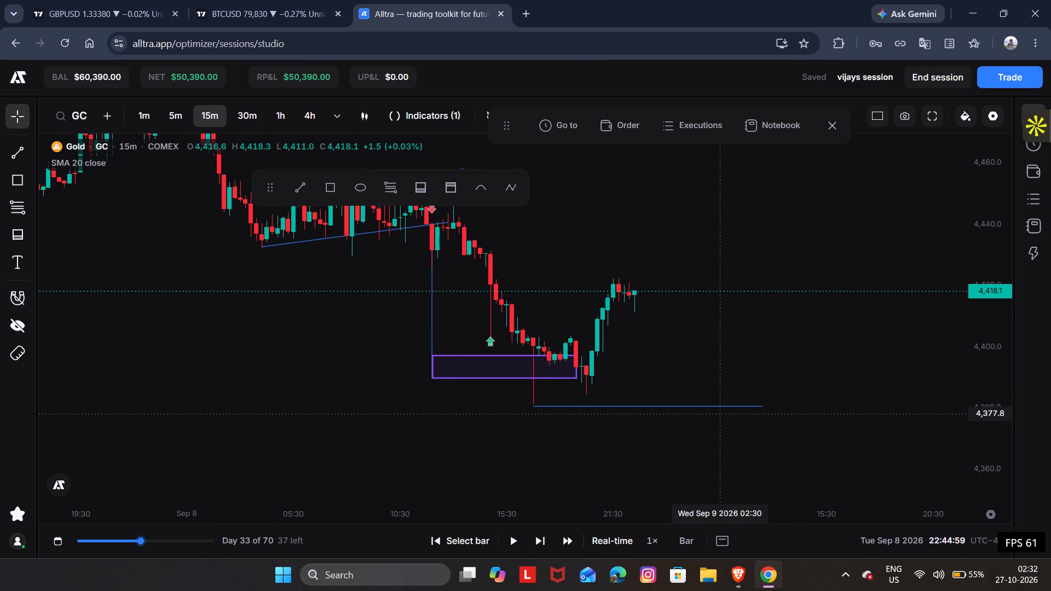
Move the support line's starting end to the Sep 8 16:45 candle's low at about 4,381.2.
left_click(540, 400)
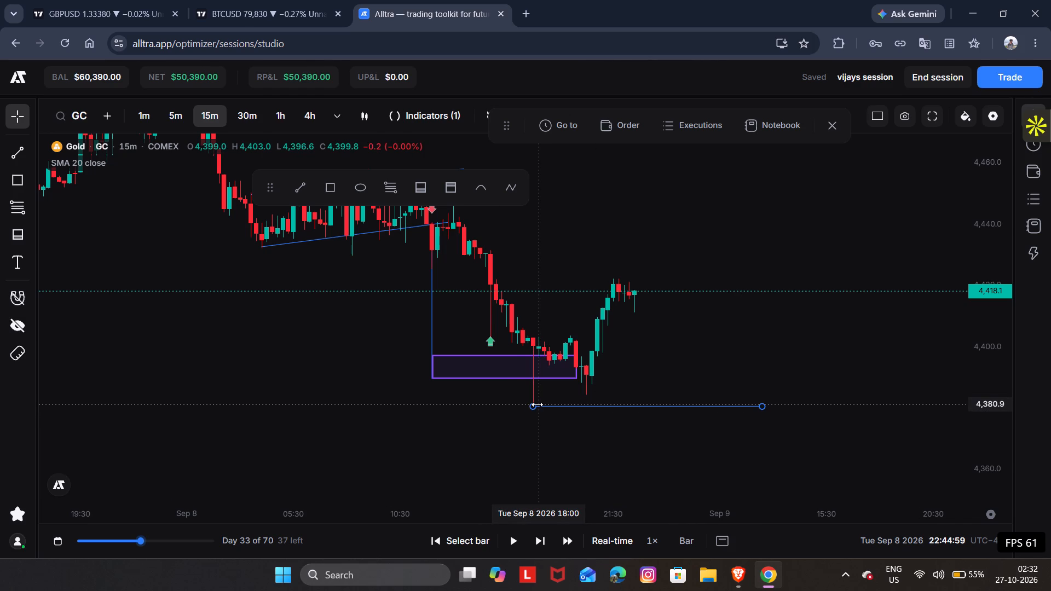
left_click(537, 404)
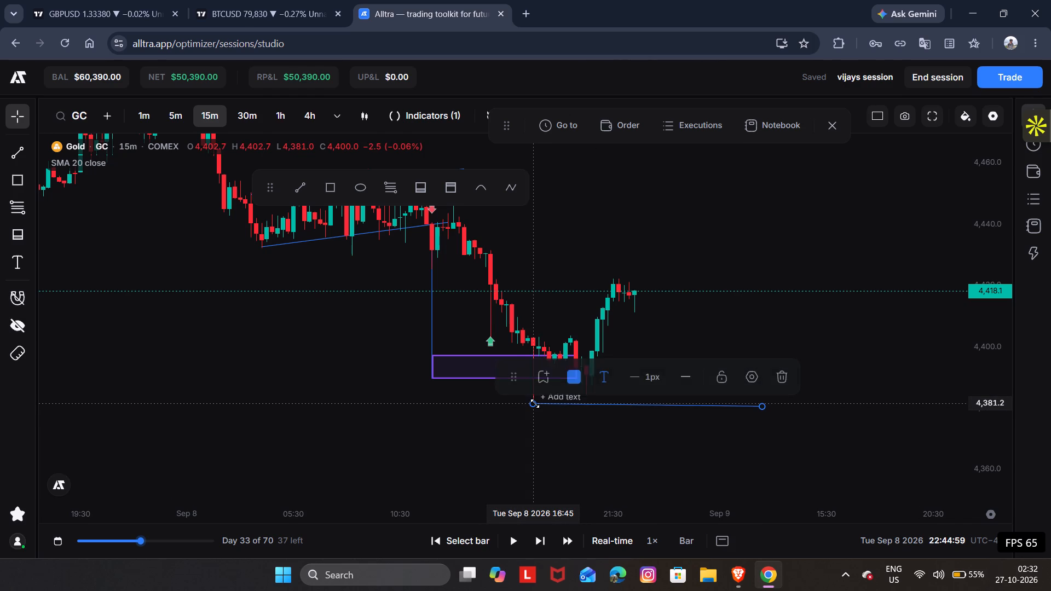
left_click(484, 408)
Advance the replay in short bursts through the rebound and pause at Wed Sep 9 00:29:59.
left_click_drag(839, 210, 839, 241)
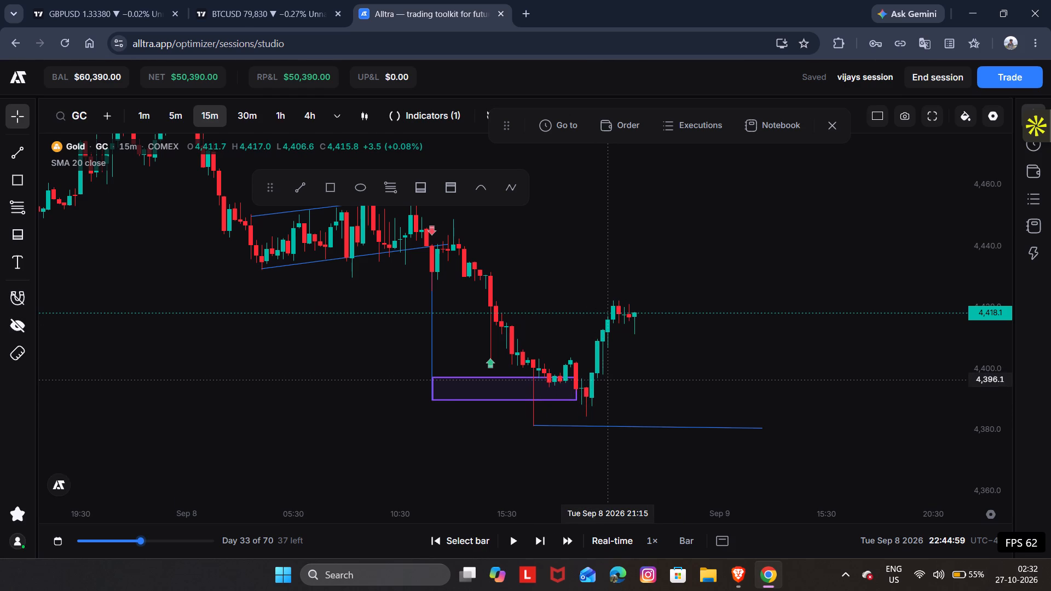
left_click_drag(623, 370, 620, 380)
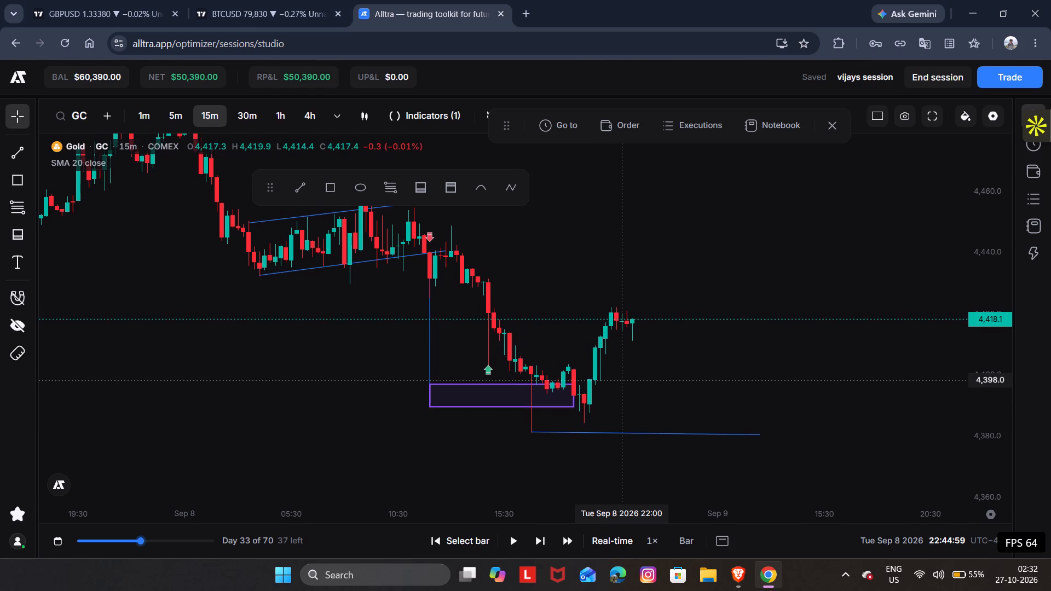
left_click_drag(620, 380, 585, 413)
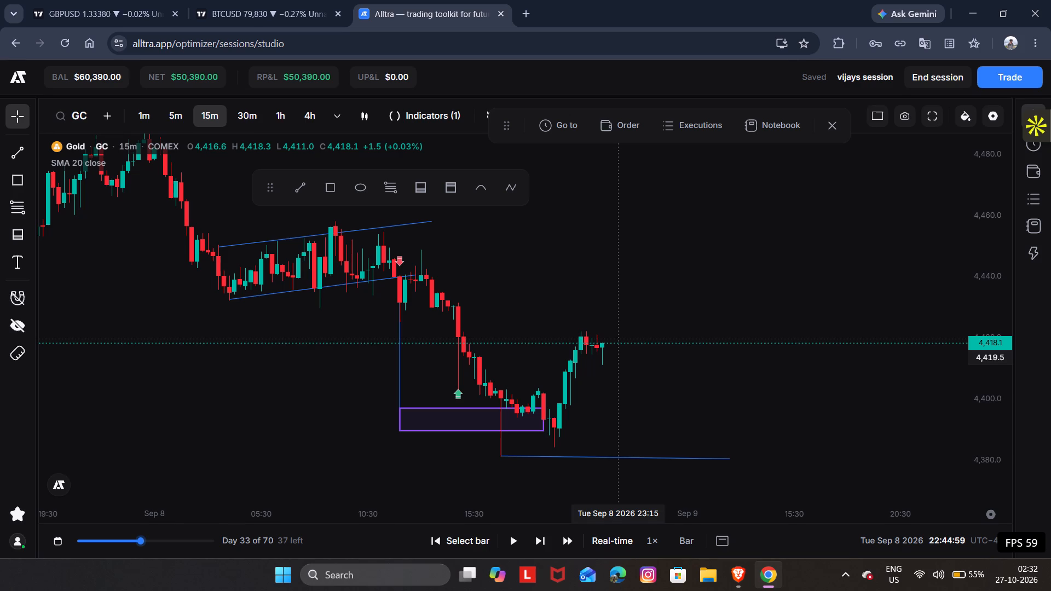
key("space")
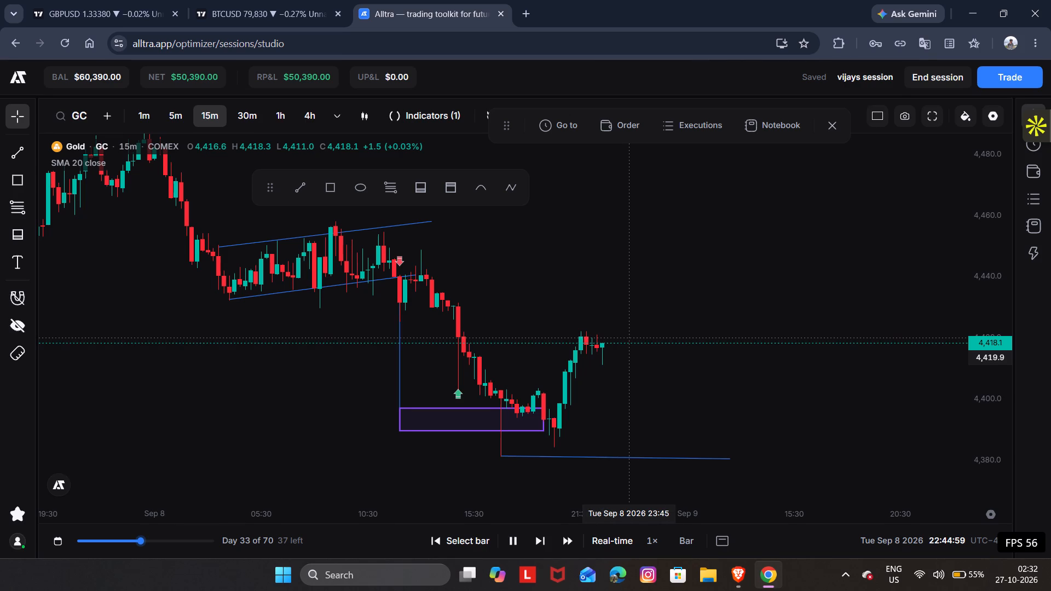
key("space")
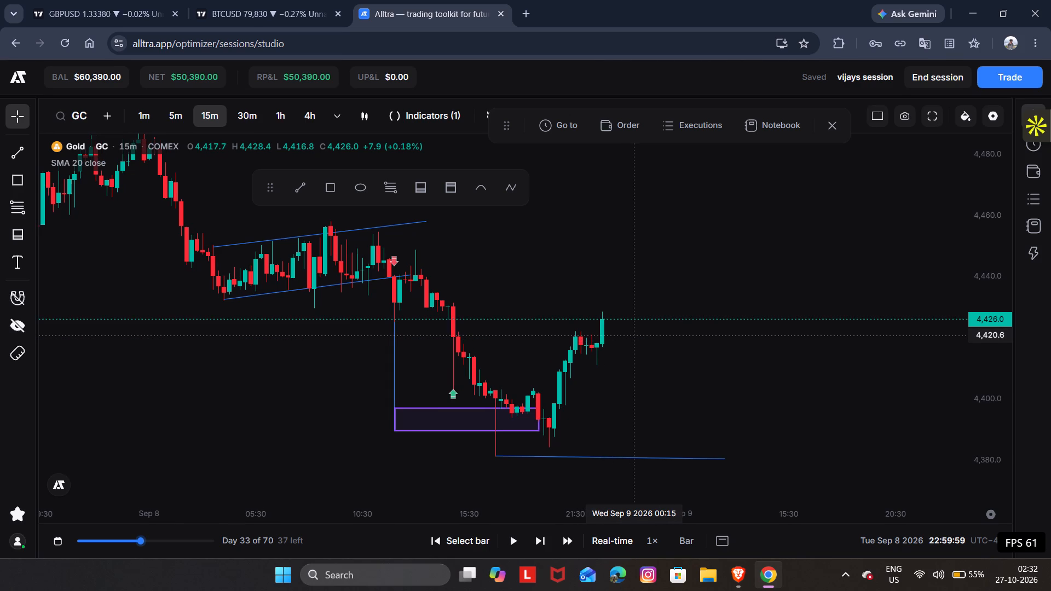
key("space")
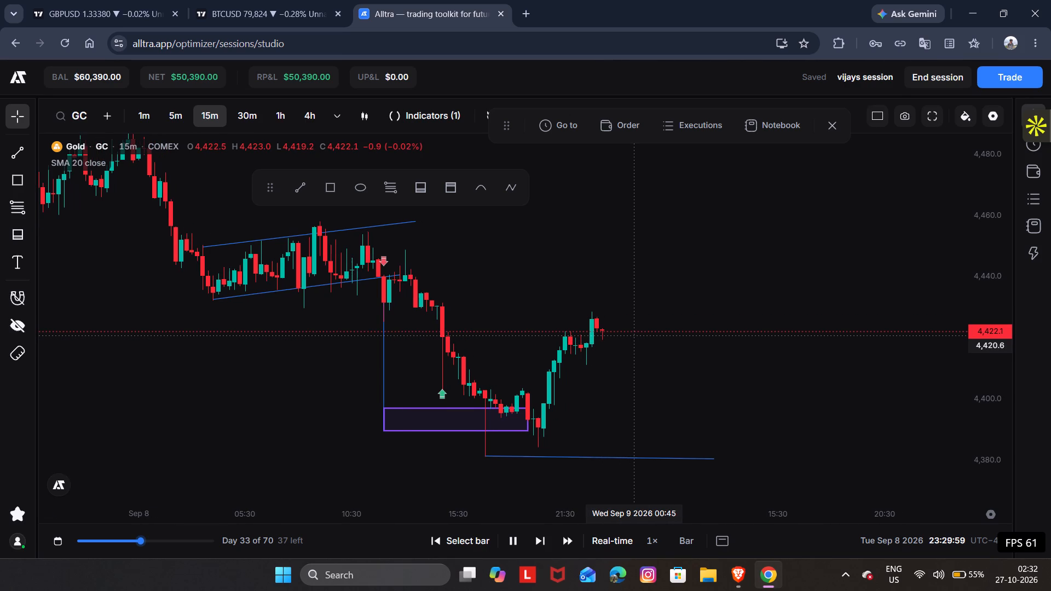
key("space")
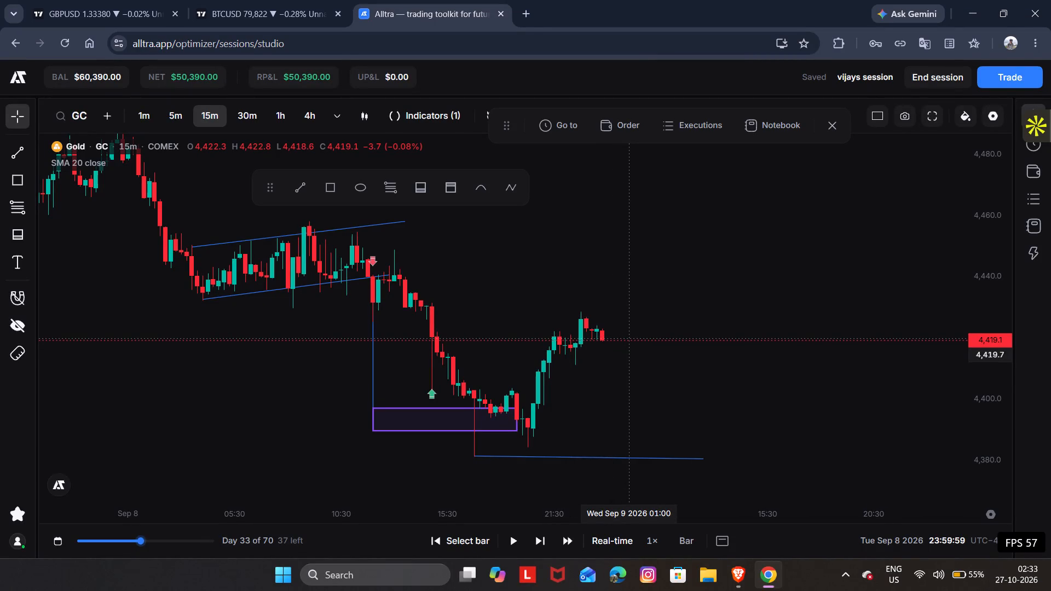
key("space")
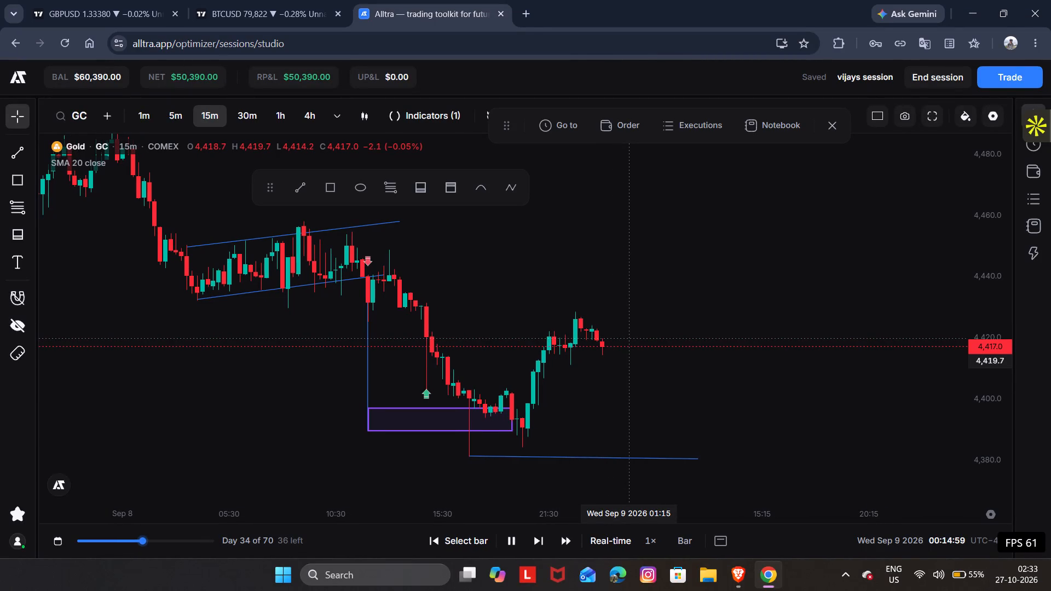
key("space")
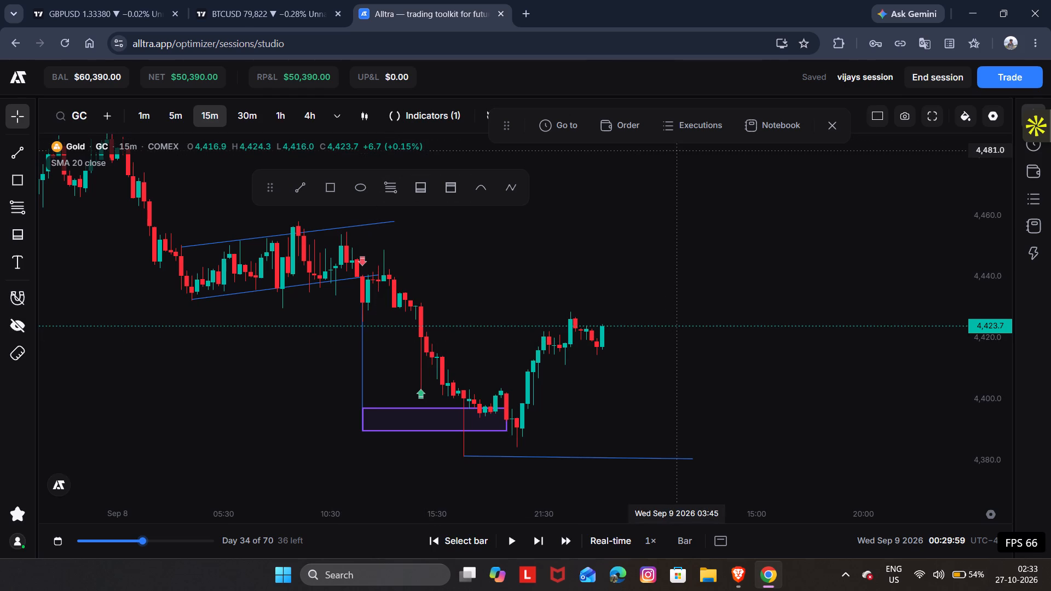
Place a market buy order for 1 GC at 4423.7 with take profit 4452.3 and stop loss 4410.7.
left_click(603, 126)
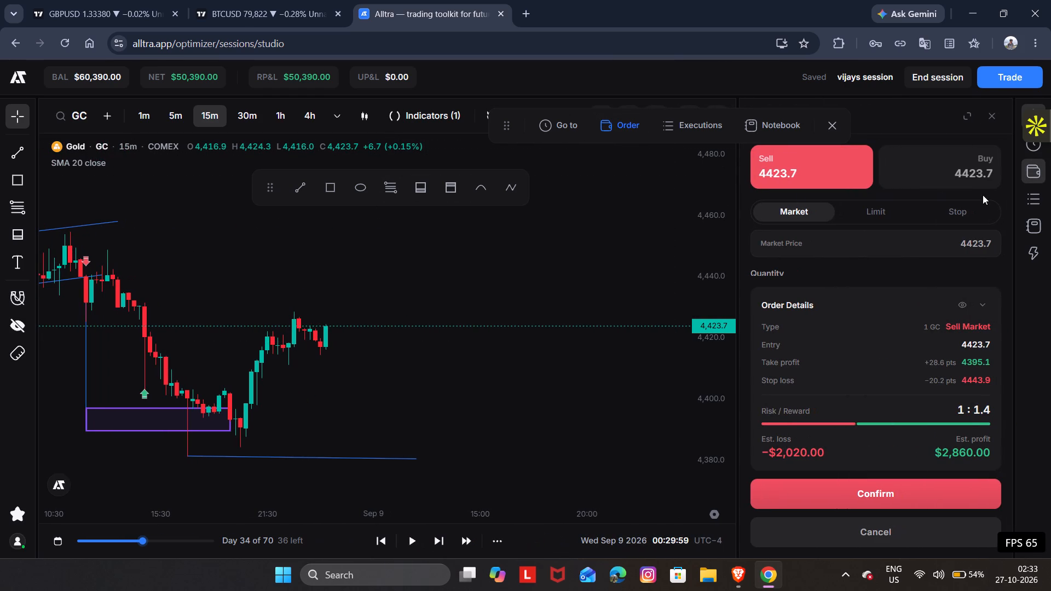
left_click(963, 179)
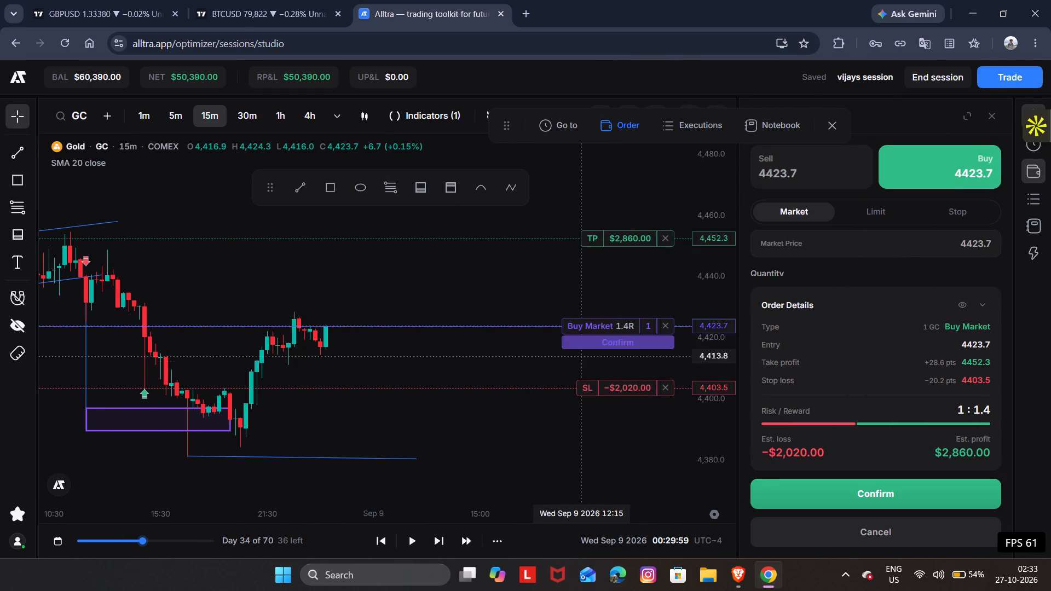
left_click_drag(625, 391, 637, 371)
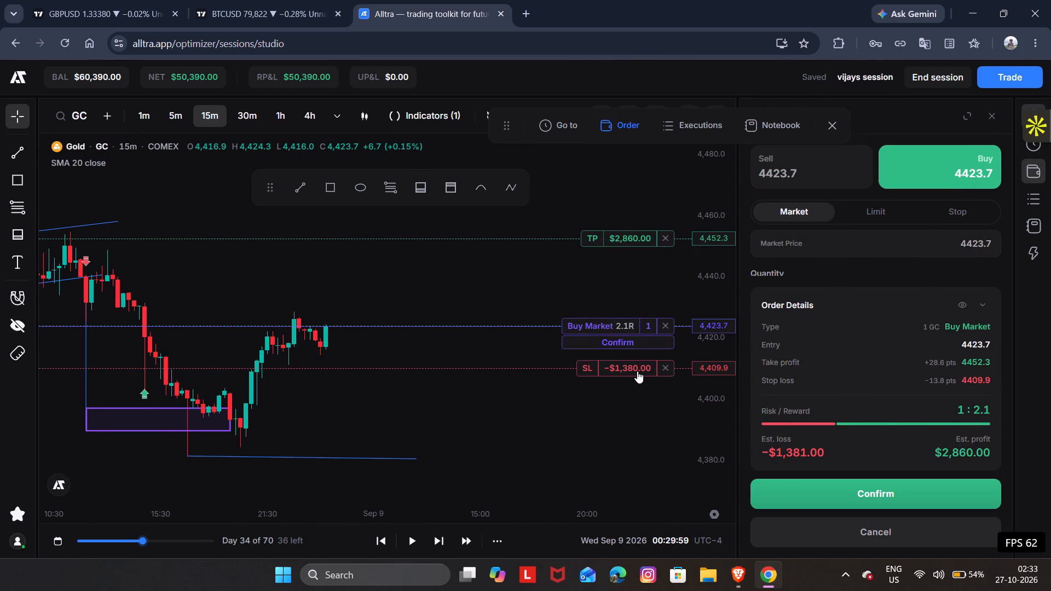
left_click_drag(637, 371, 638, 369)
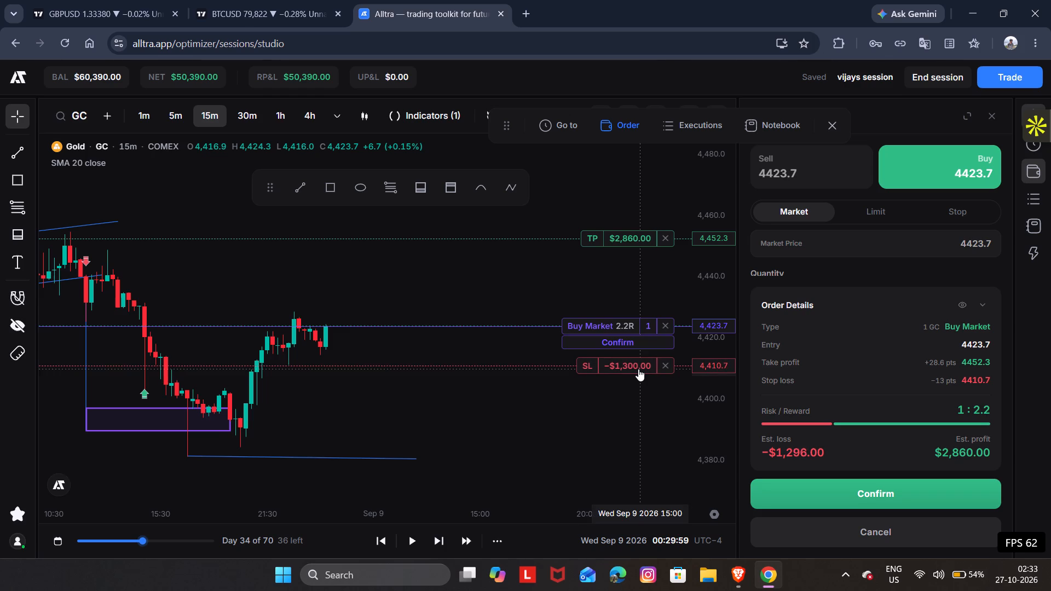
left_click(625, 388)
left_click_drag(625, 388, 636, 389)
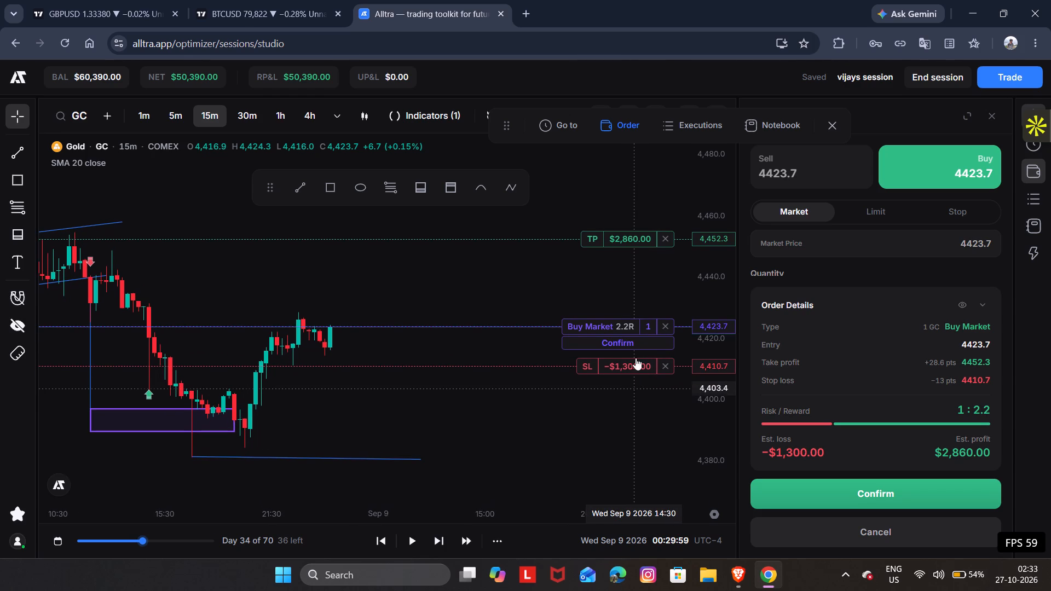
left_click(636, 340)
Play the replay with the long trade open, close the position, and pause at Wed Sep 9 03:59:59.
key("space")
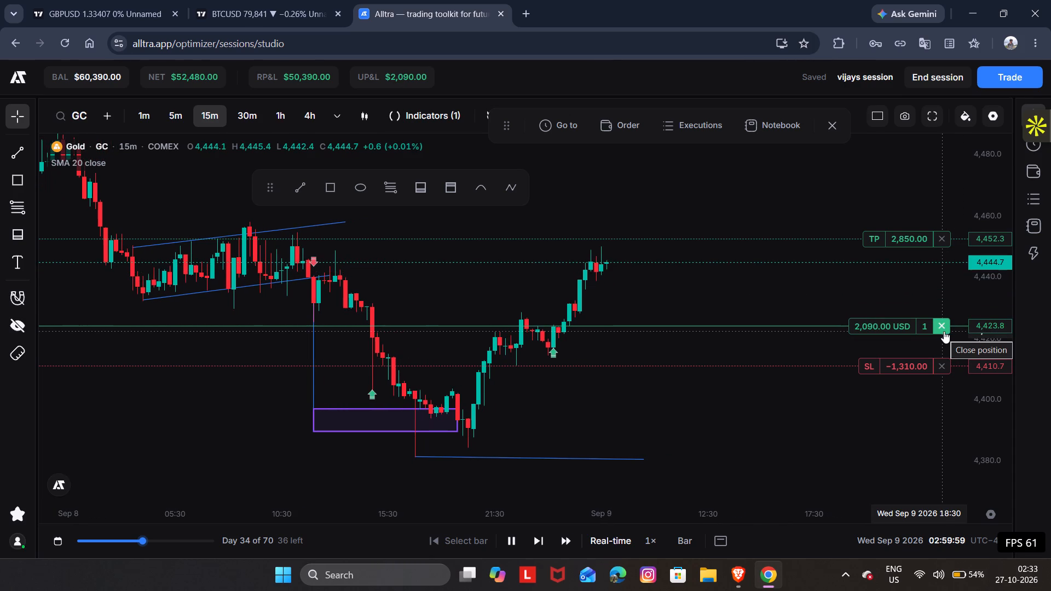
left_click(944, 331)
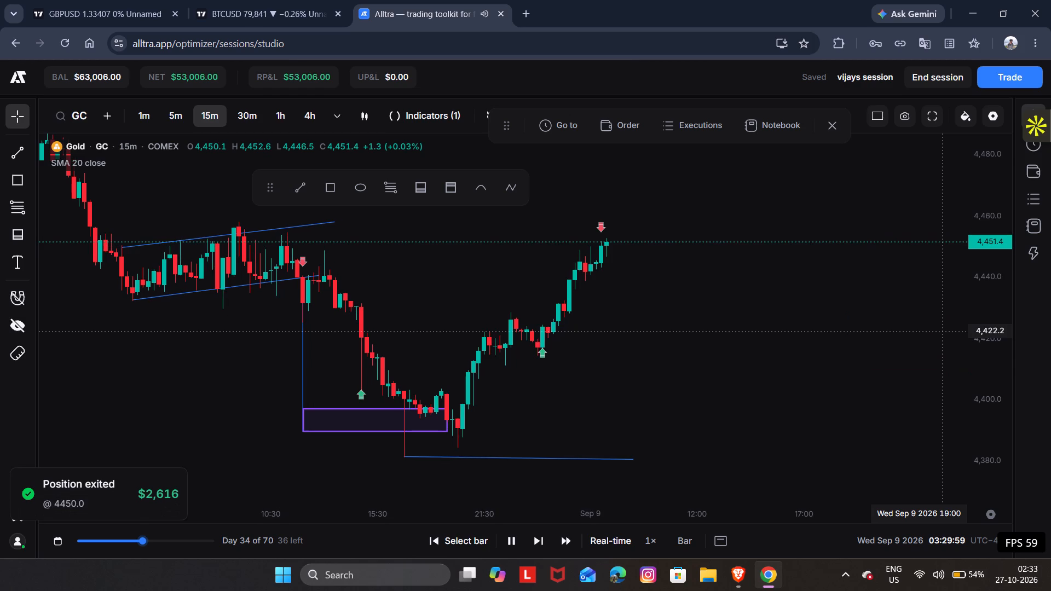
left_click_drag(839, 338, 885, 361)
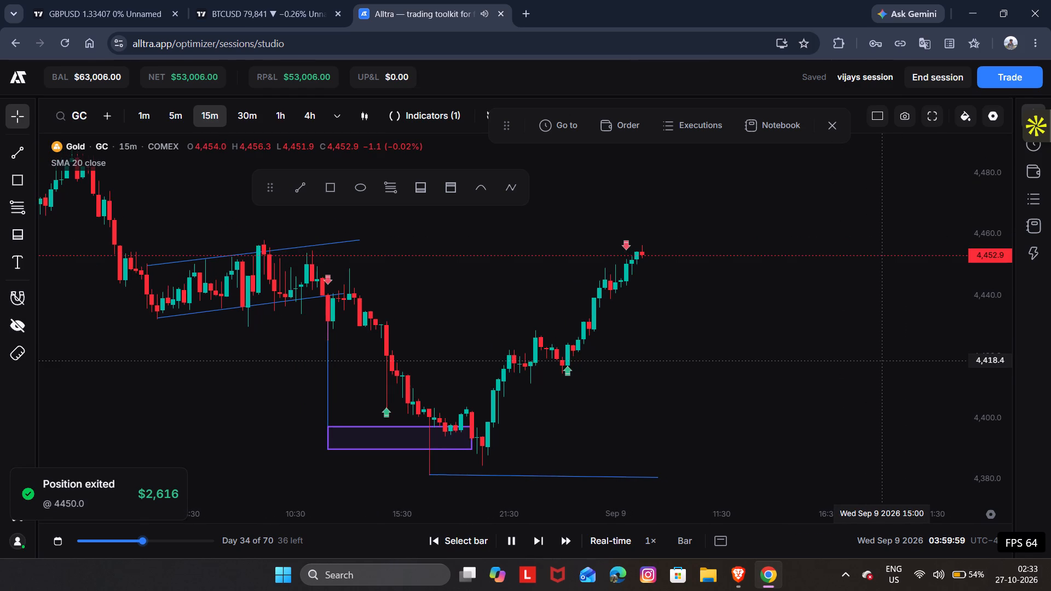
key("space")
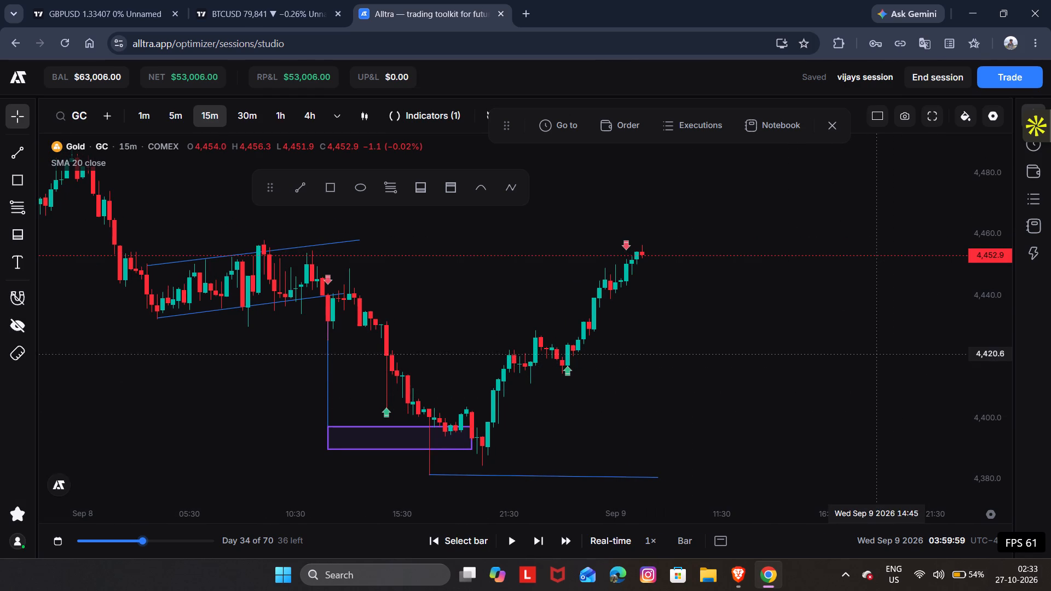
Draw a near-vertical trend line spanning the Sep 7 decline, from the high around 05:00 down to about 4,431.7 at 05:15.
left_click_drag(480, 271, 763, 325)
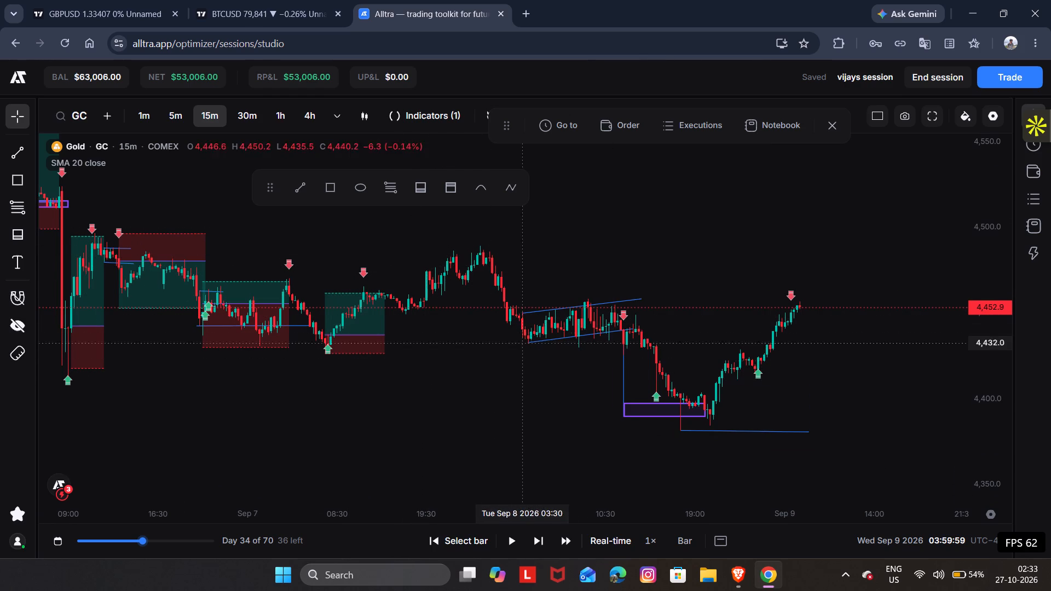
left_click_drag(435, 366, 538, 366)
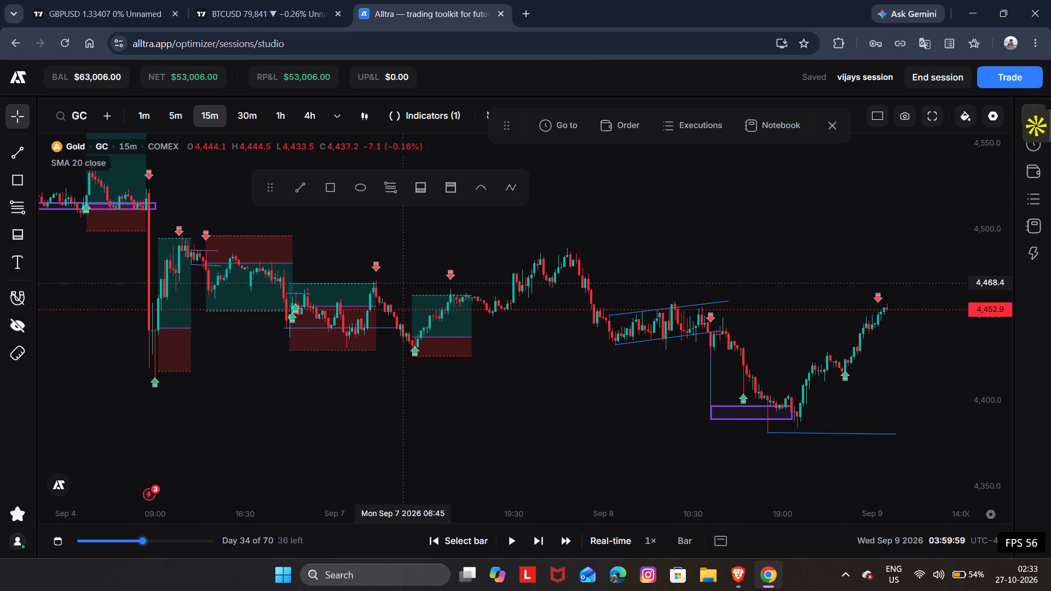
left_click(304, 187)
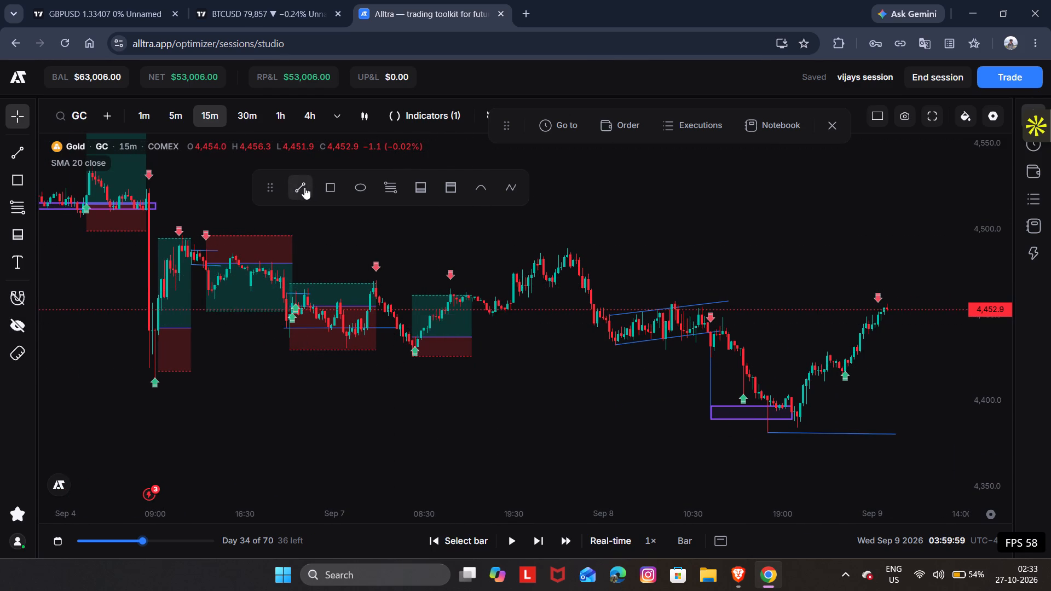
left_click_drag(383, 284, 389, 306)
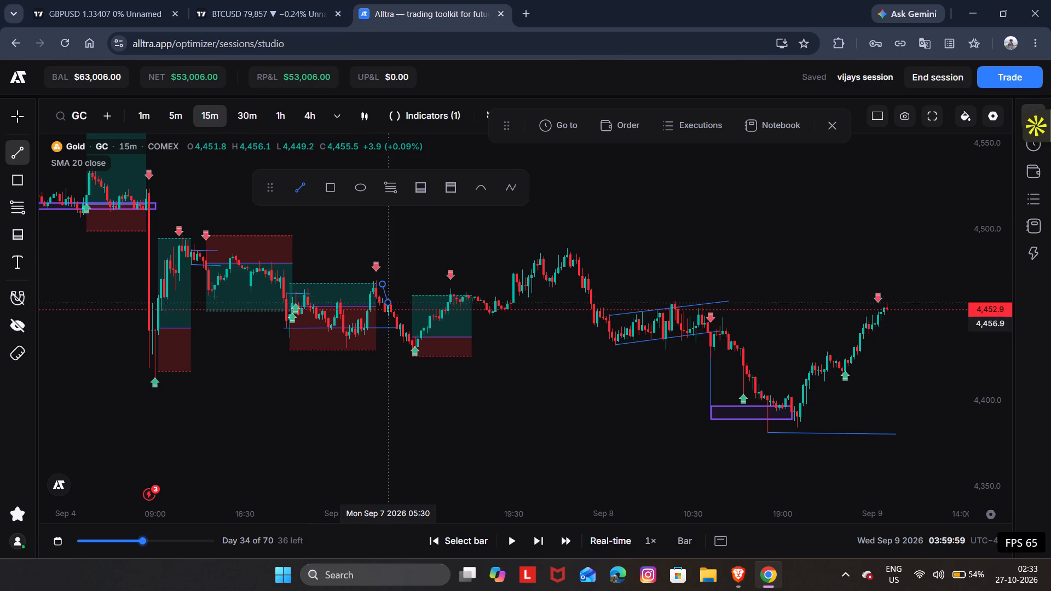
left_click_drag(389, 306, 384, 347)
left_click_drag(384, 347, 385, 338)
left_click_drag(385, 338, 385, 341)
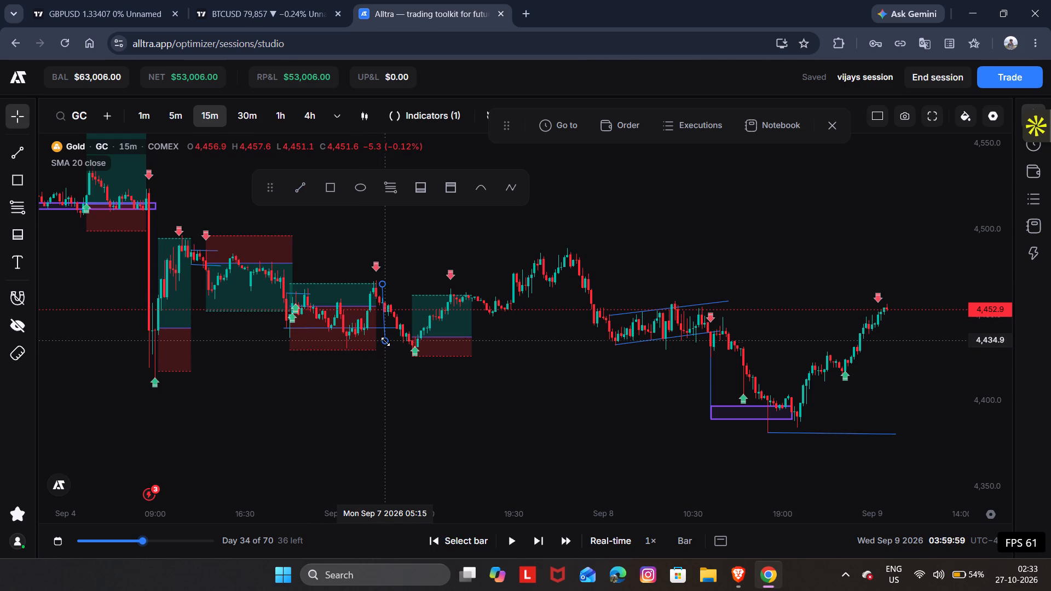
left_click_drag(385, 341, 385, 346)
left_click(385, 346)
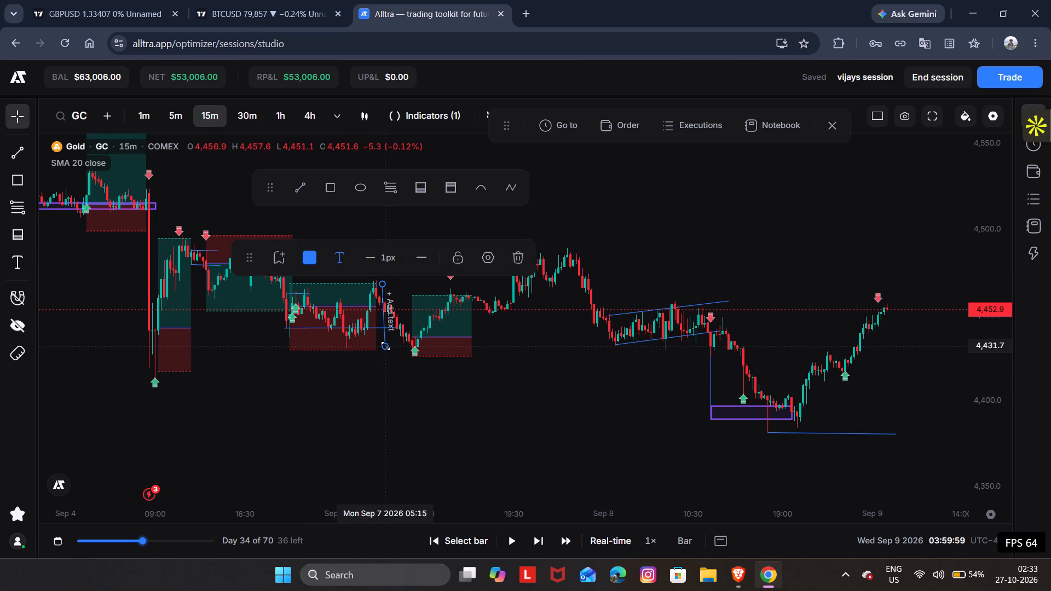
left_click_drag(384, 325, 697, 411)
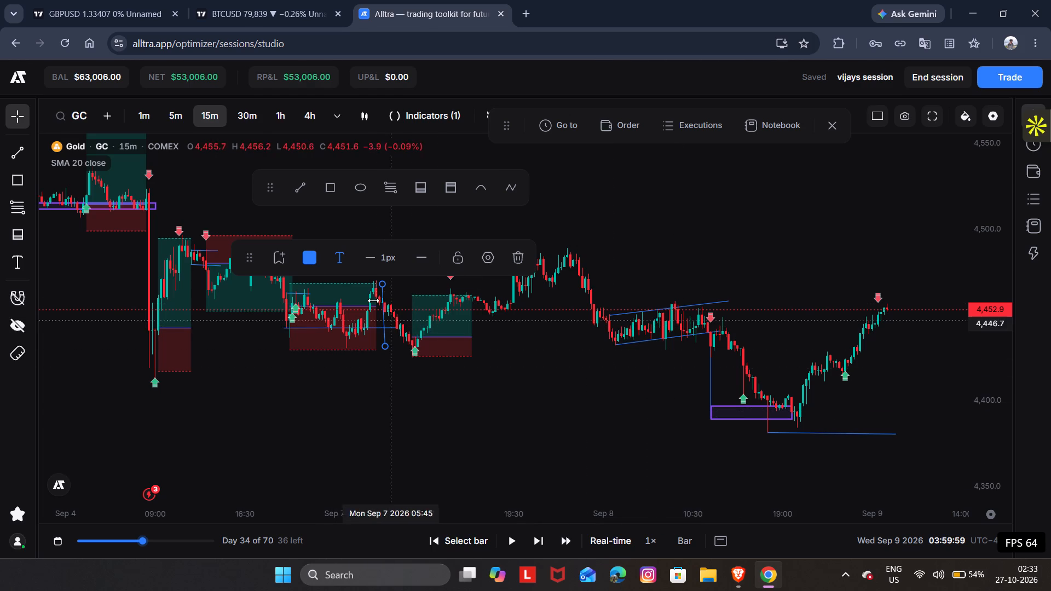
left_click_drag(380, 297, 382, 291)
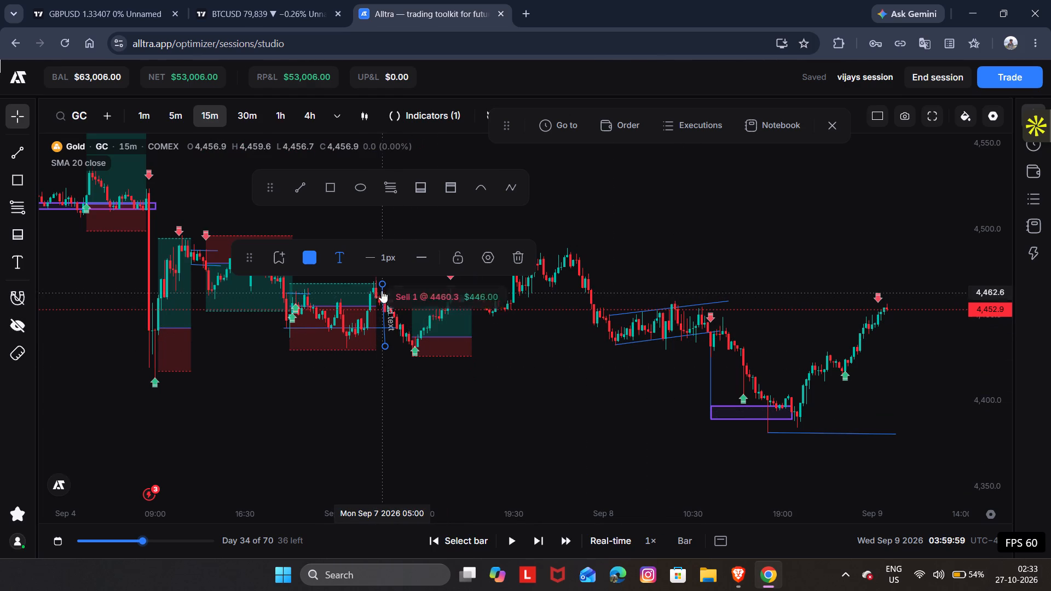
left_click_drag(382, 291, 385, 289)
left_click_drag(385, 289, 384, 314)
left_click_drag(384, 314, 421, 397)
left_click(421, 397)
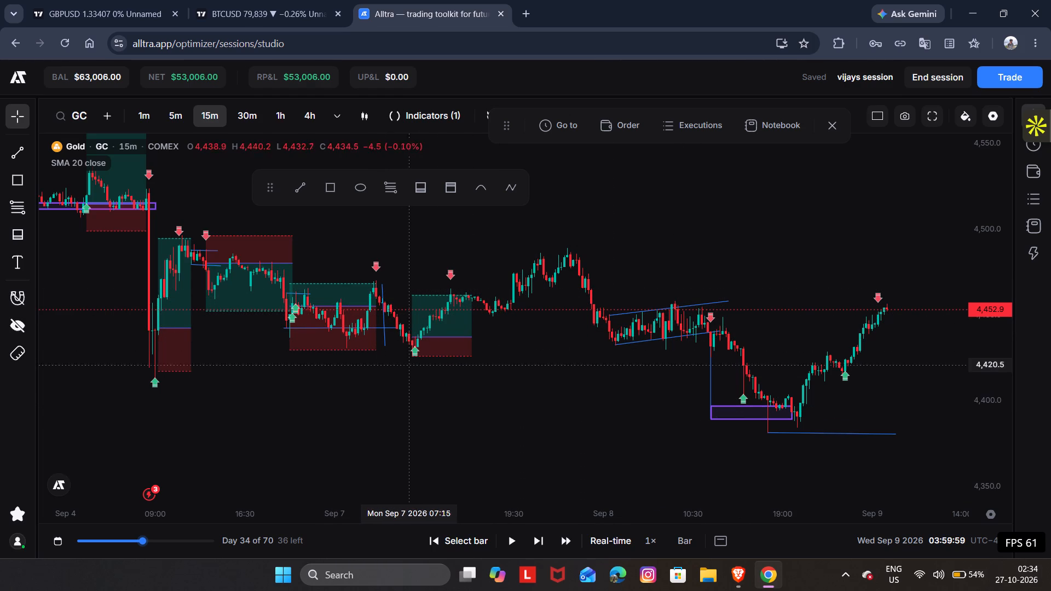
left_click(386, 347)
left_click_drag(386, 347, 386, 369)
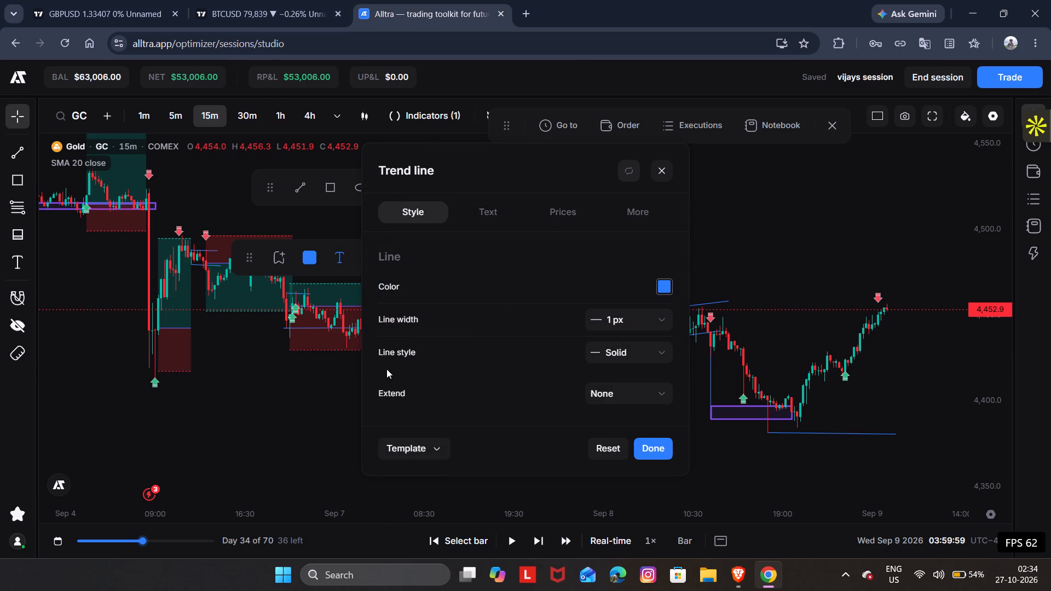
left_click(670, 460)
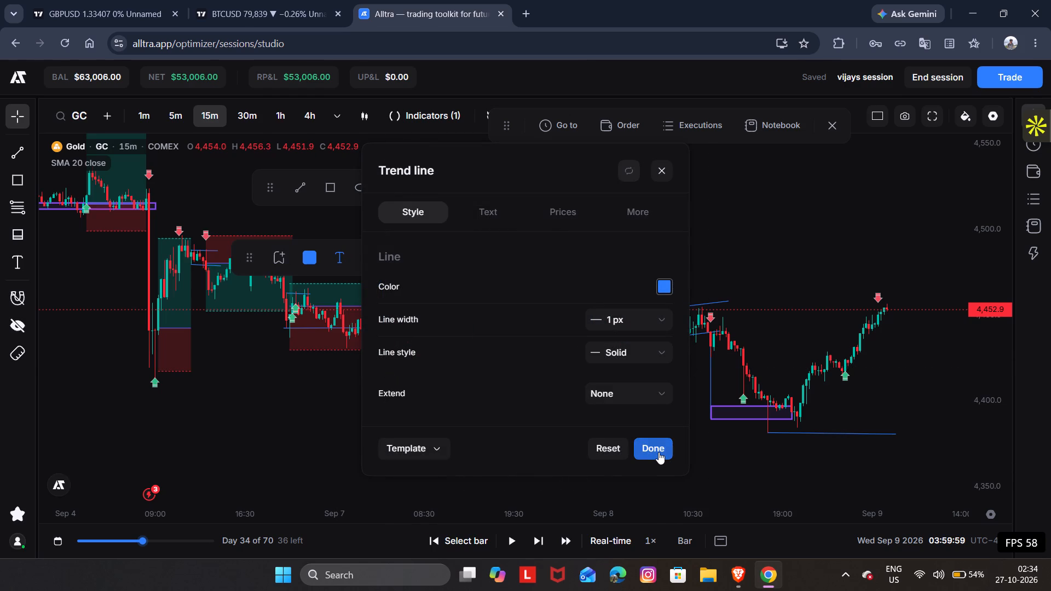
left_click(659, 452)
Move the decline line beside the latest candle and straighten it vertically at Wed Sep 9 04:15, with its lower end at about 4,419.6.
left_click_drag(383, 321, 898, 349)
scroll(677, 381, "right", 2)
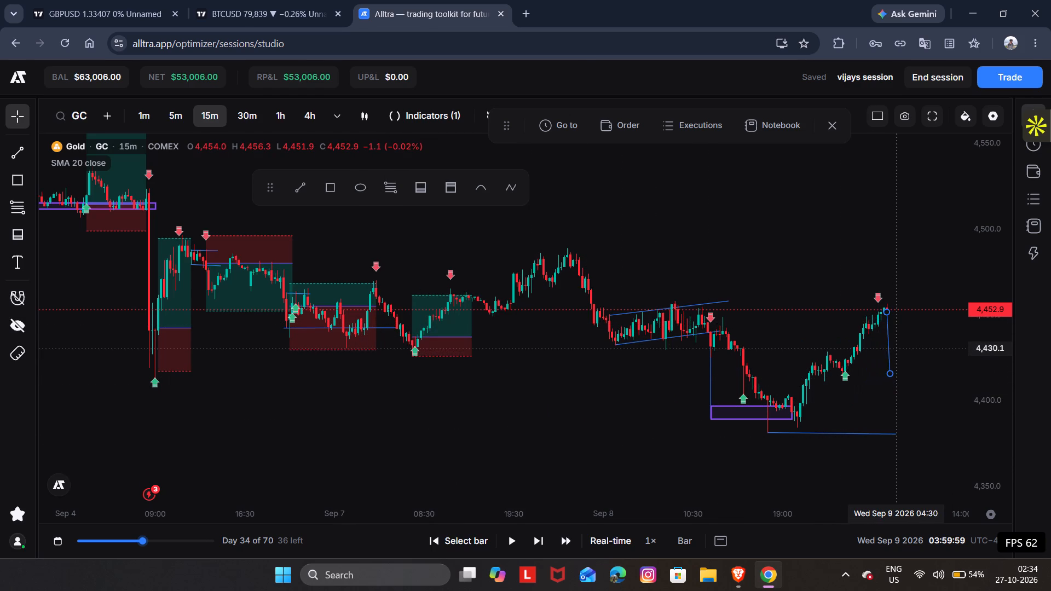
left_click_drag(898, 349, 903, 341)
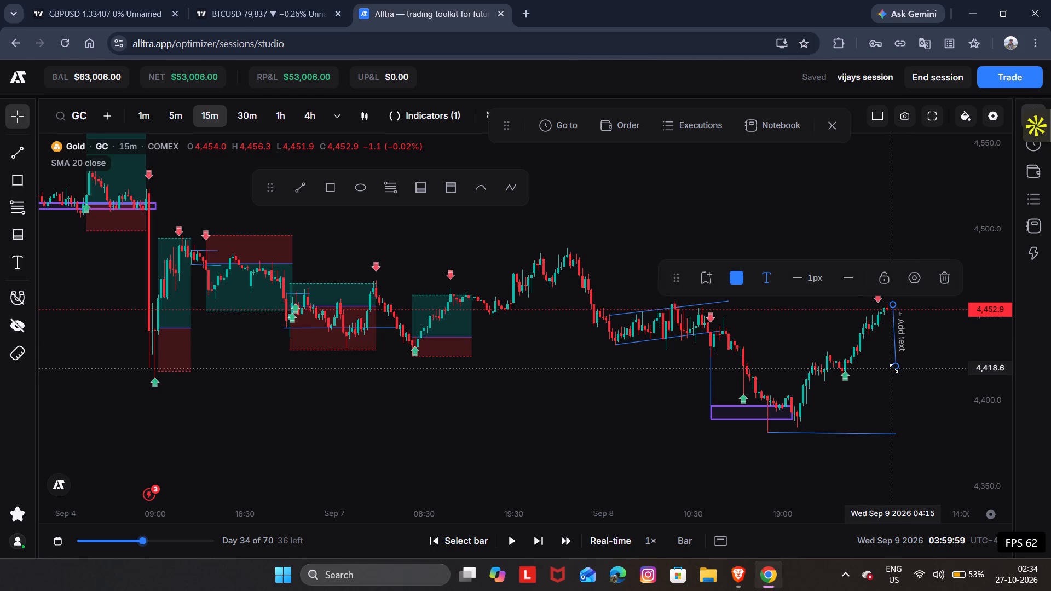
left_click(894, 368)
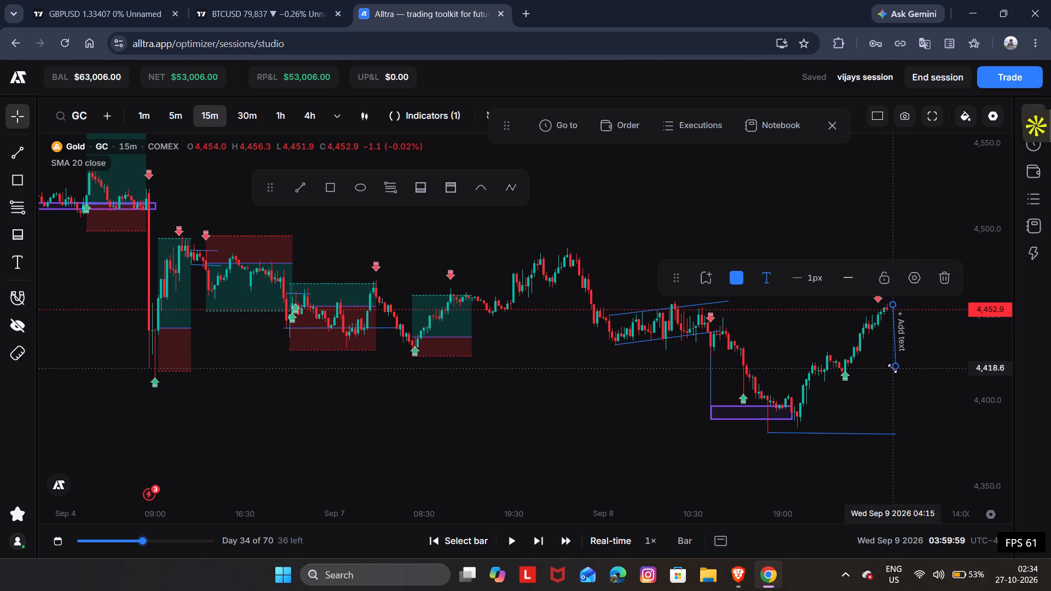
left_click(896, 367)
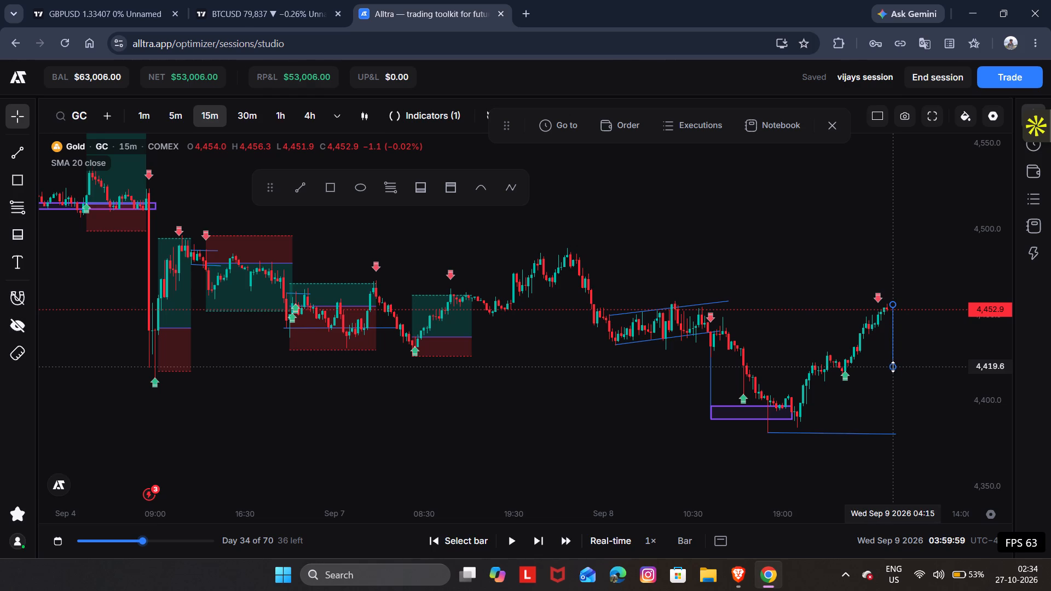
Place a market sell order for 1 GC at 4452.9 with take profit 4424.3 and stop loss 4465.9.
left_click_drag(911, 368, 765, 340)
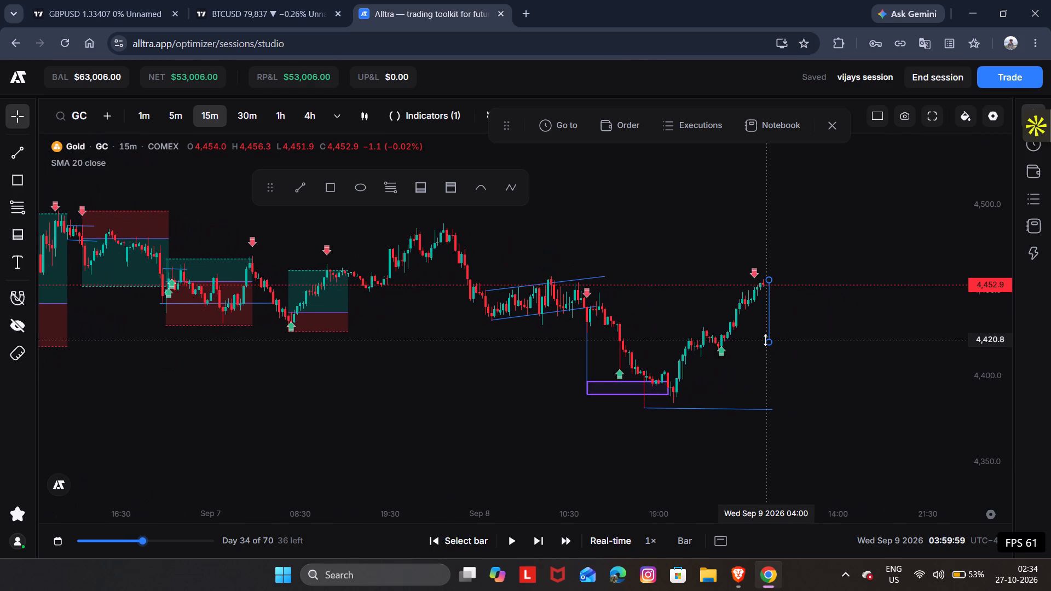
left_click_drag(759, 365, 716, 352)
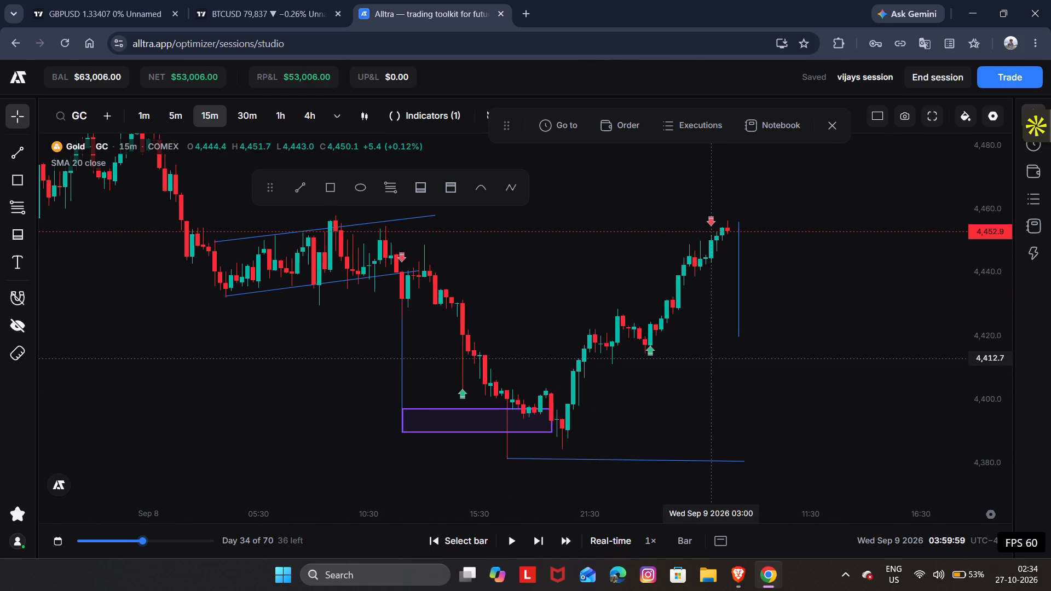
left_click(620, 135)
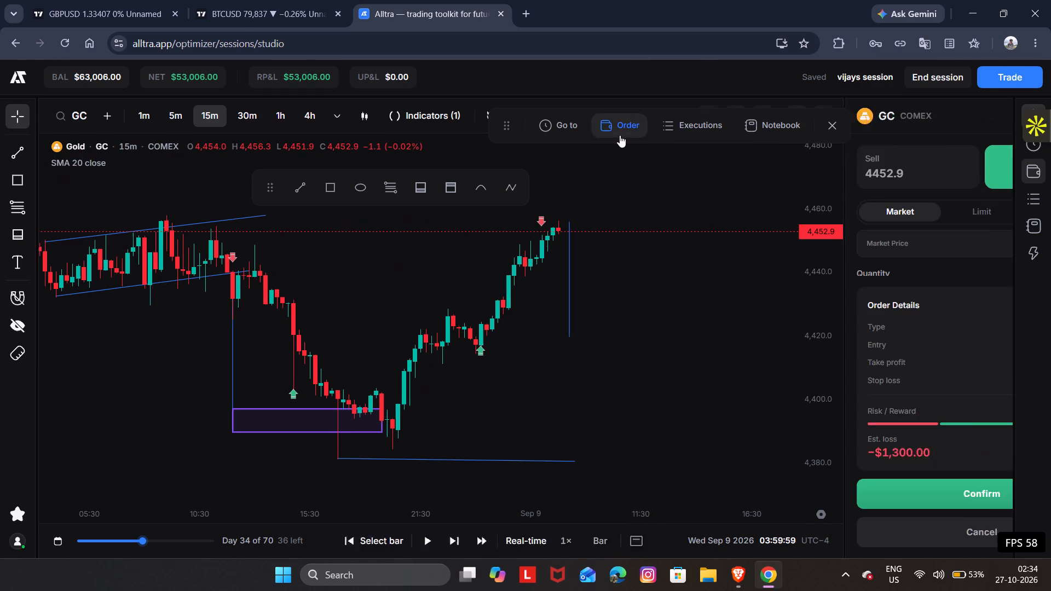
left_click(781, 161)
left_click(781, 161)
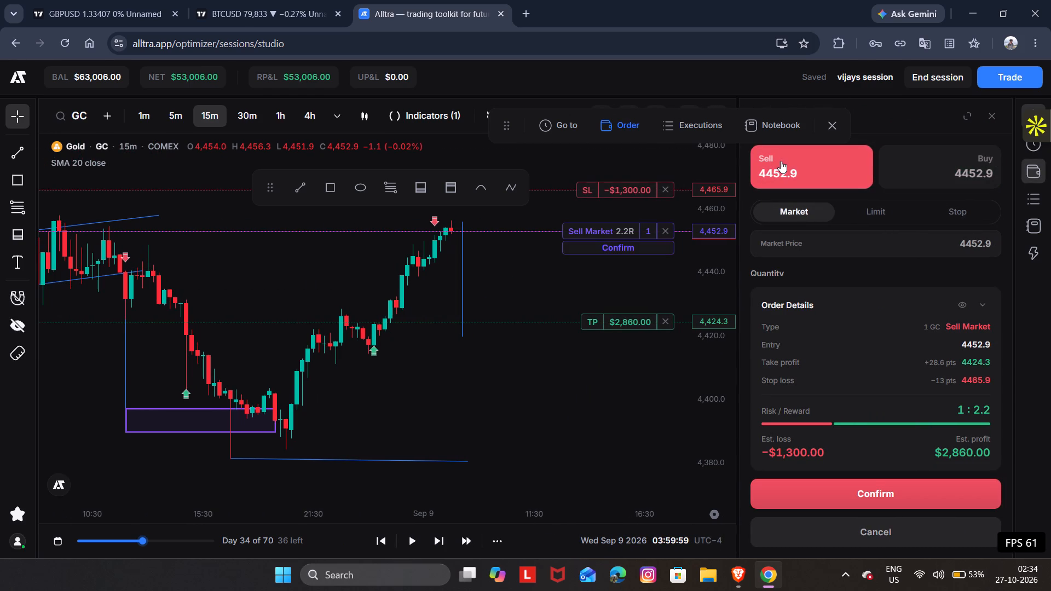
left_click_drag(571, 362, 673, 437)
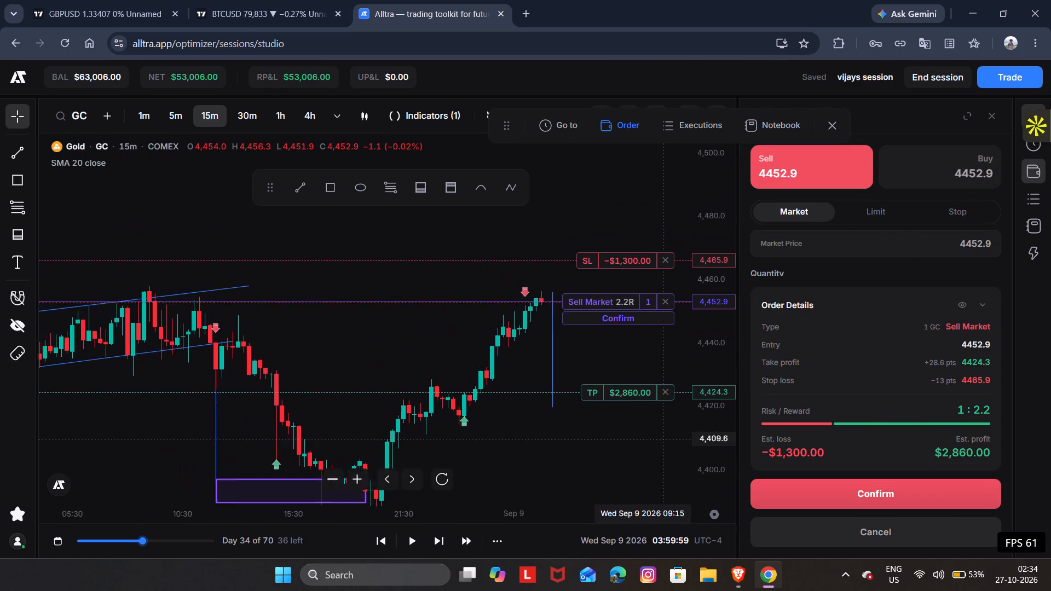
left_click_drag(673, 437, 697, 426)
left_click_drag(525, 283, 396, 289)
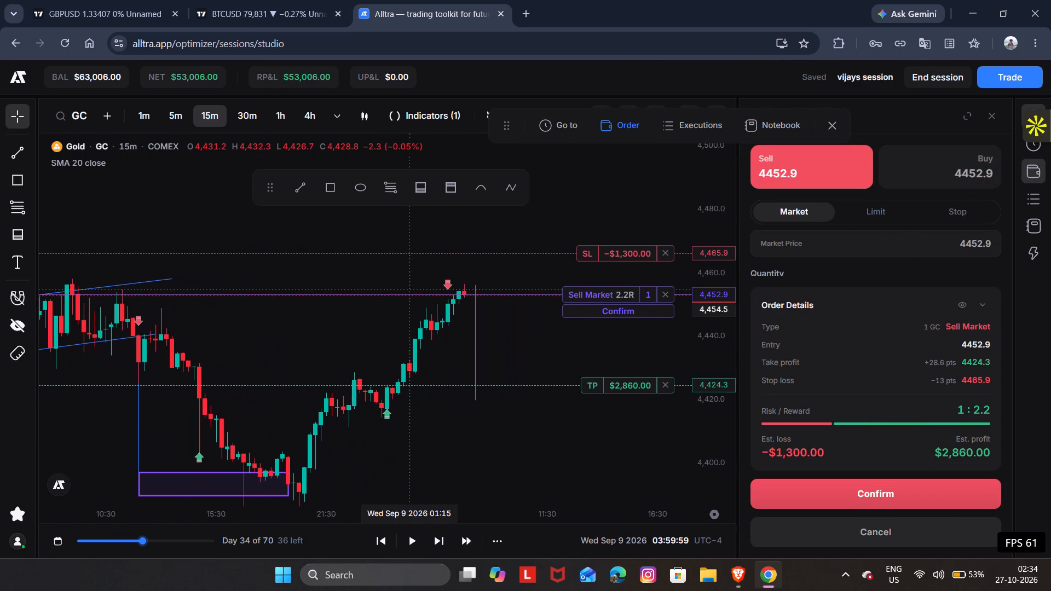
left_click_drag(396, 289, 412, 280)
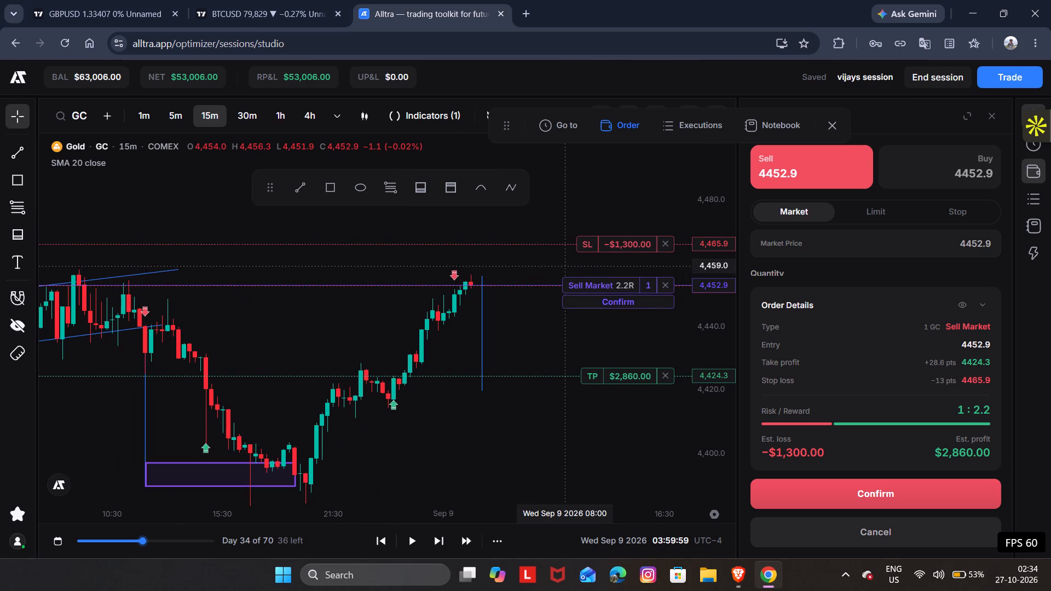
left_click(611, 302)
Play the replay with the short trade open and pause at Wed Sep 9 09:29:59.
left_click_drag(763, 440, 570, 381)
key("space")
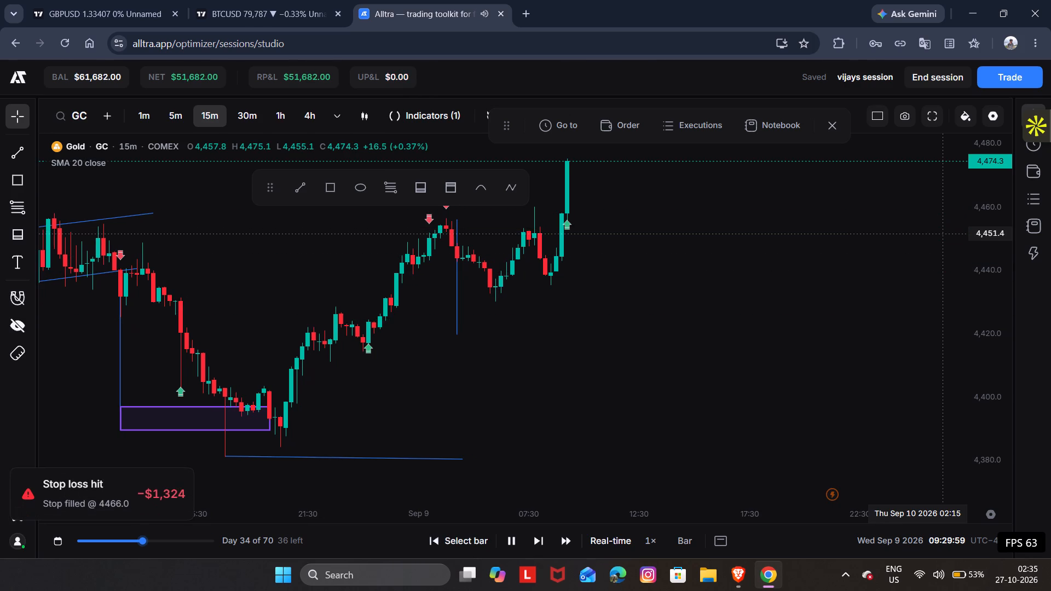
key("space")
Shift the vertical projection line back onto the swing-high candle at Wed Sep 9 03:45.
left_click_drag(790, 250, 913, 290)
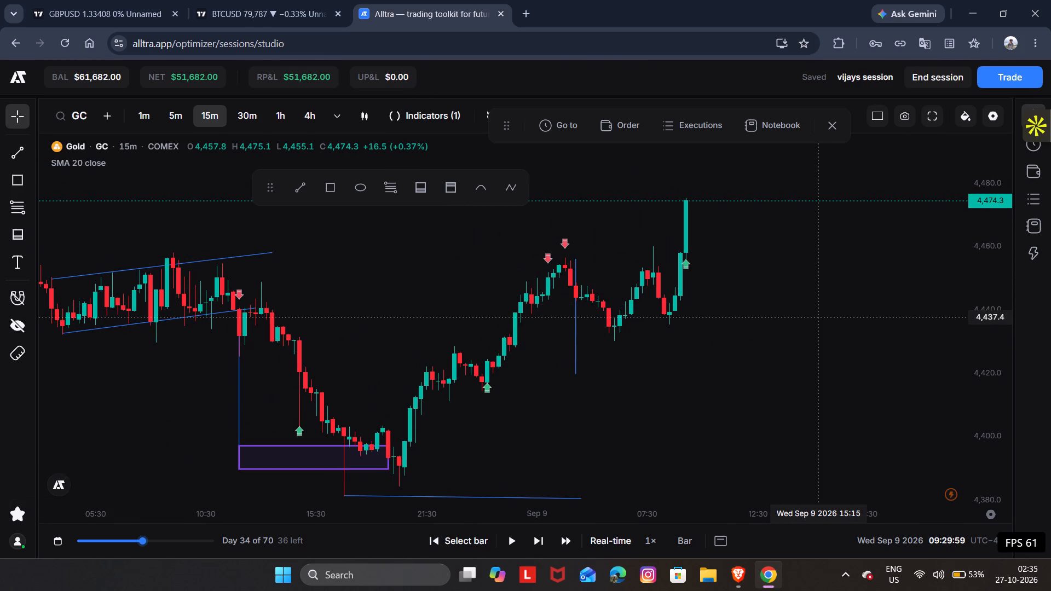
left_click(793, 340)
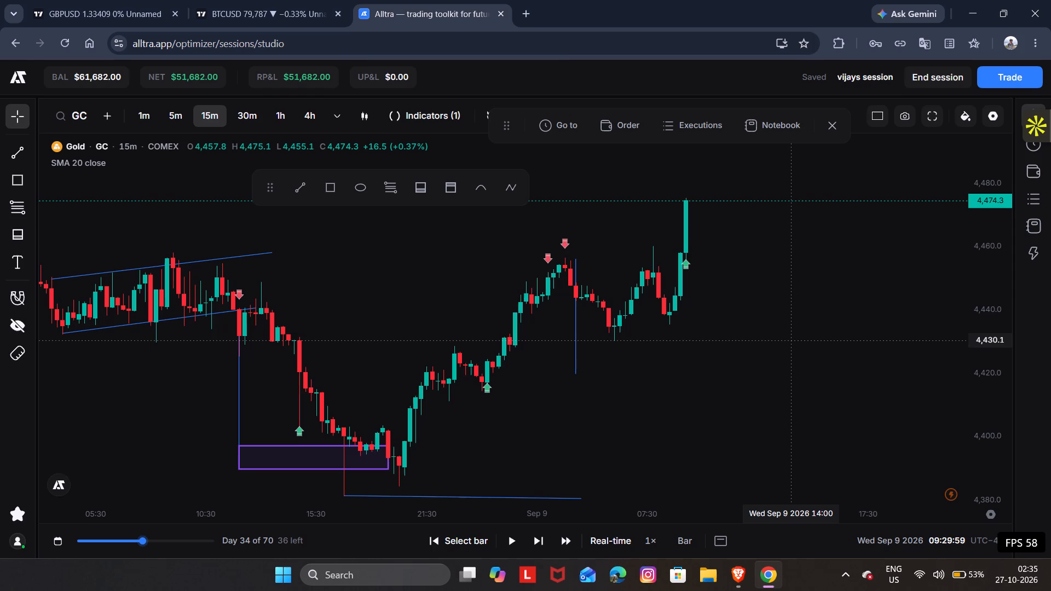
left_click_drag(573, 348, 567, 351)
left_click(567, 351)
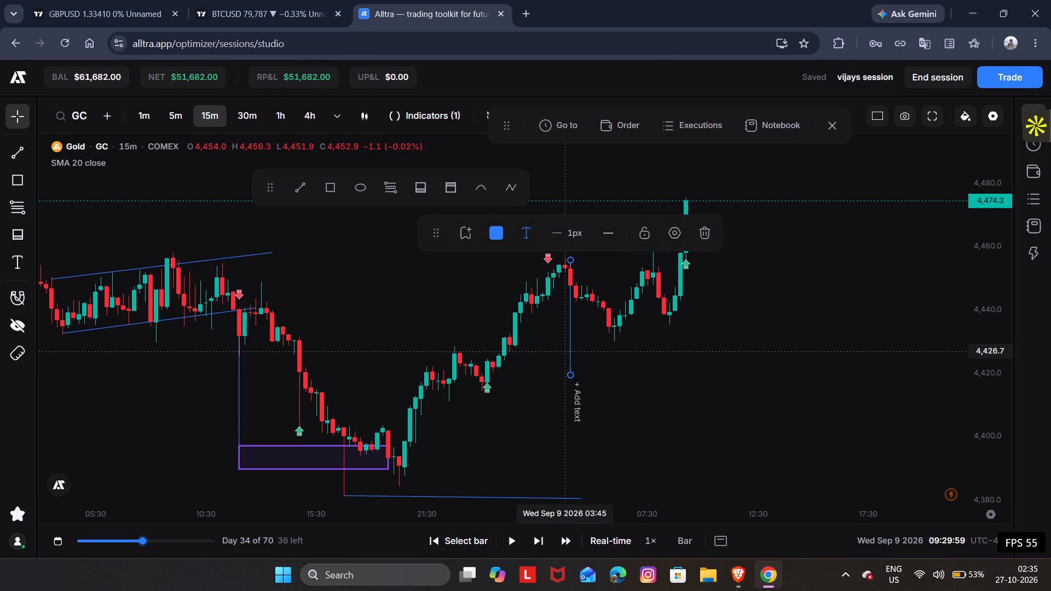
left_click(567, 351)
left_click(659, 444)
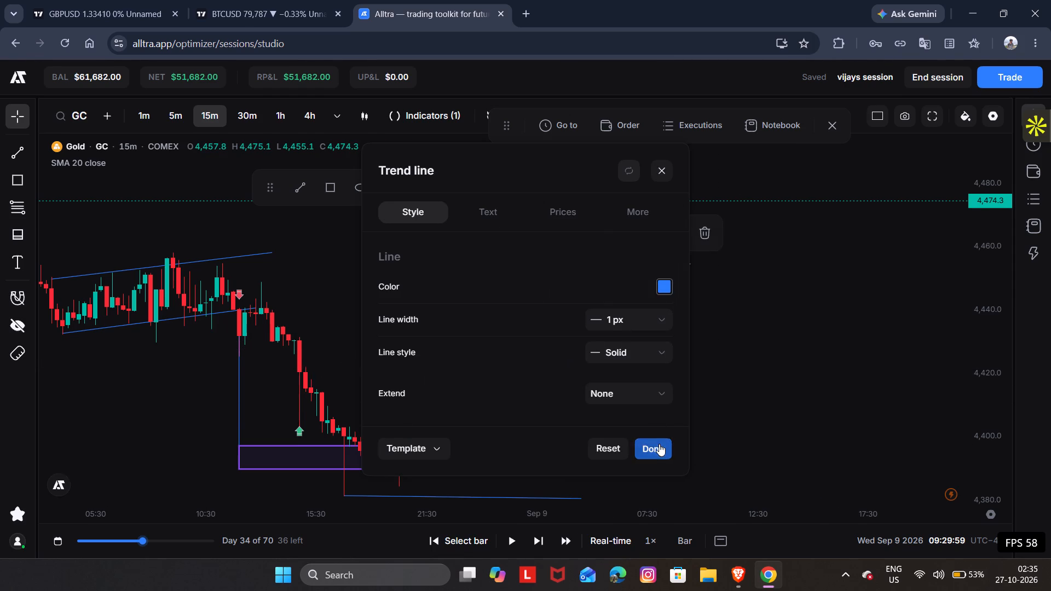
left_click(569, 359)
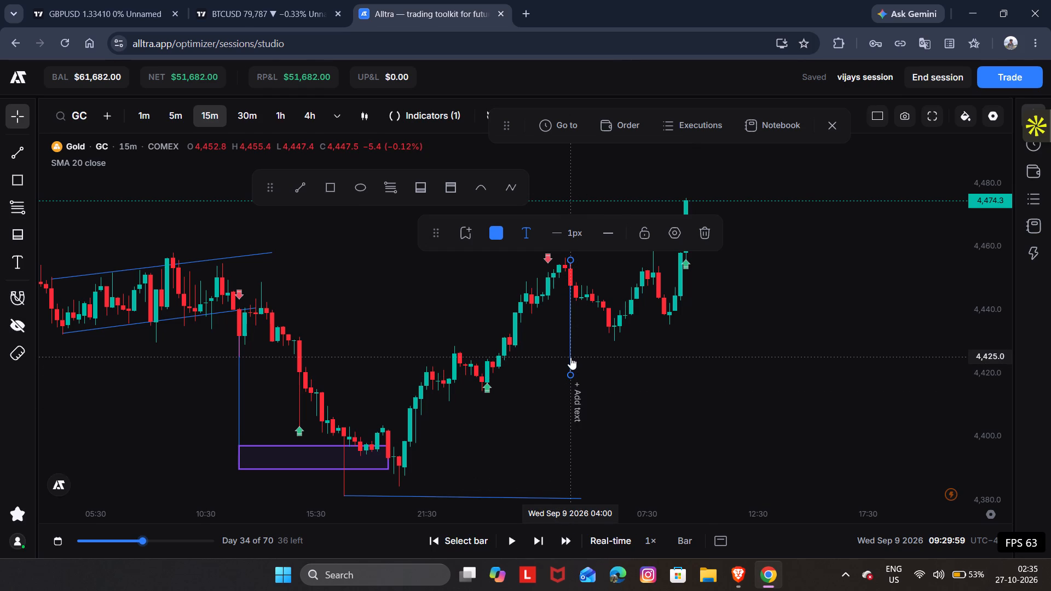
left_click(570, 357)
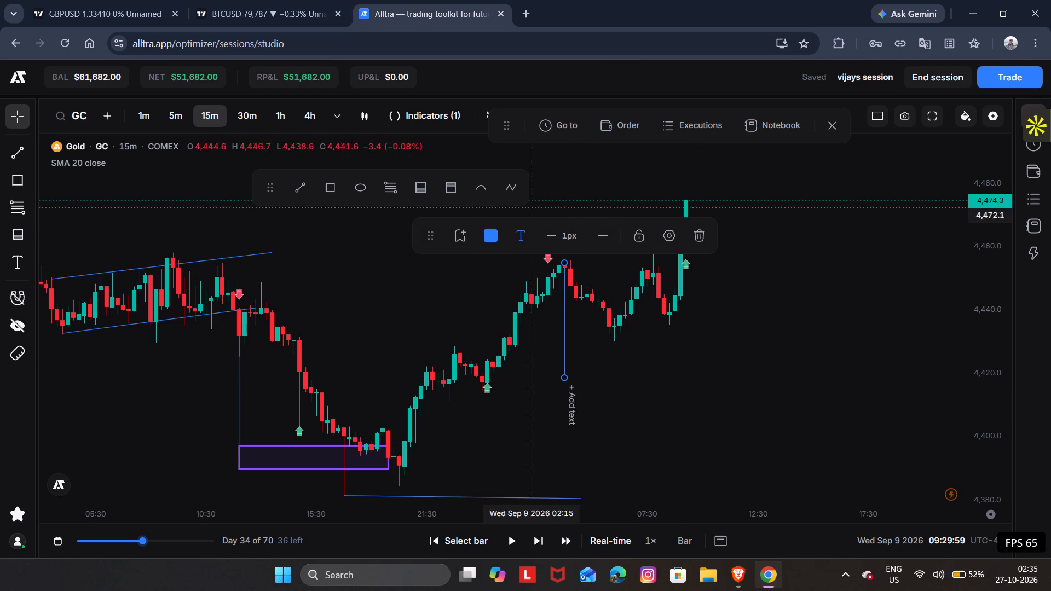
Draw a target-zone rectangle at the projection line's lower end, from Sep 9 03:45 to 13:00, between about 4,423.6 and 4,419.1.
left_click(335, 190)
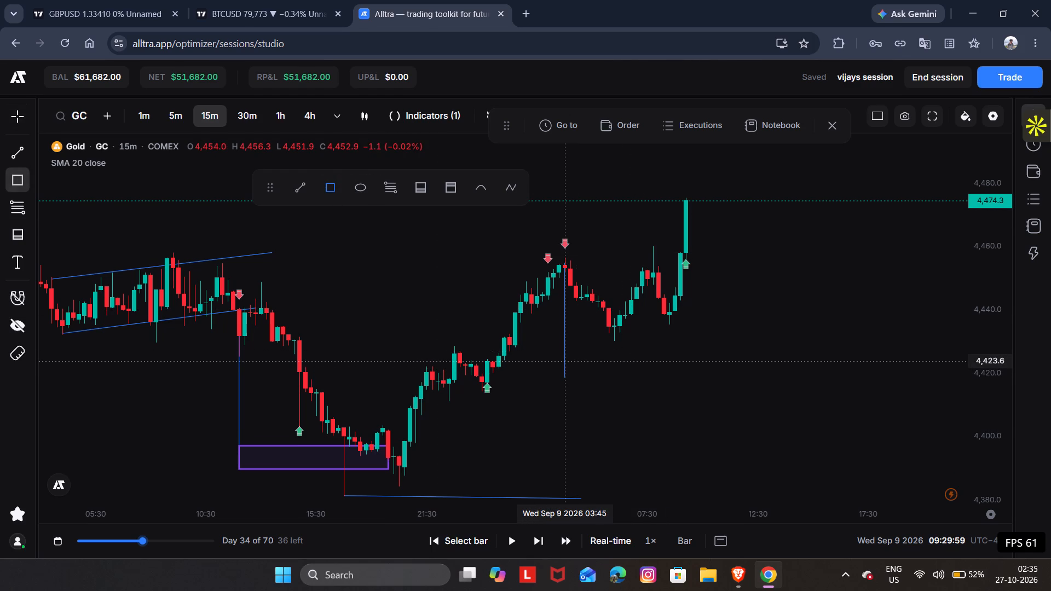
left_click_drag(564, 362, 767, 376)
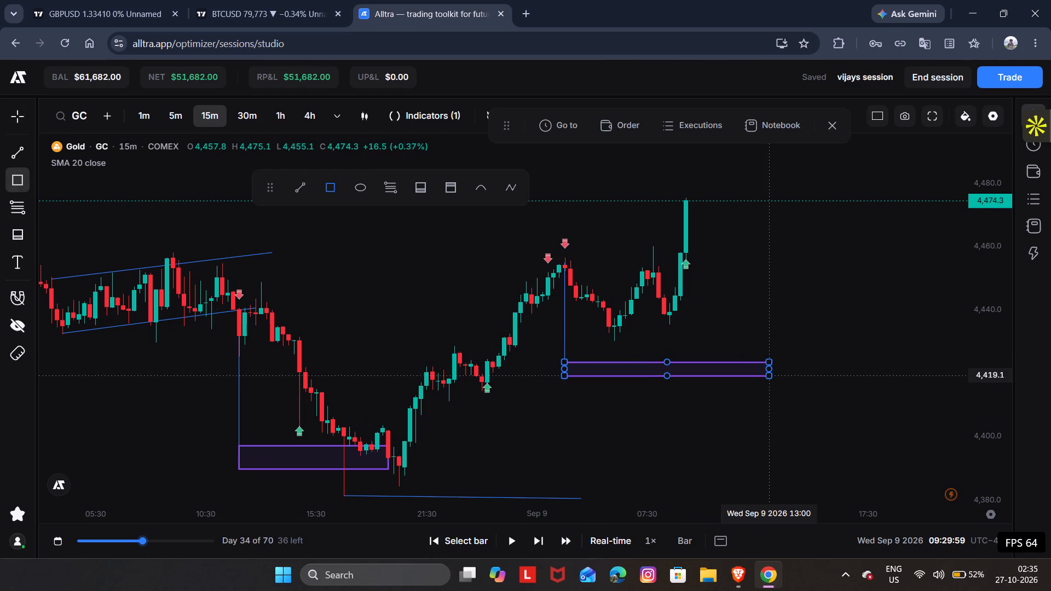
left_click_drag(767, 376, 771, 376)
left_click(771, 376)
Look back over the Sep 7–8 price action, the channel and the earlier trades marked on the chart.
left_click_drag(852, 367, 869, 388)
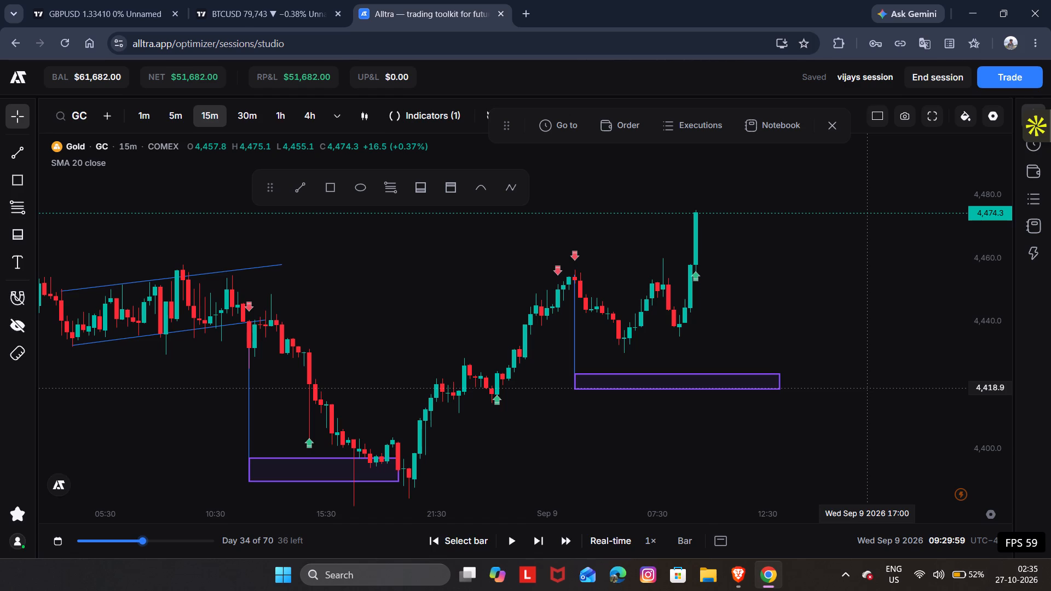
left_click_drag(738, 297, 958, 337)
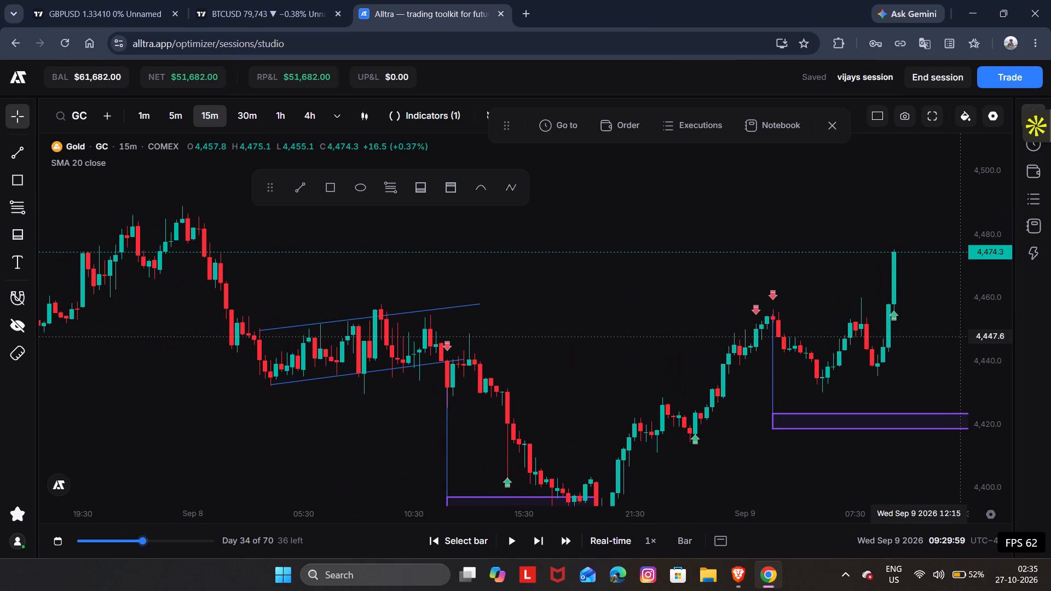
left_click_drag(756, 288, 617, 282)
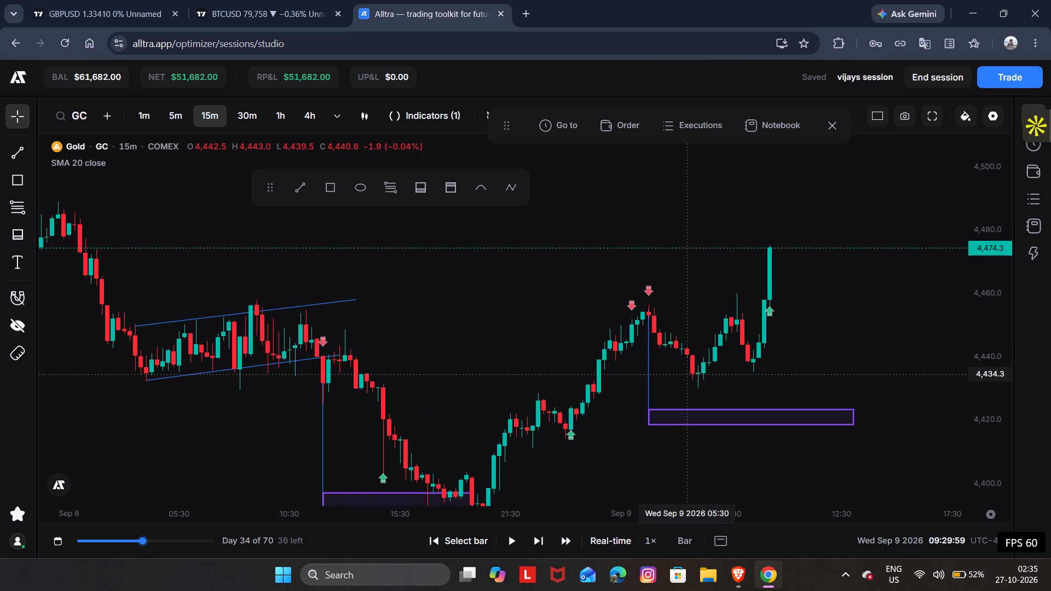
left_click_drag(418, 297, 929, 319)
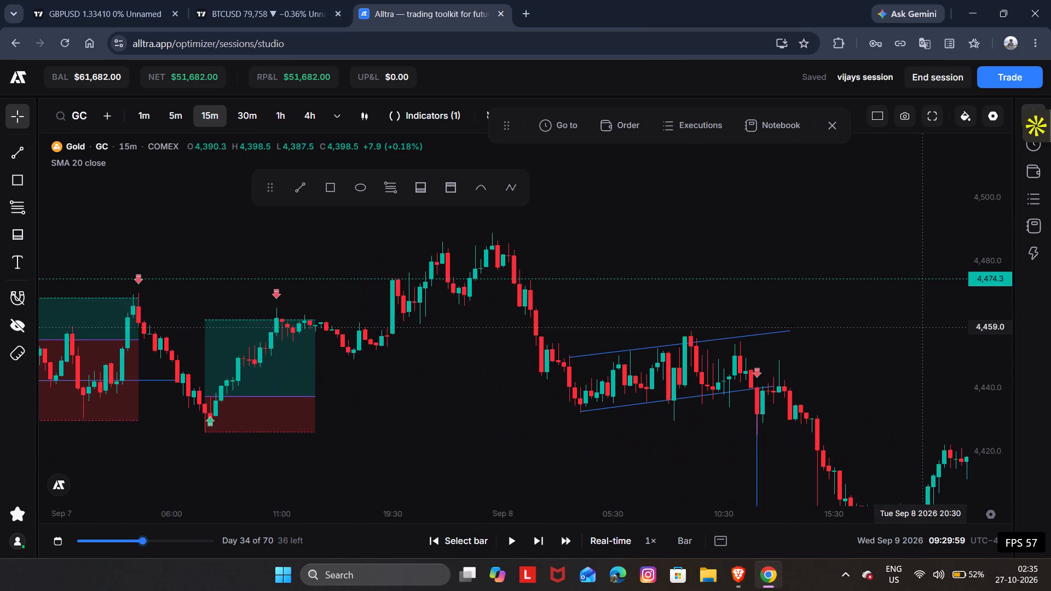
left_click_drag(929, 319, 1005, 287)
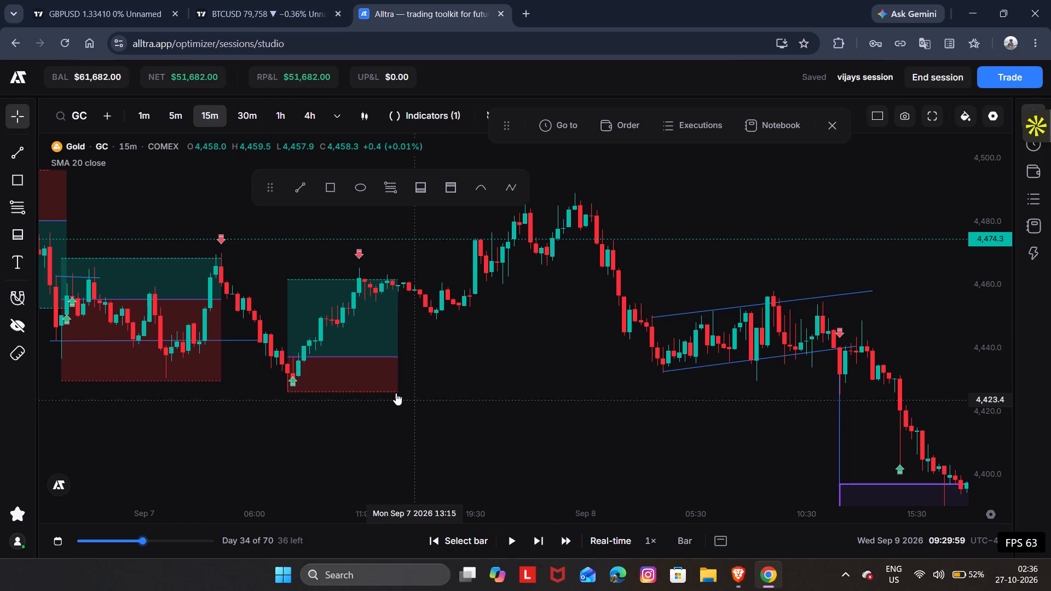
left_click_drag(455, 393, 477, 393)
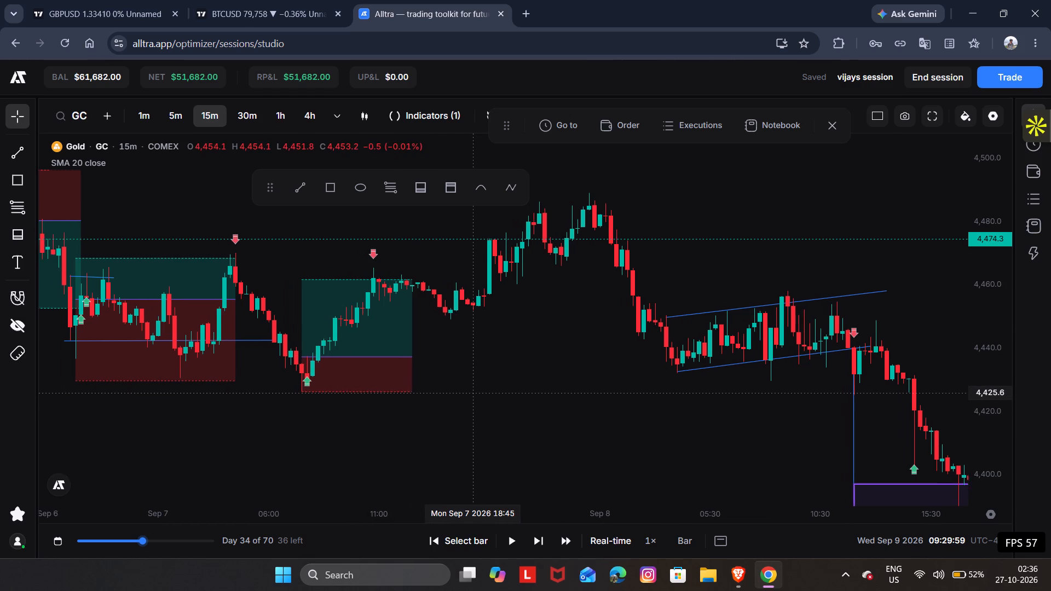
left_click_drag(477, 393, 504, 394)
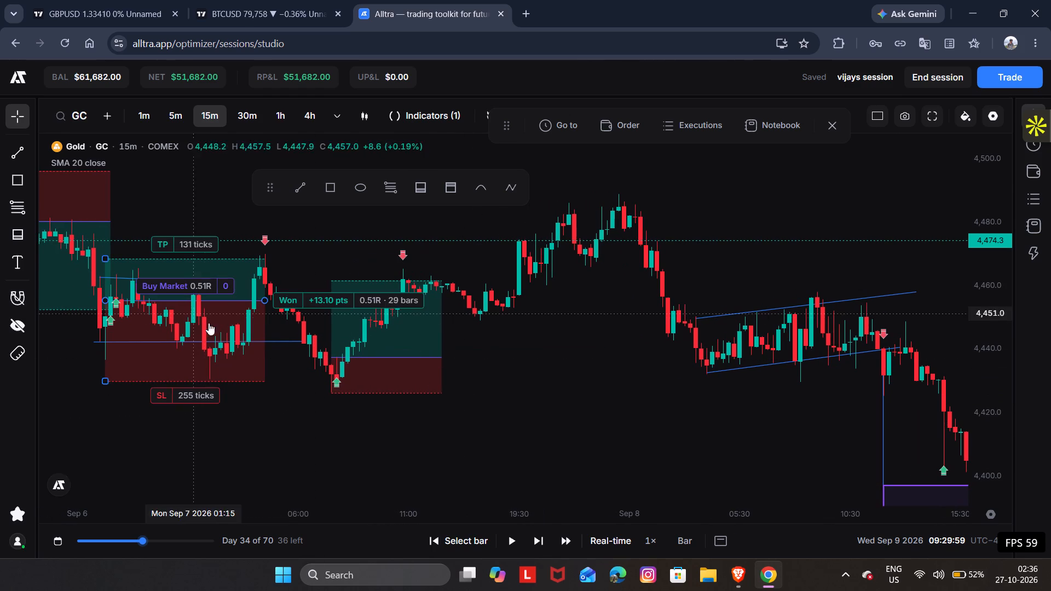
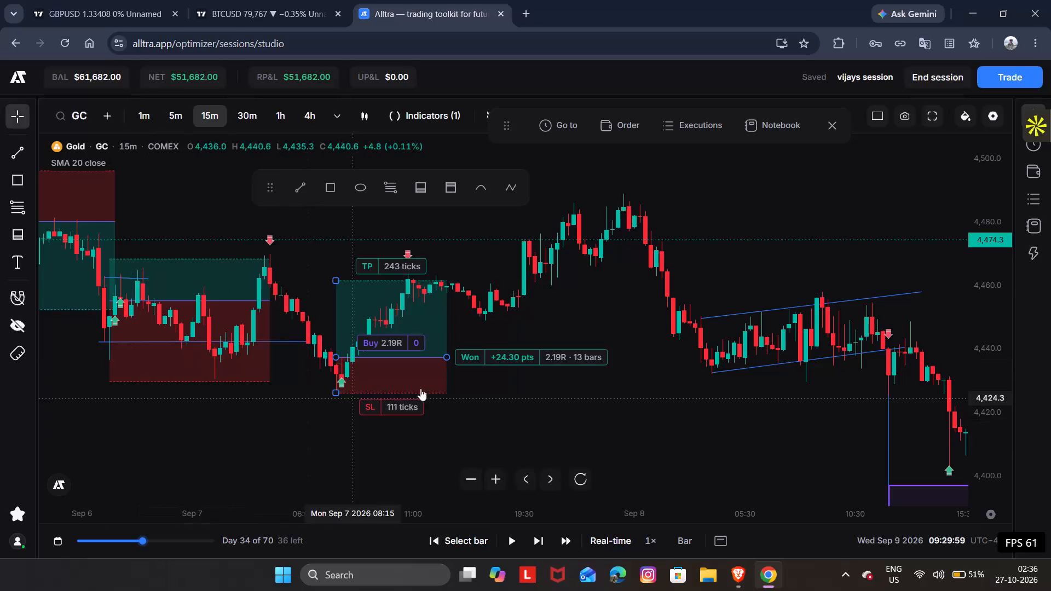
Shift the Sep 7 long-position box about one bar earlier and slightly lower around the entry arrow at the swing low.
left_click_drag(438, 386, 424, 385)
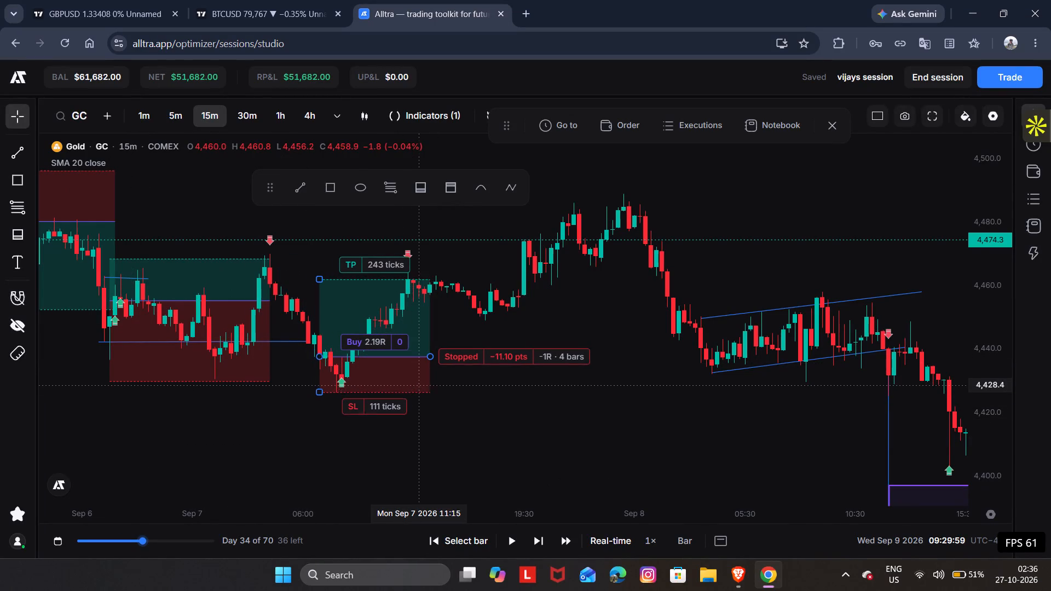
left_click_drag(424, 385, 433, 385)
left_click_drag(497, 411, 471, 415)
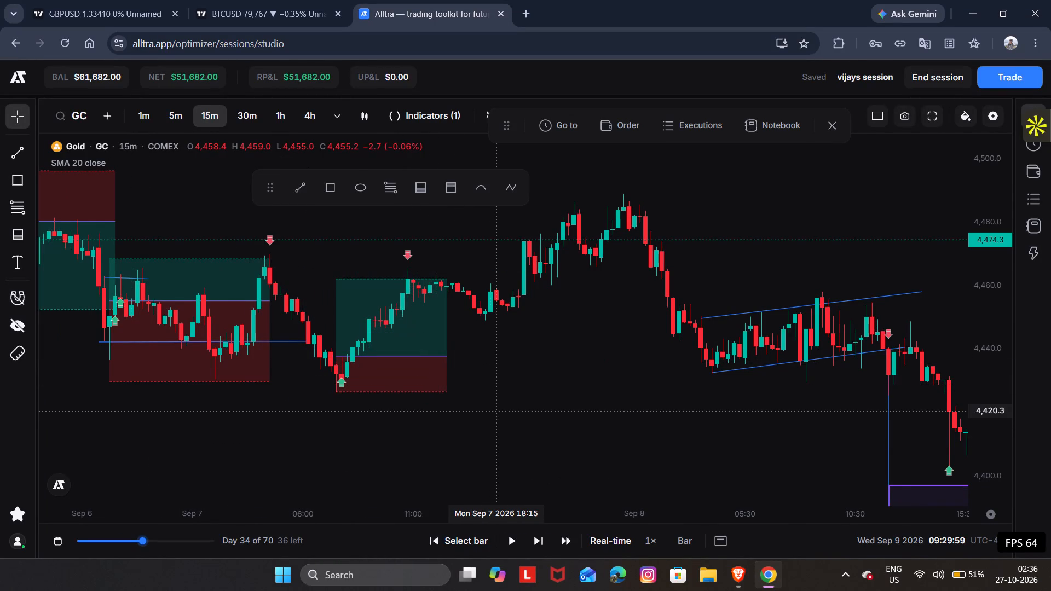
left_click_drag(471, 415, 388, 424)
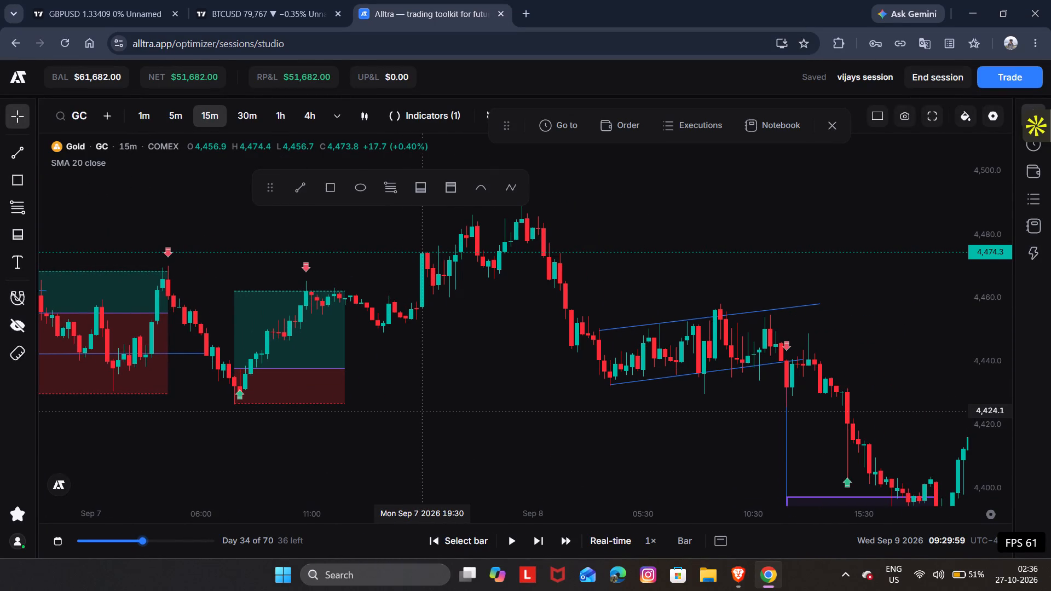
left_click_drag(316, 382, 308, 384)
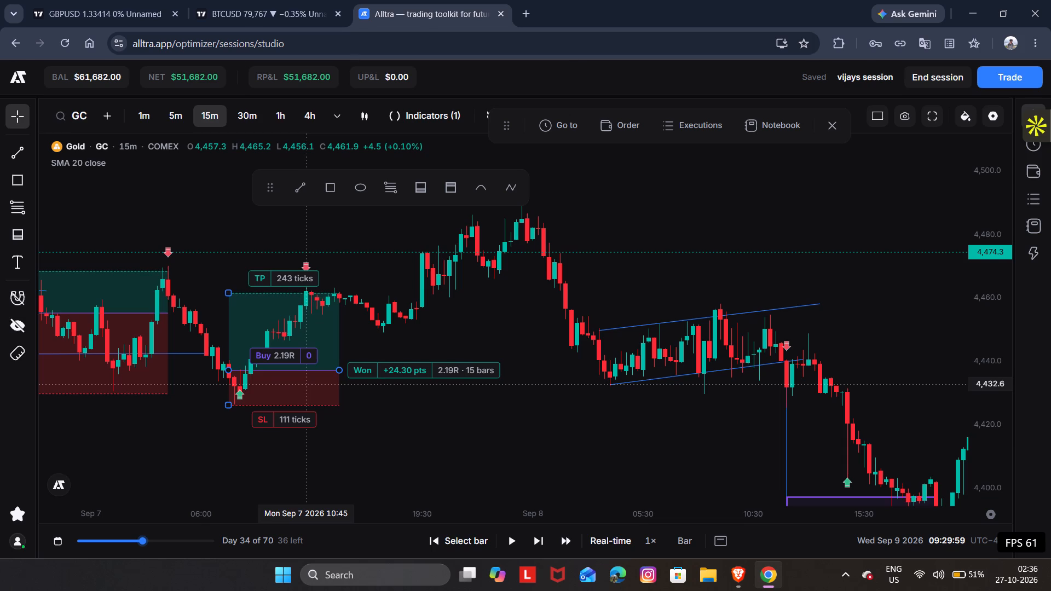
left_click_drag(308, 384, 308, 385)
Draw a zone rectangle from the Sep 8 00:00 swing high to about Sep 9 14:30, between about 4,489 and 4,483.
left_click_drag(490, 453, 337, 396)
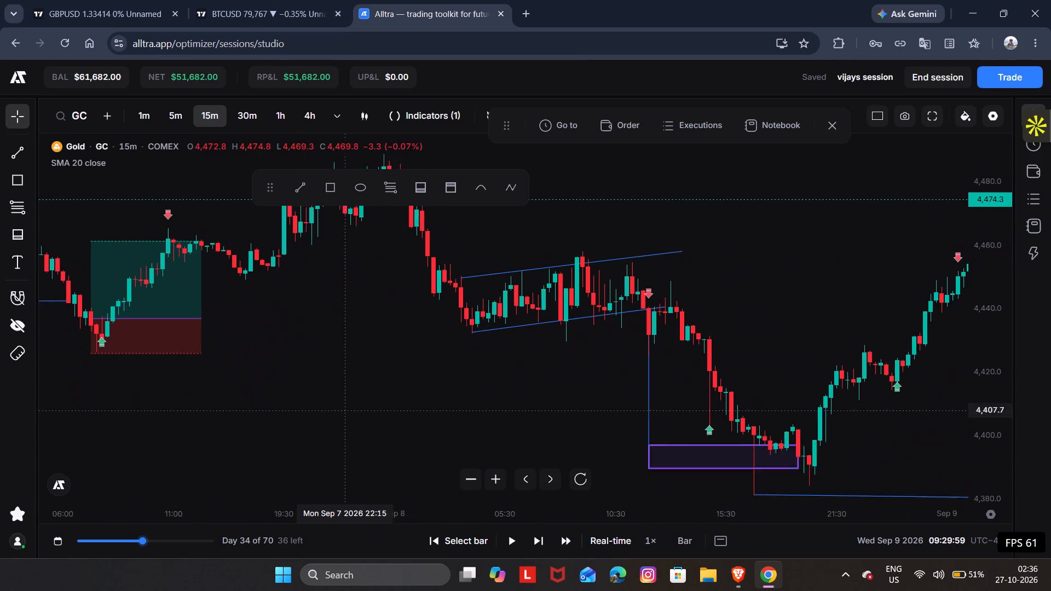
left_click_drag(337, 396, 322, 388)
left_click_drag(402, 374, 183, 335)
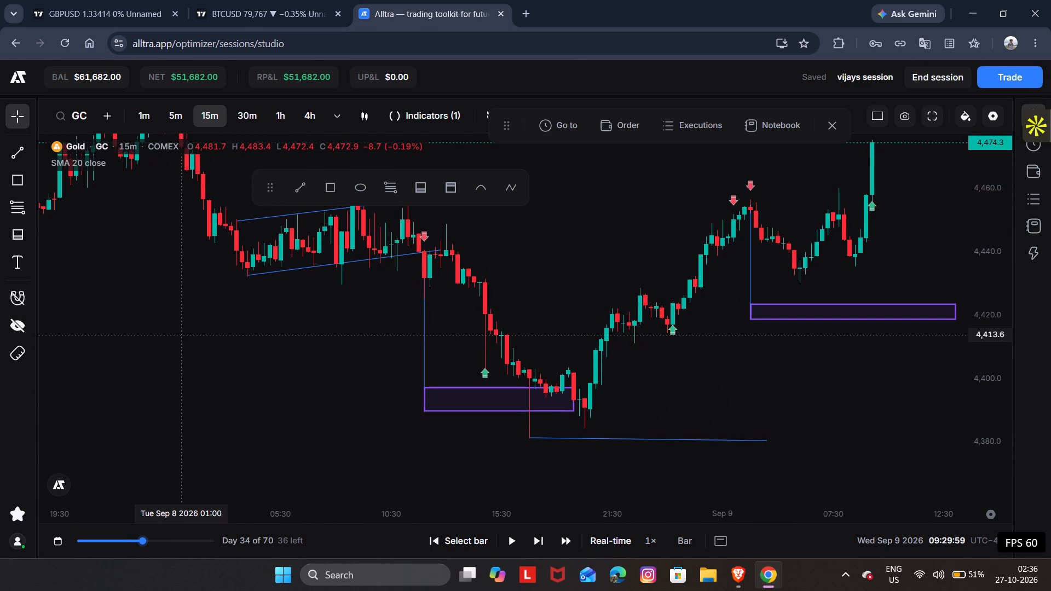
left_click_drag(183, 335, 184, 335)
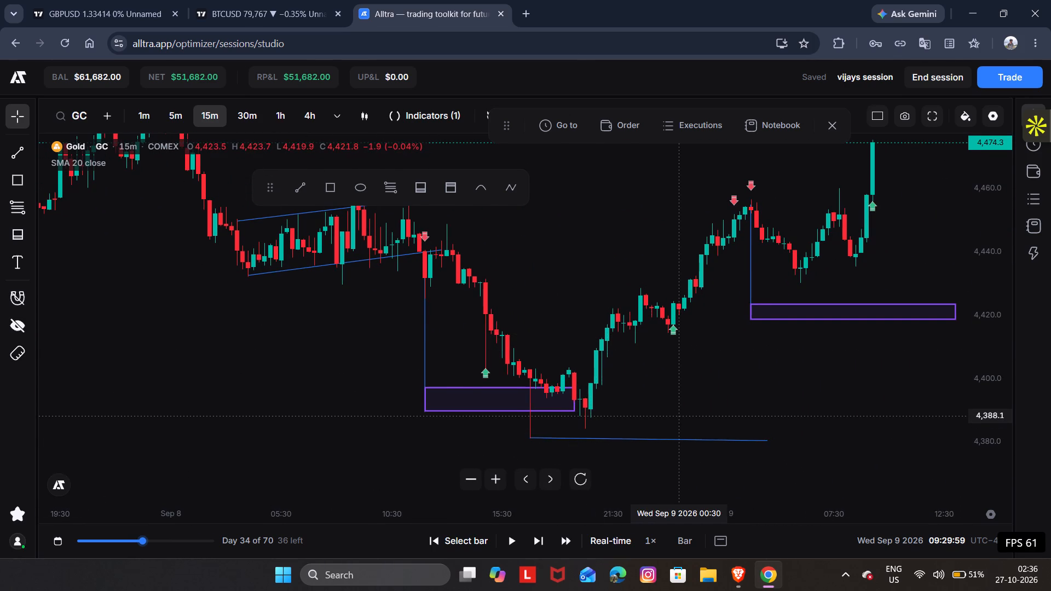
left_click_drag(682, 416, 591, 425)
left_click_drag(591, 425, 587, 437)
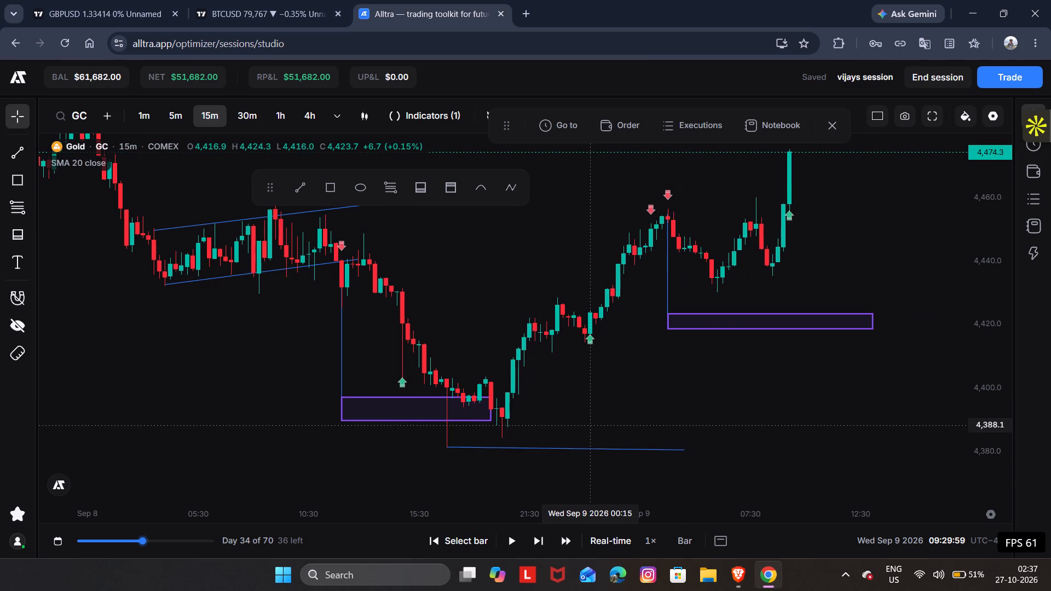
left_click_drag(587, 437, 623, 494)
left_click_drag(562, 367, 571, 413)
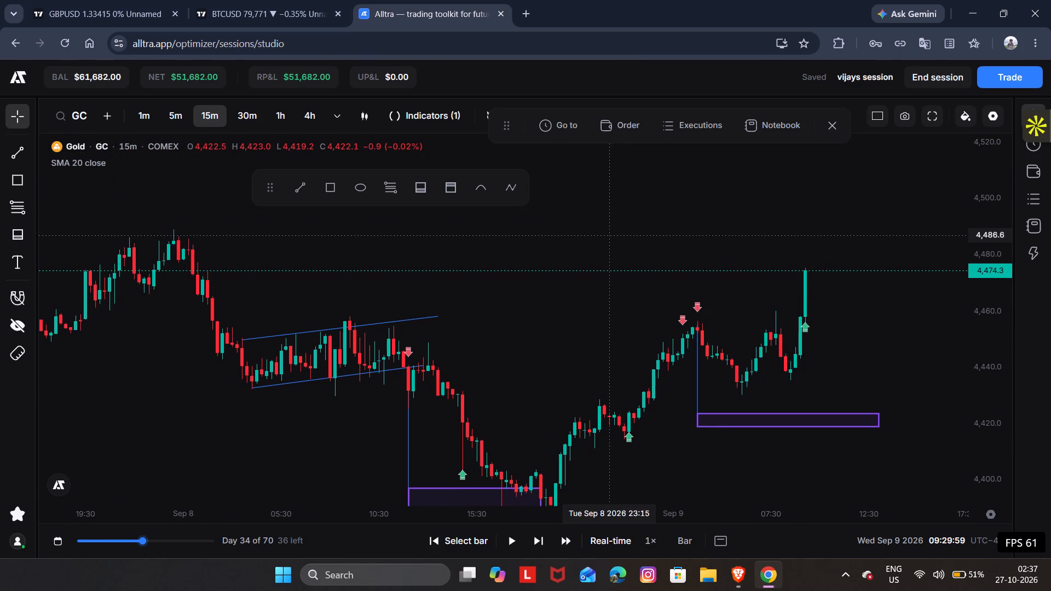
left_click(336, 178)
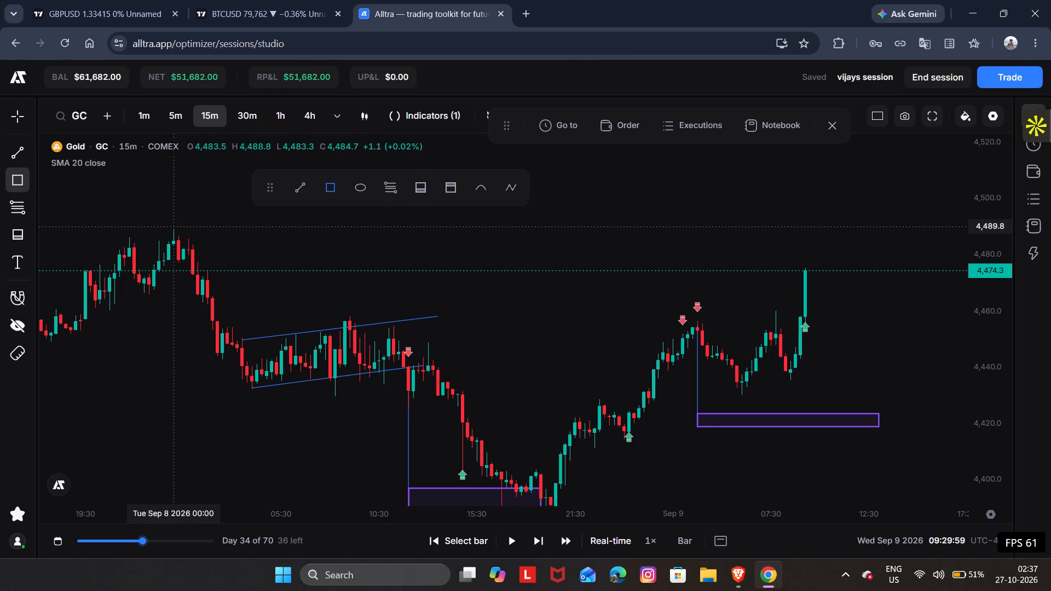
left_click_drag(175, 229, 384, 250)
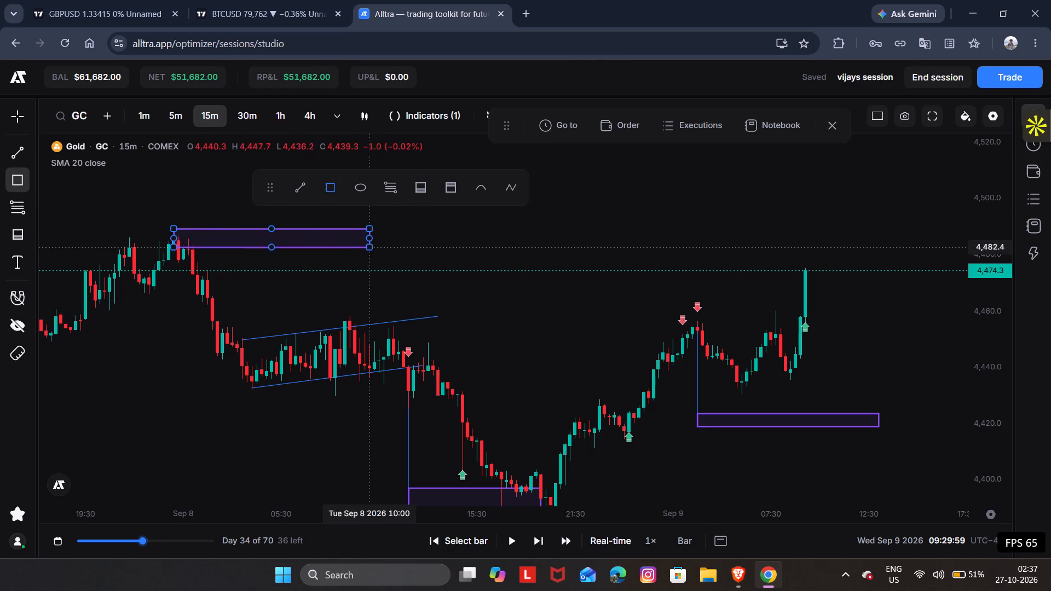
left_click_drag(384, 250, 515, 245)
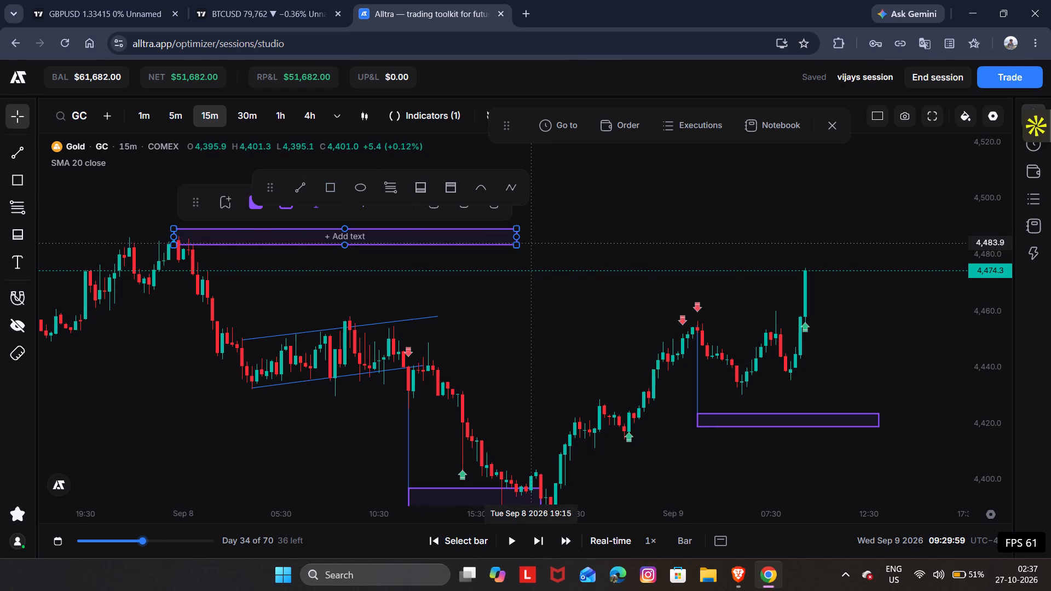
left_click_drag(518, 235, 859, 251)
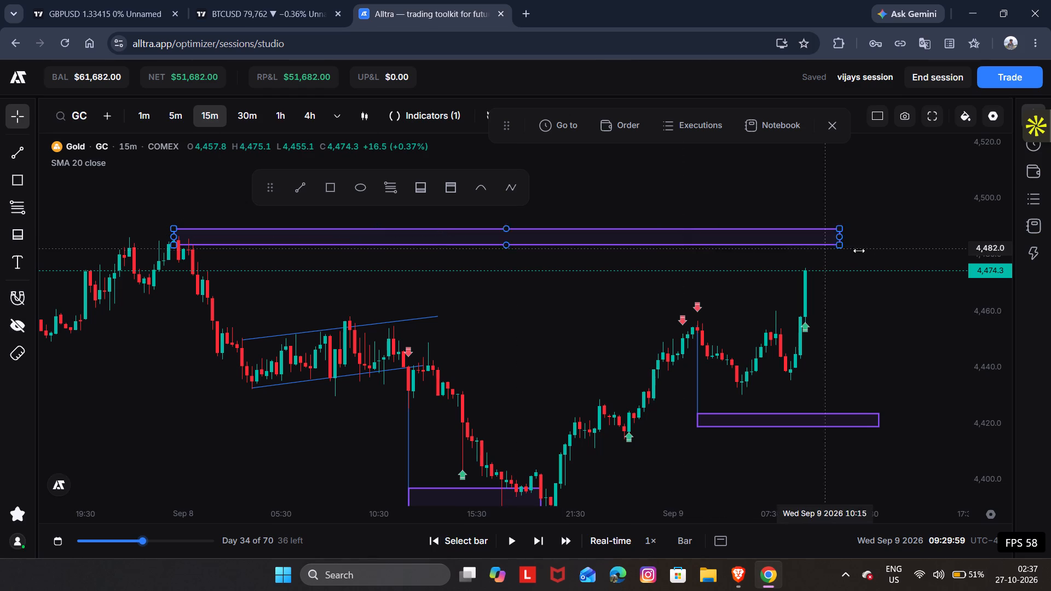
left_click_drag(859, 251, 908, 246)
left_click(857, 279)
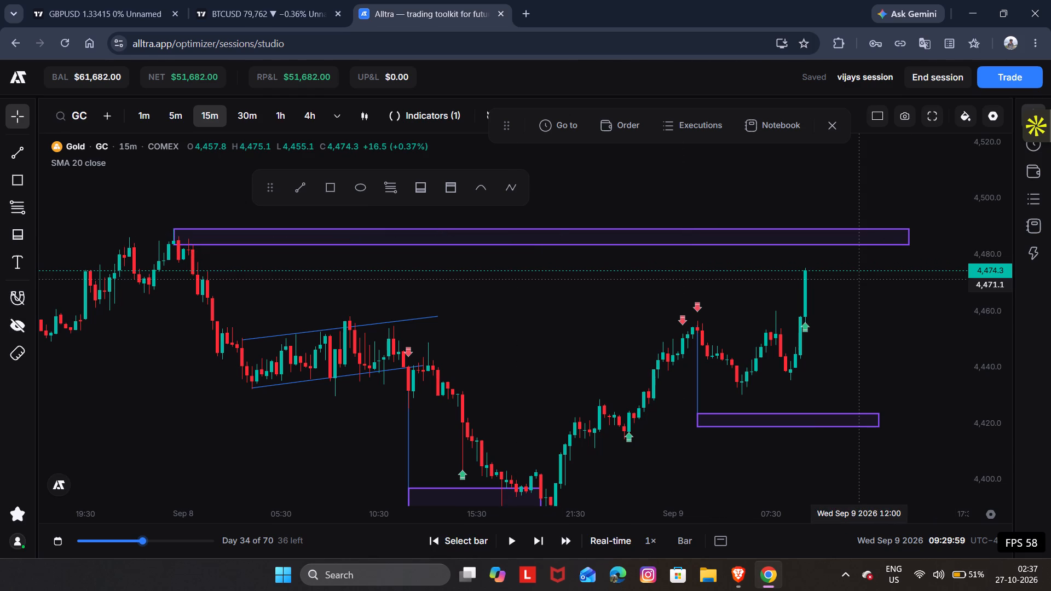
Play the replay and pause it at Wed Sep 9 11:44:59.
key("space")
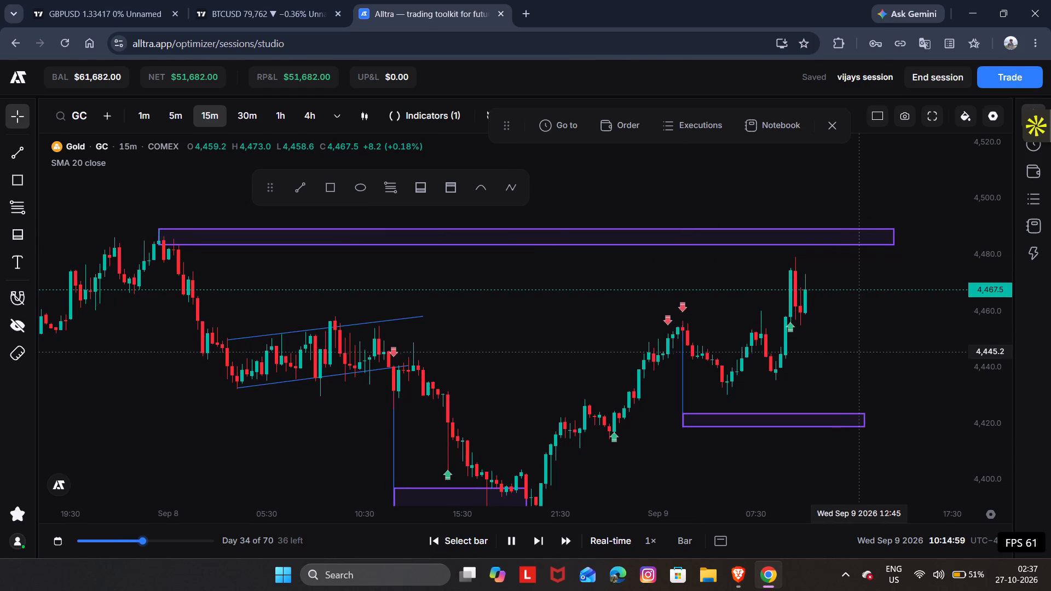
left_click_drag(868, 370, 748, 386)
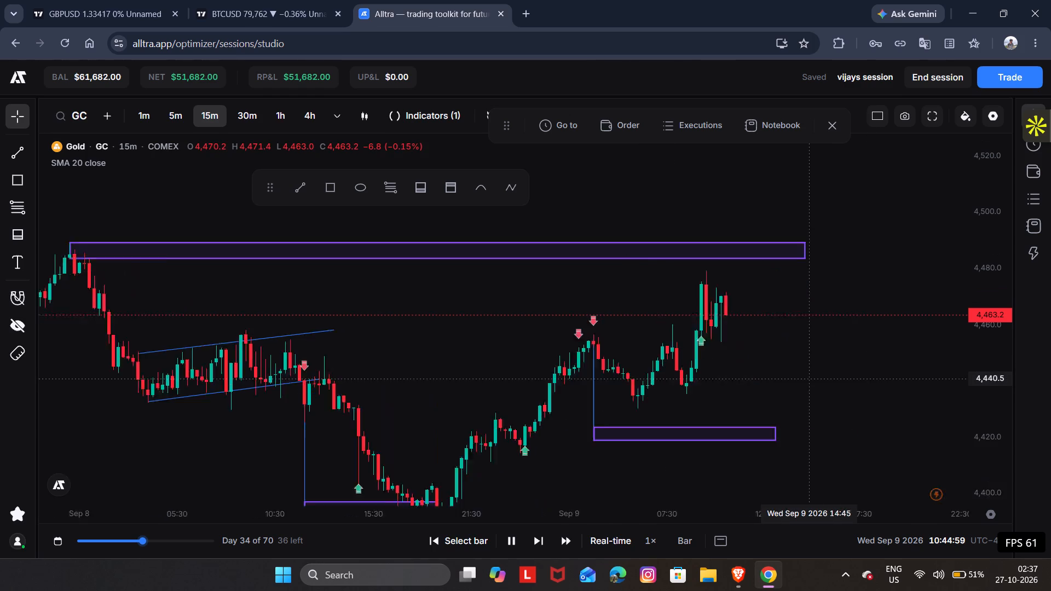
left_click_drag(748, 386, 643, 392)
left_click(727, 369)
left_click_drag(727, 369, 737, 340)
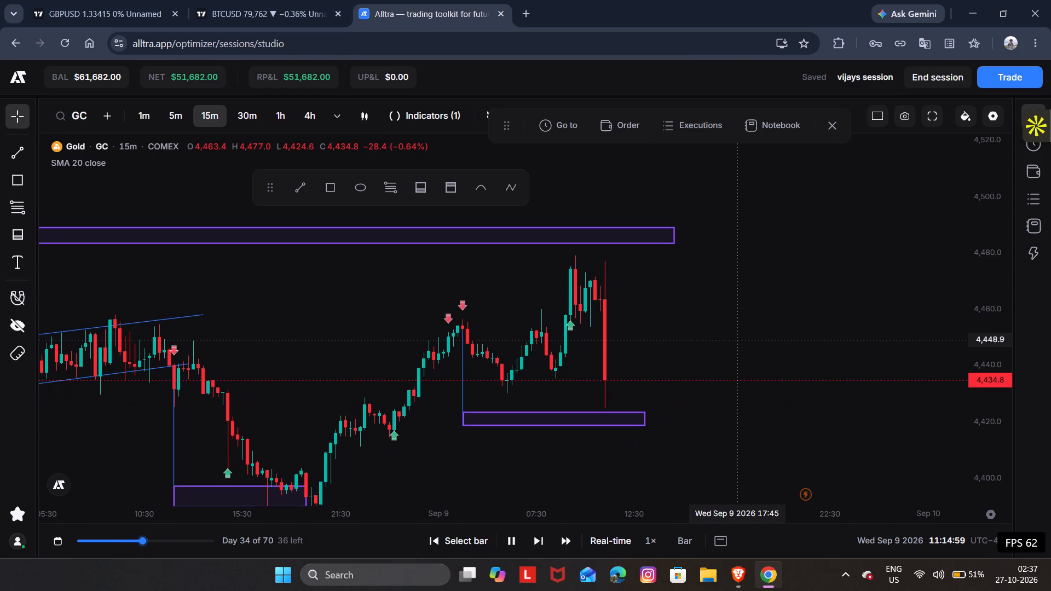
left_click_drag(737, 340, 737, 340)
key("space")
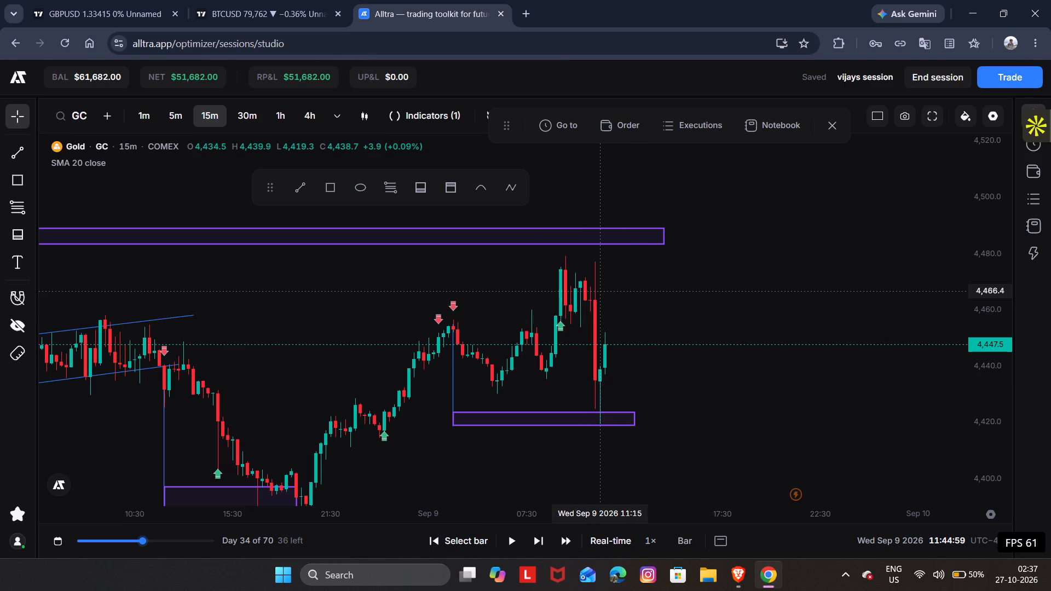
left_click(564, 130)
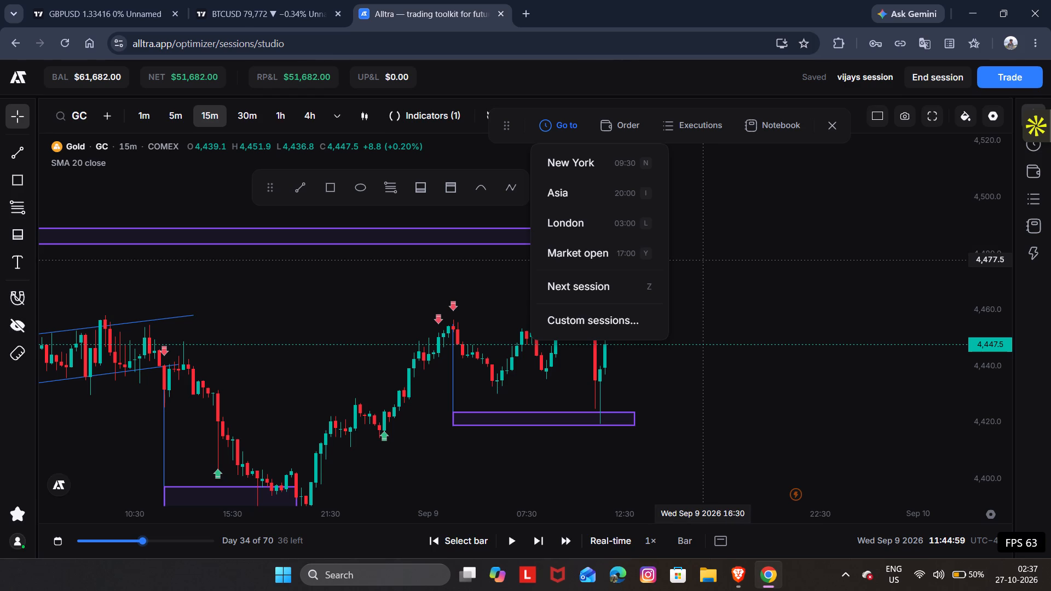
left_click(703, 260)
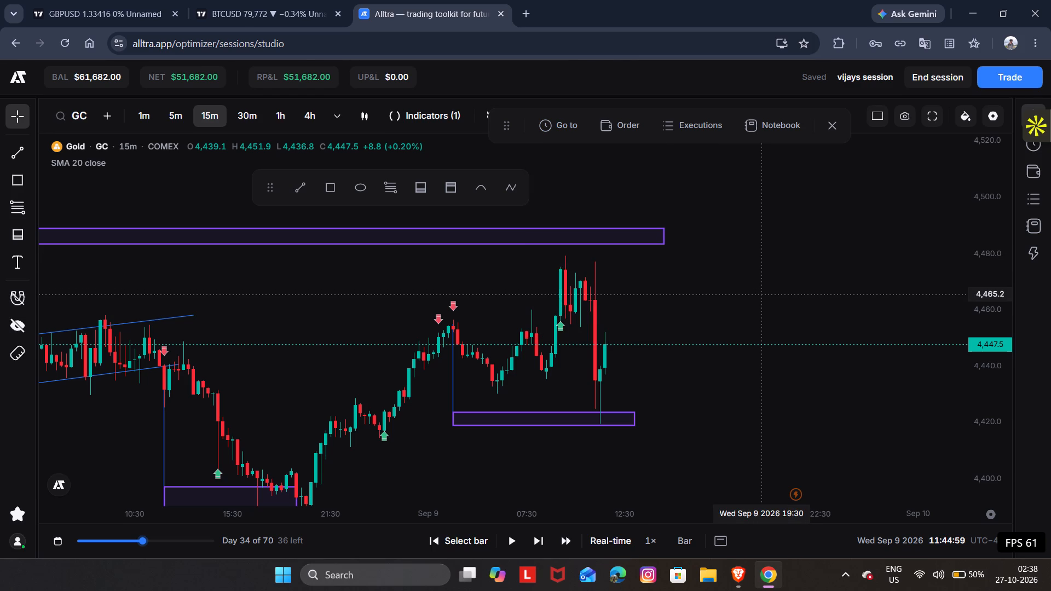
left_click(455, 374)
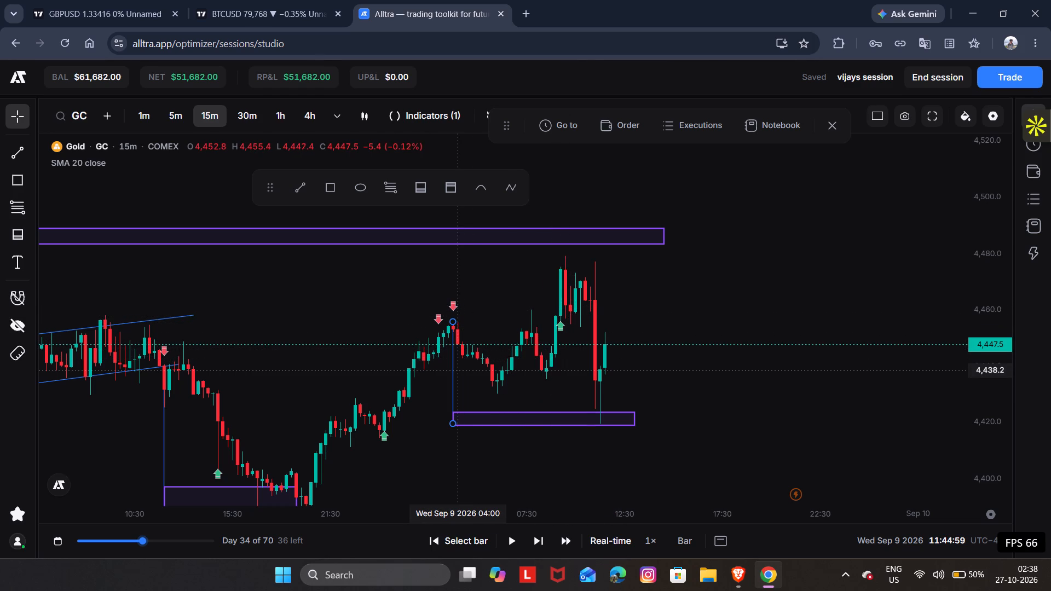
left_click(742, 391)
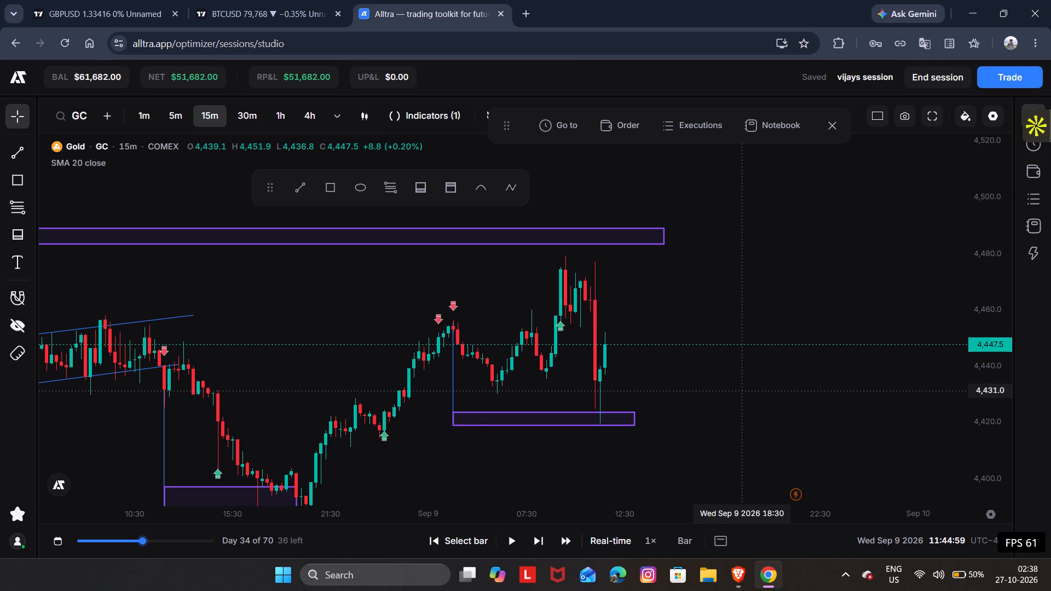
Move the upper zone rectangle down to between about 4,484 and 4,478.5, with its lower edge at the Sep 9 swing high.
left_click_drag(742, 391, 790, 402)
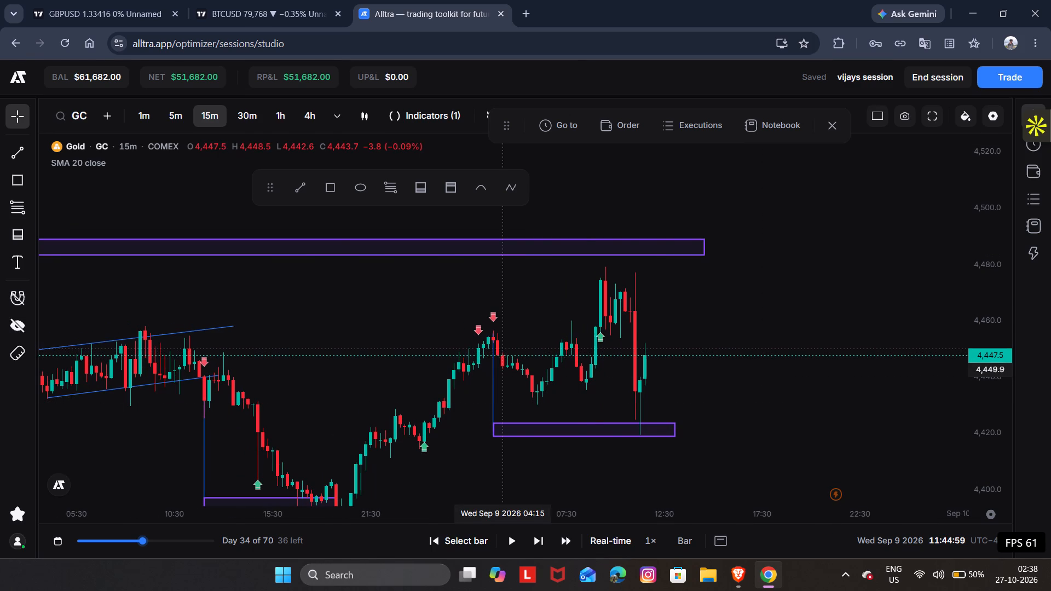
left_click_drag(686, 258, 607, 284)
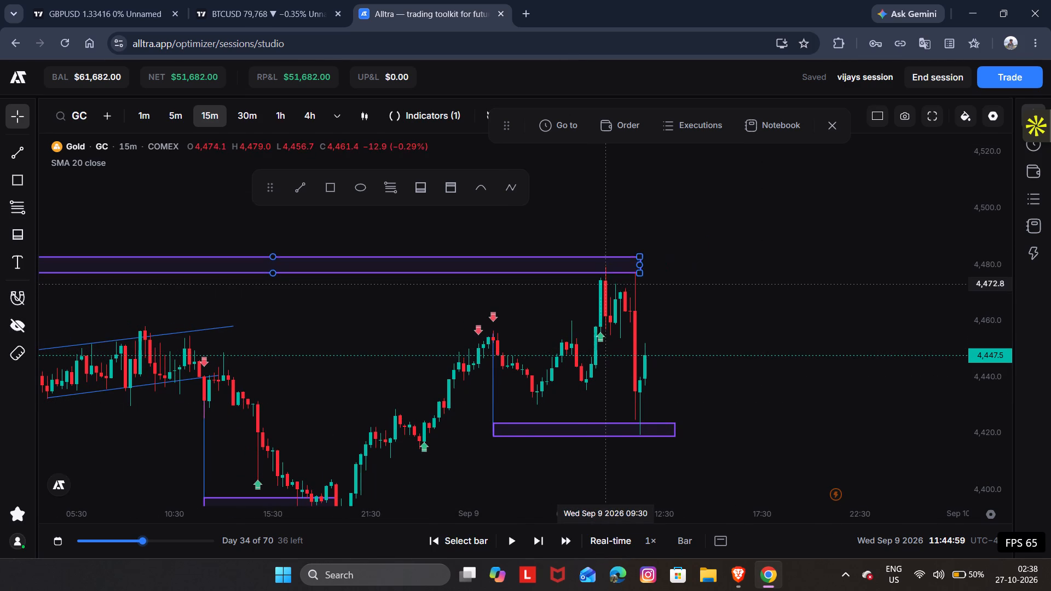
left_click_drag(607, 284, 666, 280)
Examine the upper zone at its Sep 8 origin, and follow the price action through to the target zone on Sep 9.
left_click_drag(753, 322, 871, 334)
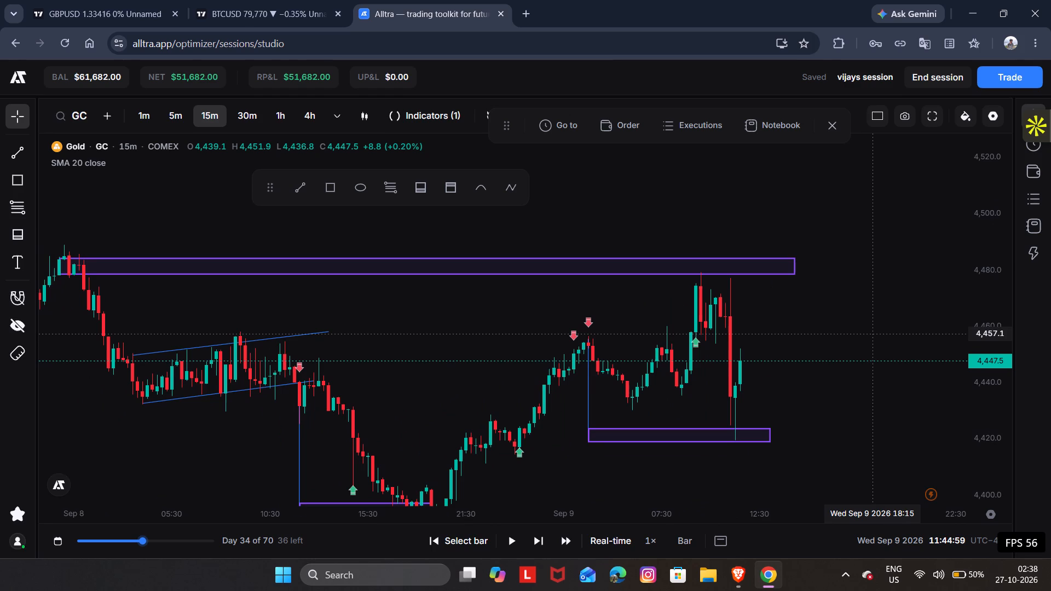
left_click_drag(872, 335, 1009, 337)
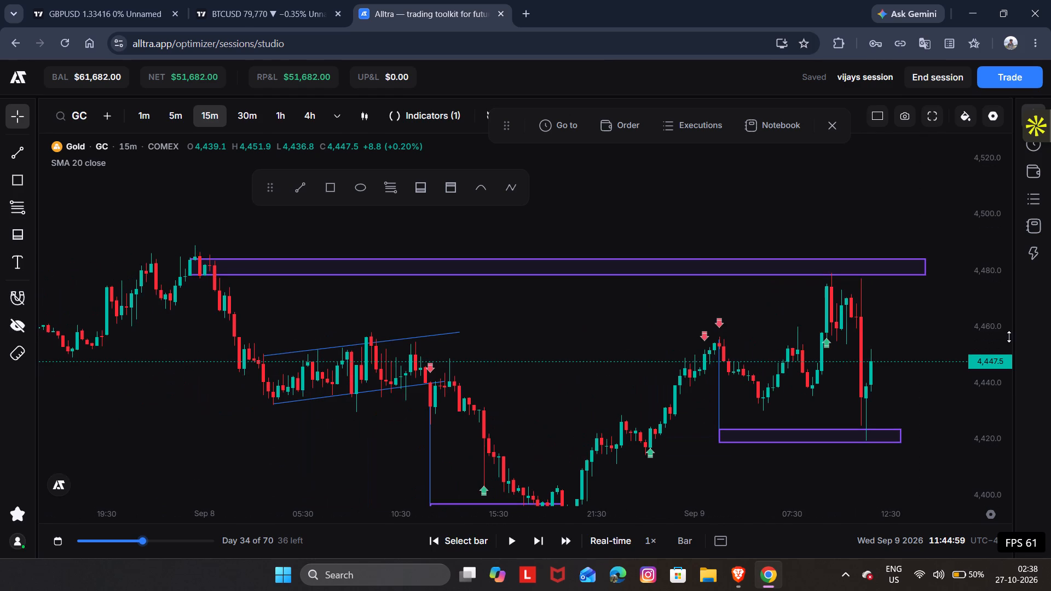
left_click_drag(556, 305, 594, 311)
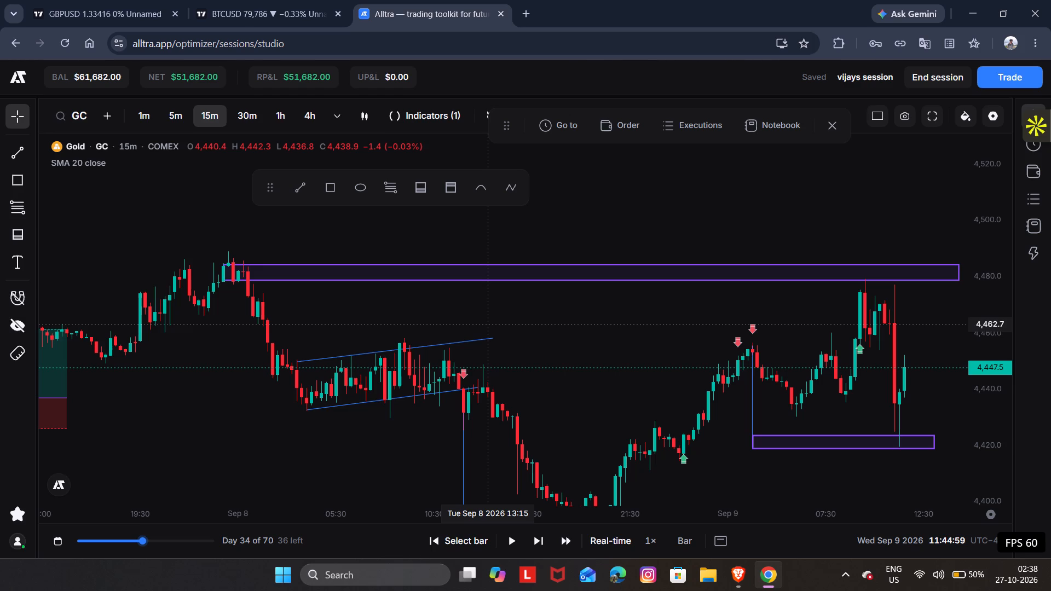
double_click(470, 282)
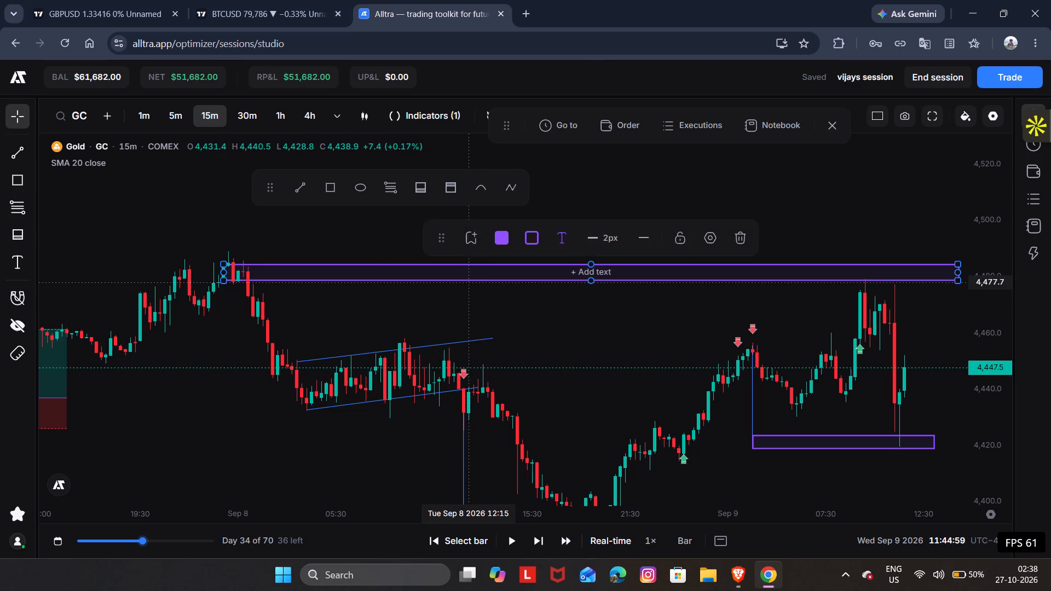
left_click(305, 310)
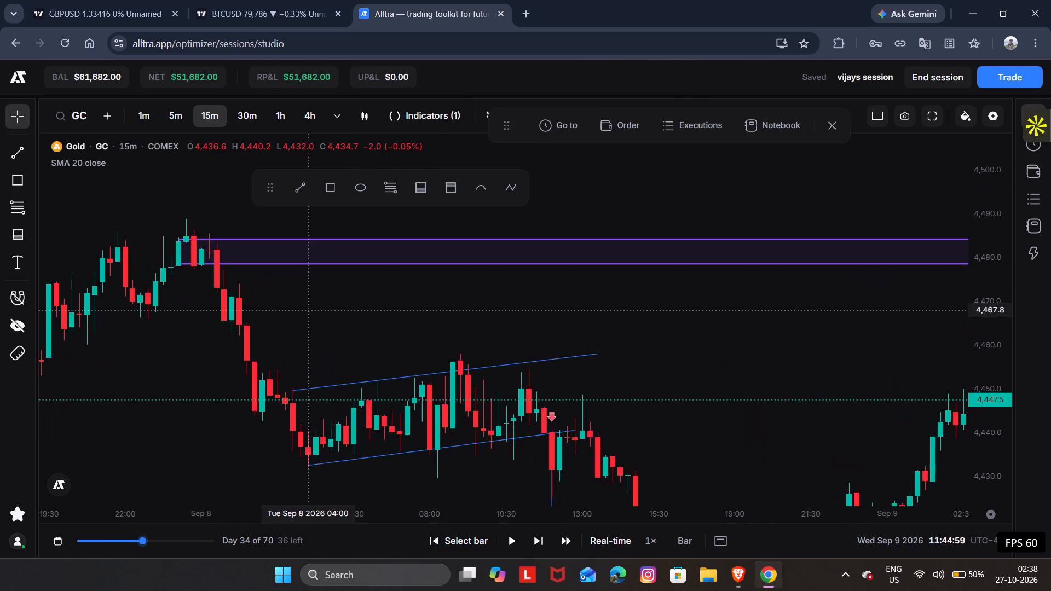
left_click_drag(305, 310, 473, 341)
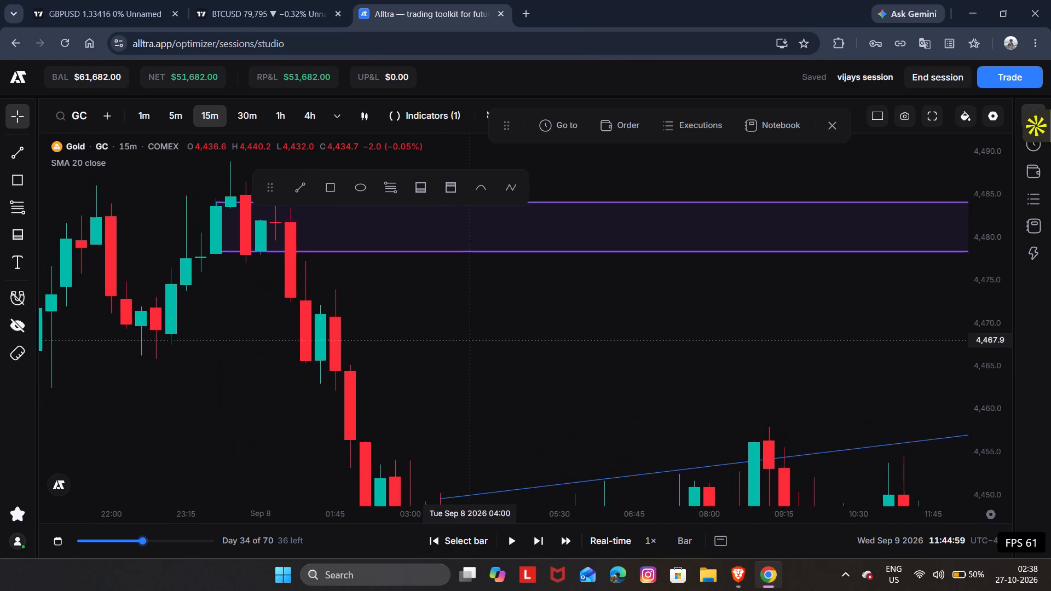
left_click_drag(473, 341, 487, 349)
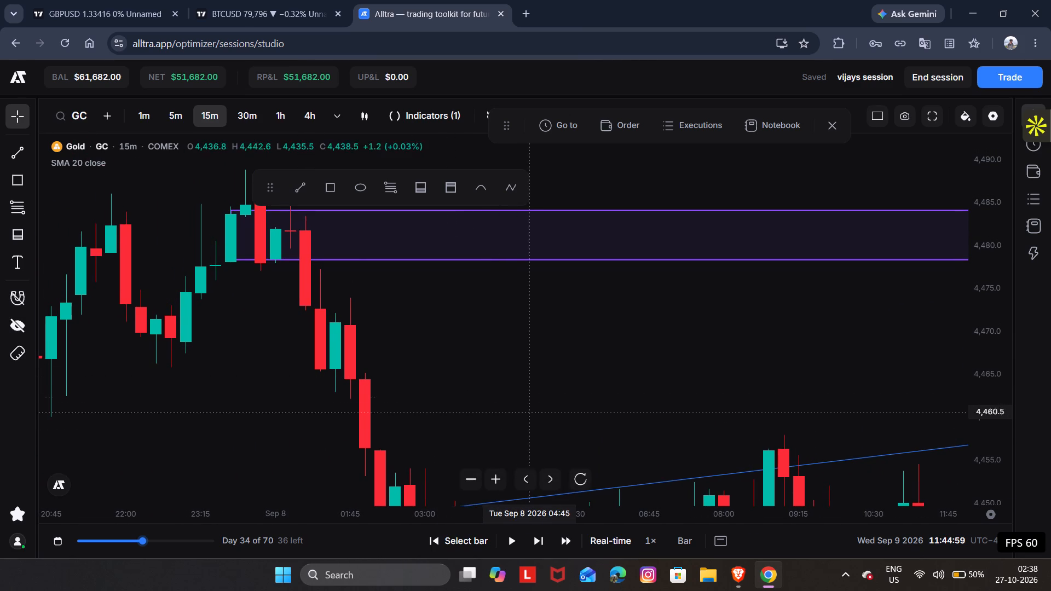
left_click_drag(485, 380, 502, 391)
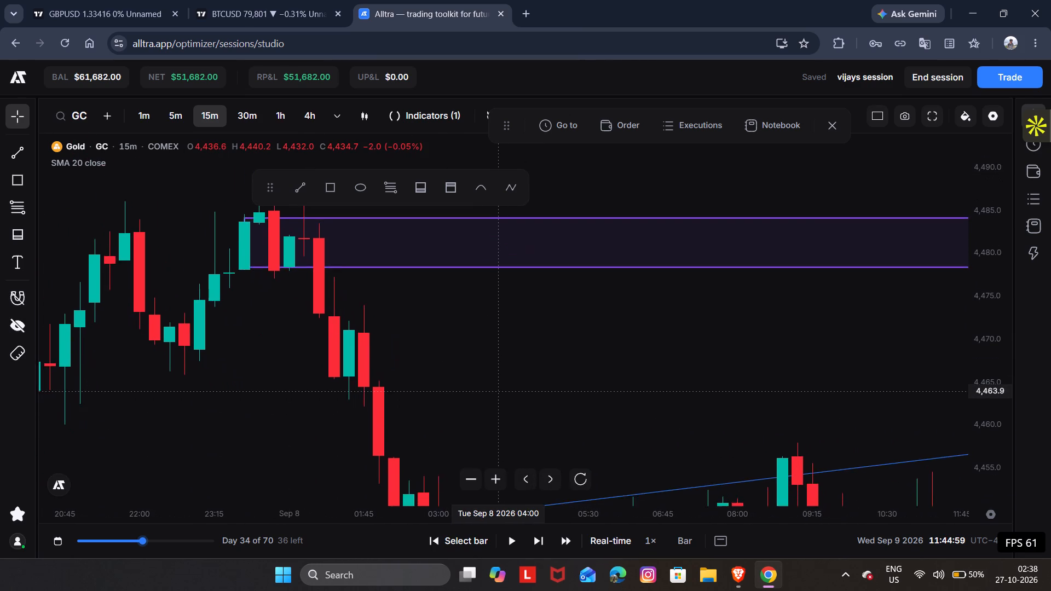
left_click_drag(502, 391, 213, 223)
left_click_drag(709, 339, 377, 241)
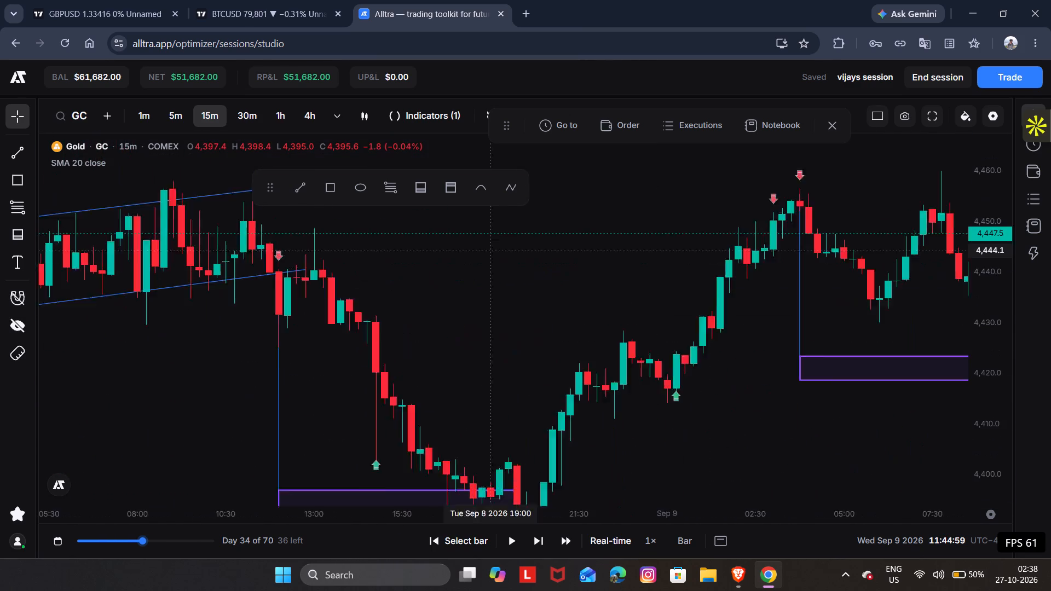
left_click_drag(377, 241, 363, 241)
left_click_drag(455, 259, 144, 360)
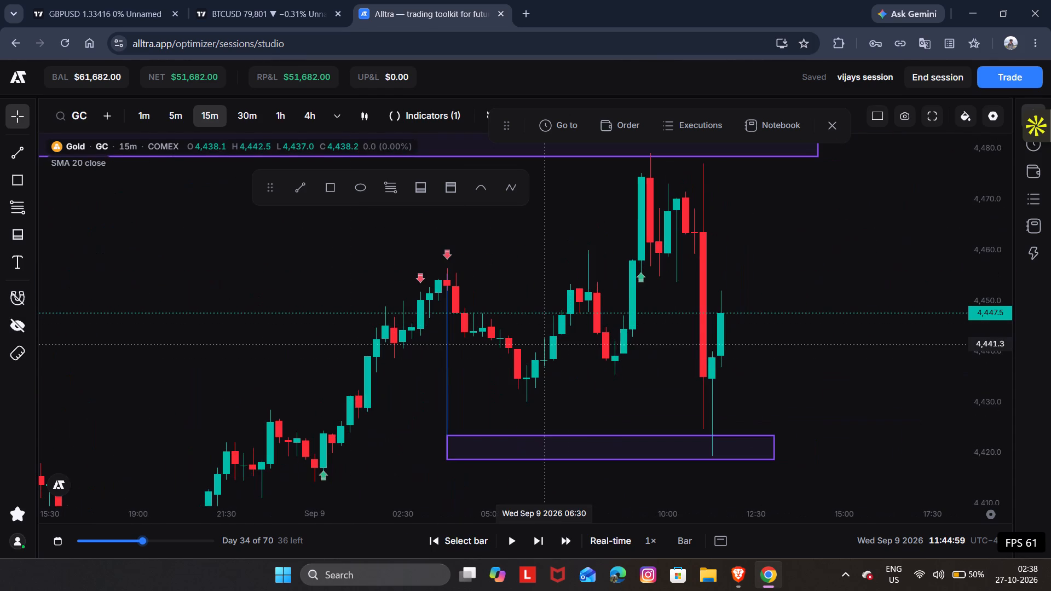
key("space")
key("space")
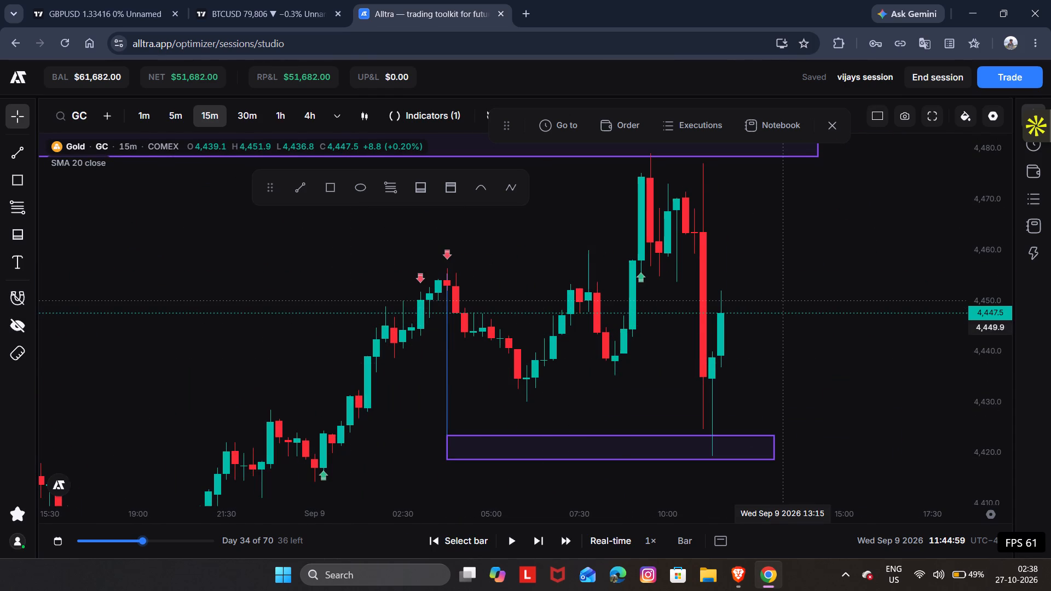
Rewind the replay to the Sep 9 bar whose wick dips into the lower zone, at 11:29:59.
left_click_drag(478, 541, 706, 429)
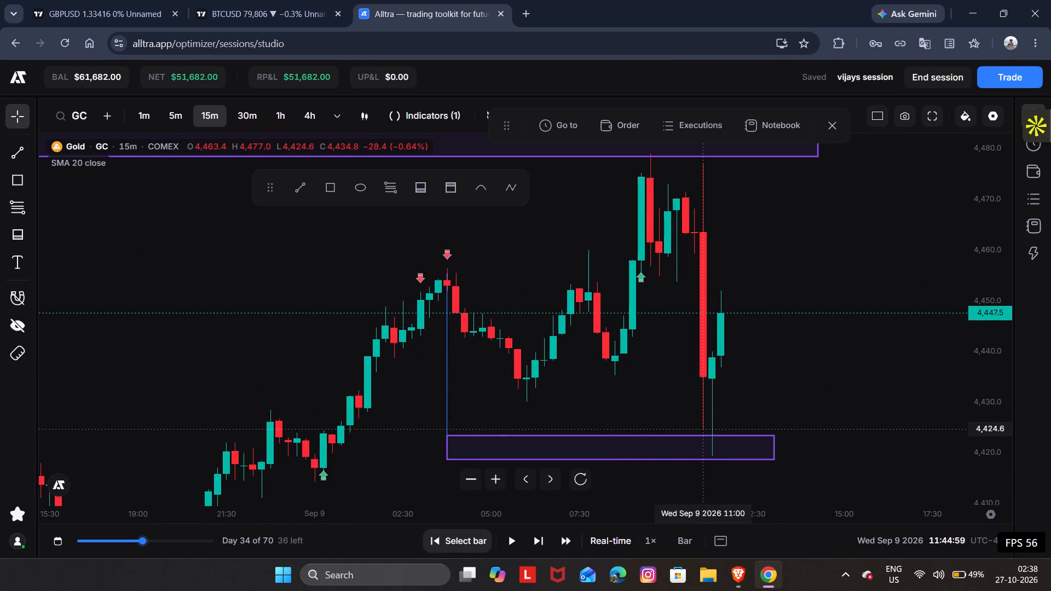
left_click_drag(706, 429, 714, 381)
left_click(451, 545)
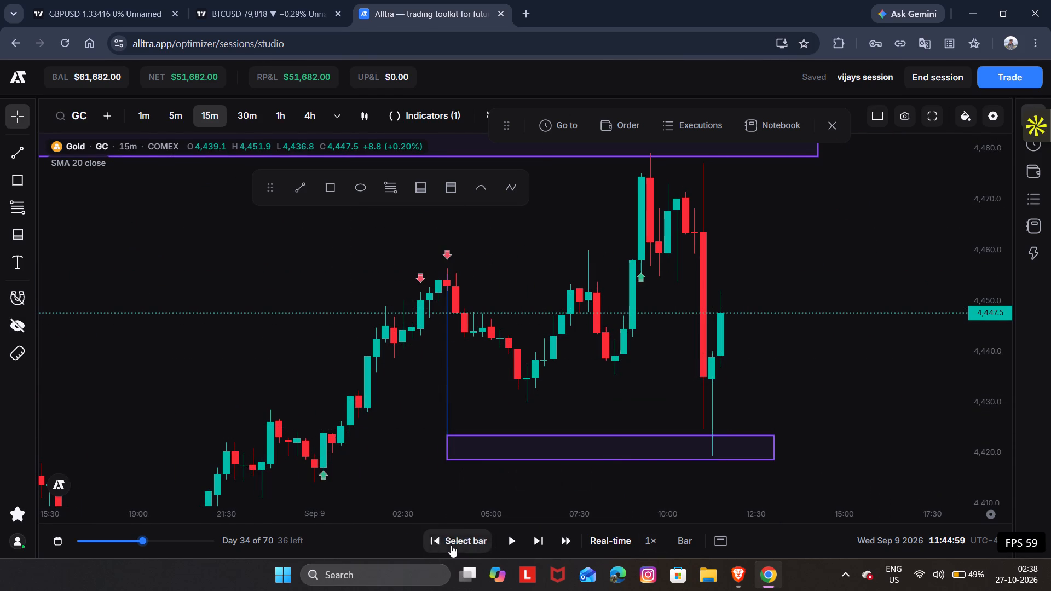
left_click(712, 370)
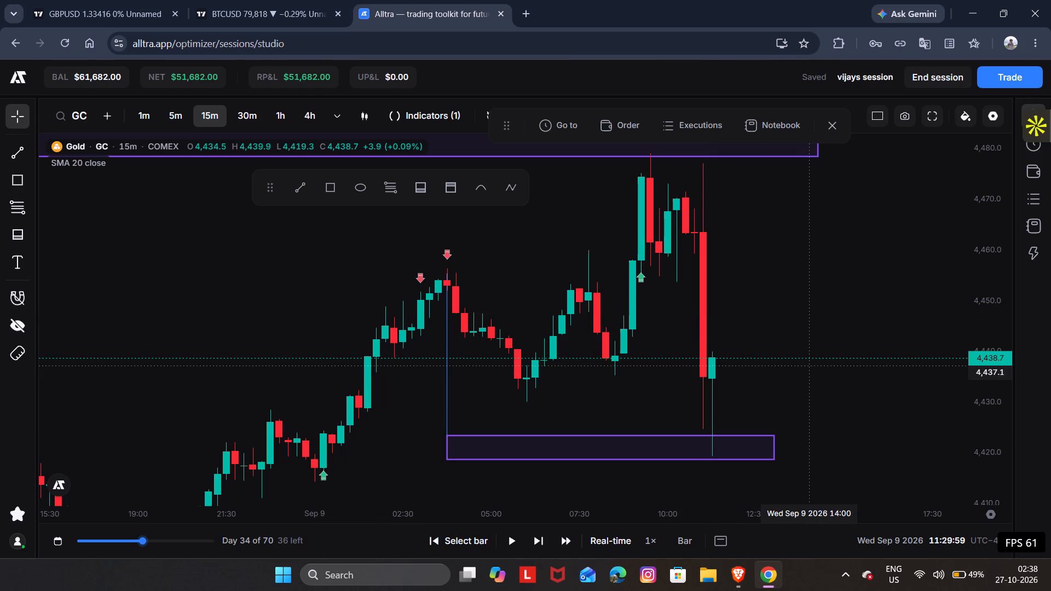
Buy 1 GC at market with the stop loss just below the lower zone at 4,417.7 and the take profit at 4,467.3.
left_click(805, 366)
left_click_drag(836, 365, 830, 382)
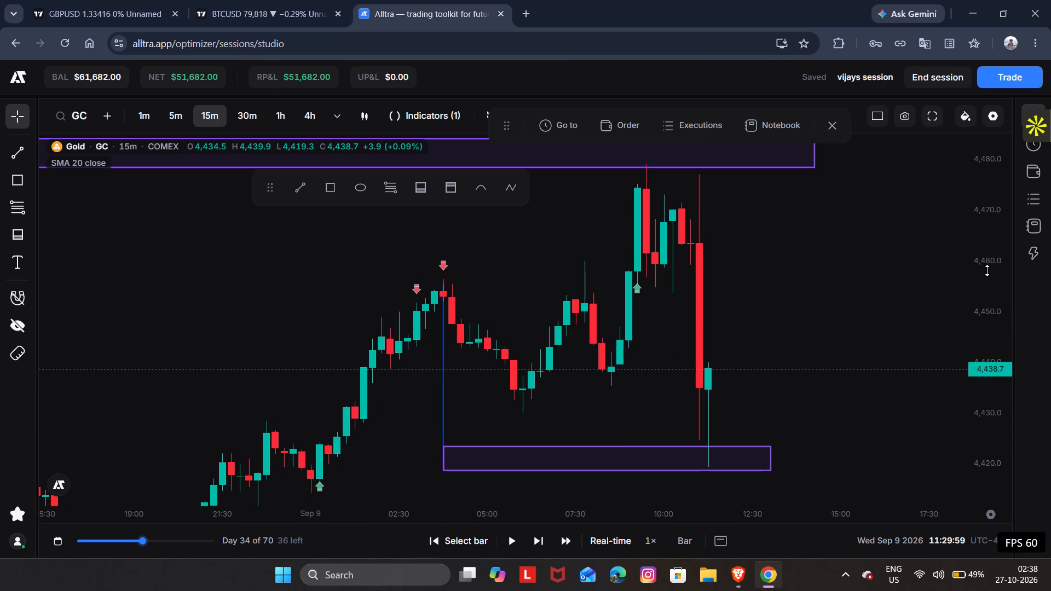
left_click_drag(987, 270, 961, 392)
left_click_drag(876, 384, 877, 412)
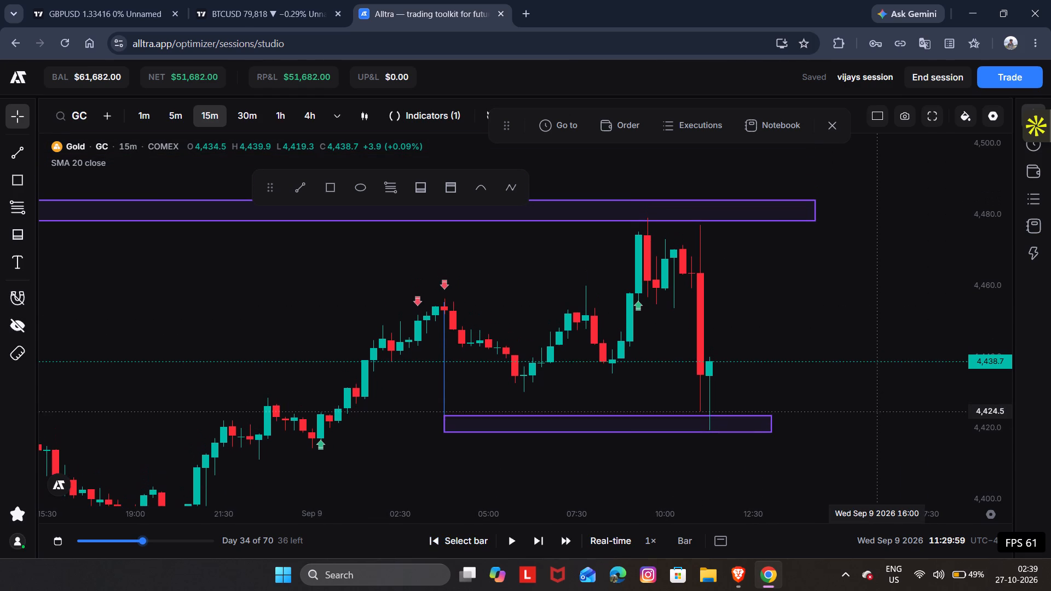
left_click(625, 137)
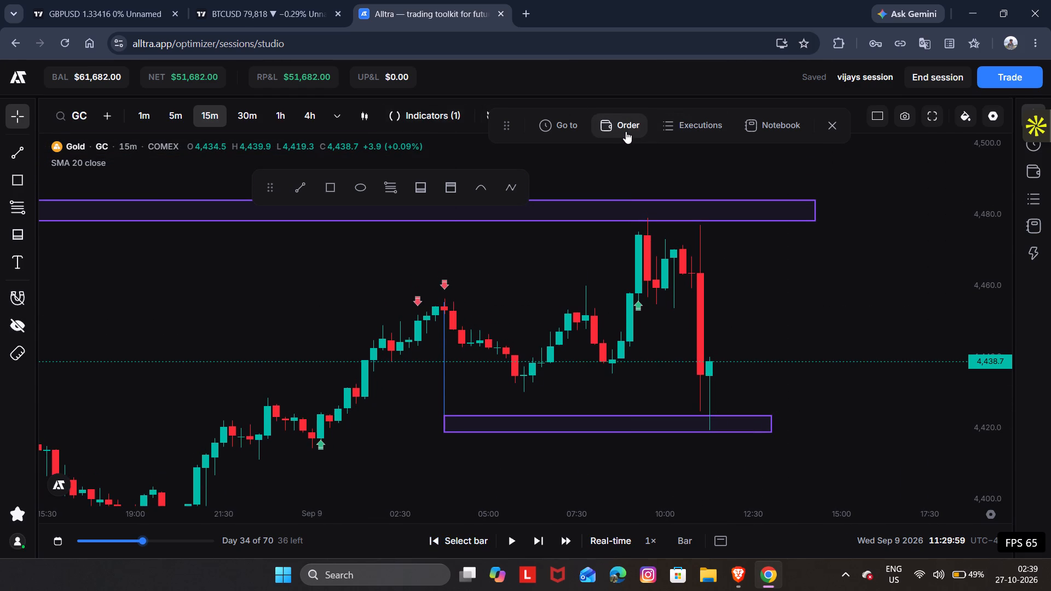
left_click(626, 131)
left_click(908, 180)
left_click(908, 180)
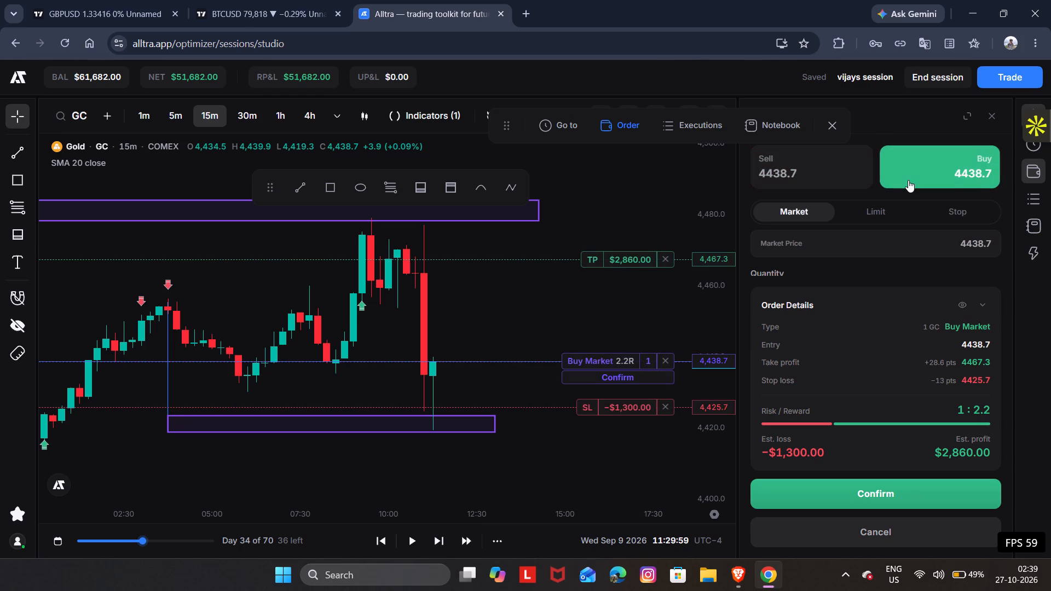
left_click_drag(642, 407, 641, 429)
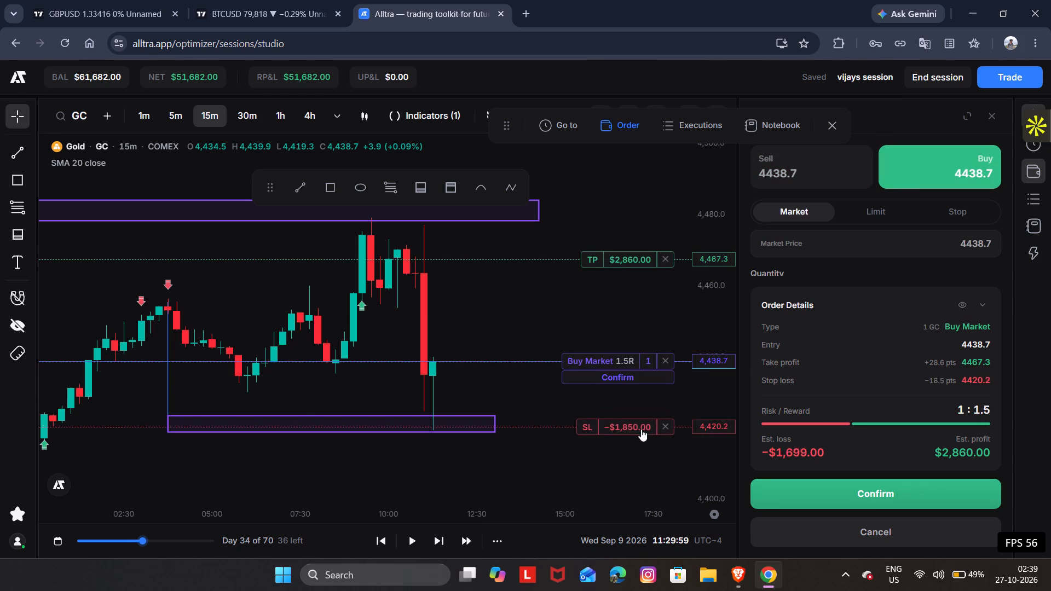
left_click_drag(641, 429, 641, 436)
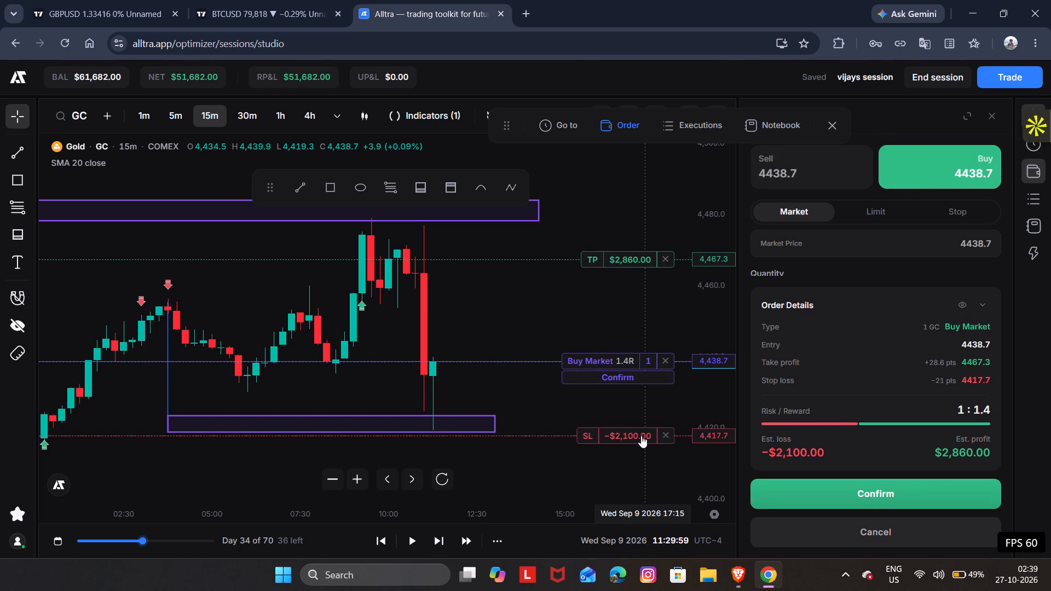
left_click(632, 378)
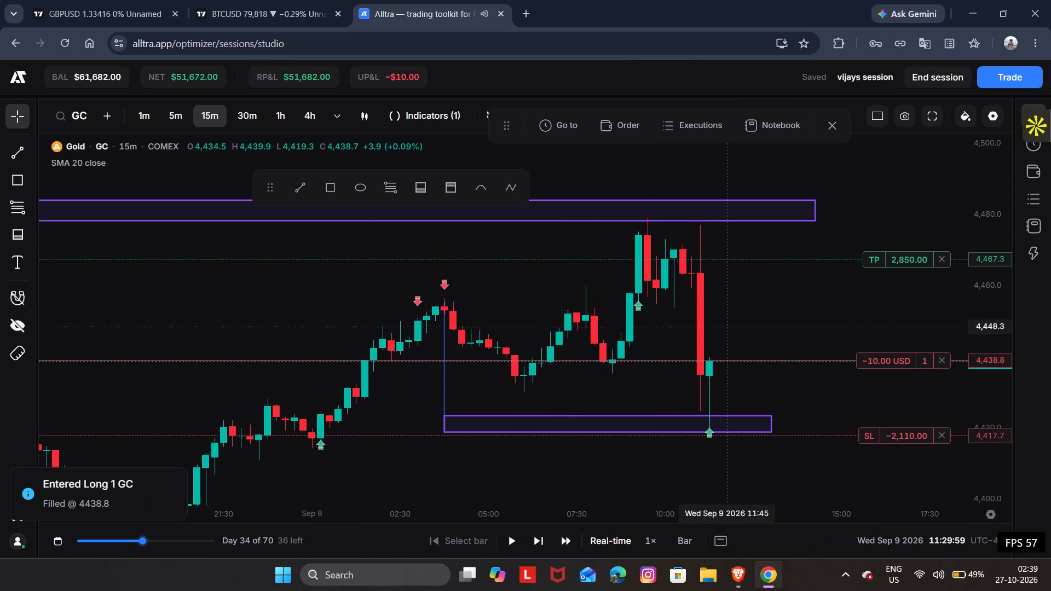
Play the replay past Wed Sep 9 14:44:59 and close the long GC position manually.
key("space")
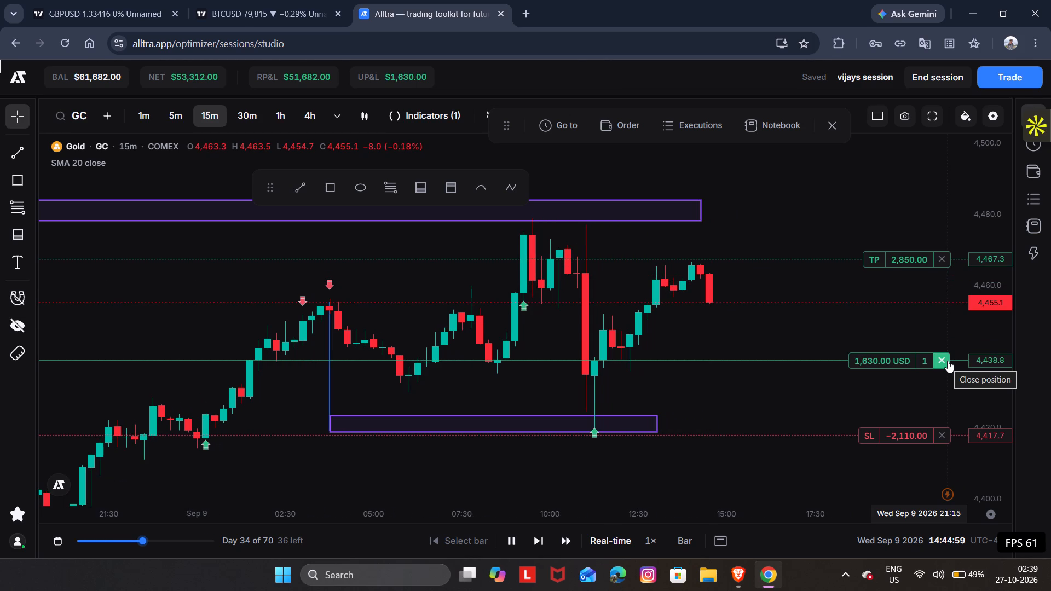
left_click(948, 361)
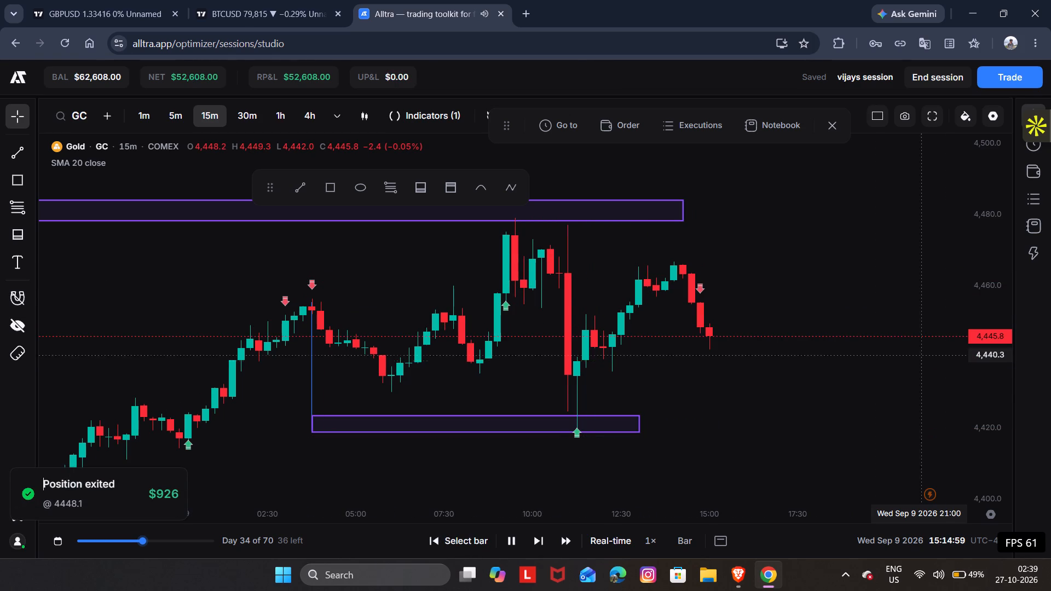
Advance the replay in short runs, pausing at Wed Sep 9 15:29:59 and again at 16:14:59.
key("space")
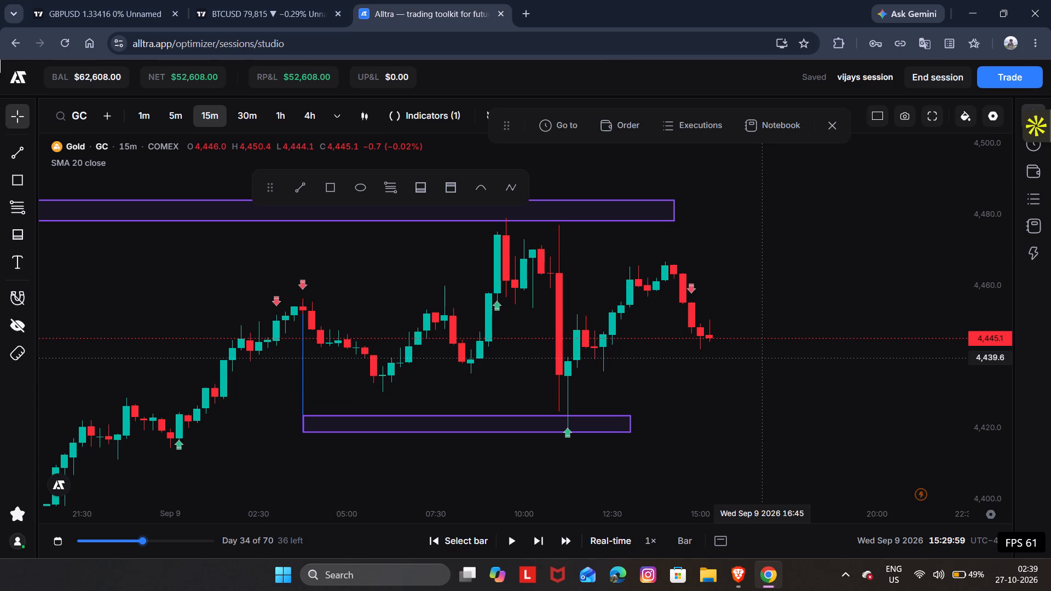
key("space")
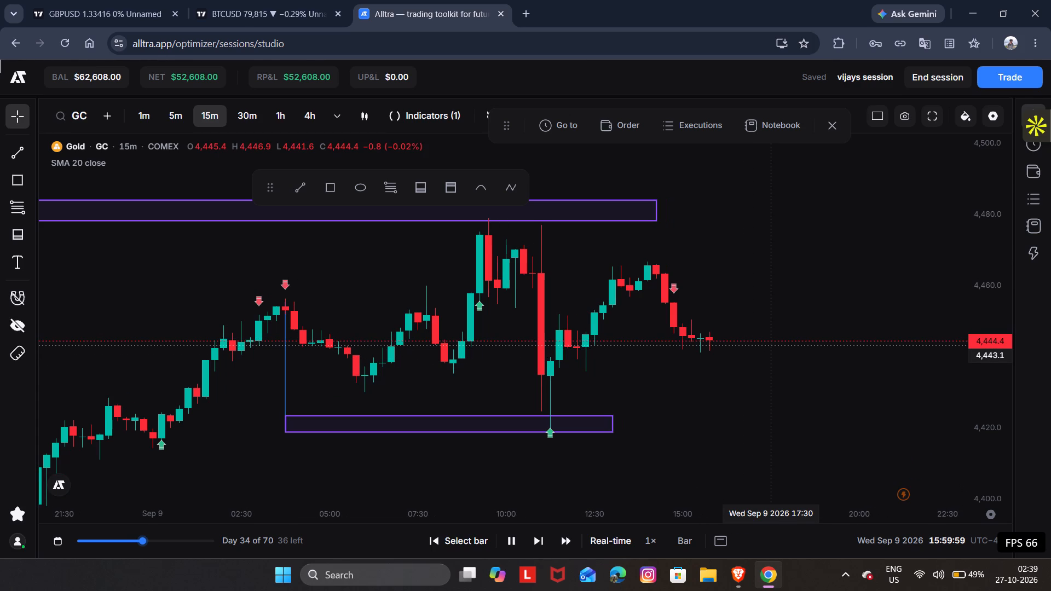
key("space")
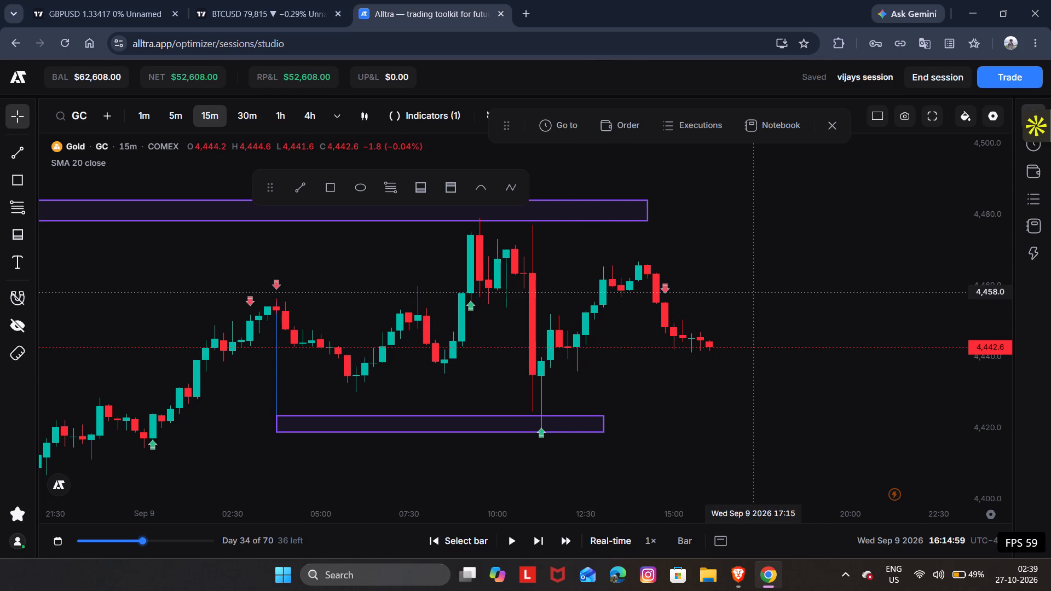
left_click_drag(645, 355, 706, 360)
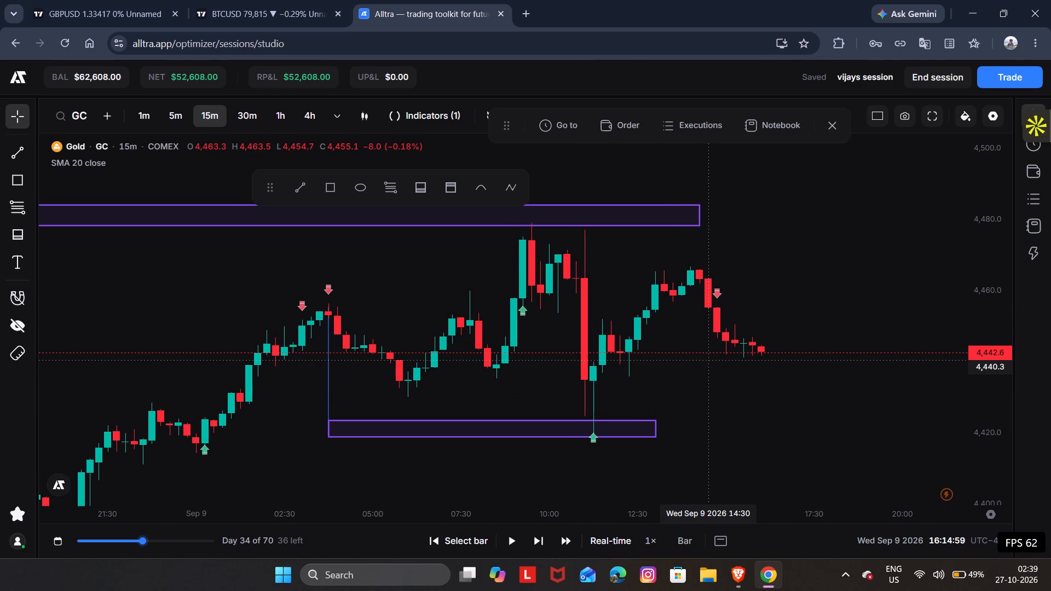
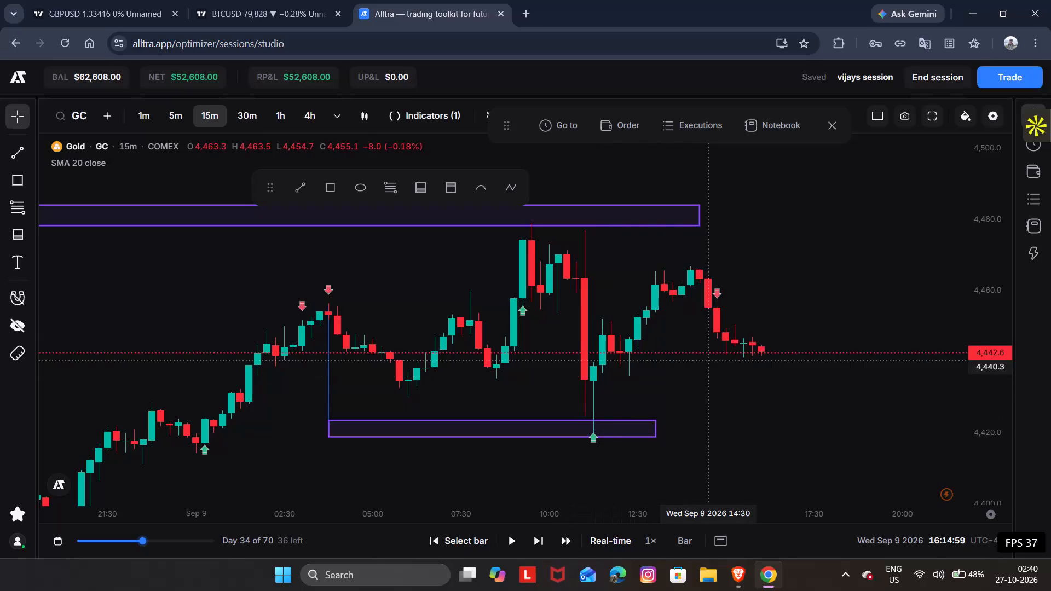
Dismiss the security software pop-up and play the GC replay on to Wed Sep 9 16:44:59, pausing there.
left_click(713, 361)
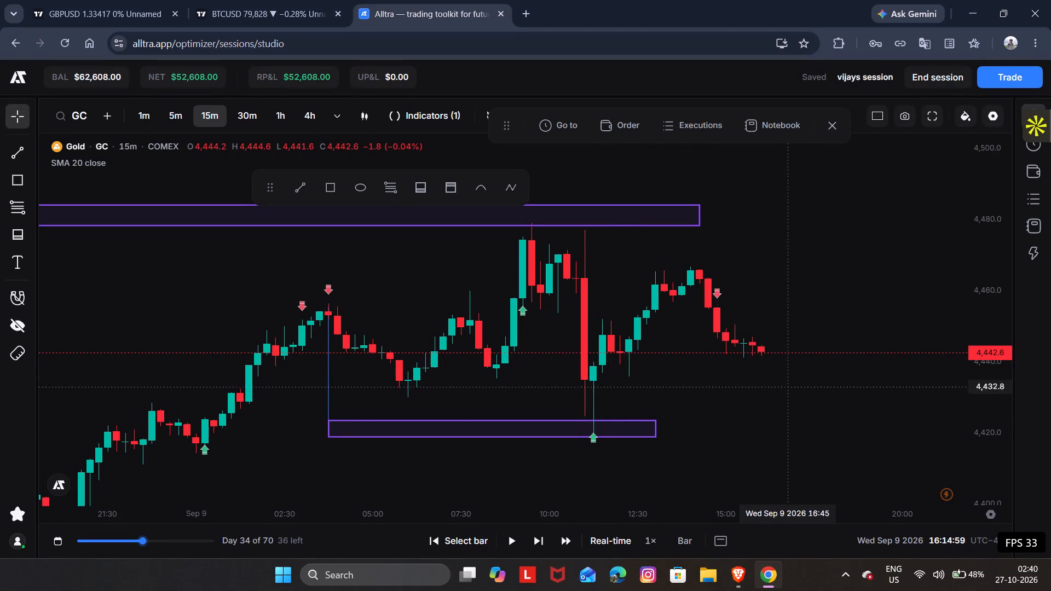
left_click_drag(817, 419, 873, 354)
left_click(873, 354)
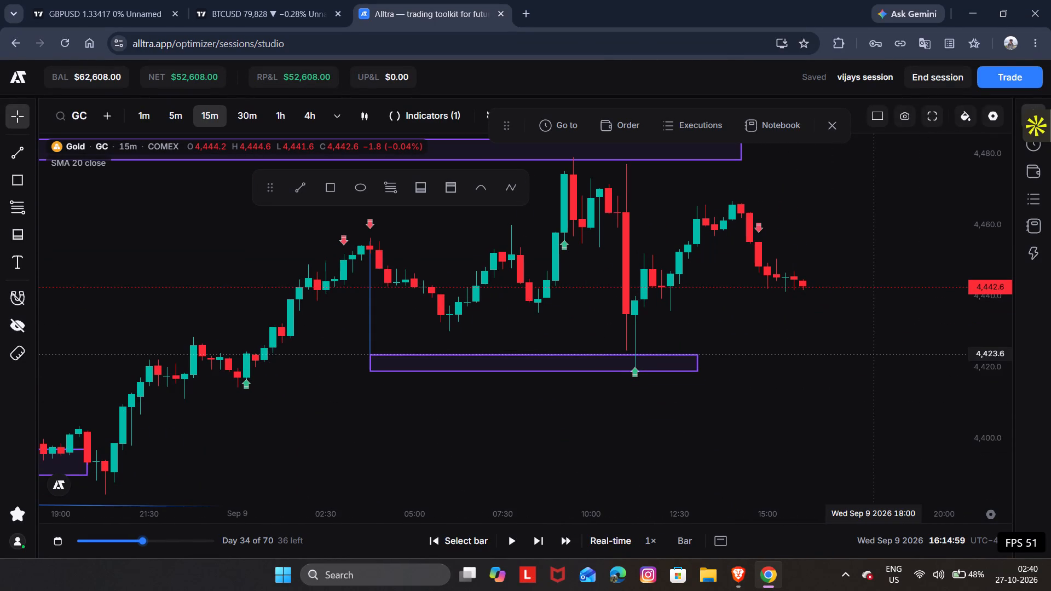
left_click_drag(830, 410, 845, 413)
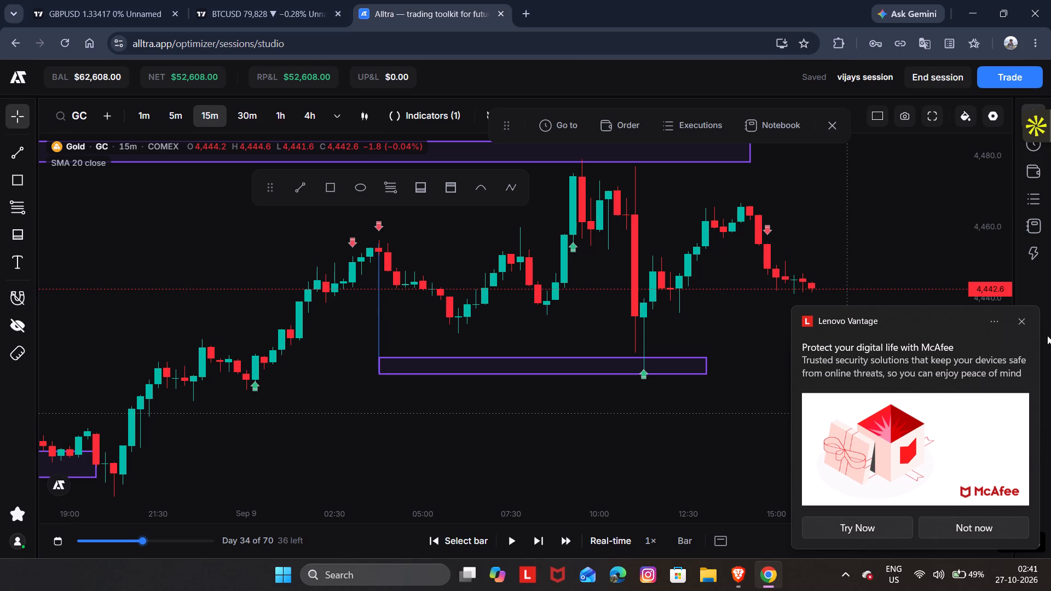
left_click(1021, 320)
left_click_drag(855, 349, 816, 364)
key("space")
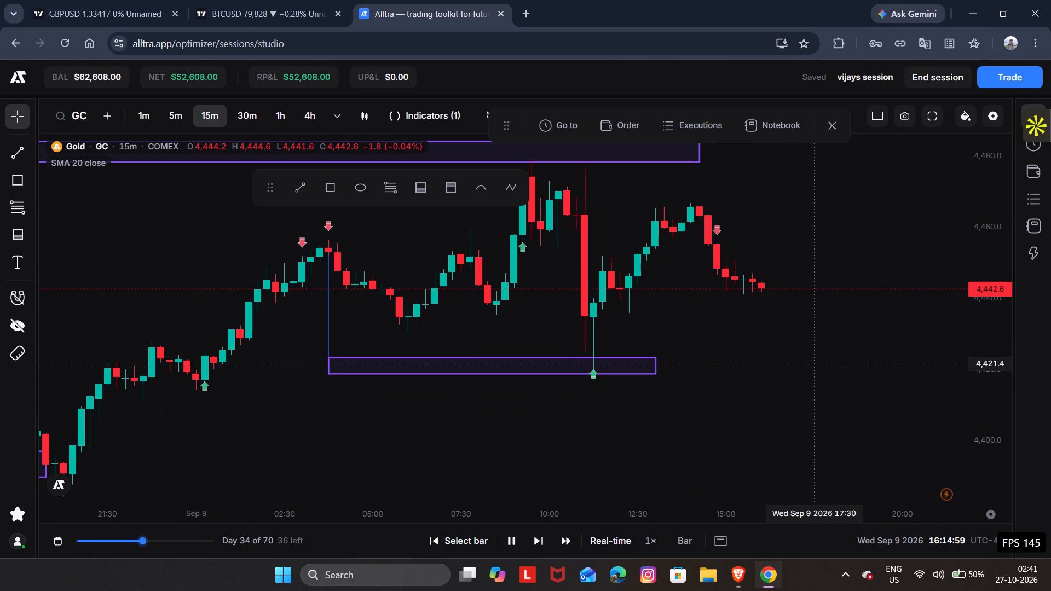
left_click_drag(780, 331, 697, 348)
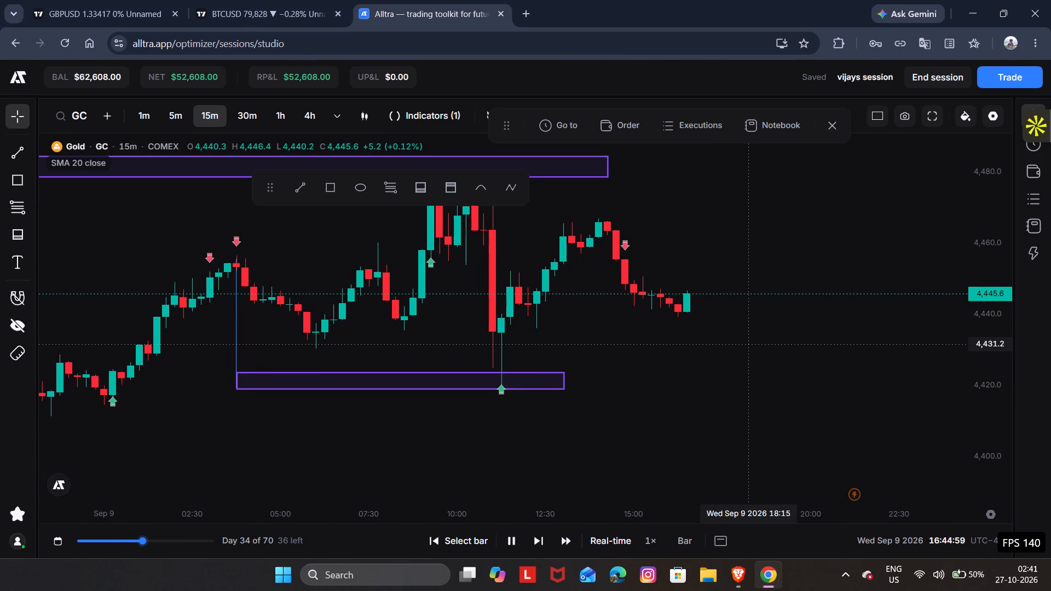
key("space")
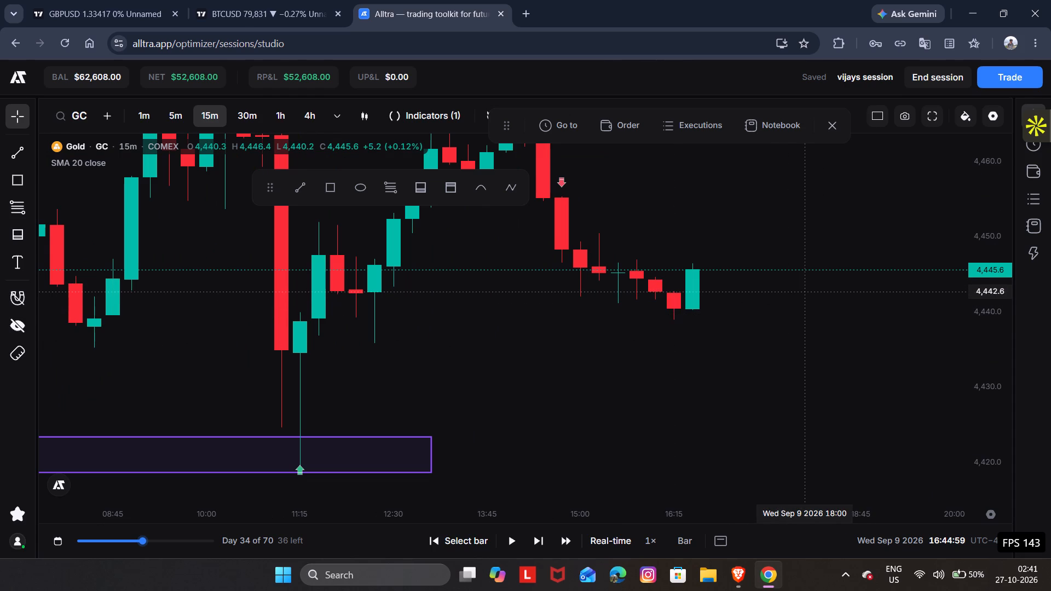
Play the replay onward in short runs and pause it at Wed Sep 9 20:44:59.
key("space")
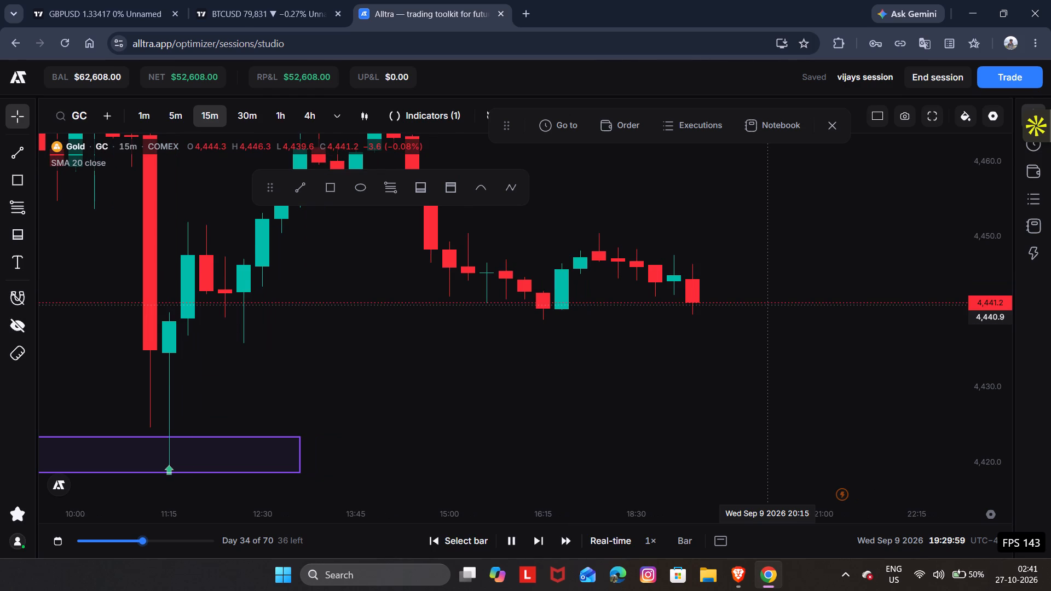
key("space")
key("space")
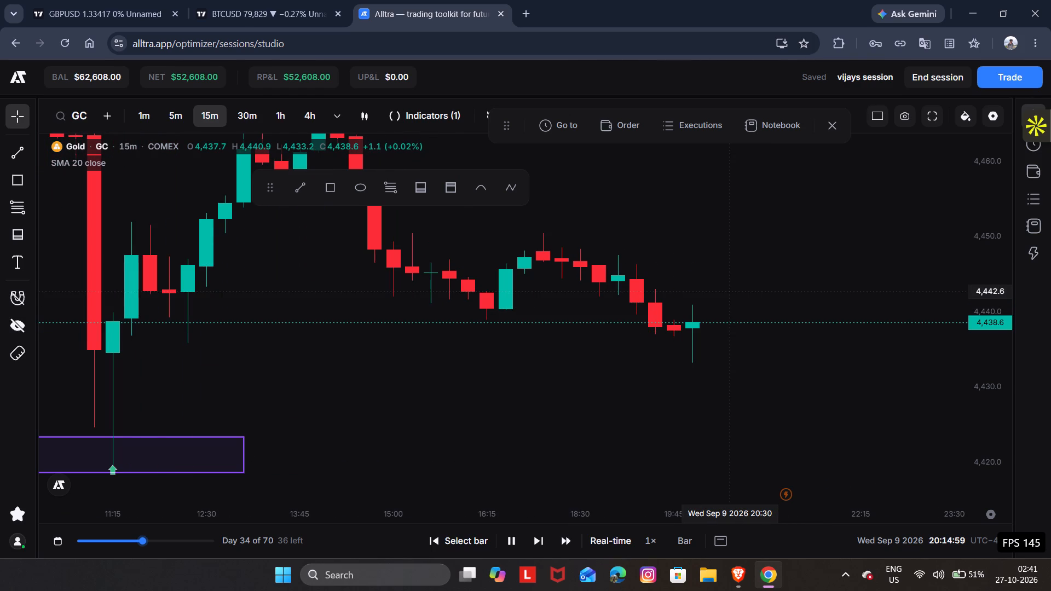
key("space")
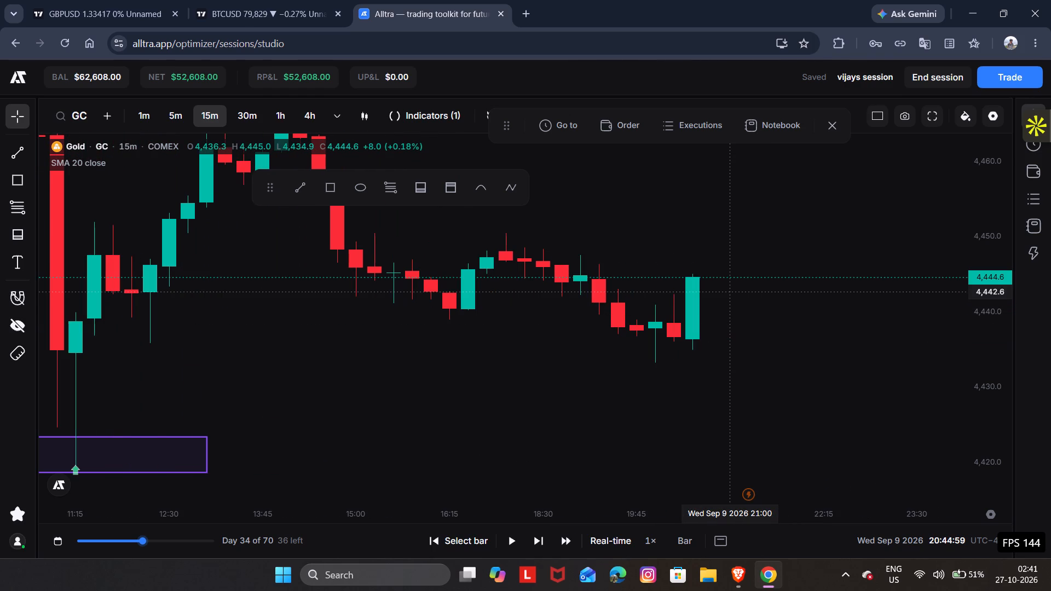
Rewind the replay to the bar just before the large green candle, at Wed Sep 9 20:29:59.
scroll(730, 292, "right", 1)
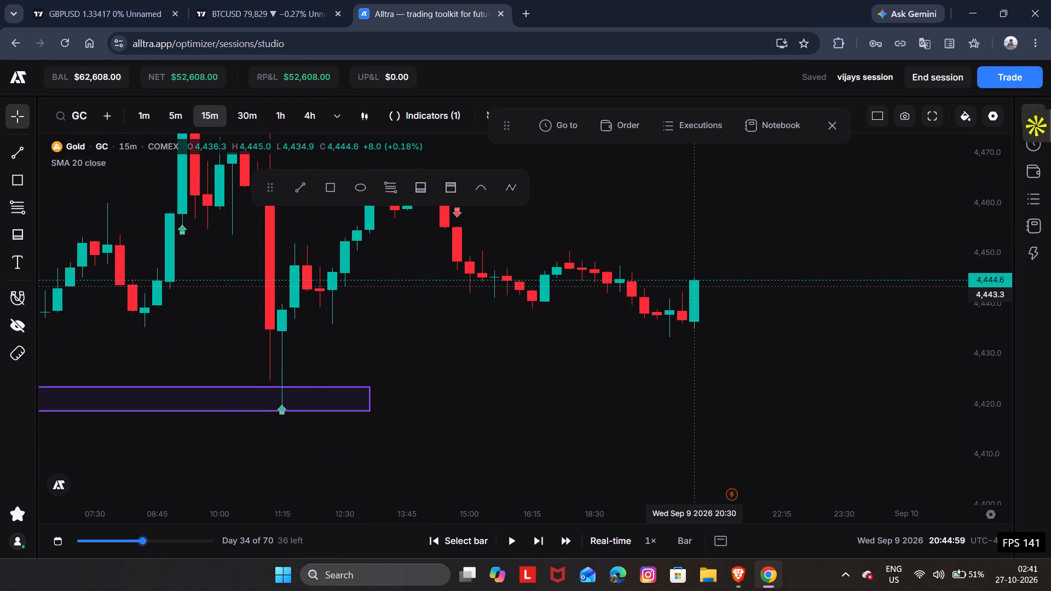
left_click(481, 530)
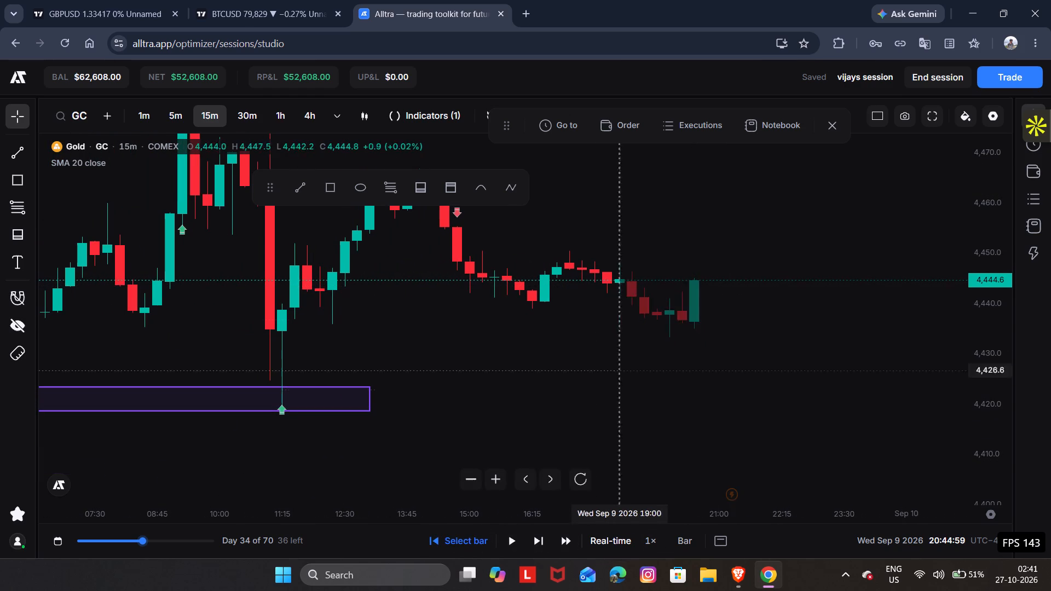
left_click(684, 322)
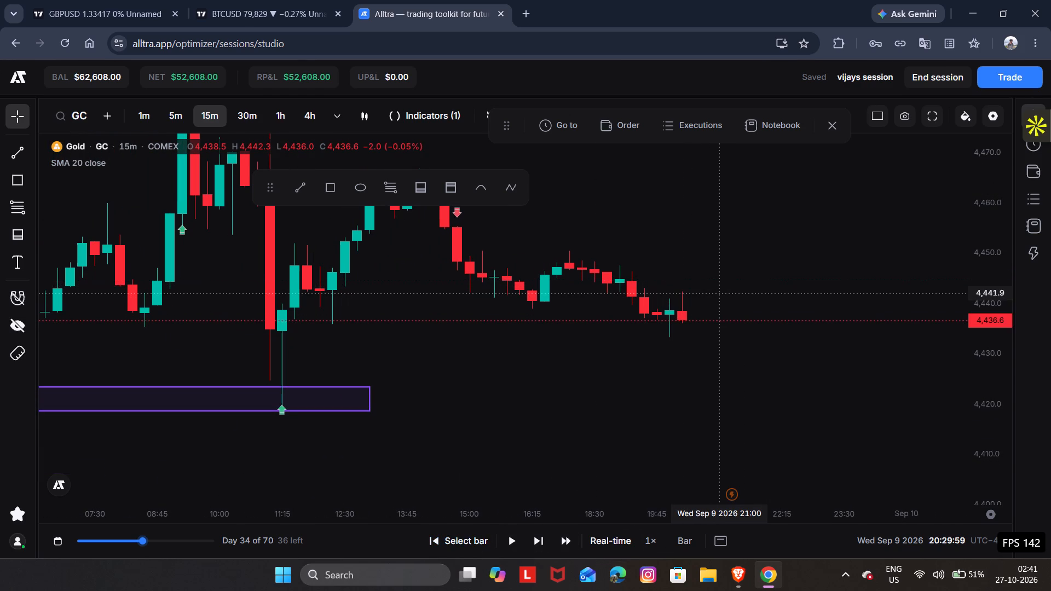
Draw two nearly horizontal trend lines from the 16:15 bar to the 19:30 bar, at about 4,439 and 4,443.
left_click(300, 190)
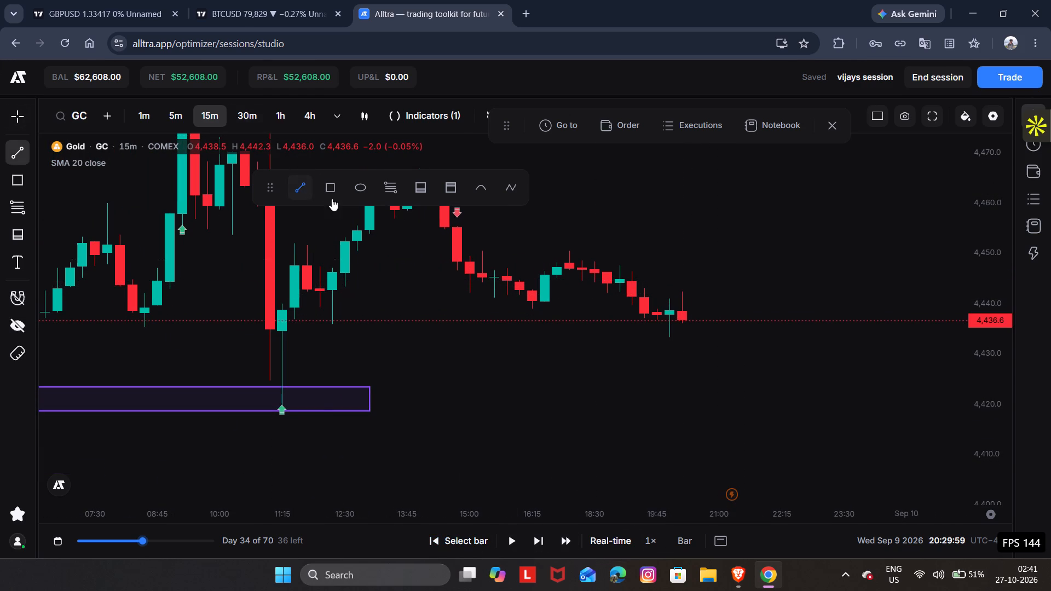
left_click_drag(533, 308, 609, 309)
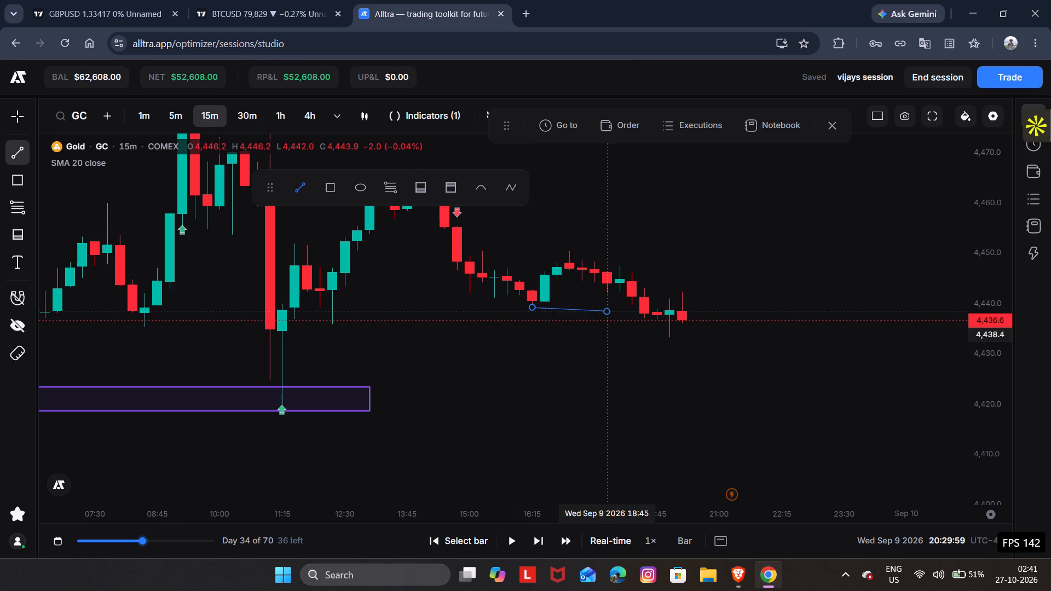
left_click_drag(609, 309, 644, 307)
left_click(644, 307)
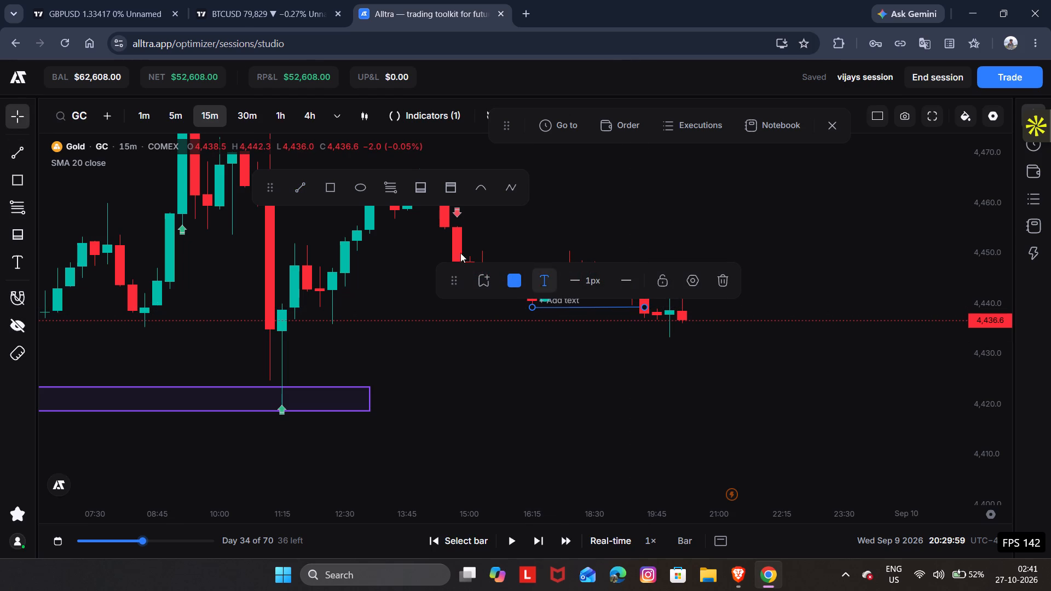
left_click(304, 186)
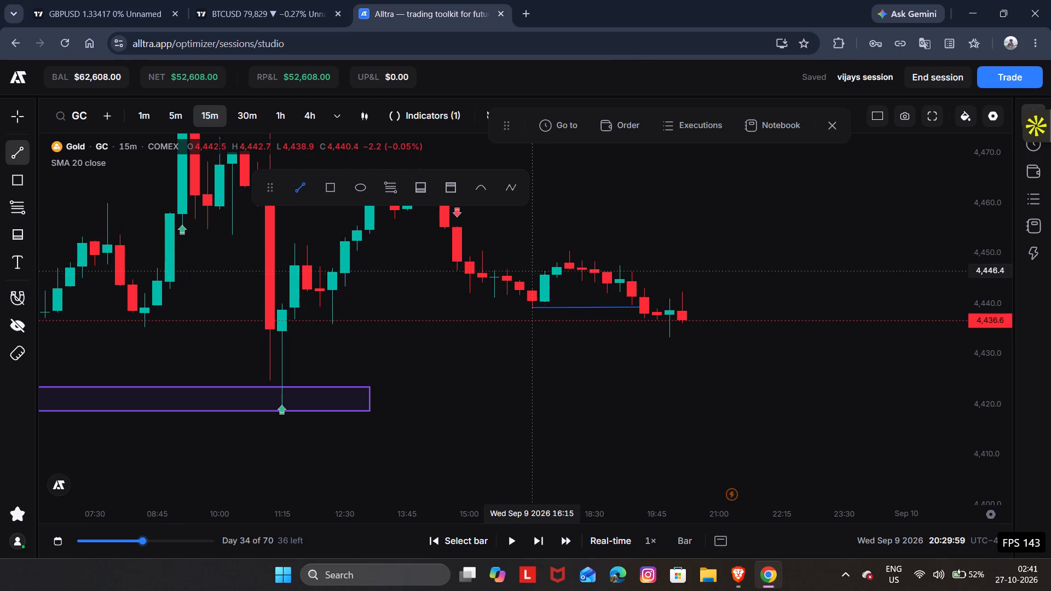
left_click_drag(533, 289, 646, 279)
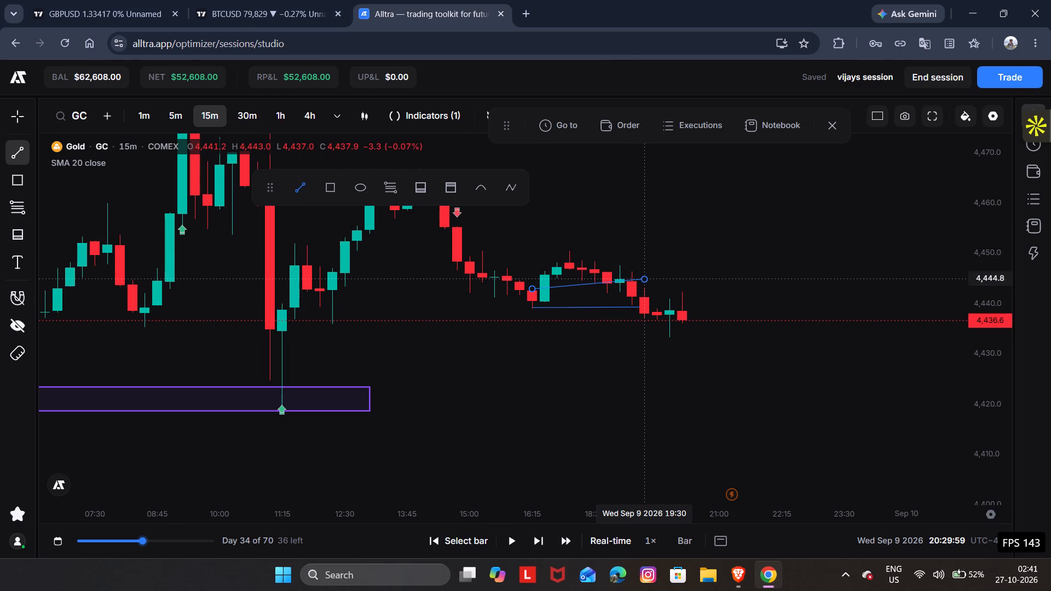
left_click_drag(646, 279, 649, 286)
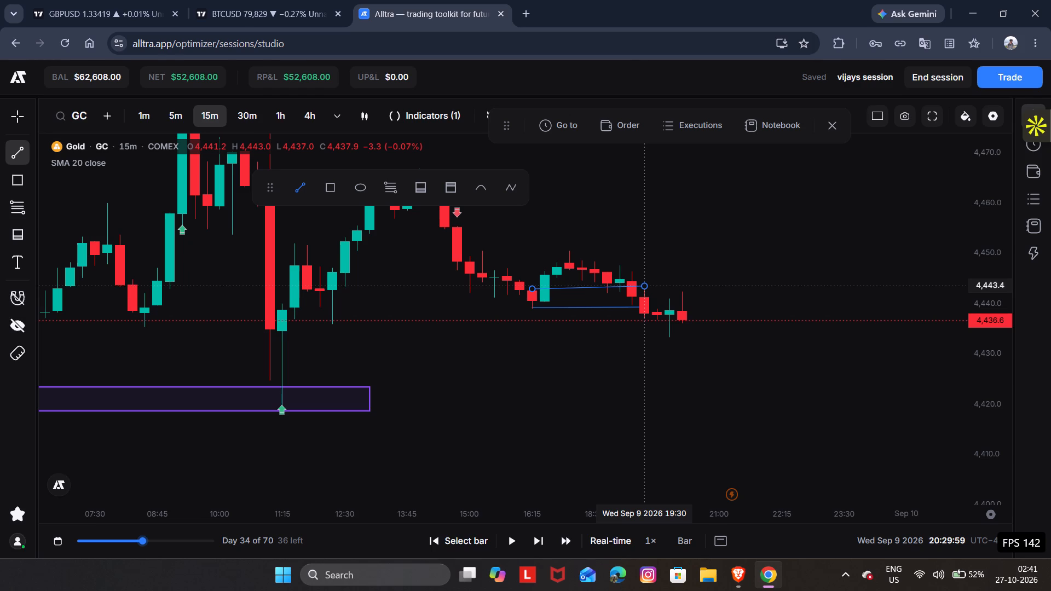
left_click_drag(649, 286, 649, 289)
left_click(706, 287)
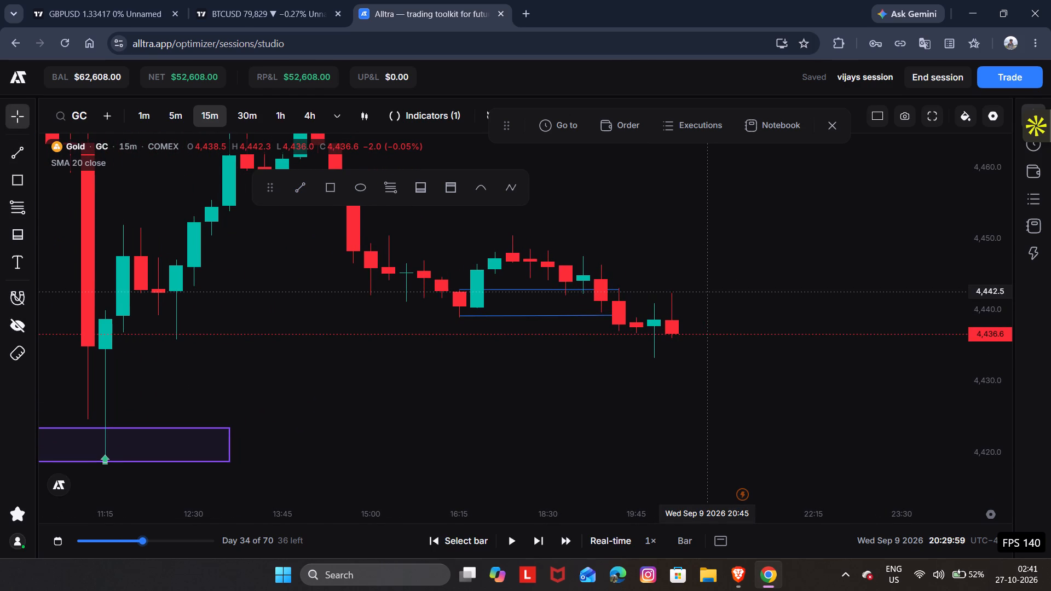
left_click(712, 288)
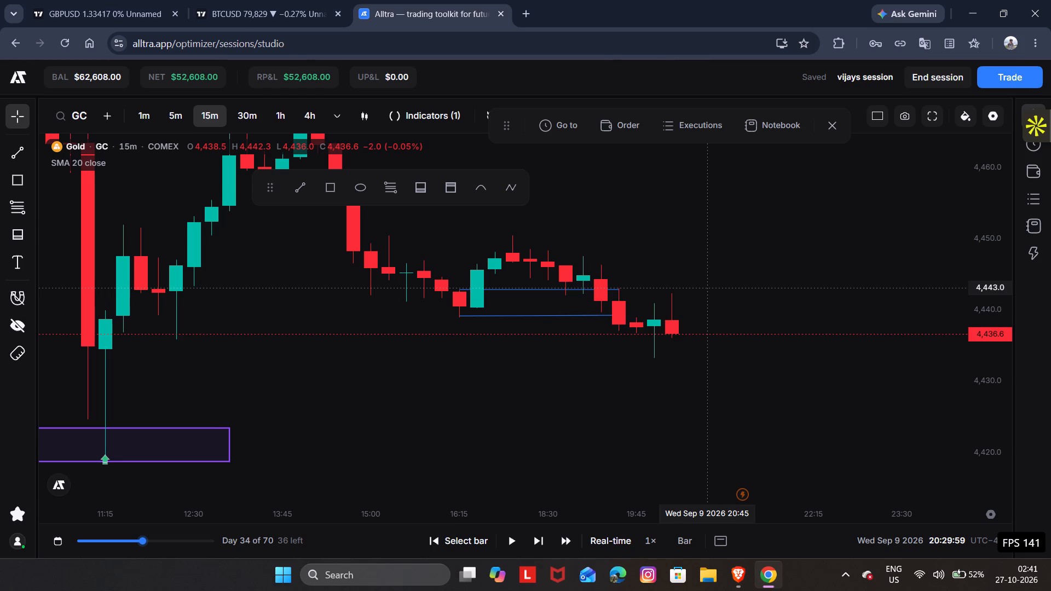
Buy 1 GC at market with a 50-point take profit and the stop loss below the recent low at 4,429.7.
left_click(628, 125)
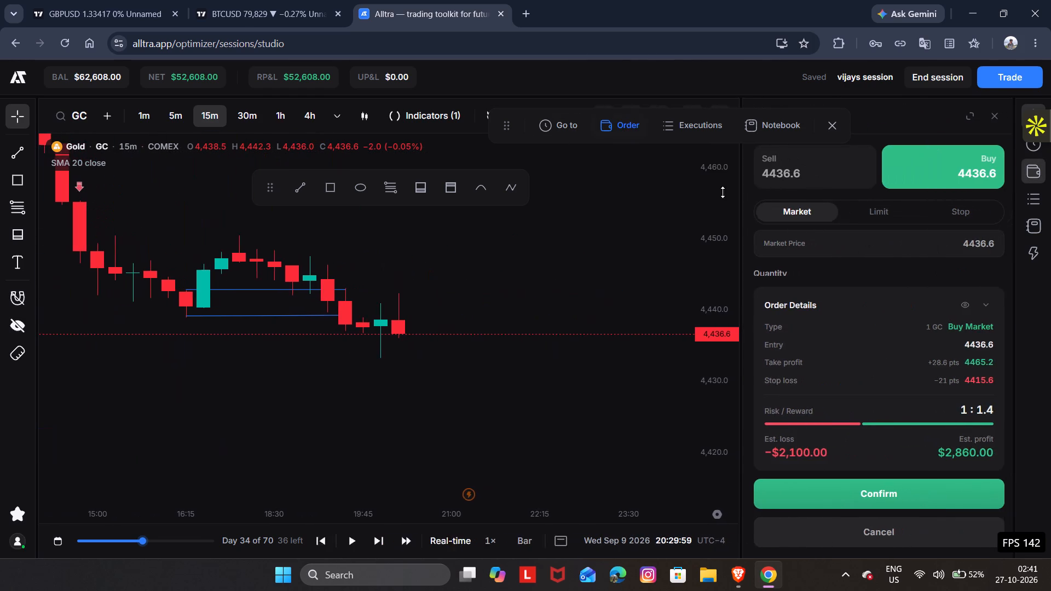
left_click(905, 179)
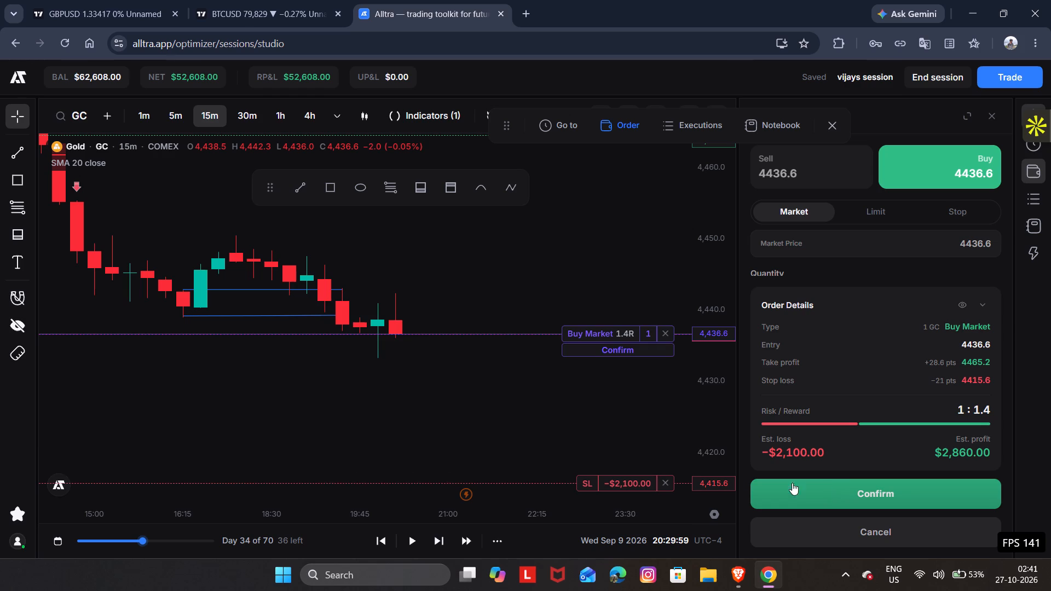
left_click_drag(571, 436, 699, 379)
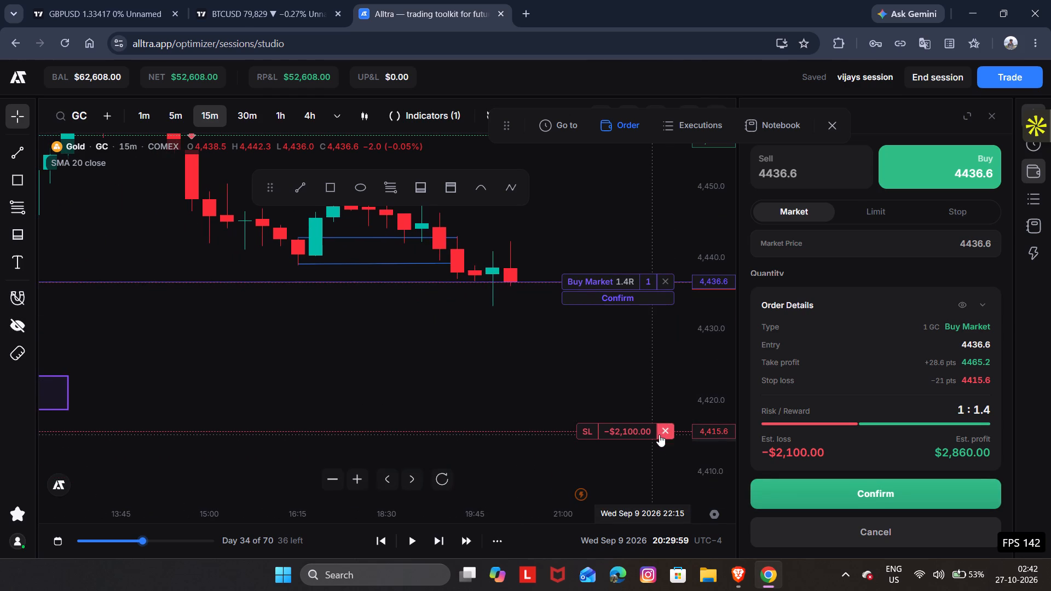
left_click(659, 434)
scroll(804, 306, "down", 2)
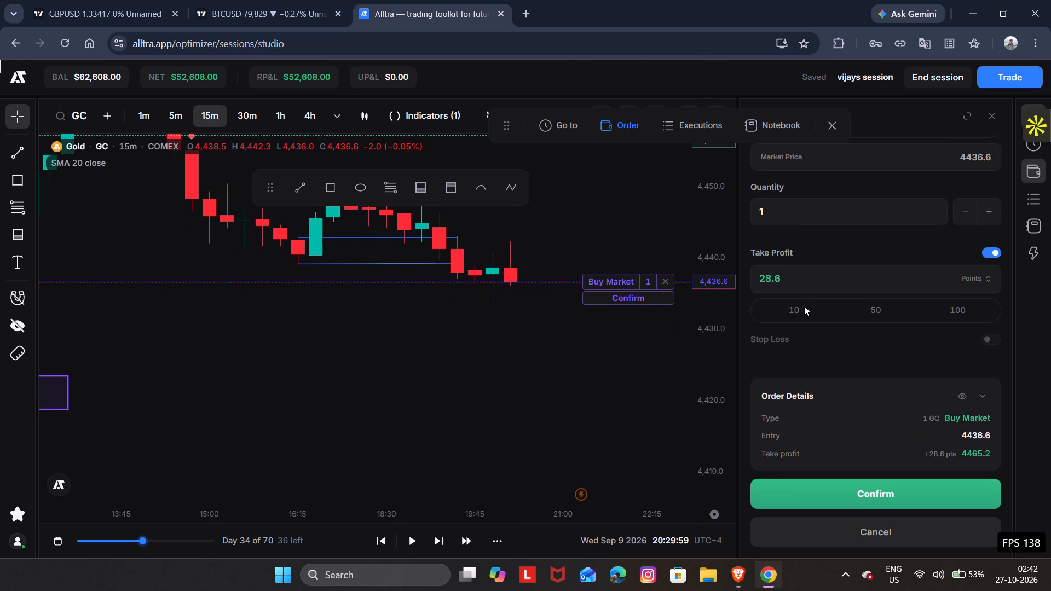
scroll(804, 306, "down", 1)
left_click(985, 335)
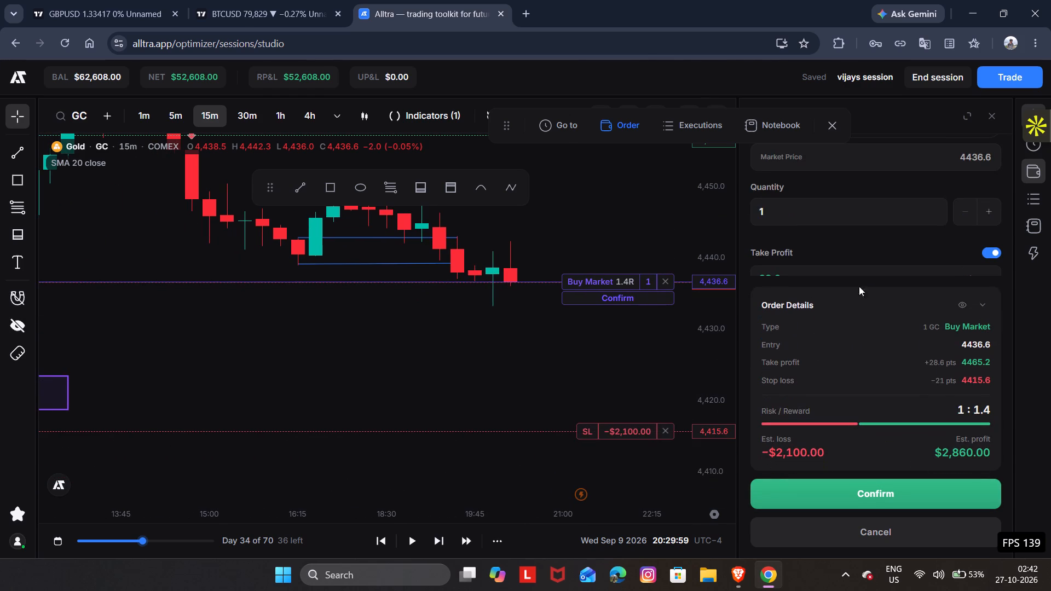
scroll(839, 261, "down", 1)
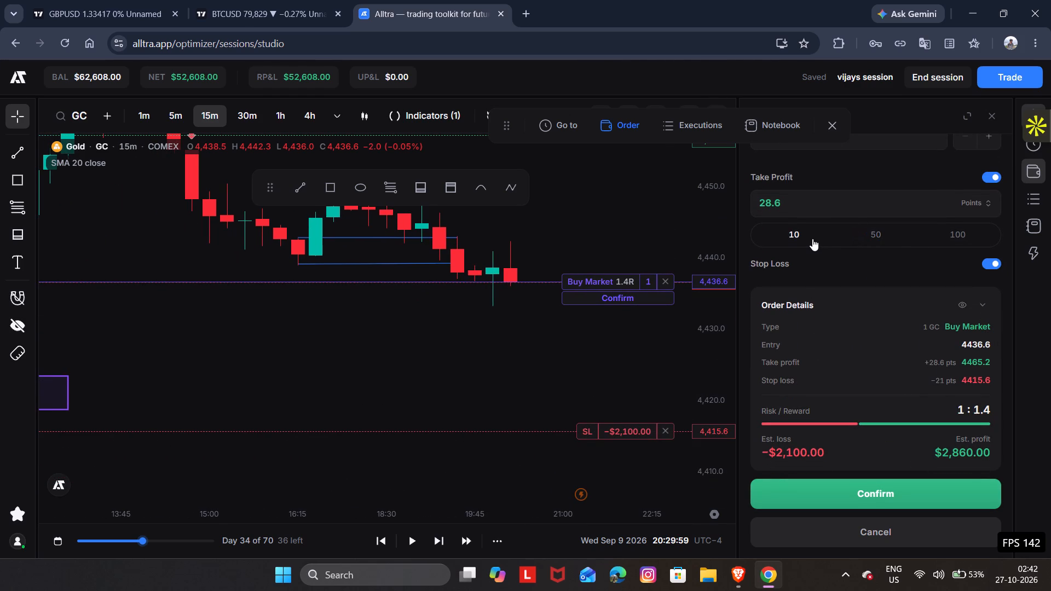
left_click(812, 239)
left_click(870, 234)
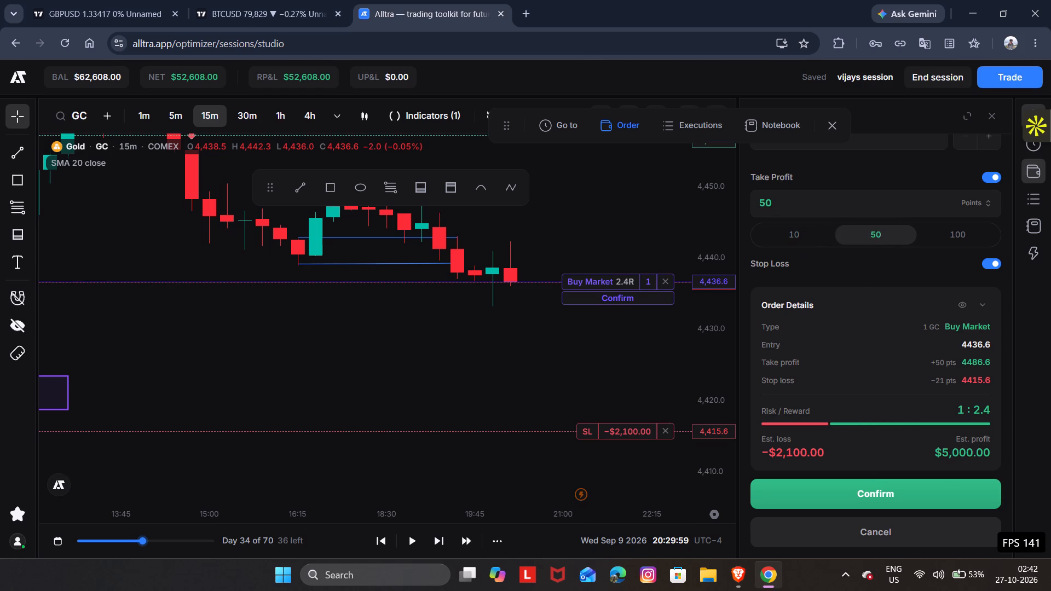
left_click_drag(493, 386, 546, 462)
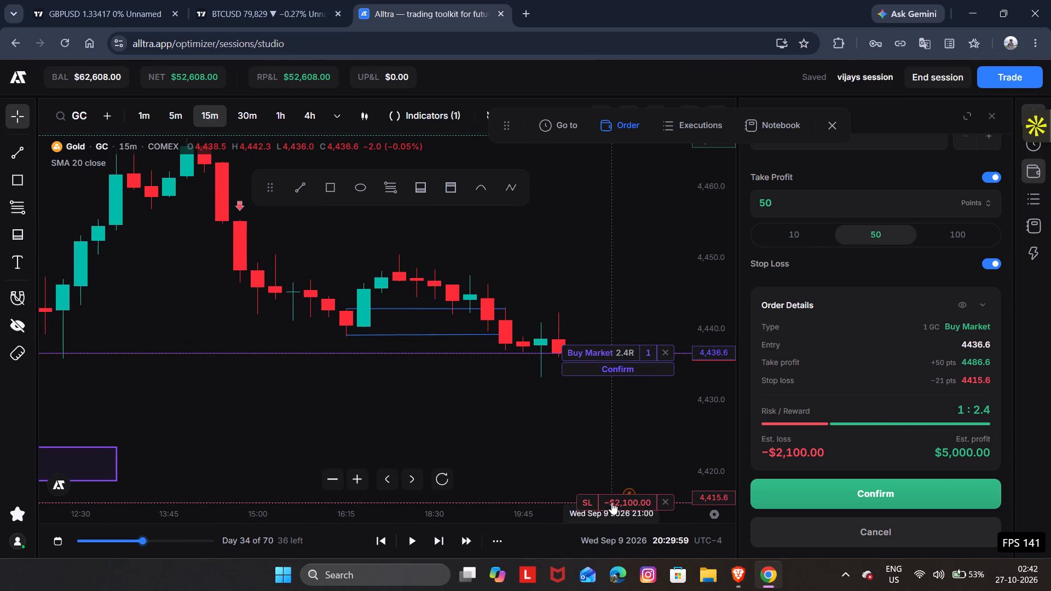
left_click_drag(612, 502, 642, 402)
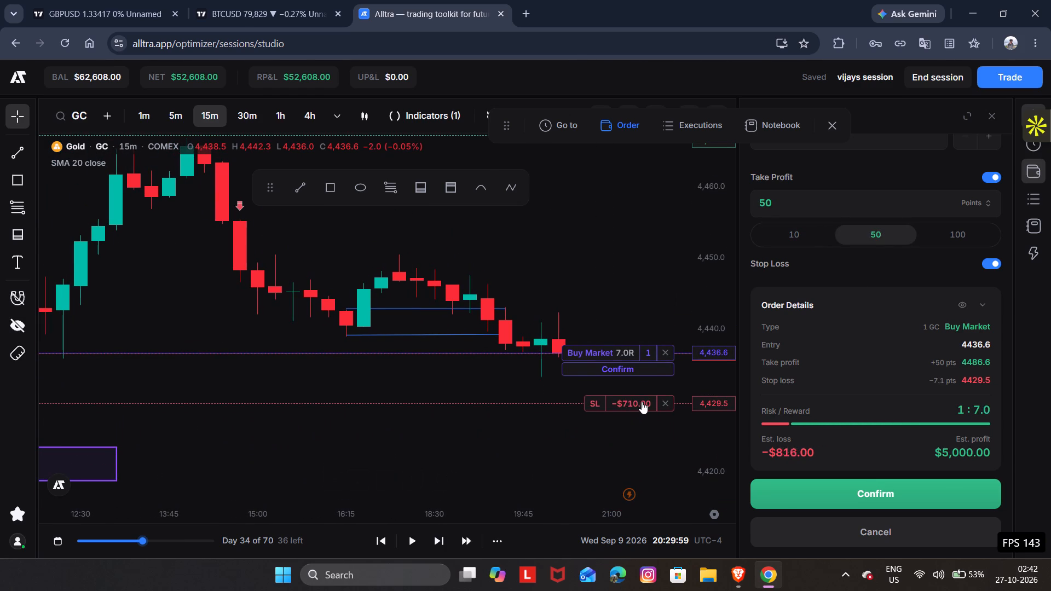
left_click_drag(642, 402, 643, 401)
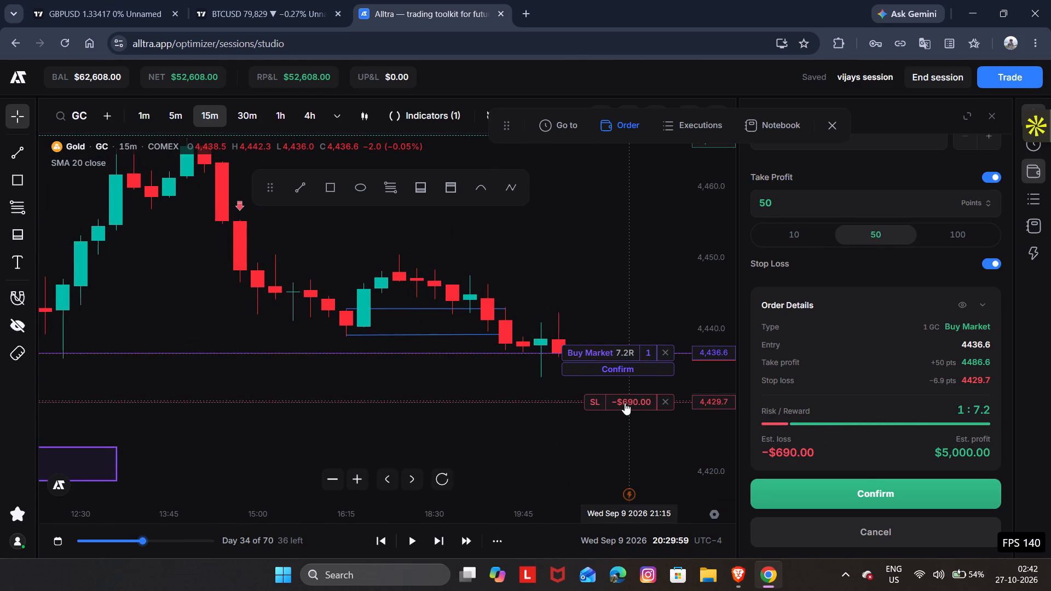
left_click(632, 375)
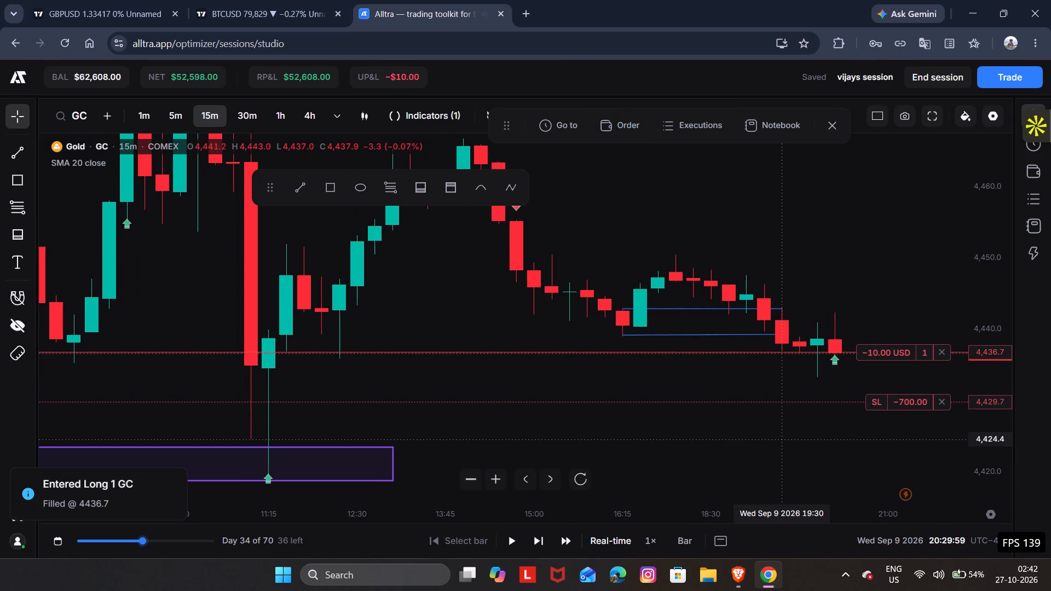
Play the replay with the long position open and pause at Wed Sep 9 21:14:59.
left_click_drag(773, 439, 477, 486)
left_click_drag(672, 367, 703, 452)
left_click_drag(711, 384, 667, 277)
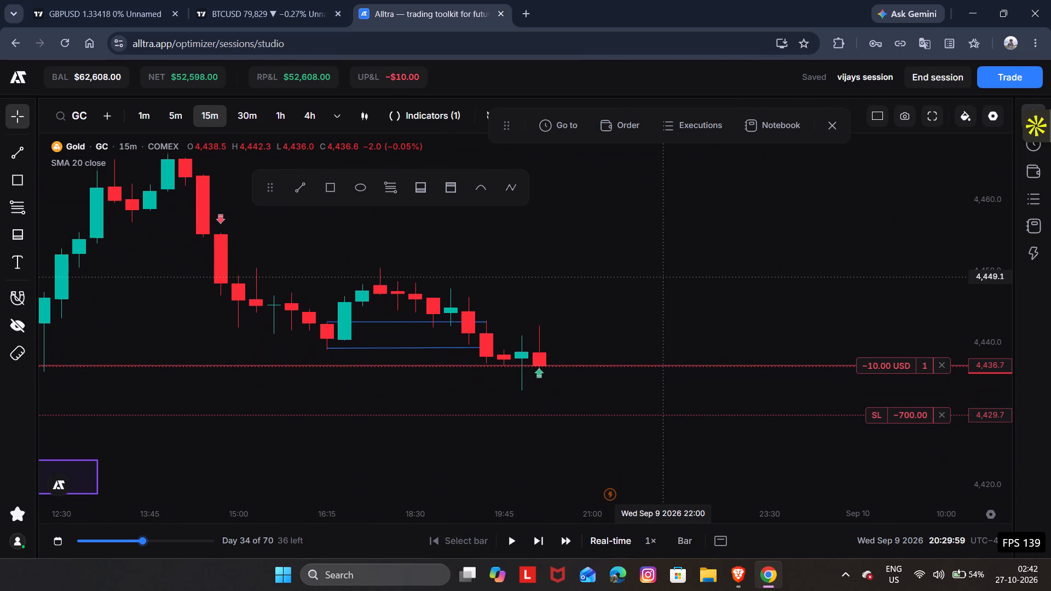
key("space")
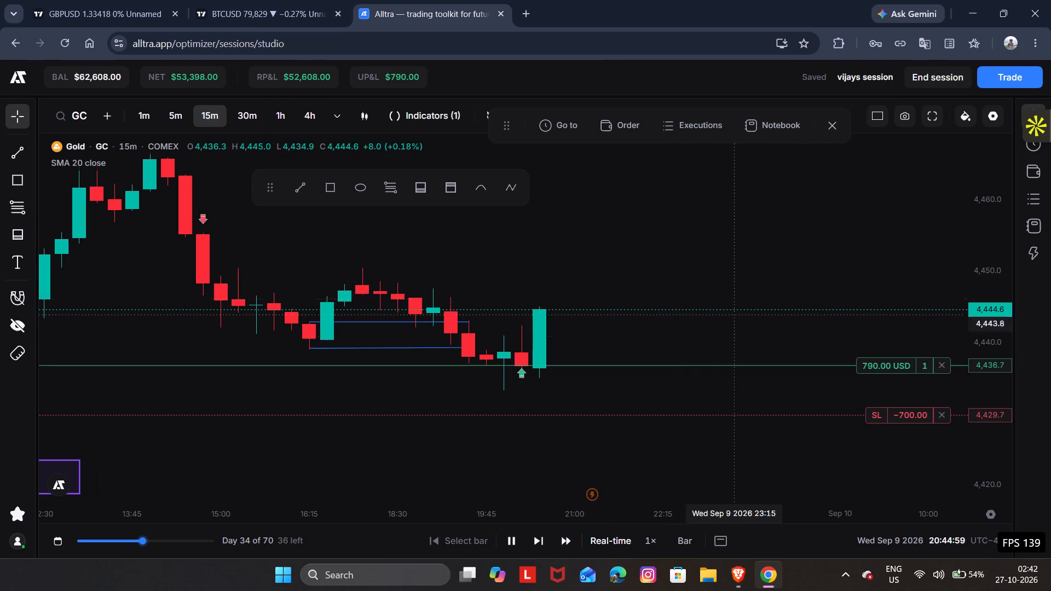
key("space")
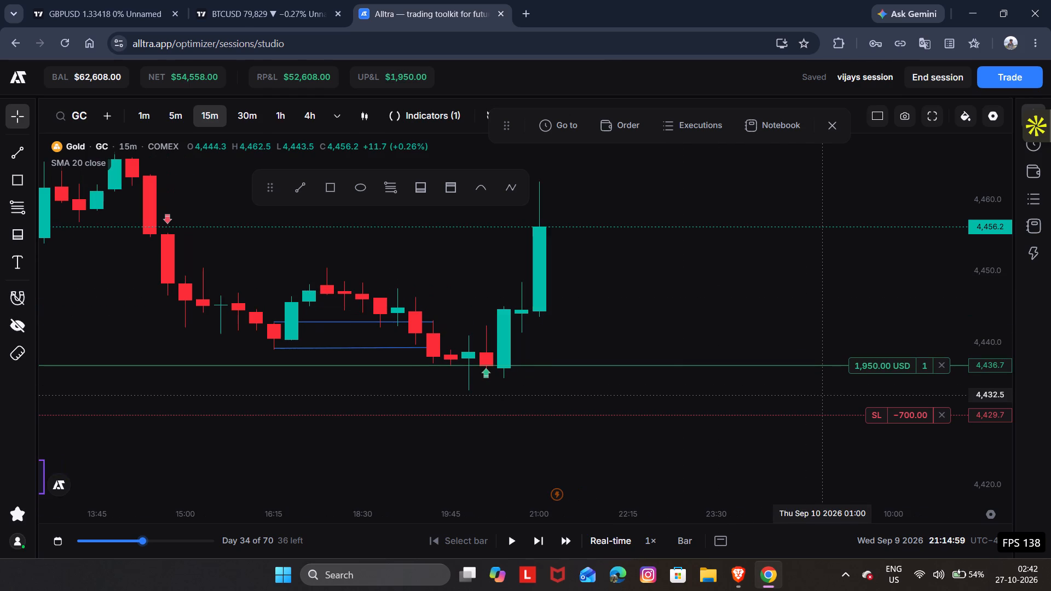
Move the long position's stop loss above the entry, to about 4,446.
left_click_drag(892, 410, 823, 295)
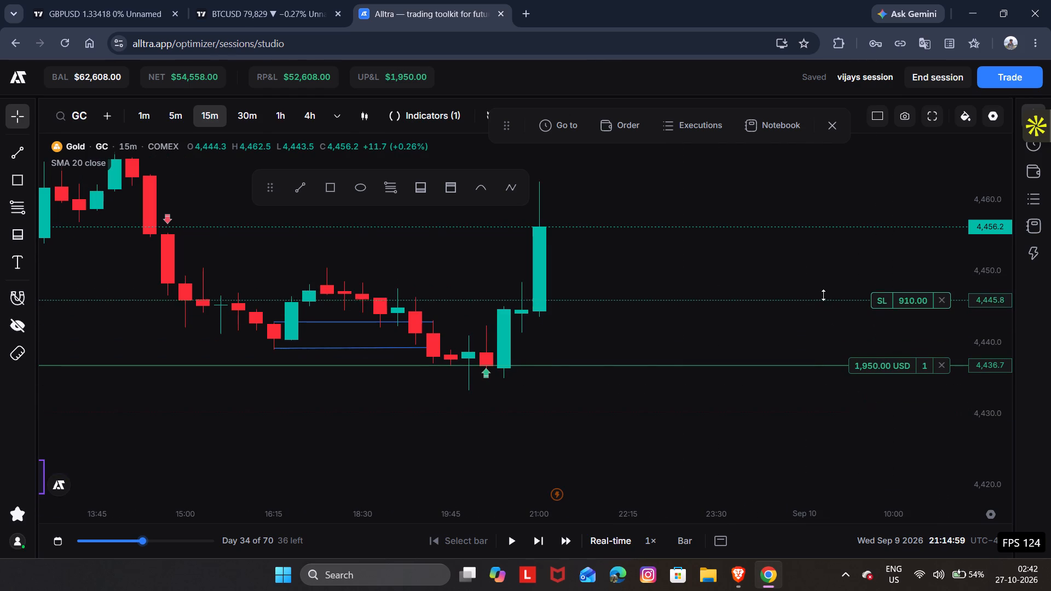
Lower the long position's stop loss to 4,444.1, still above the entry.
left_click_drag(823, 295, 816, 308)
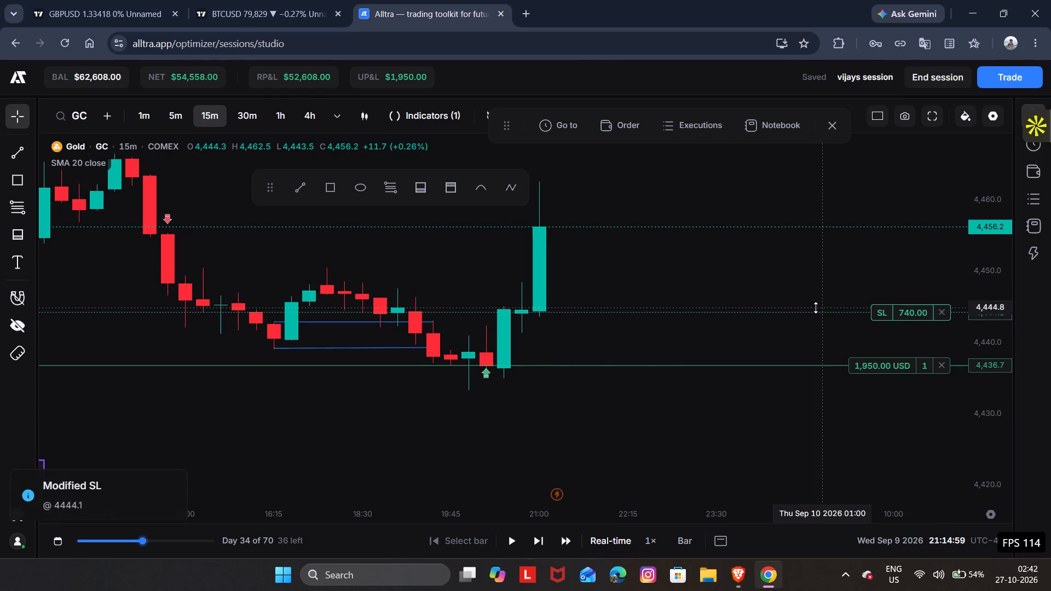
Play the replay with the long position open and pause at Wed Sep 9 23:59:59.
left_click_drag(771, 397, 763, 430)
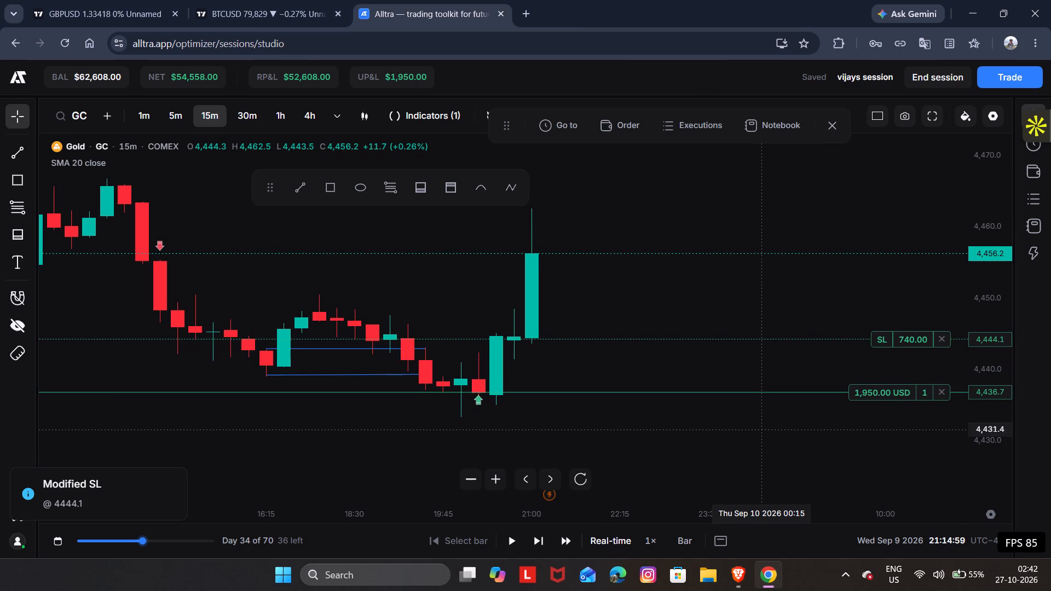
key("space")
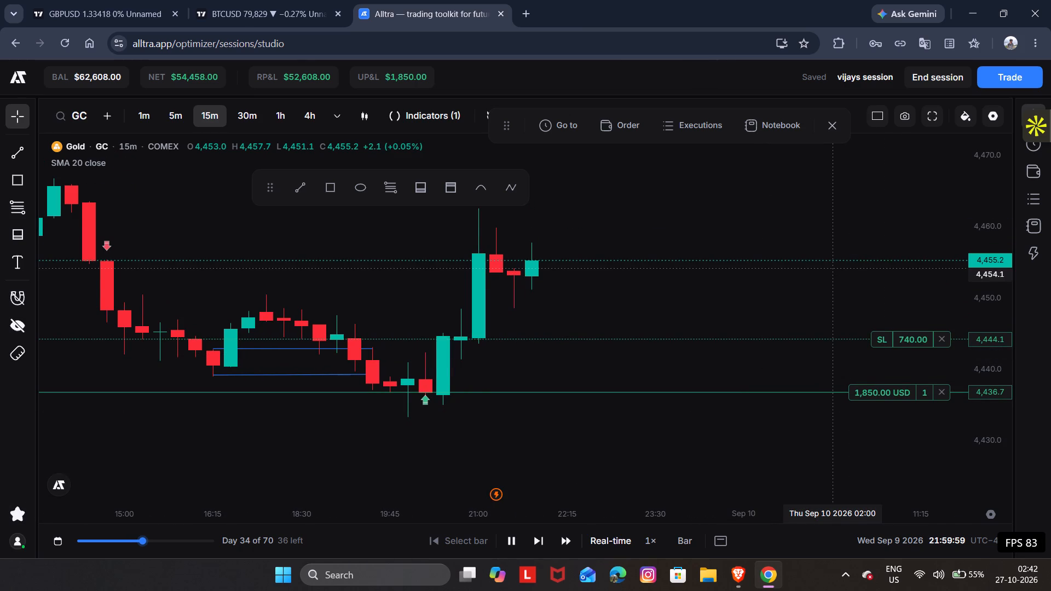
left_click_drag(788, 230, 793, 282)
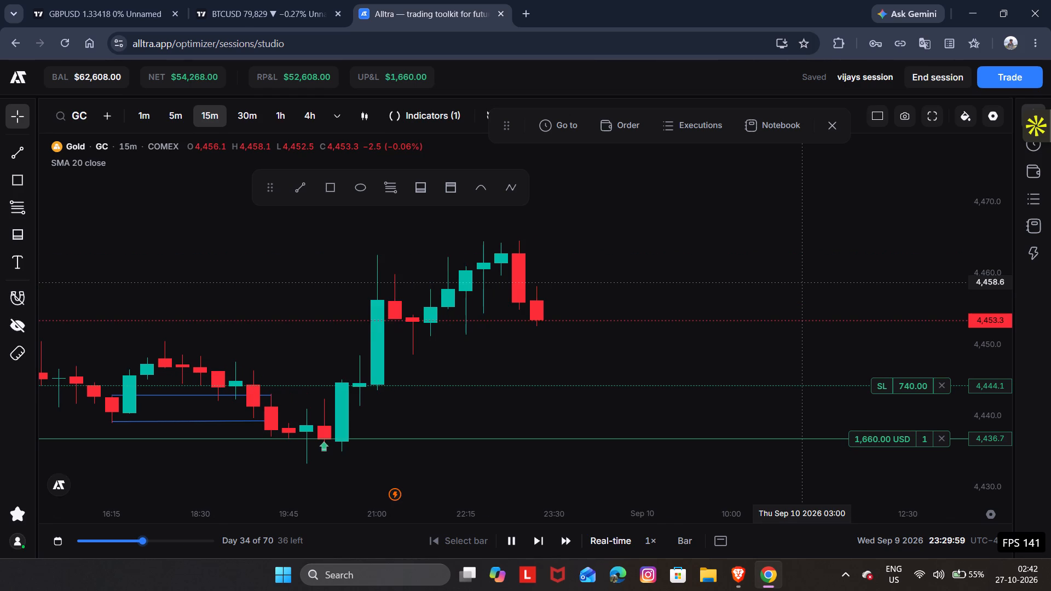
key("space")
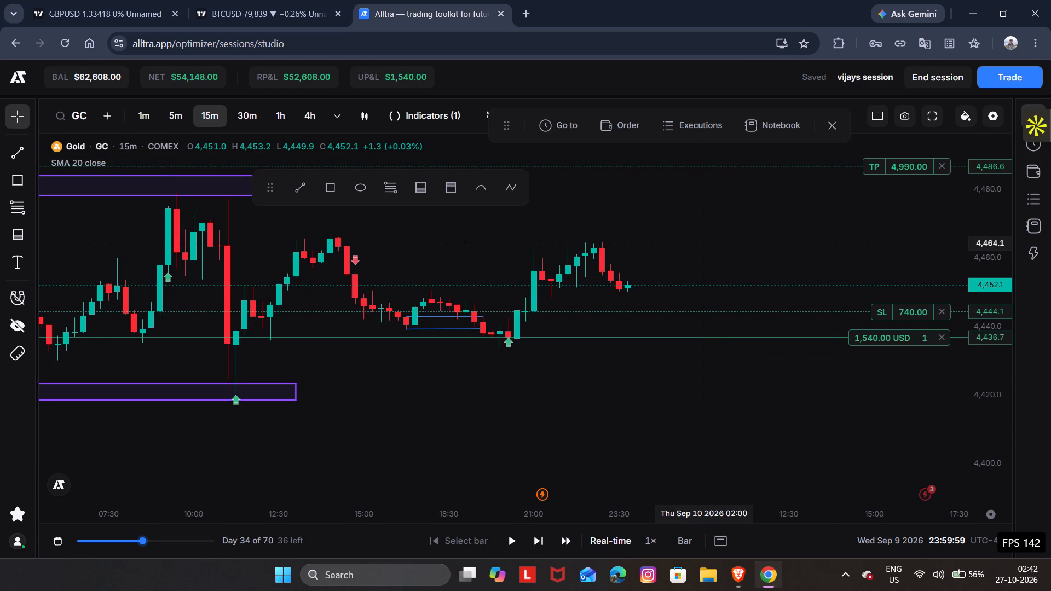
Draw a rectangle zone from the 16:15 bar to about 01:45 on Sep 10, between about 4,438 and 4,441.
left_click_drag(701, 244, 716, 254)
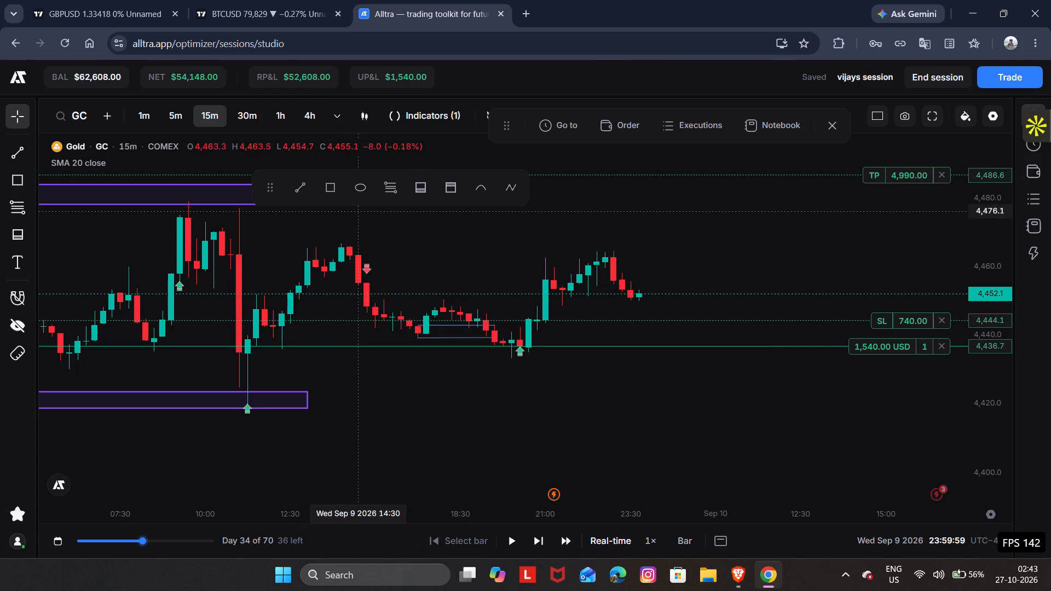
left_click(328, 198)
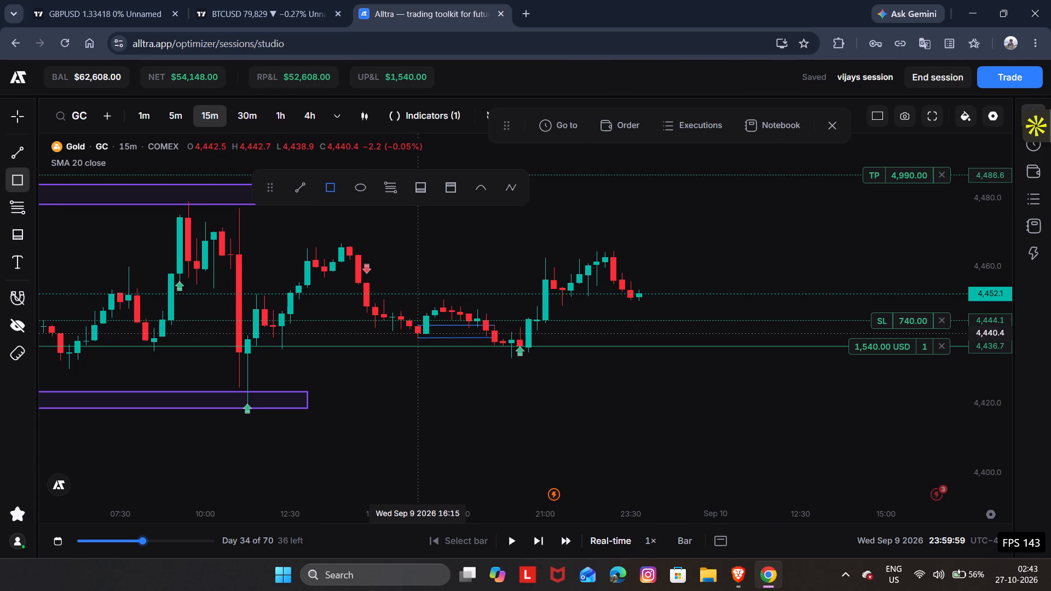
left_click_drag(415, 332, 415, 334)
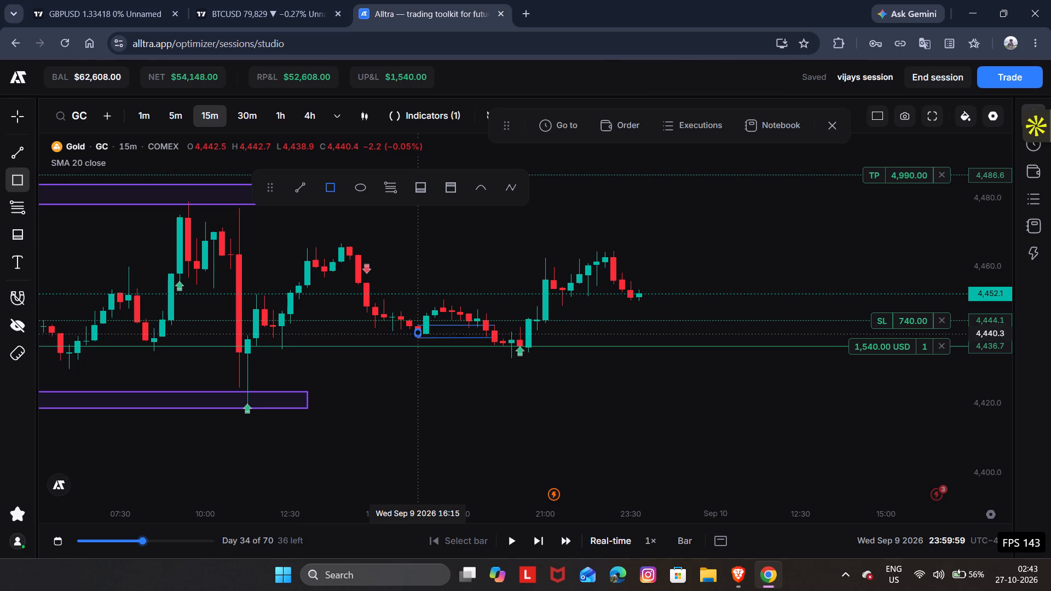
left_click_drag(415, 334, 540, 341)
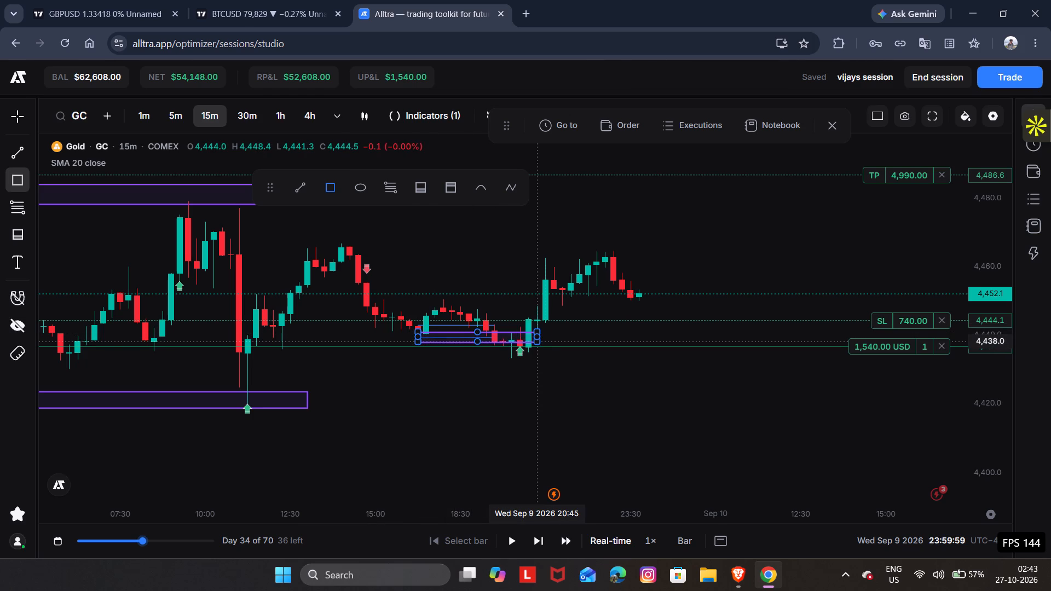
left_click_drag(540, 341, 548, 343)
left_click(614, 402)
left_click_drag(614, 402, 637, 455)
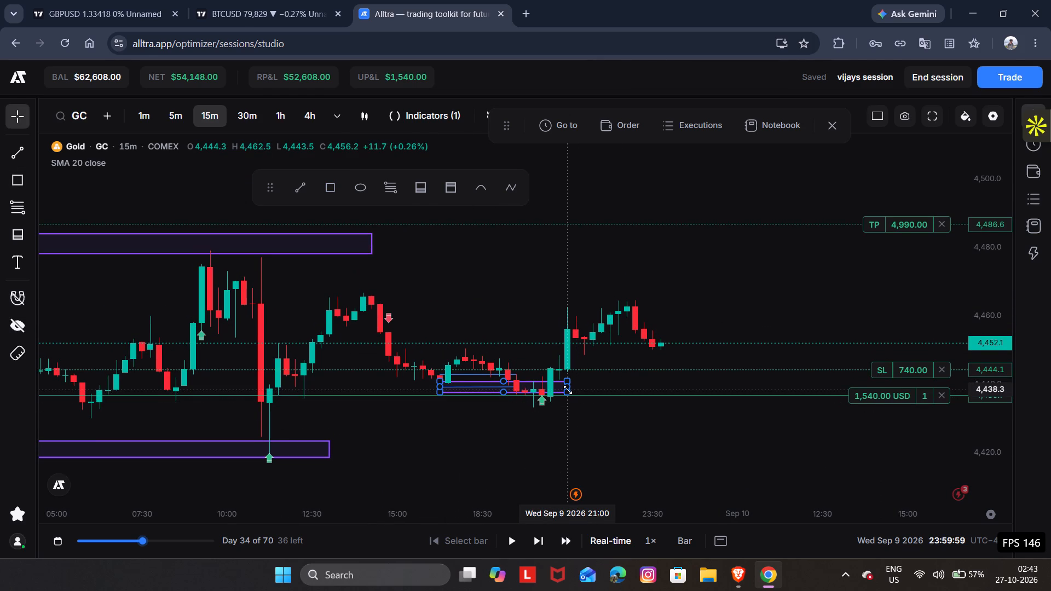
left_click_drag(569, 385, 707, 372)
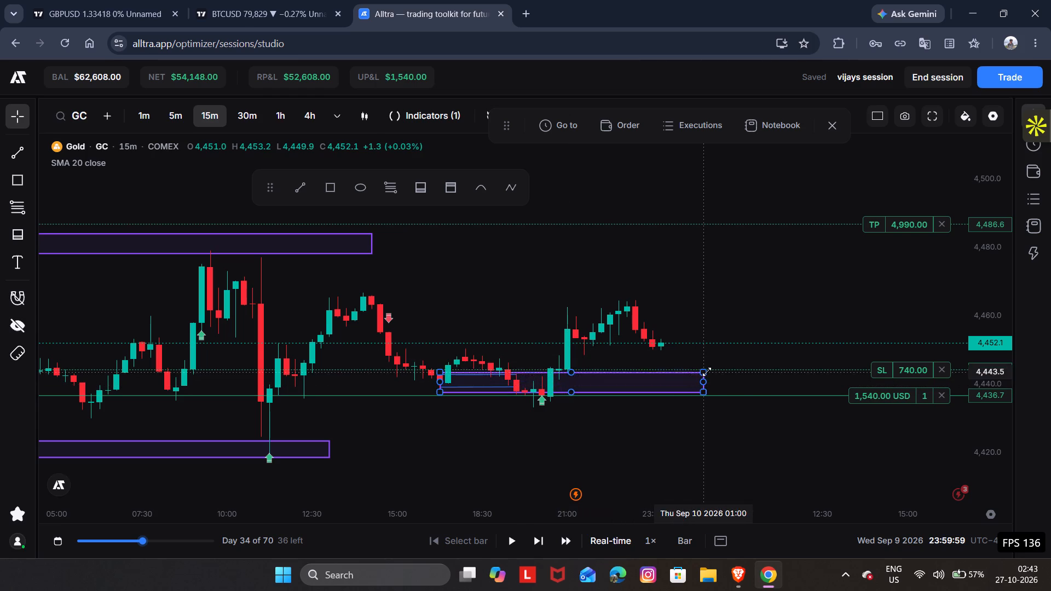
left_click_drag(707, 372, 730, 380)
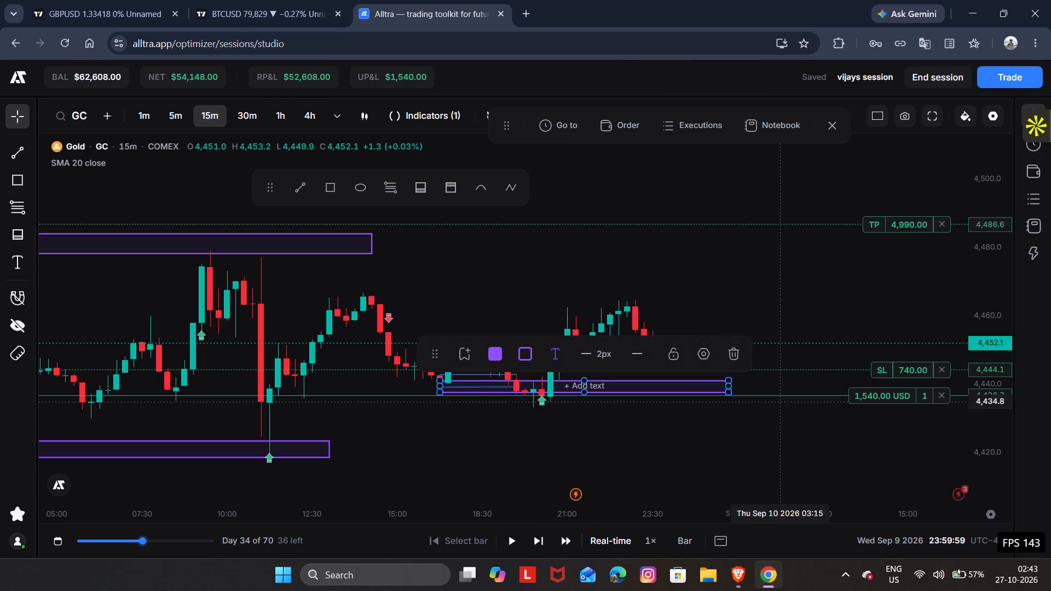
left_click(796, 418)
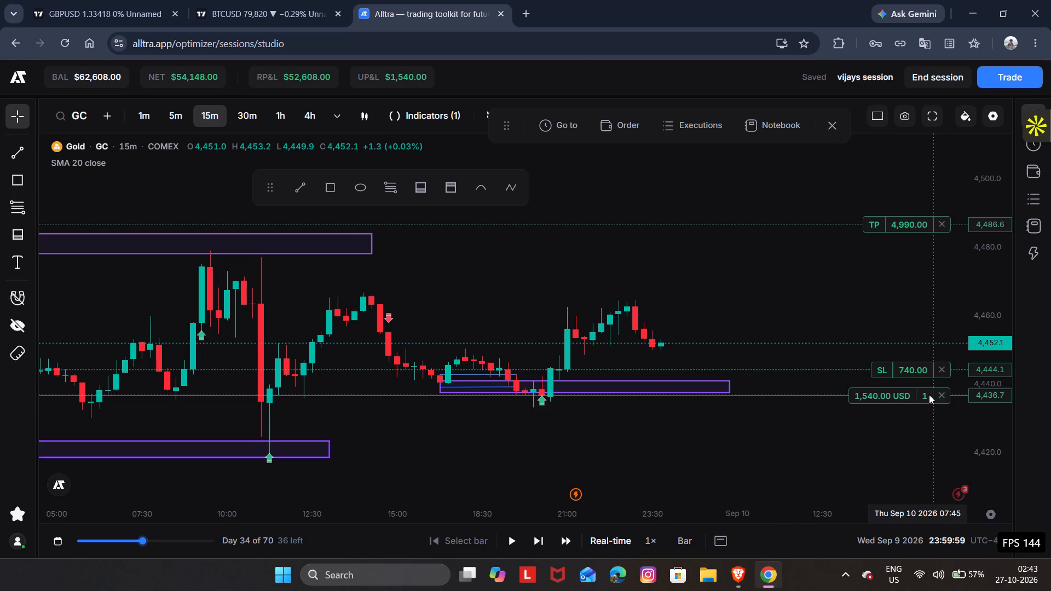
Close the open 1 GC long position at the current market price.
left_click(939, 394)
Play the replay without a position and pause at Thu Sep 10 01:14:59.
key("space")
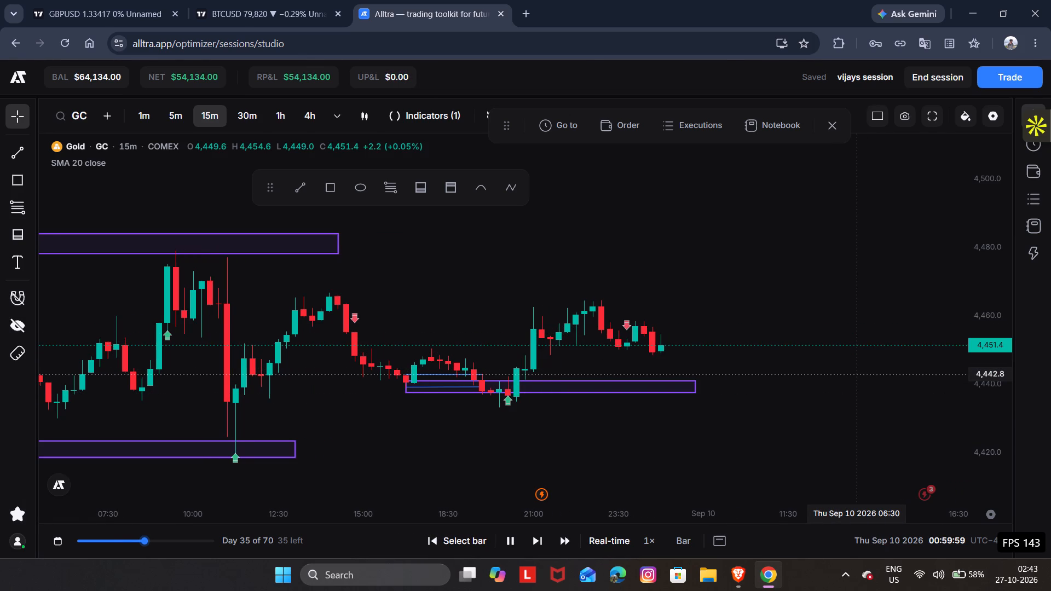
key("space")
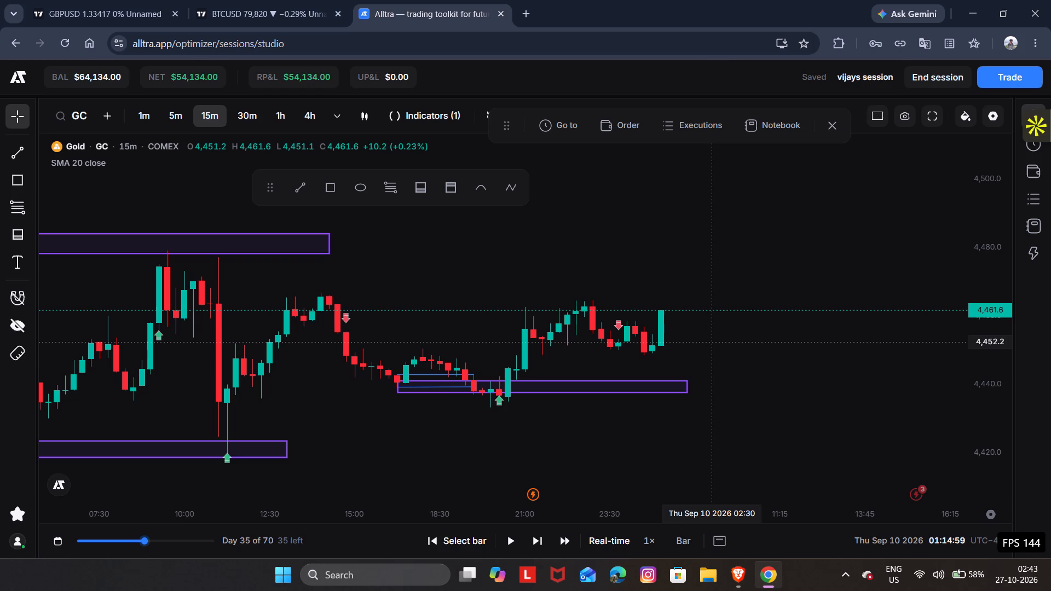
Rewind the replay by one bar, to Thu Sep 10 00:59:59.
left_click_drag(709, 341, 707, 349)
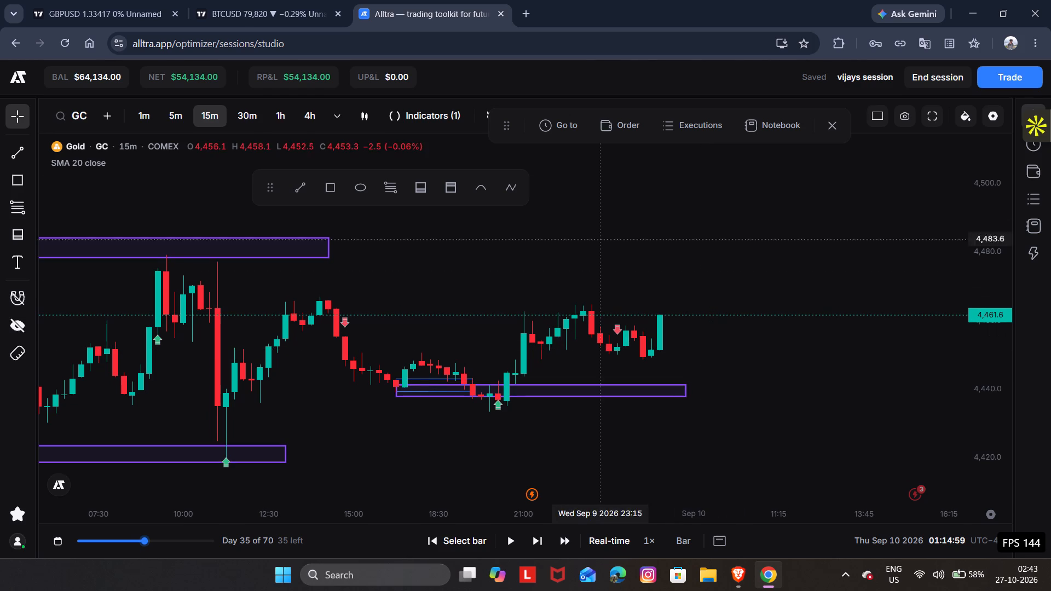
left_click(487, 538)
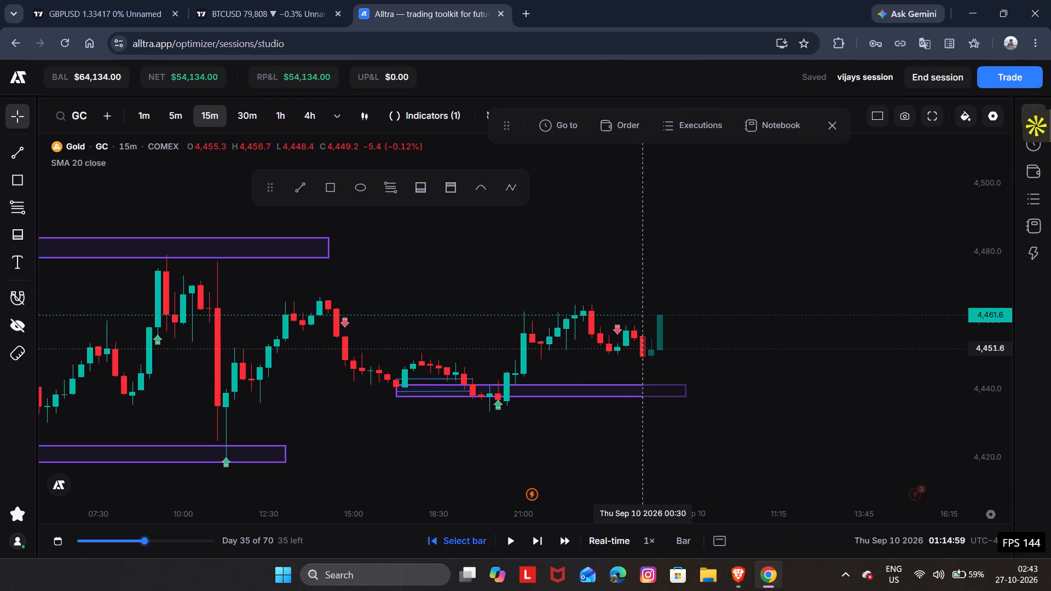
left_click(652, 347)
left_click(719, 338)
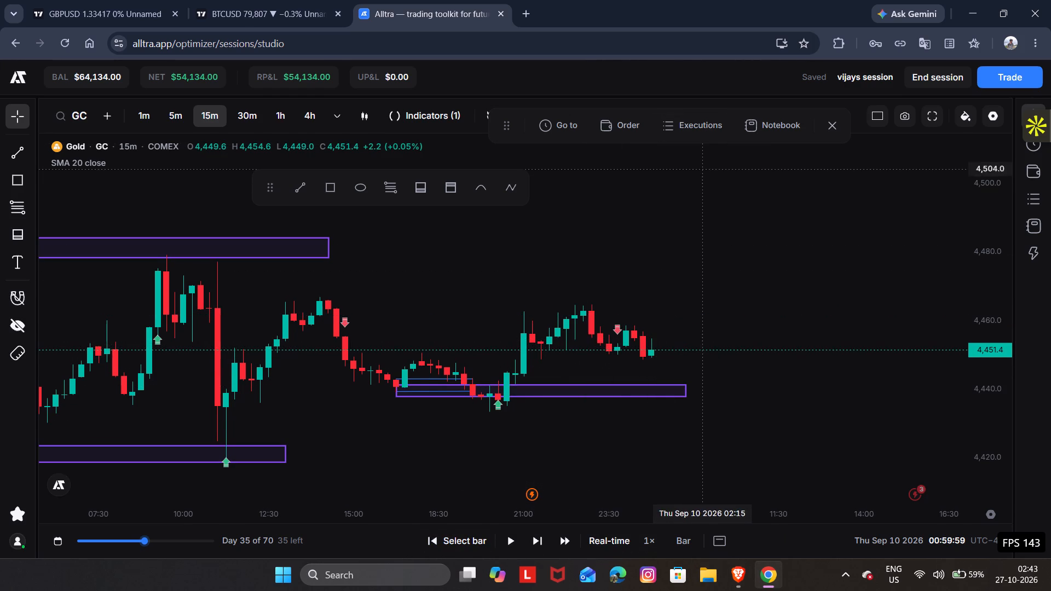
Buy 1 GC at market with a 50-point take profit and the stop loss at 4,444.5.
left_click(603, 119)
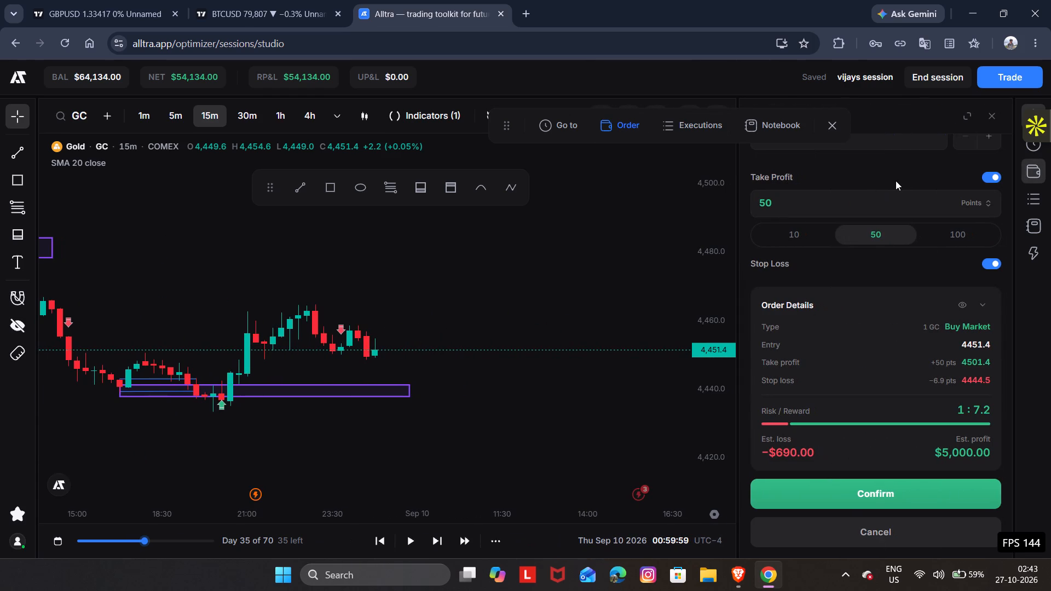
scroll(890, 181, "up", 3)
left_click(920, 157)
left_click_drag(615, 253, 625, 232)
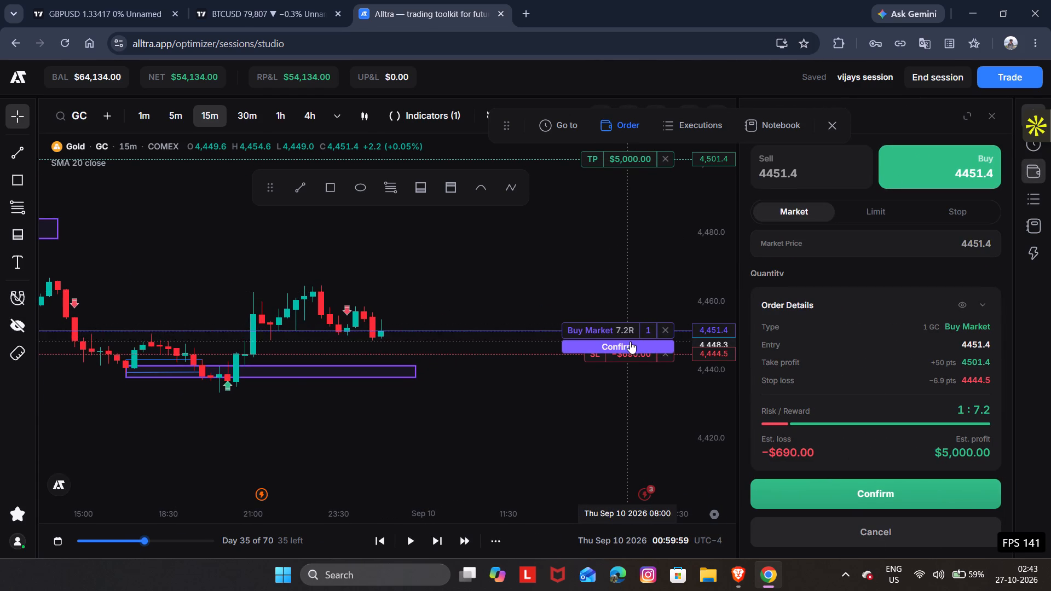
left_click(630, 344)
left_click(905, 351)
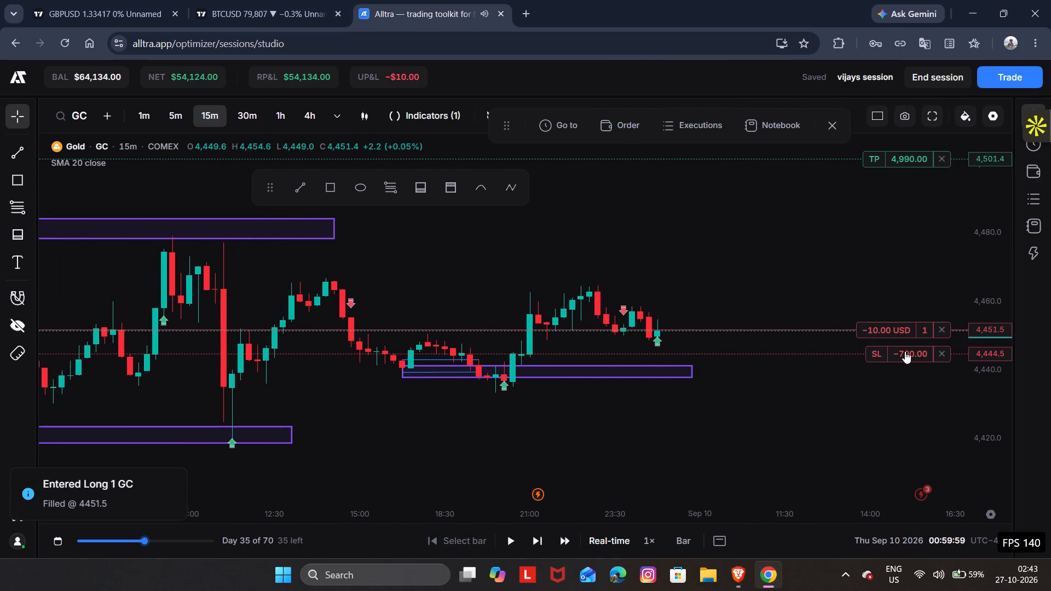
Play the replay with the new long position open and pause at Thu Sep 10 01:29:59.
key("space")
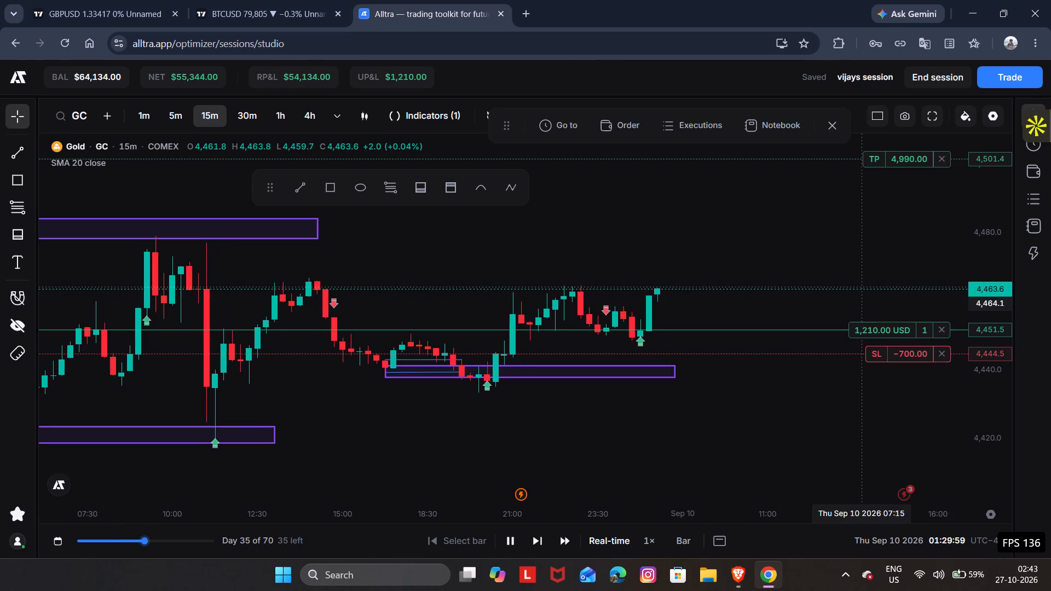
key("space")
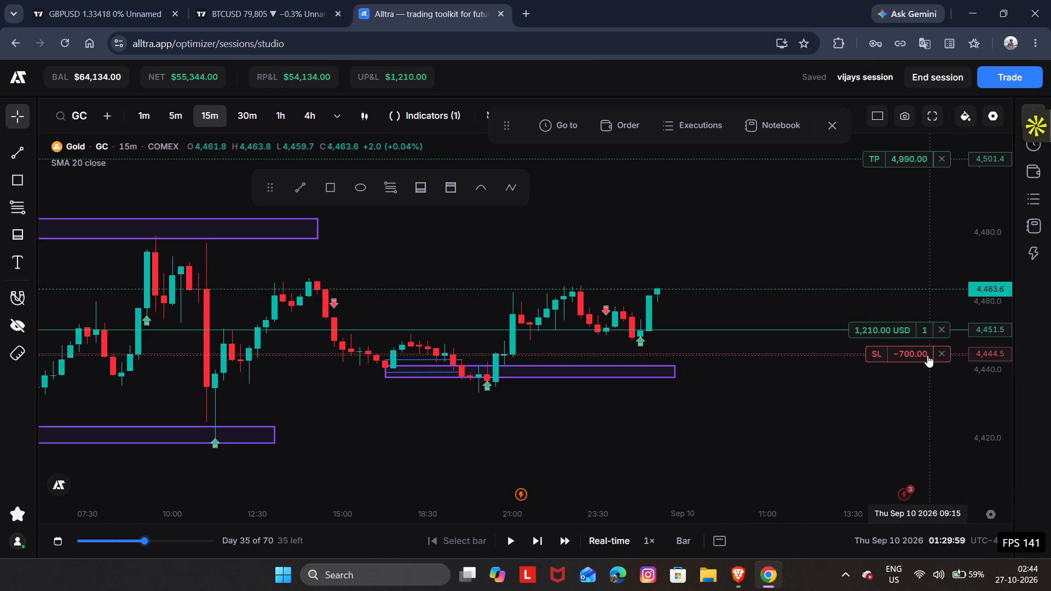
Move the long position's stop loss above the entry, to 4,458.1.
left_click_drag(918, 357, 883, 311)
Play the replay with the trailed stop loss in place and pause at Thu Sep 10 02:14:59.
key("space")
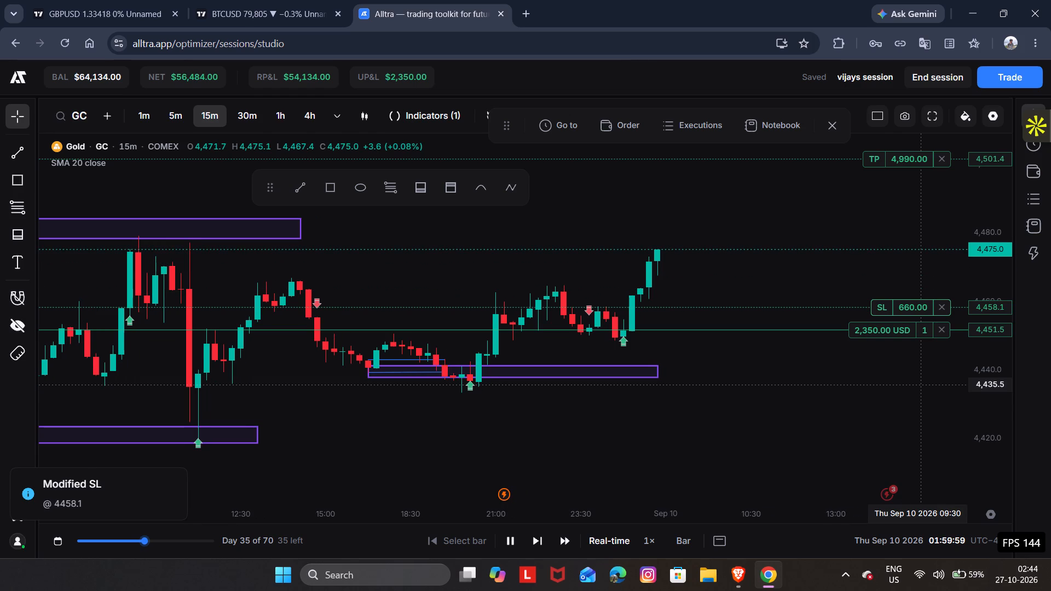
key("space")
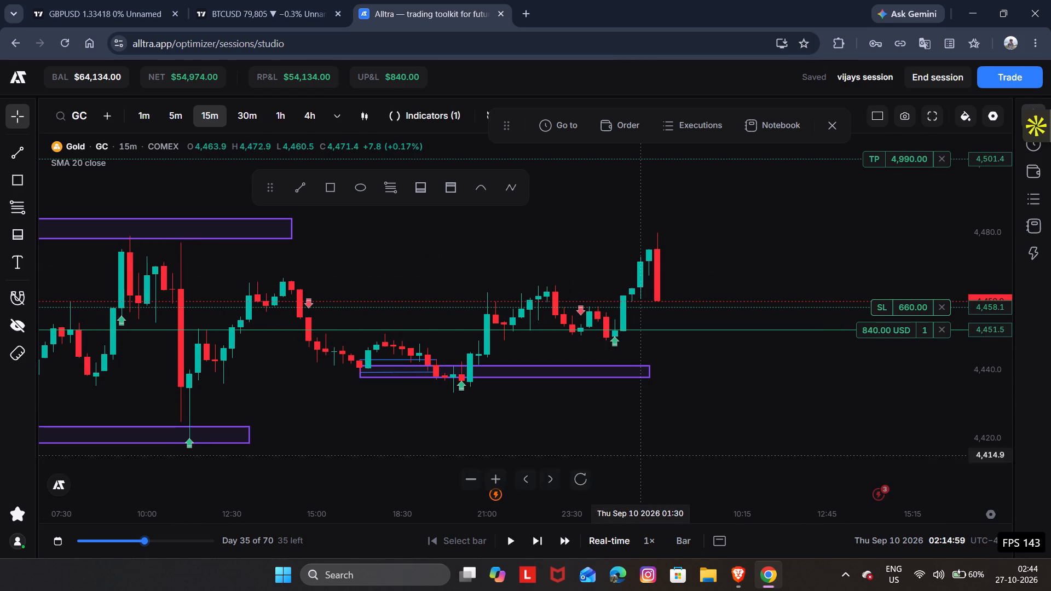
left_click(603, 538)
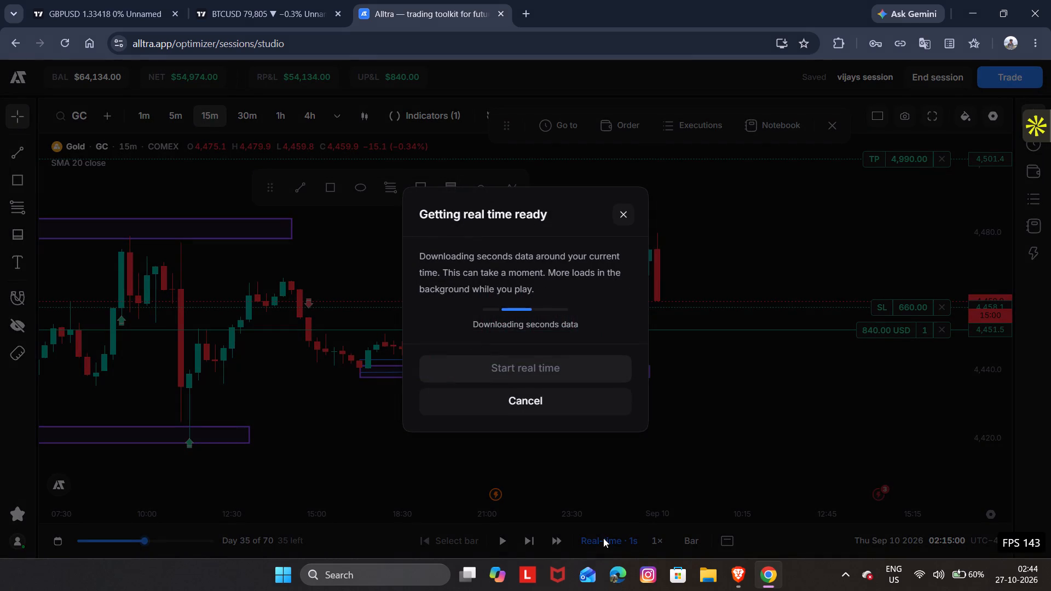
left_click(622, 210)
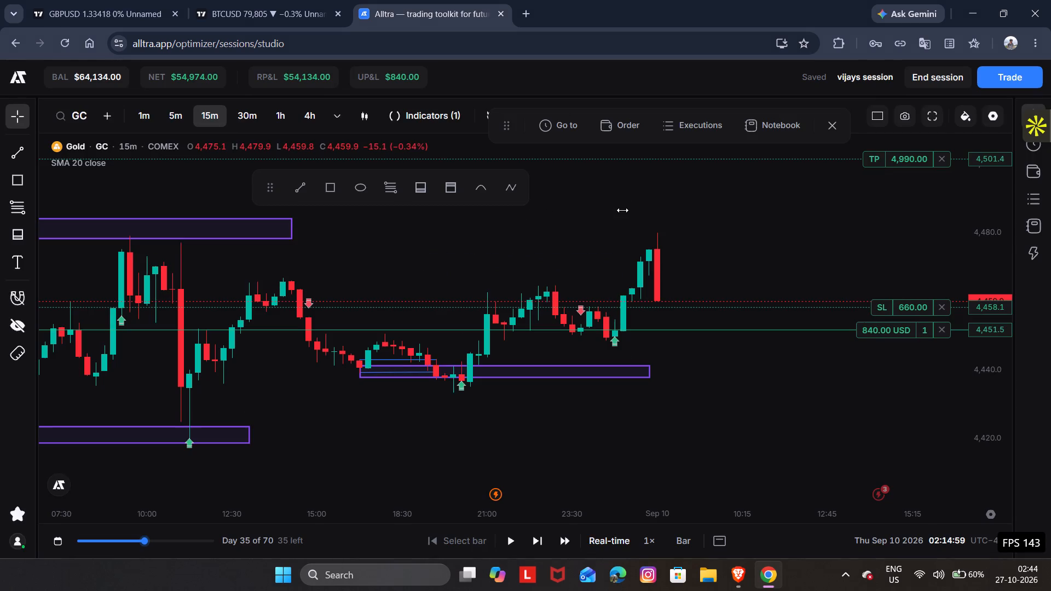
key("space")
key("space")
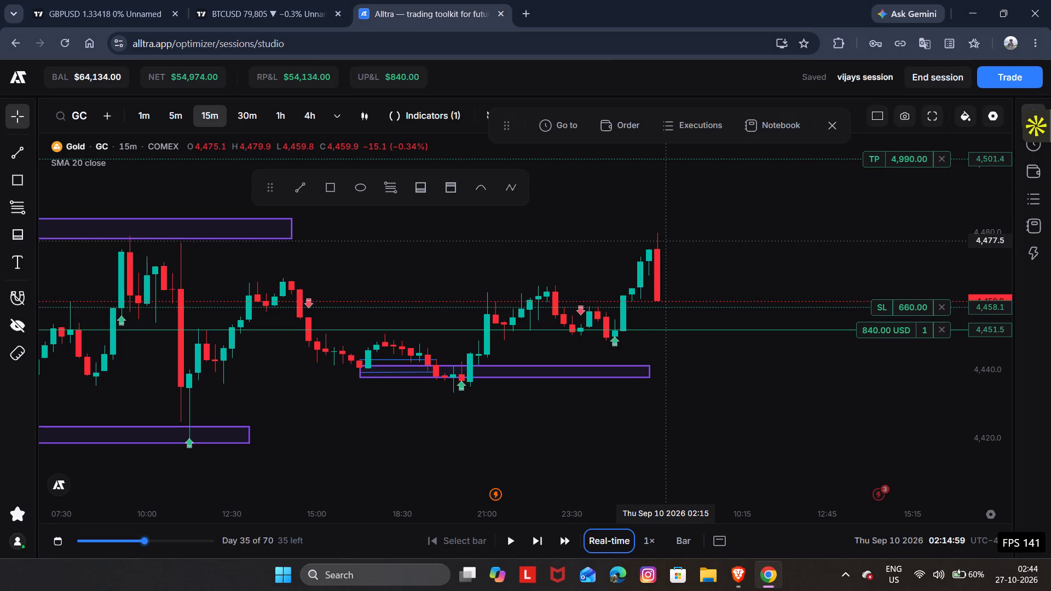
Play the replay onward to Thu Sep 10 06:44:59, pausing once on the way at 03:29:59.
left_click(518, 542)
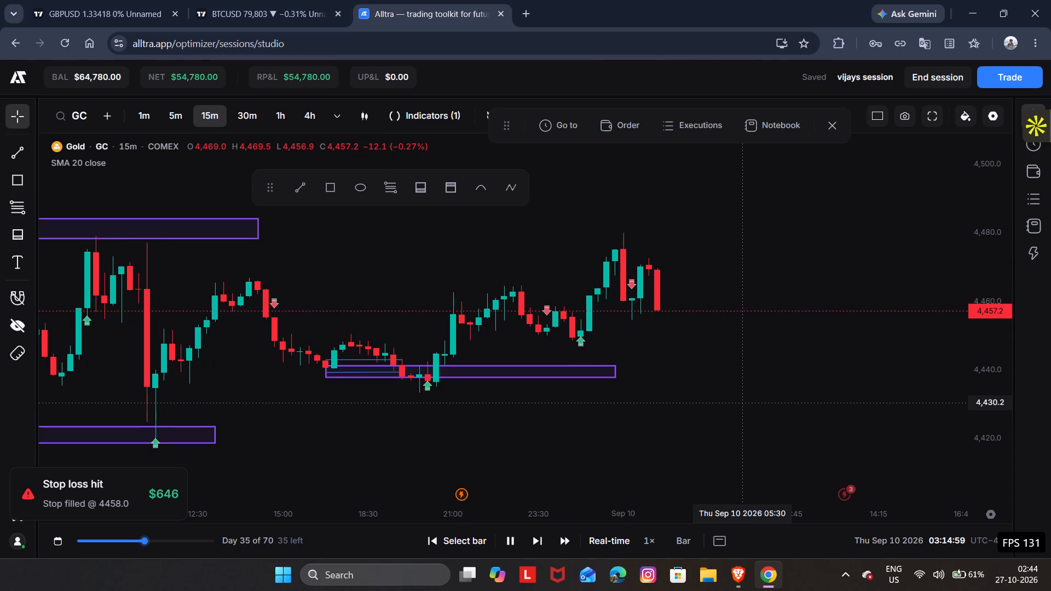
key("space")
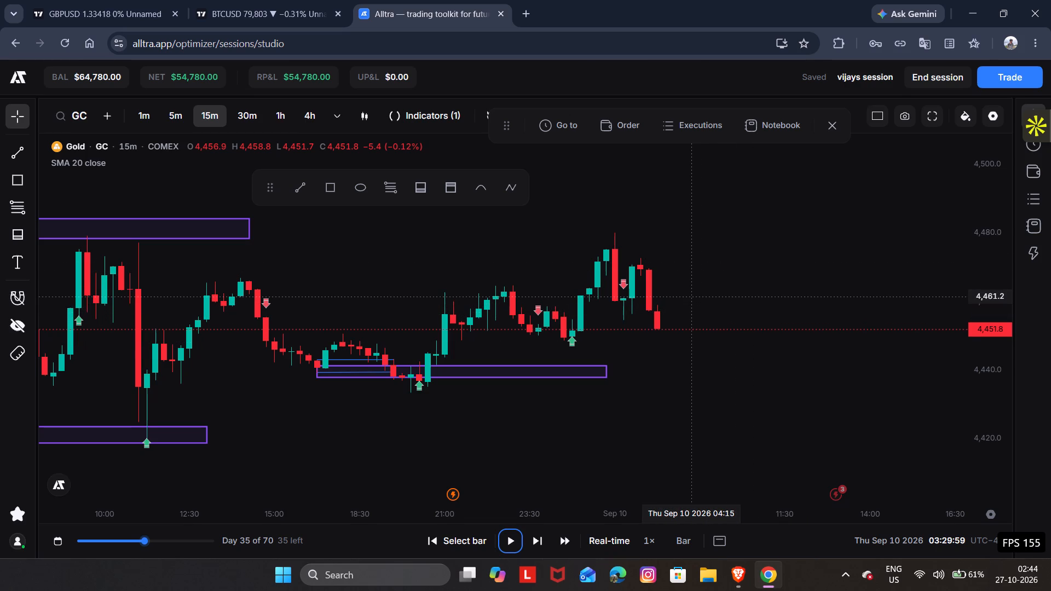
key("space")
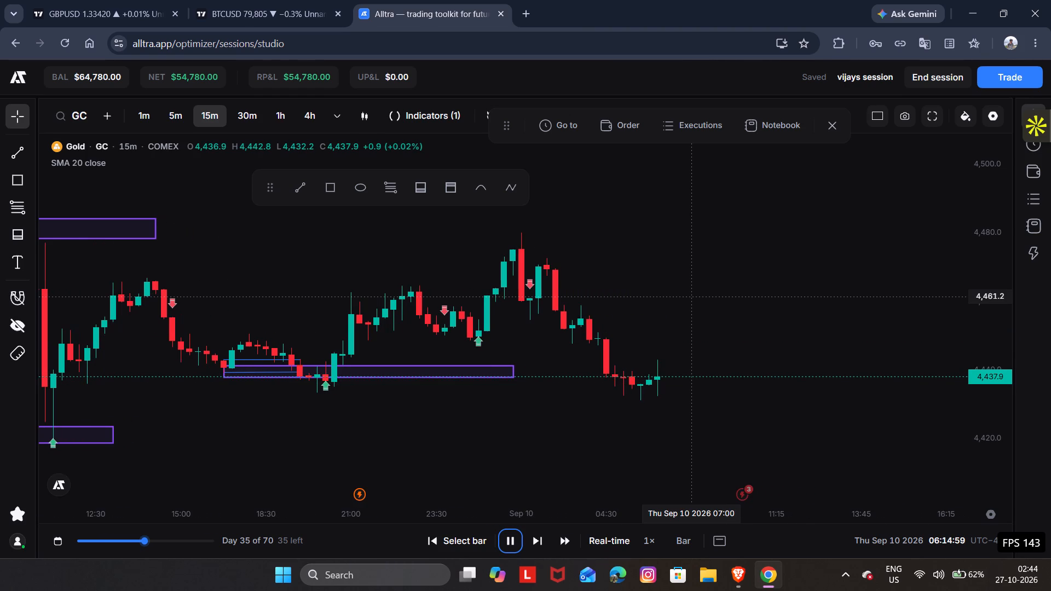
key("space")
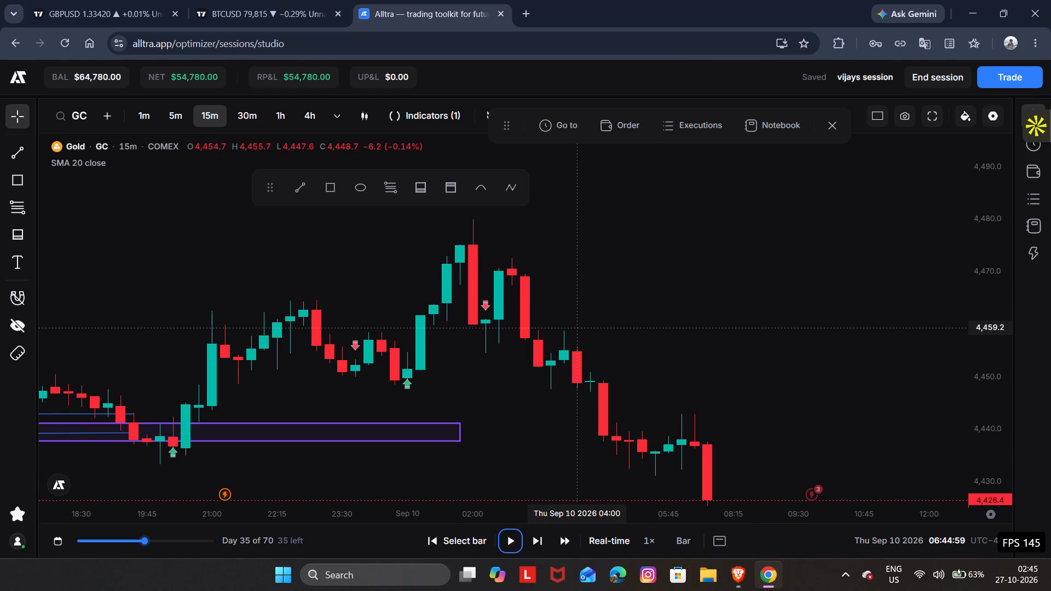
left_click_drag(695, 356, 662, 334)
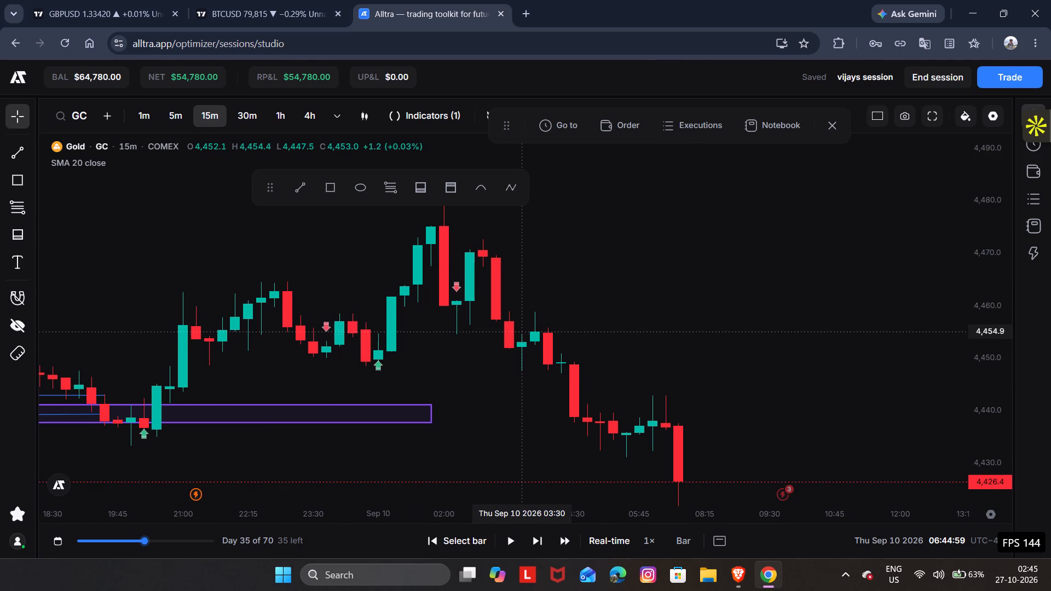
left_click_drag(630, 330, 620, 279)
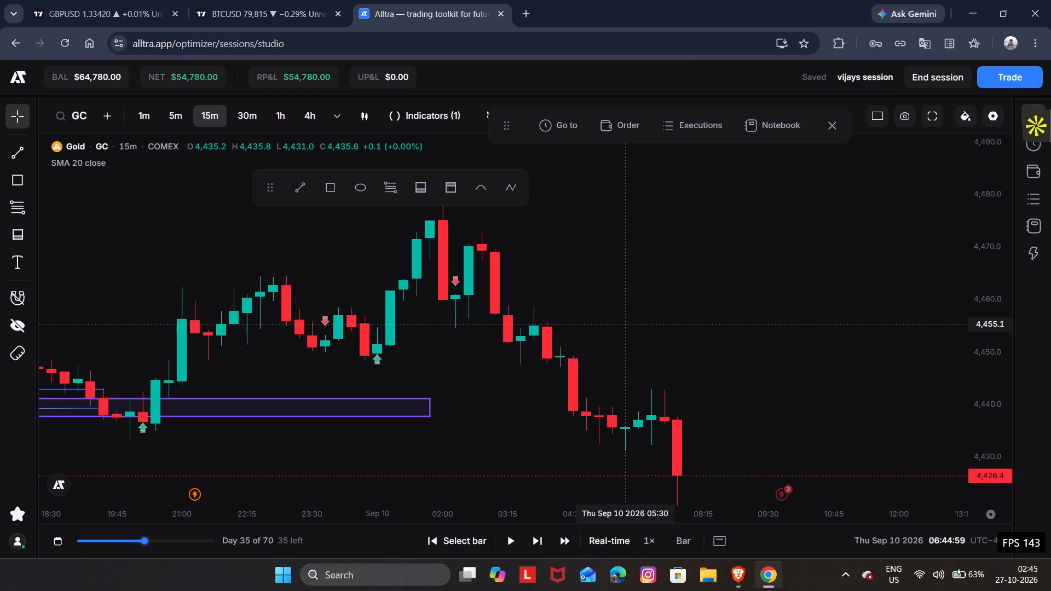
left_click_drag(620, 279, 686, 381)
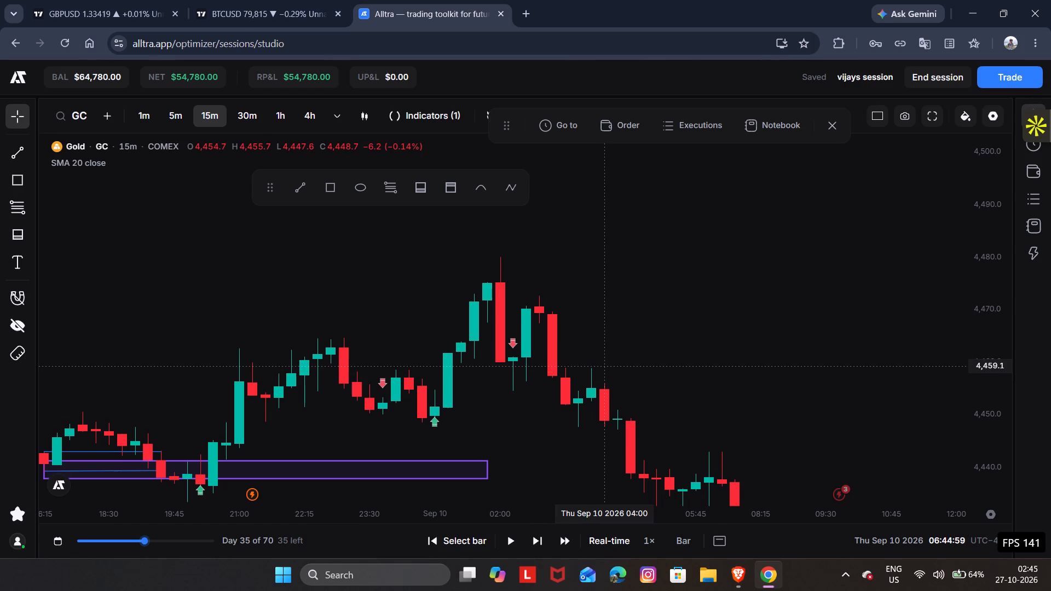
Extend the purple zone at about 4,438–4,441 forward in time to about Thu Sep 10 05:30.
left_click_drag(610, 366, 509, 201)
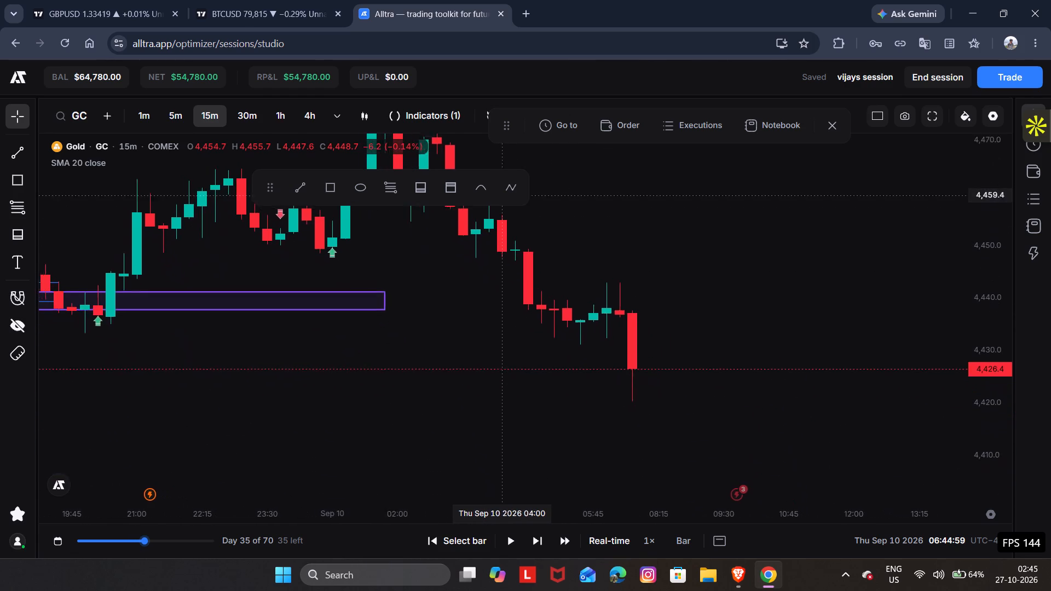
left_click_drag(509, 201, 553, 239)
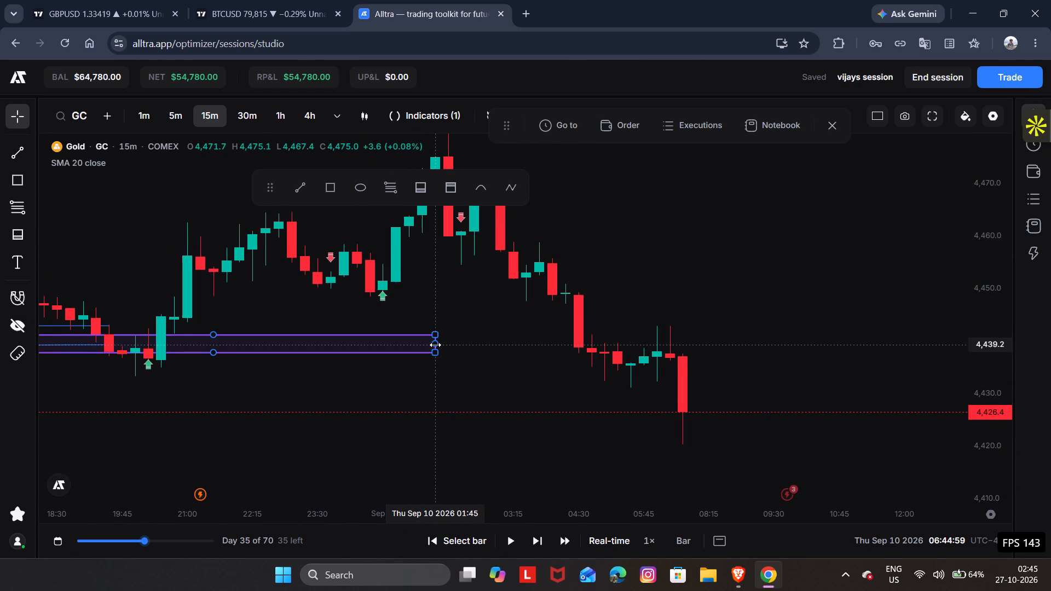
left_click_drag(435, 343, 634, 326)
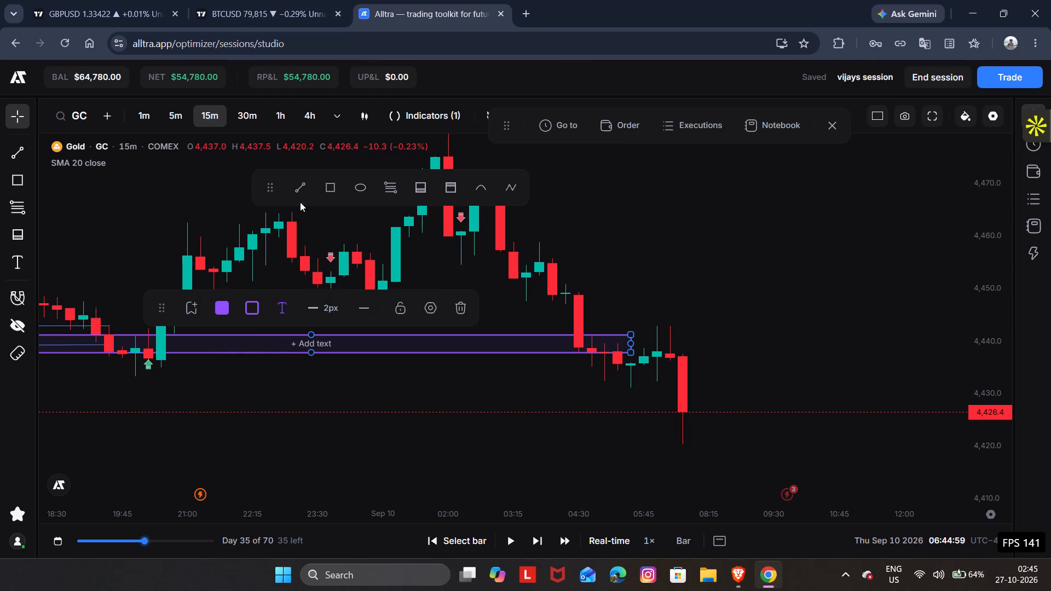
Draw a rectangle zone from about 4,460 down to 4,454.7, spanning Thu Sep 10 02:15 to 07:30.
left_click(327, 181)
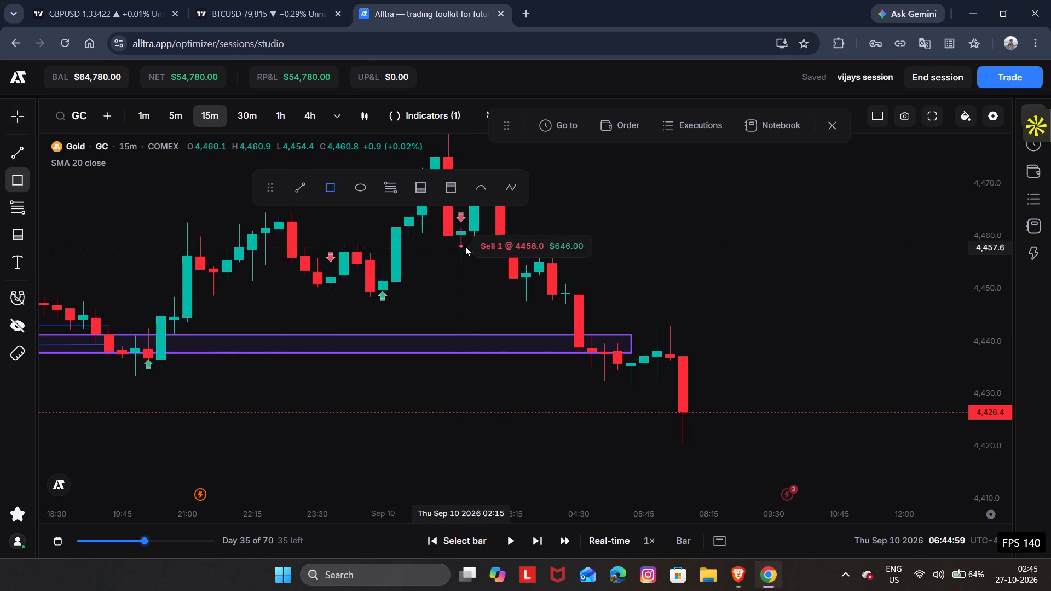
left_click_drag(462, 236, 658, 264)
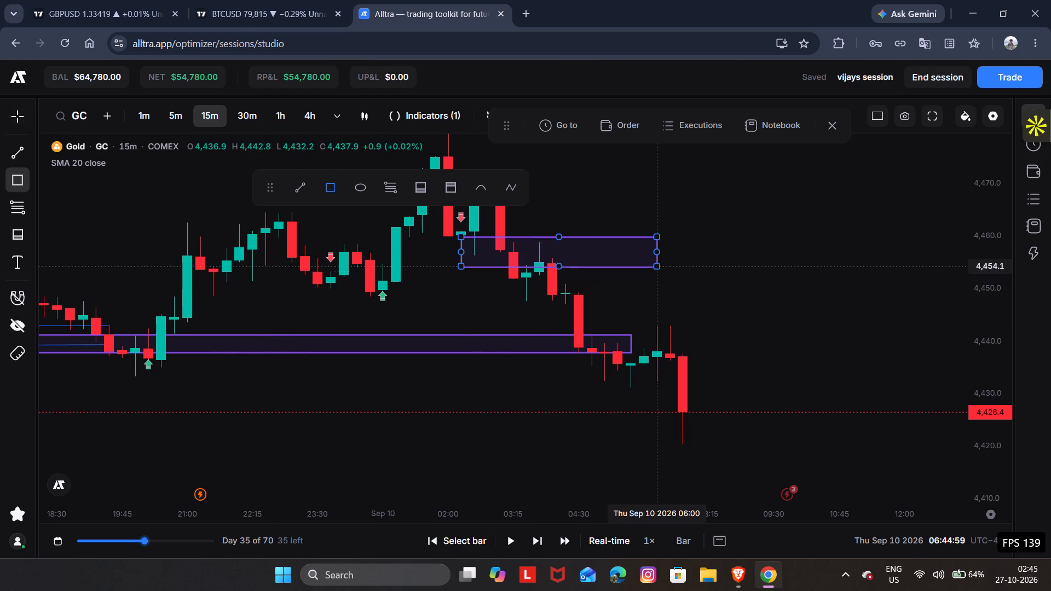
left_click_drag(658, 264, 732, 263)
left_click(732, 263)
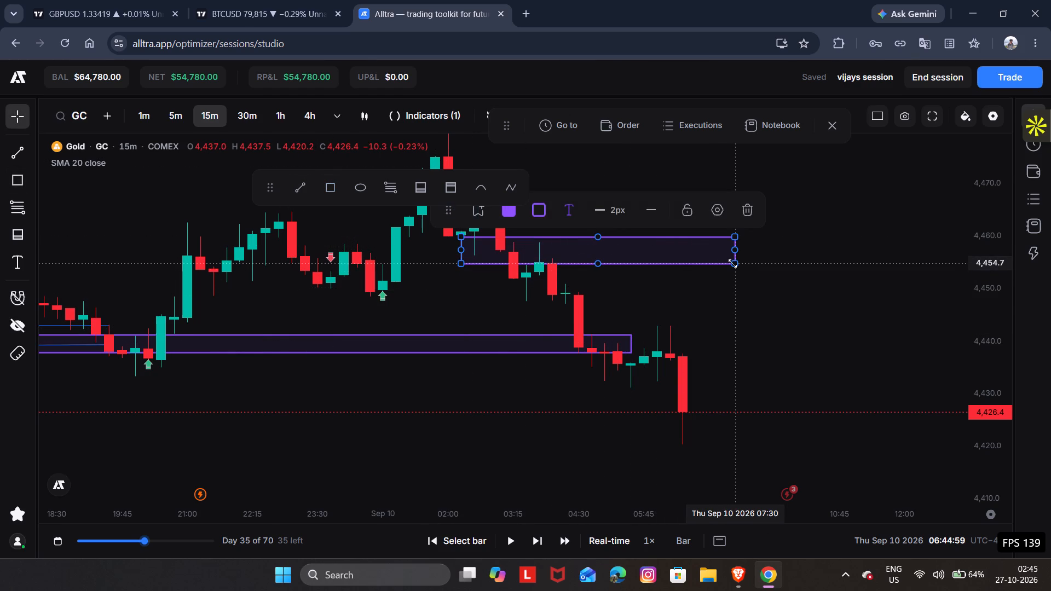
Play the replay and pause at Thu Sep 10 07:59:59.
left_click_drag(803, 296, 810, 296)
key("space")
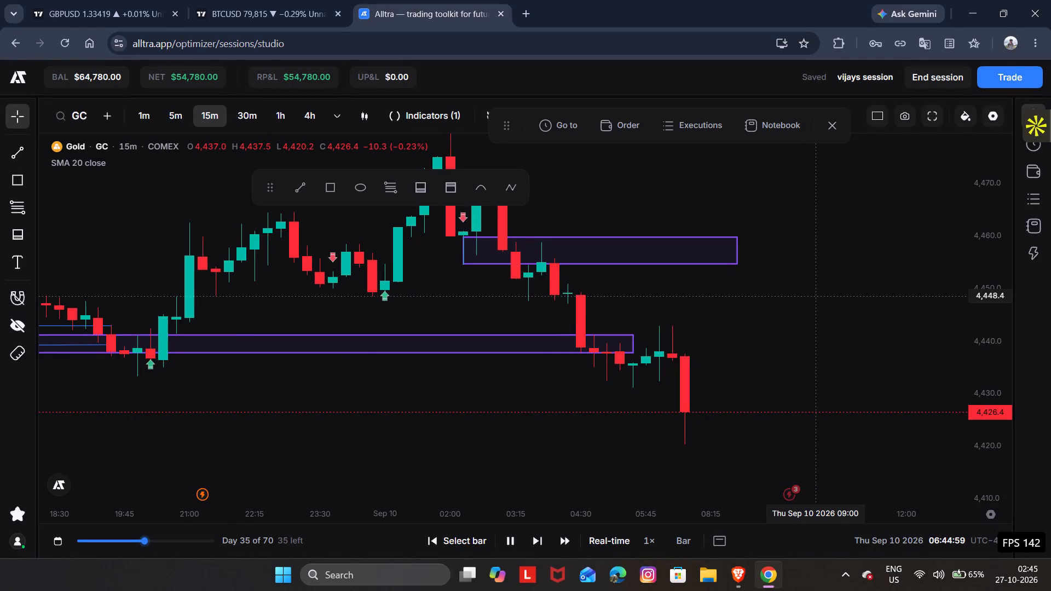
left_click_drag(883, 316, 906, 183)
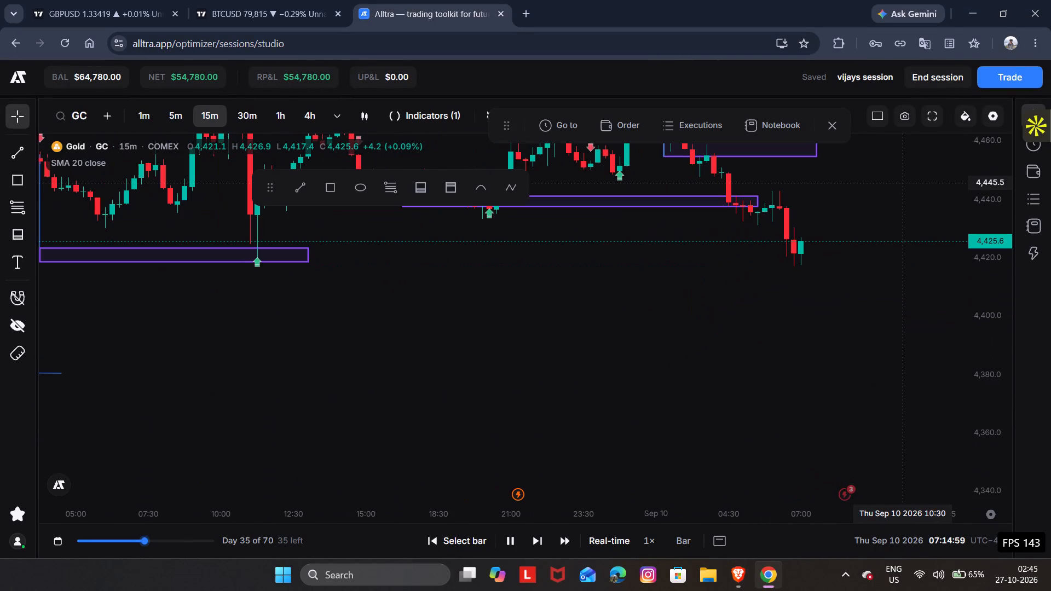
left_click_drag(842, 283, 832, 330)
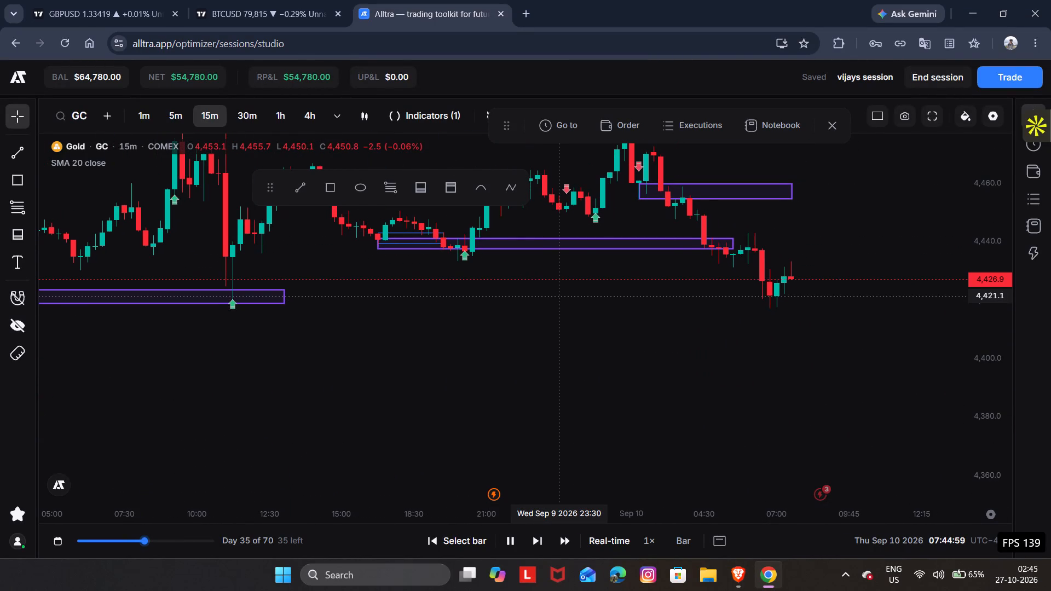
key("space")
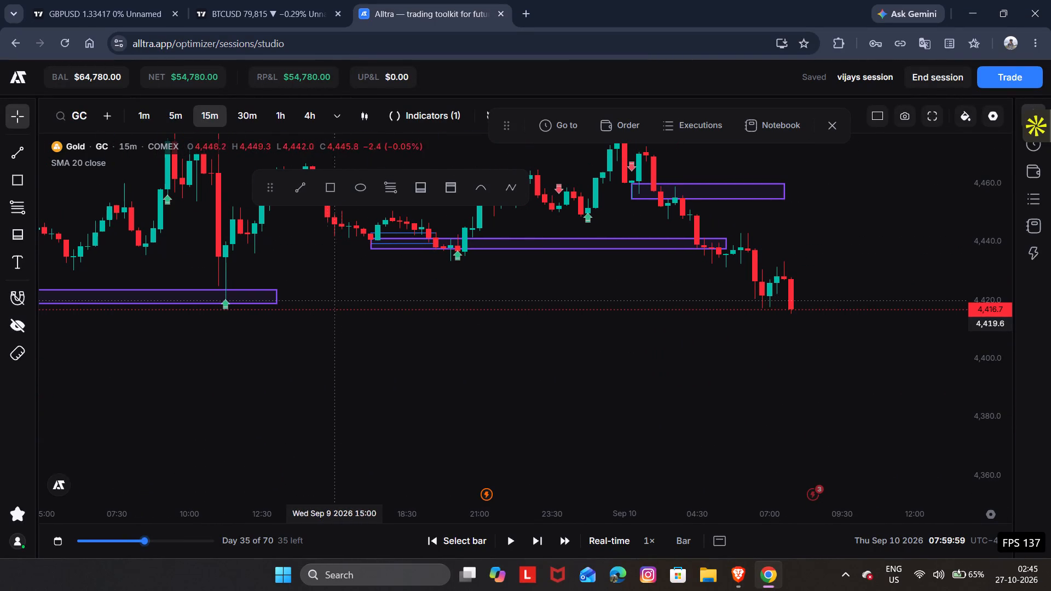
Extend the lower purple zone at about 4,419–4,423 forward in time to about Thu Sep 10 08:15.
left_click_drag(274, 297, 775, 311)
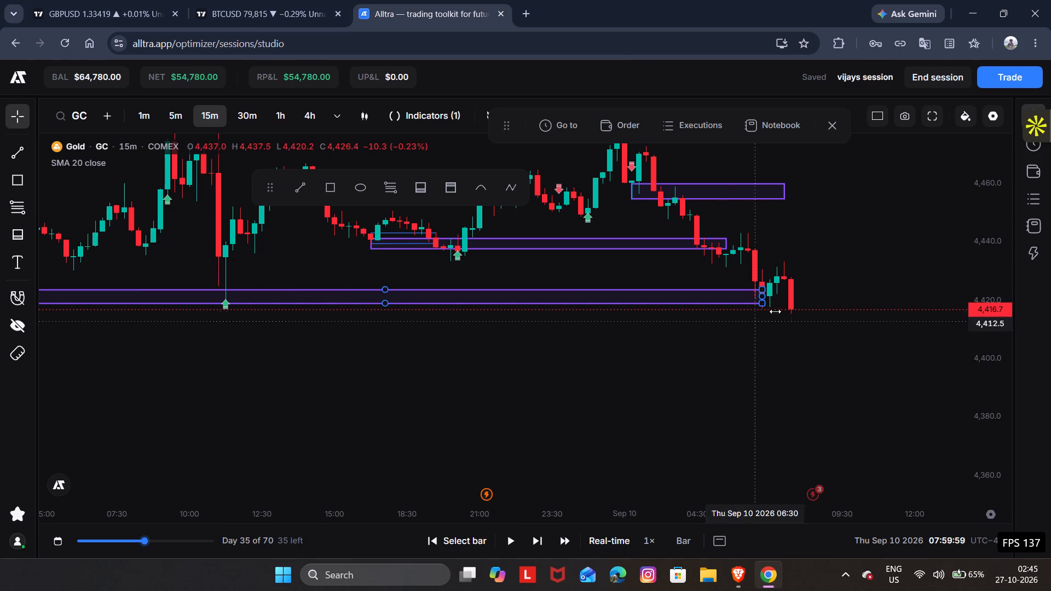
left_click_drag(775, 311, 809, 309)
Play the replay onward to Thu Sep 10 08:29:59, pausing once on the way at 08:14:59.
left_click_drag(750, 351, 519, 400)
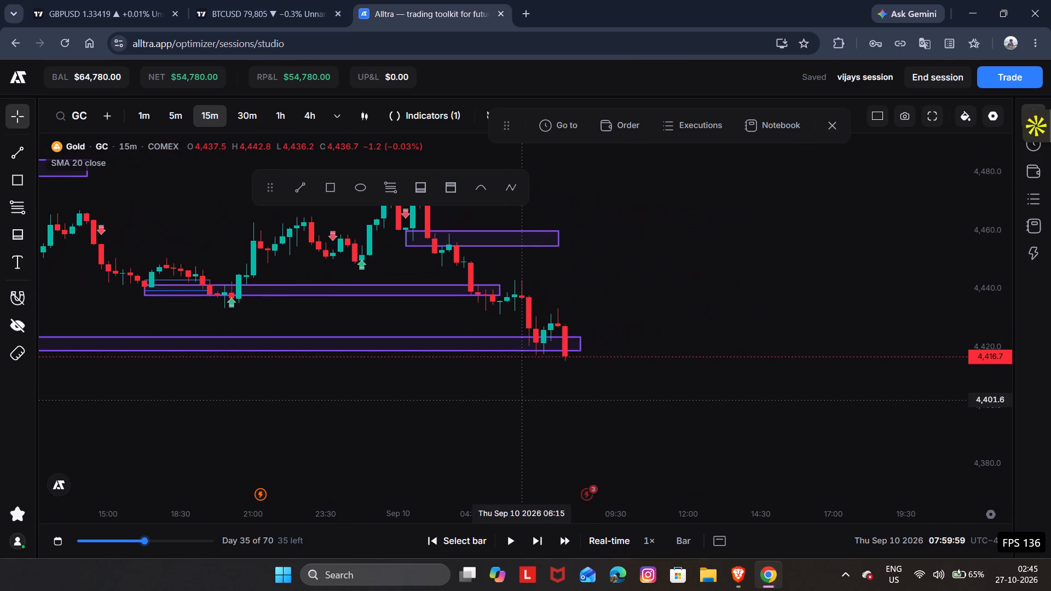
left_click_drag(503, 334, 514, 357)
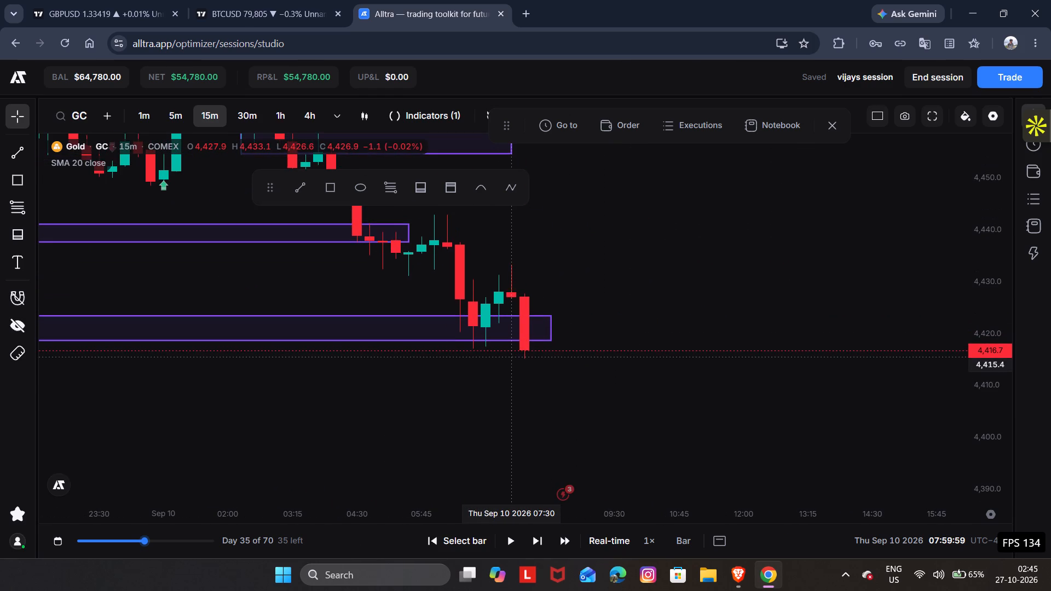
left_click_drag(514, 357, 514, 362)
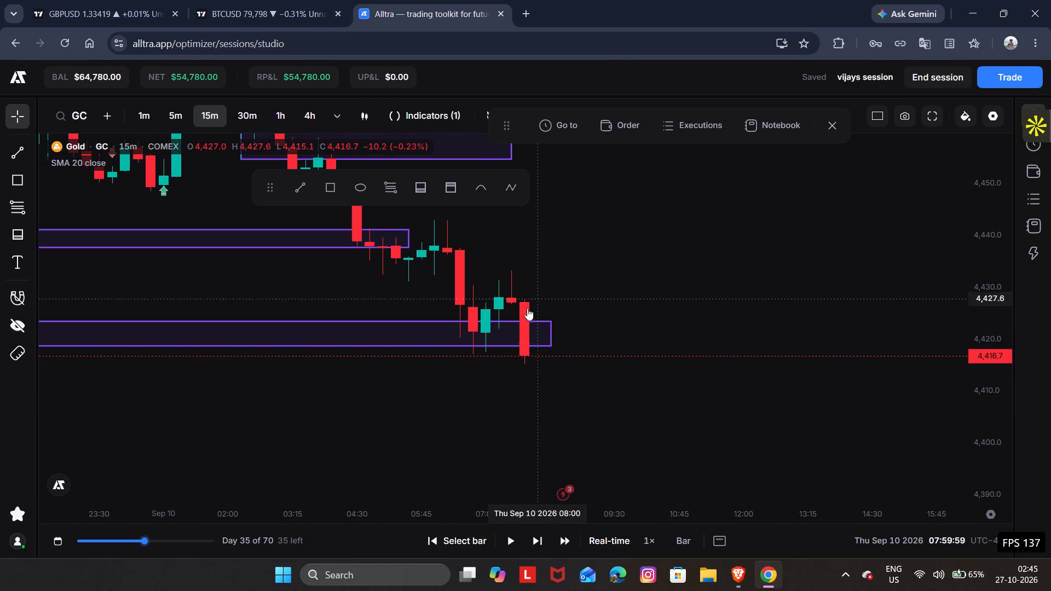
key("space")
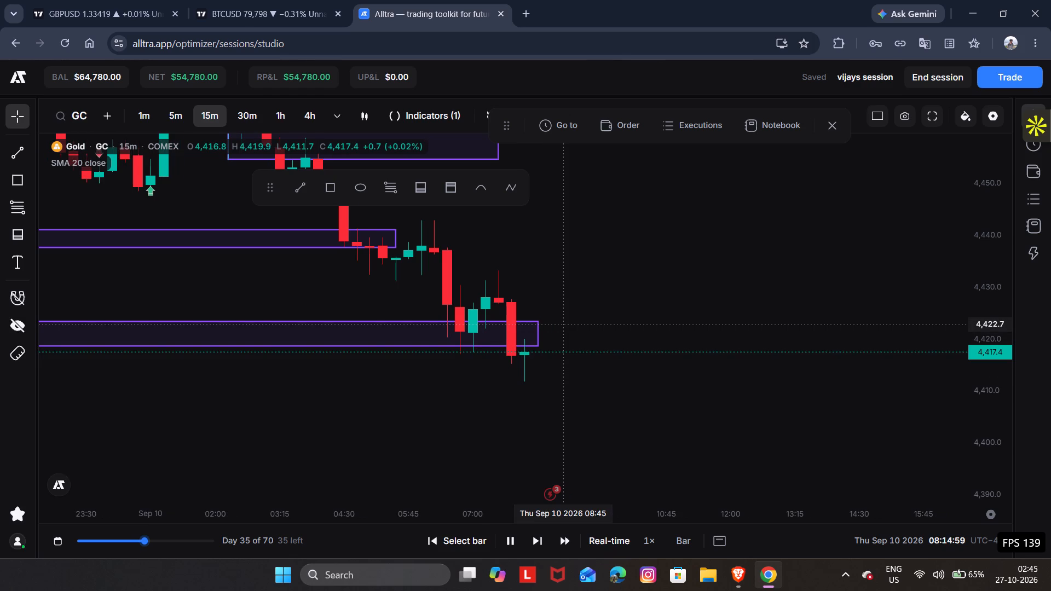
key("space")
key("space")
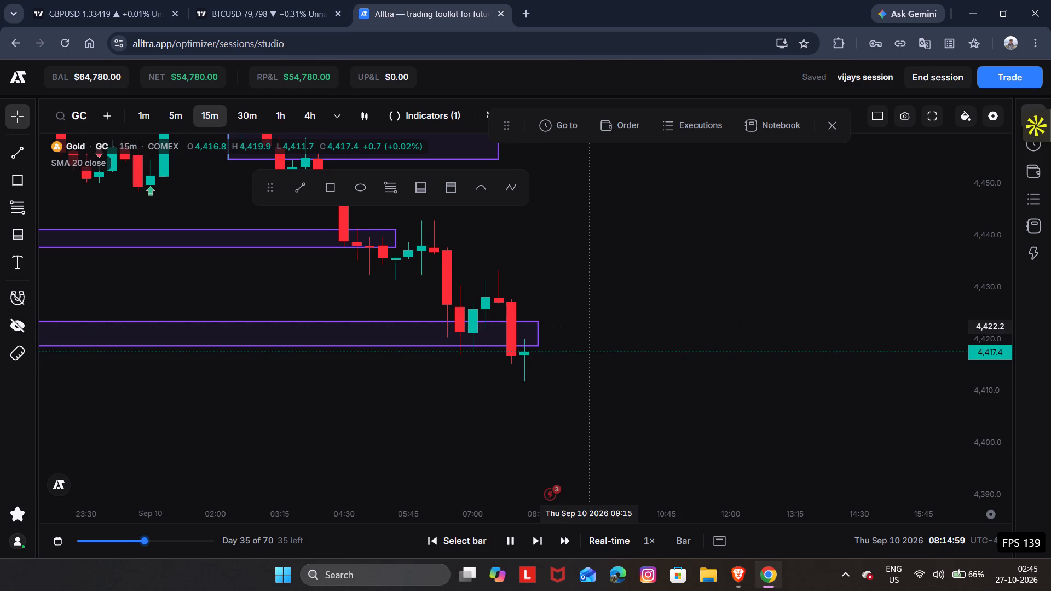
key("space")
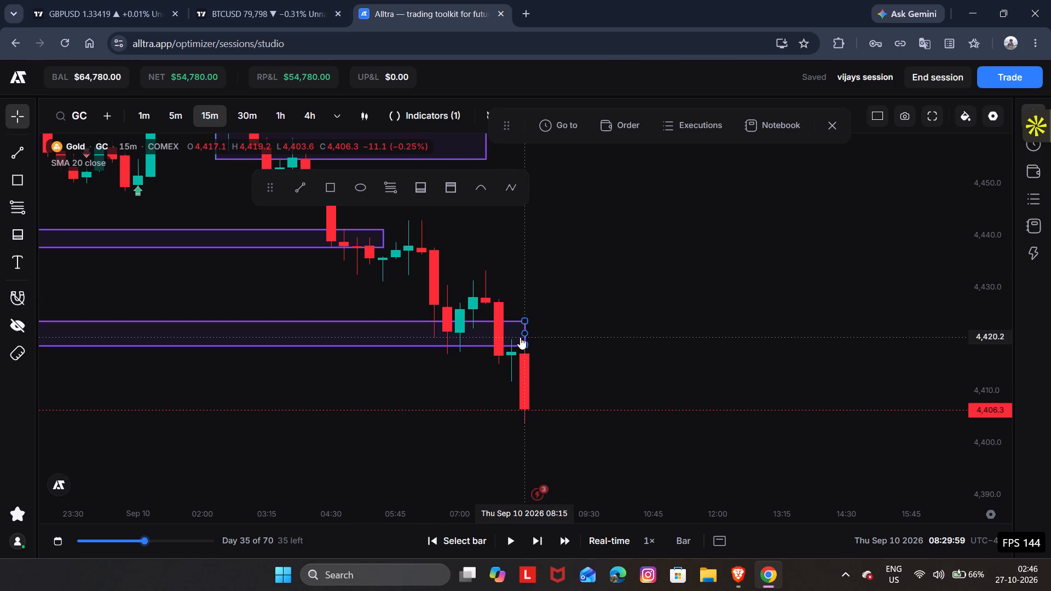
Play the replay onward to Thu Sep 10 10:29:59, pausing once on the way at 09:29:59.
key("space")
left_click_drag(613, 362, 638, 150)
left_click(692, 275)
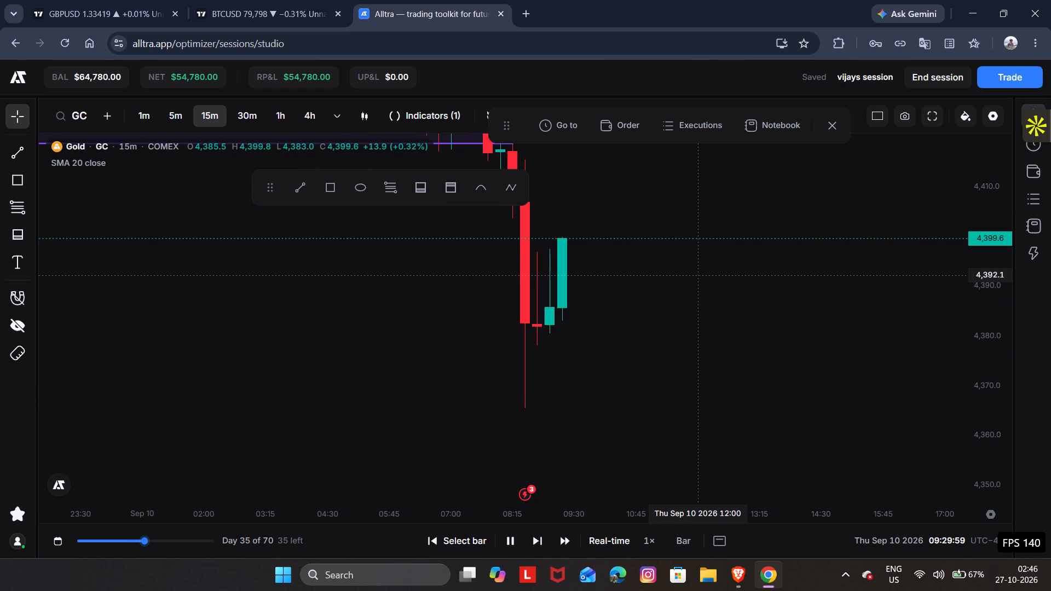
key("space")
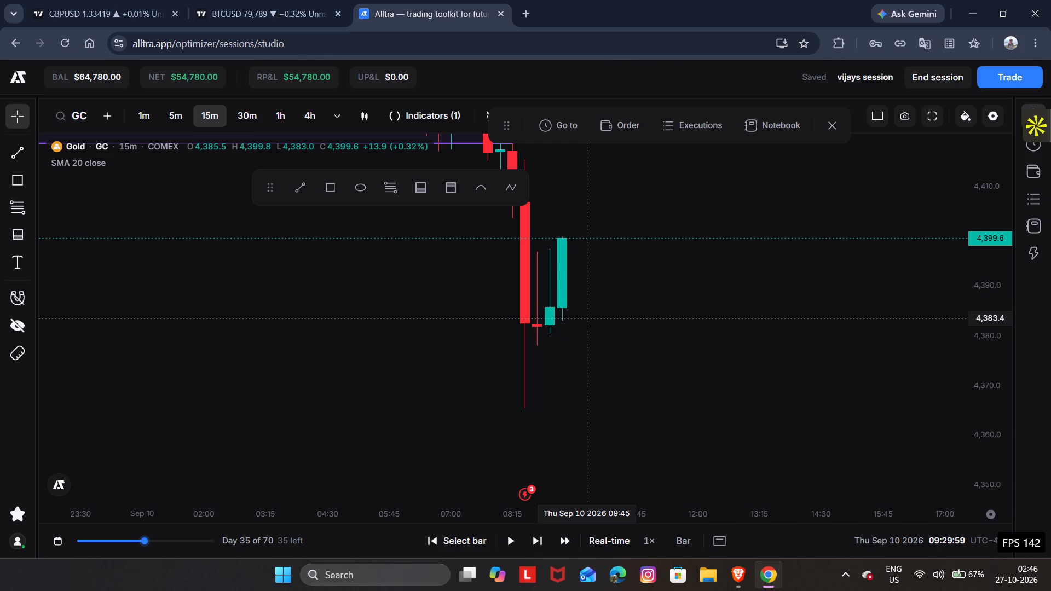
key("space")
left_click_drag(667, 331, 681, 419)
left_click_drag(981, 288, 961, 395)
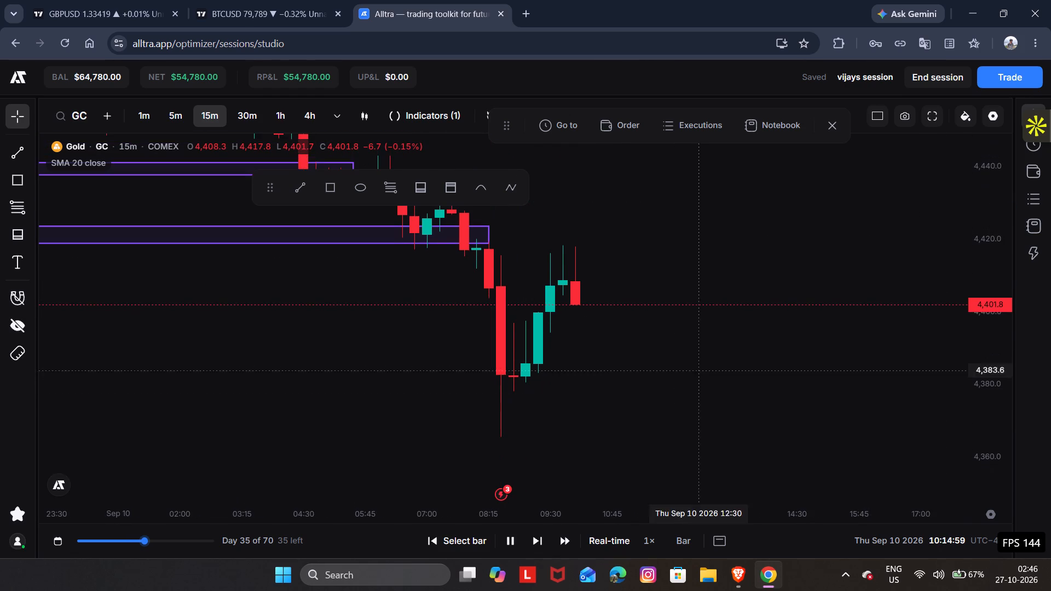
key("space")
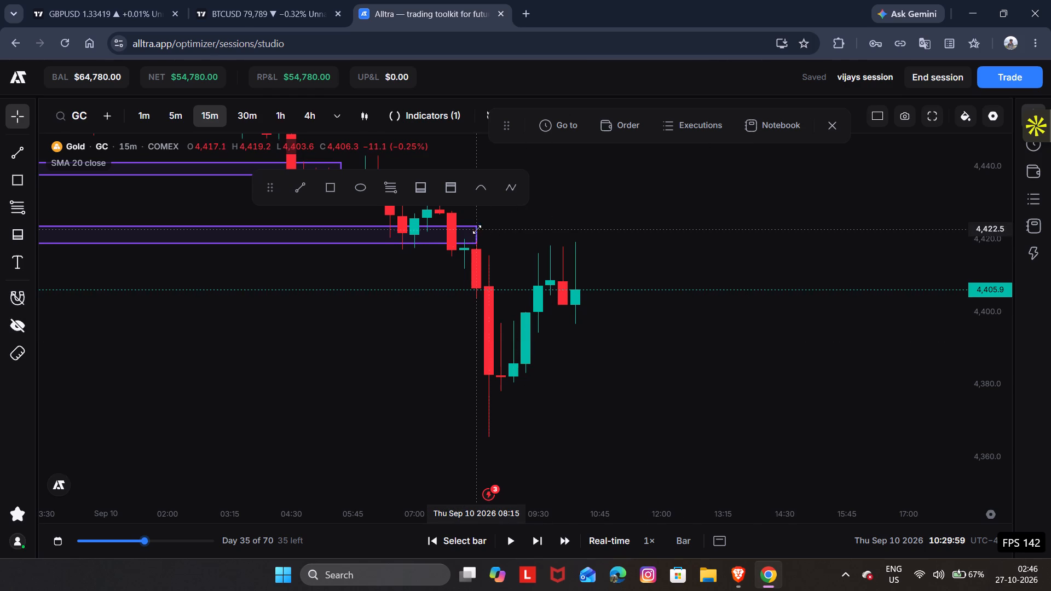
Extend the purple zone at about 4,419–4,423 forward in time to about Thu Sep 10 11:30.
left_click_drag(476, 233, 634, 242)
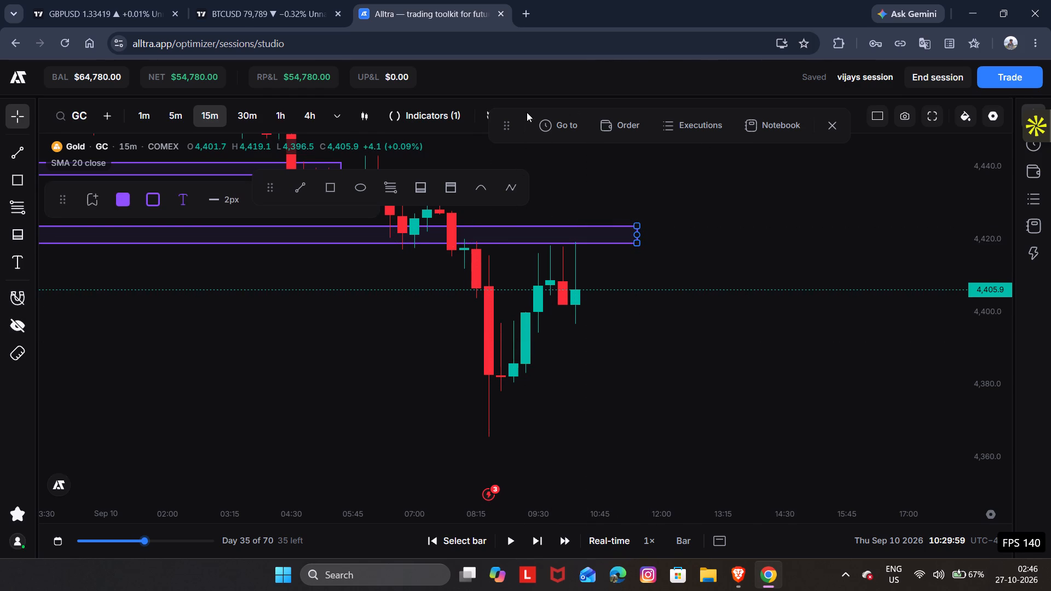
Jump the replay ahead to Fri Sep 11 02:59:59.
left_click(559, 121)
double_click(574, 211)
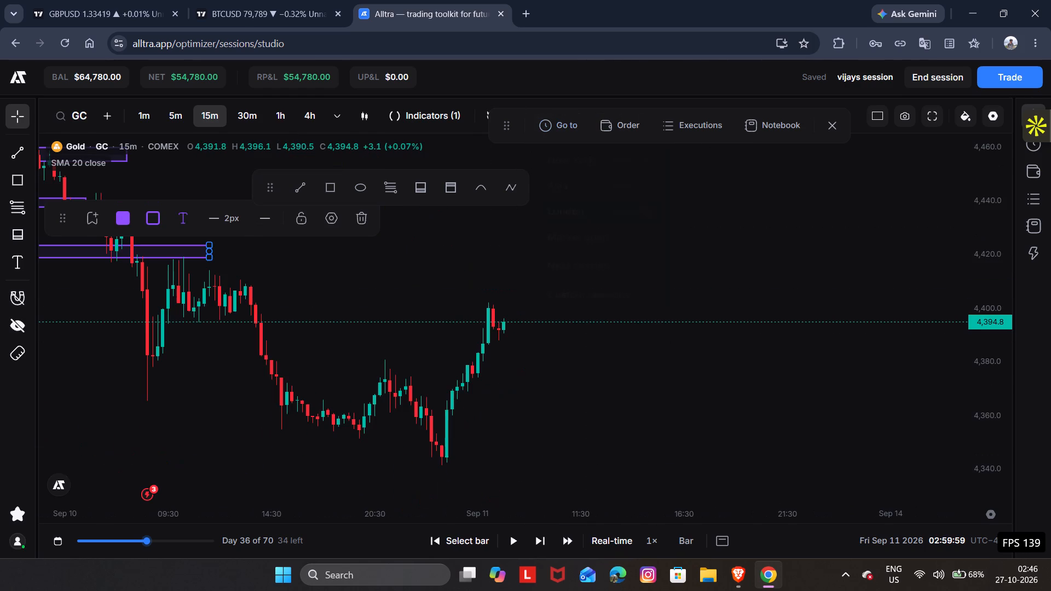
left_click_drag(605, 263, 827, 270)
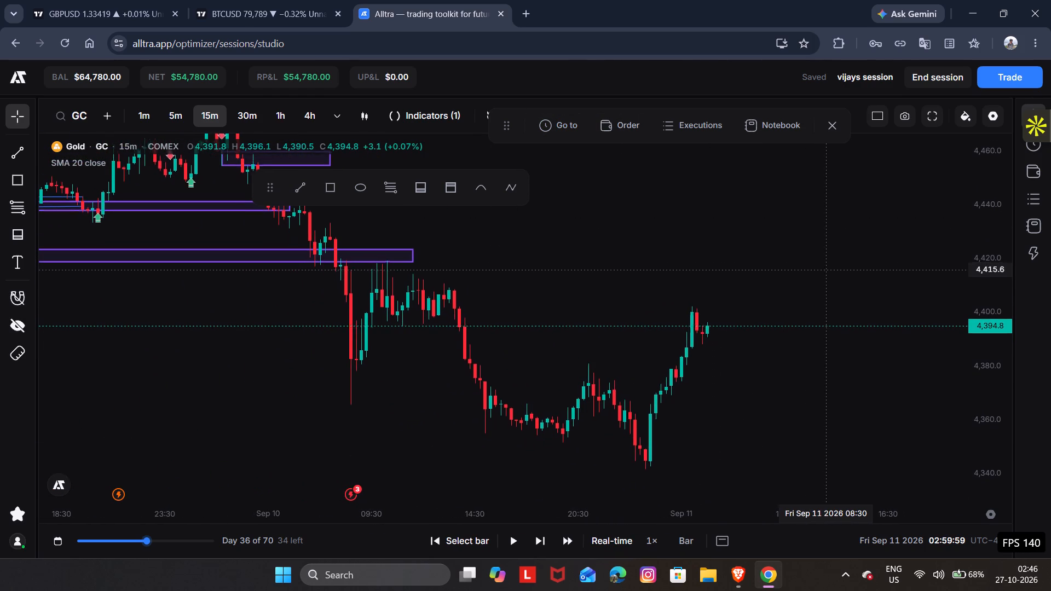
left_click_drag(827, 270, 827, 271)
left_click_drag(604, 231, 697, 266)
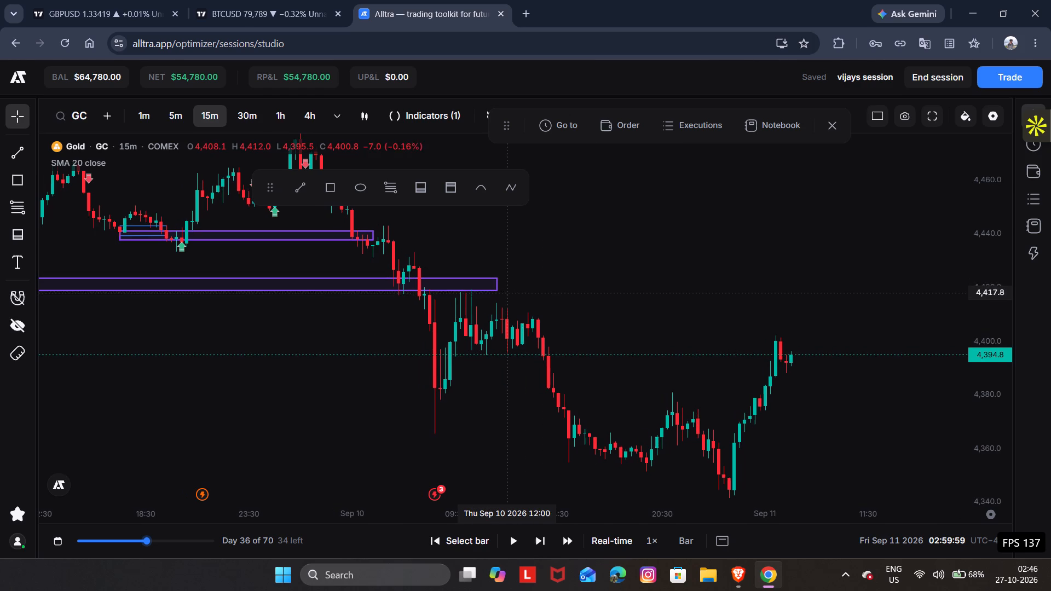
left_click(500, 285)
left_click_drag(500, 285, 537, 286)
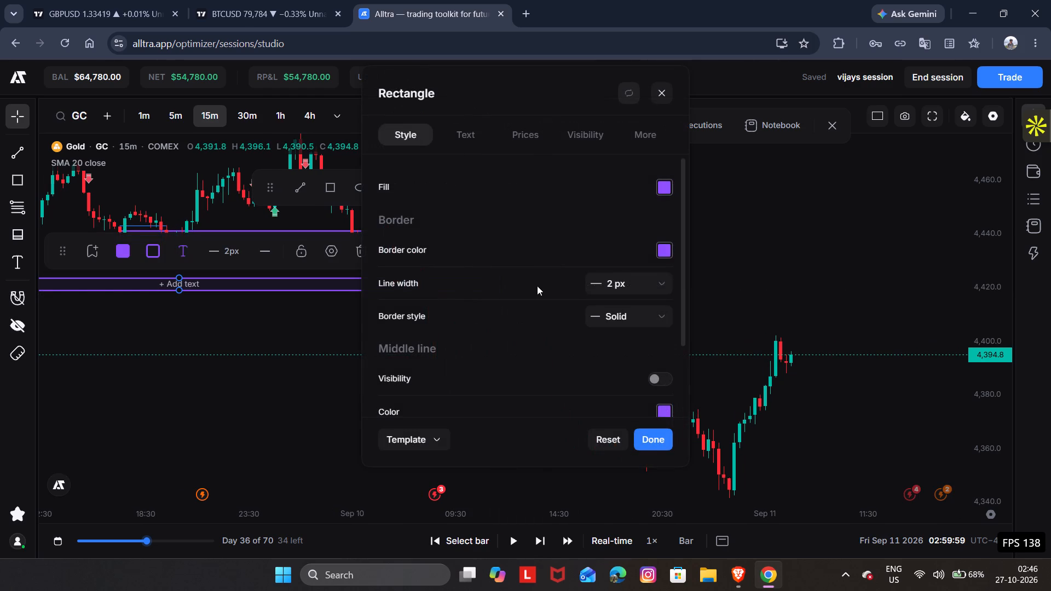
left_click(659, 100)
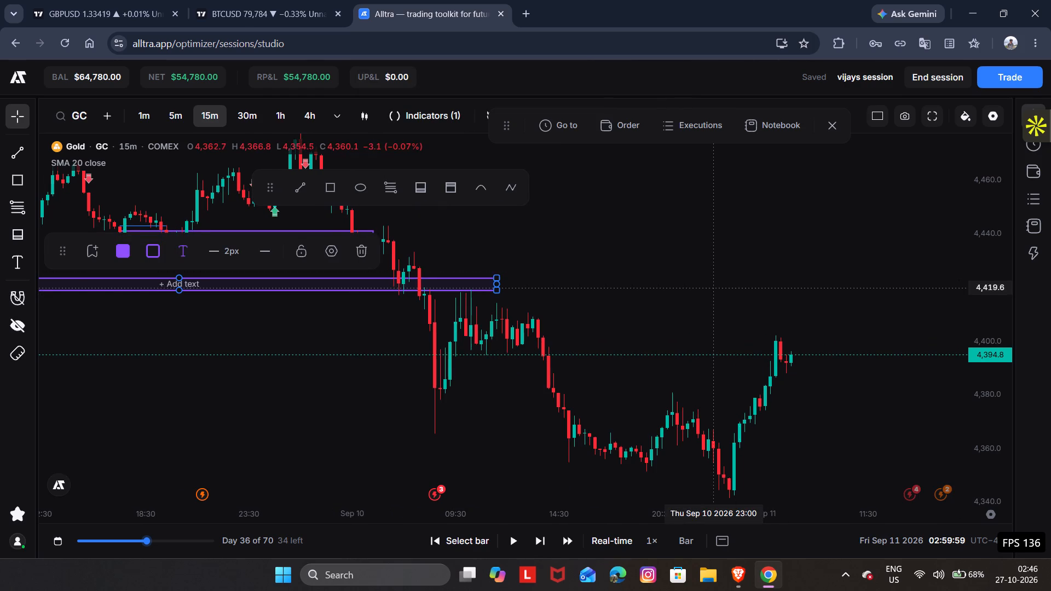
Stretch the lower purple zone to about Fri Sep 11 02:30, bringing its bottom edge down to about 4,415.
left_click_drag(715, 288, 669, 225)
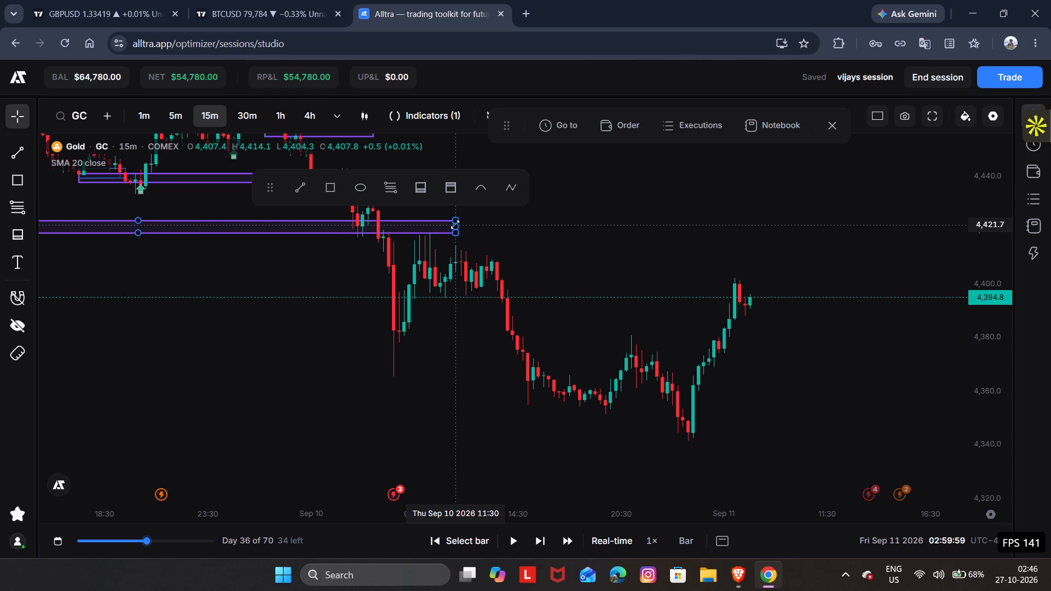
left_click_drag(455, 228, 663, 234)
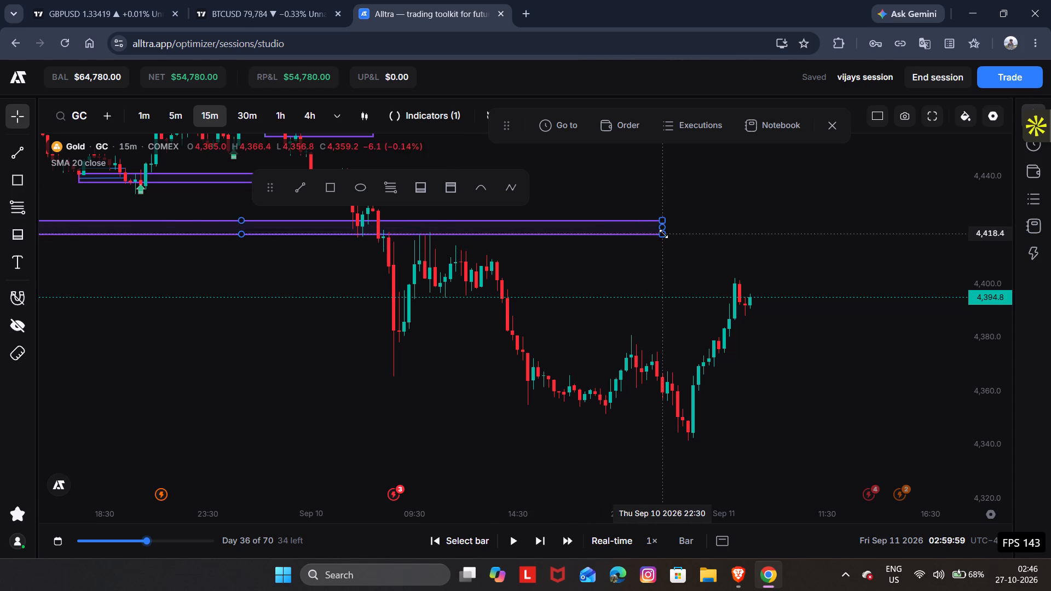
left_click_drag(663, 234, 738, 242)
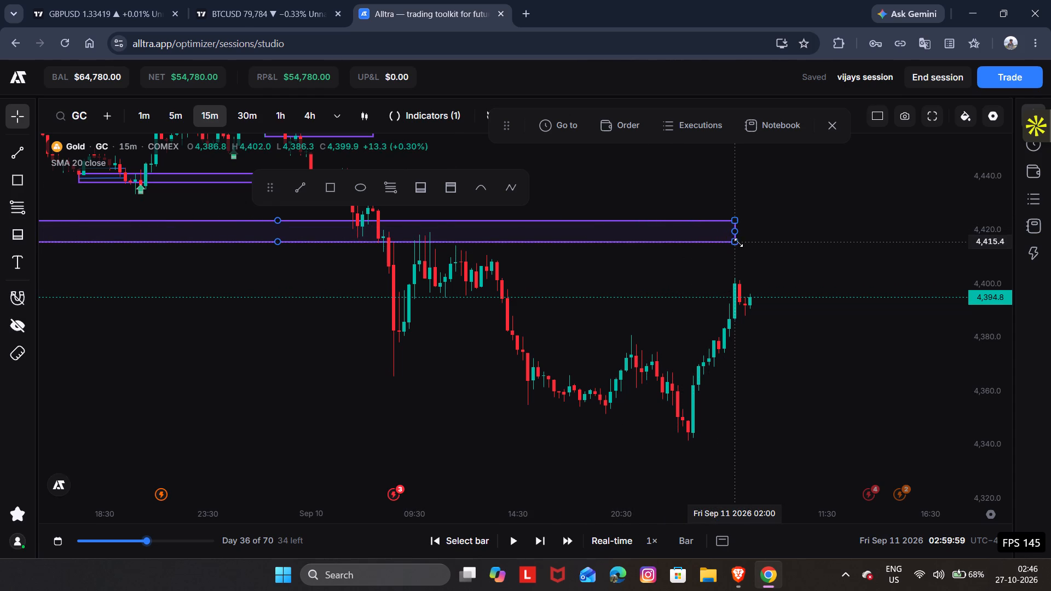
left_click_drag(738, 242, 744, 243)
left_click(744, 243)
Examine the Sep 10 to Sep 11 price action around and below the stretched purple zone.
left_click_drag(628, 280, 737, 285)
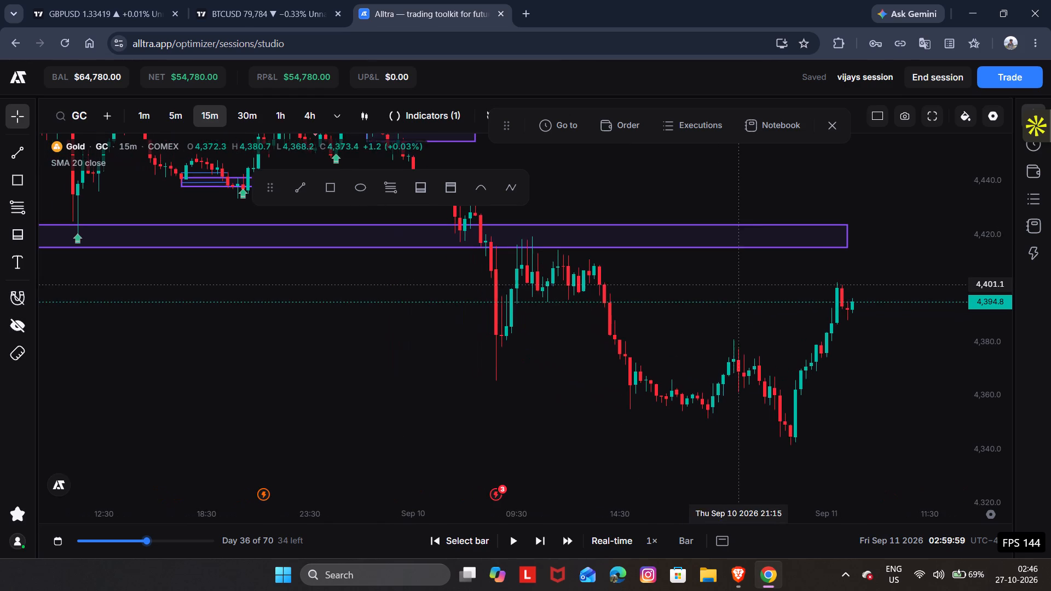
left_click_drag(538, 326, 577, 341)
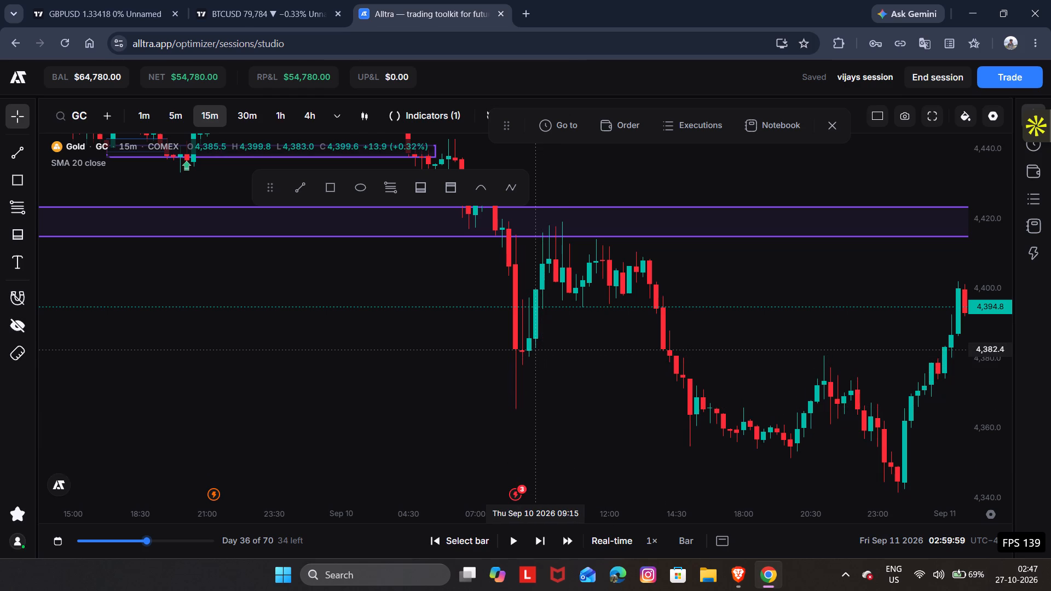
left_click_drag(545, 350, 494, 301)
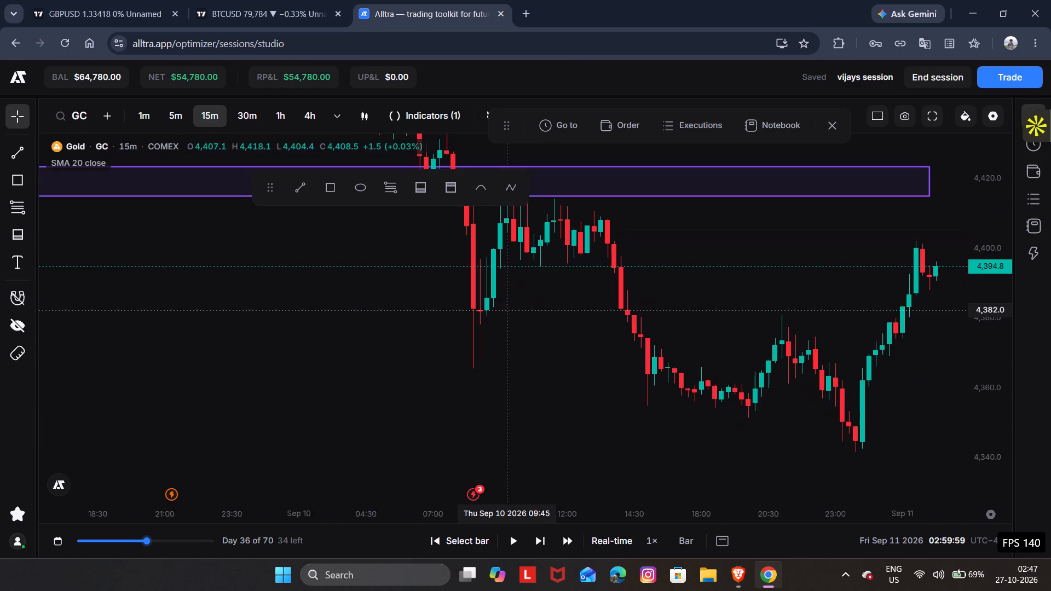
left_click_drag(494, 301, 494, 300)
left_click_drag(550, 312, 553, 353)
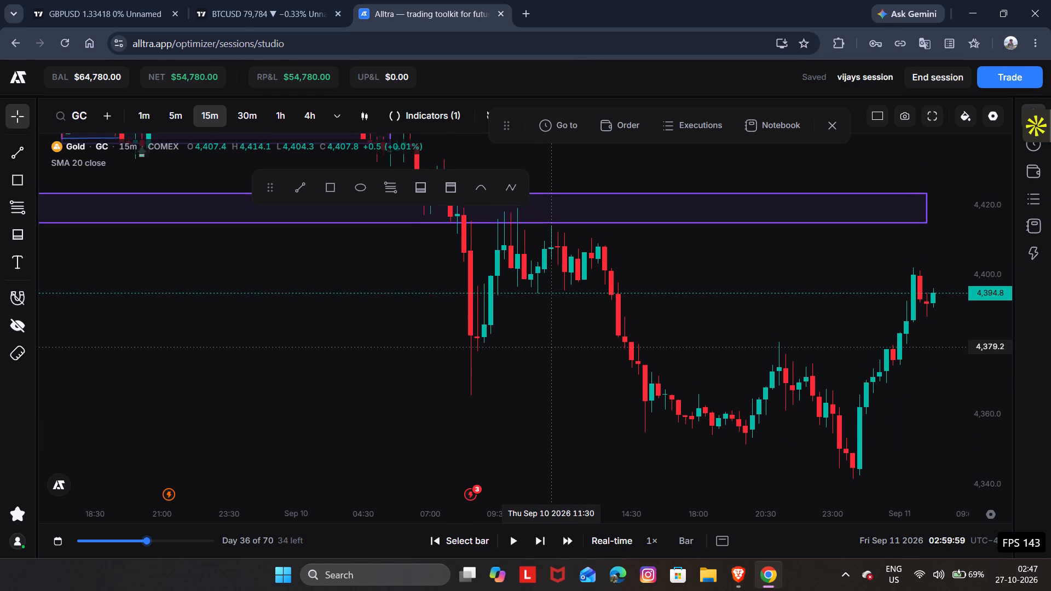
left_click_drag(553, 353, 555, 371)
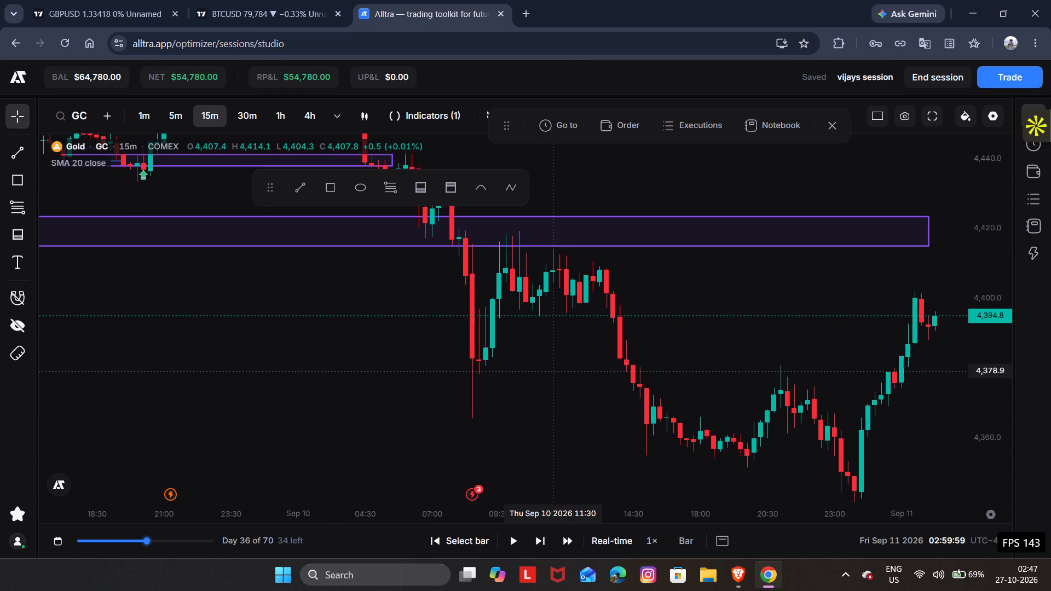
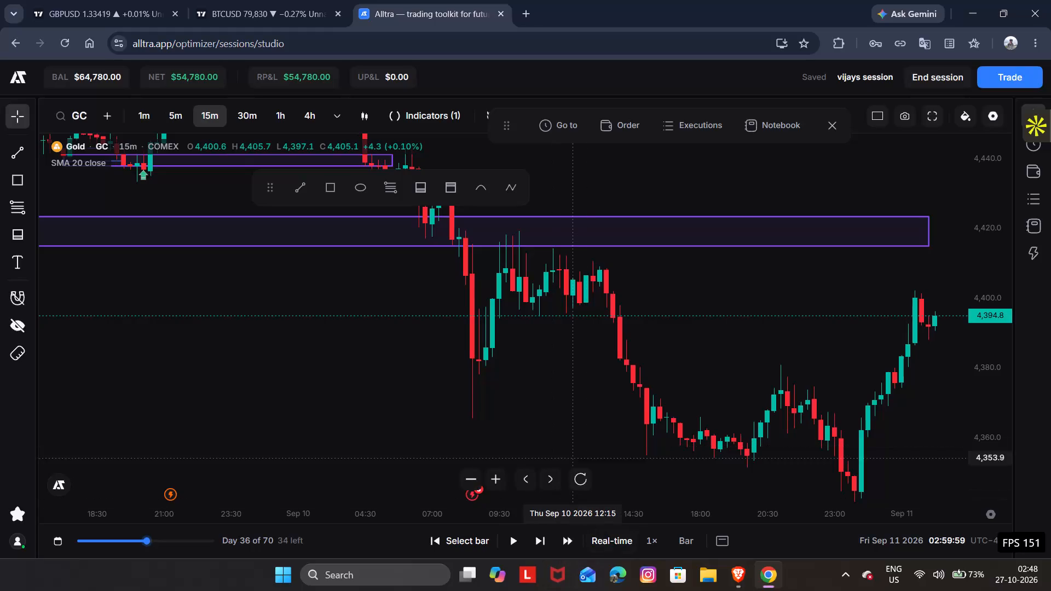
Examine the Sep 10 price swings and the following move into early Sep 11 beneath the lower purple zone.
left_click_drag(575, 415, 536, 408)
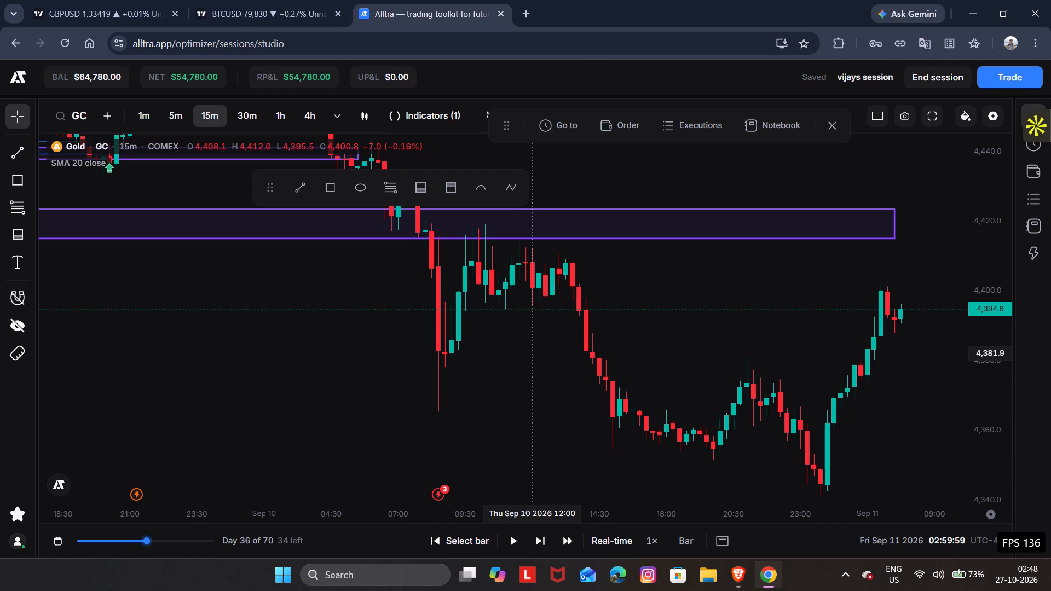
left_click_drag(529, 353, 508, 354)
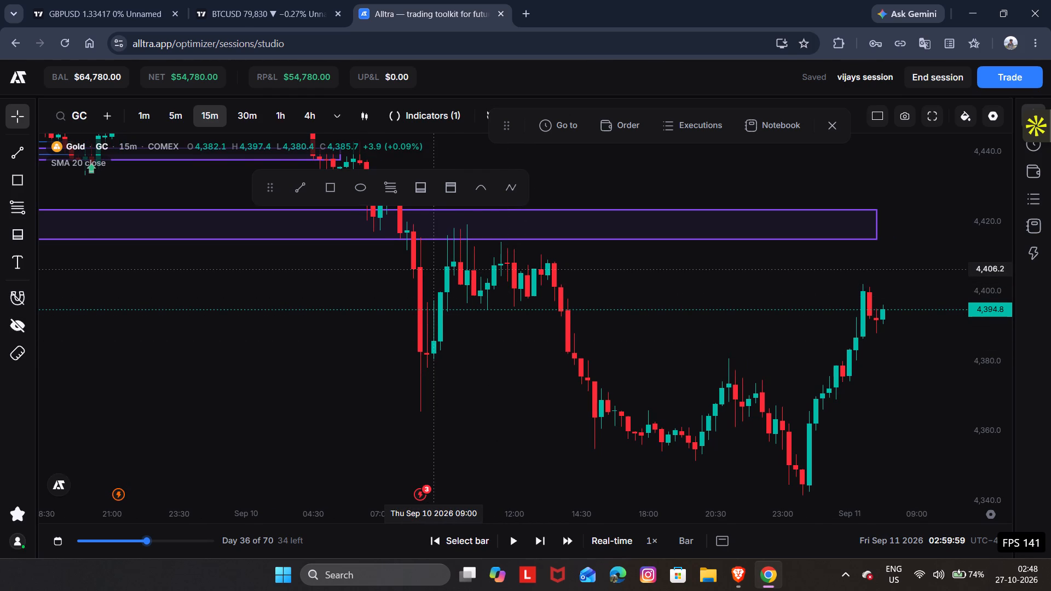
left_click_drag(568, 288, 452, 296)
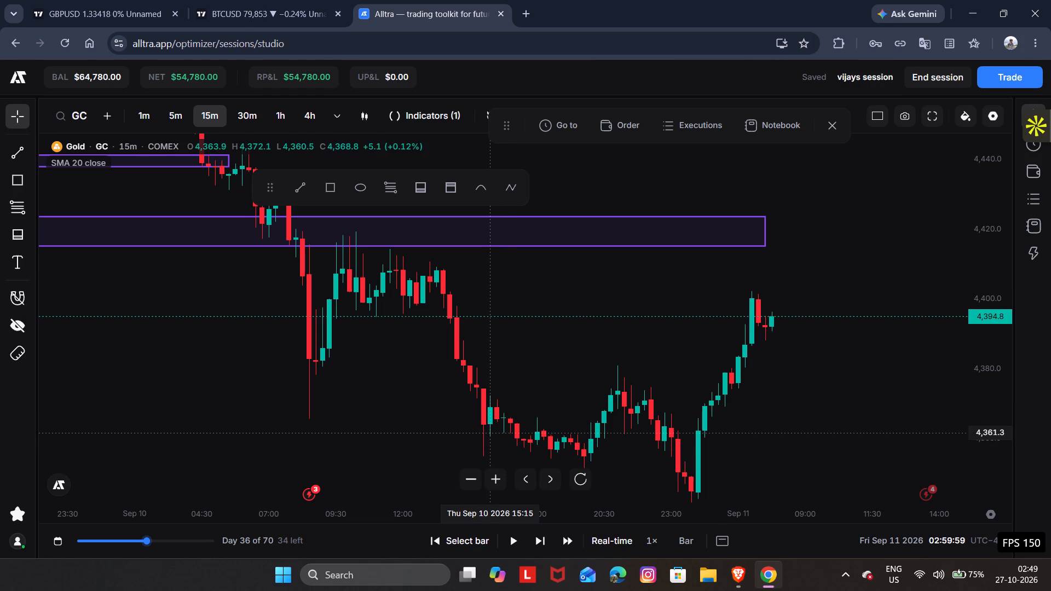
left_click_drag(579, 390, 564, 368)
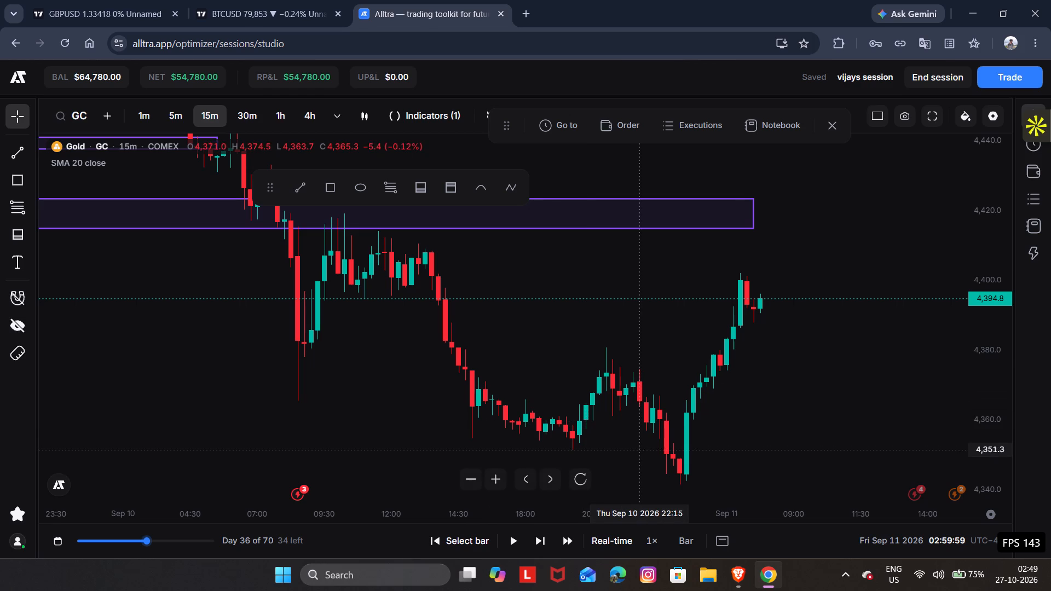
left_click_drag(770, 454, 767, 467)
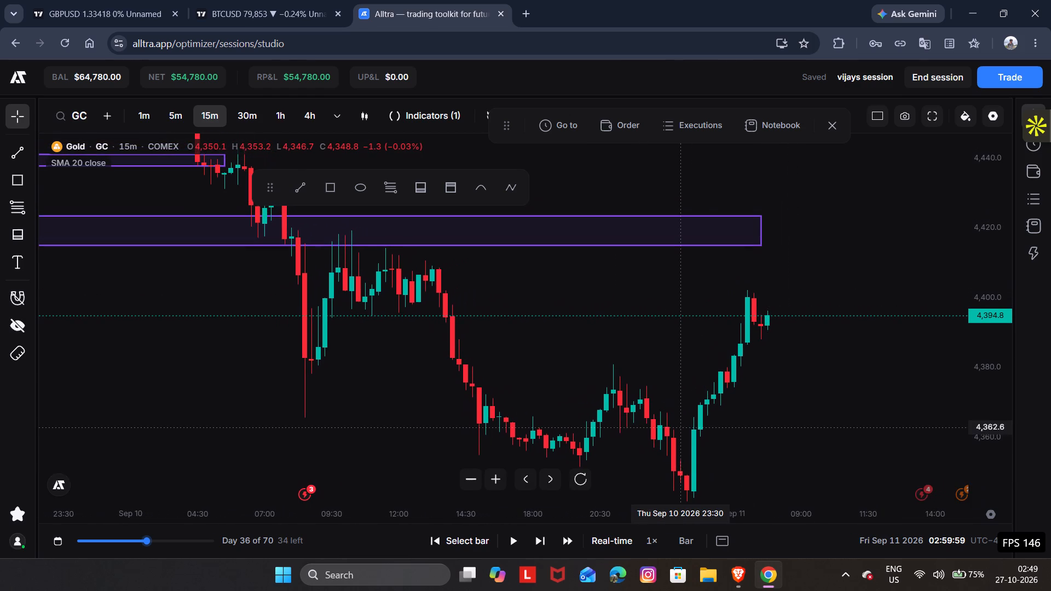
left_click_drag(681, 427, 668, 362)
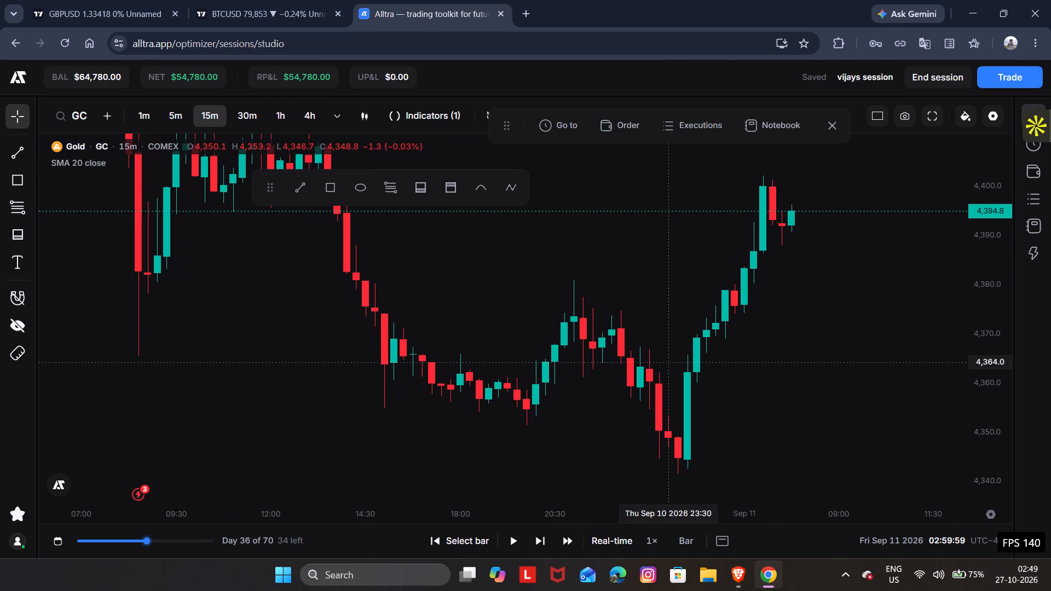
left_click_drag(600, 317, 592, 337)
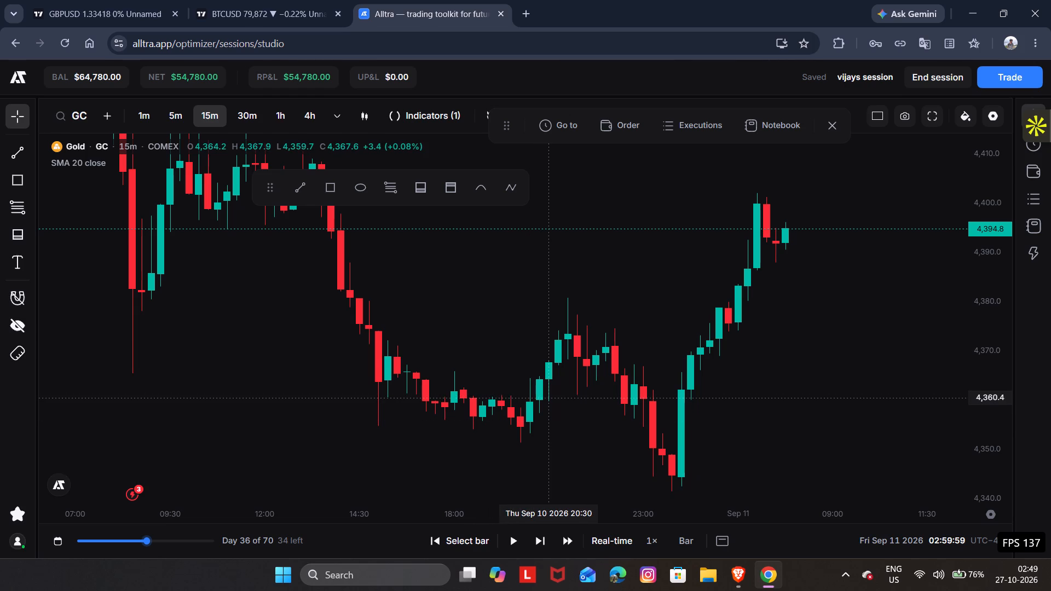
left_click_drag(549, 401, 538, 417)
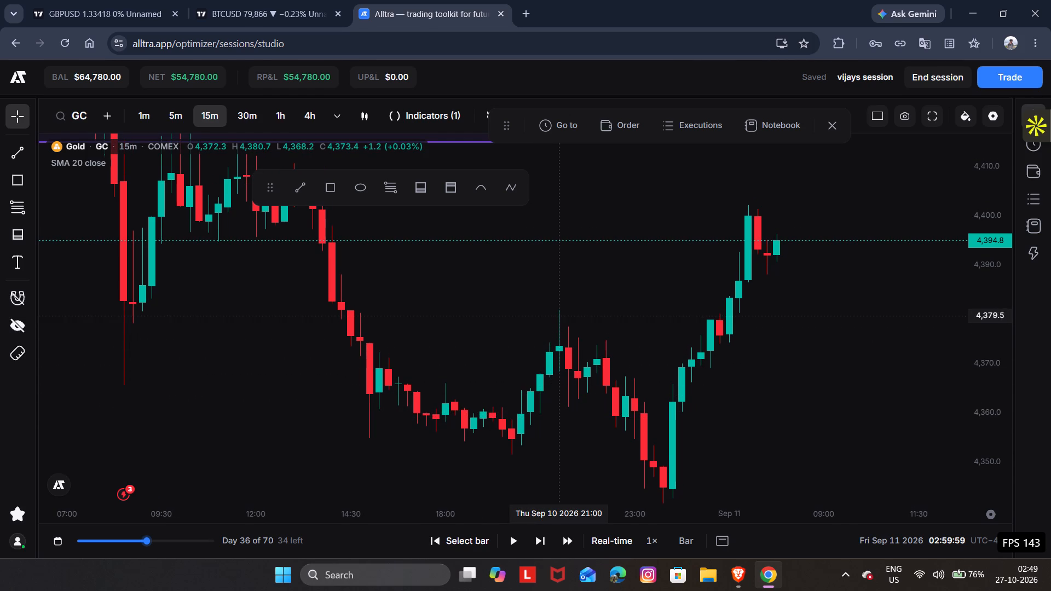
left_click_drag(558, 315, 550, 320)
left_click_drag(562, 397, 515, 373)
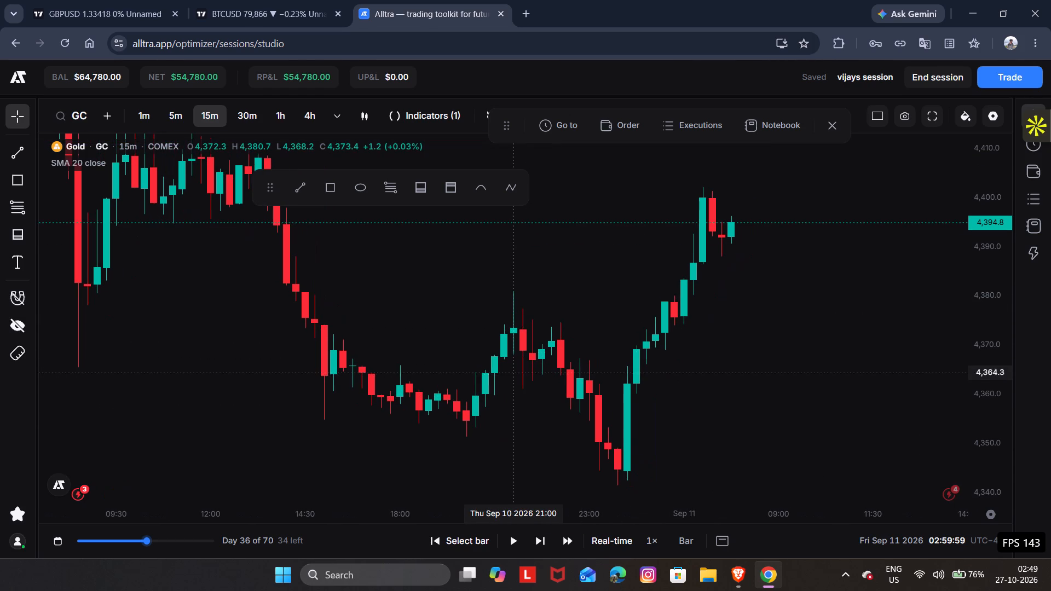
left_click_drag(515, 373, 513, 373)
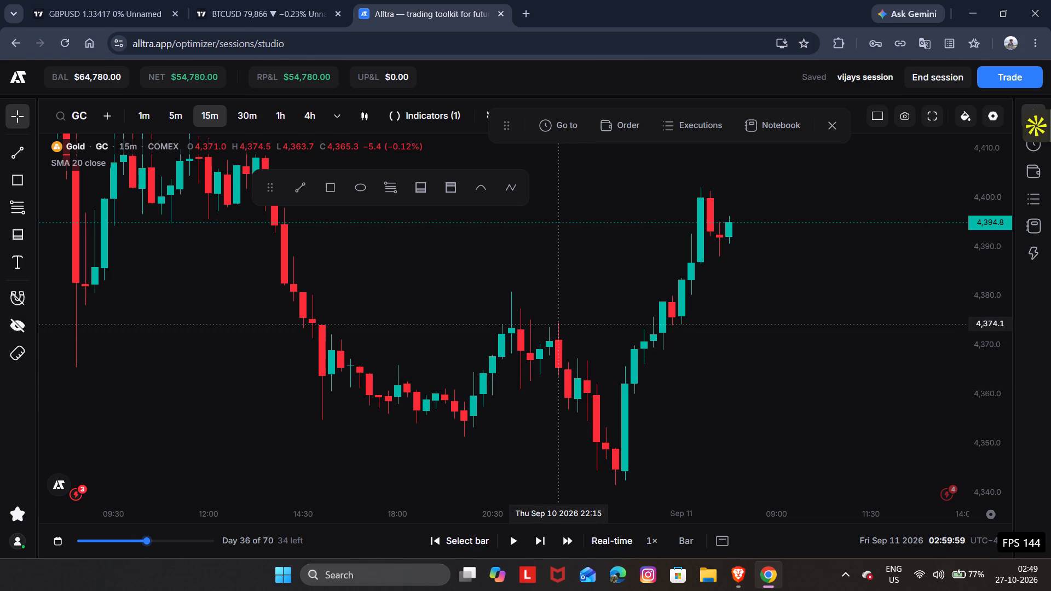
left_click_drag(583, 317, 547, 295)
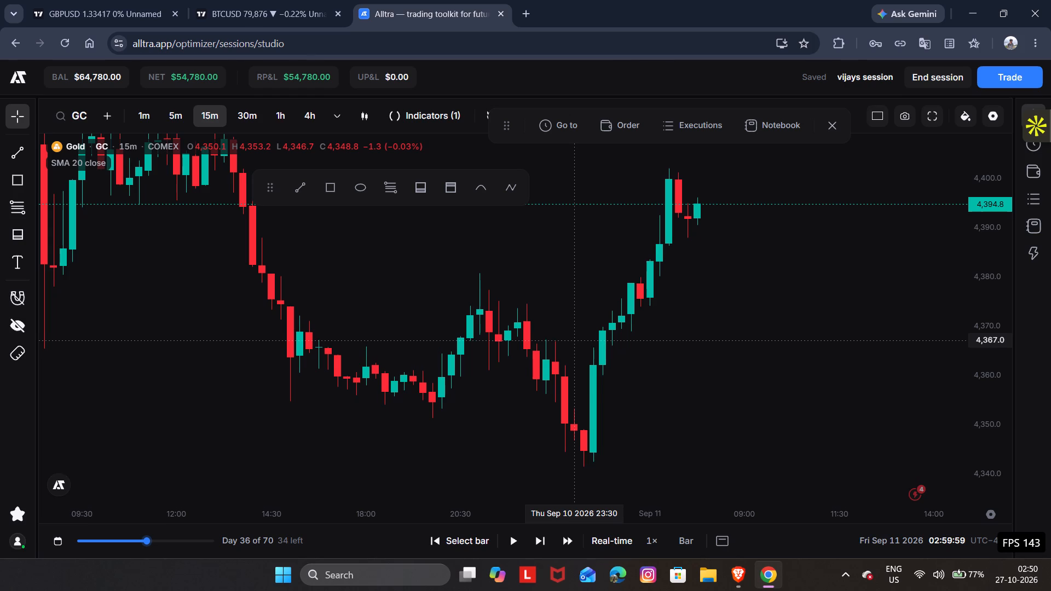
left_click(574, 339)
left_click_drag(574, 339, 557, 323)
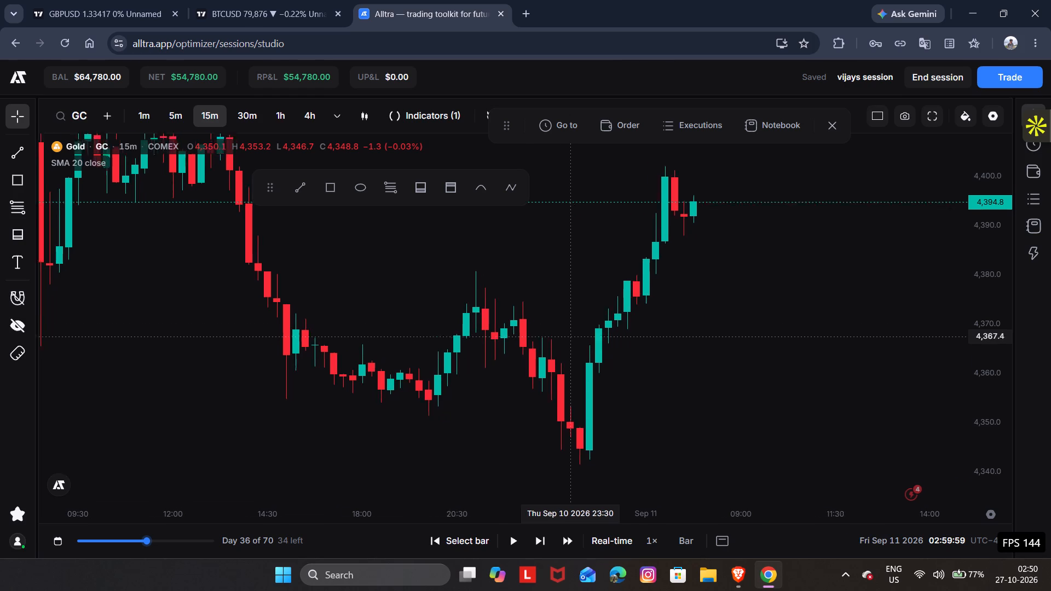
left_click_drag(557, 323, 532, 294)
left_click_drag(698, 397, 706, 439)
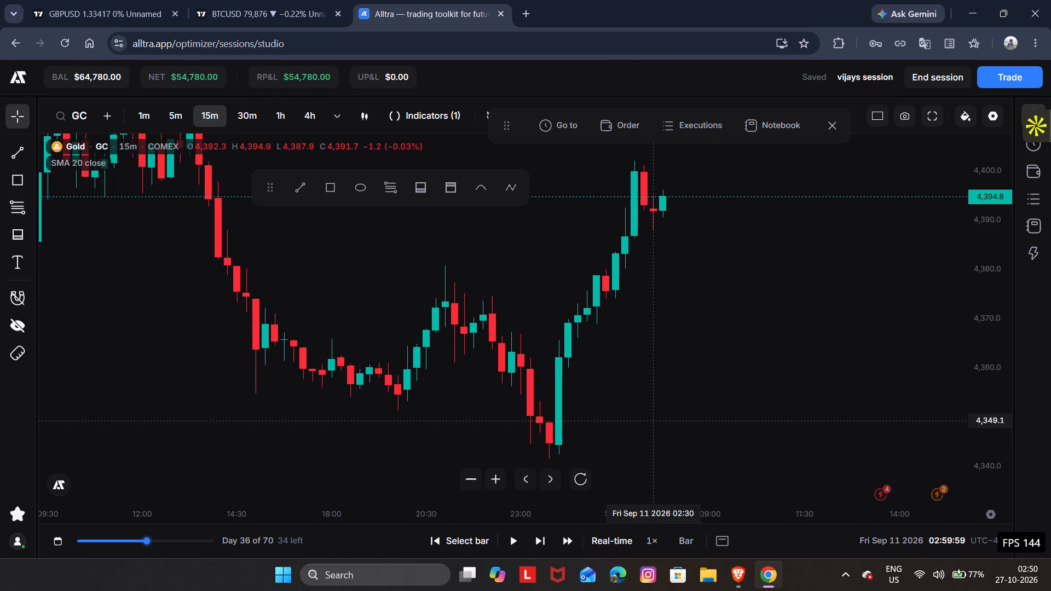
left_click_drag(675, 398, 684, 363)
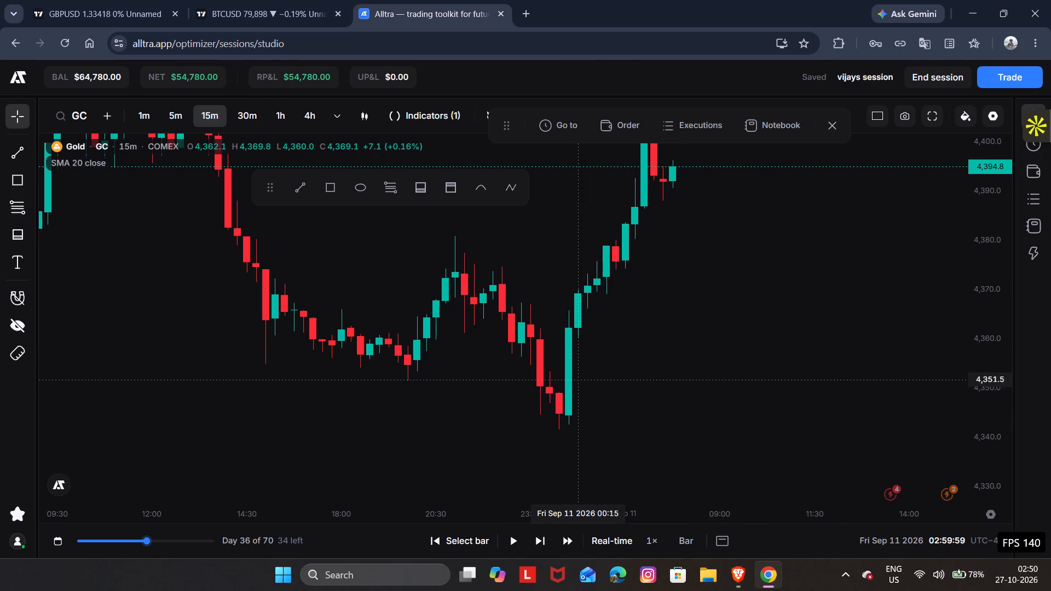
left_click_drag(622, 361, 616, 378)
left_click_drag(616, 378, 641, 386)
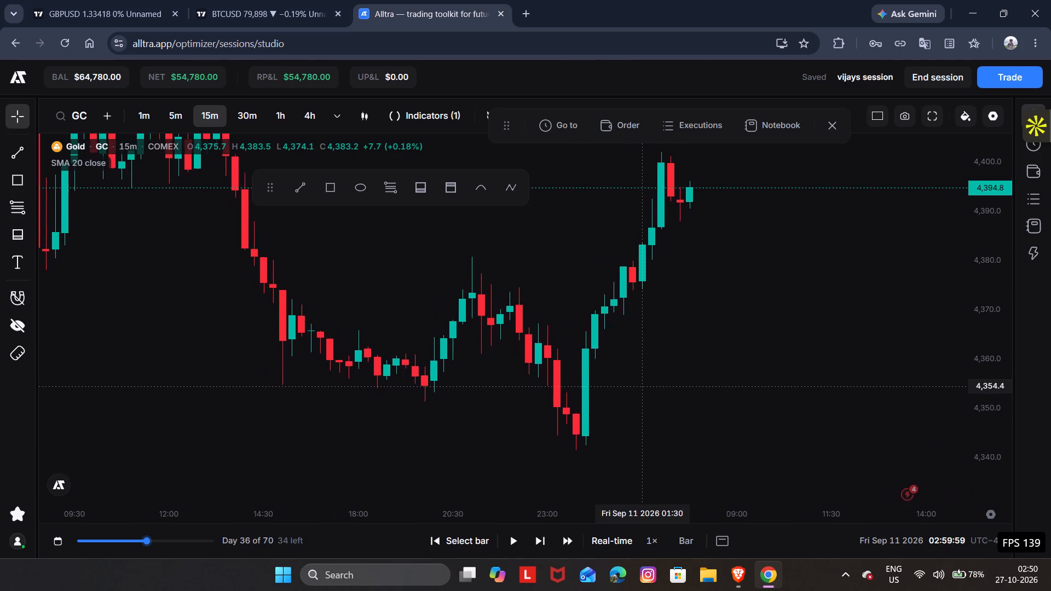
left_click_drag(641, 386, 642, 386)
left_click_drag(642, 386, 645, 511)
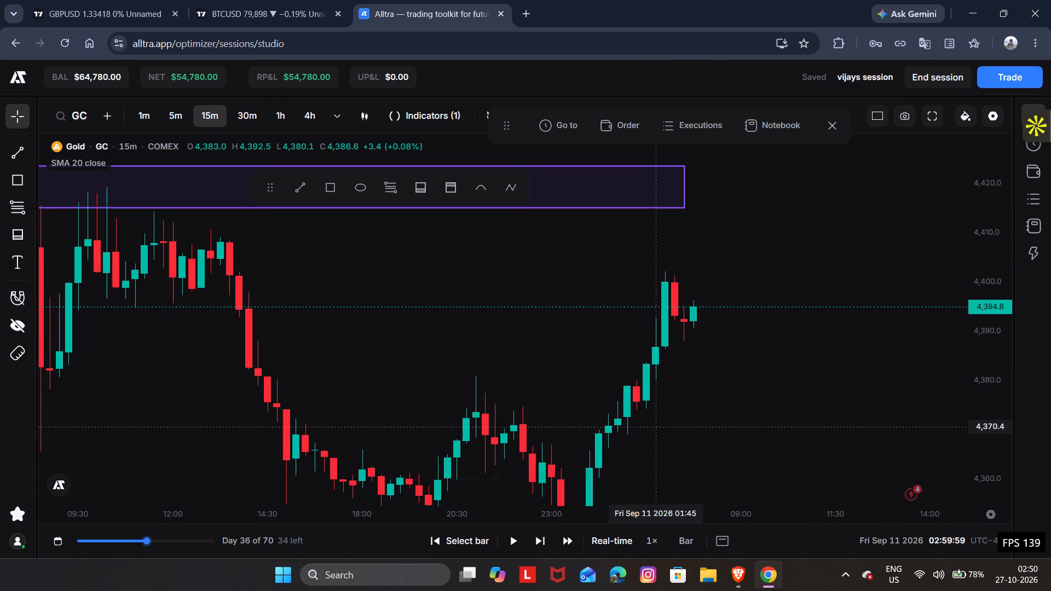
Play the replay forward in short bursts, pausing at Fri Sep 11 04:29:59.
key("space")
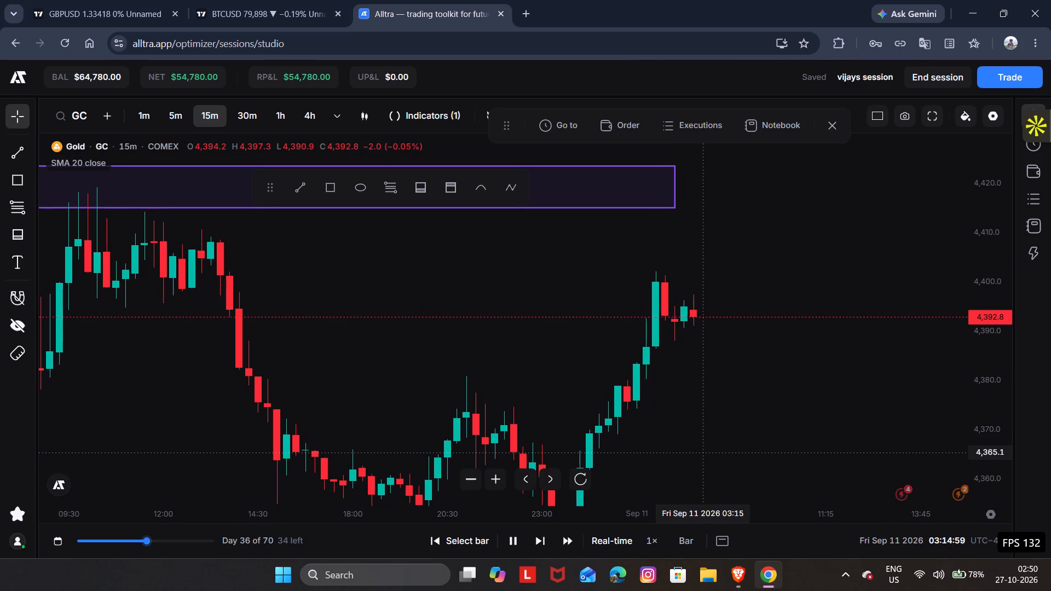
key("space")
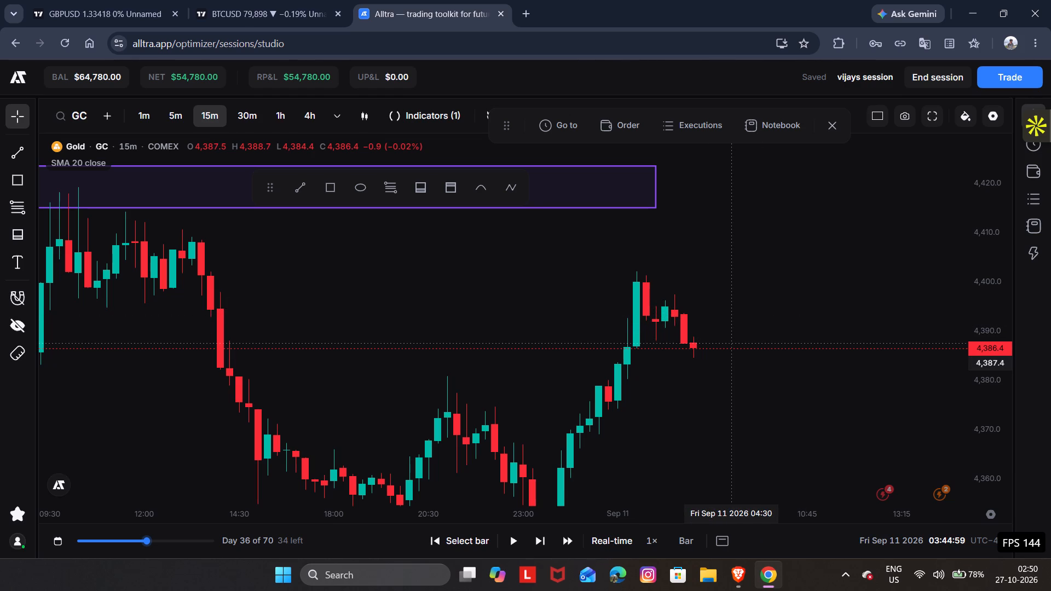
key("space")
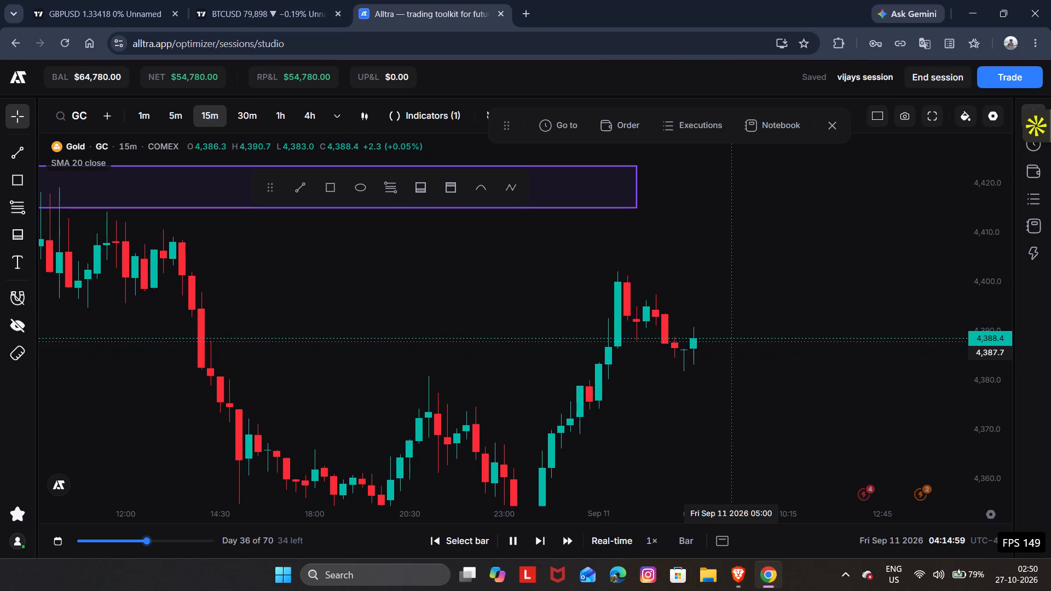
key("space")
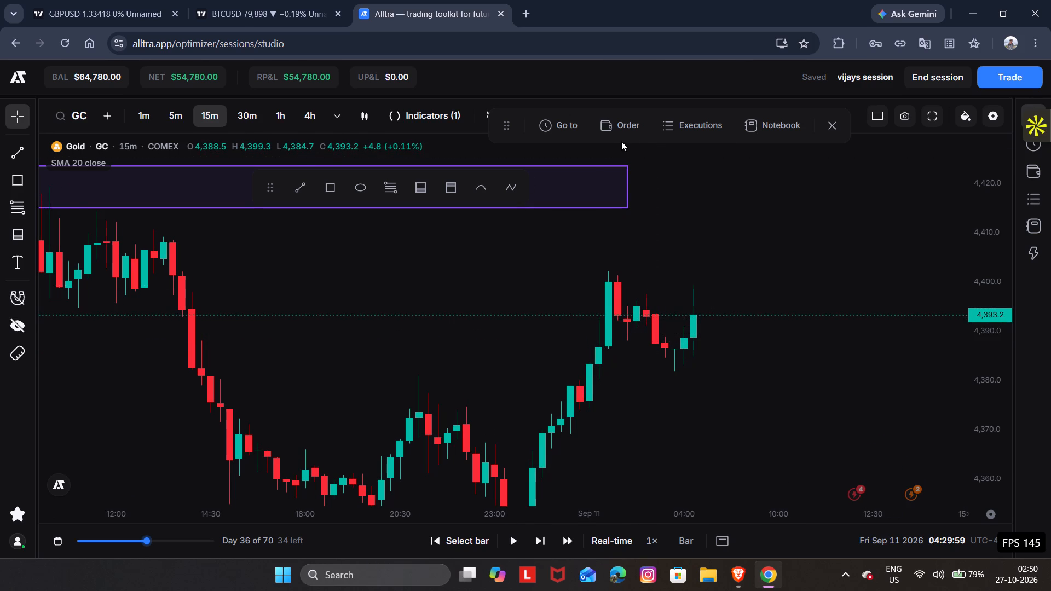
Place a market sell order for 1 GC with the stop loss moved up to 4,405.9.
left_click(640, 125)
left_click(796, 164)
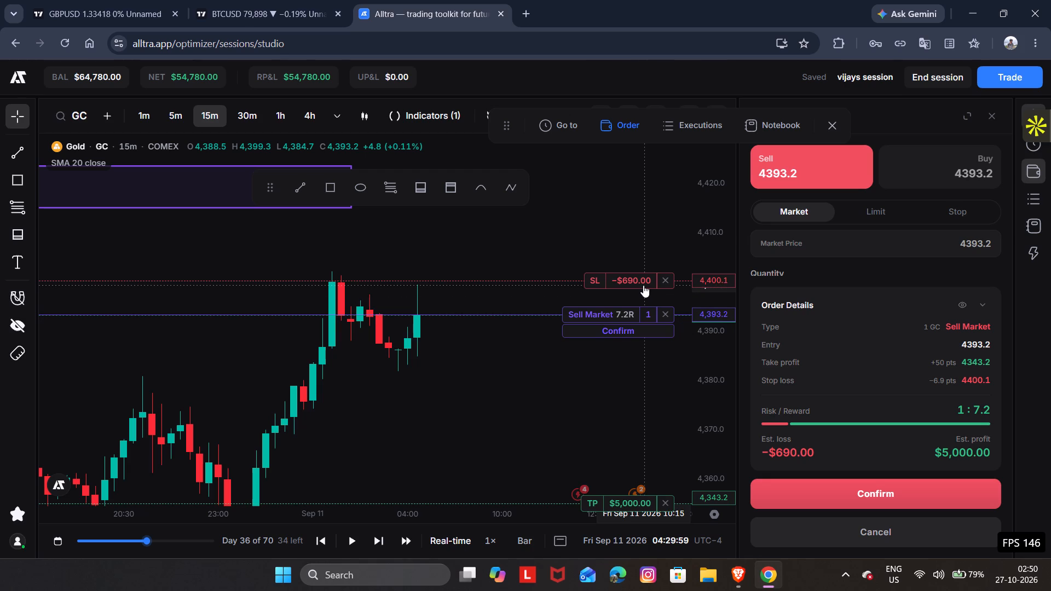
left_click(643, 285)
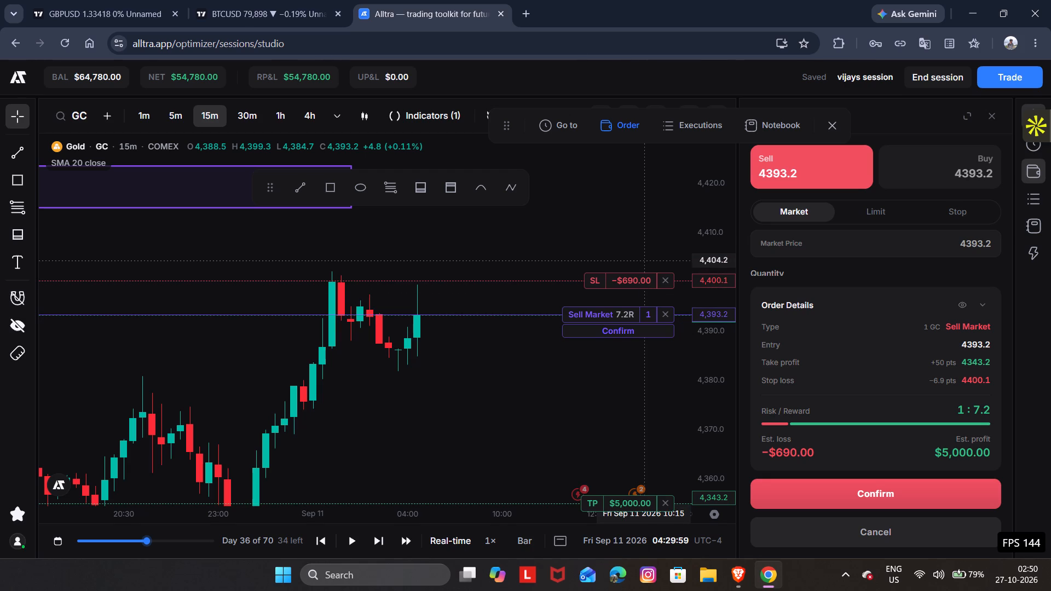
left_click_drag(633, 276, 641, 248)
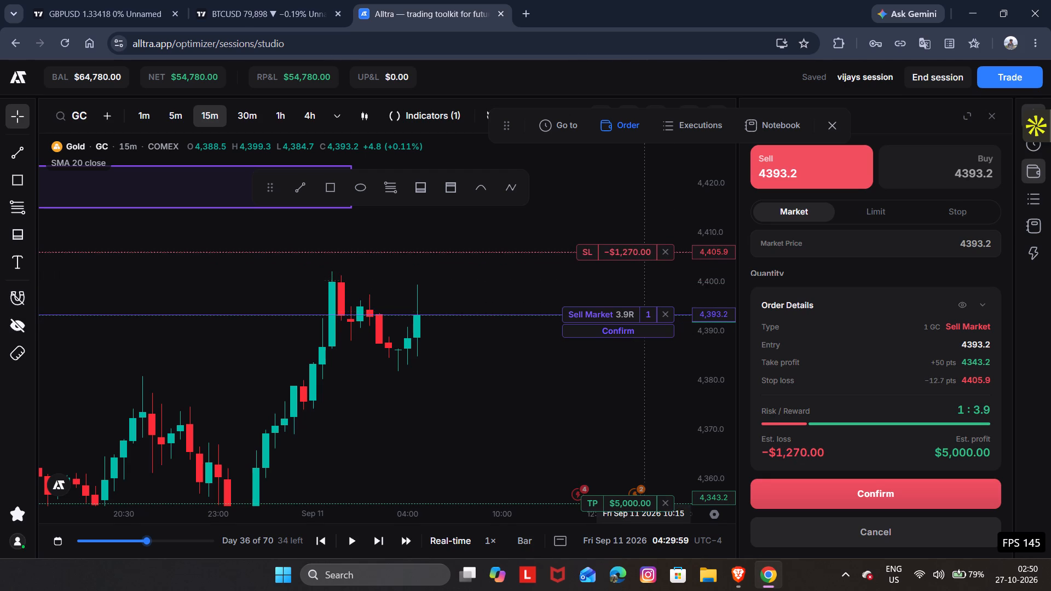
left_click(656, 332)
Raise the short position's take profit to 4,379.7.
left_click_drag(688, 395, 649, 289)
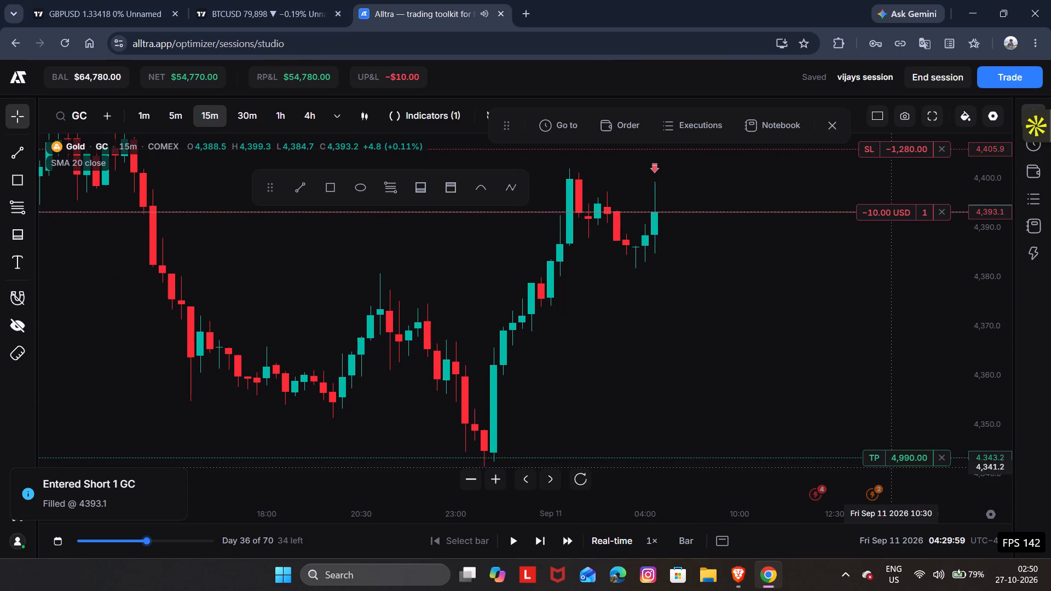
left_click_drag(892, 465, 896, 410)
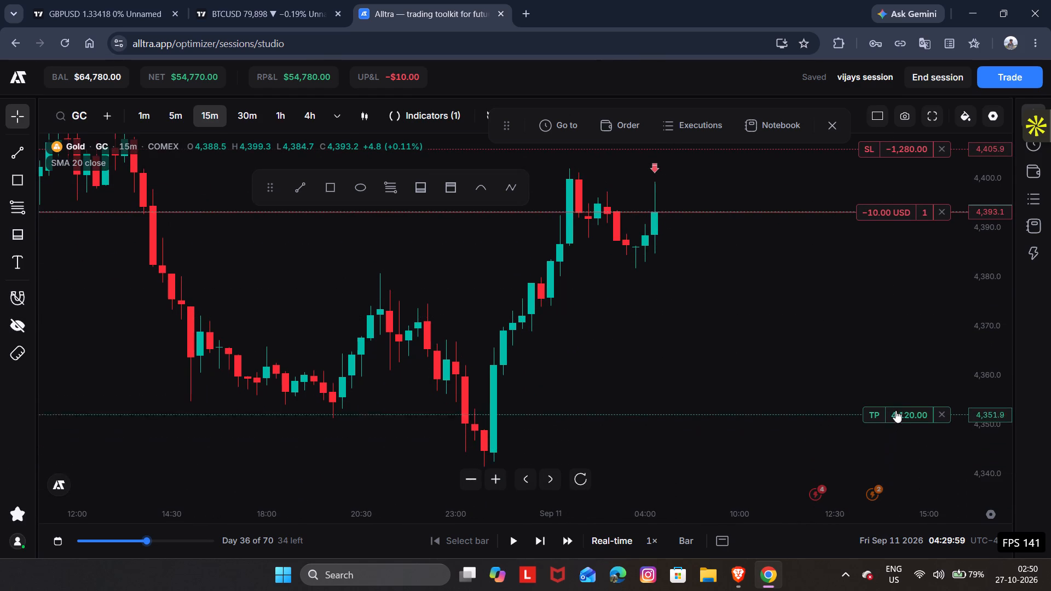
left_click_drag(896, 410, 878, 292)
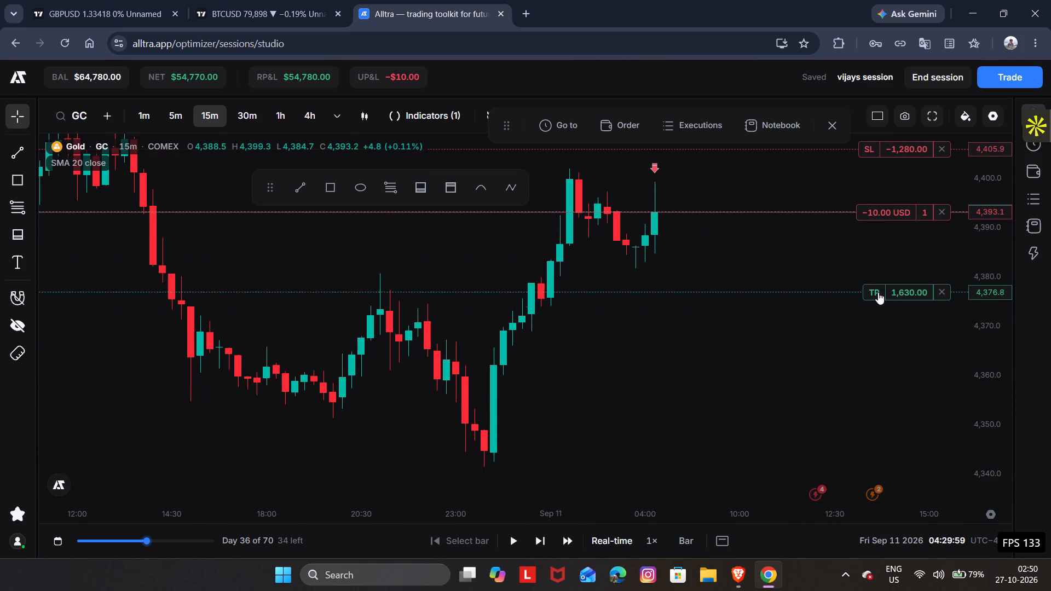
left_click_drag(878, 292, 879, 286)
left_click_drag(880, 326, 867, 368)
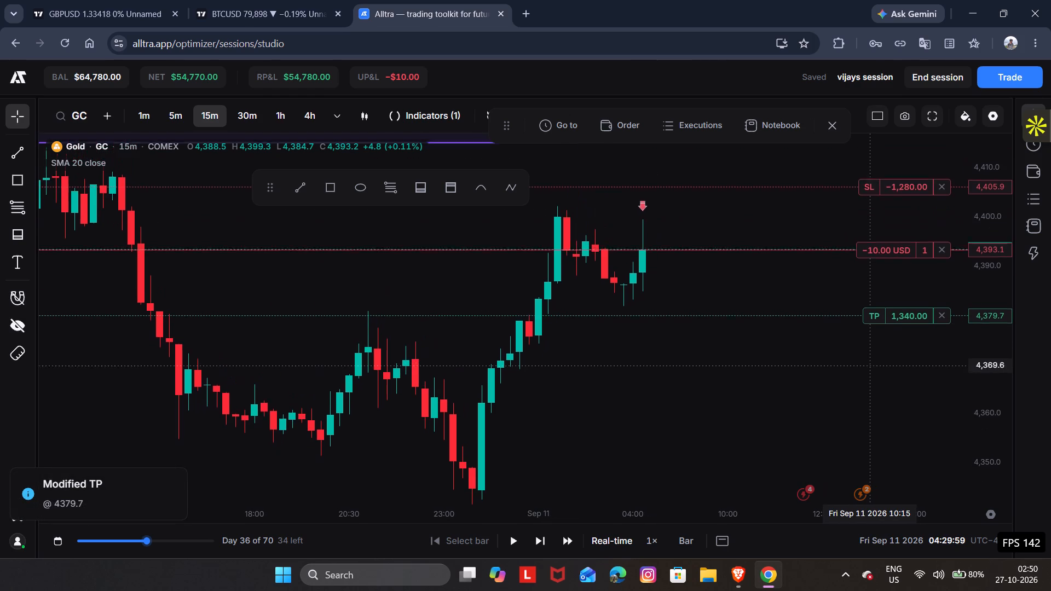
left_click_drag(867, 368, 867, 368)
Play the replay forward to Fri Sep 11 05:59:59 and close the 1 GC short position there.
key("space")
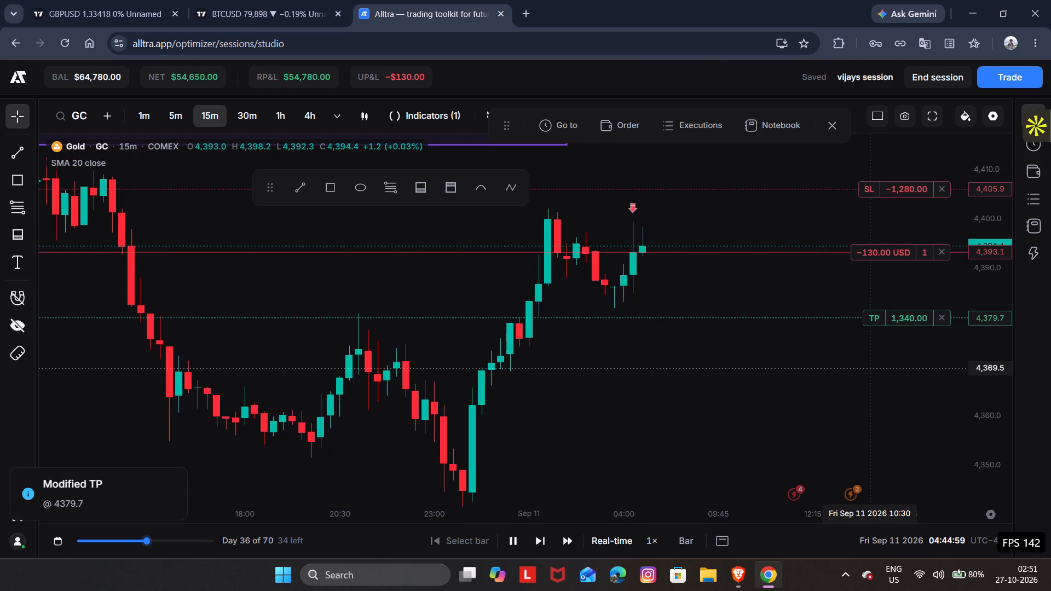
left_click(900, 324)
key("space")
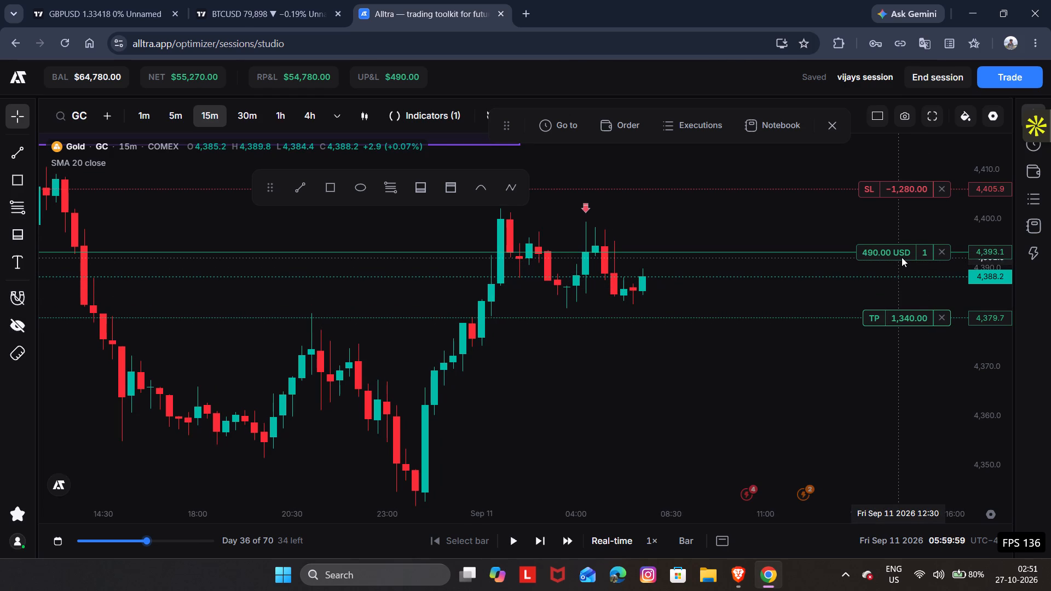
left_click(936, 255)
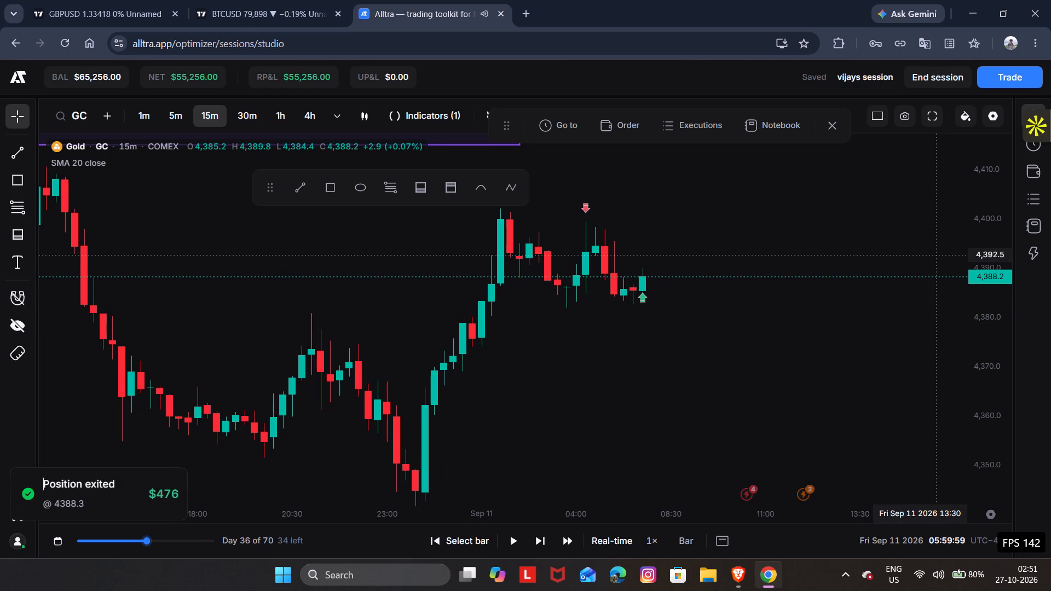
Play the replay on to Fri Sep 11 08:29:59, pausing at 06:59:59 to review the price action.
key("space")
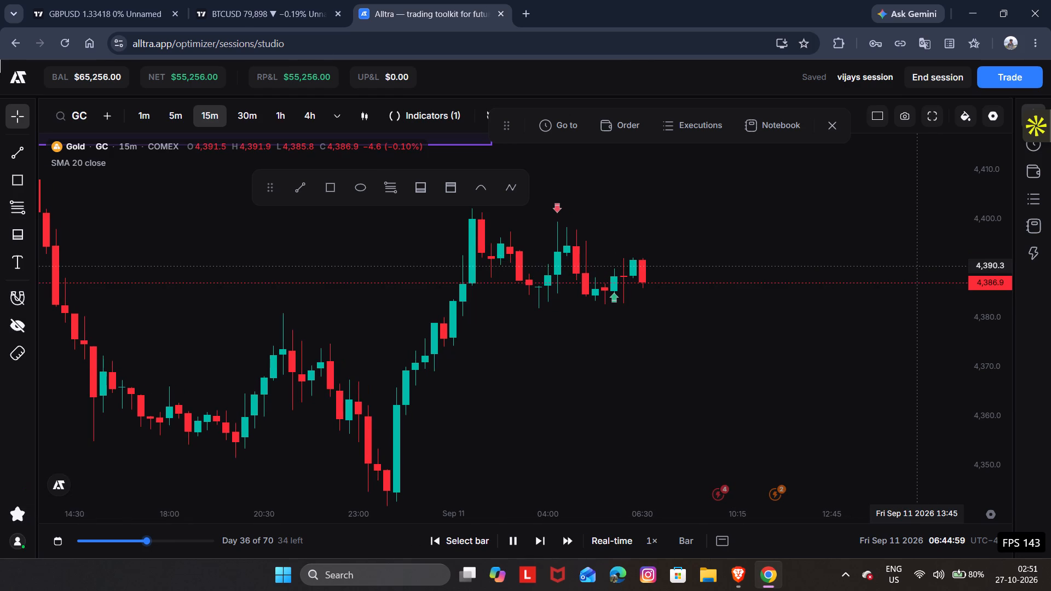
key("space")
left_click_drag(766, 274, 817, 301)
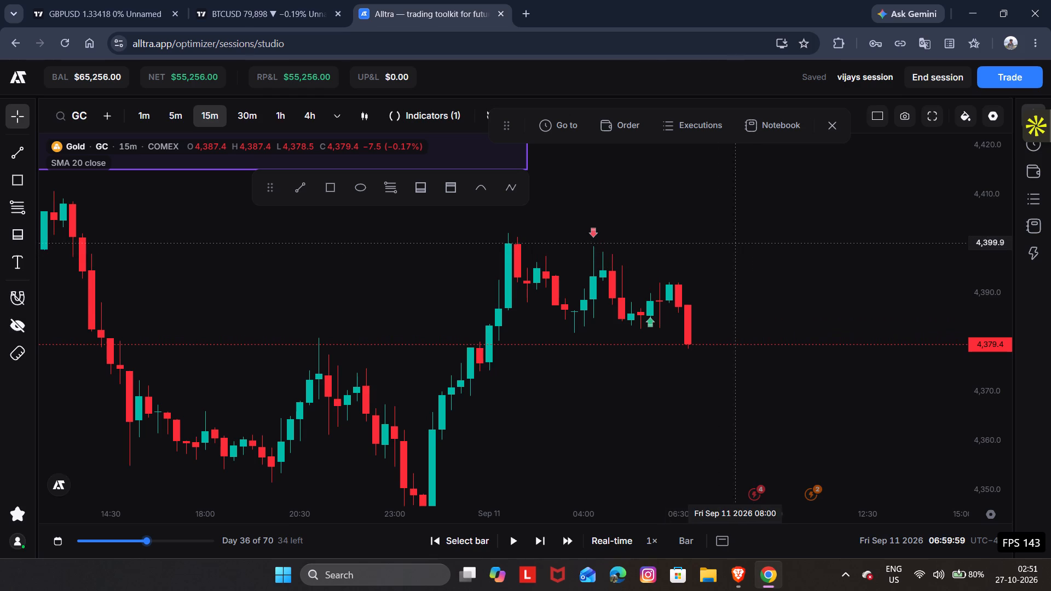
left_click_drag(741, 241, 793, 216)
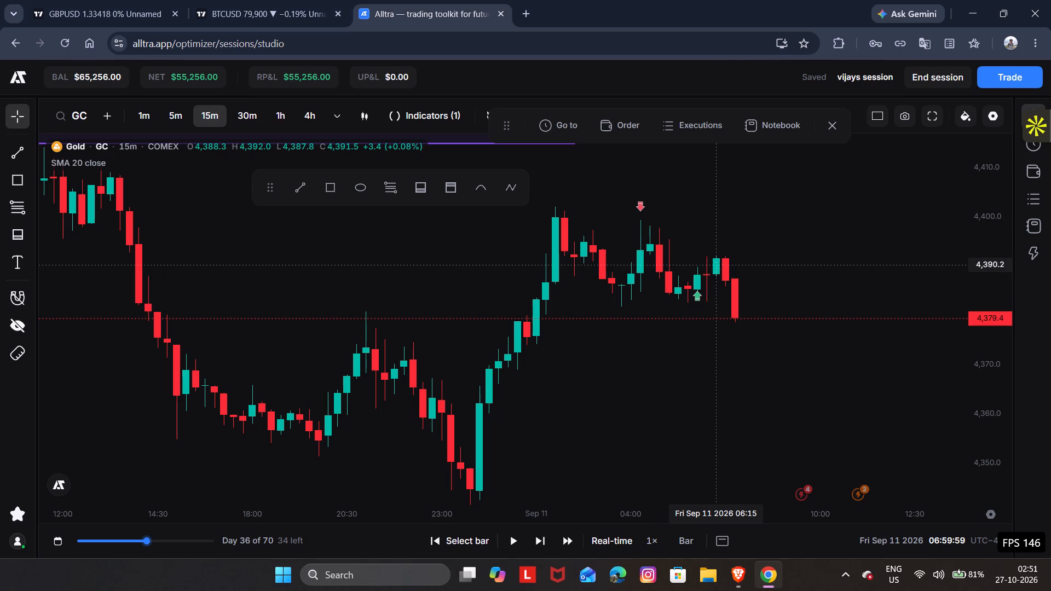
key("space")
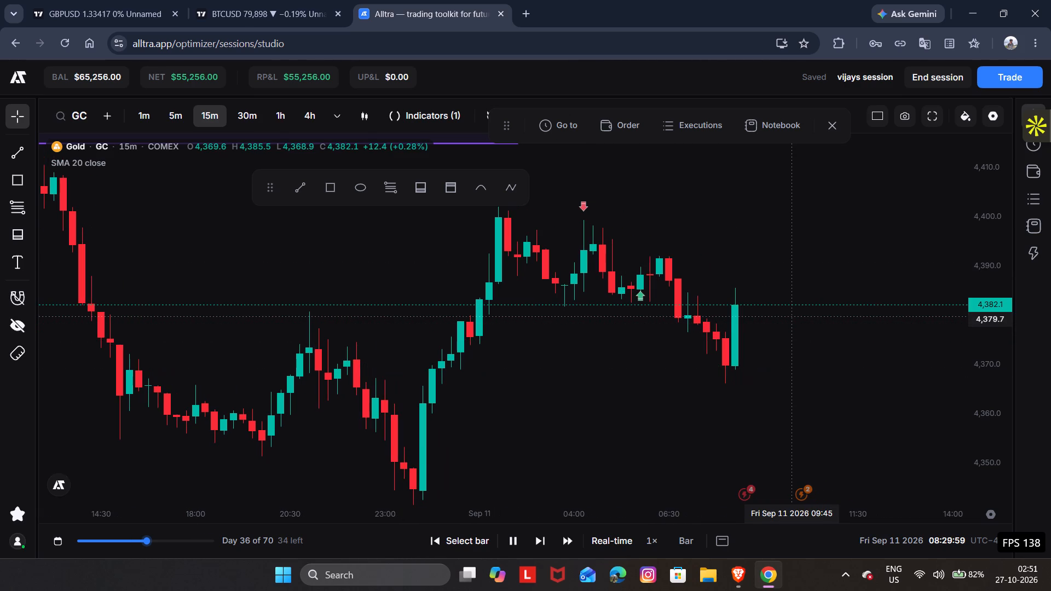
key("space")
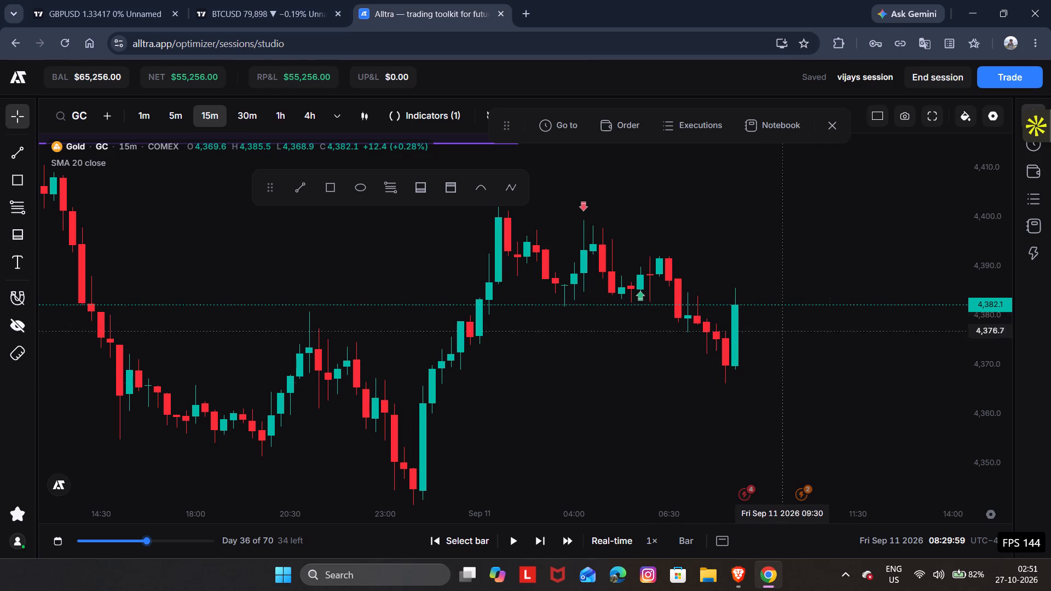
Play the replay on to Fri Sep 11 08:59:59, pausing at 08:44:59 to review the price action.
key("space")
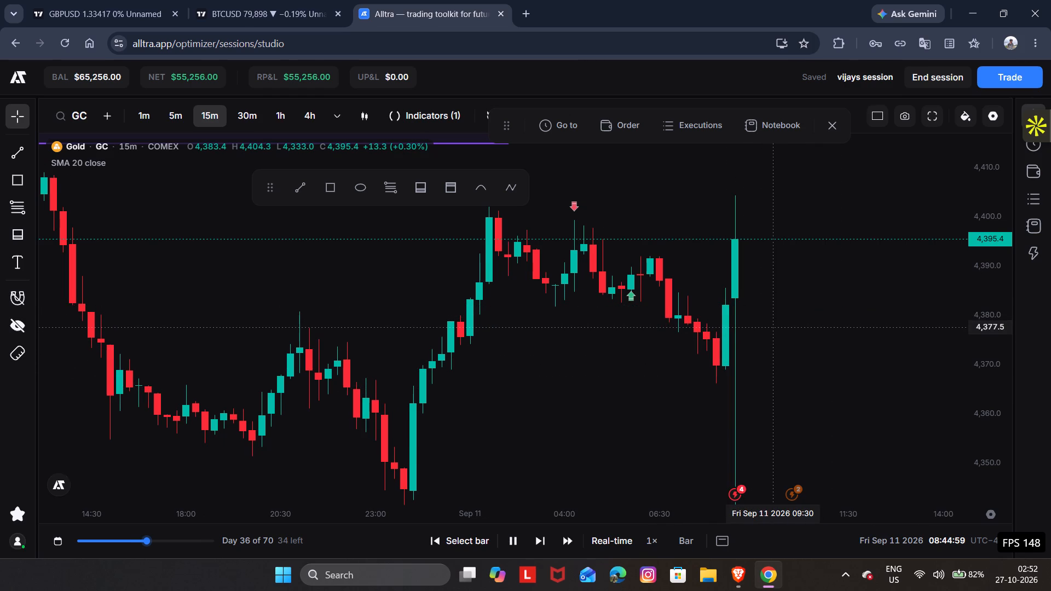
key("space")
left_click_drag(979, 261, 940, 434)
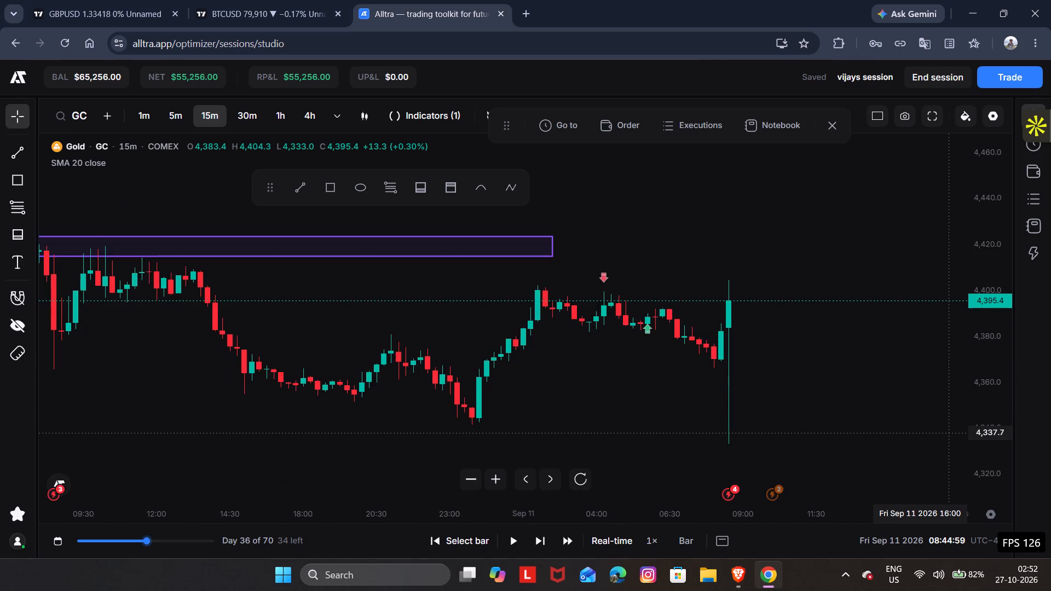
left_click_drag(698, 291, 775, 335)
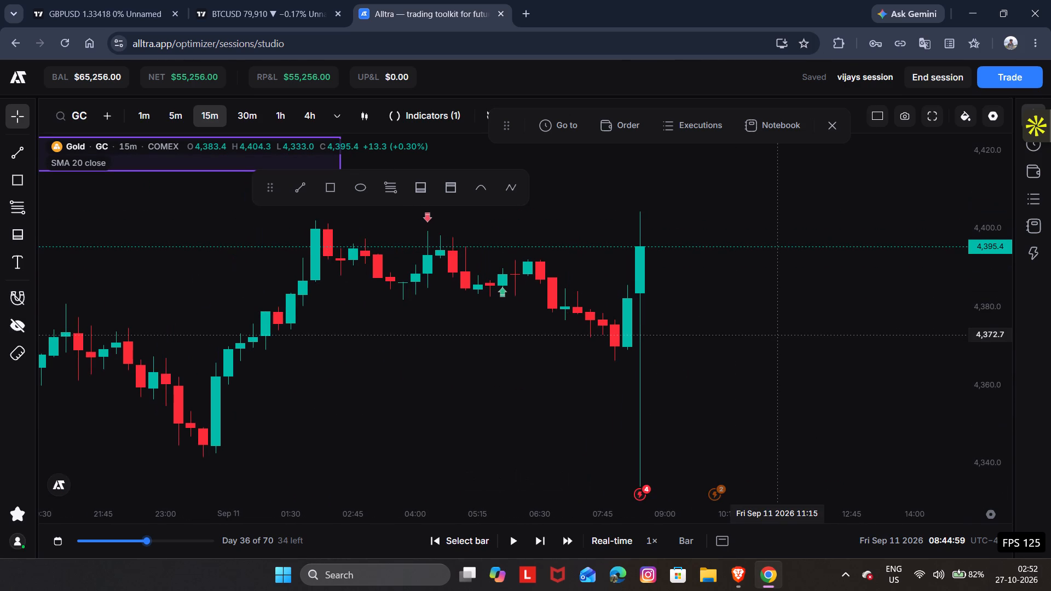
key("space")
key("space")
left_click_drag(980, 240, 951, 398)
left_click_drag(766, 318, 829, 482)
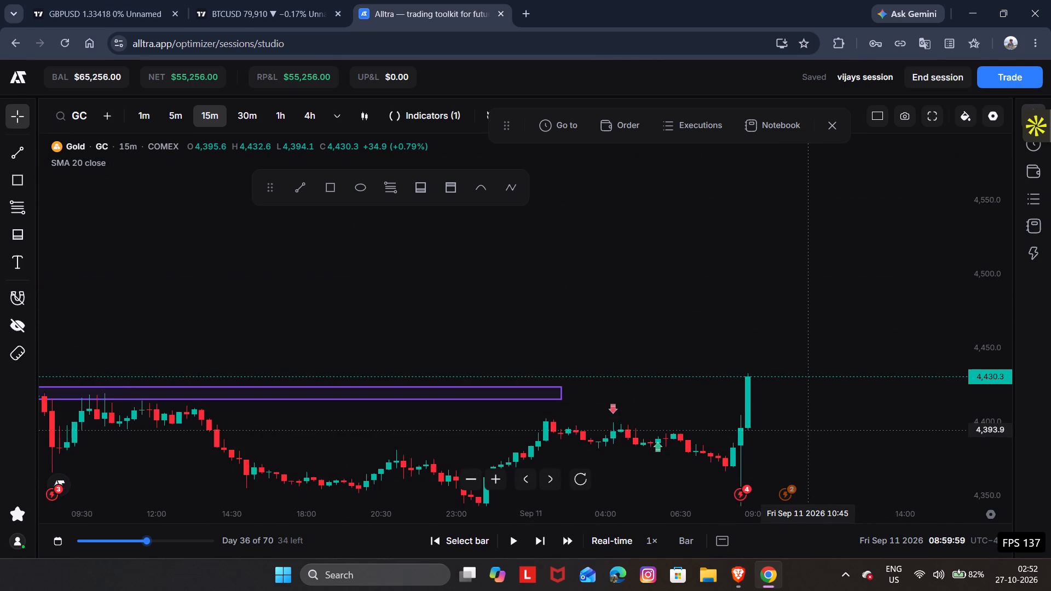
Extend the right edge of the purple zone near 4,420 to the latest candle, at about Fri Sep 11 08:45.
left_click_drag(807, 430, 838, 290)
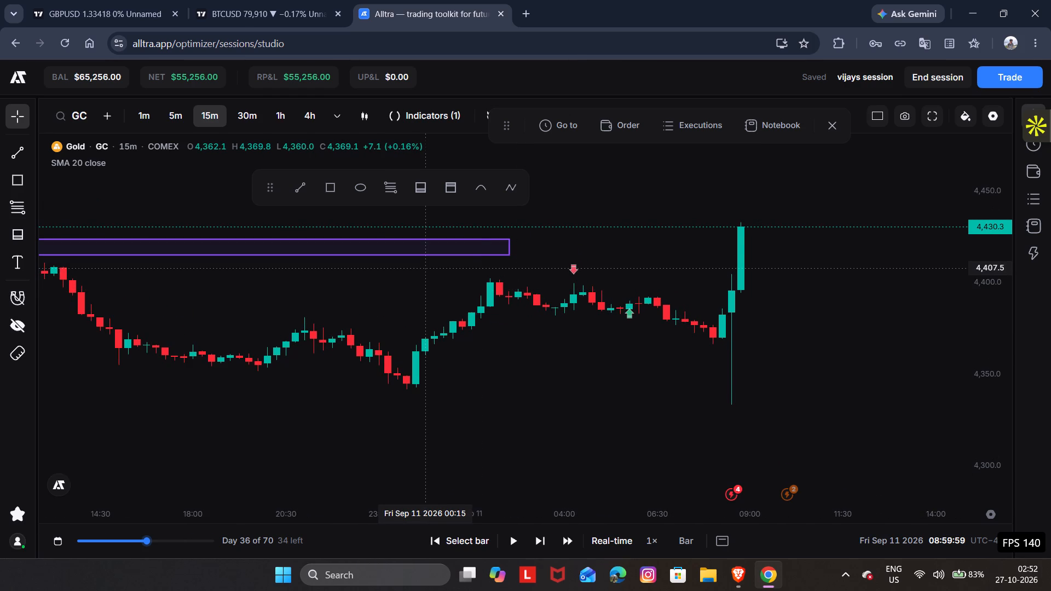
left_click_drag(429, 268, 512, 286)
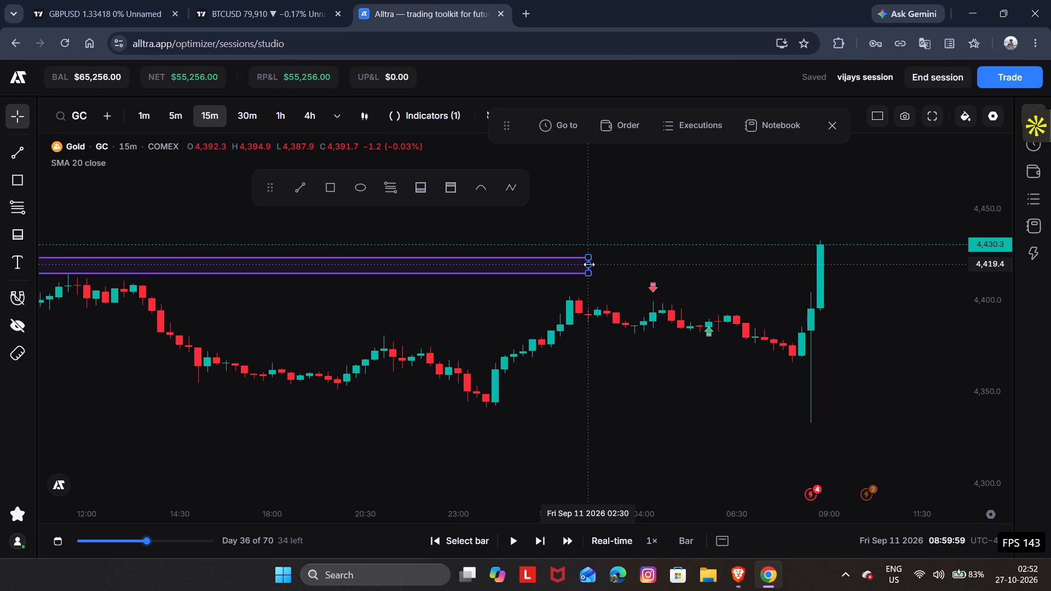
left_click_drag(589, 264, 824, 258)
Play the replay forward in short bursts to Fri Sep 11 10:14:59 and pause it there.
left_click_drag(882, 283, 913, 226)
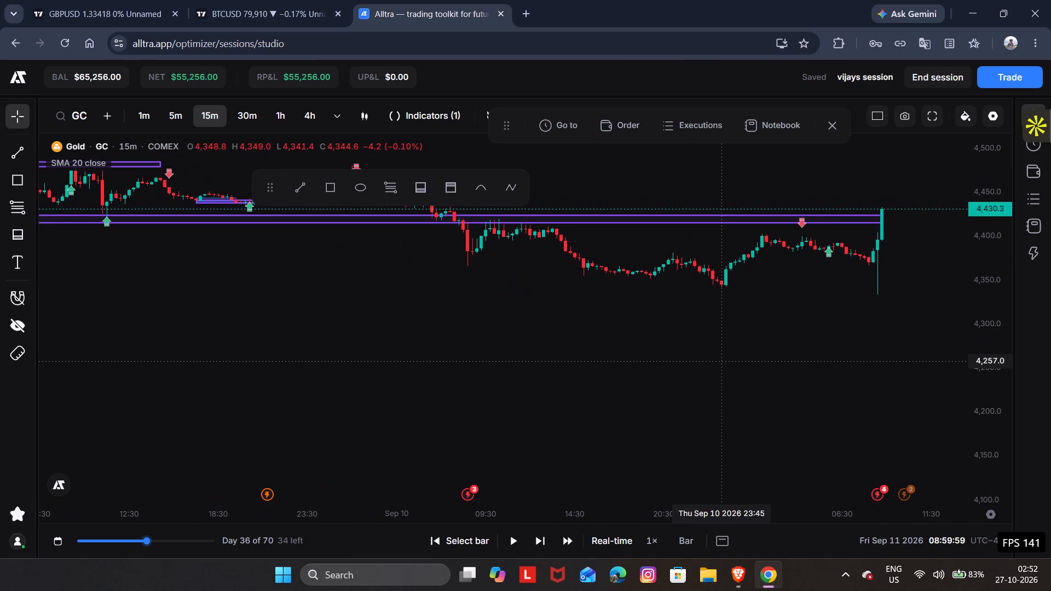
left_click_drag(724, 361, 535, 358)
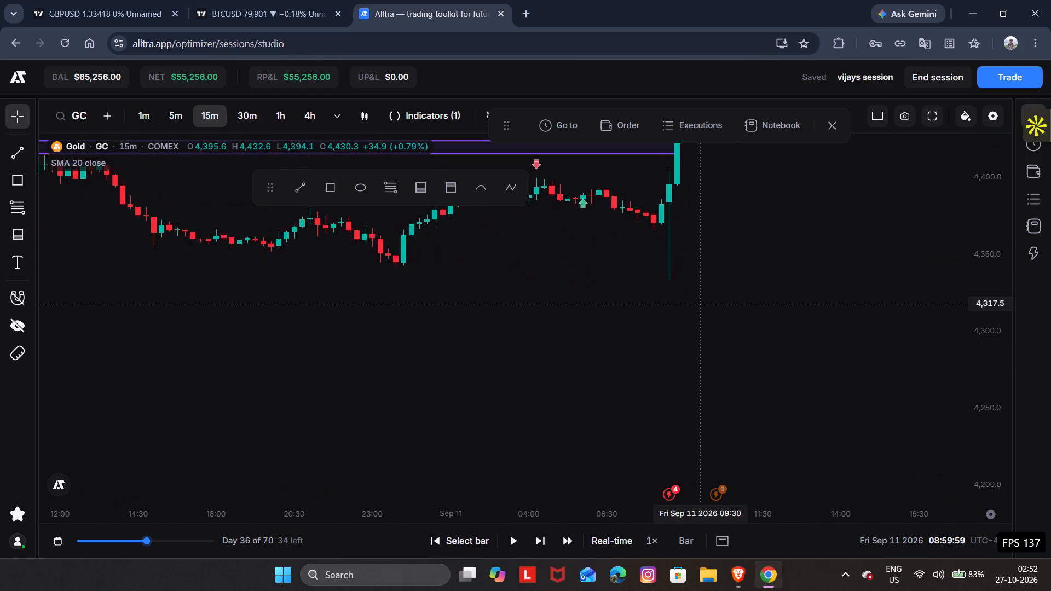
left_click_drag(714, 371, 706, 473)
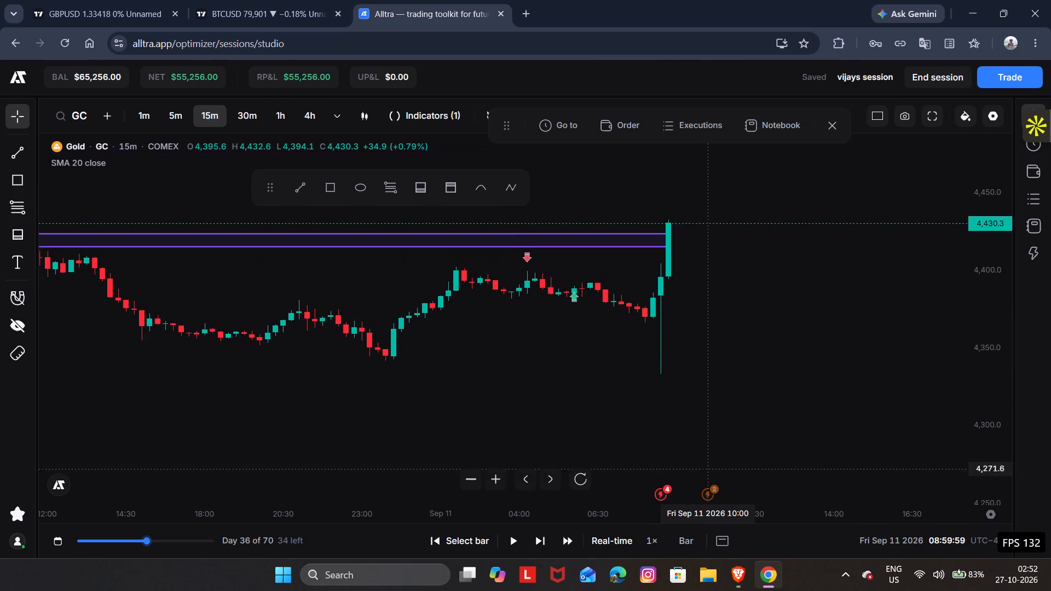
left_click_drag(706, 473, 704, 480)
key("space")
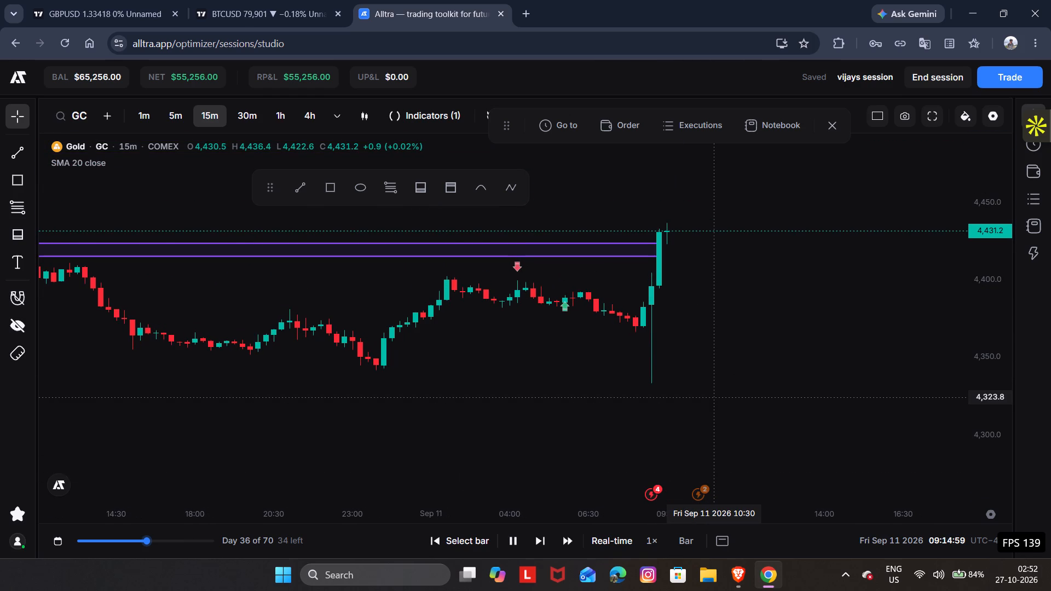
key("space")
key("space")
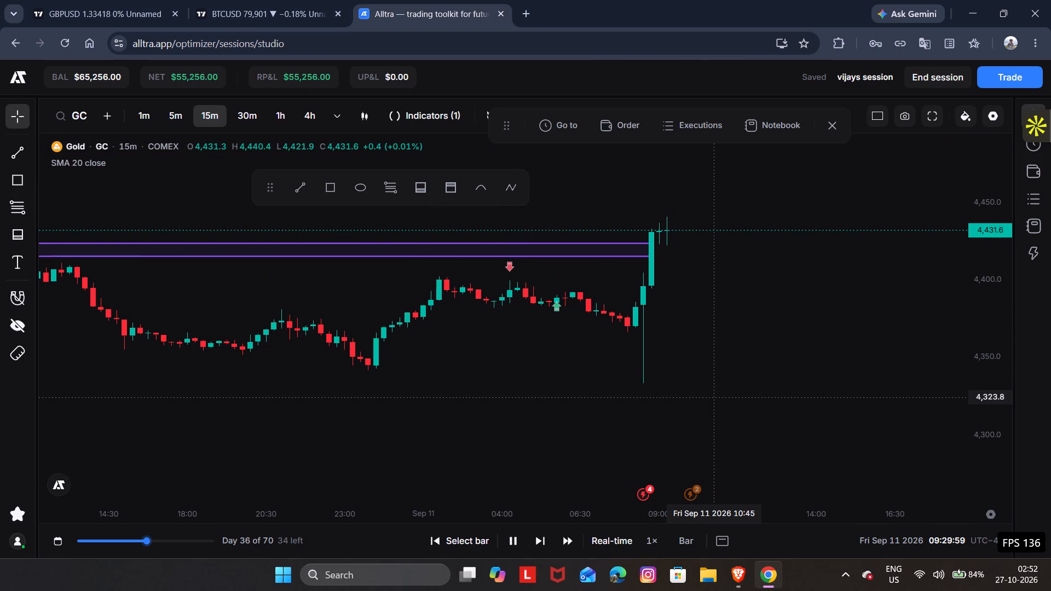
key("space")
key("space")
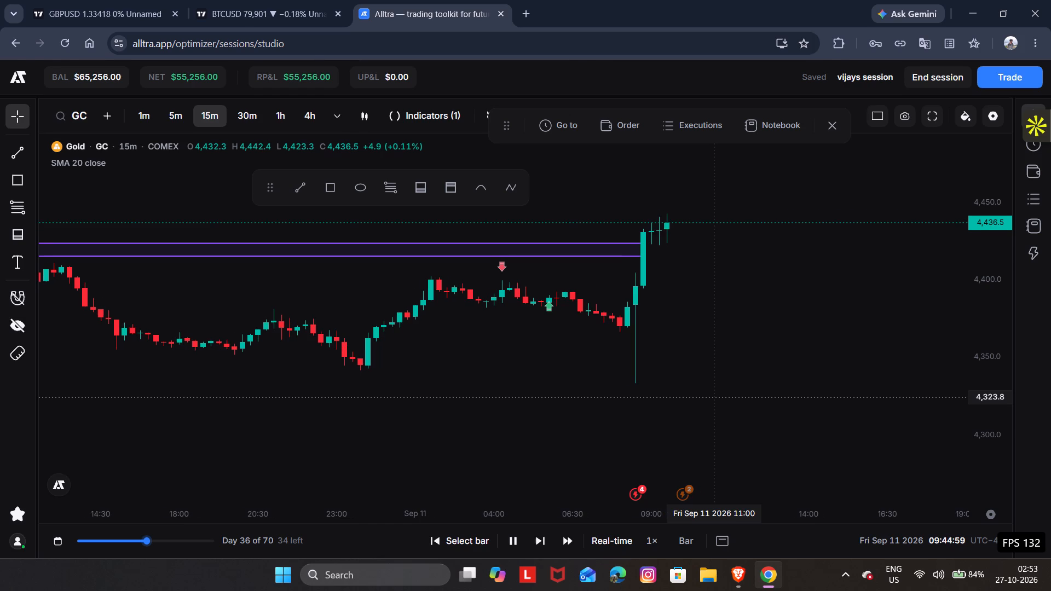
key("space")
key("space")
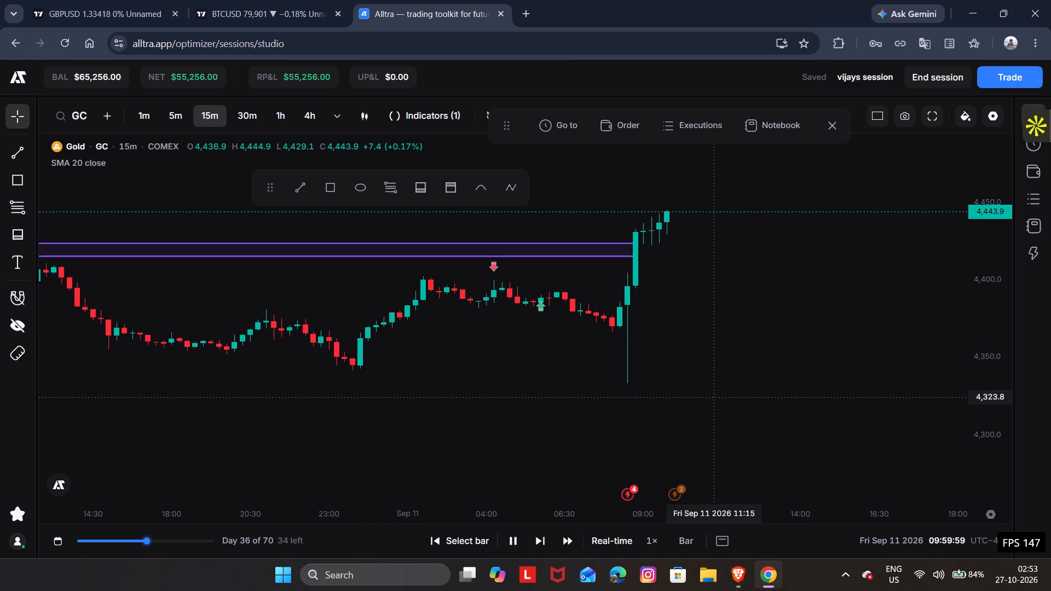
key("space")
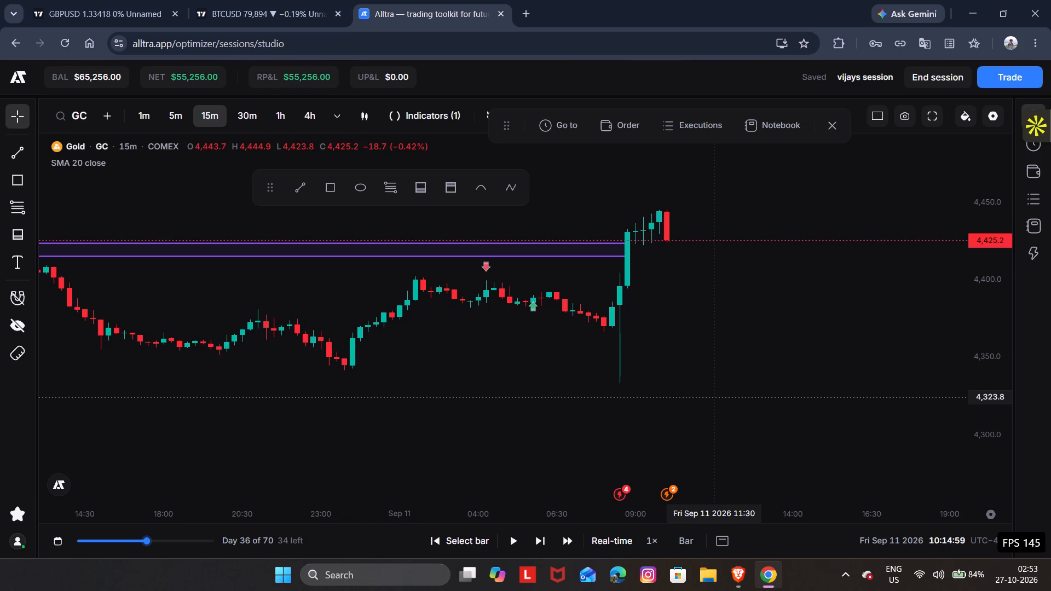
Play the replay on to Sun Sep 13 19:59:59, pause it and review the decline since Friday's high.
key("space")
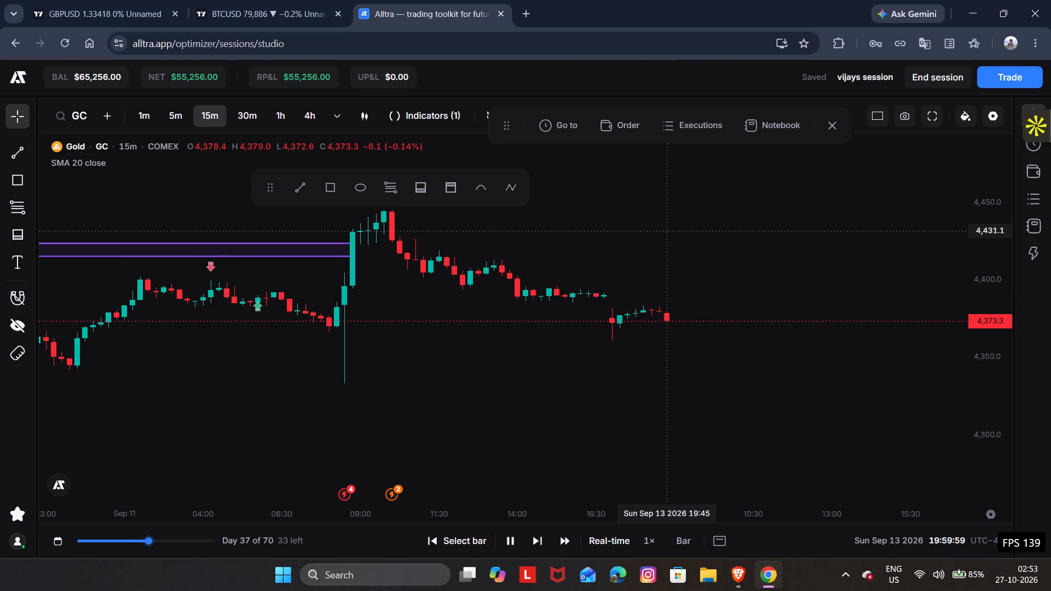
key("space")
left_click_drag(507, 274, 743, 337)
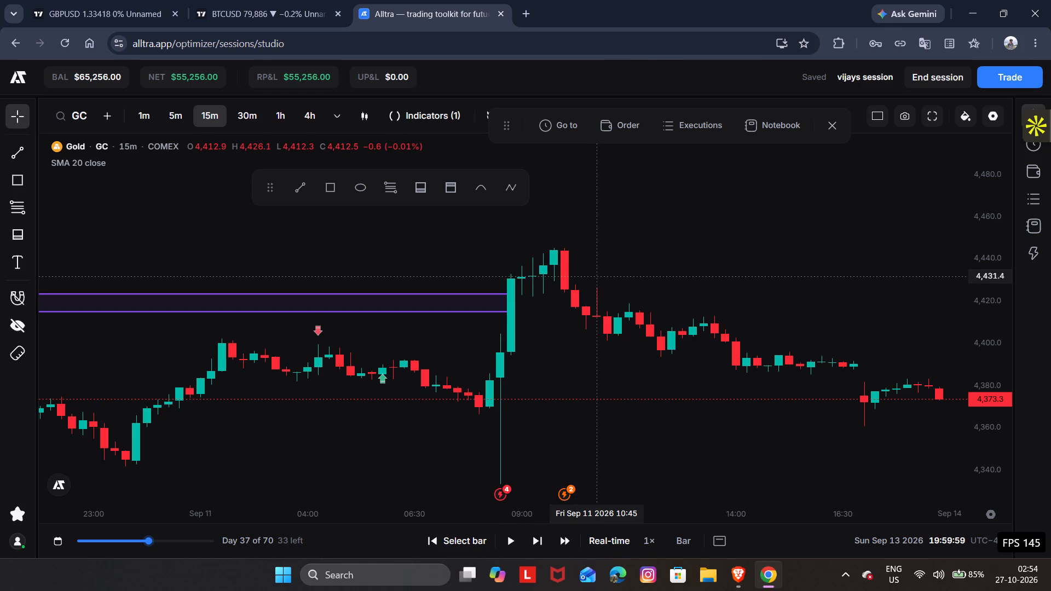
left_click_drag(593, 276, 476, 235)
left_click_drag(680, 317, 493, 267)
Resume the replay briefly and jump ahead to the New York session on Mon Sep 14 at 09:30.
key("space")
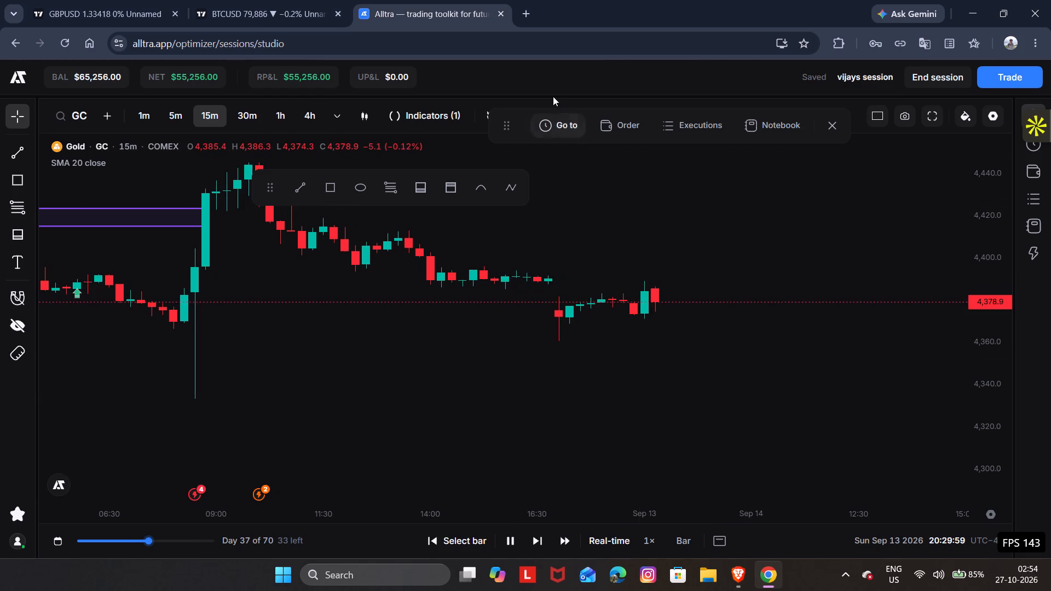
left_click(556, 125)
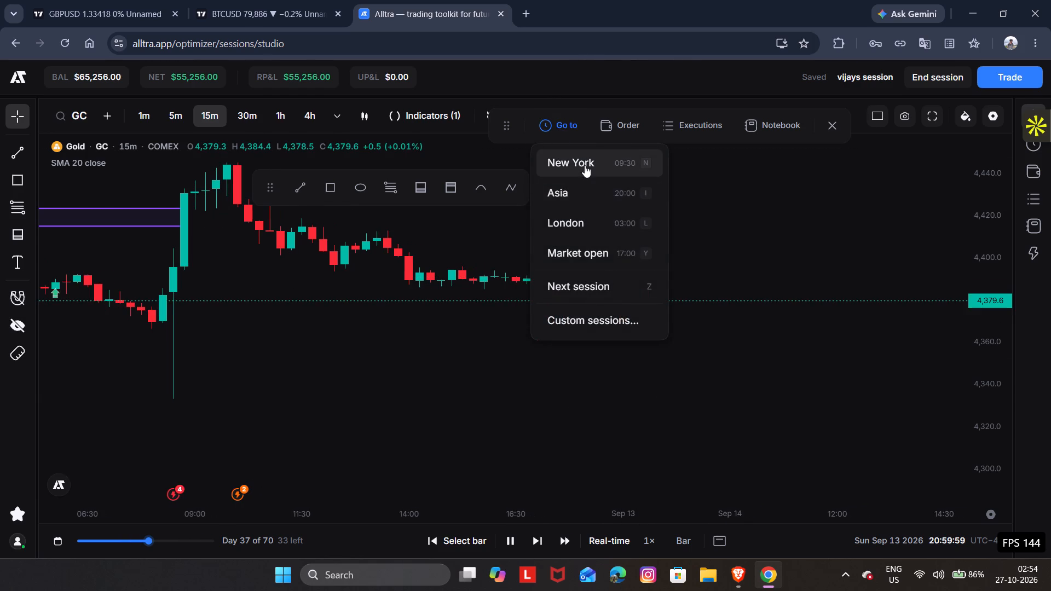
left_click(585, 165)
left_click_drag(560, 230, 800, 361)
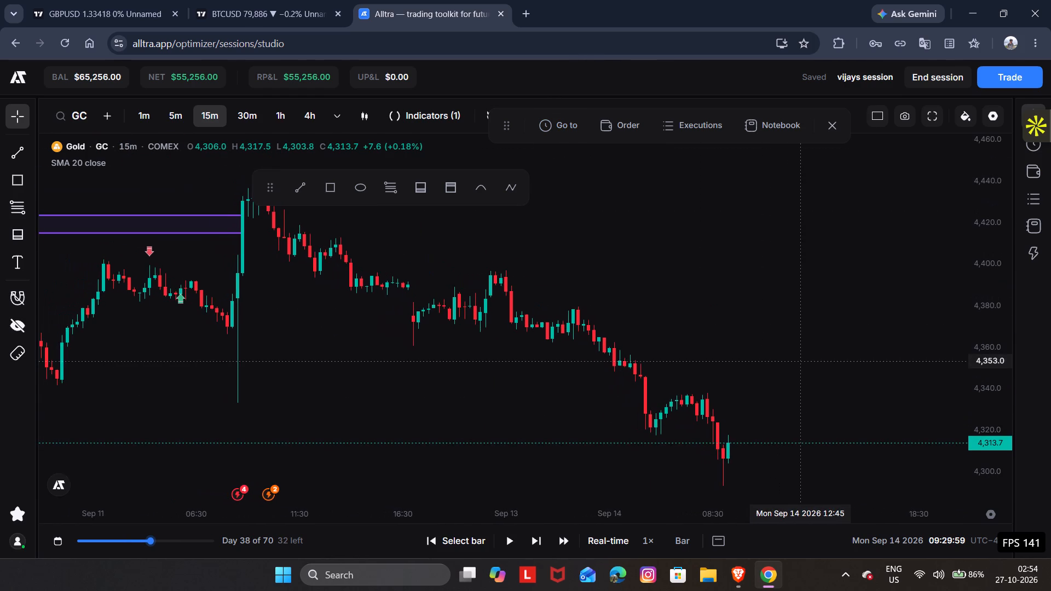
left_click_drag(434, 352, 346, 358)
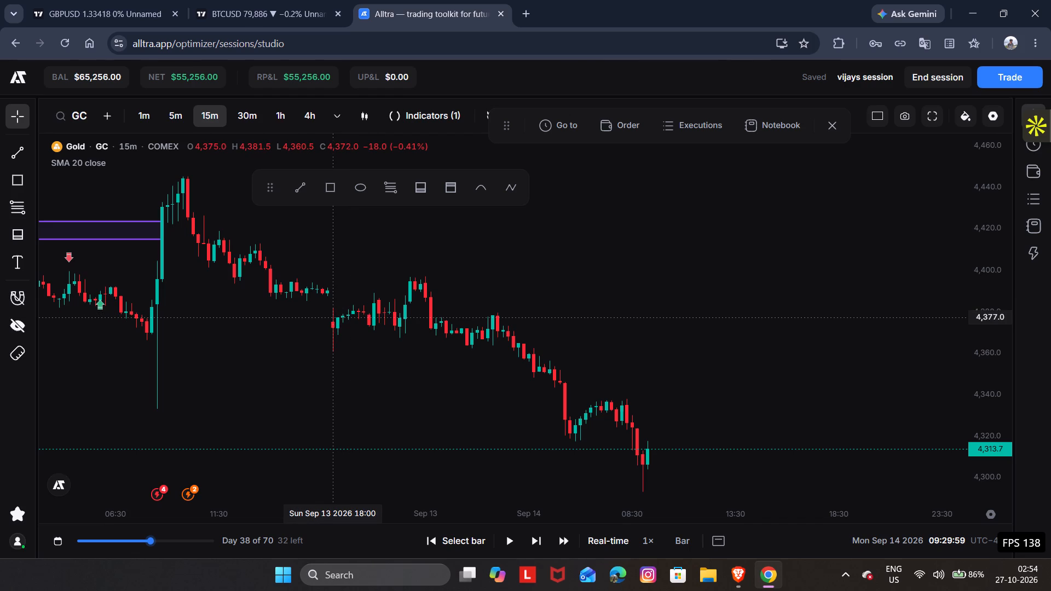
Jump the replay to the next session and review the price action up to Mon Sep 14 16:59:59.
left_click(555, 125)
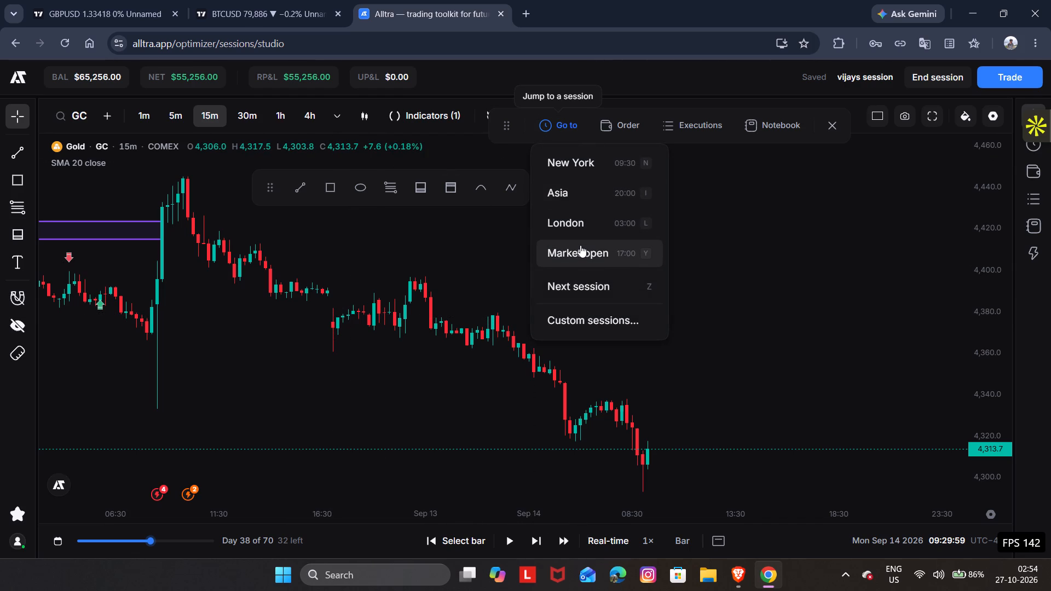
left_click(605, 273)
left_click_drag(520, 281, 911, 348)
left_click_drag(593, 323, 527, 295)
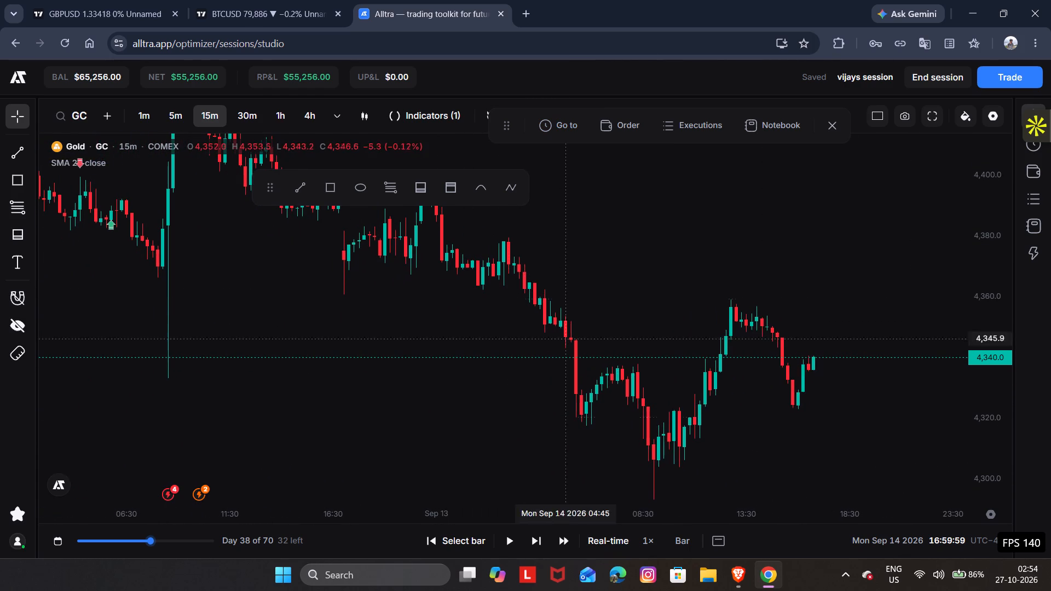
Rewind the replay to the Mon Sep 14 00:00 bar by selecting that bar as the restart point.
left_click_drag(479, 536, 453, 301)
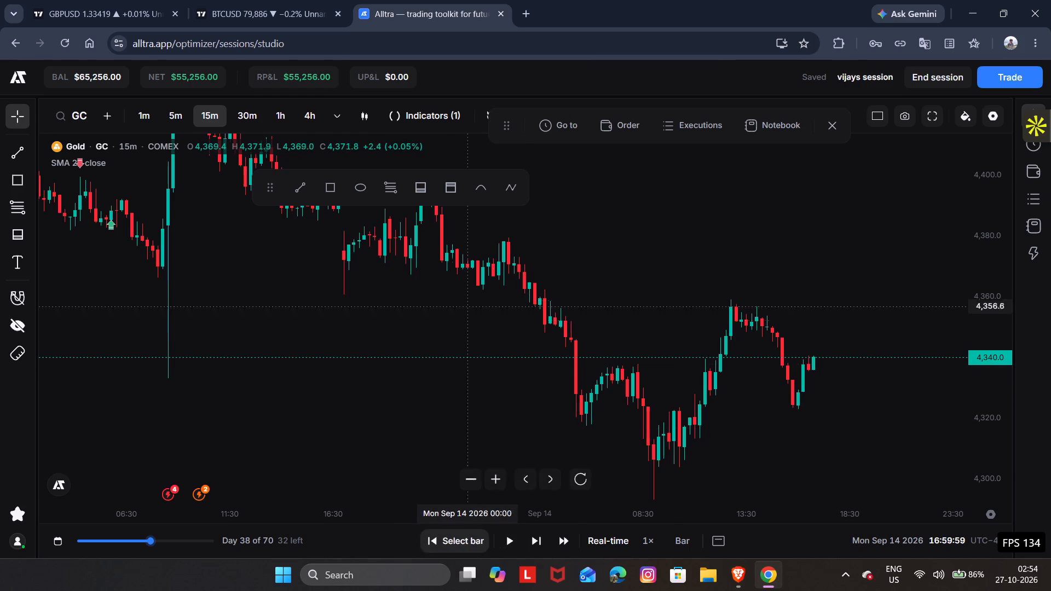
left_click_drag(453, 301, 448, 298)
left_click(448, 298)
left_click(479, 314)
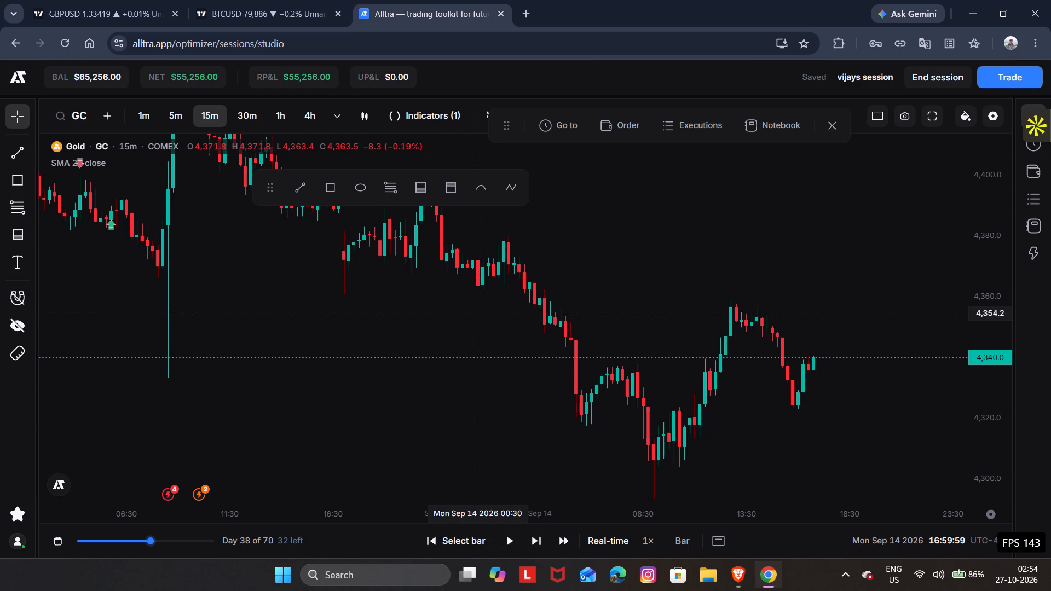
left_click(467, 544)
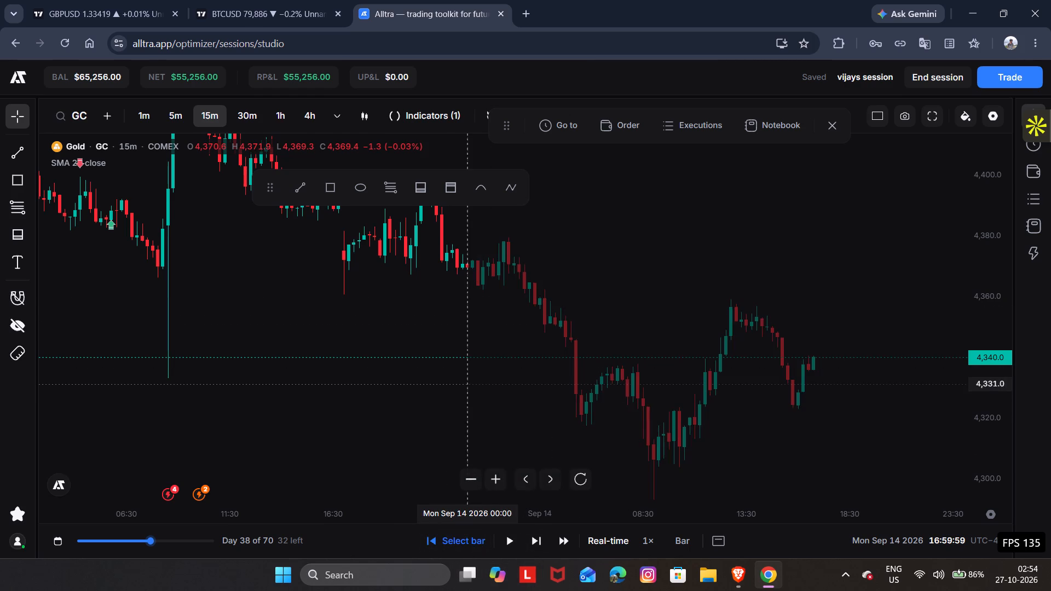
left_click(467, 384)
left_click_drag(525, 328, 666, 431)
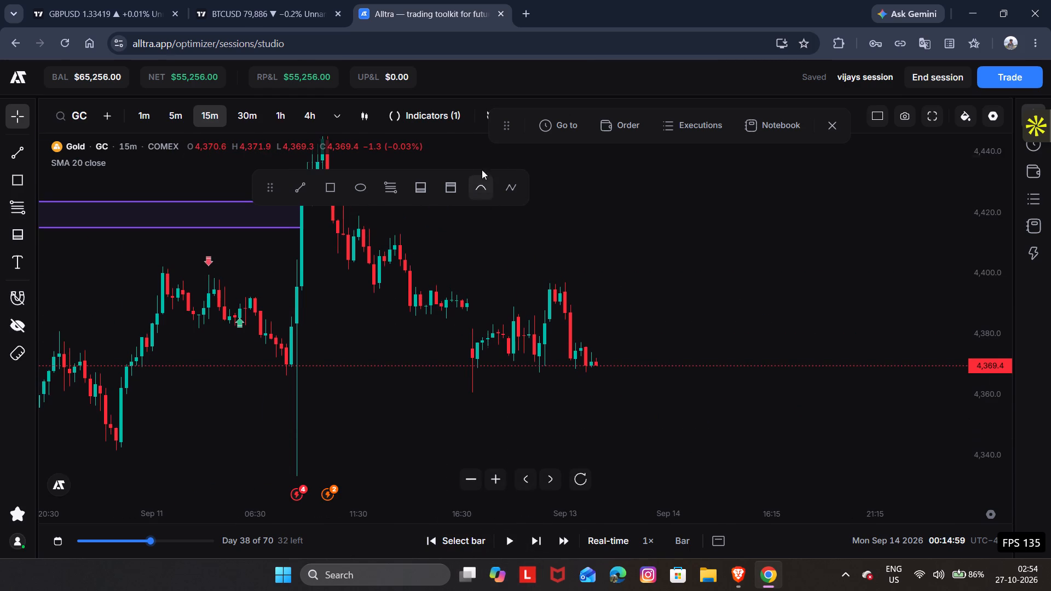
Jump the replay to the New York session open on Mon Sep 14 at 09:30.
left_click(547, 126)
left_click(590, 165)
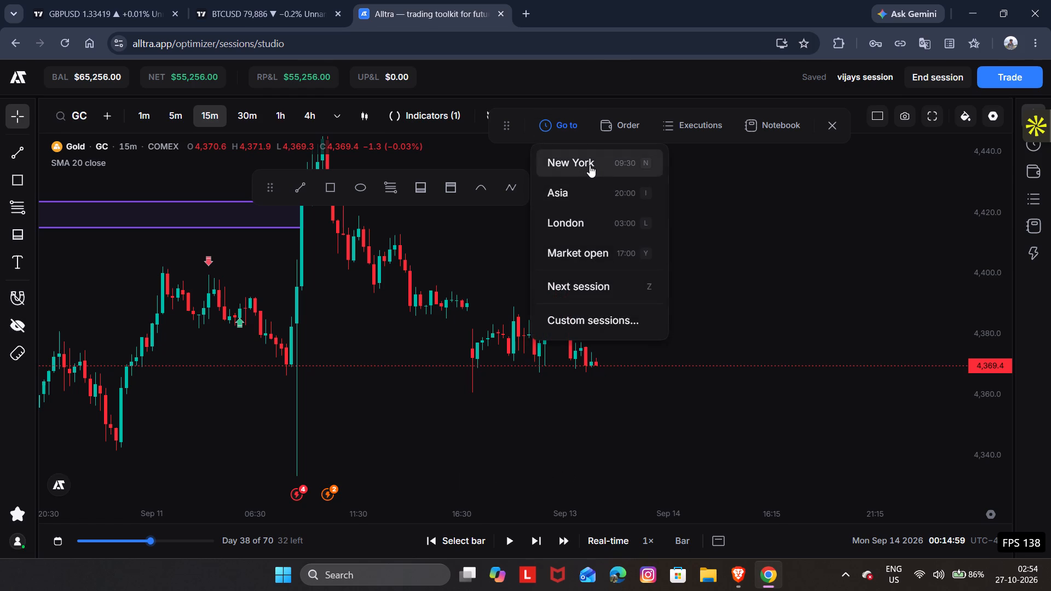
left_click_drag(607, 236, 803, 352)
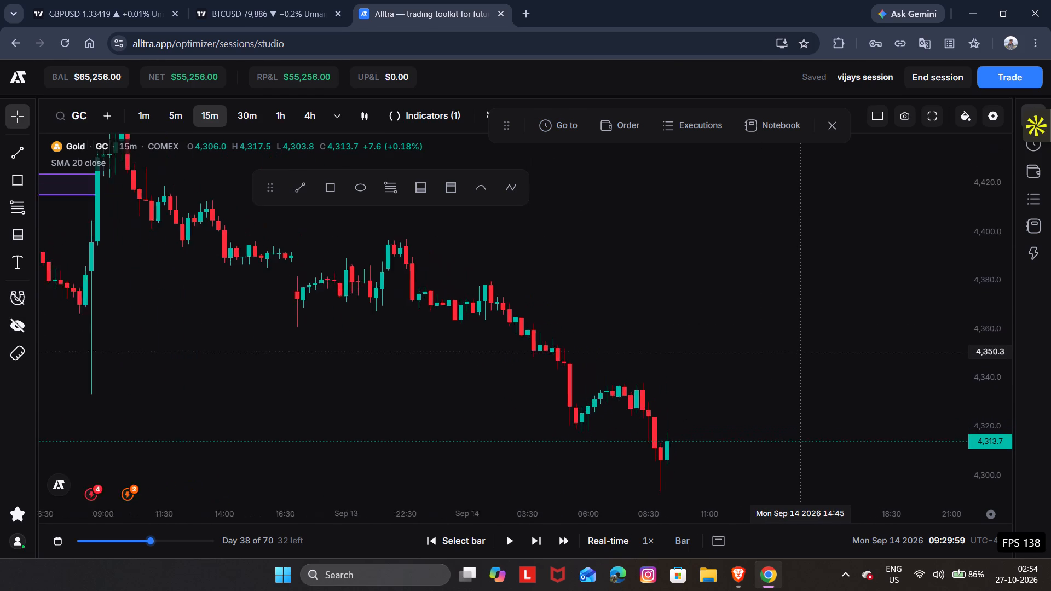
Review the recent decline, play the replay forward to Mon Sep 14 10:29:59 and pause it there.
double_click(661, 337)
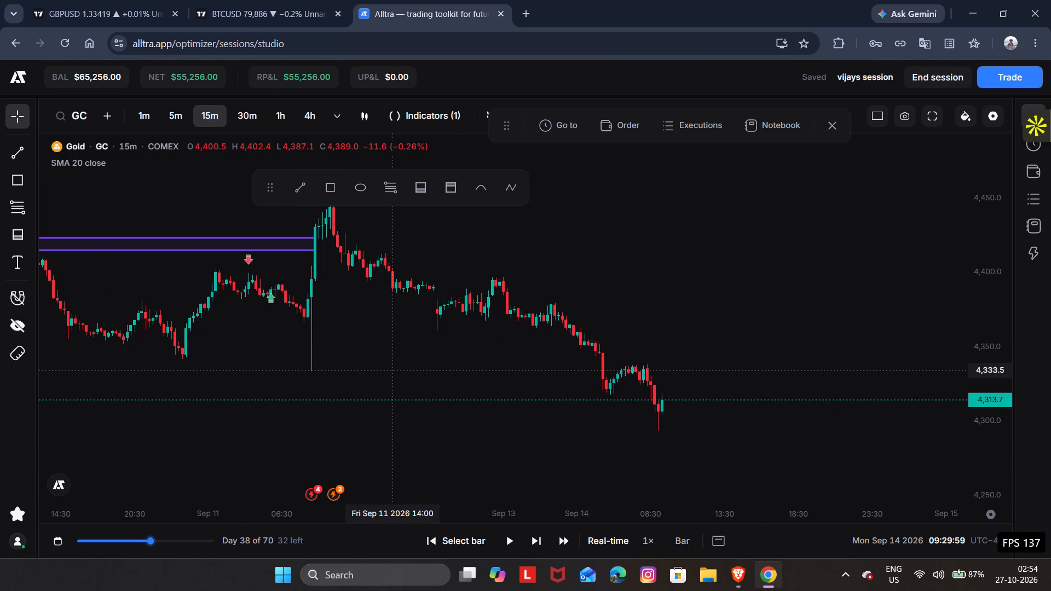
left_click_drag(392, 370, 282, 339)
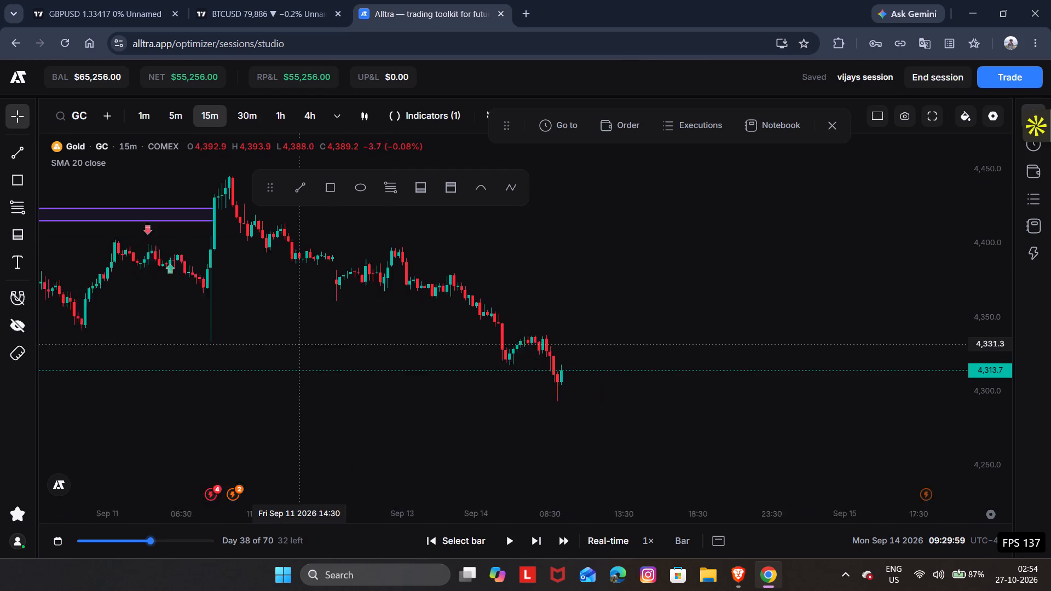
left_click_drag(282, 339, 249, 334)
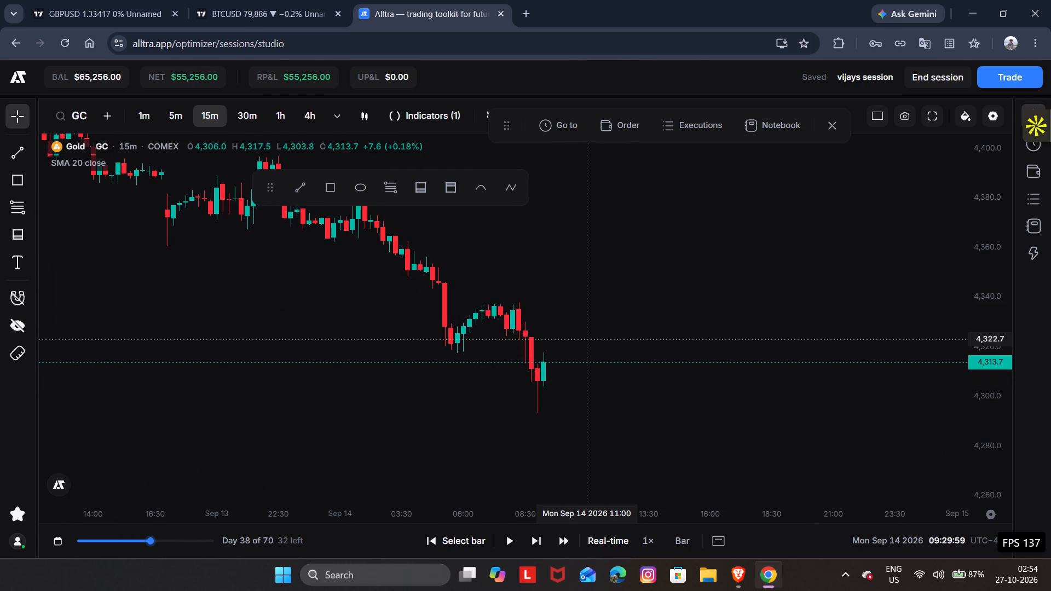
key("space")
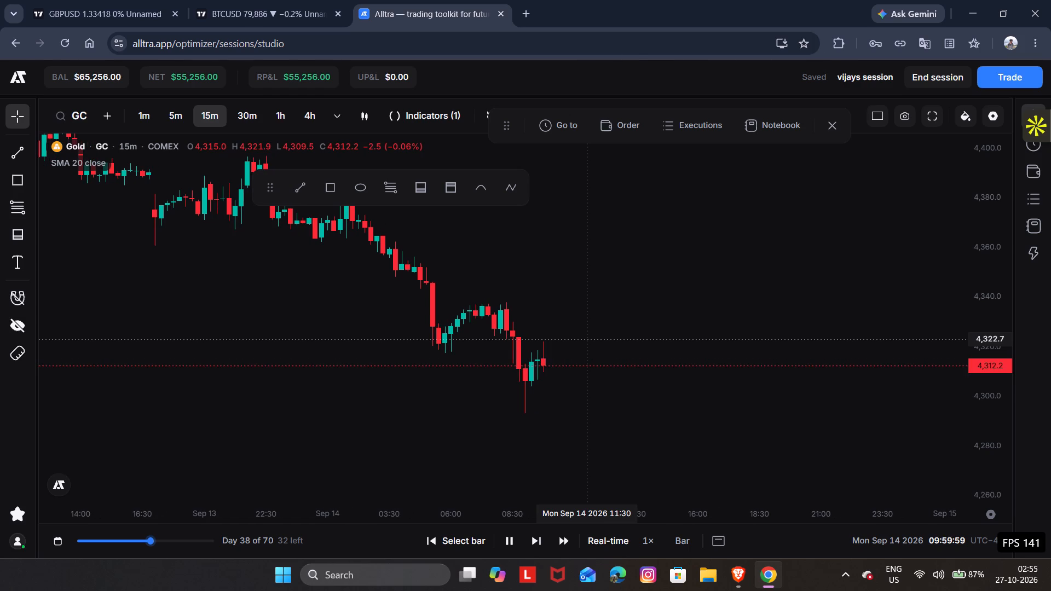
key("space")
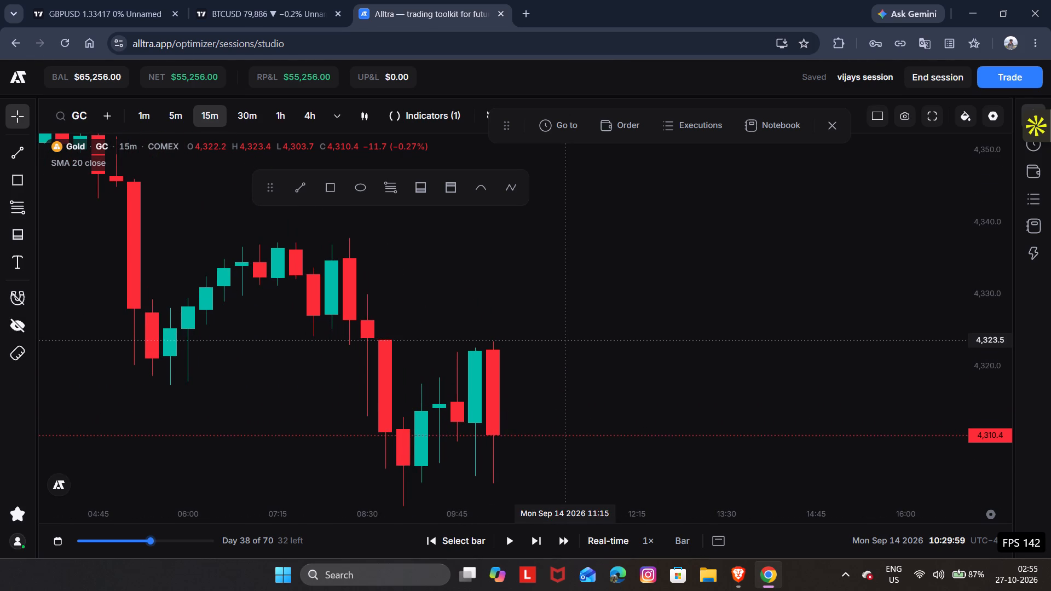
left_click_drag(562, 341, 589, 305)
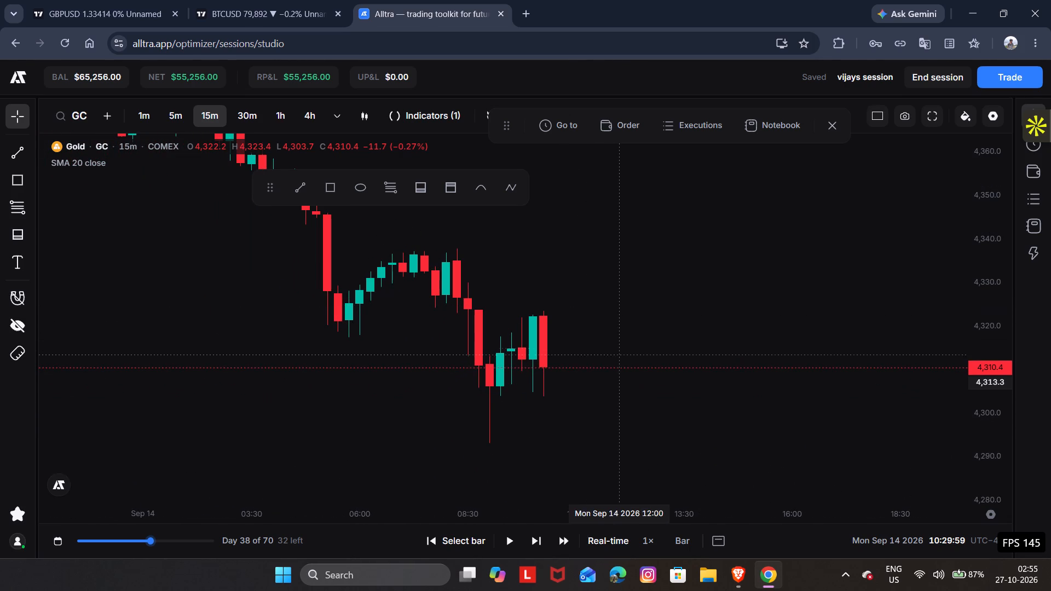
Play the replay forward in short bursts and pause it at Mon Sep 14 11:29:59.
key("space")
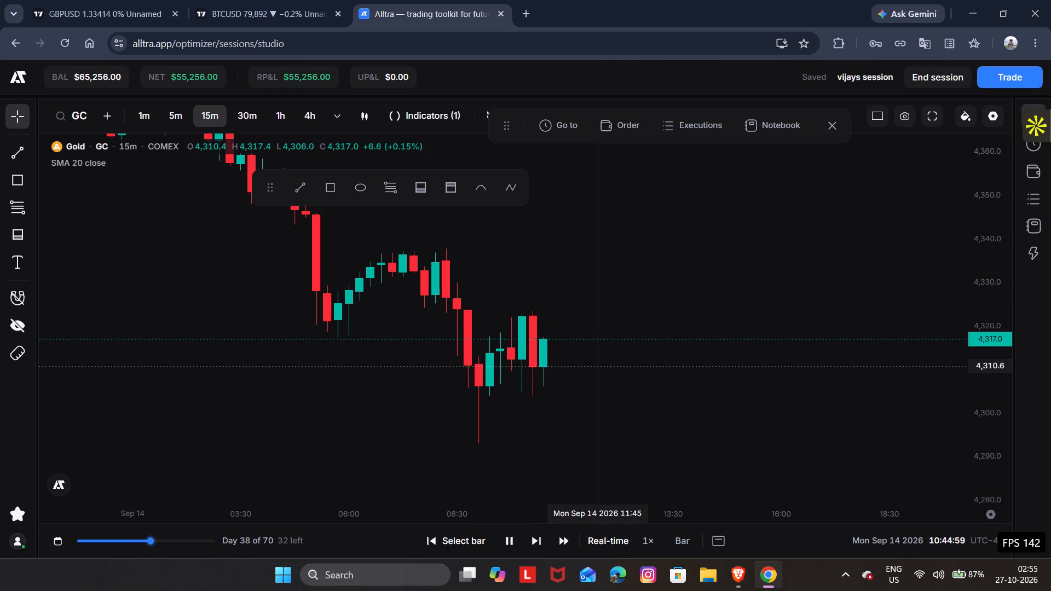
key("space")
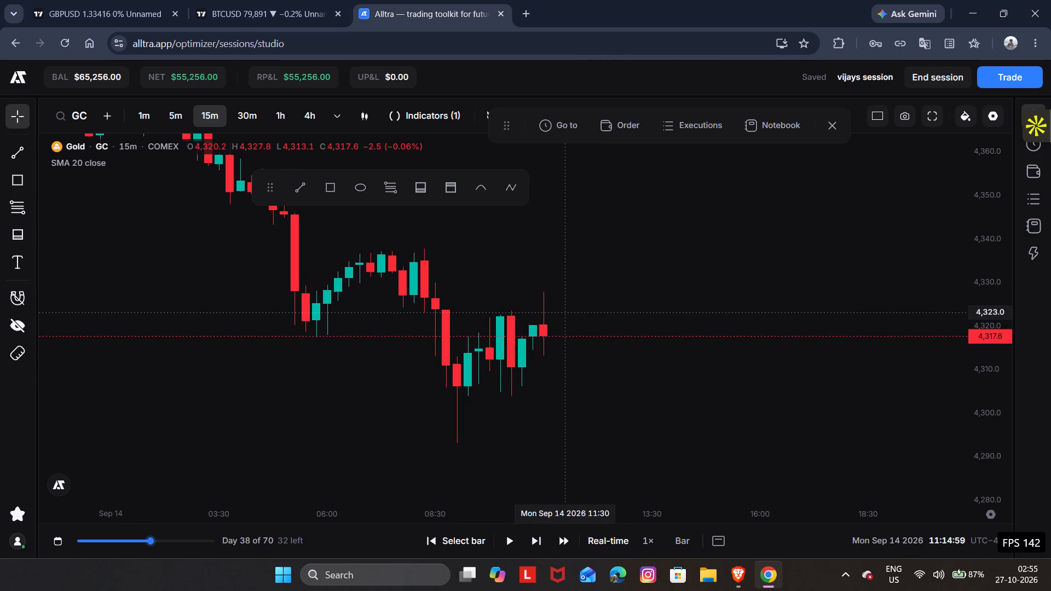
key("space")
key("space")
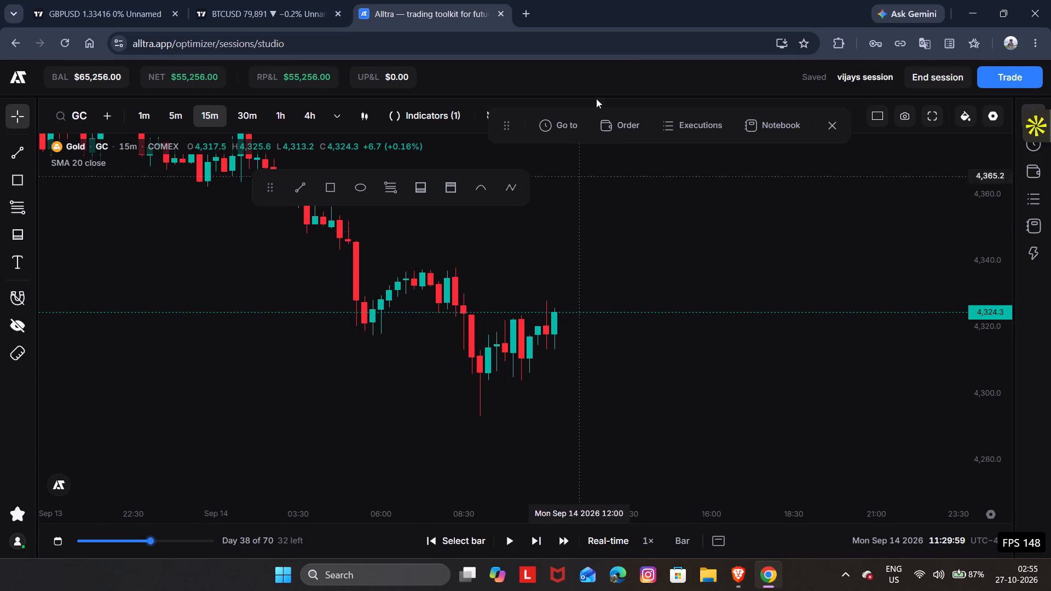
Place a market buy order for 1 GC with the stop loss at 4,302.5 and take profit at 4,374.3.
left_click(620, 123)
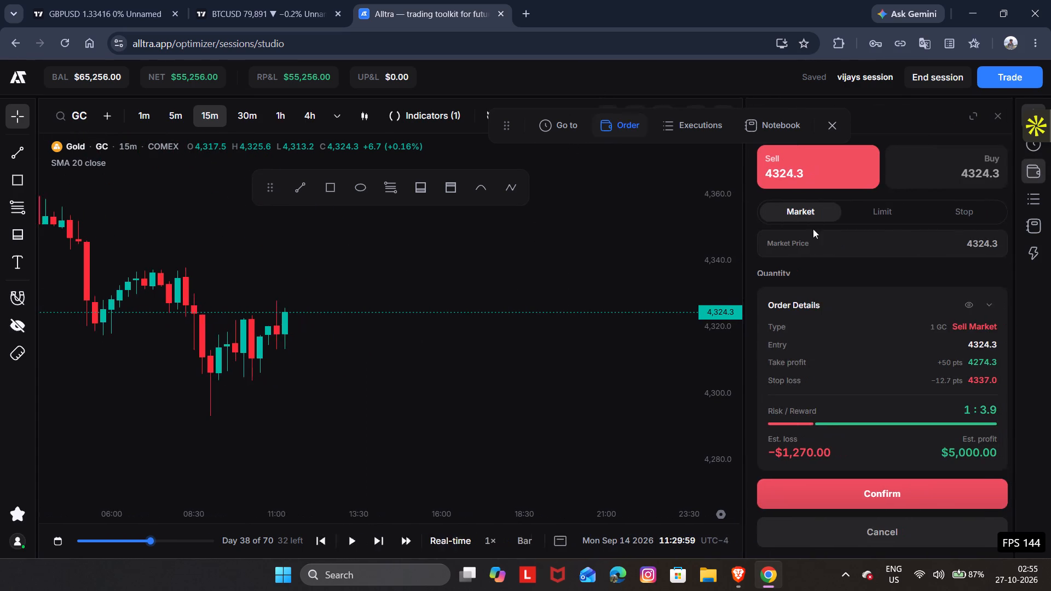
left_click(918, 169)
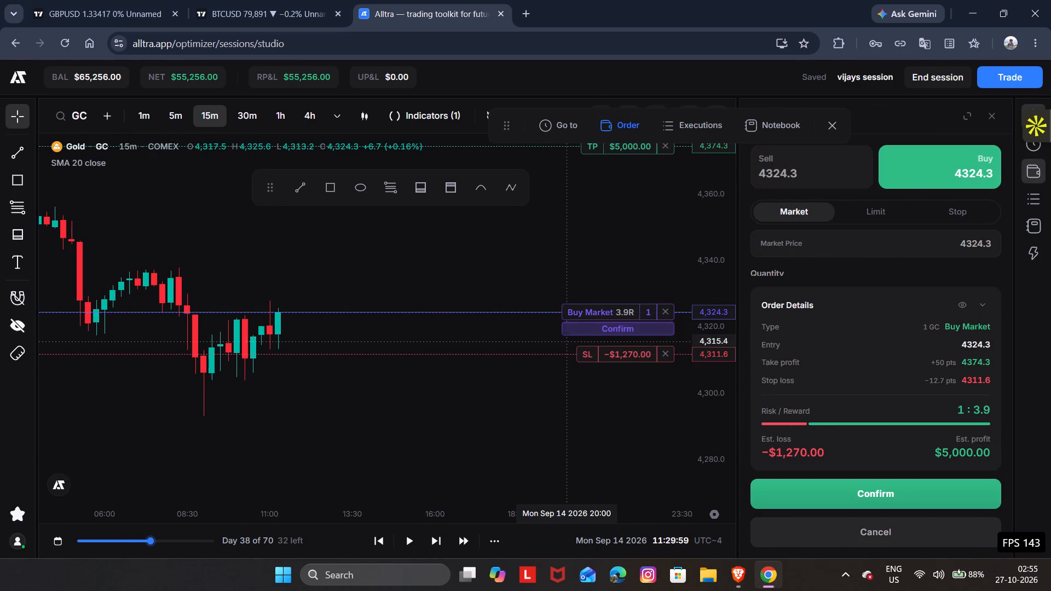
left_click_drag(599, 355, 596, 380)
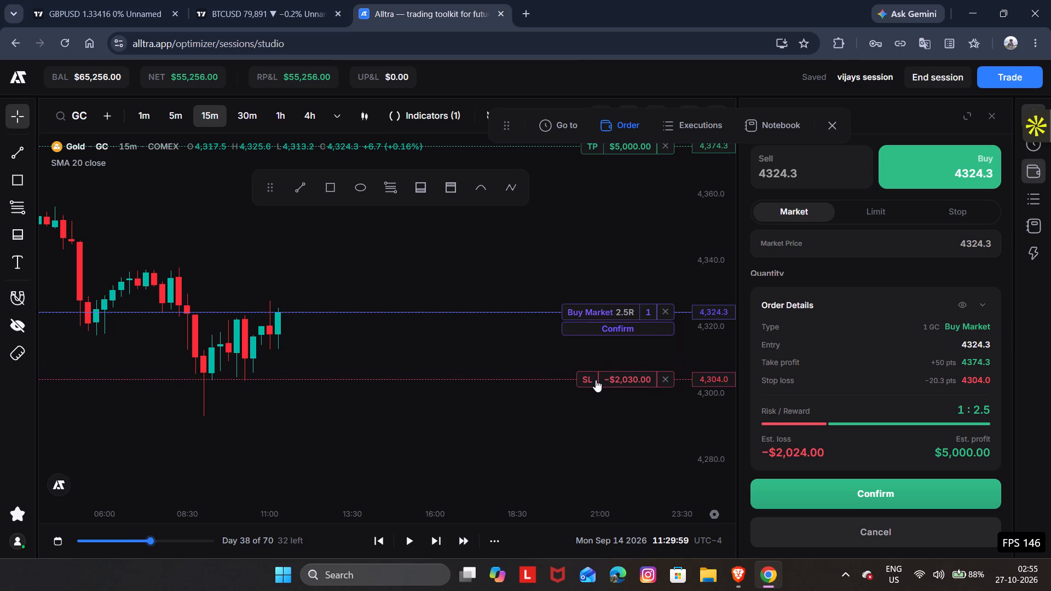
left_click_drag(596, 380, 594, 385)
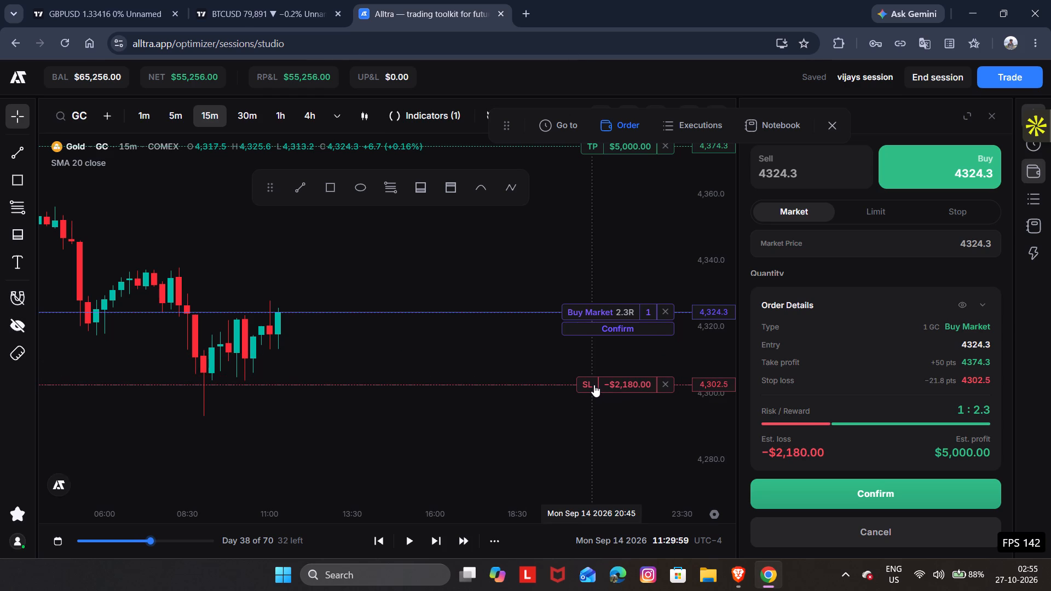
double_click(625, 335)
Play the replay forward to Mon Sep 14 15:14:59, pause it and close the open long position.
key("space")
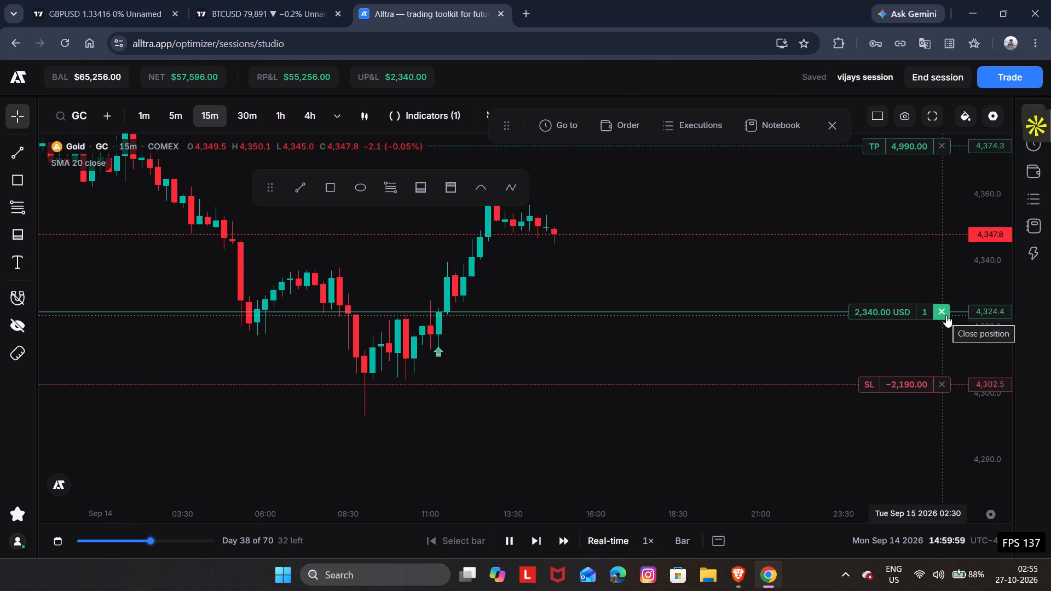
key("space")
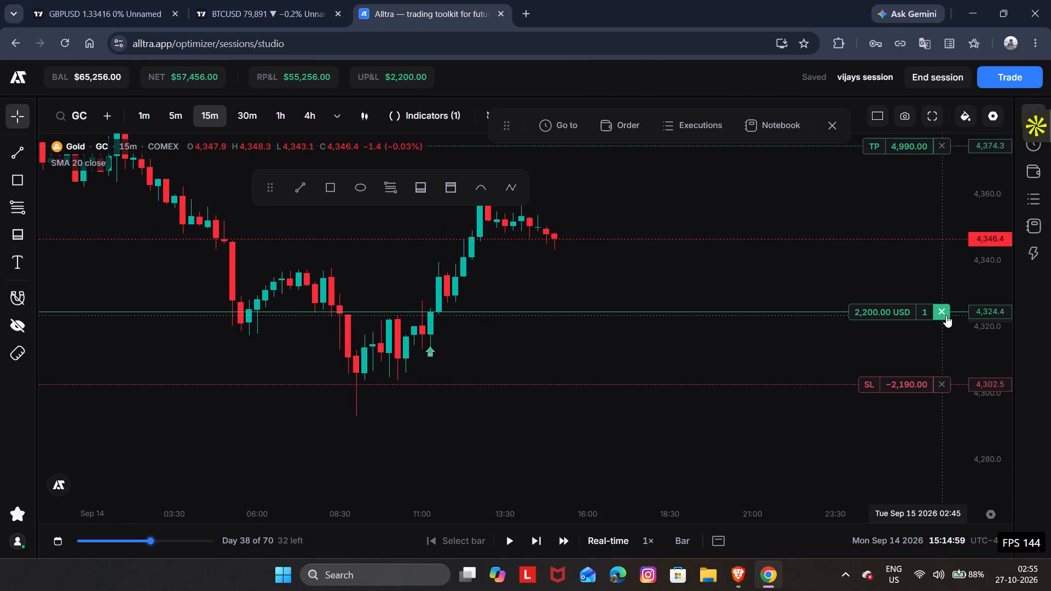
left_click(946, 315)
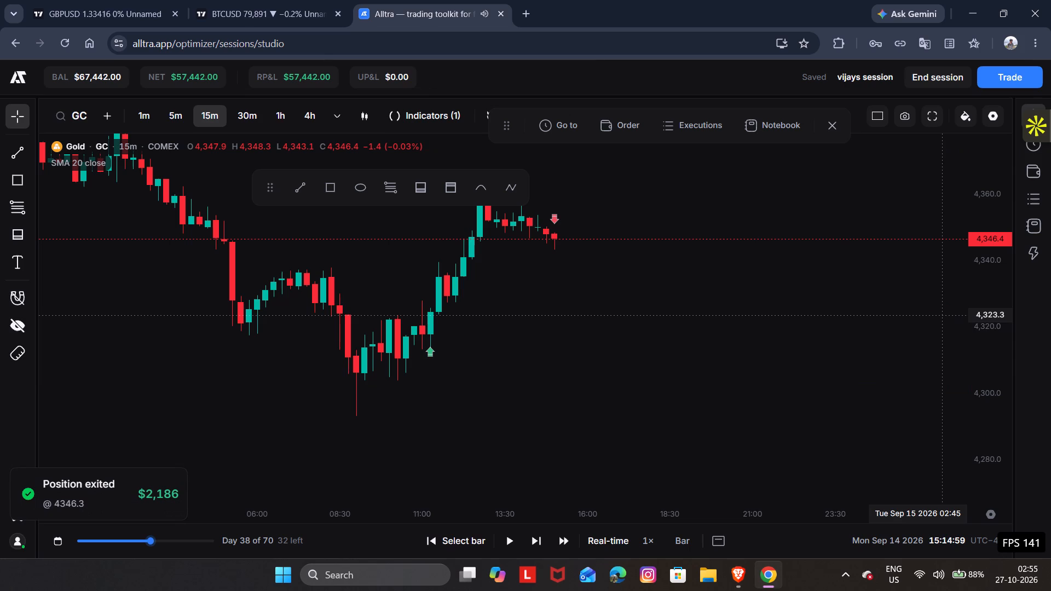
Draw three nearly horizontal trend lines starting at the 09:45 bar, at about 4,321.7, 4,310.8 and 4,315.
left_click_drag(779, 286, 891, 325)
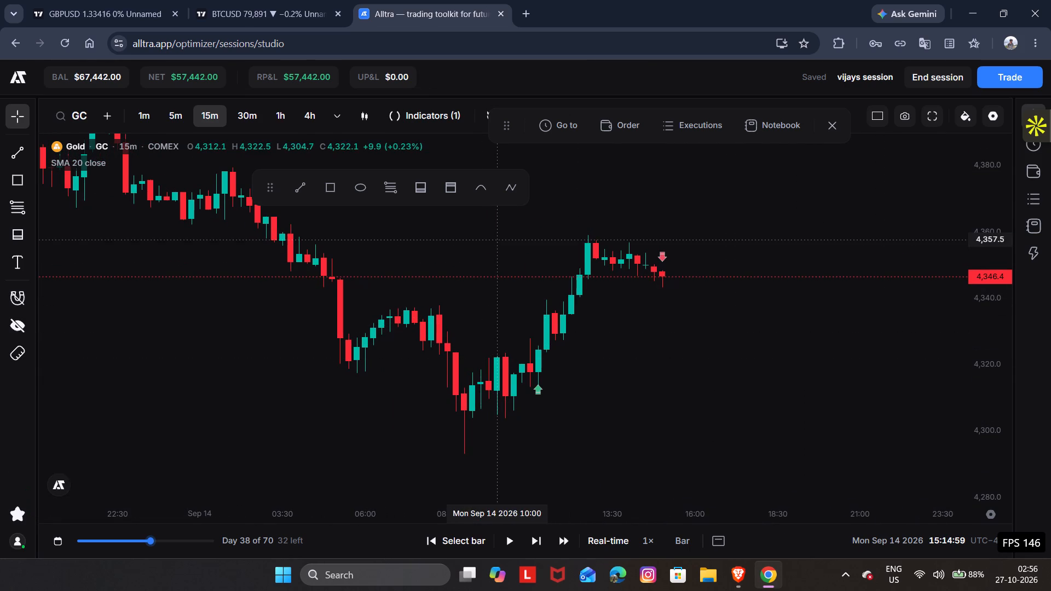
left_click(300, 188)
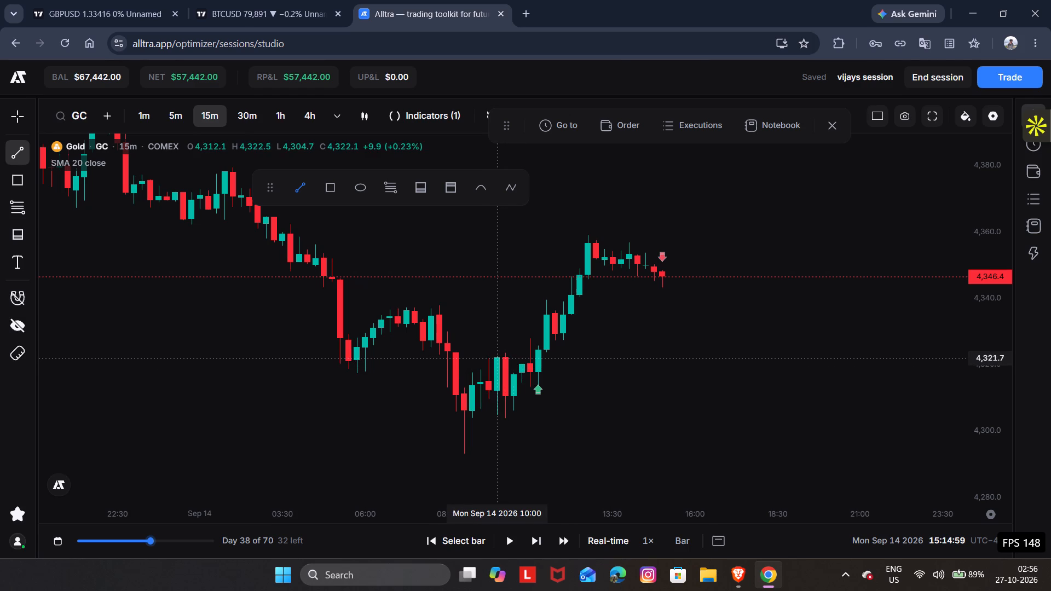
left_click_drag(489, 358, 517, 360)
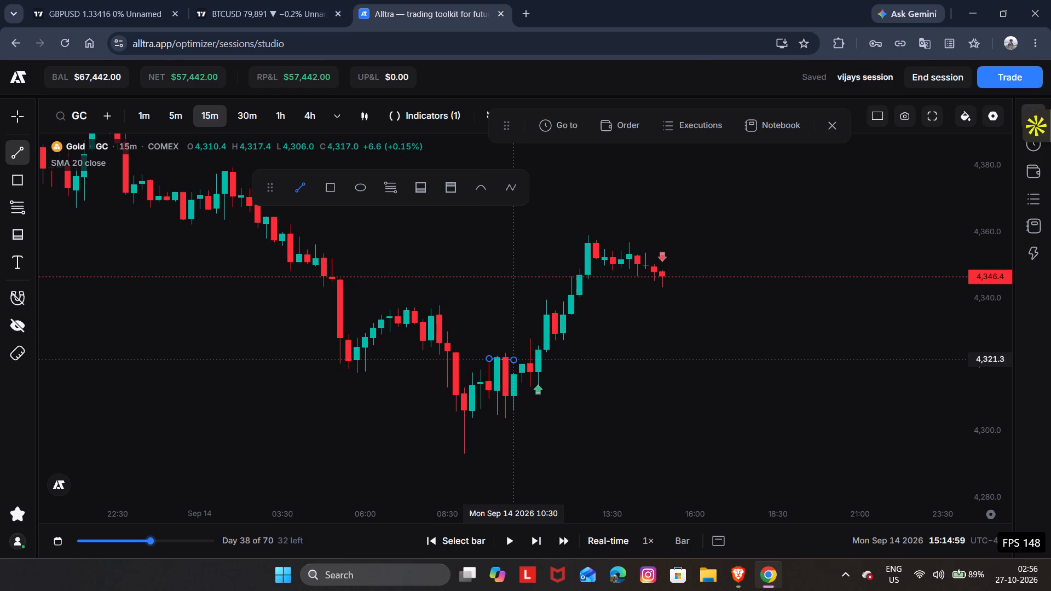
left_click_drag(517, 360, 526, 358)
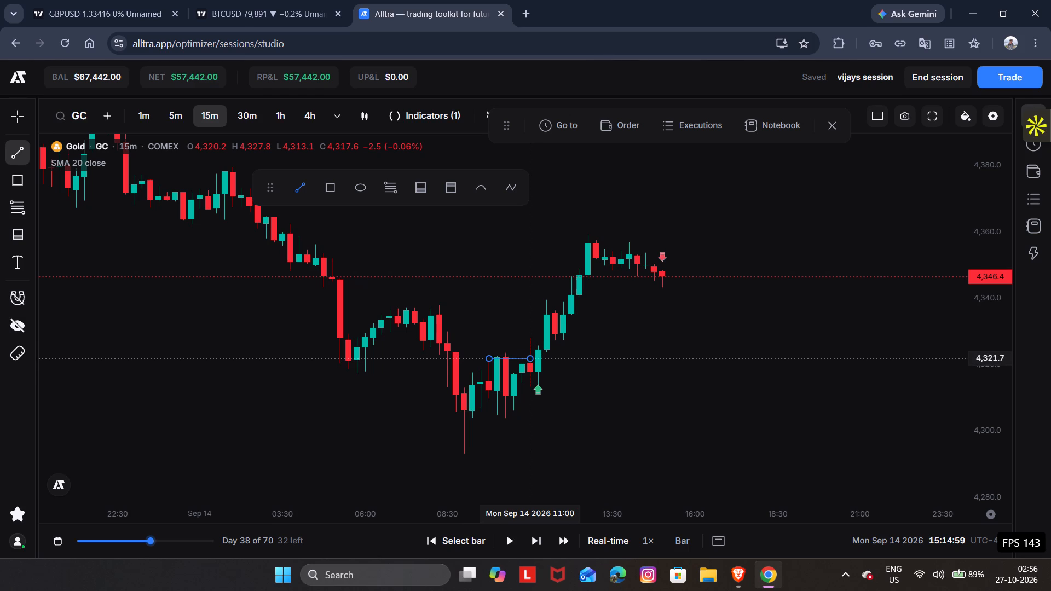
left_click_drag(526, 358, 527, 360)
left_click(527, 360)
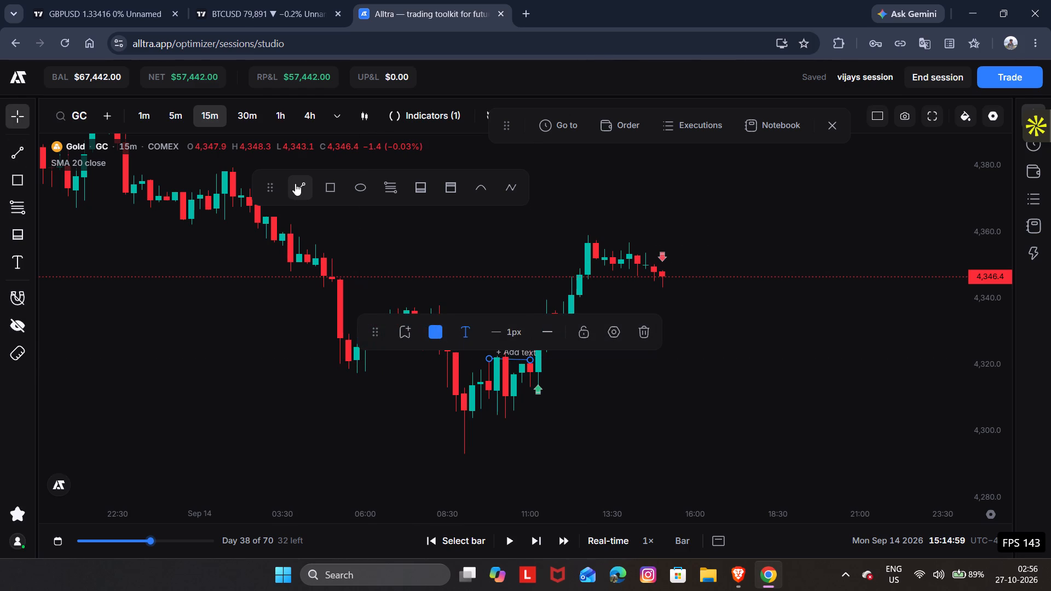
left_click(294, 183)
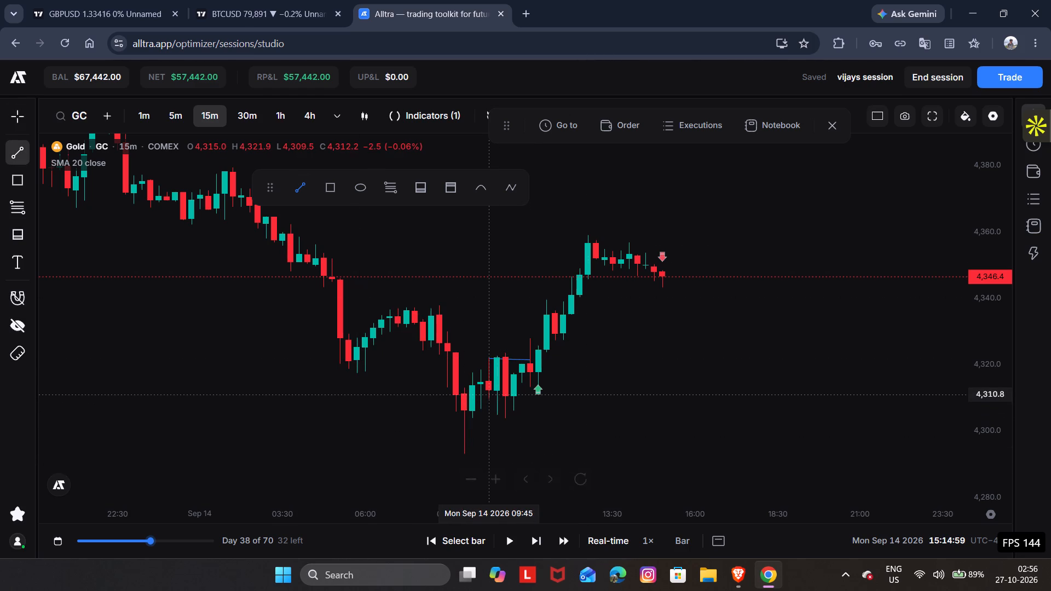
left_click_drag(487, 395, 558, 395)
left_click(558, 395)
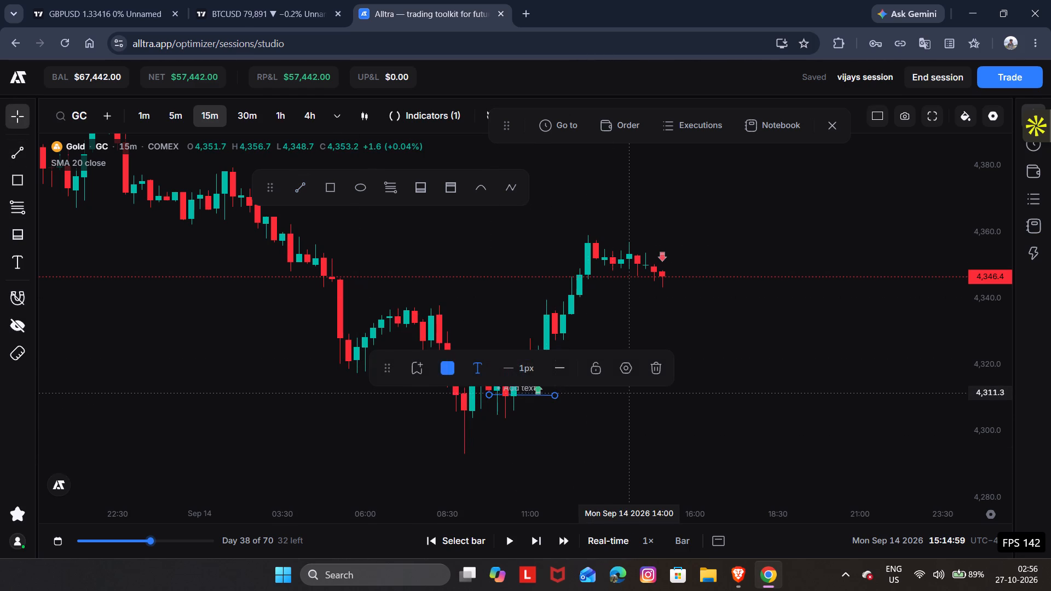
left_click(627, 392)
left_click(311, 179)
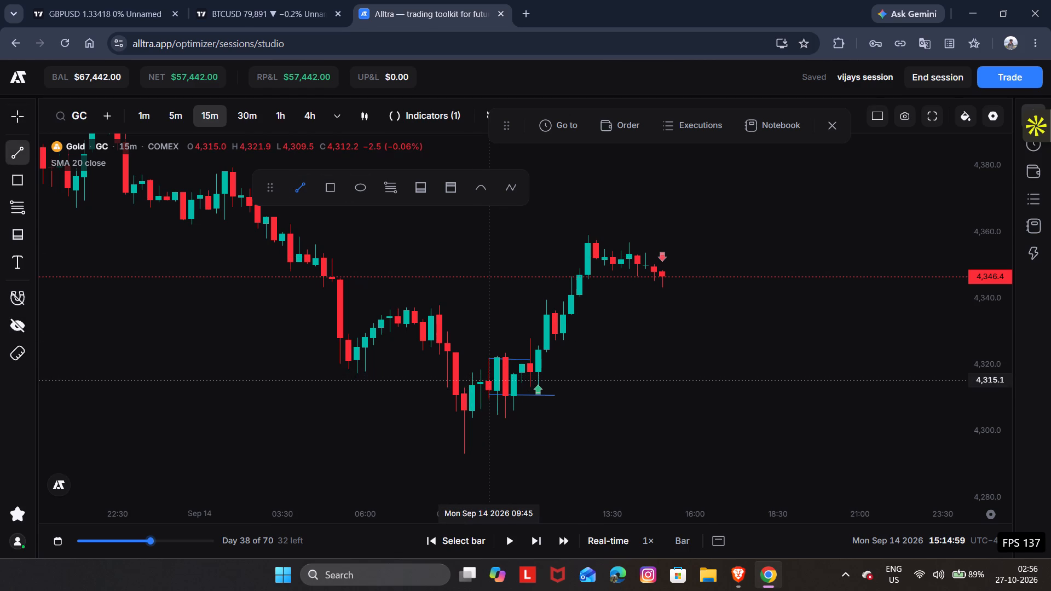
left_click_drag(487, 381, 608, 384)
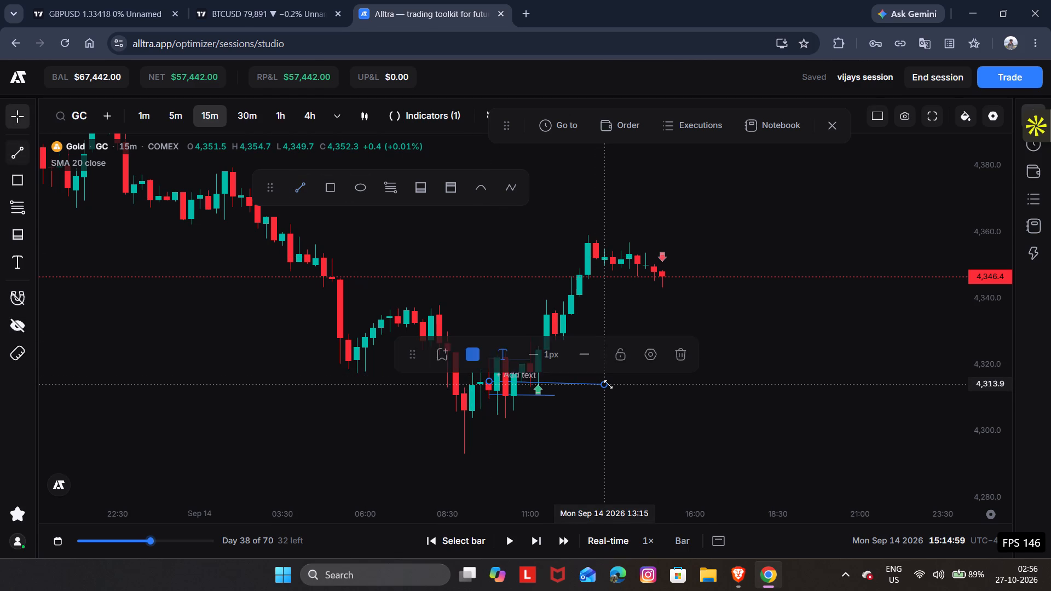
left_click(608, 384)
left_click(645, 414)
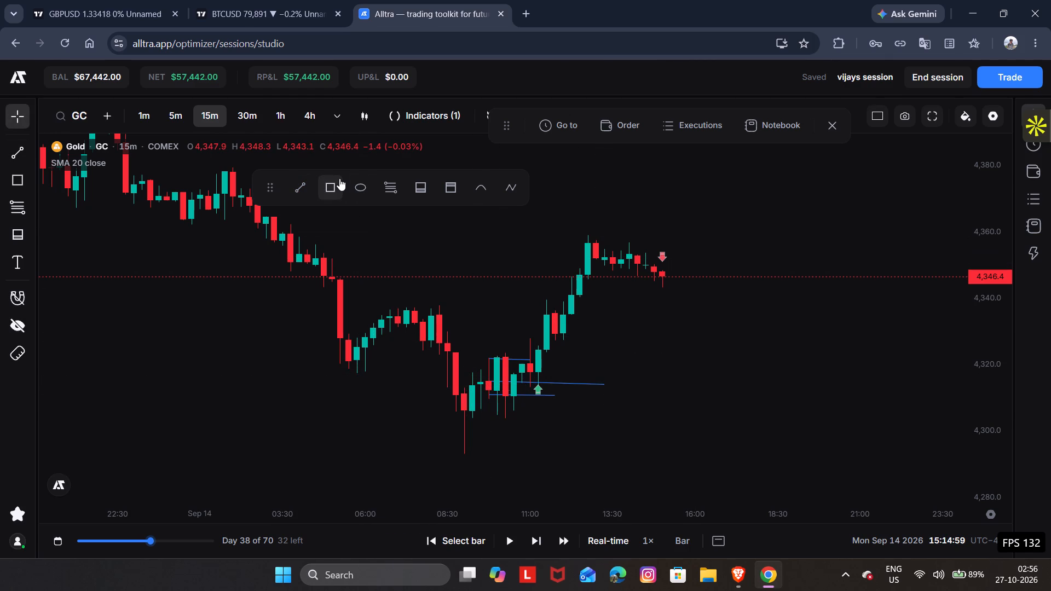
Draw a rectangle zone from the 09:45 bar to about 15:30, spanning about 4,312 to 4,303.
left_click(339, 178)
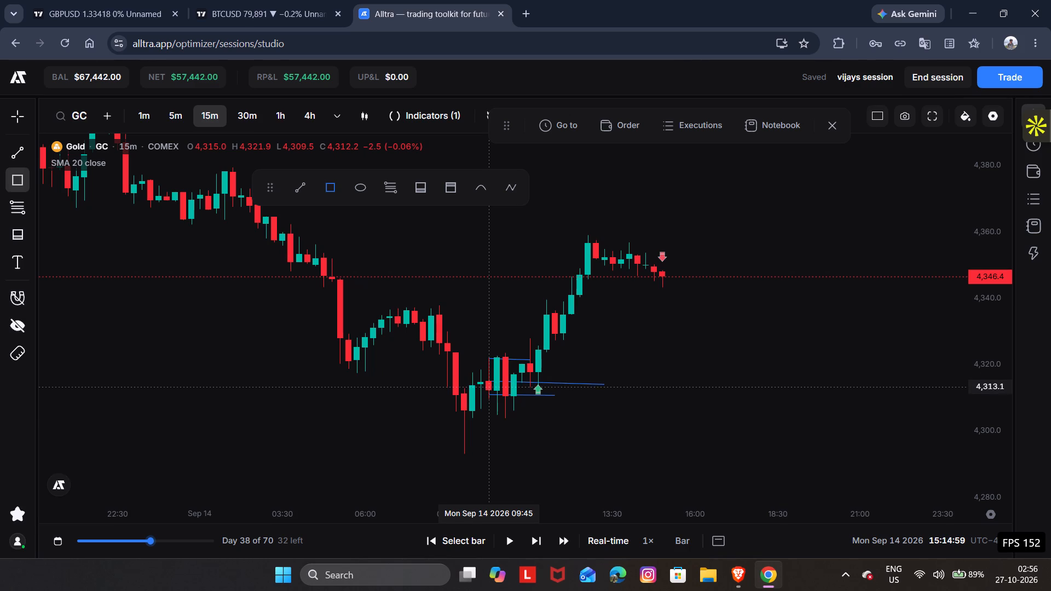
left_click_drag(489, 390, 586, 422)
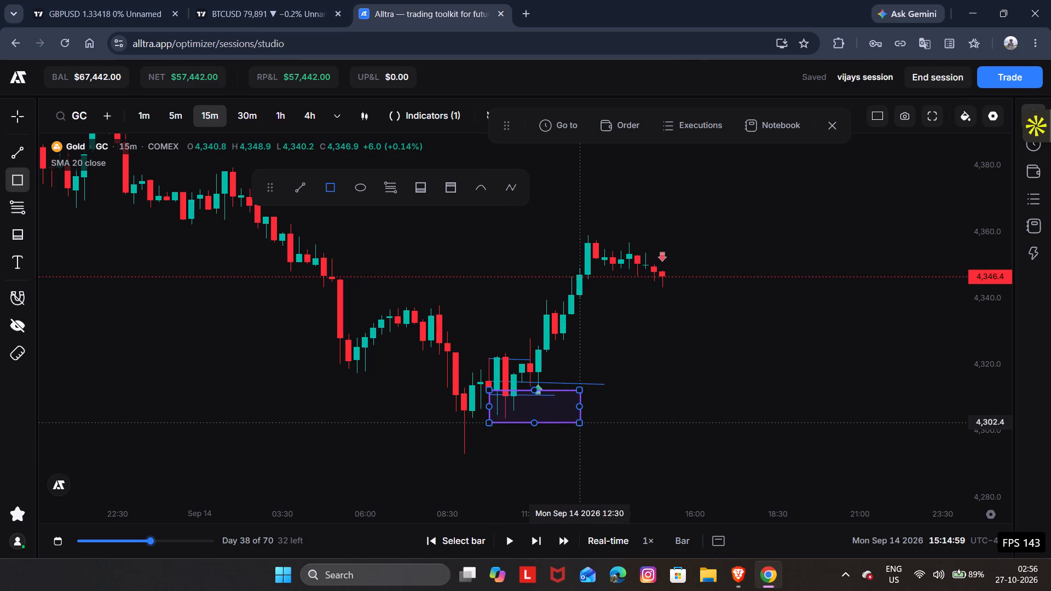
left_click_drag(586, 422, 682, 421)
left_click(682, 421)
left_click(761, 397)
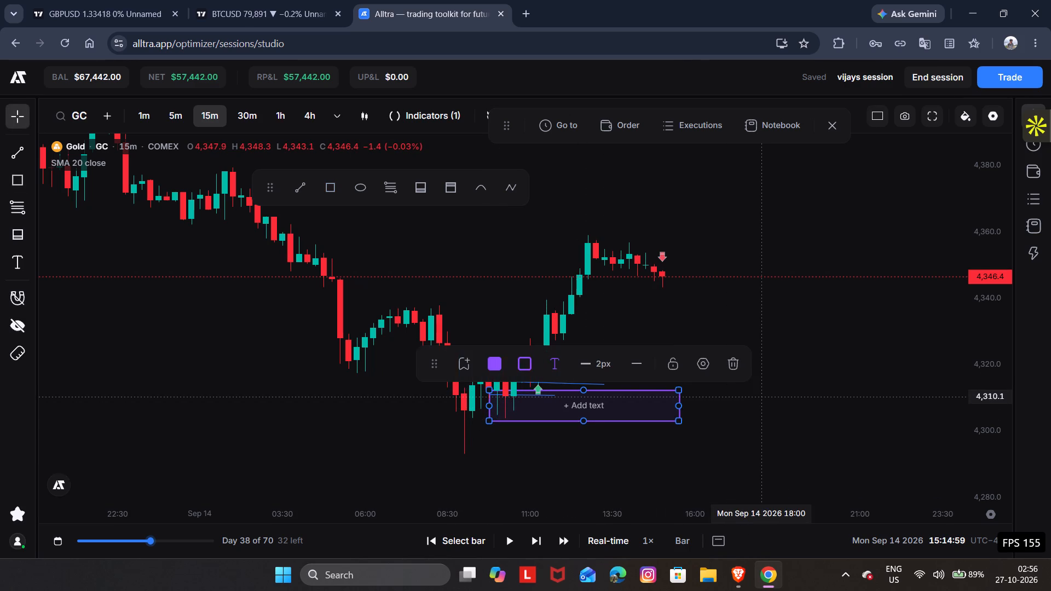
Add a long position drawing near the buy marker and move it to start at the 10:30 bar with entry about 4,313.
left_click(427, 192)
left_click(535, 378)
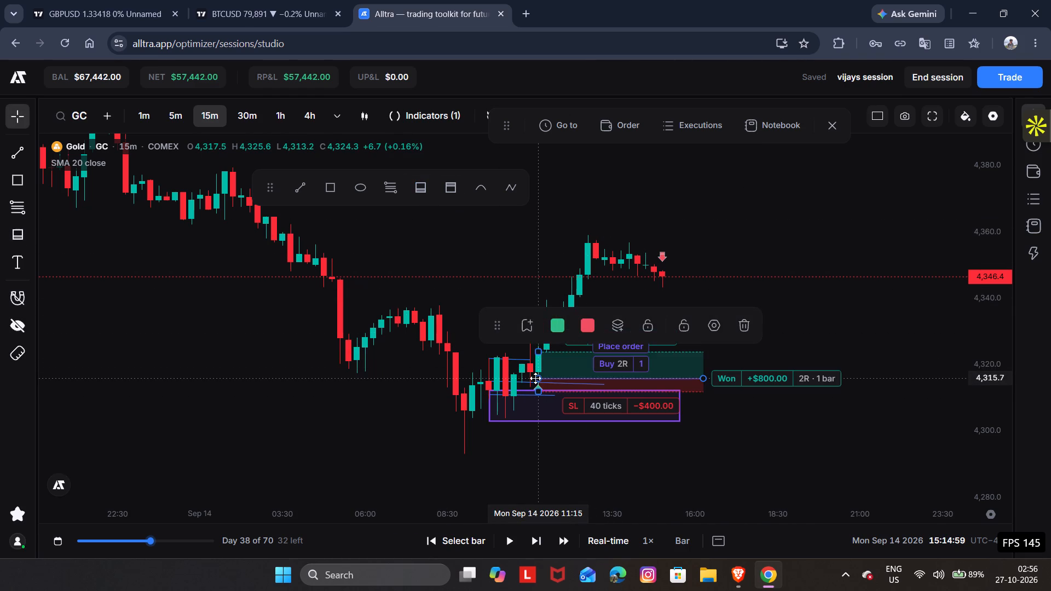
left_click(539, 347)
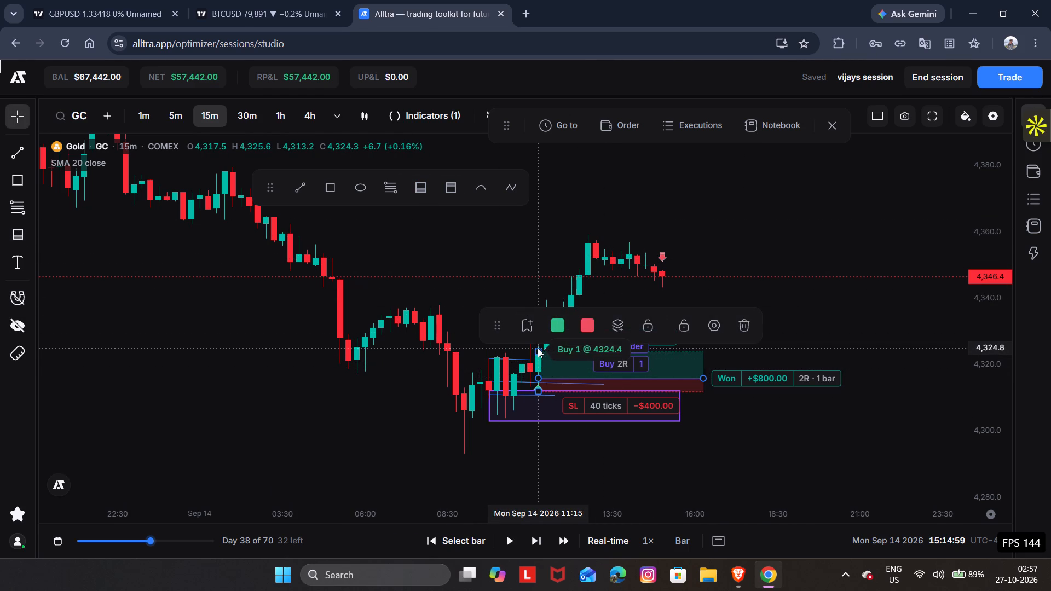
left_click_drag(538, 348, 532, 292)
left_click(755, 312)
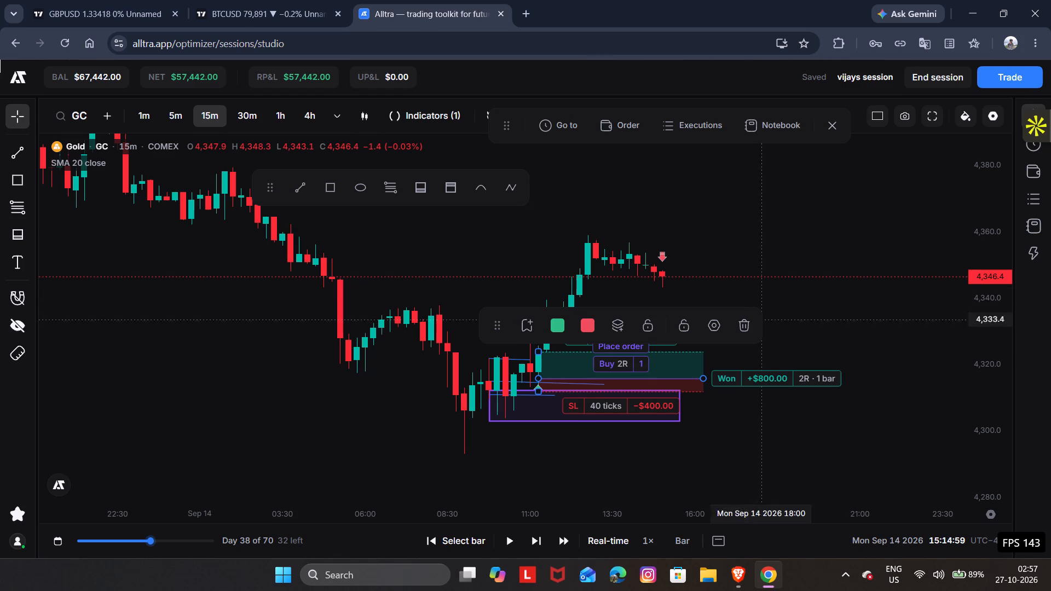
left_click(793, 334)
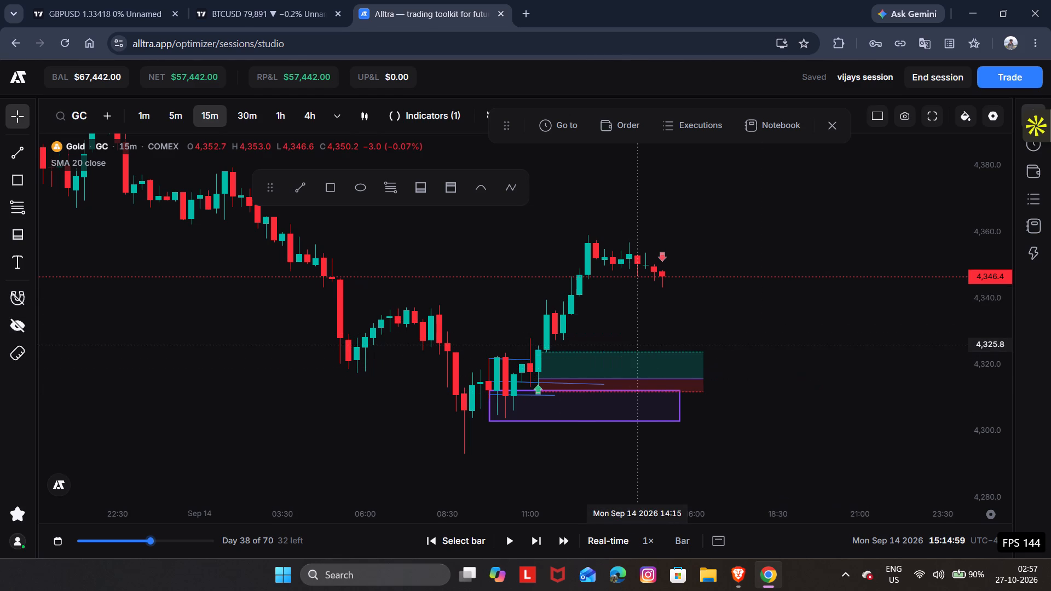
left_click_drag(630, 349, 611, 331)
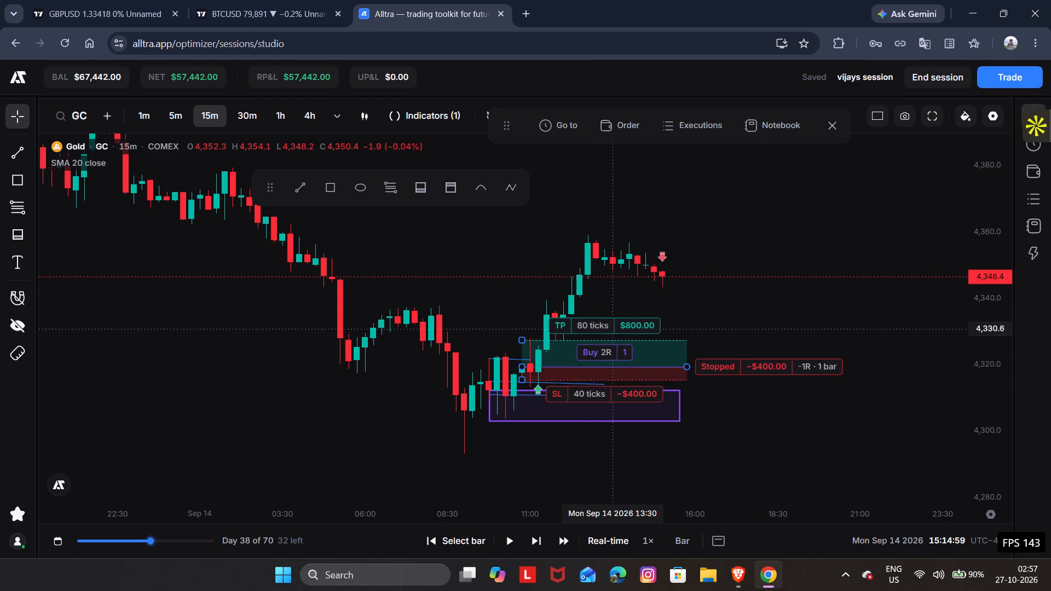
left_click_drag(611, 331, 608, 351)
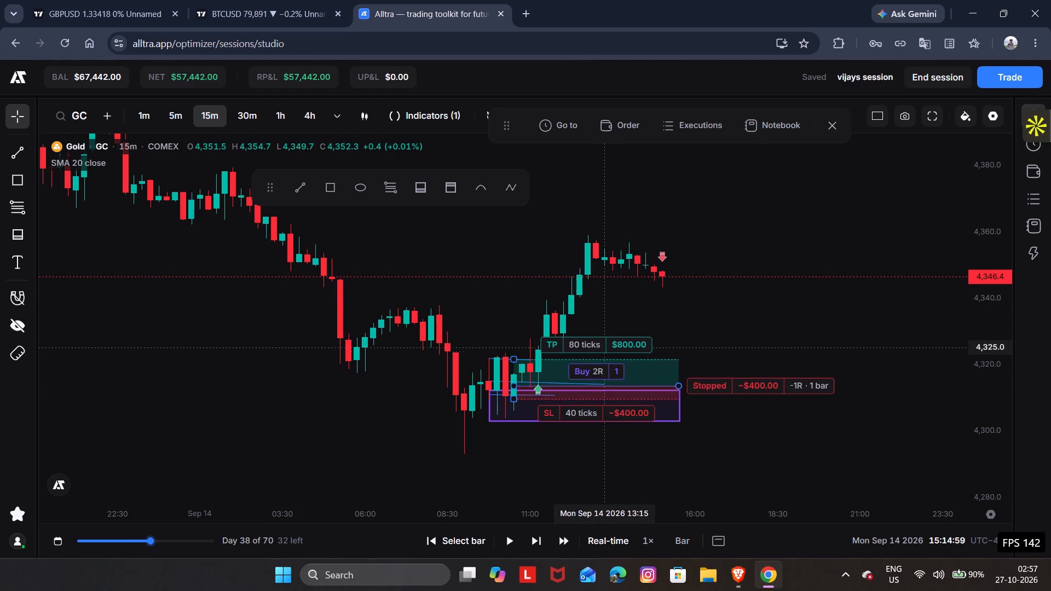
left_click_drag(608, 351, 608, 350)
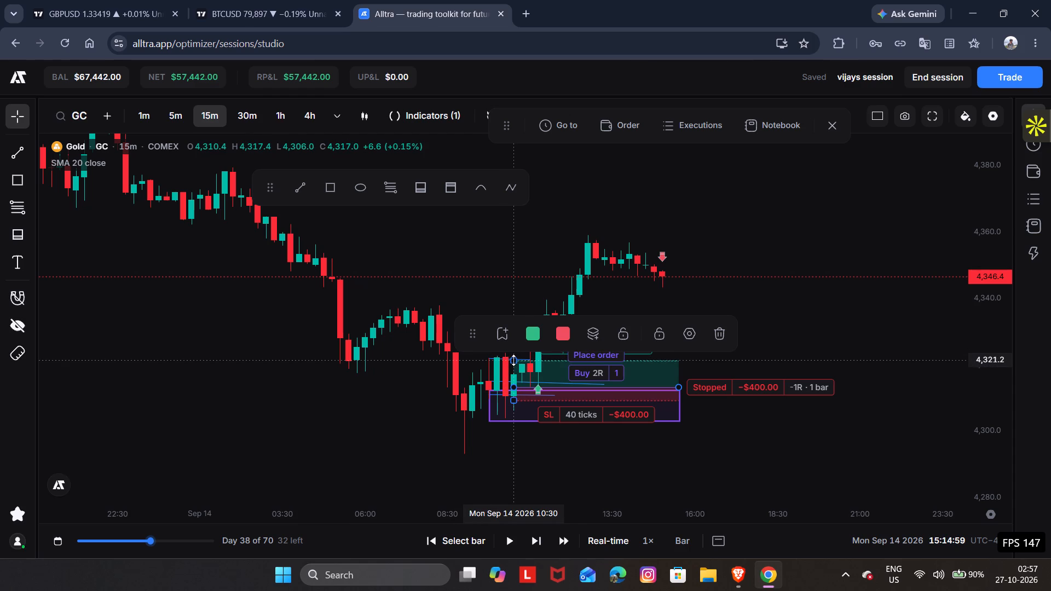
Resize the long position drawing to a target about 4,357 and stop about 4,301, and shorten its width to about 14:45.
left_click_drag(513, 360, 506, 241)
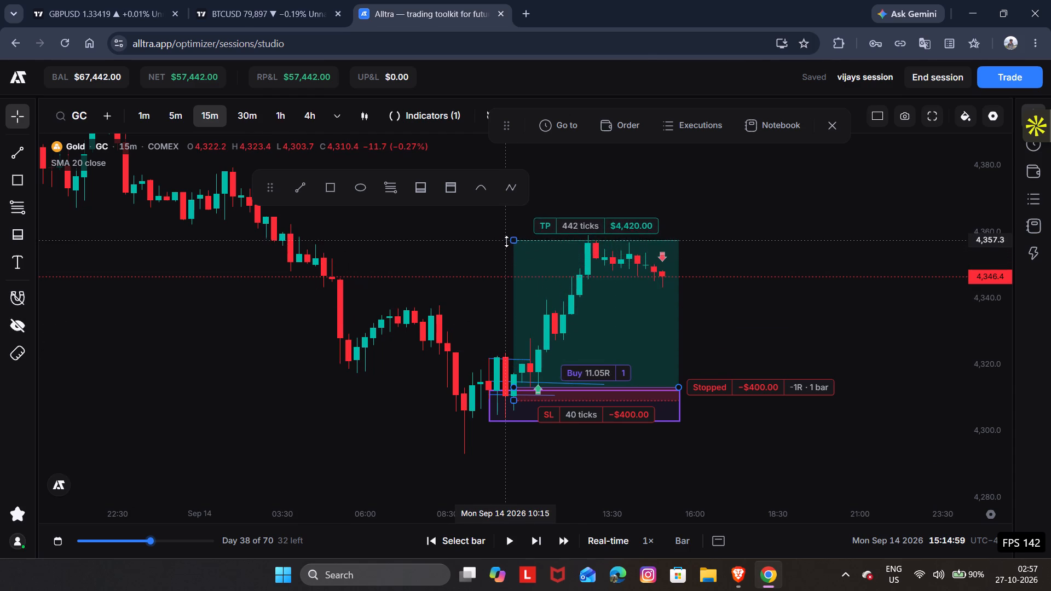
left_click_drag(506, 241, 506, 241)
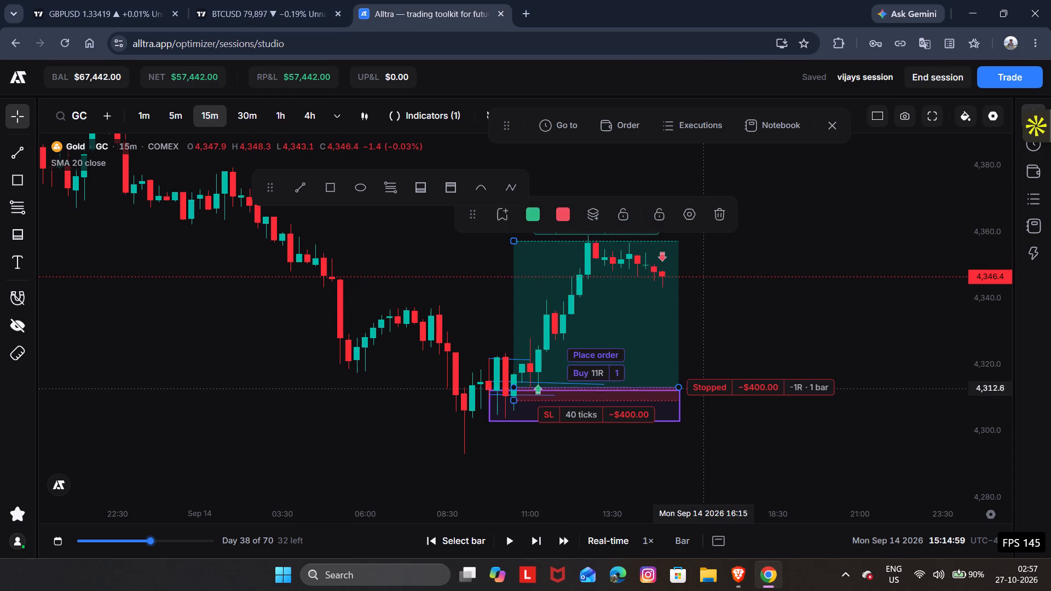
left_click_drag(681, 385, 657, 389)
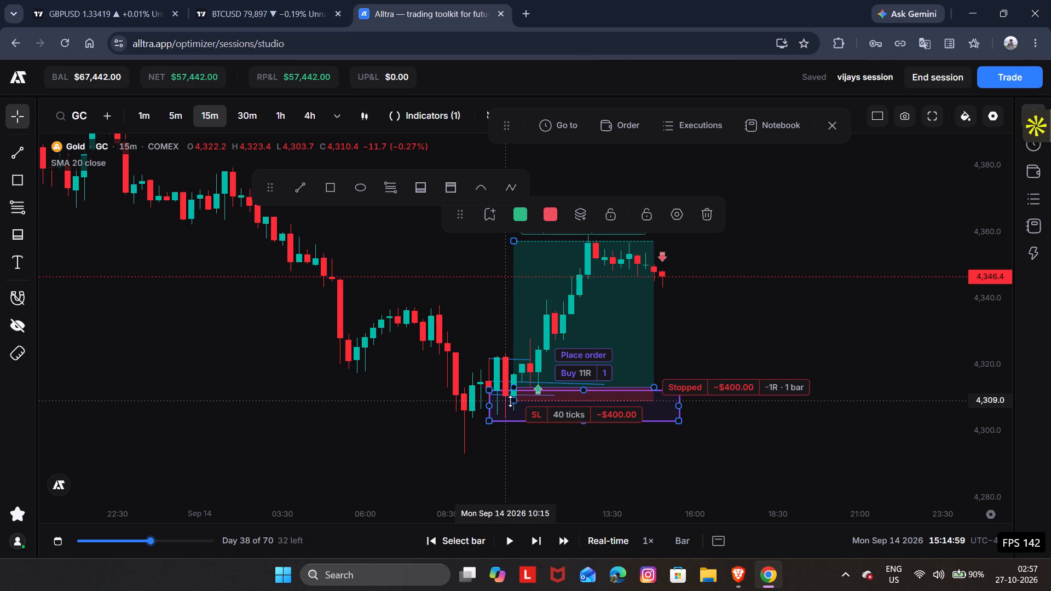
left_click_drag(513, 403, 514, 426)
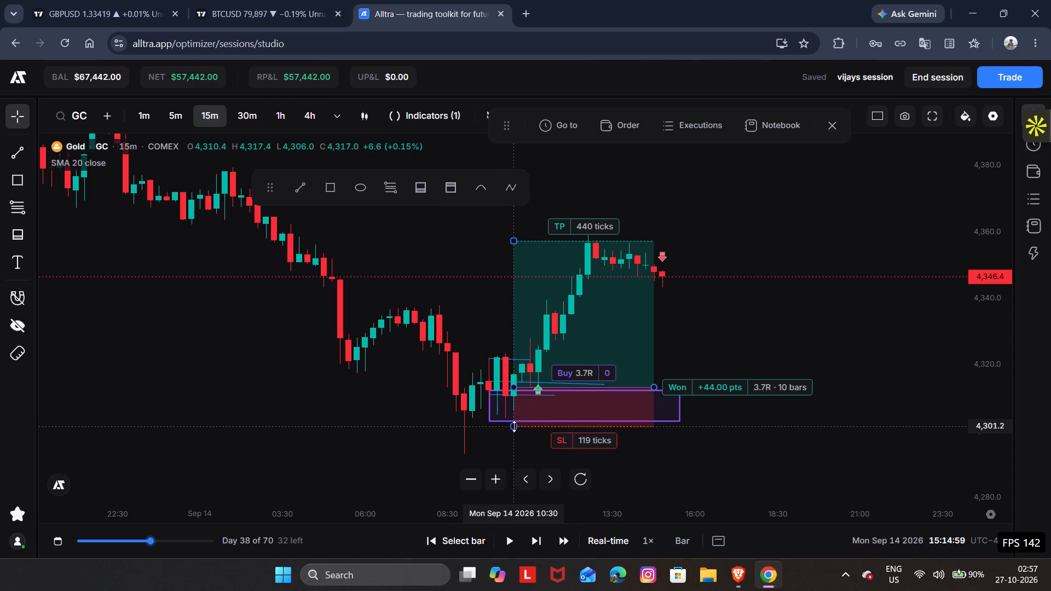
Lower the stop of the long position drawing to about 4,298.
left_click_drag(514, 426, 511, 449)
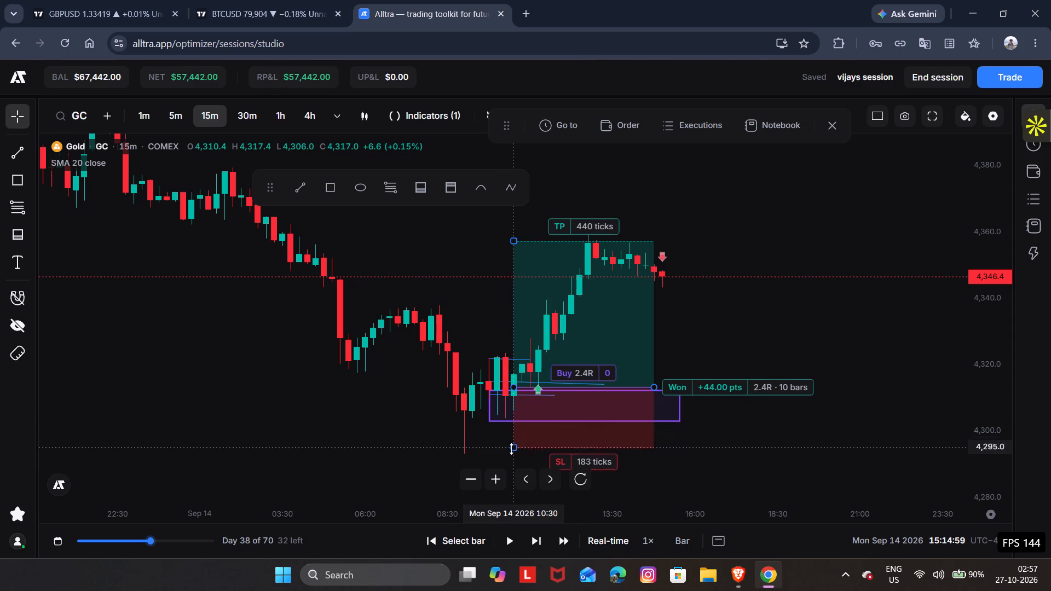
left_click_drag(511, 449, 519, 436)
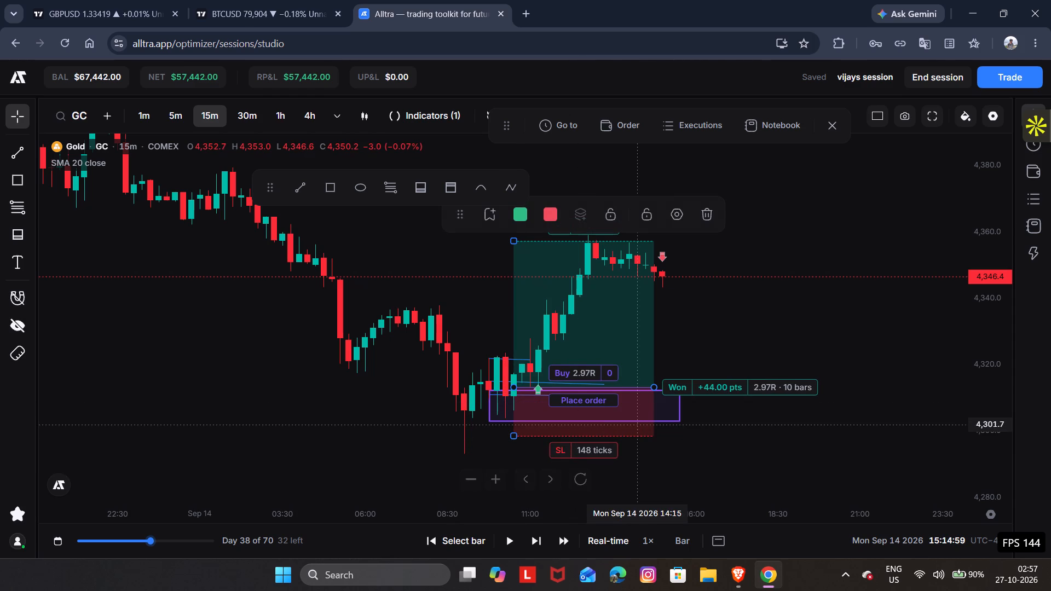
left_click(703, 429)
Place a market sell order for 1 GC with the stop loss moved to 4,359.2 and take profit at 4,296.4.
left_click_drag(763, 341, 728, 405)
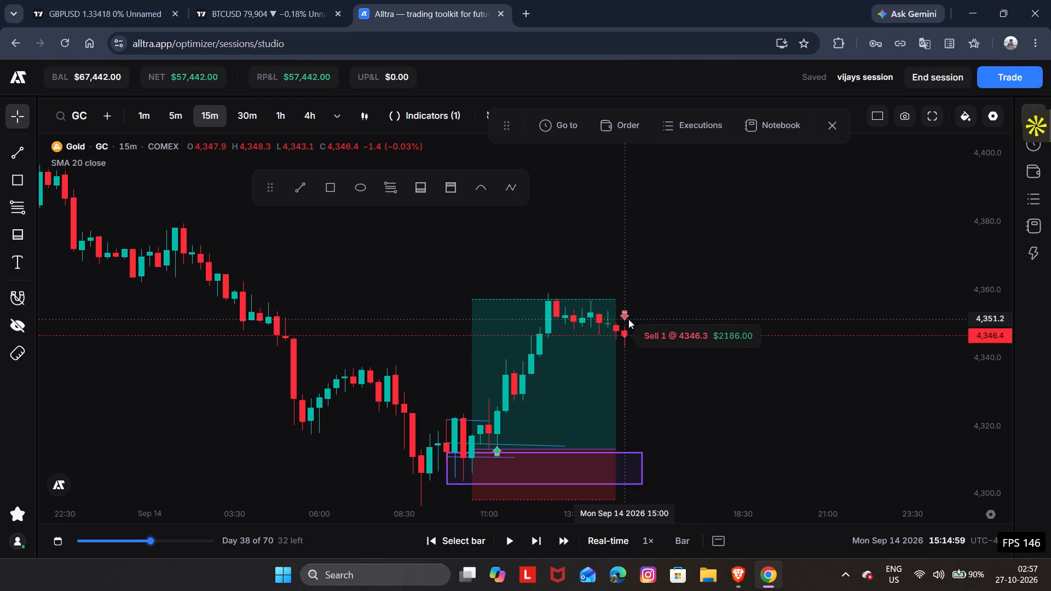
left_click_drag(673, 343, 689, 337)
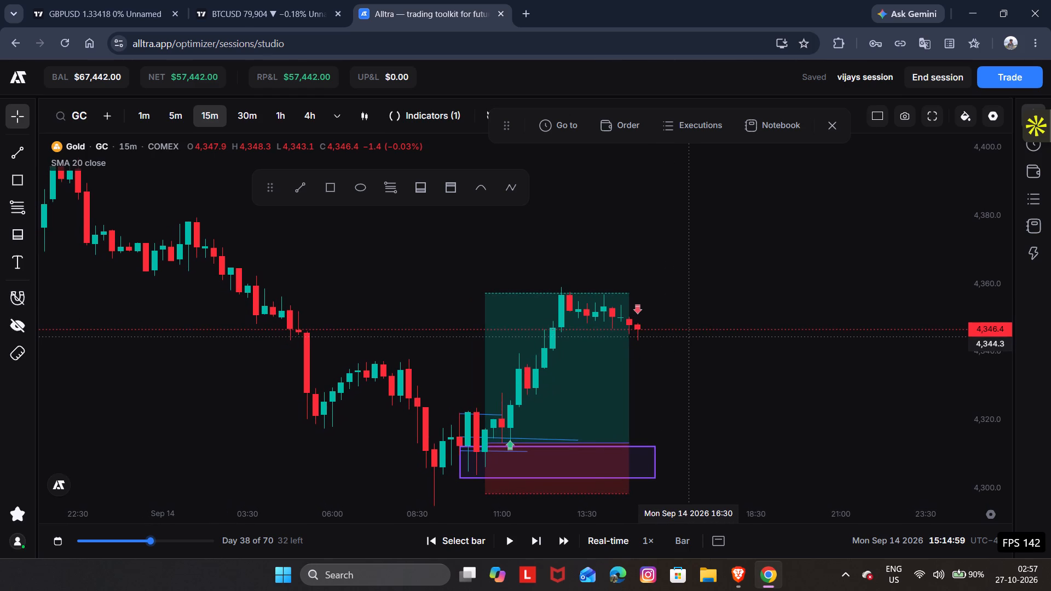
left_click(637, 124)
left_click(847, 174)
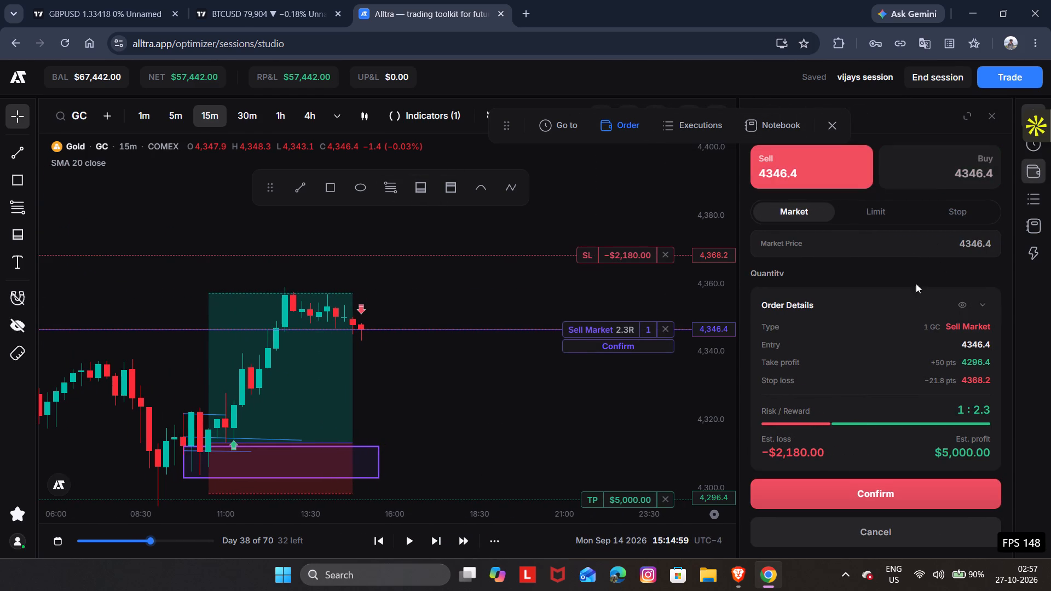
left_click_drag(625, 250, 614, 276)
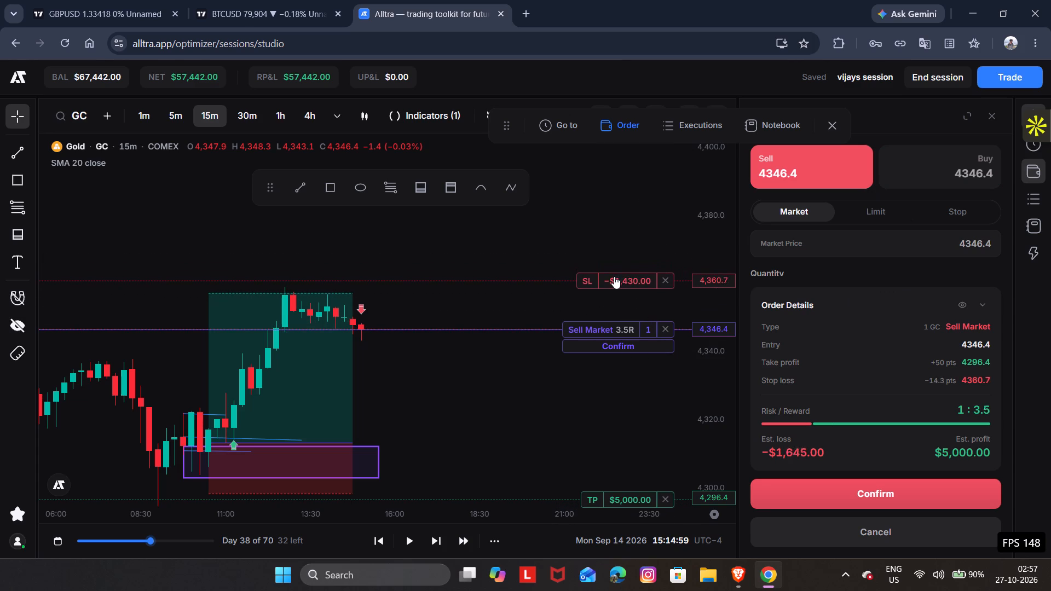
left_click_drag(614, 276, 614, 281)
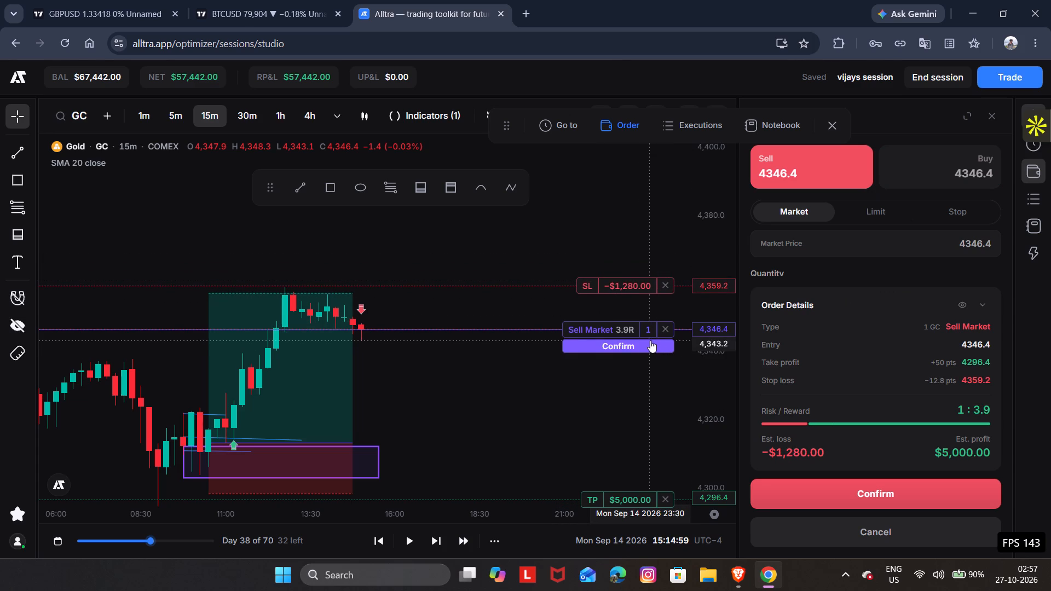
left_click(649, 341)
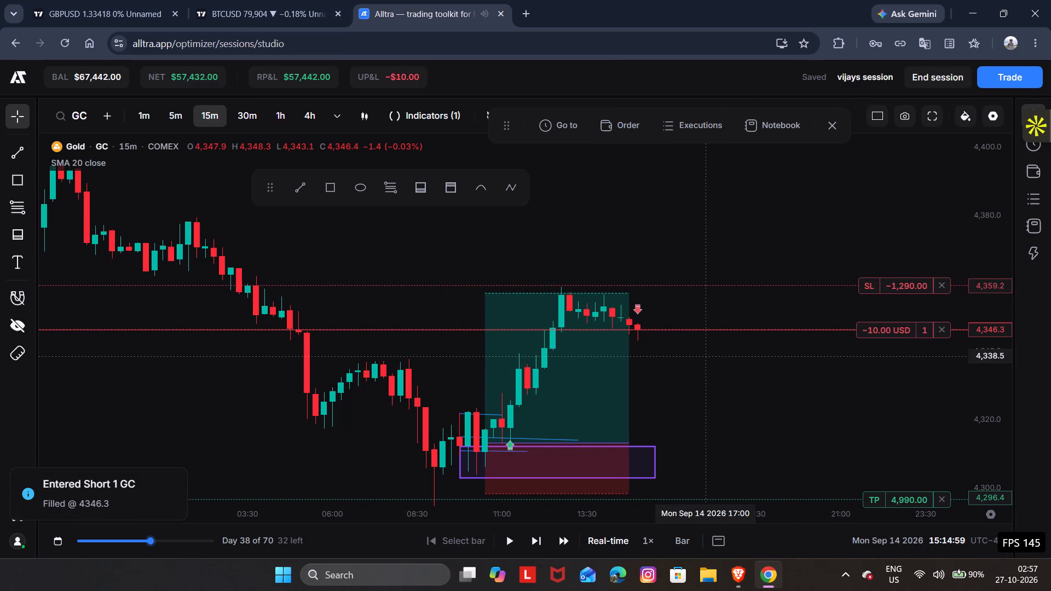
Play the replay forward and pause it at 16:14:59 on Sep 14.
key("space")
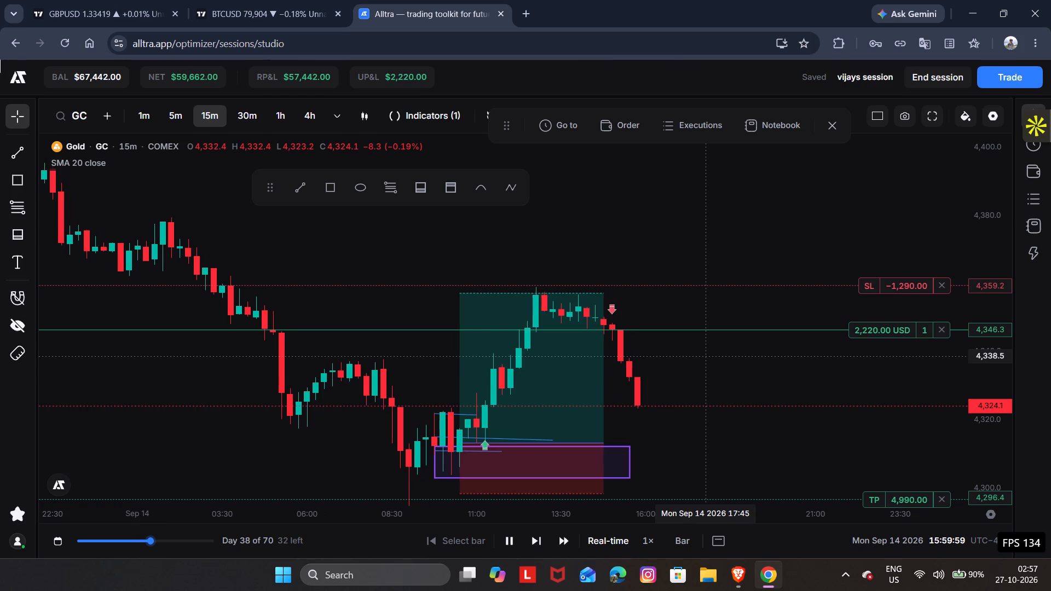
key("space")
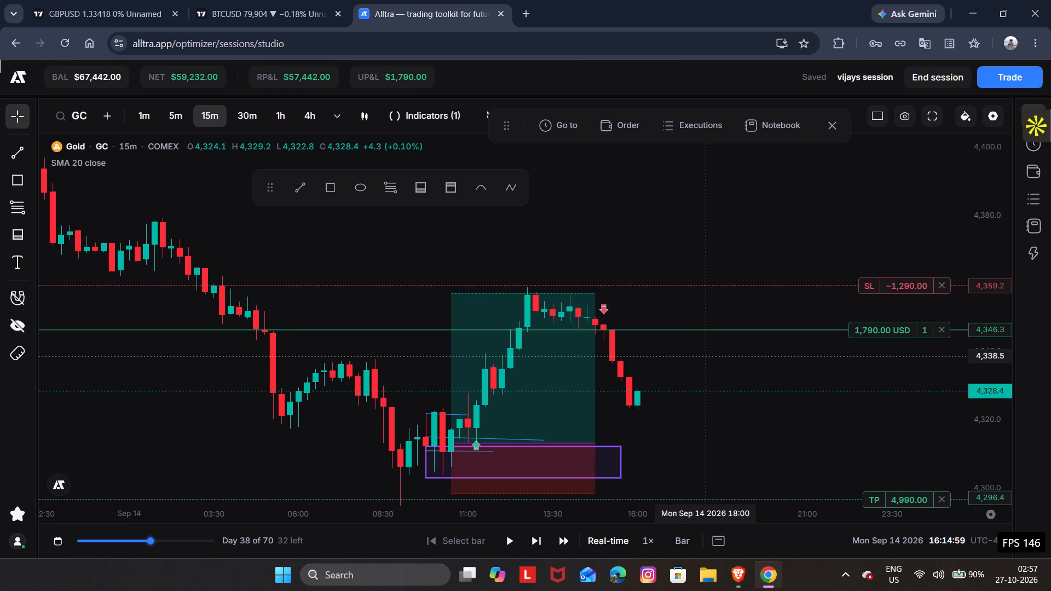
Move the open short trade's stop loss into profit at 4,335.9.
left_click_drag(899, 293, 900, 357)
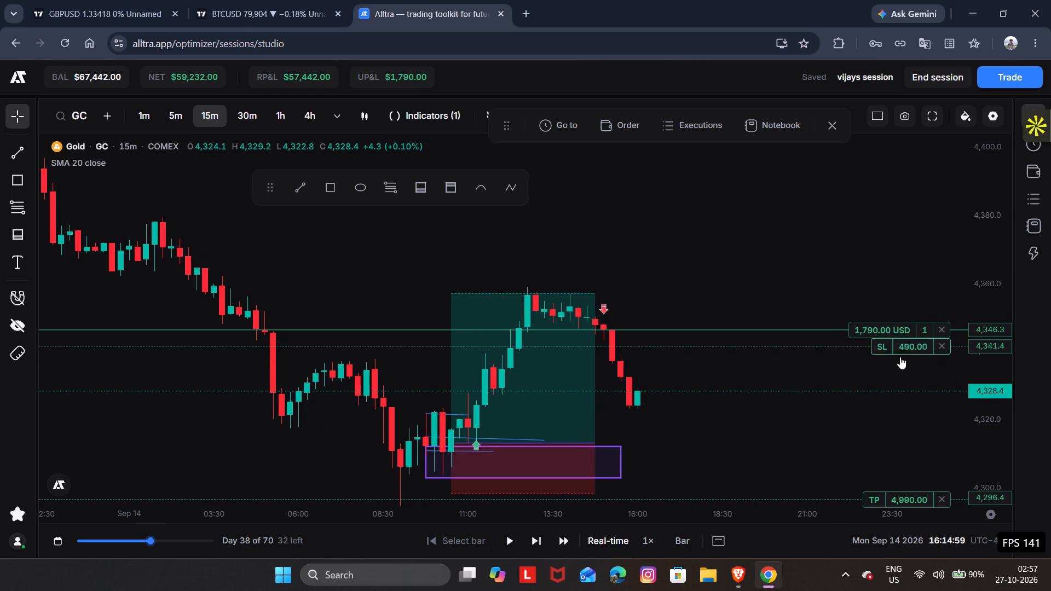
left_click_drag(900, 357, 900, 375)
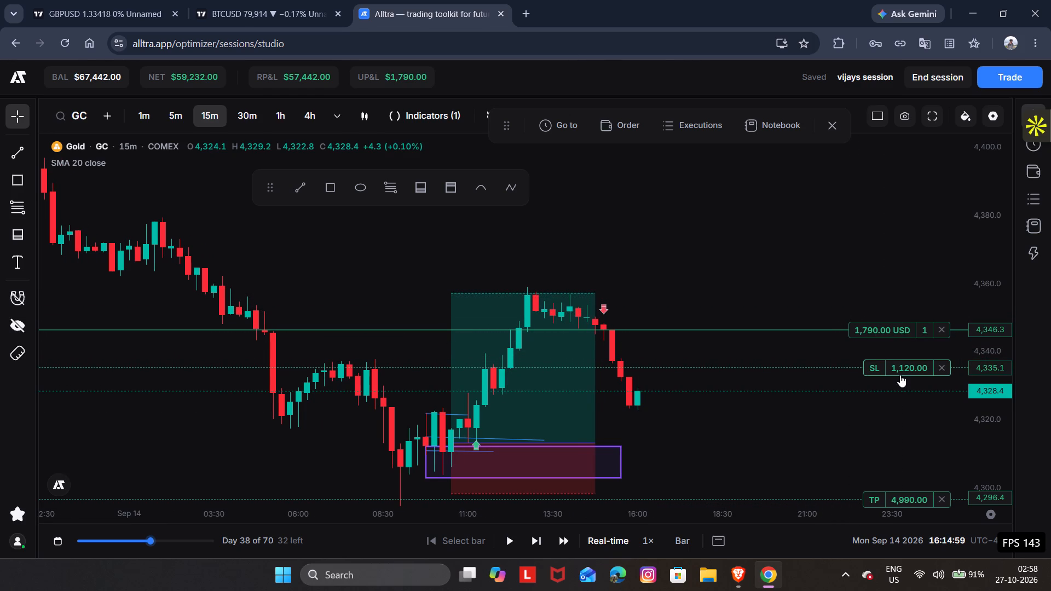
left_click_drag(900, 375, 900, 372)
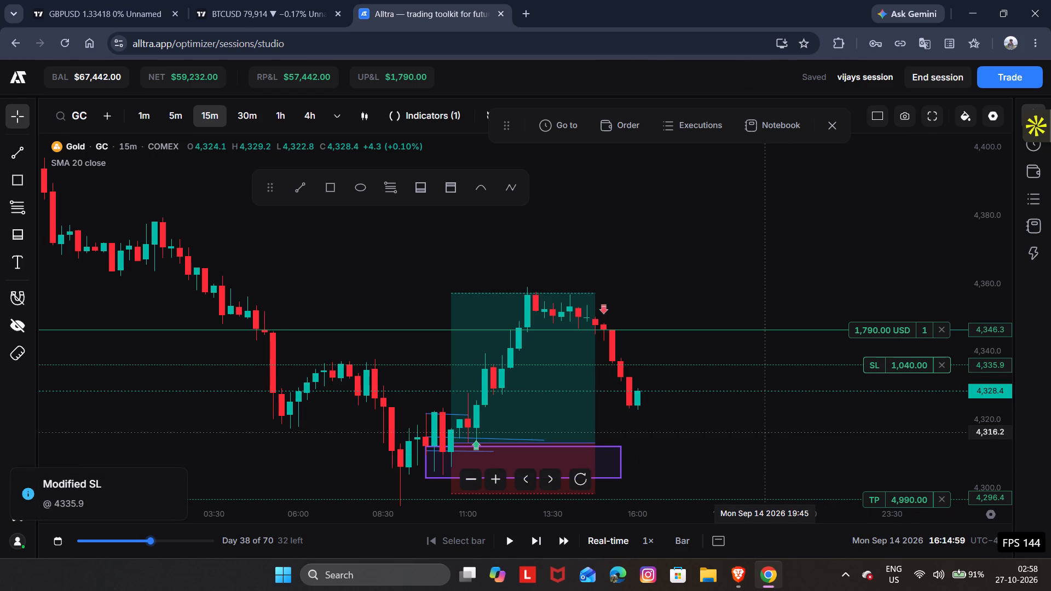
Resume the replay and pause it at 18:14:59 on Sep 14.
key("space")
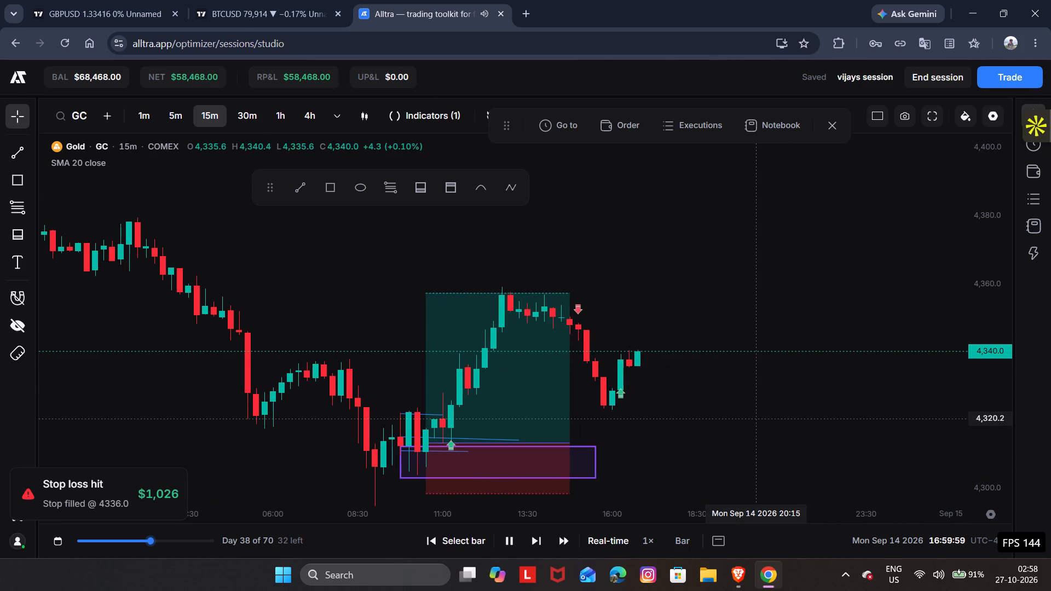
key("space")
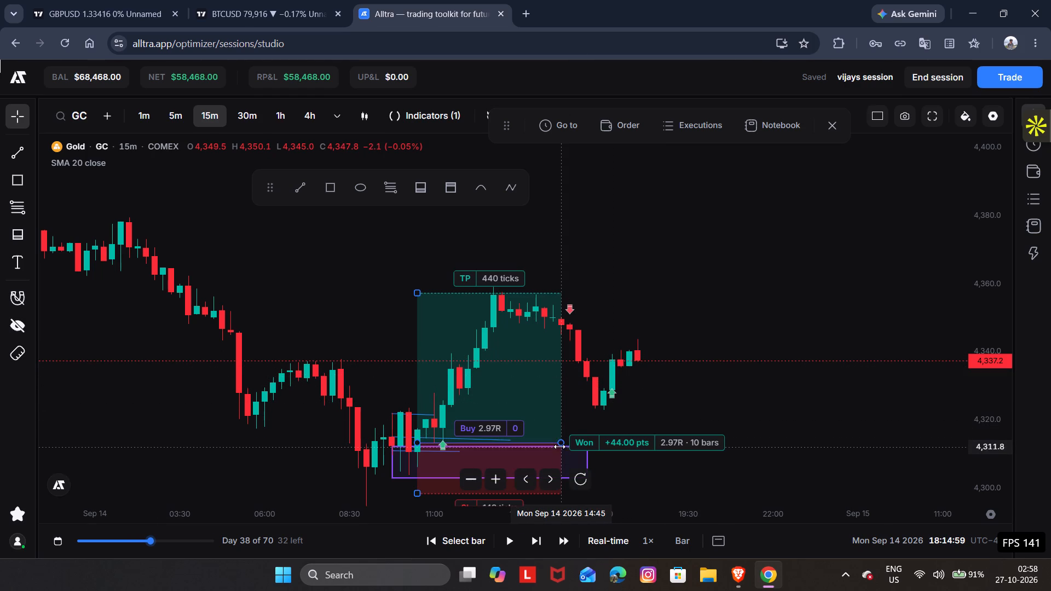
Shorten the long position drawing's width so it ends at about the 12:45 bar.
left_click_drag(559, 443, 492, 443)
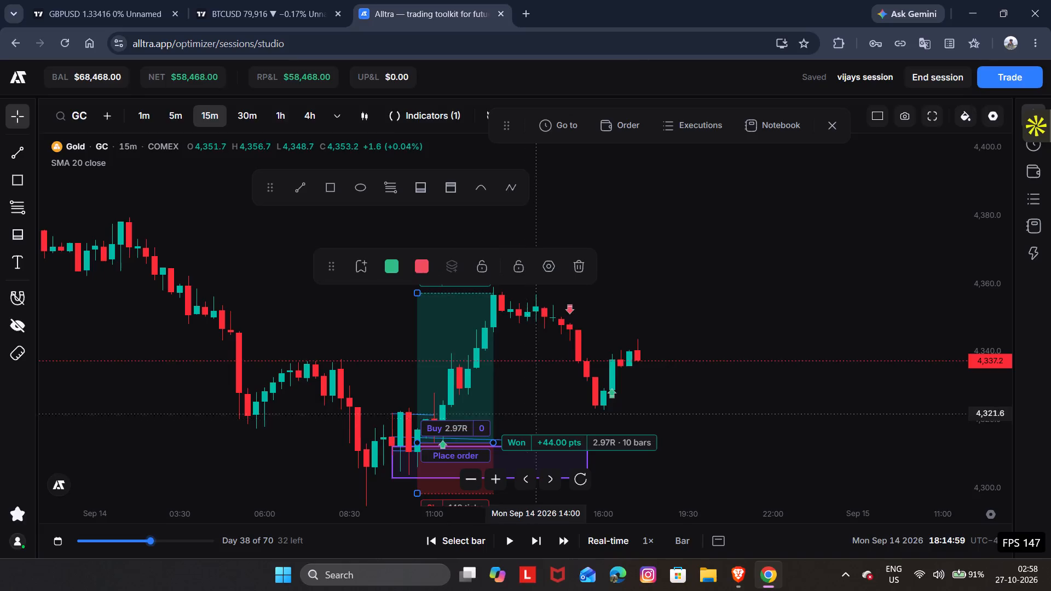
left_click(532, 414)
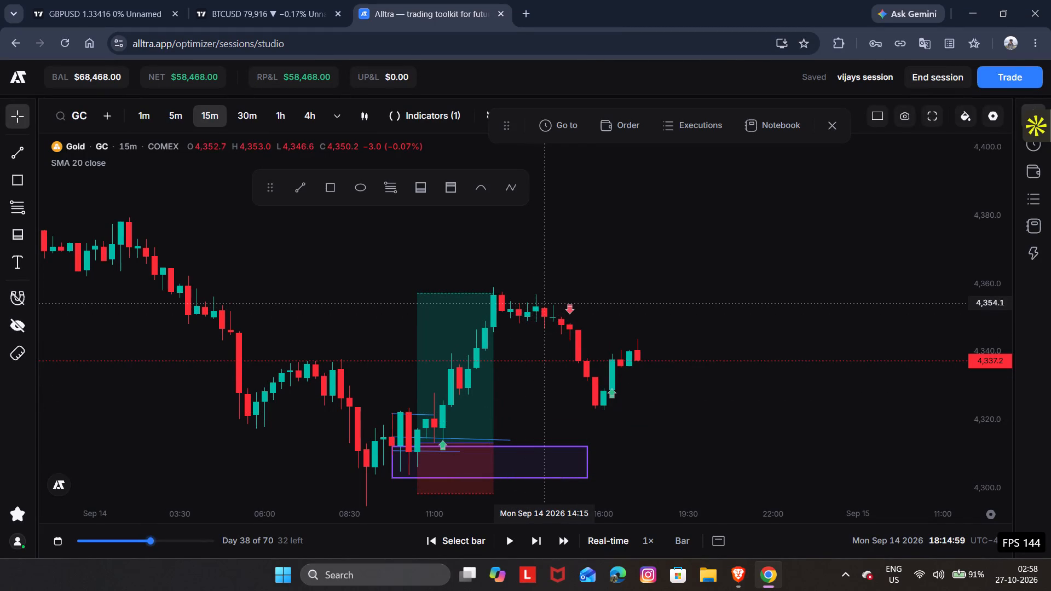
Add a short position drawing from 14:45 to 16:00 with entry about 4,350, target about 4,323 and stop about 4,360.
left_click(439, 184)
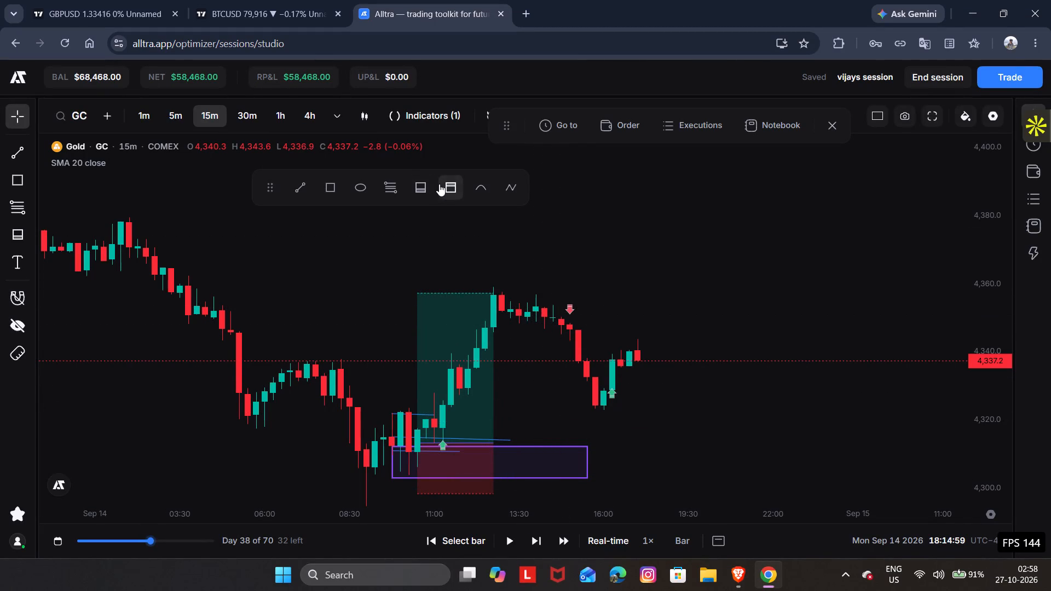
left_click(557, 316)
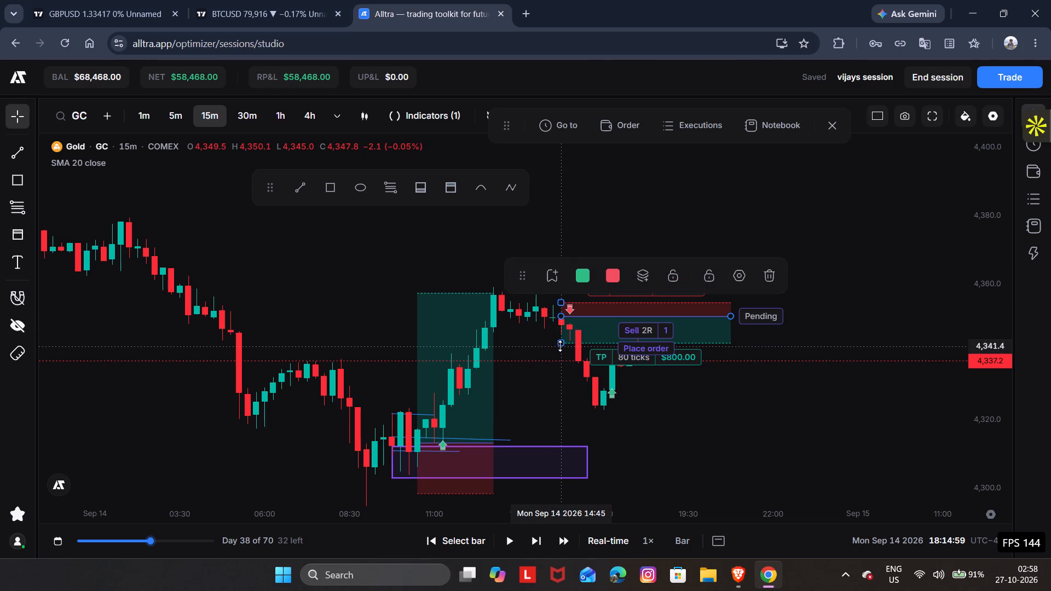
left_click_drag(561, 345, 571, 408)
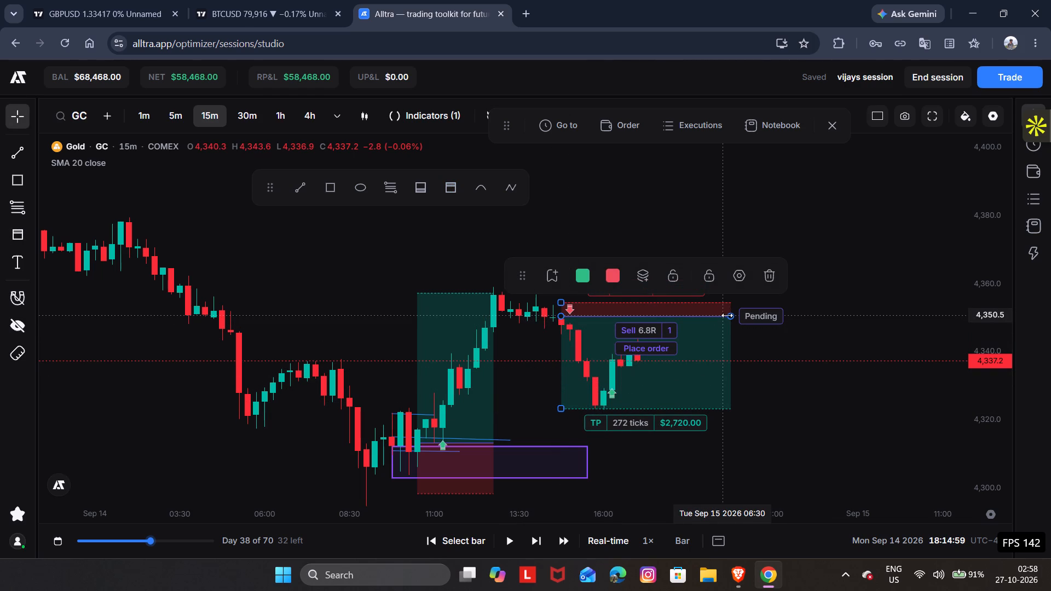
left_click_drag(727, 315, 606, 345)
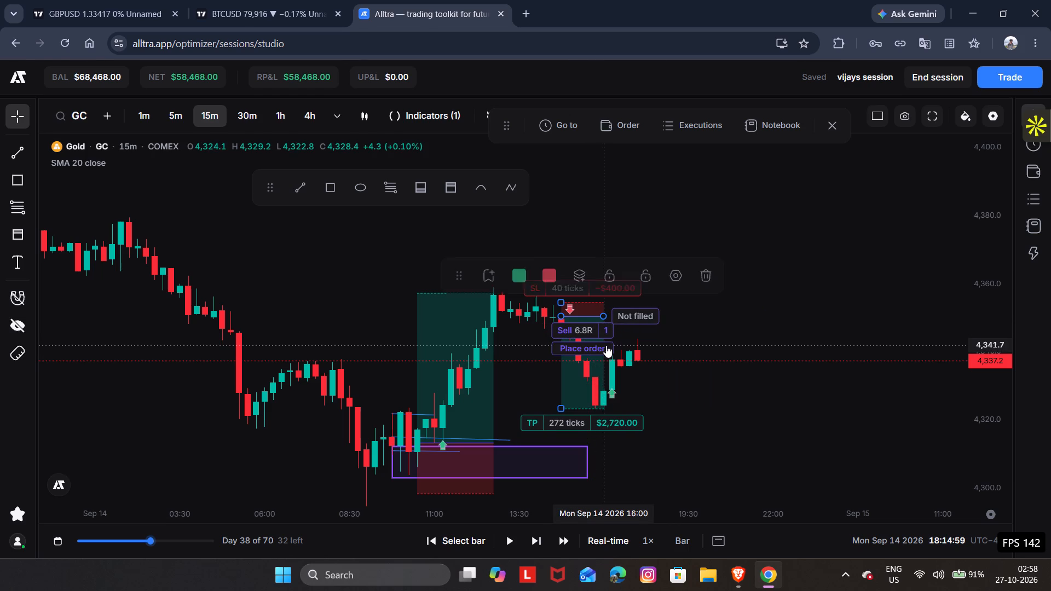
left_click_drag(559, 301, 561, 287)
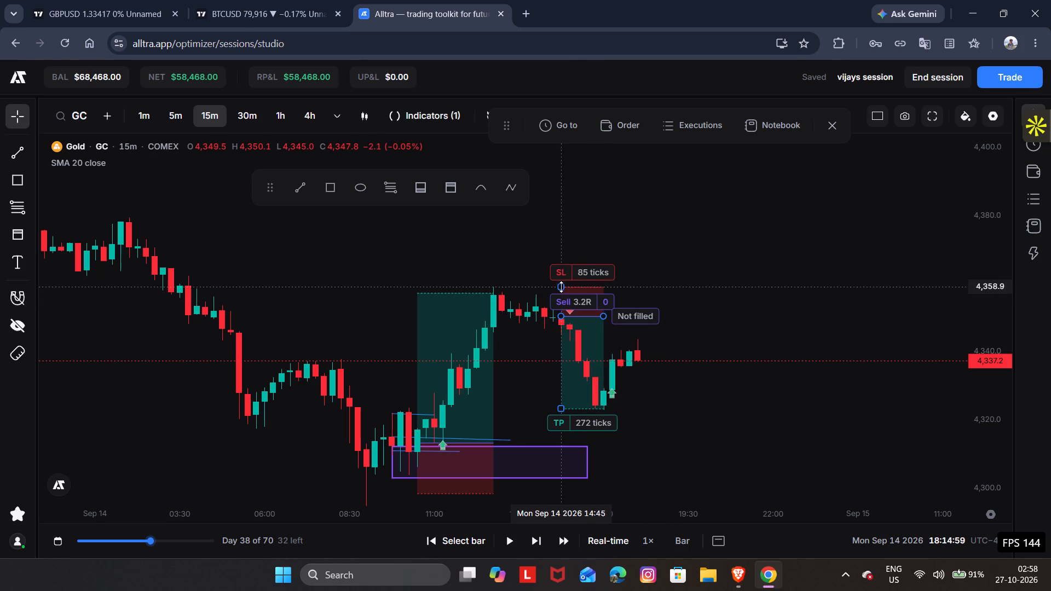
left_click_drag(561, 287, 561, 281)
left_click(745, 334)
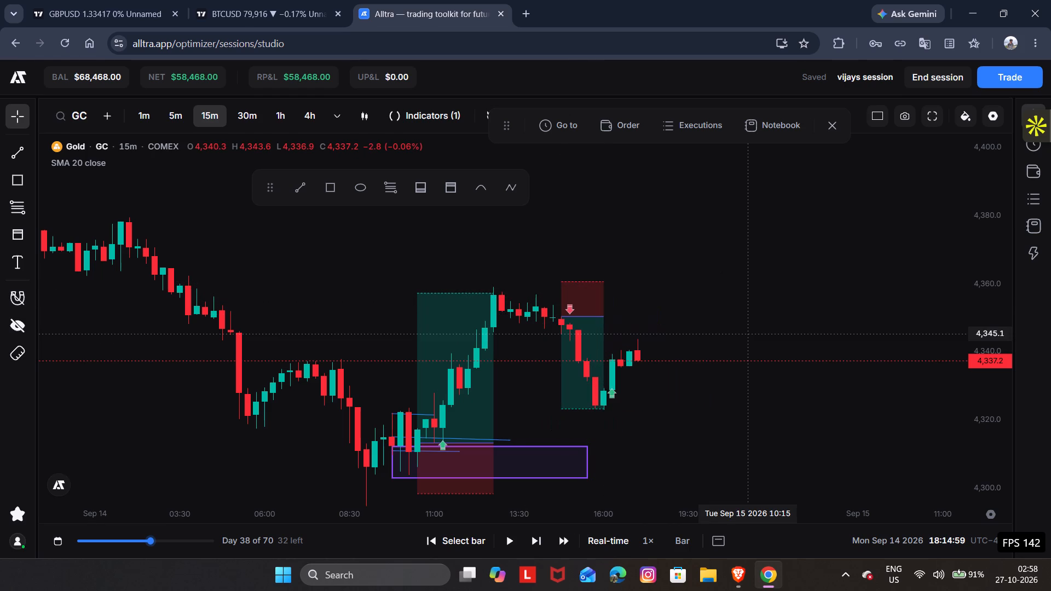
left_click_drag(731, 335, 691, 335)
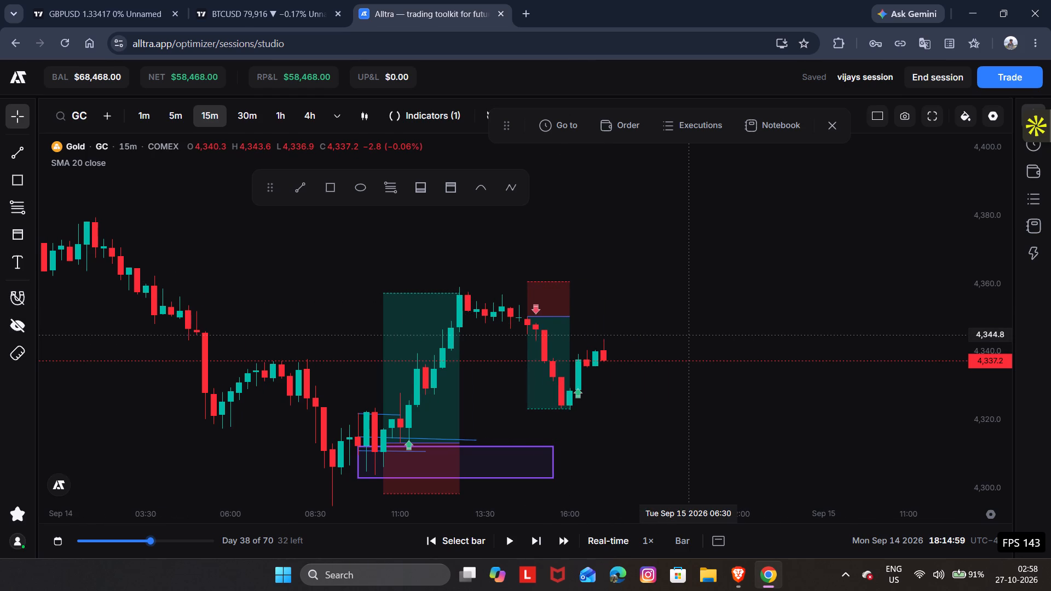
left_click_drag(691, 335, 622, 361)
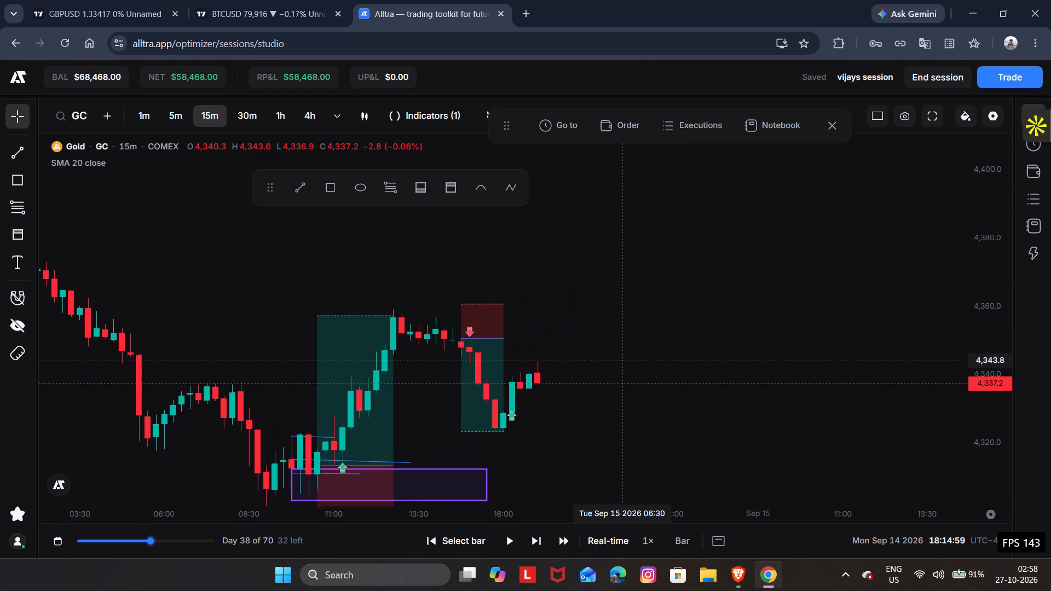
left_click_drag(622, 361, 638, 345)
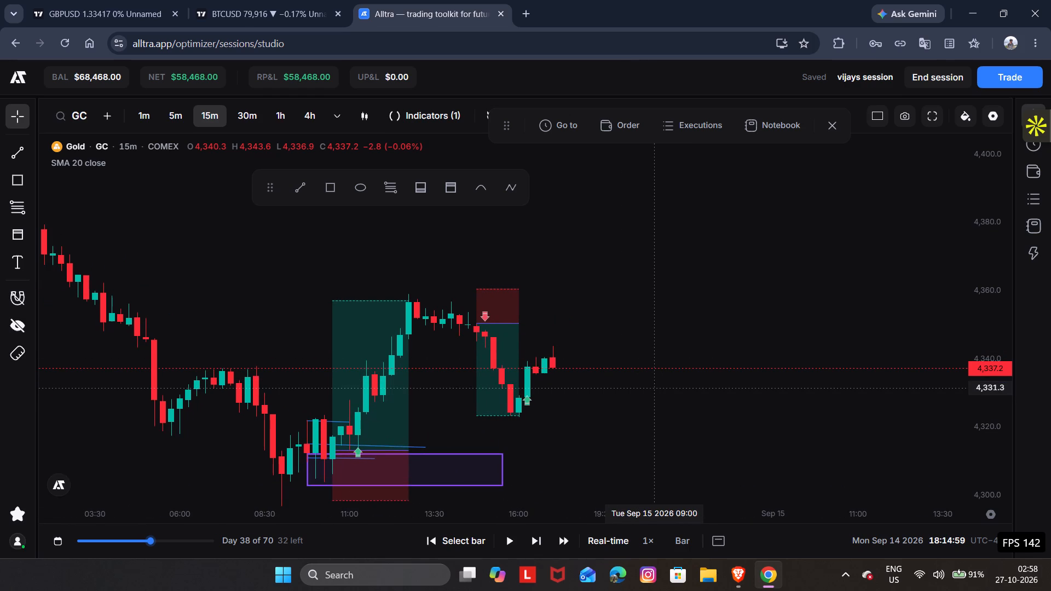
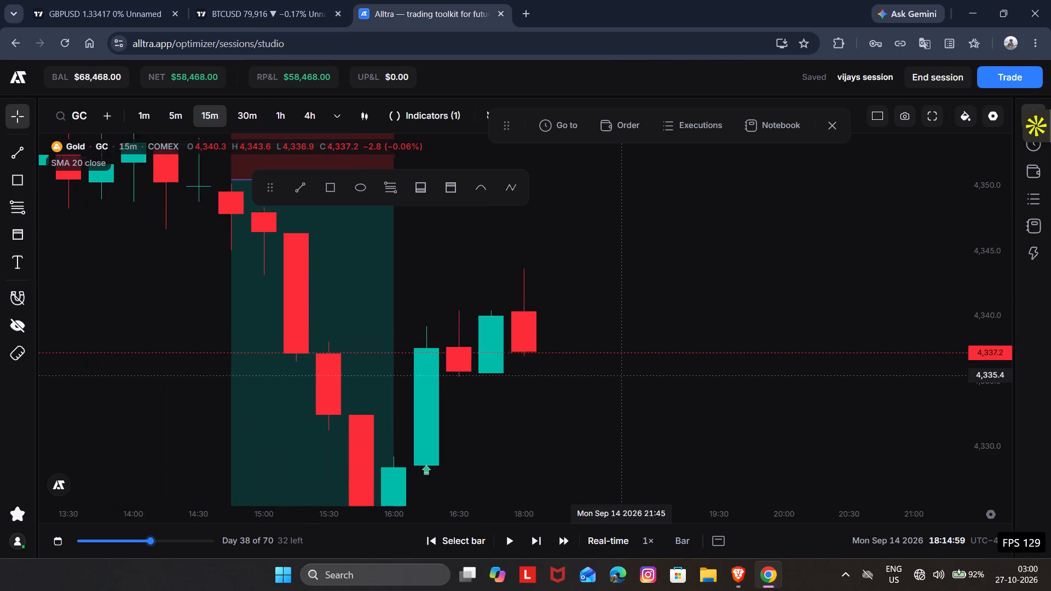
Advance the Gold 15-minute replay in short runs and pause it at 21:14 on Sep 14.
left_click_drag(609, 375, 617, 356)
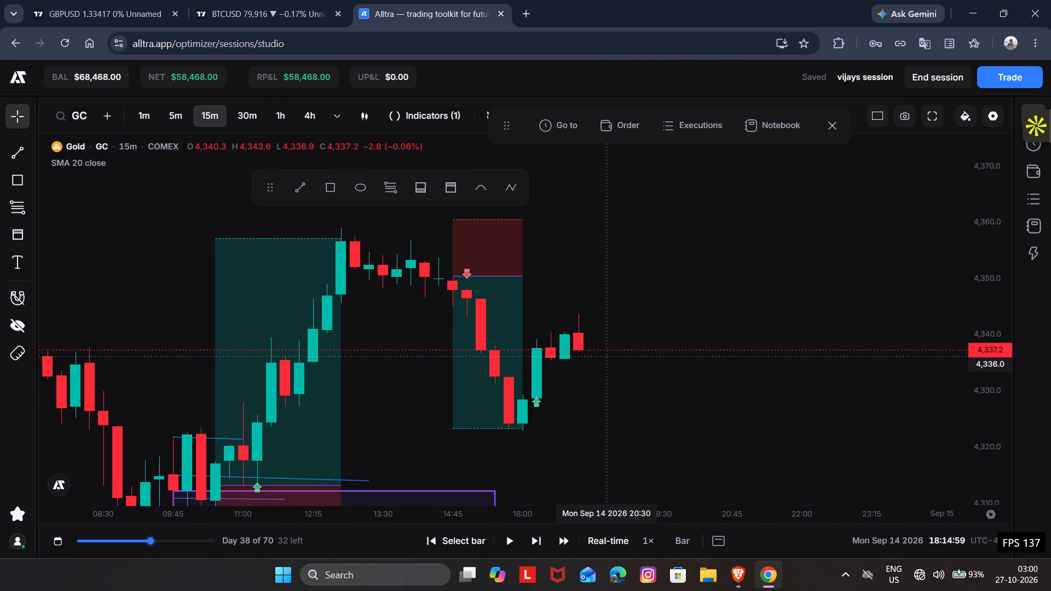
key("space")
key("space")
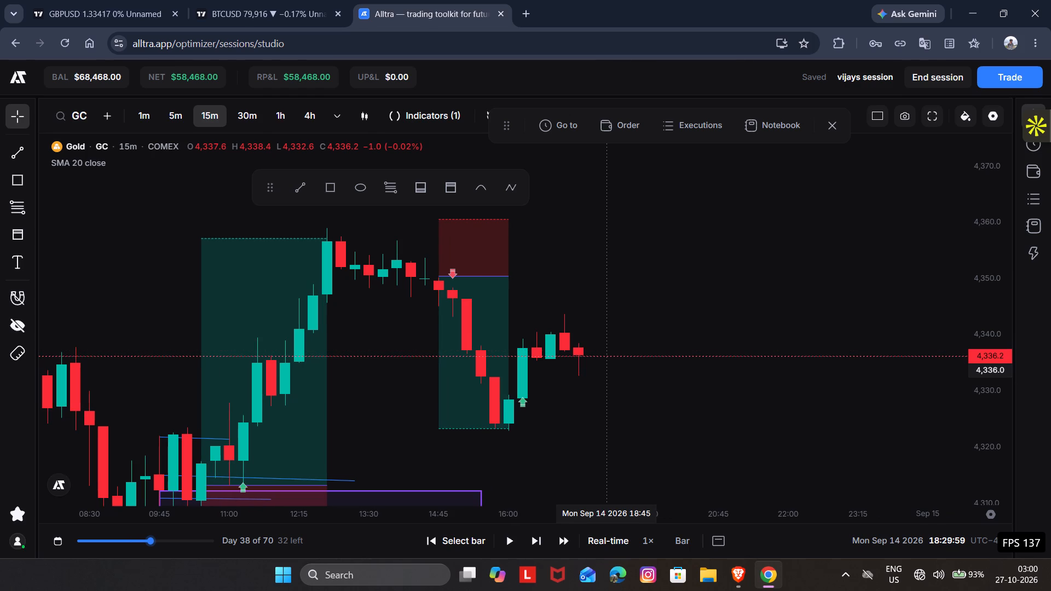
key("space")
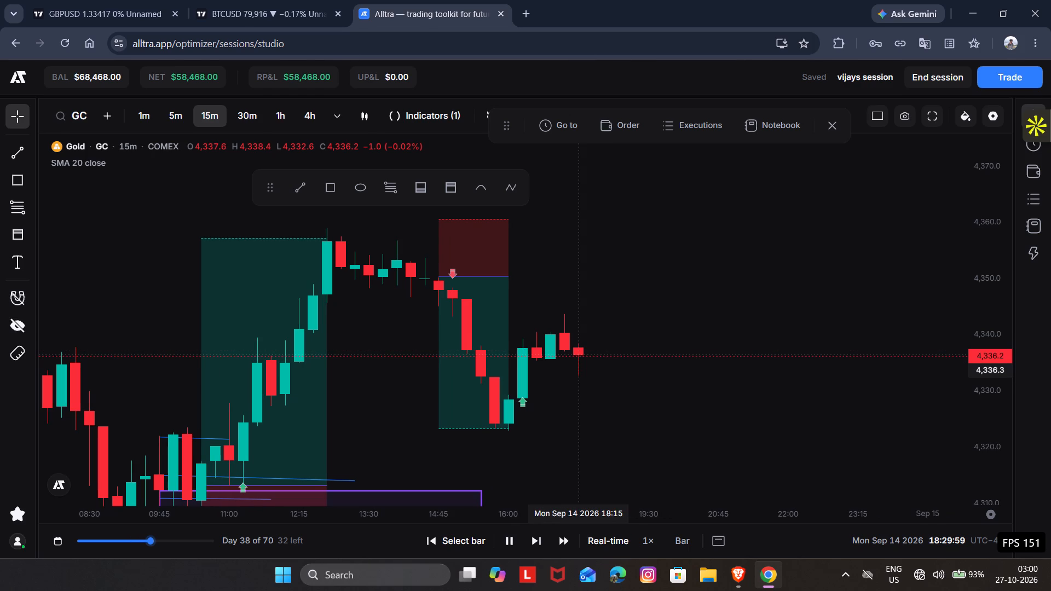
key("space")
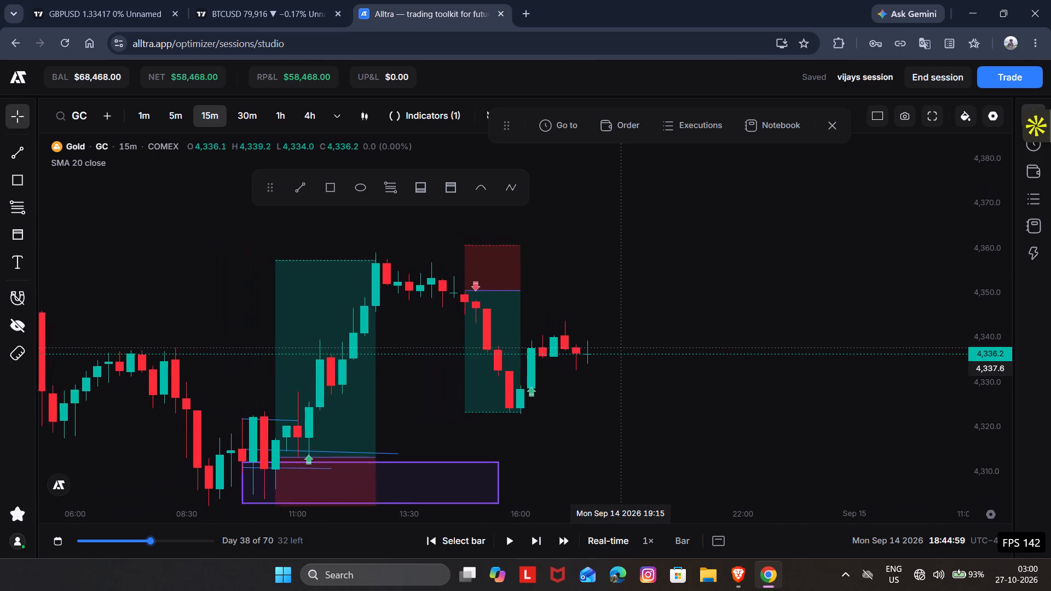
left_click_drag(609, 341, 664, 276)
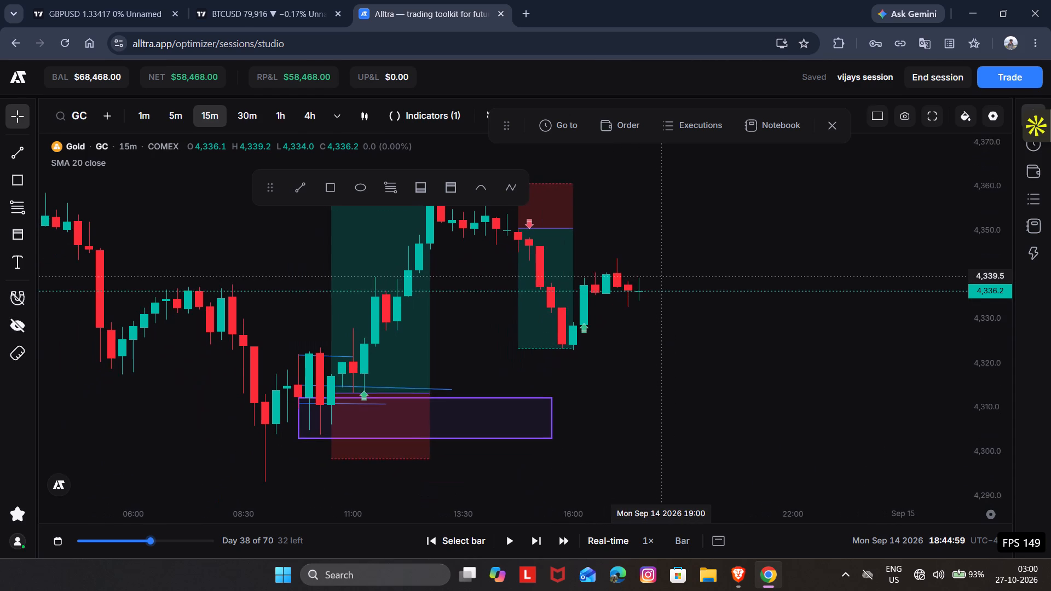
left_click_drag(664, 276, 665, 274)
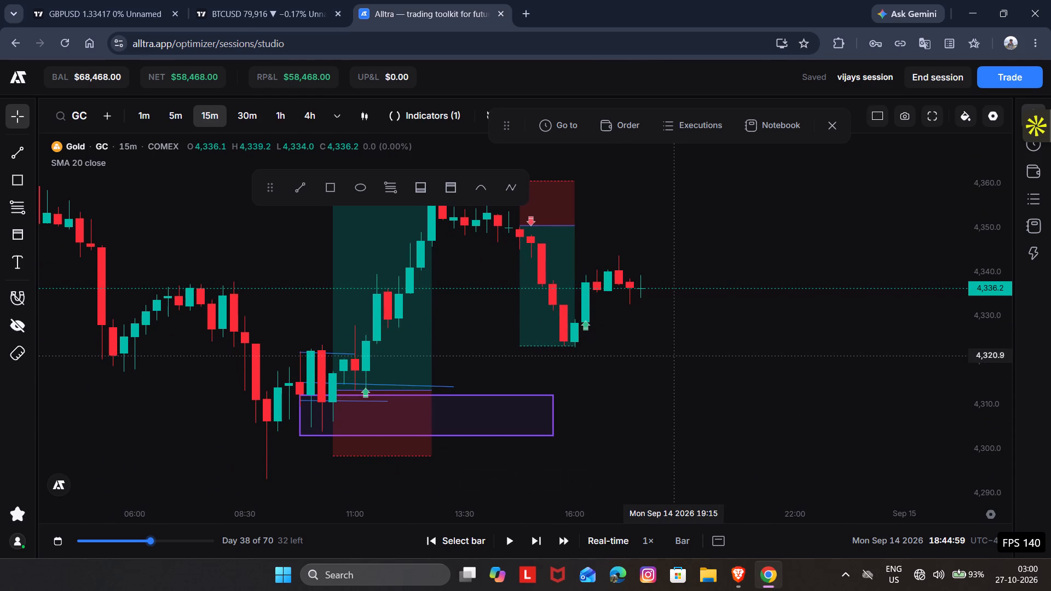
left_click_drag(669, 360, 673, 369)
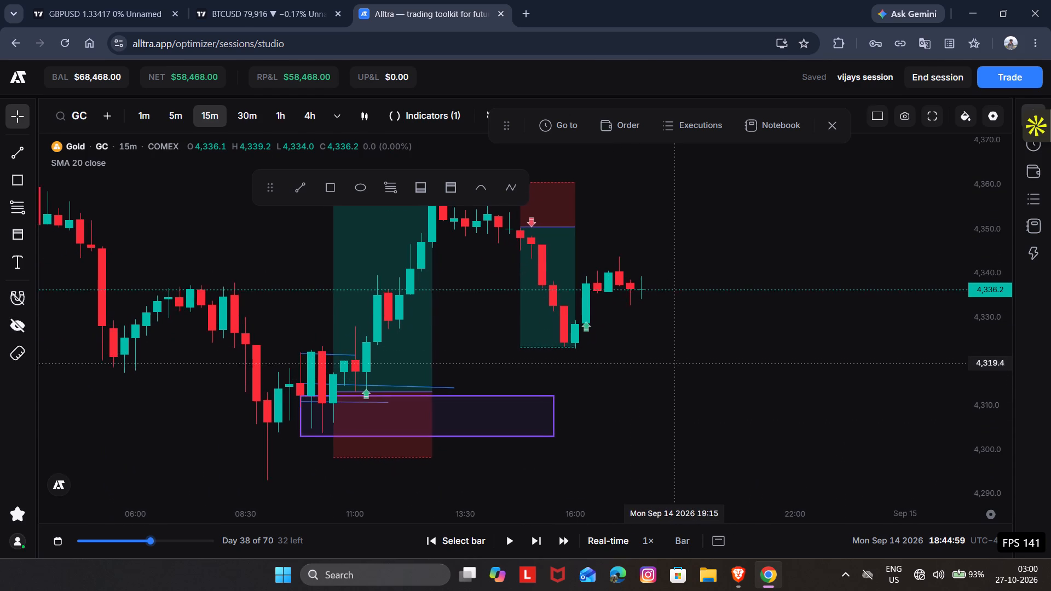
left_click_drag(673, 369, 678, 379)
key("space")
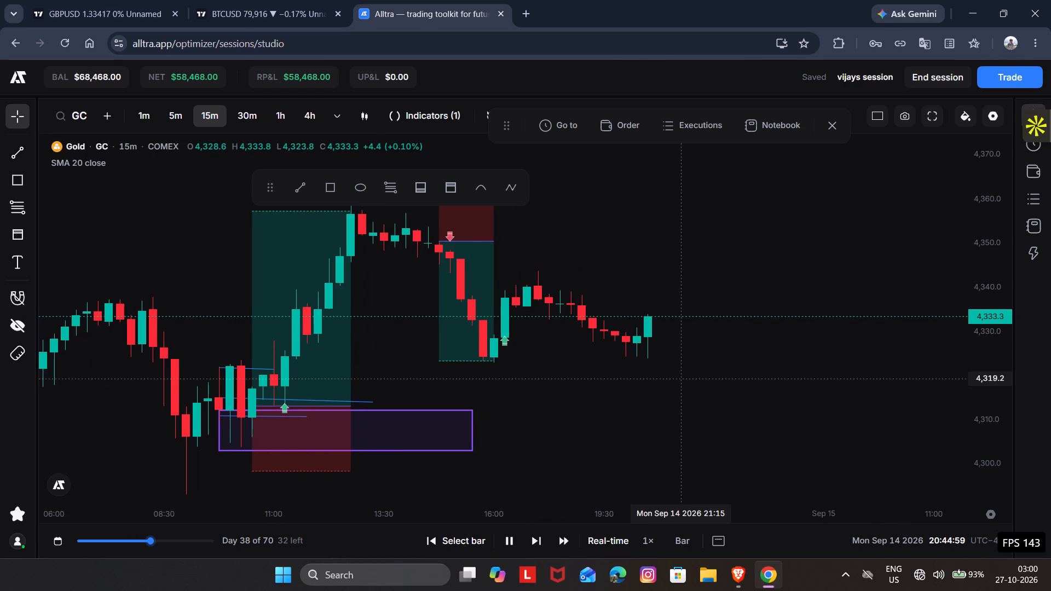
key("space")
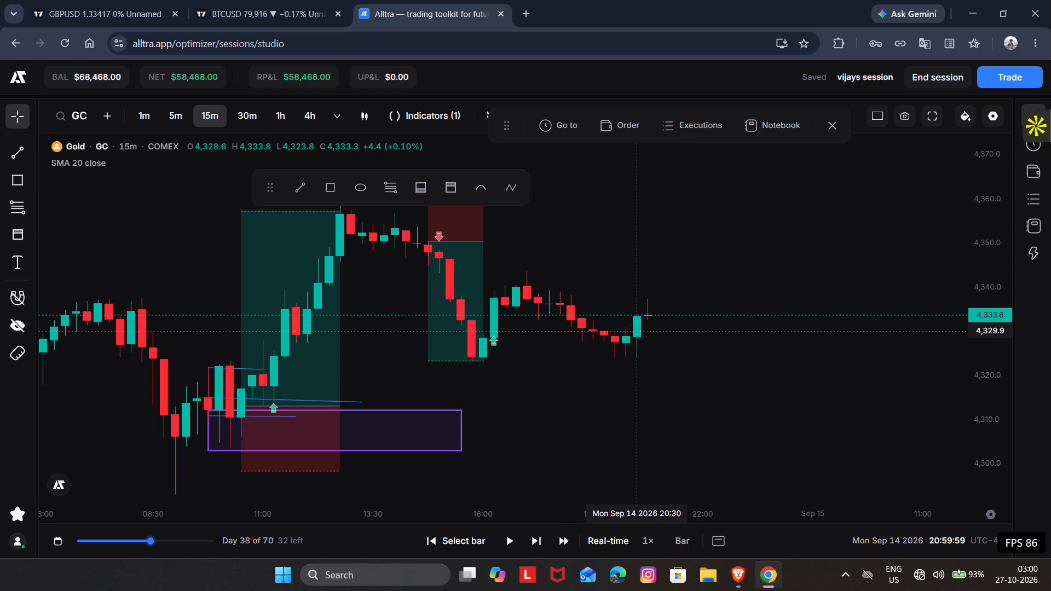
key("space")
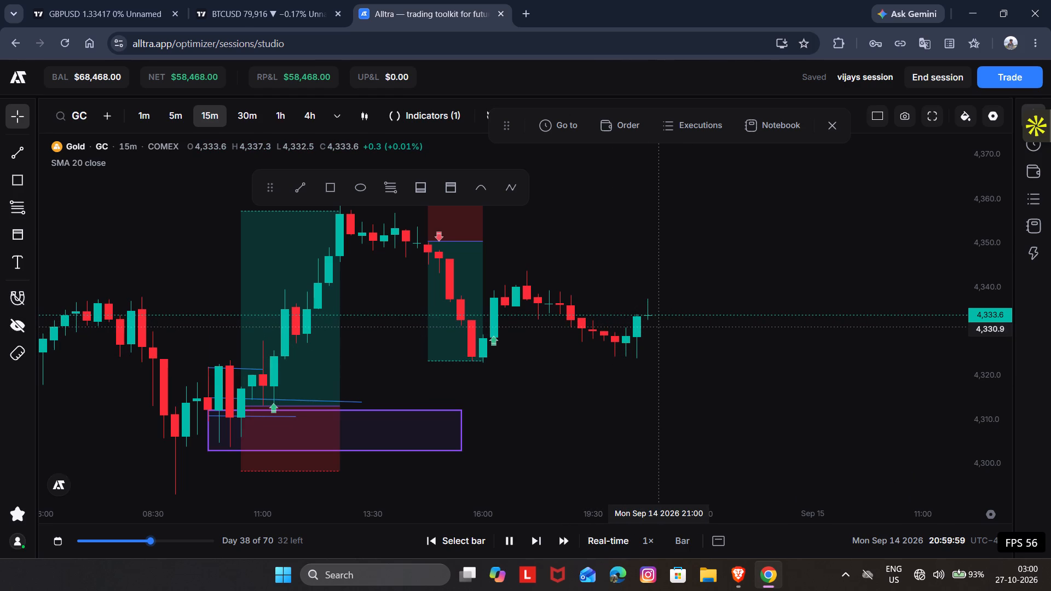
key("space")
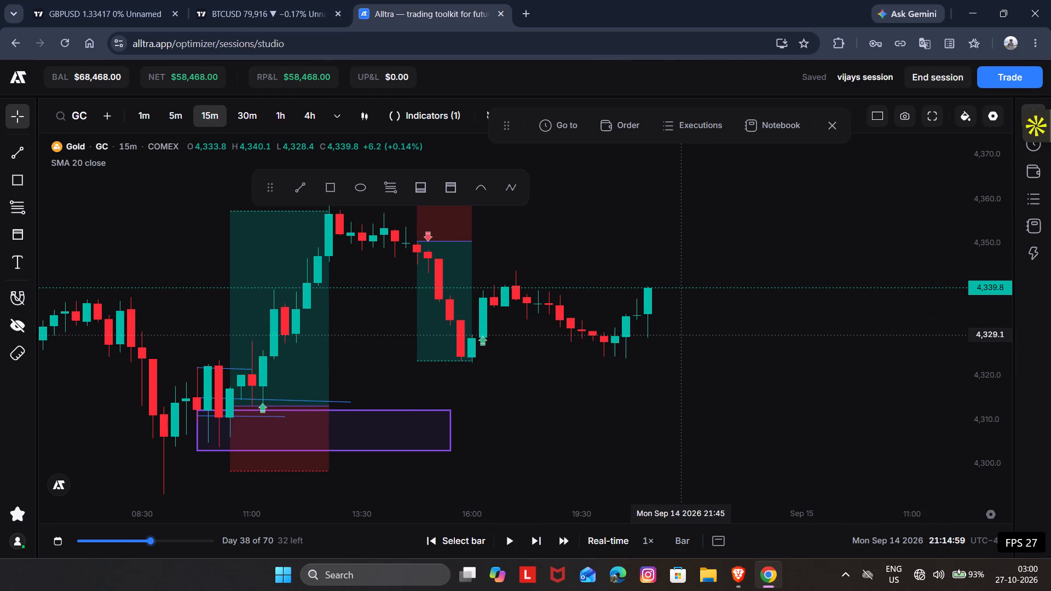
Place a market buy order for 1 GC with the stop loss at 4,323.0.
left_click(605, 132)
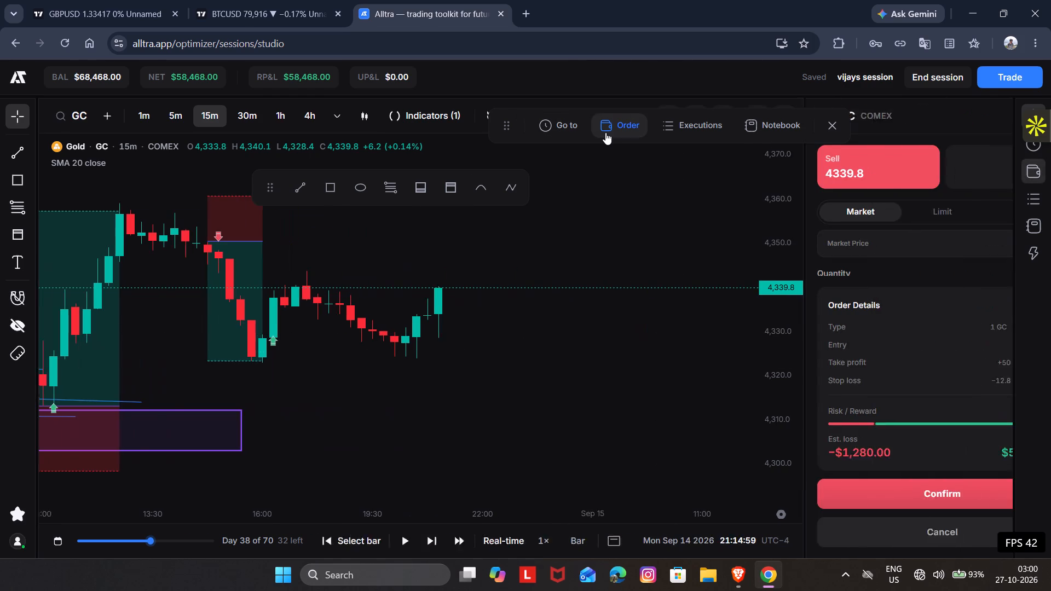
left_click(901, 167)
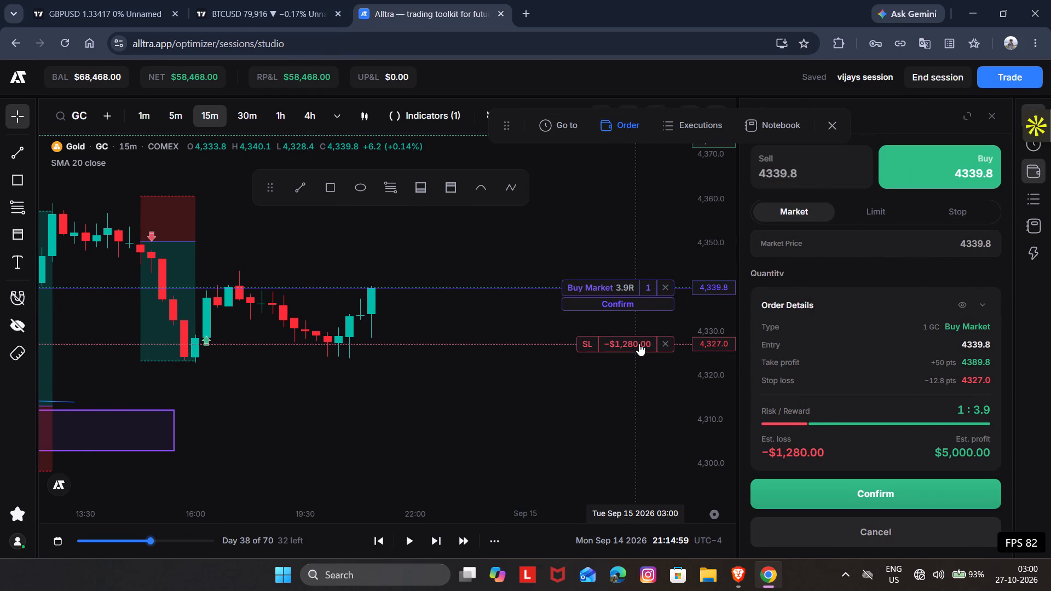
left_click_drag(639, 344, 633, 361)
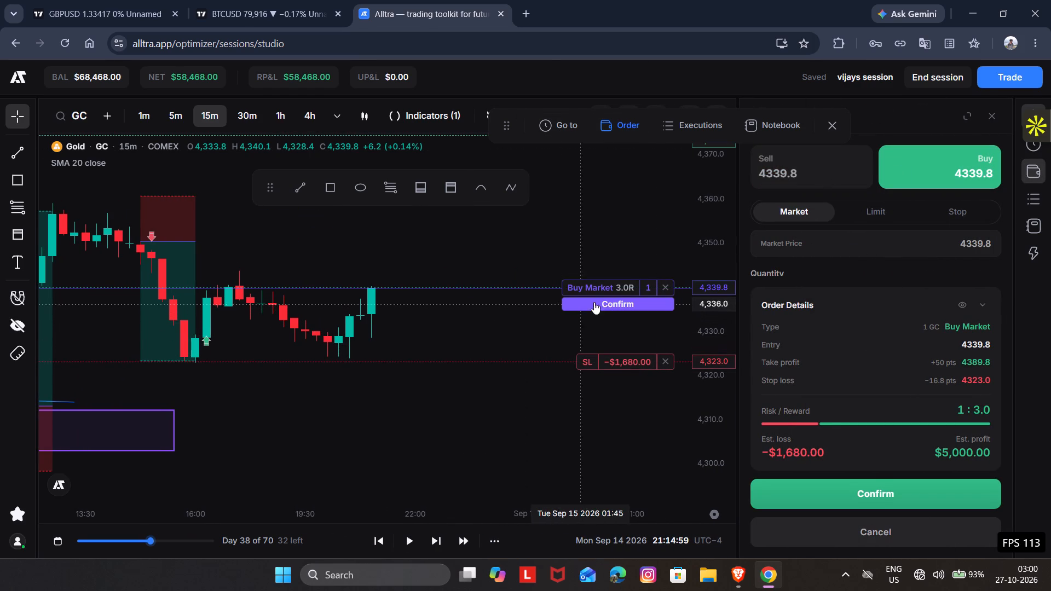
left_click(607, 303)
Move the open long position's take profit to 4,360.5.
left_click_drag(640, 279, 599, 351)
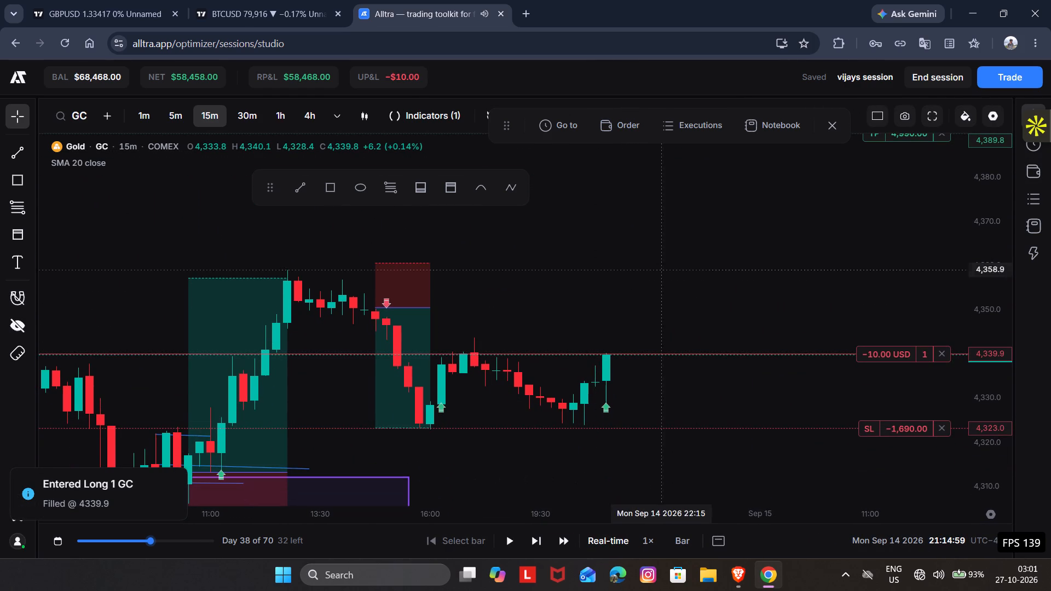
left_click_drag(762, 200, 755, 242)
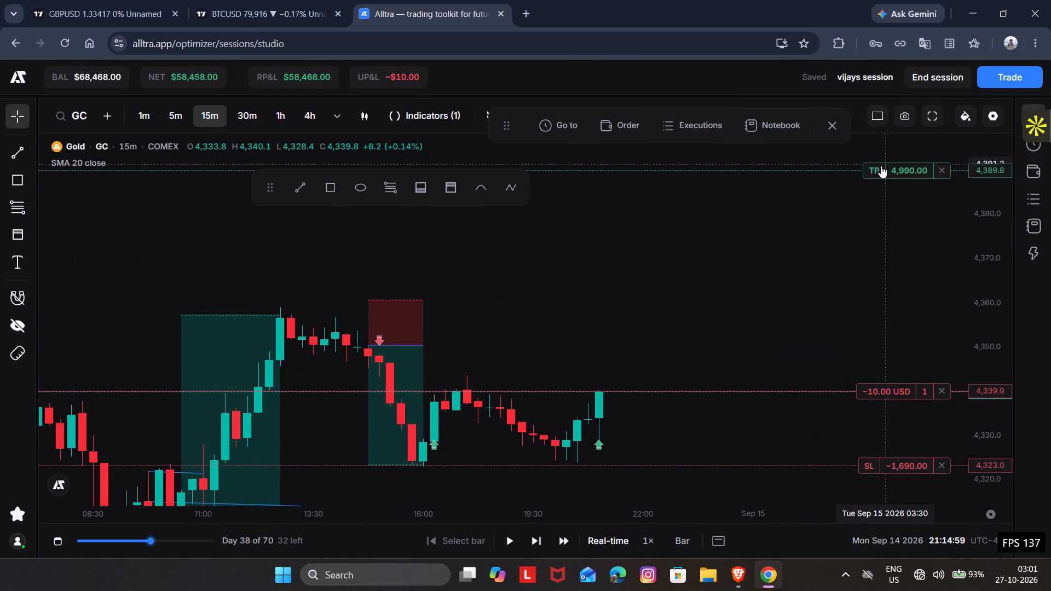
left_click_drag(881, 166, 871, 296)
Resume the replay and close the long gold position around midnight at the end of Sep 14.
left_click_drag(787, 313, 729, 221)
key("space")
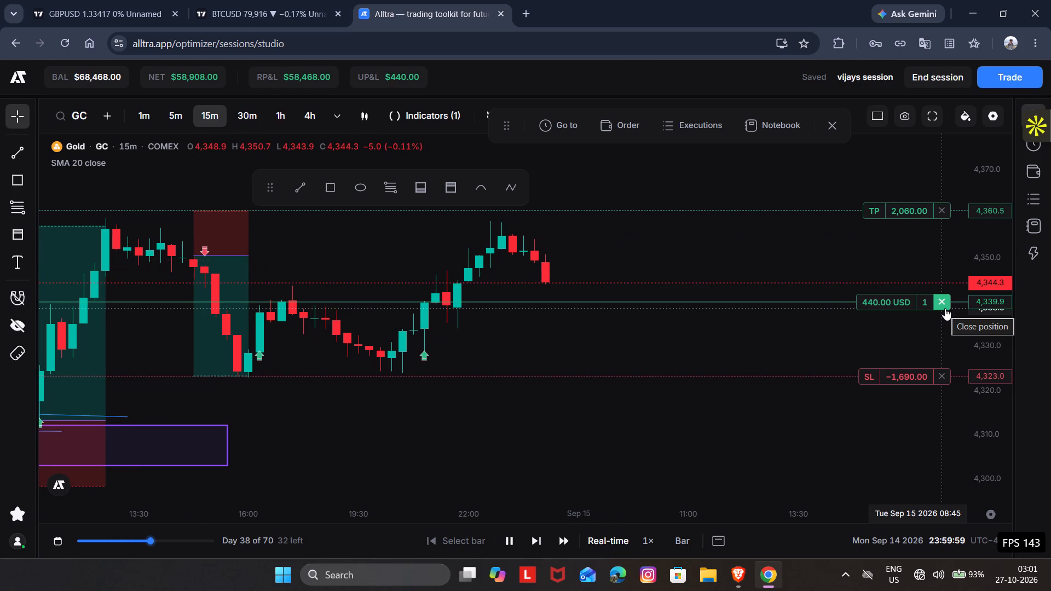
left_click(945, 308)
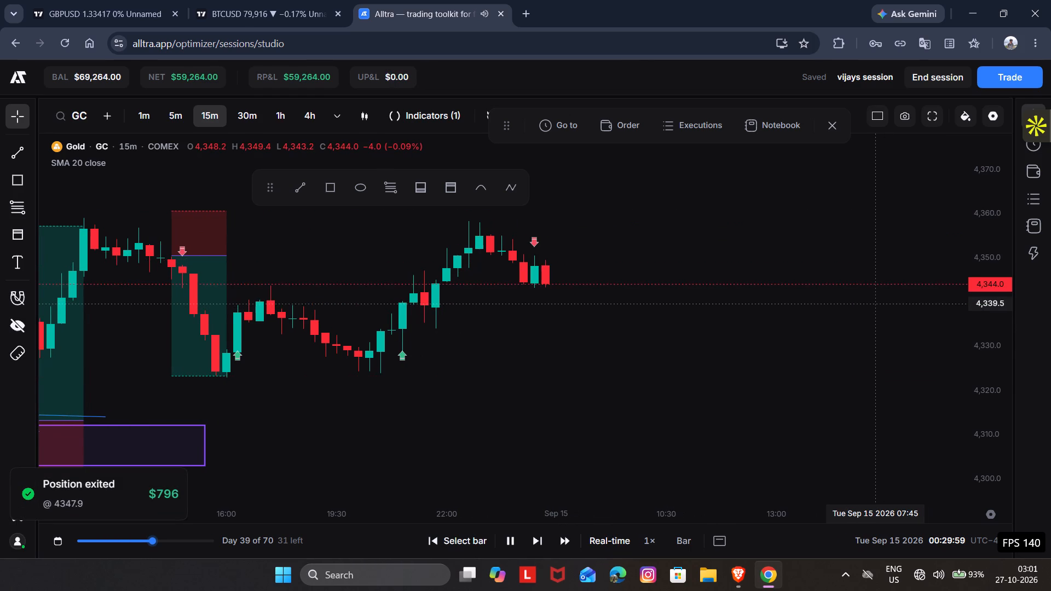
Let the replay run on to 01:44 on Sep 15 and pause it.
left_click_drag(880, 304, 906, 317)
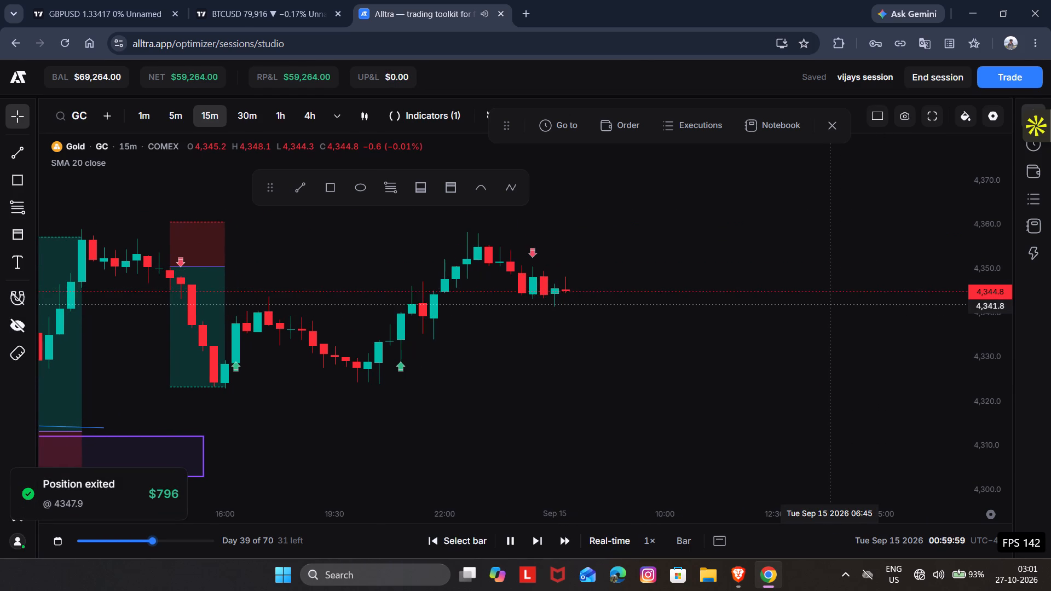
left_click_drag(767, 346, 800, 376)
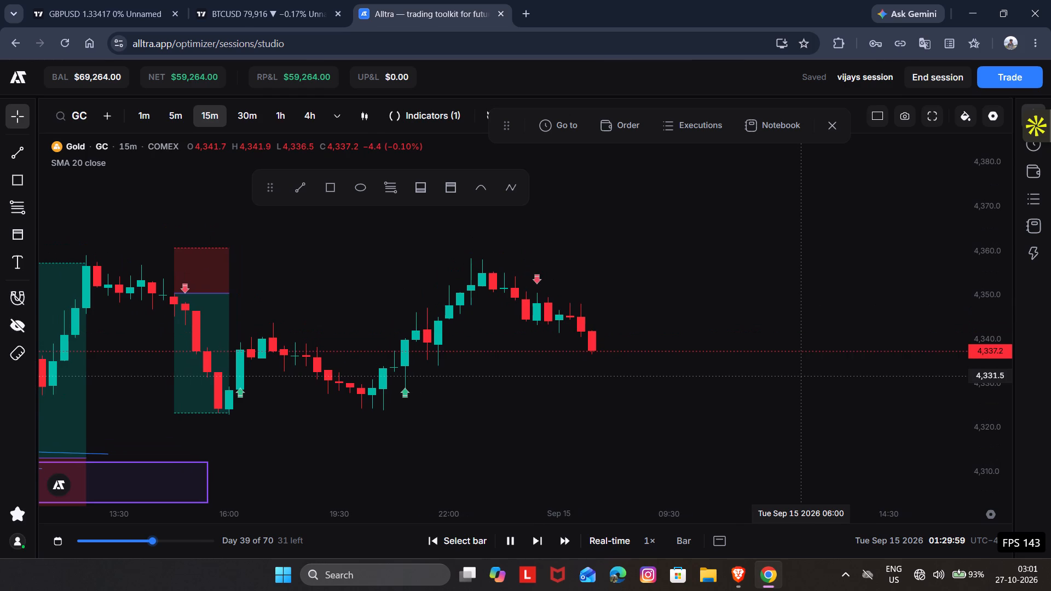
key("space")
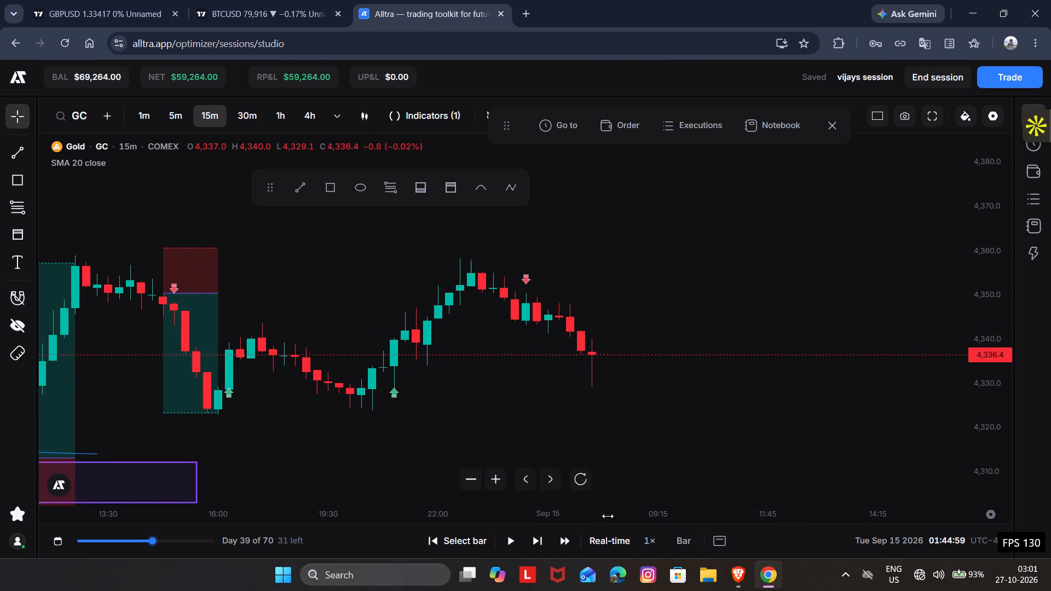
Rewind the replay to the 23:15 bar on Sep 14, just after the price peak.
left_click(477, 542)
left_click(498, 372)
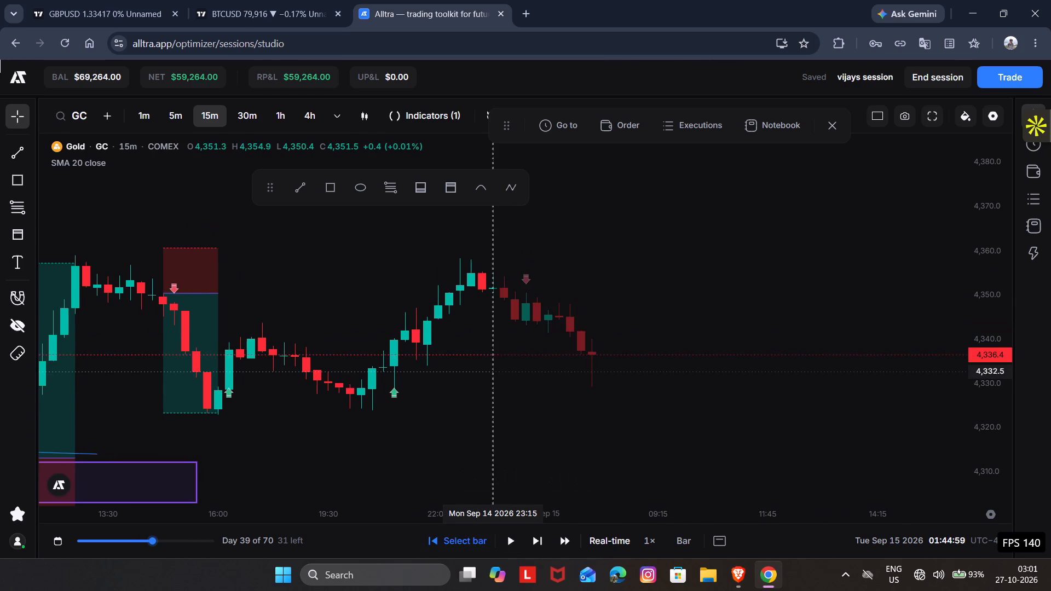
left_click_drag(578, 378, 734, 399)
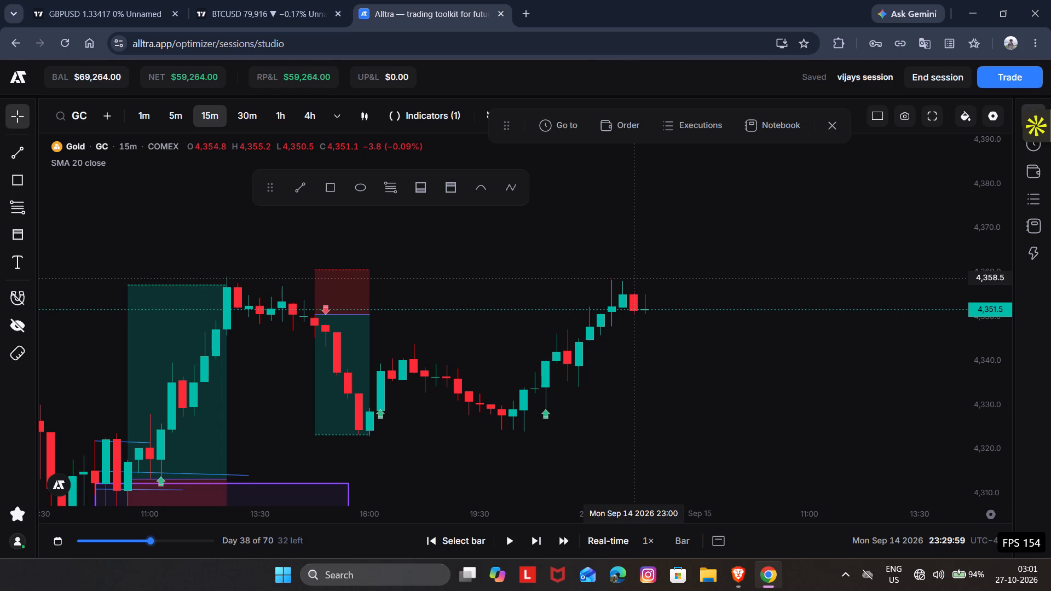
left_click_drag(637, 278, 591, 251)
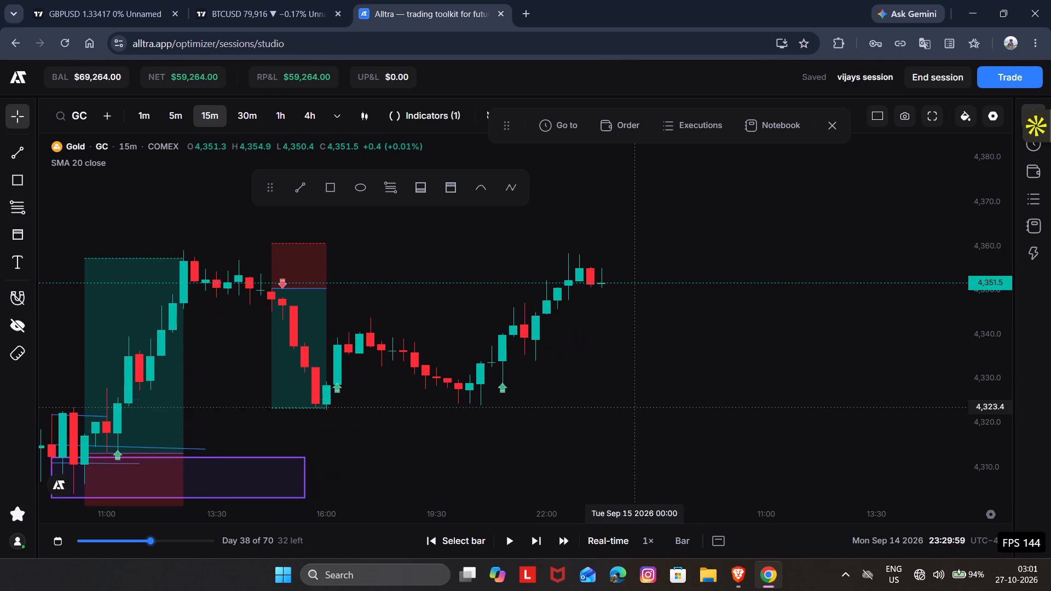
Switch to the BTCUSD chart in TradingView, dismiss the ad-blocker notice and load SENSEX from the watchlist on the 5-minute timeframe.
left_click(317, 0)
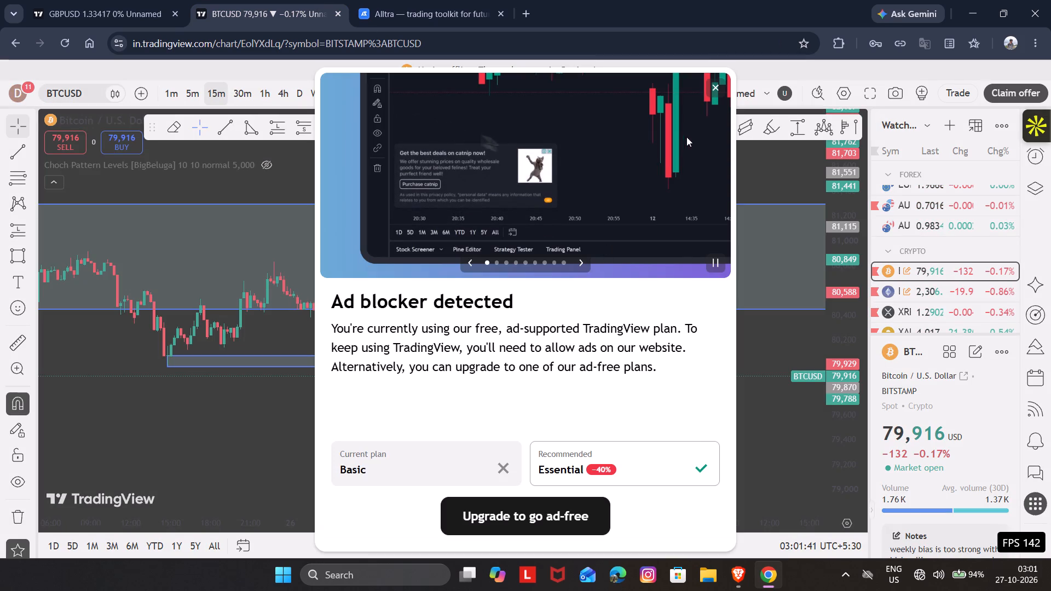
left_click(718, 89)
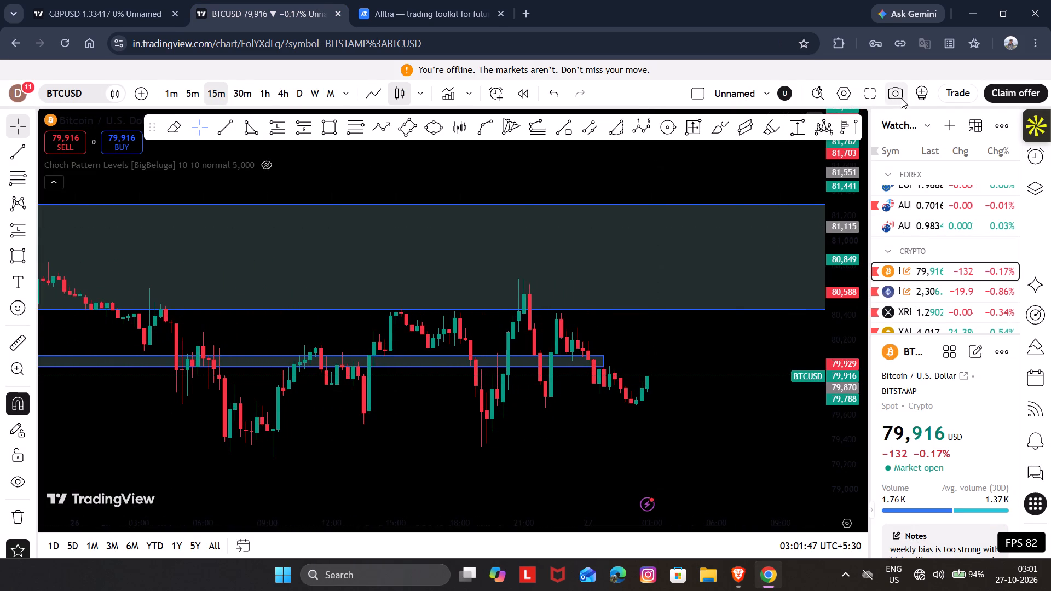
scroll(933, 195, "up", 6)
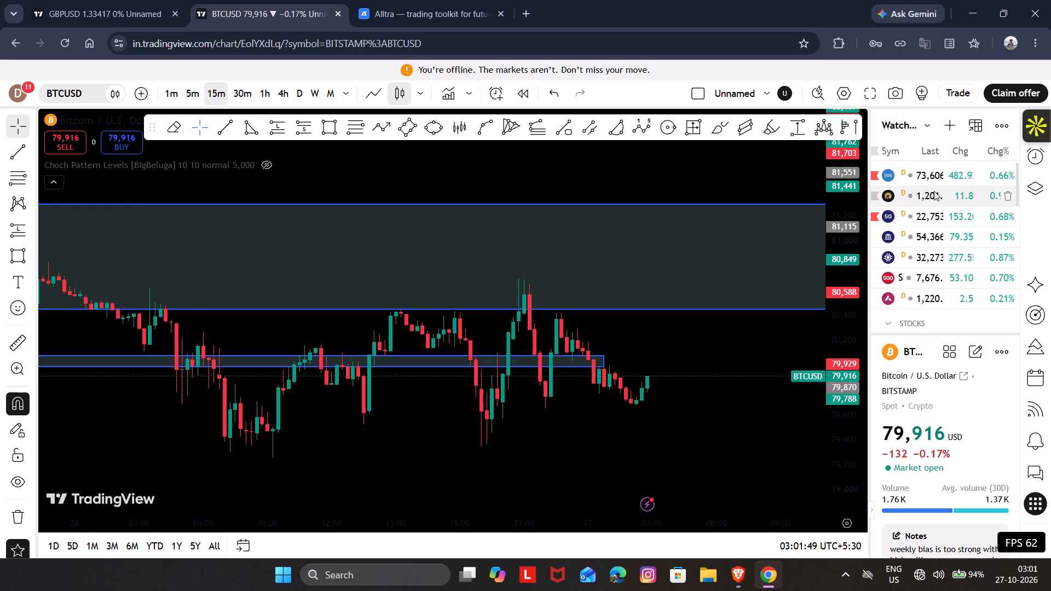
double_click(935, 177)
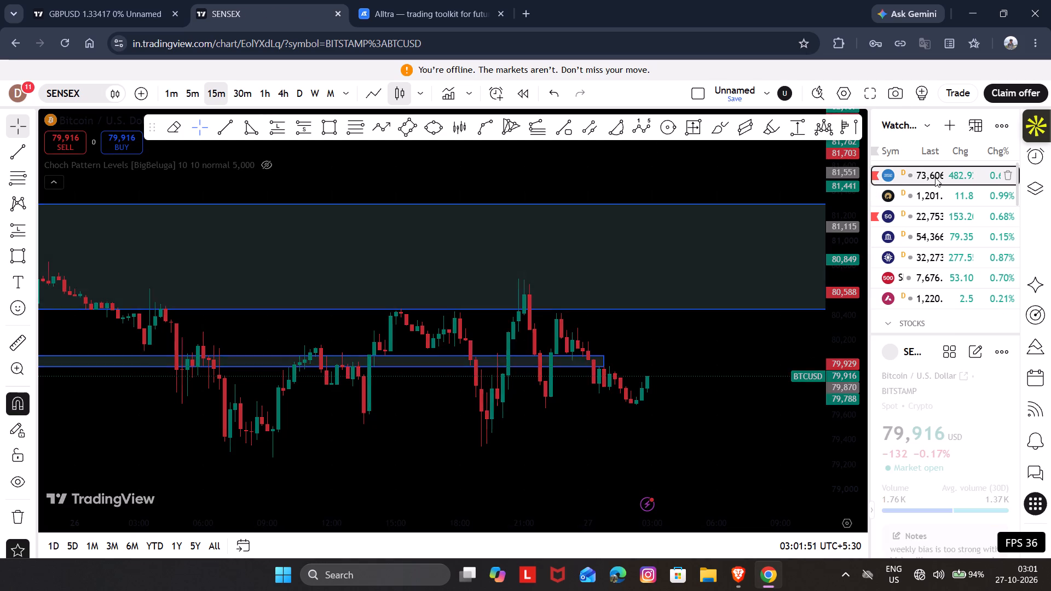
left_click(196, 94)
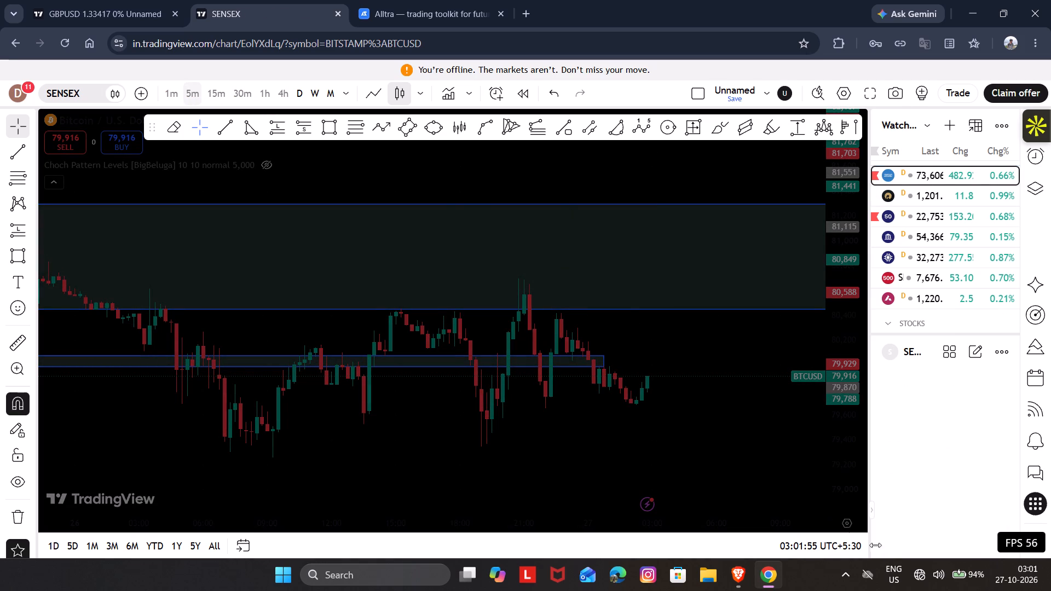
Check the available Wi-Fi networks for the Redmi 9 Power hotspot and its connection status.
left_click(928, 570)
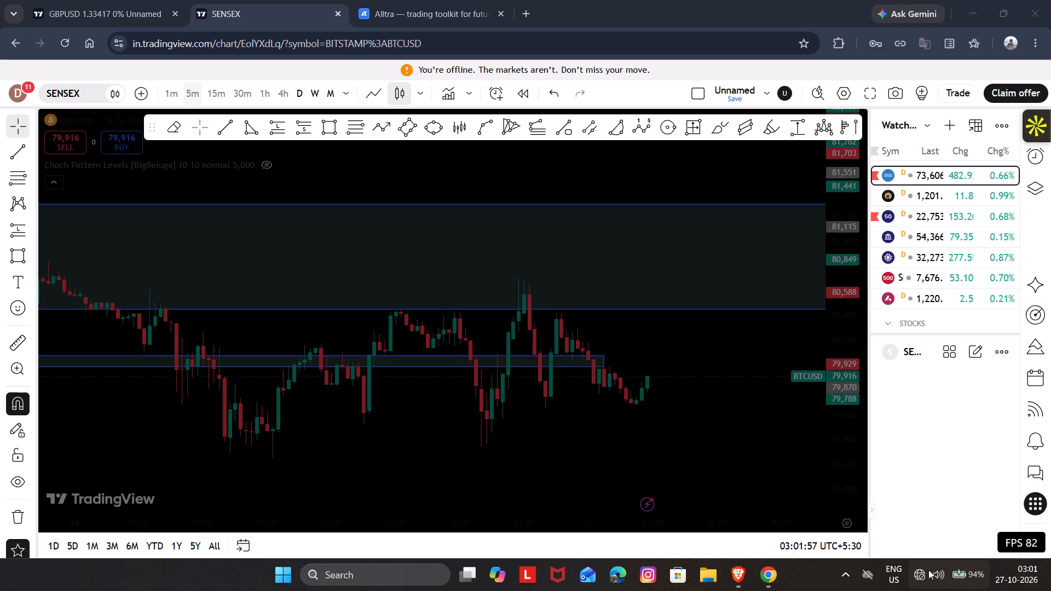
left_click(926, 570)
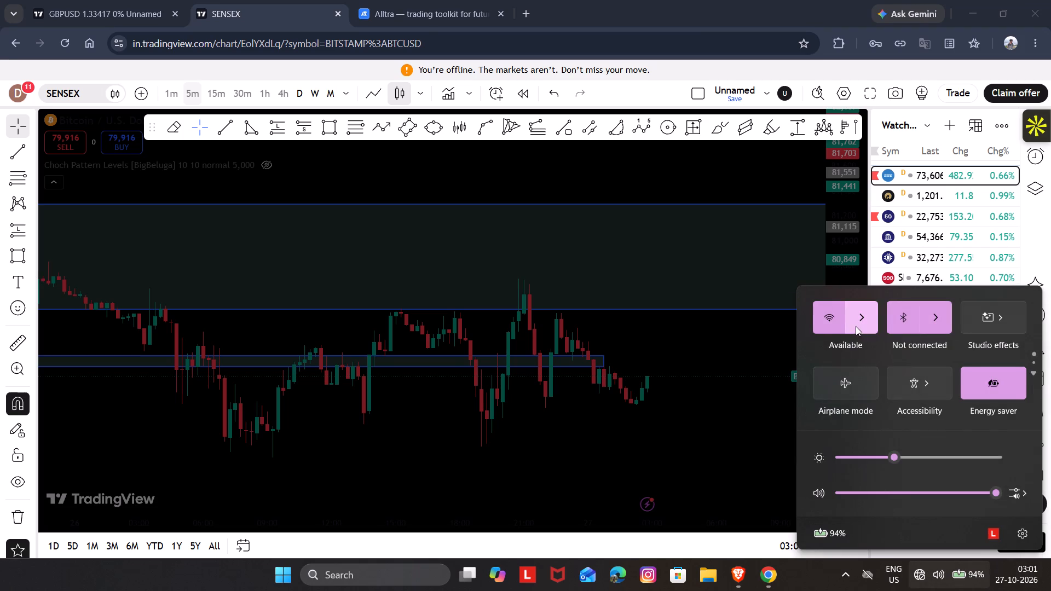
left_click(856, 326)
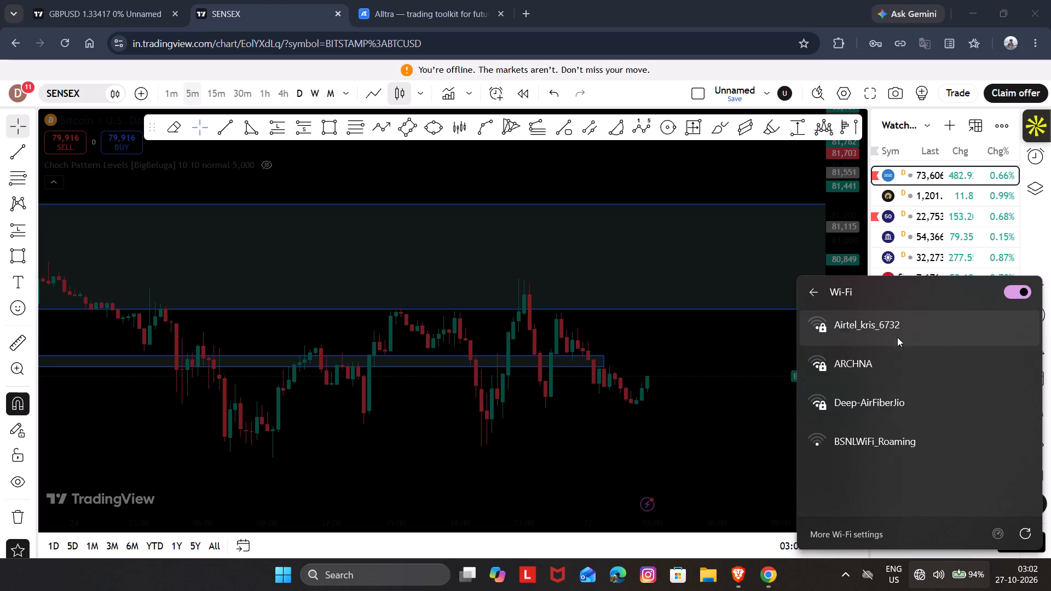
left_click(821, 302)
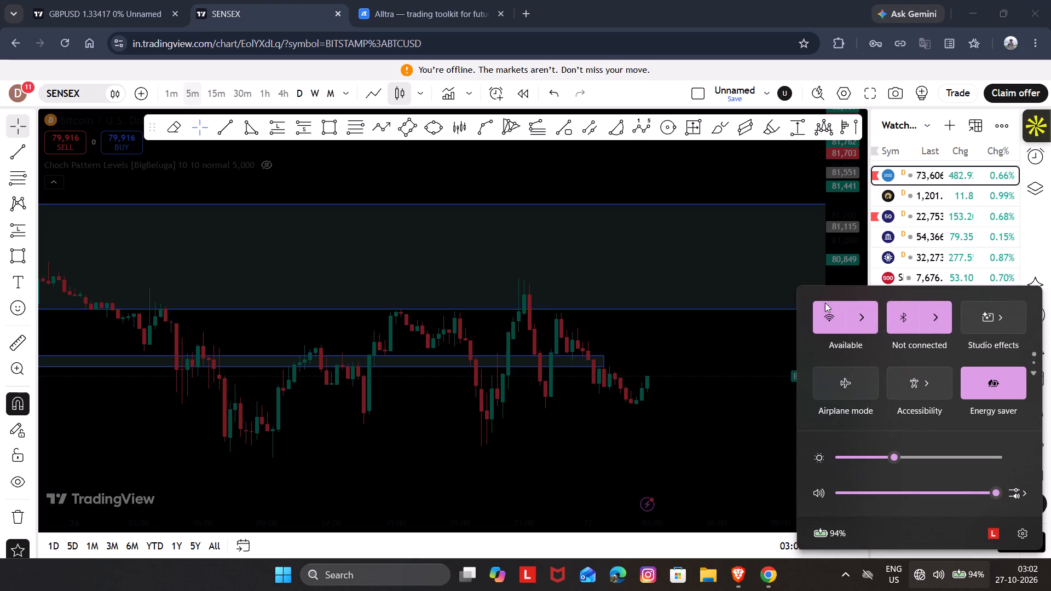
left_click(871, 329)
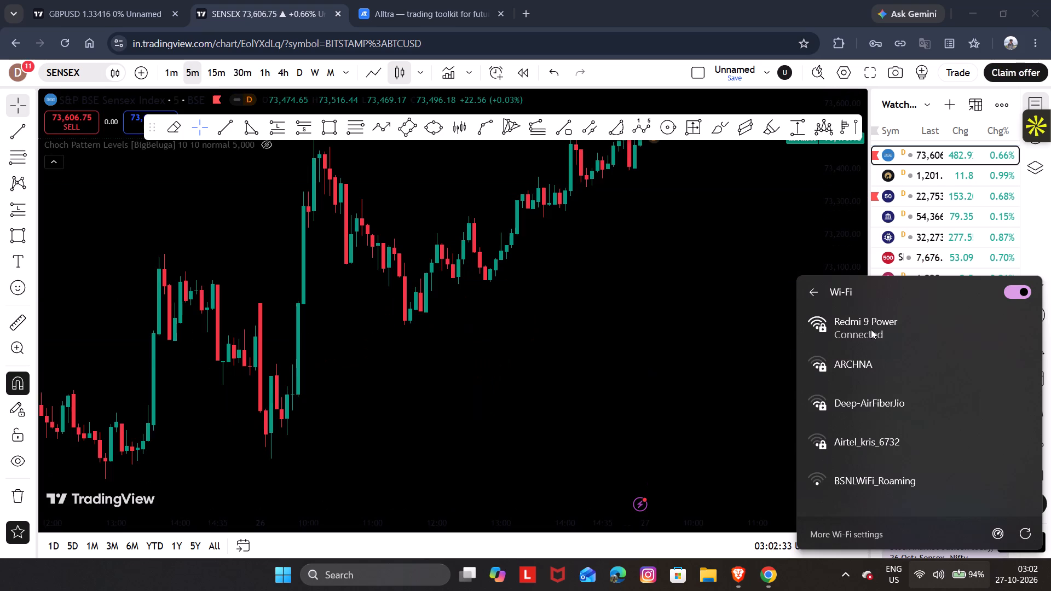
left_click(600, 299)
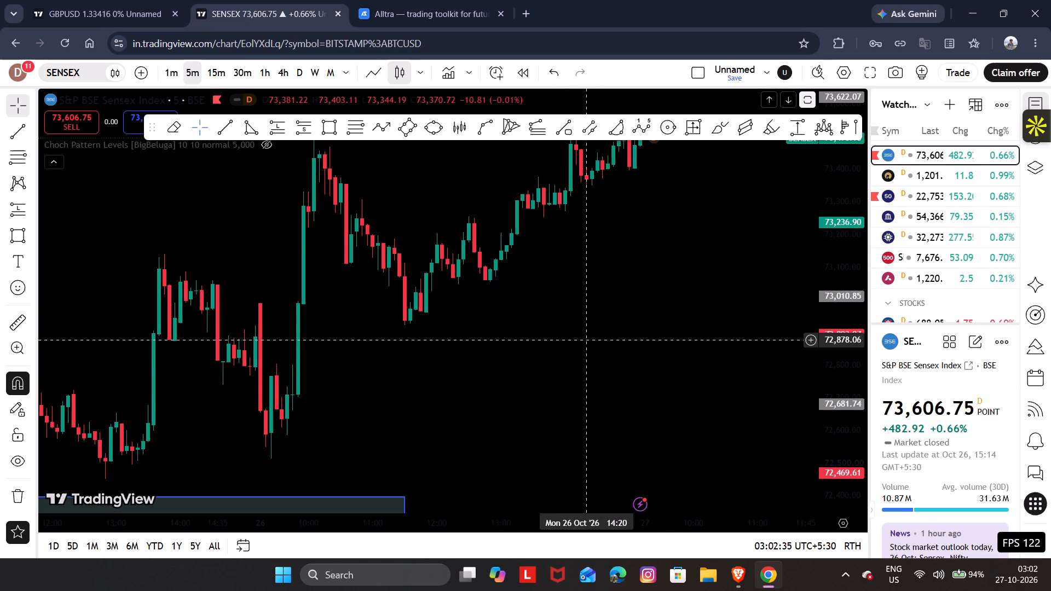
Place a long position on the SENSEX chart at the 09:40 candle on Oct 26, with entry at about 72,637.
left_click_drag(592, 334, 676, 375)
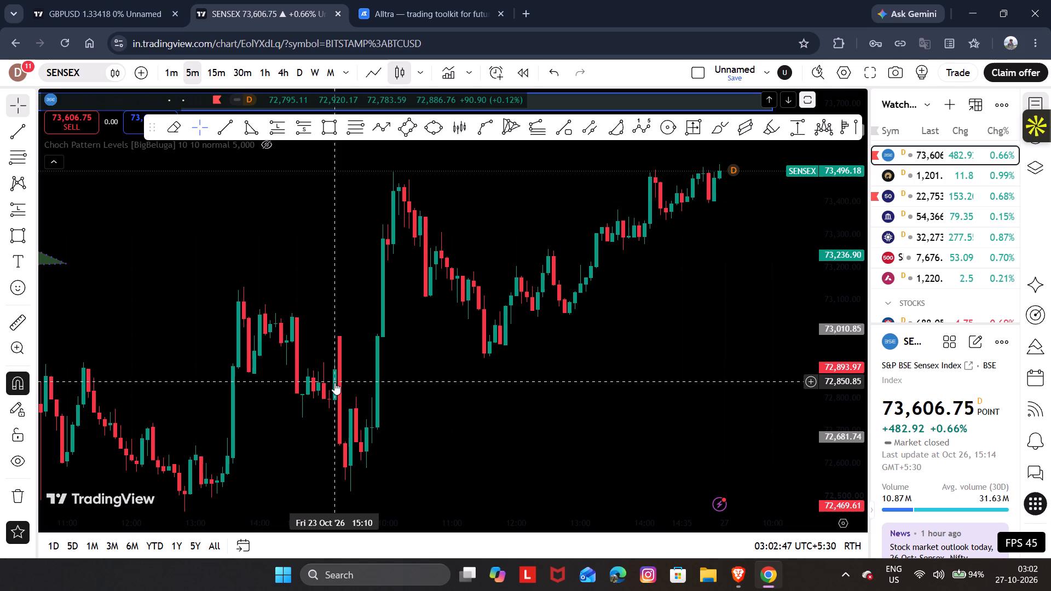
left_click_drag(438, 405, 422, 364)
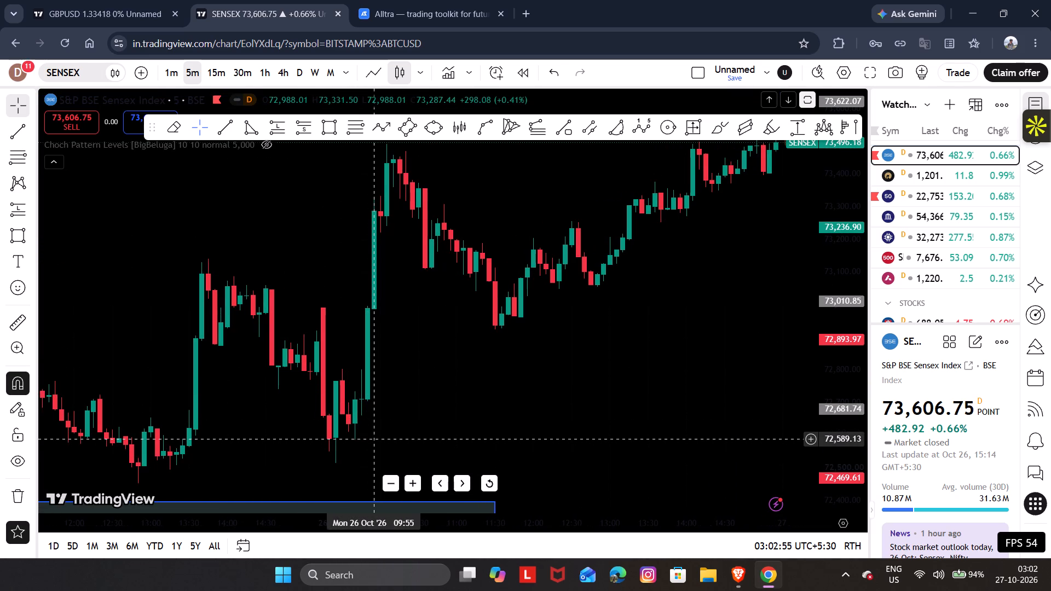
left_click_drag(362, 424, 345, 441)
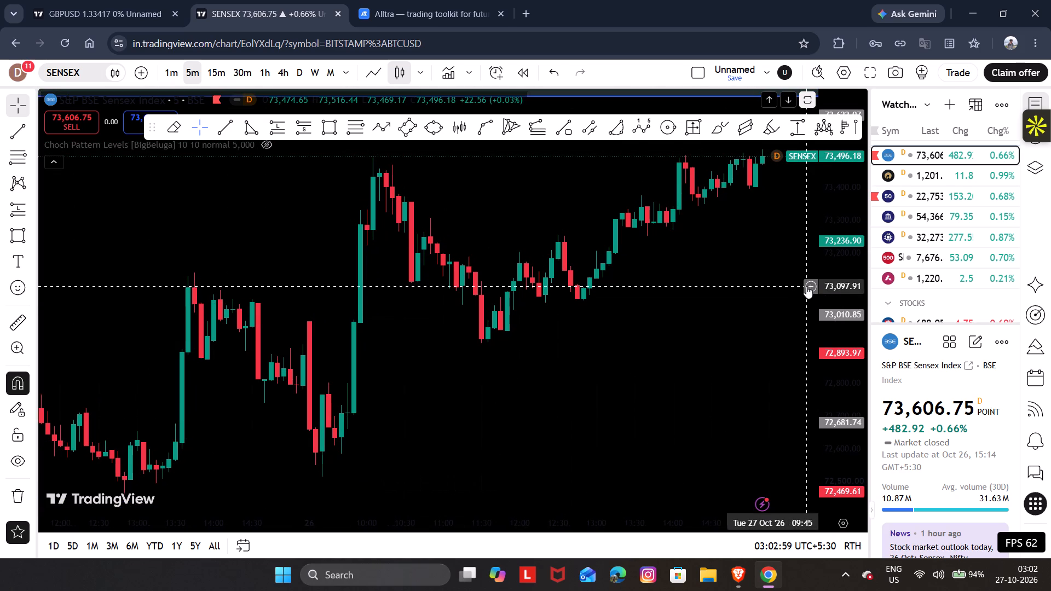
left_click_drag(839, 302, 835, 336)
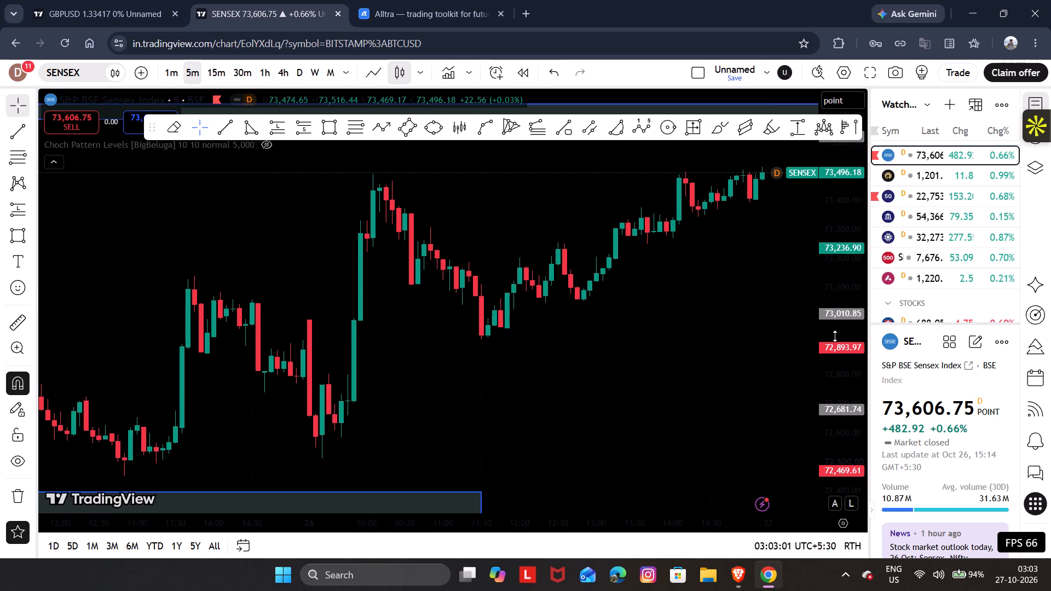
left_click(282, 123)
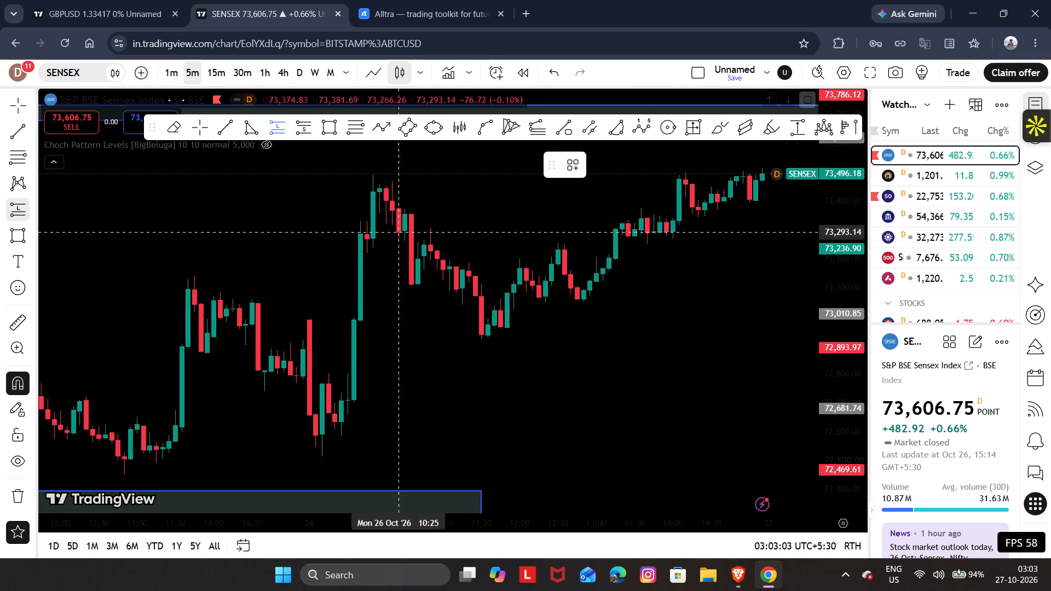
left_click(340, 415)
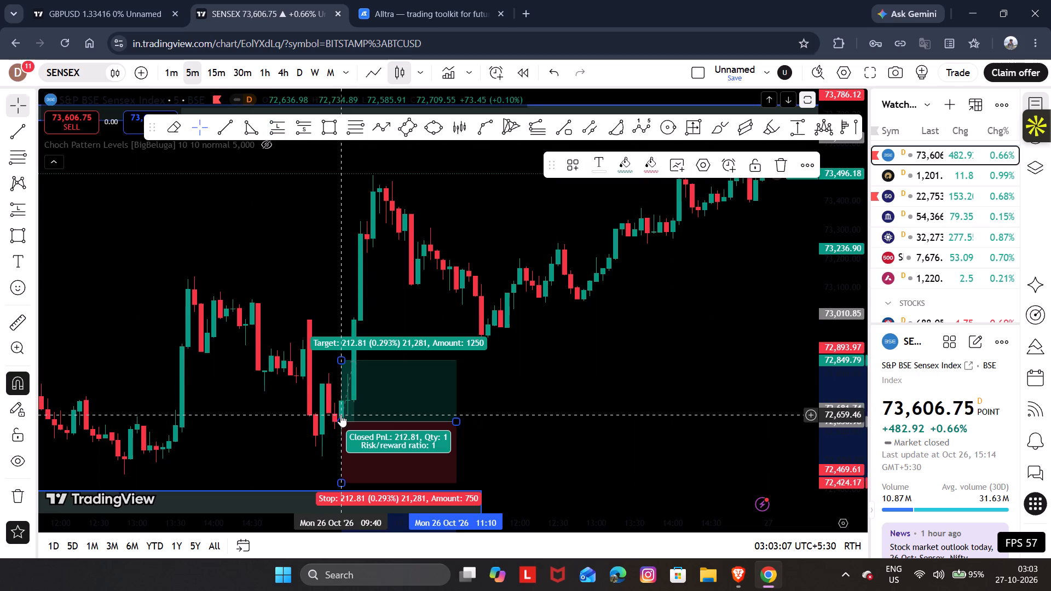
Adjust the long position's target to about 73,468 and its stop to about 72,524.
left_click_drag(340, 357, 342, 202)
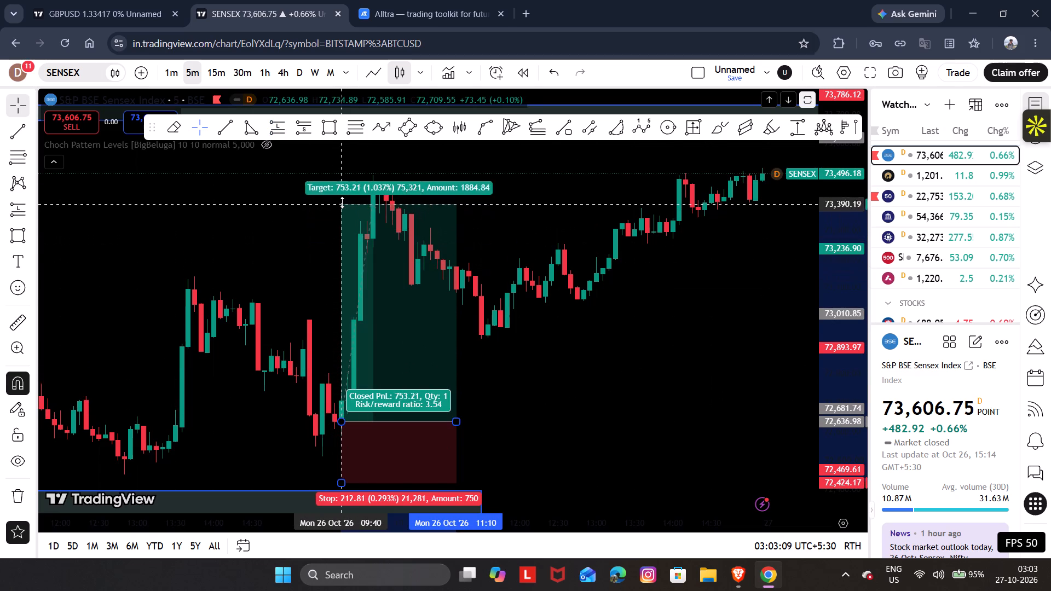
left_click_drag(342, 202, 345, 182)
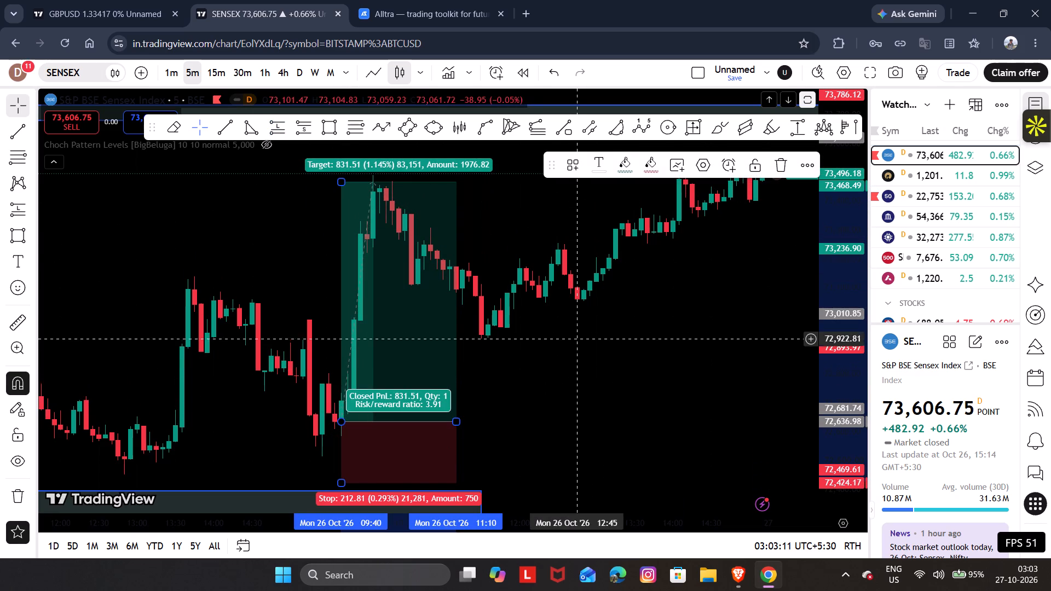
left_click_drag(342, 481, 353, 454)
double_click(580, 390)
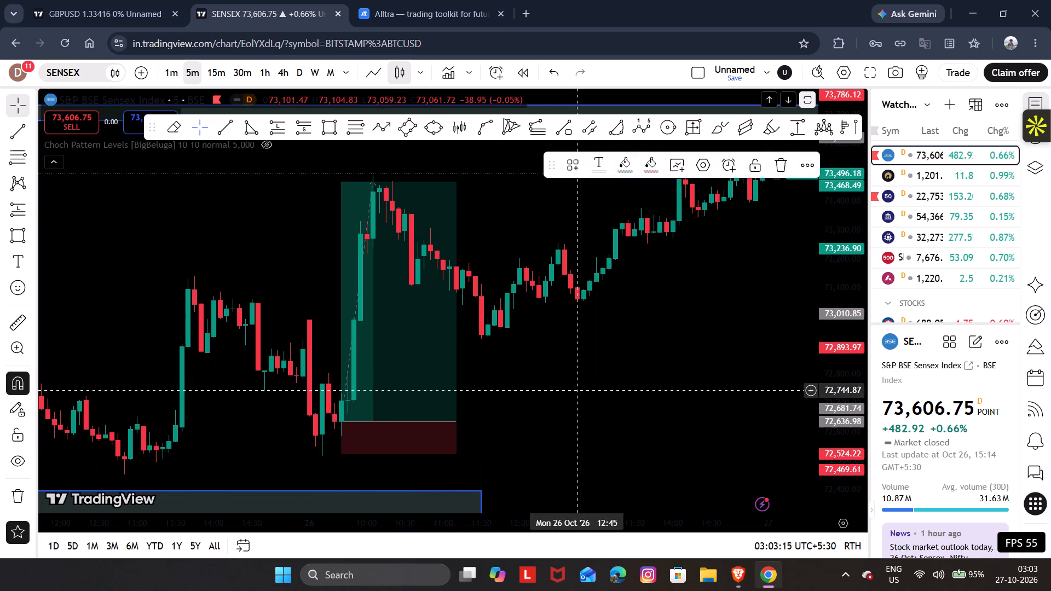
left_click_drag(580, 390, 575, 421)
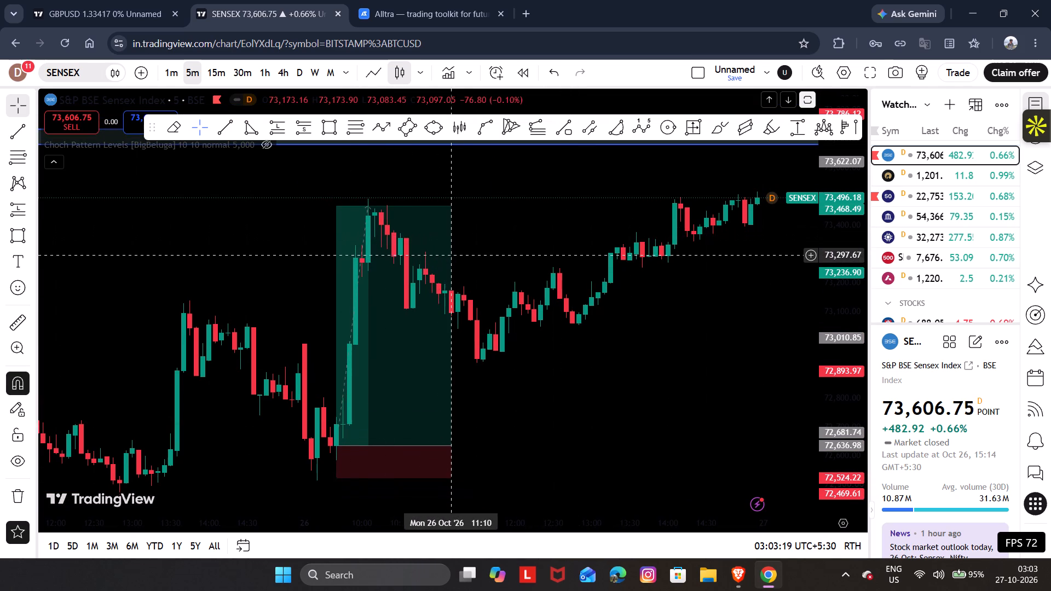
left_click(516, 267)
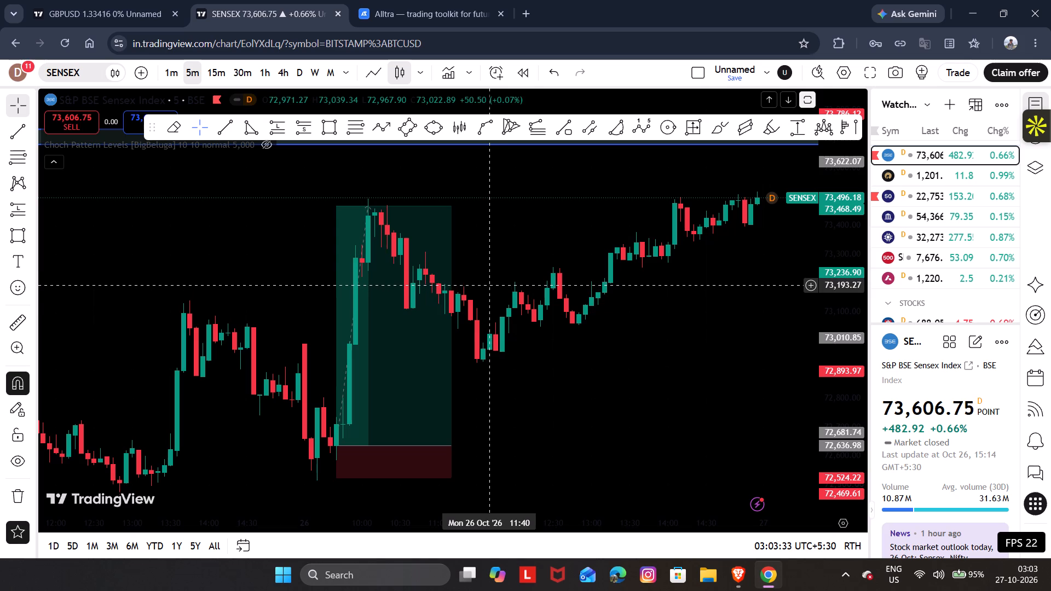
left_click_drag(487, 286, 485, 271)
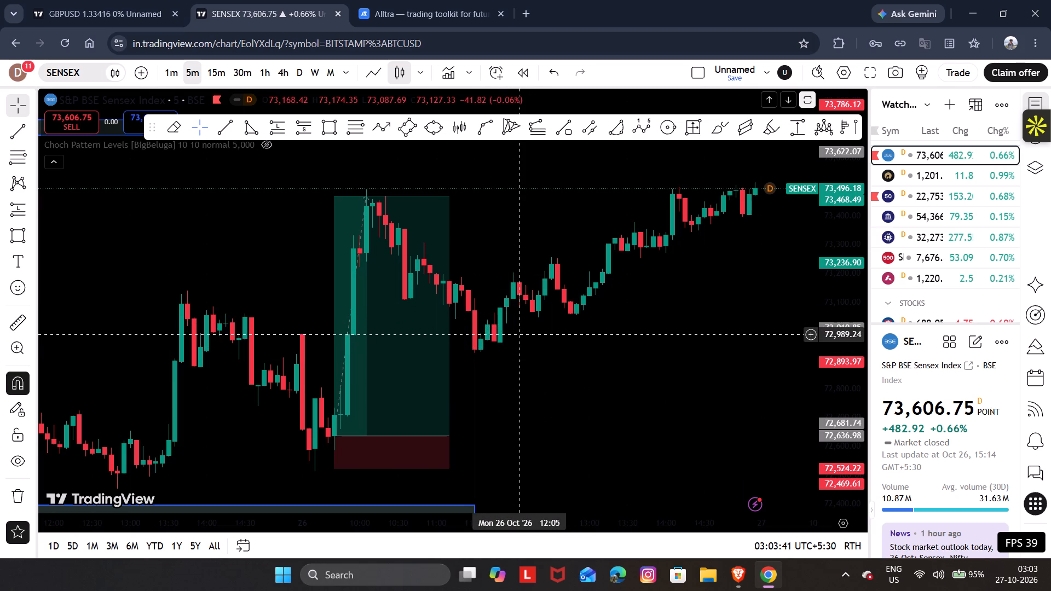
Examine the long setup and the preceding price structure on the SENSEX chart, switching to the 15-minute timeframe.
left_click_drag(538, 364, 527, 406)
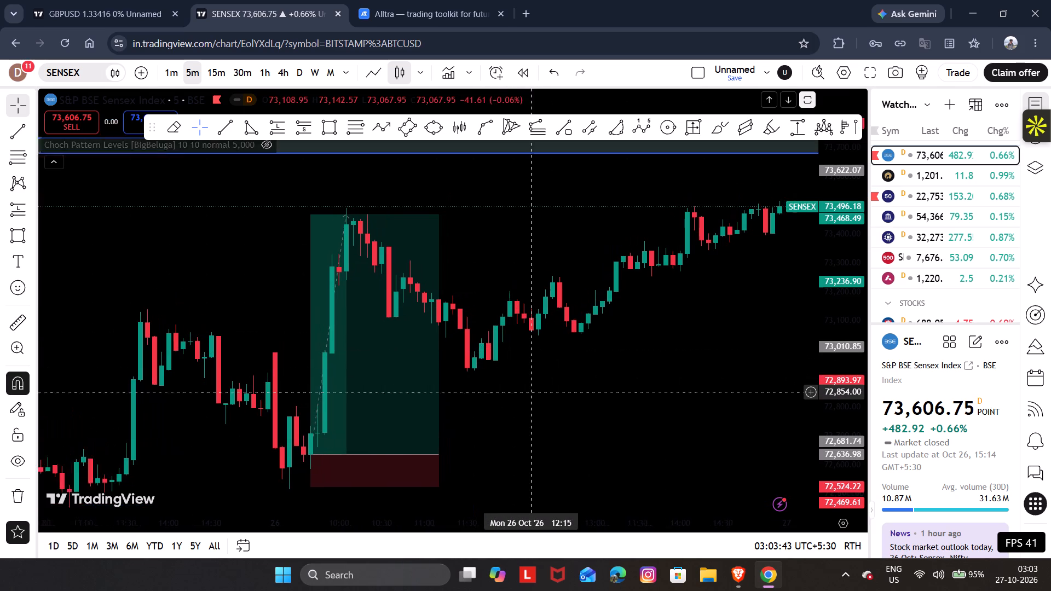
left_click_drag(527, 406, 522, 425)
left_click(522, 425)
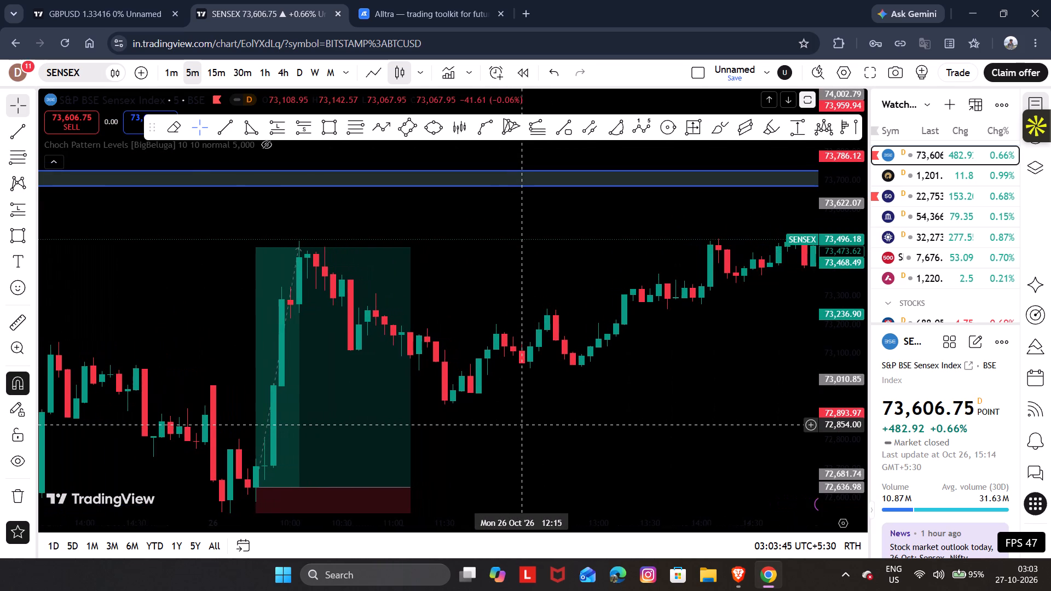
double_click(518, 532)
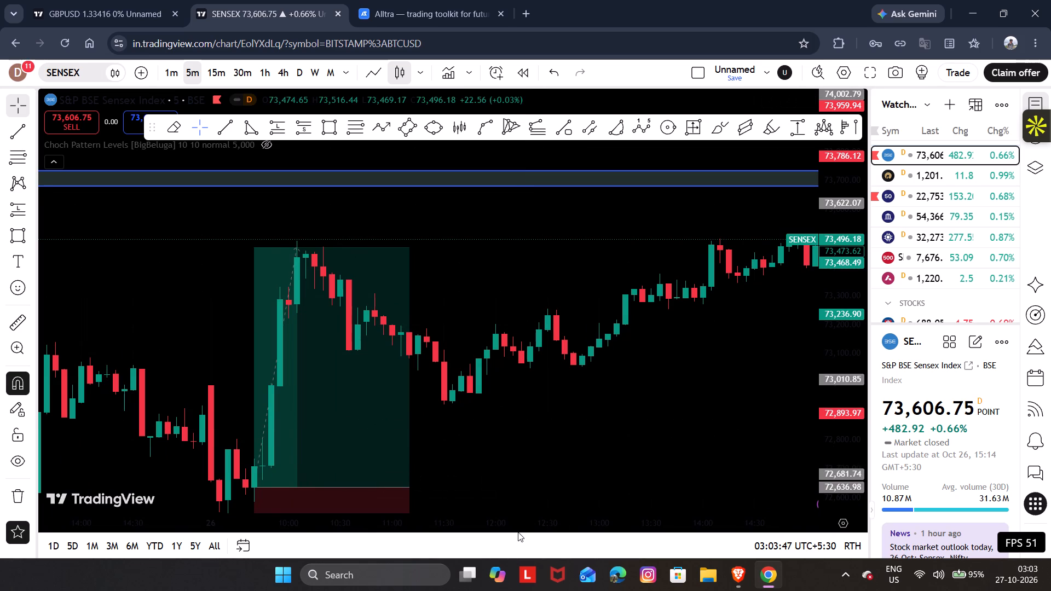
left_click(213, 84)
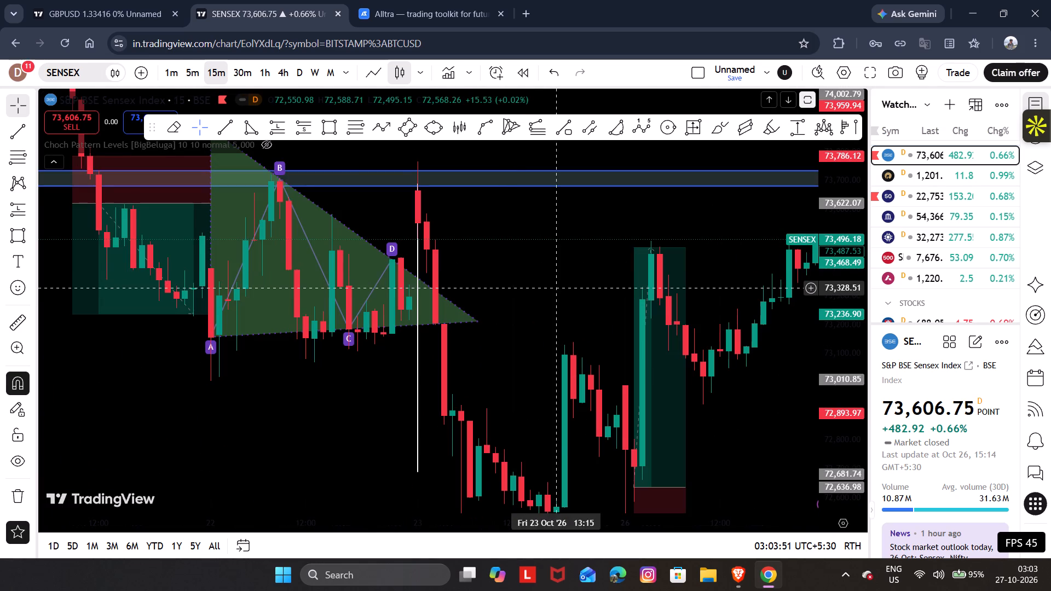
left_click_drag(835, 298, 826, 475)
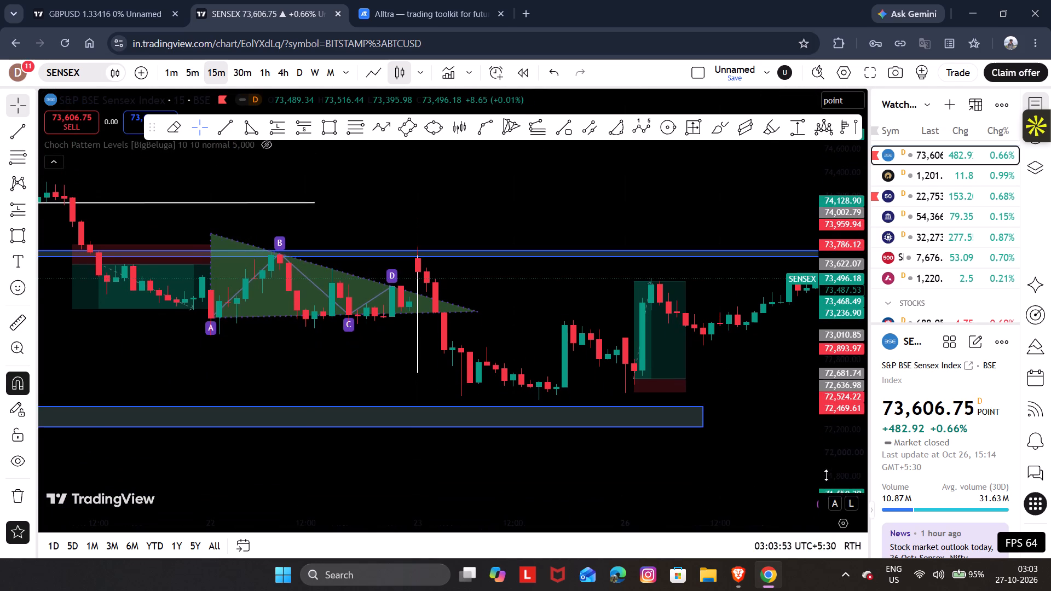
left_click_drag(826, 475, 816, 367)
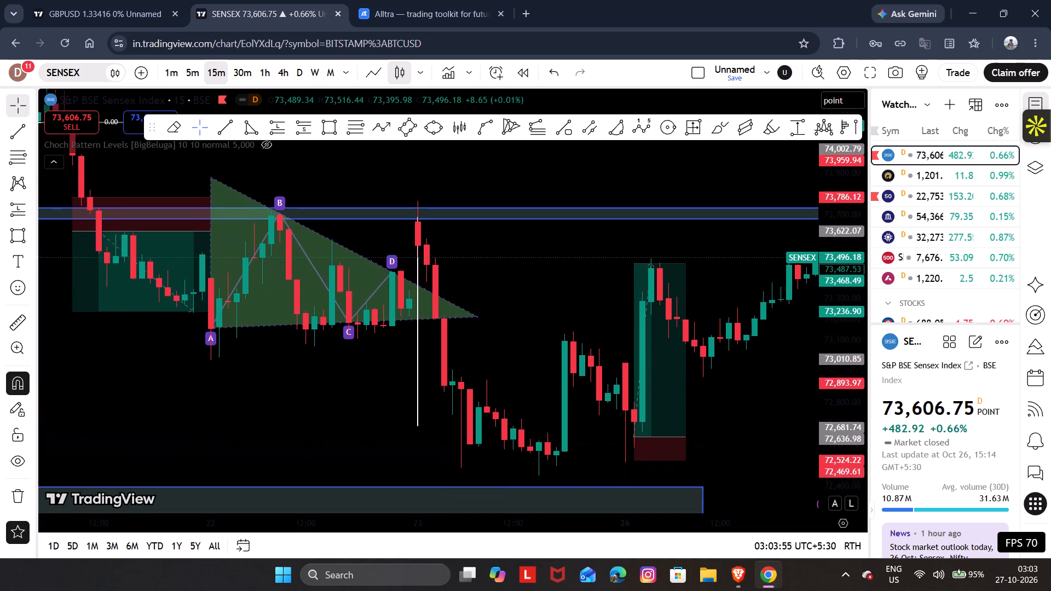
left_click_drag(816, 367, 799, 339)
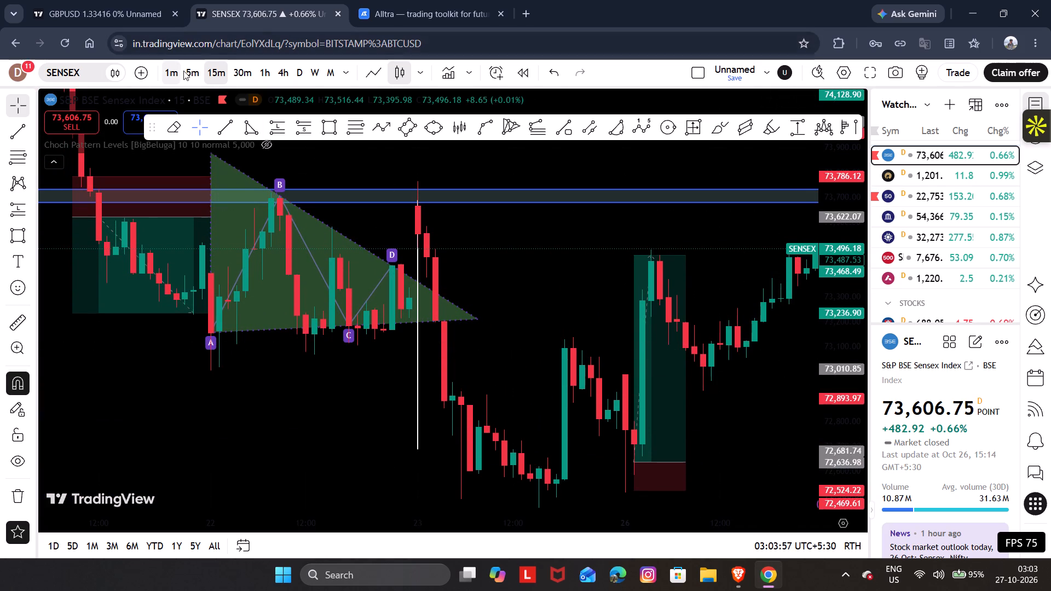
Return to the 5-minute timeframe and examine the Oct 26 candles following the long position, around 11:15 to 12:20.
left_click(196, 76)
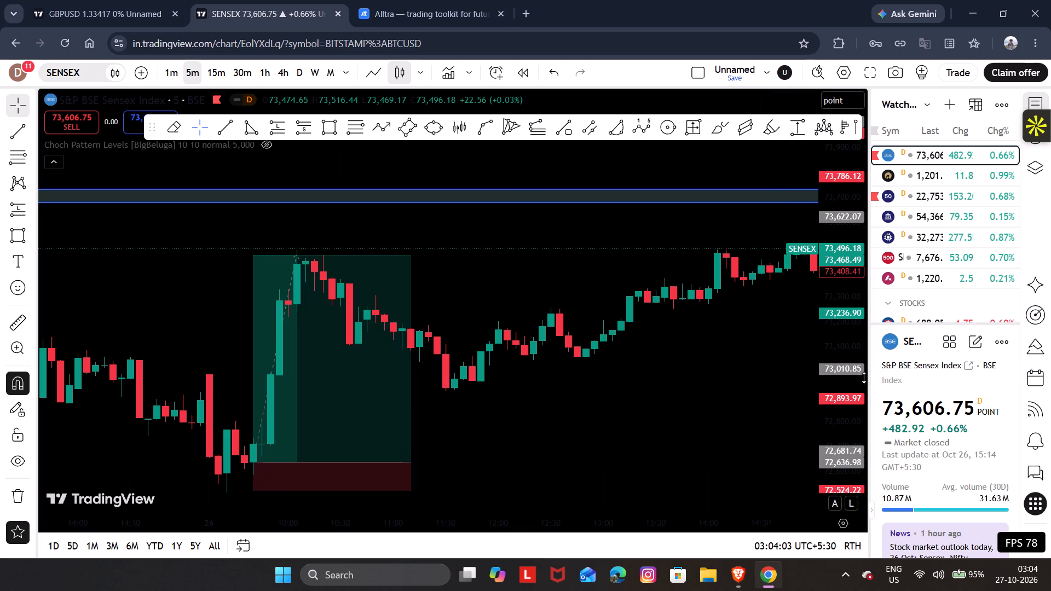
left_click_drag(854, 379, 779, 137)
left_click_drag(697, 376, 686, 319)
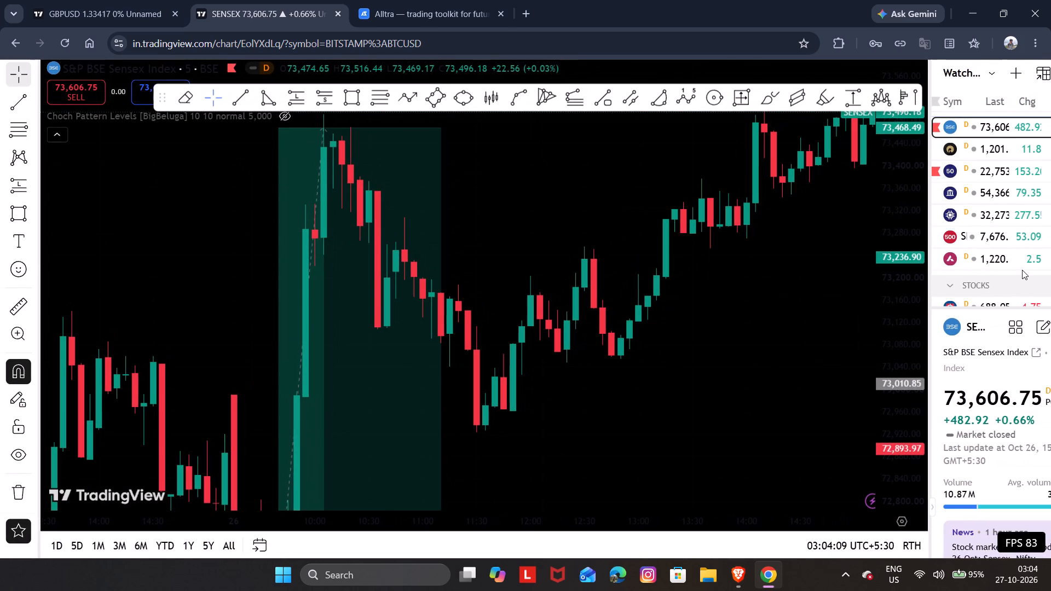
left_click_drag(658, 338, 740, 393)
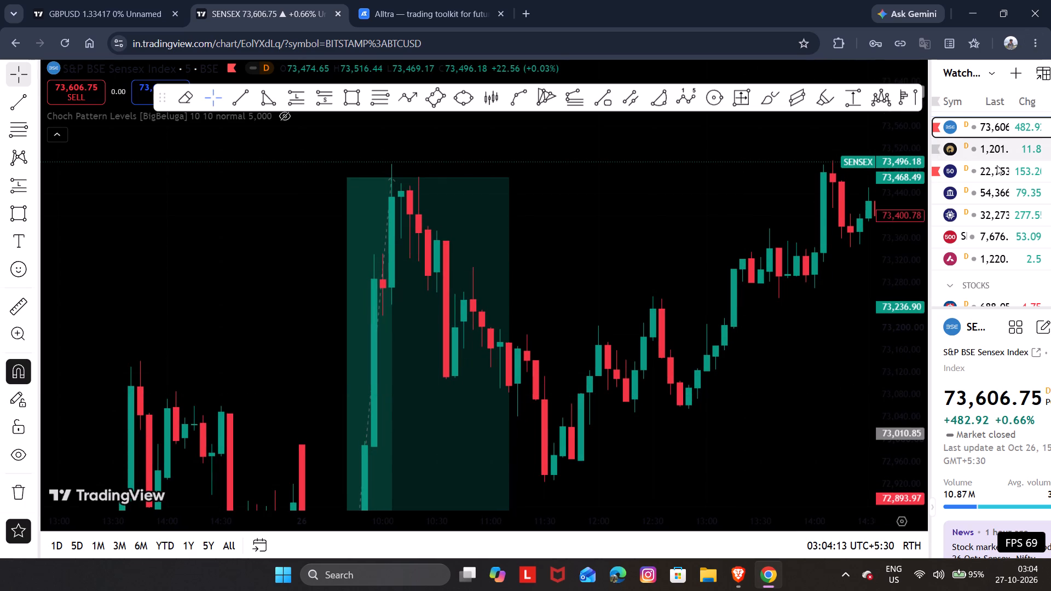
scroll(997, 165, "down", 3)
left_click_drag(624, 310, 565, 187)
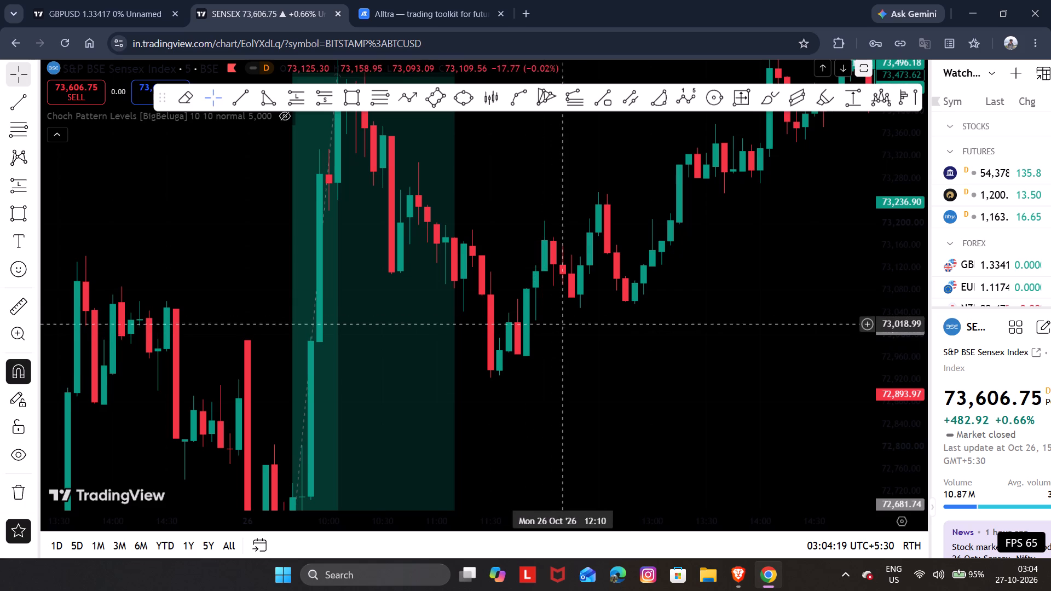
left_click(581, 315)
left_click_drag(581, 315, 578, 329)
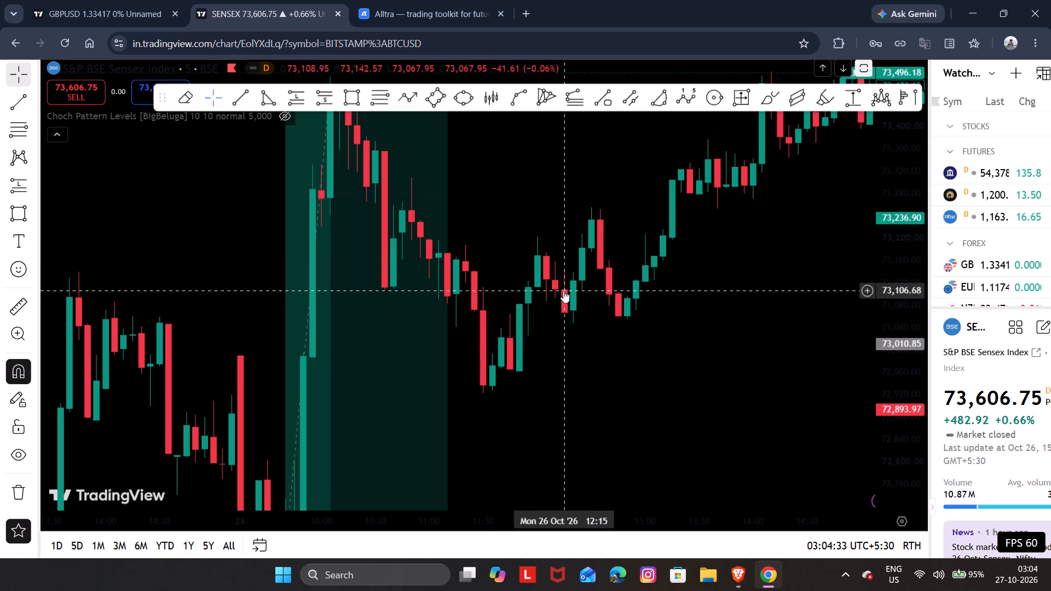
left_click_drag(576, 295, 581, 374)
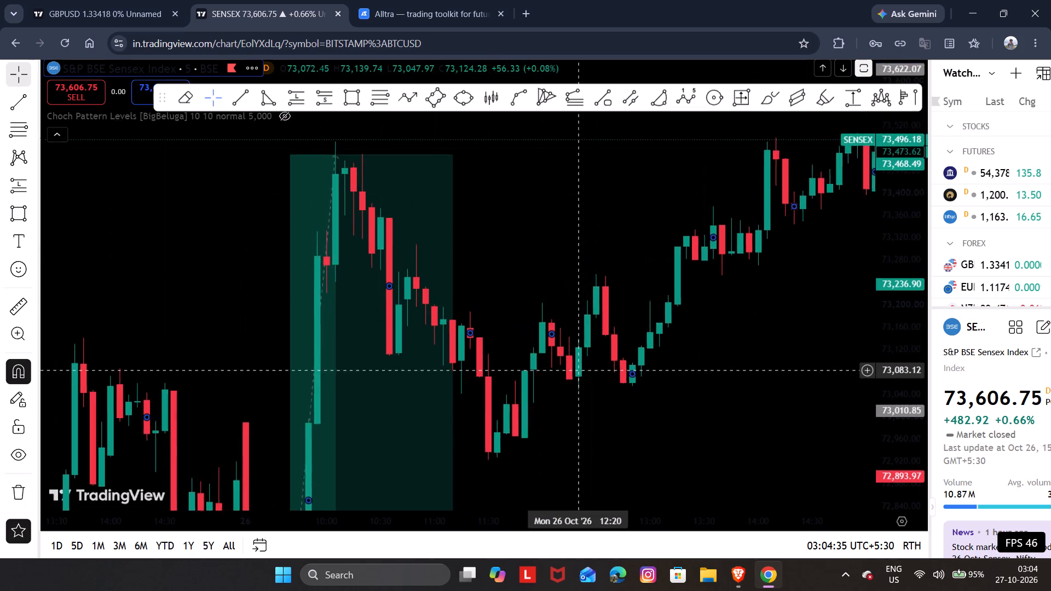
left_click_drag(581, 374, 562, 333)
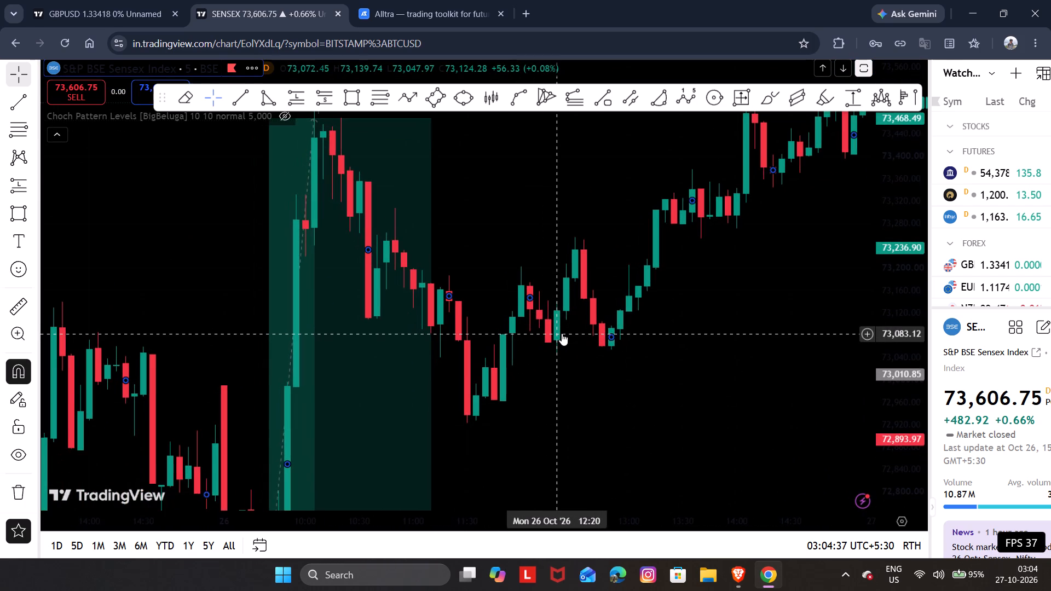
left_click(590, 381)
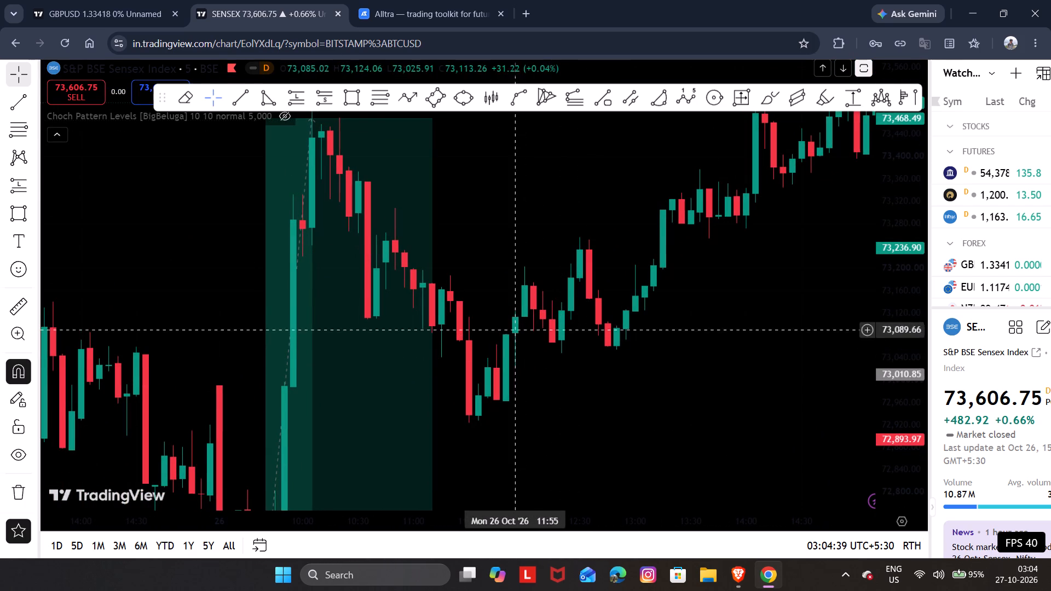
Draw a nearly level trend line at about 73,162 from the 11:15 candle on Oct 26 to 11:50.
left_click(233, 87)
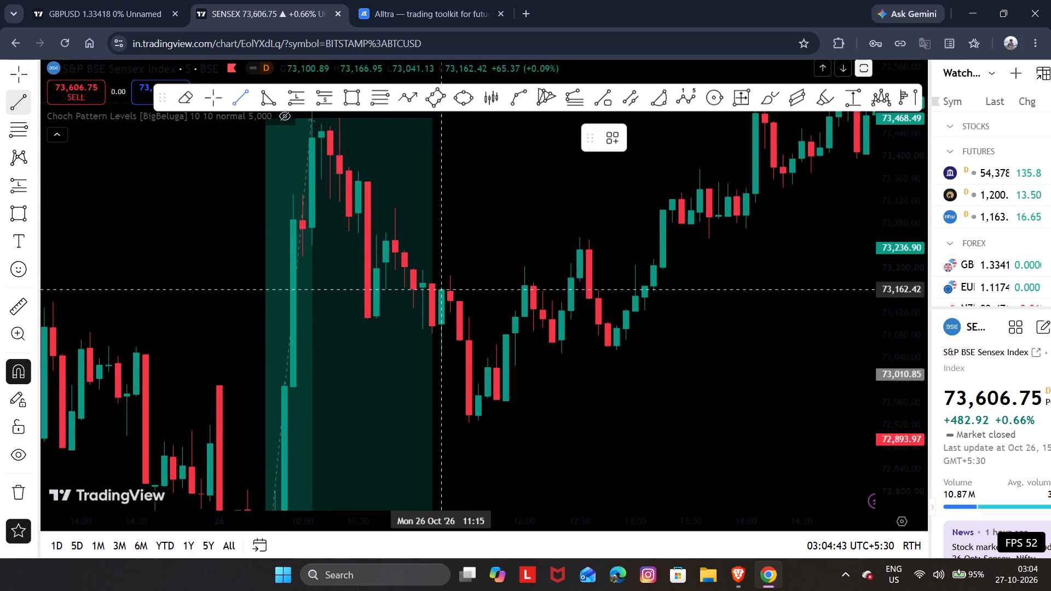
left_click_drag(441, 291, 504, 285)
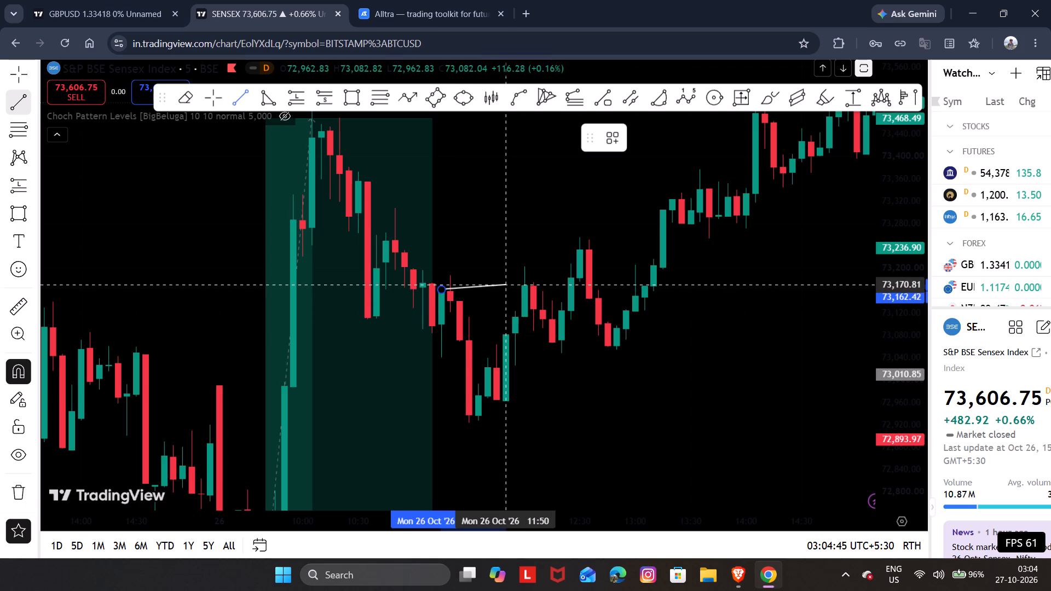
left_click_drag(504, 285, 505, 289)
left_click(505, 289)
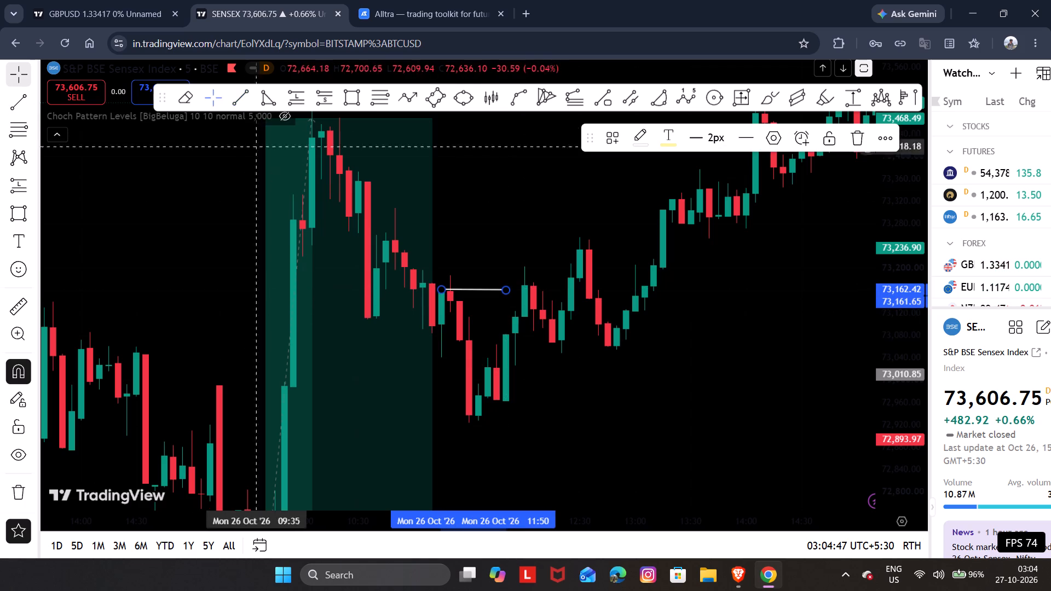
Draw a trend line from the 11:15 candle's low at 73,041.13 to 13:10 at about 73,044.
left_click(226, 89)
left_click(232, 92)
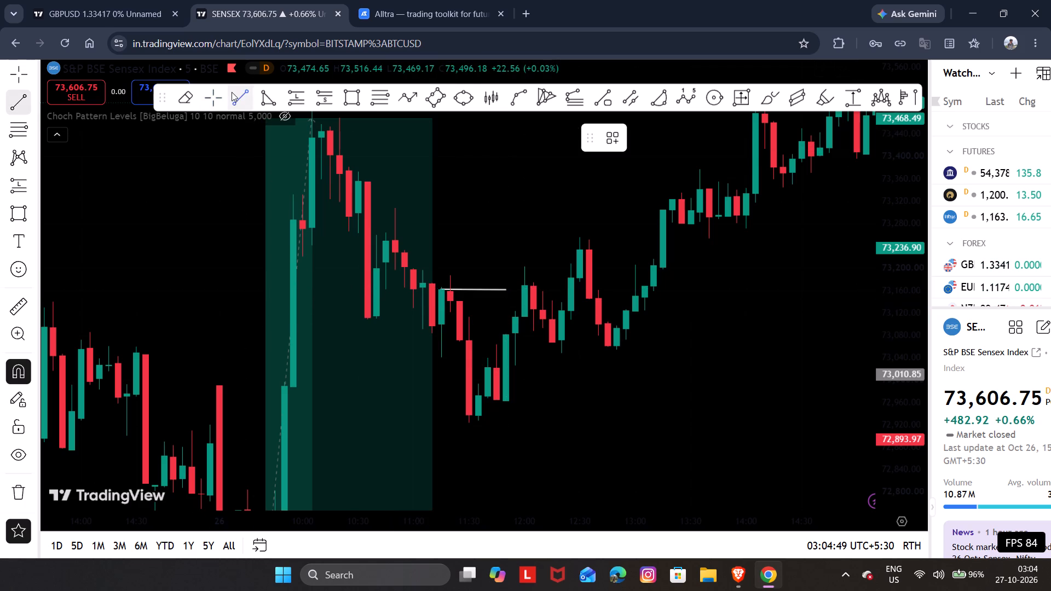
left_click_drag(443, 357, 537, 370)
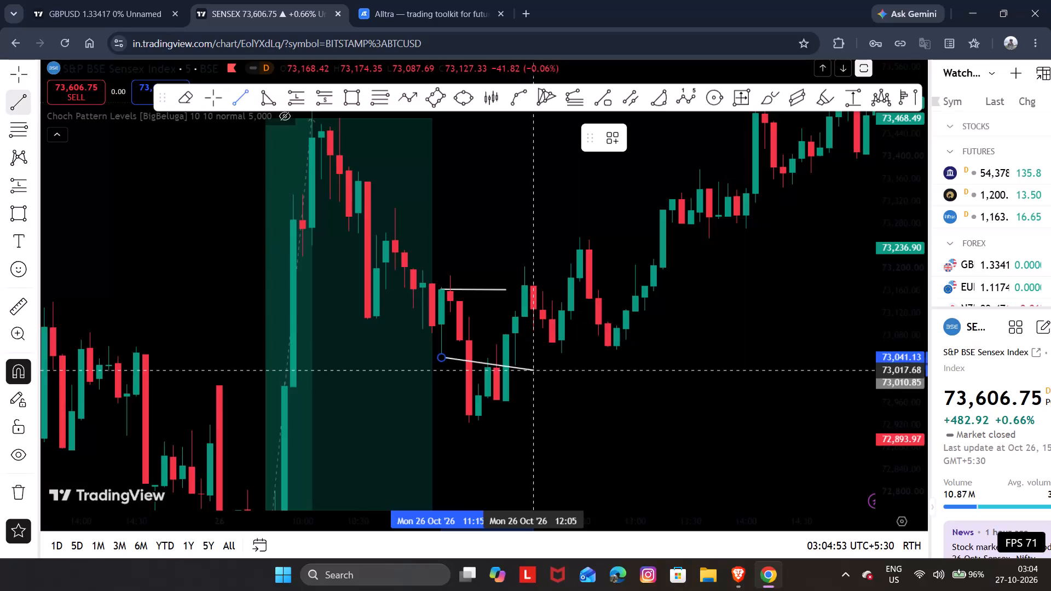
left_click_drag(537, 370, 559, 366)
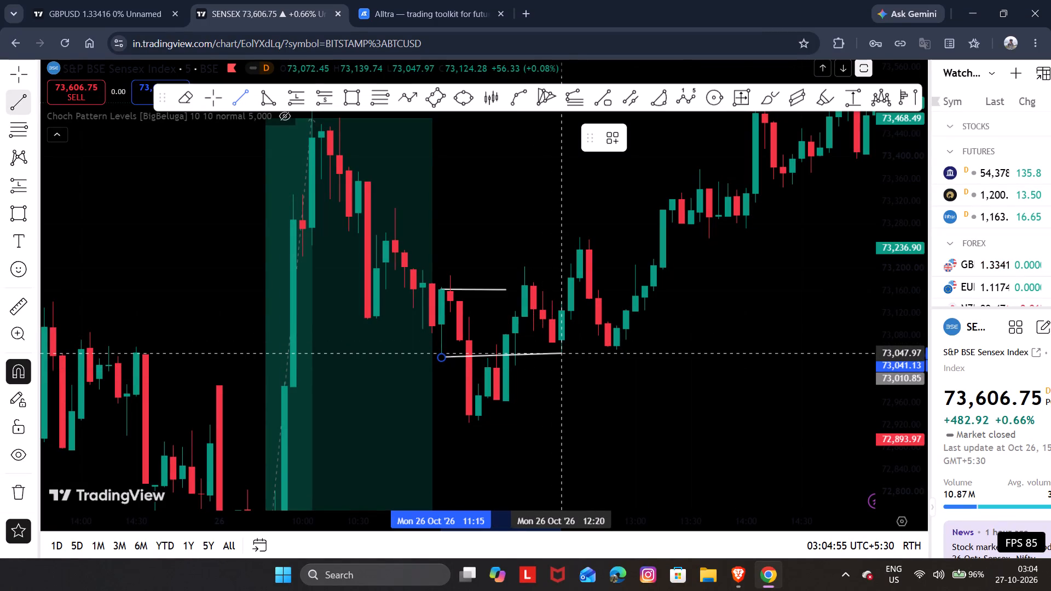
left_click_drag(559, 366, 559, 369)
left_click_drag(559, 369, 557, 379)
left_click_drag(557, 379, 558, 387)
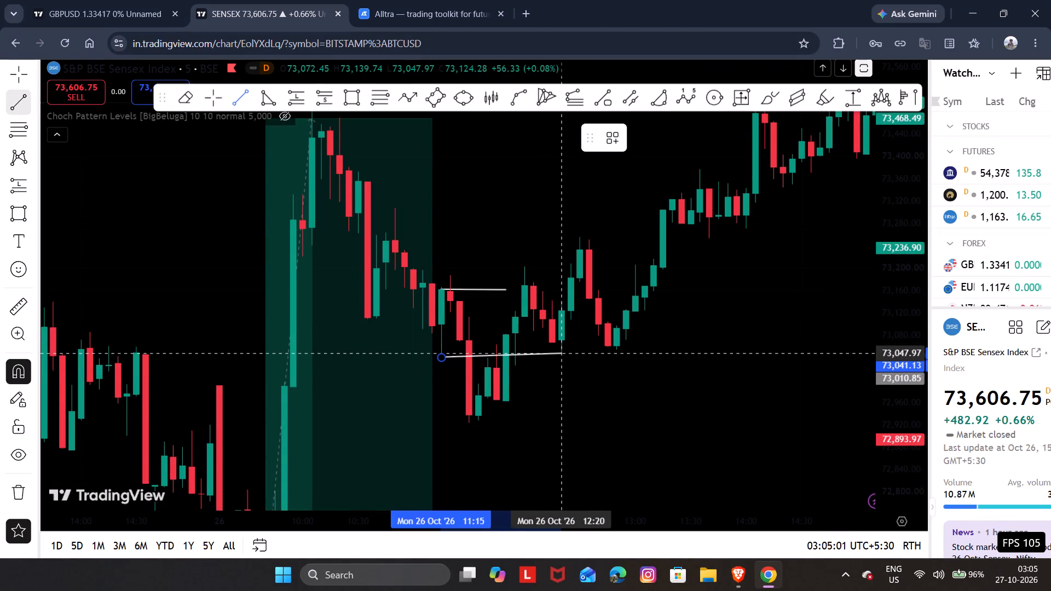
left_click_drag(558, 387, 632, 380)
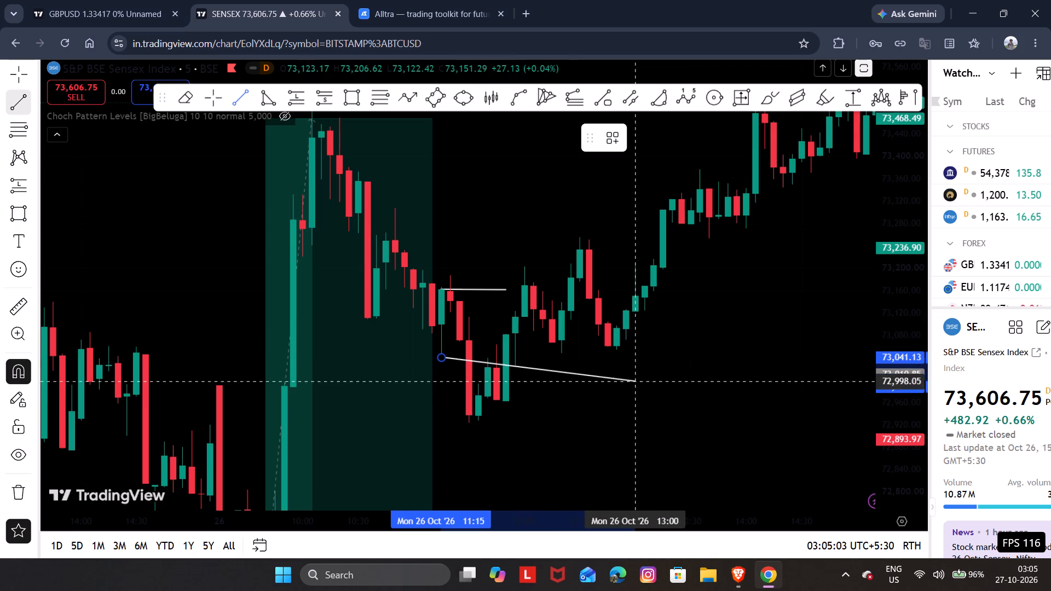
left_click_drag(632, 380, 651, 356)
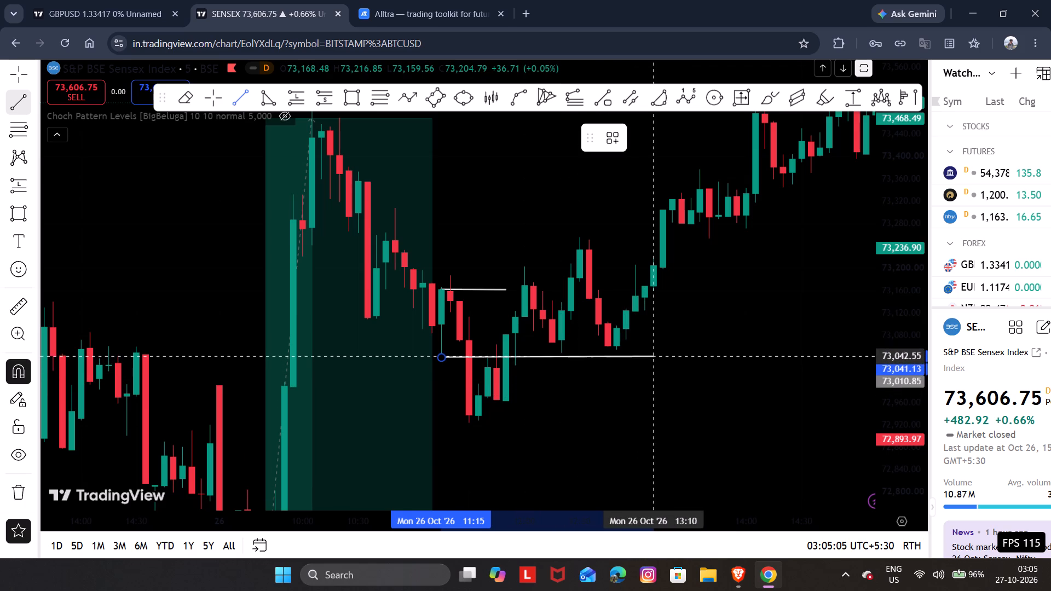
left_click_drag(651, 356, 652, 355)
left_click(652, 355)
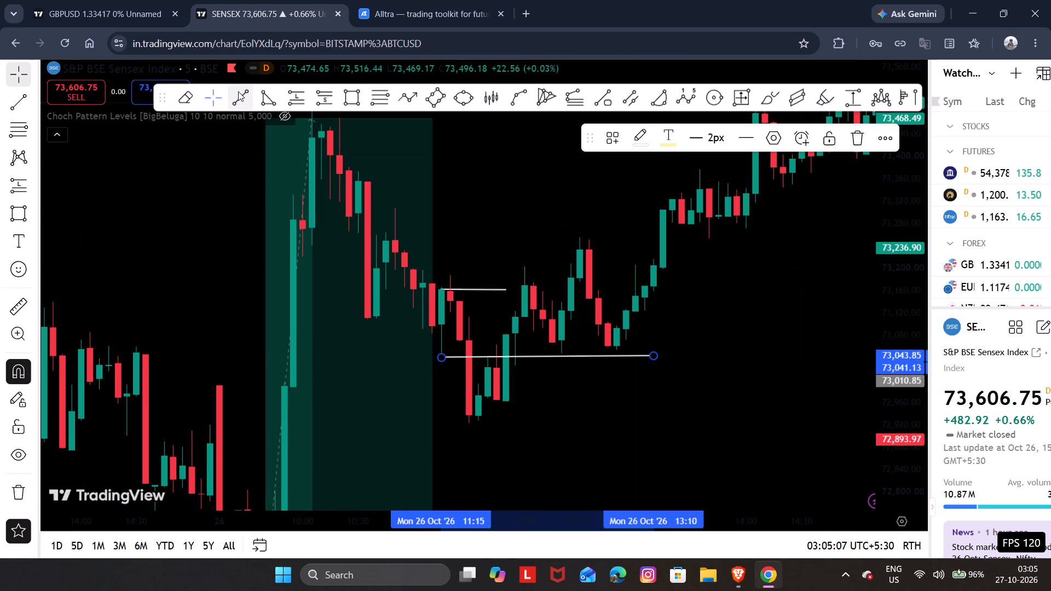
Draw a trend line between the two existing lines, from 73,100.89 at the 11:15 candle to 73,105.37 at 13:20.
left_click(238, 91)
left_click(444, 323)
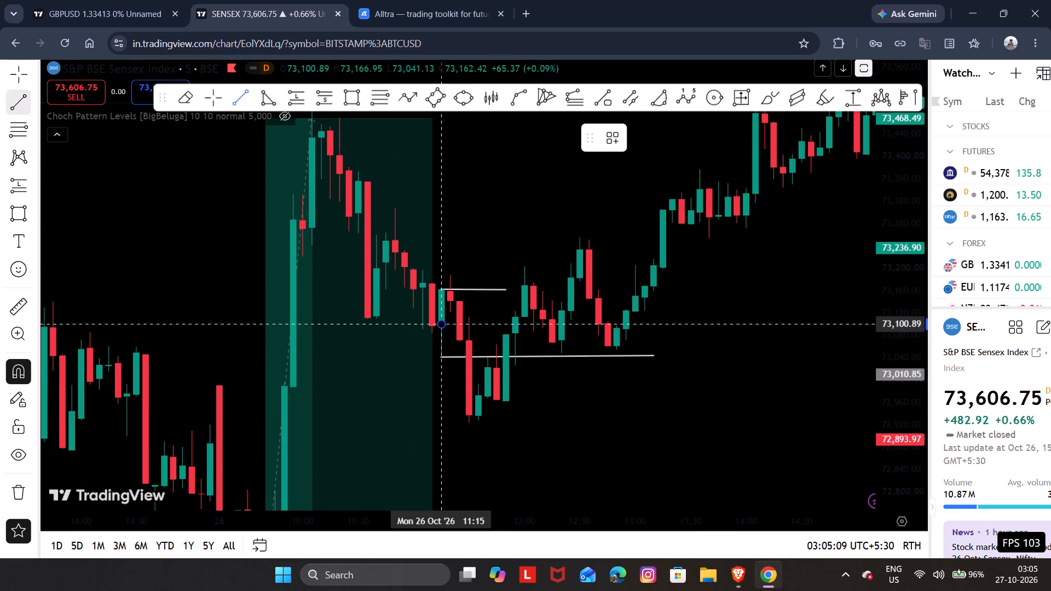
left_click(674, 321)
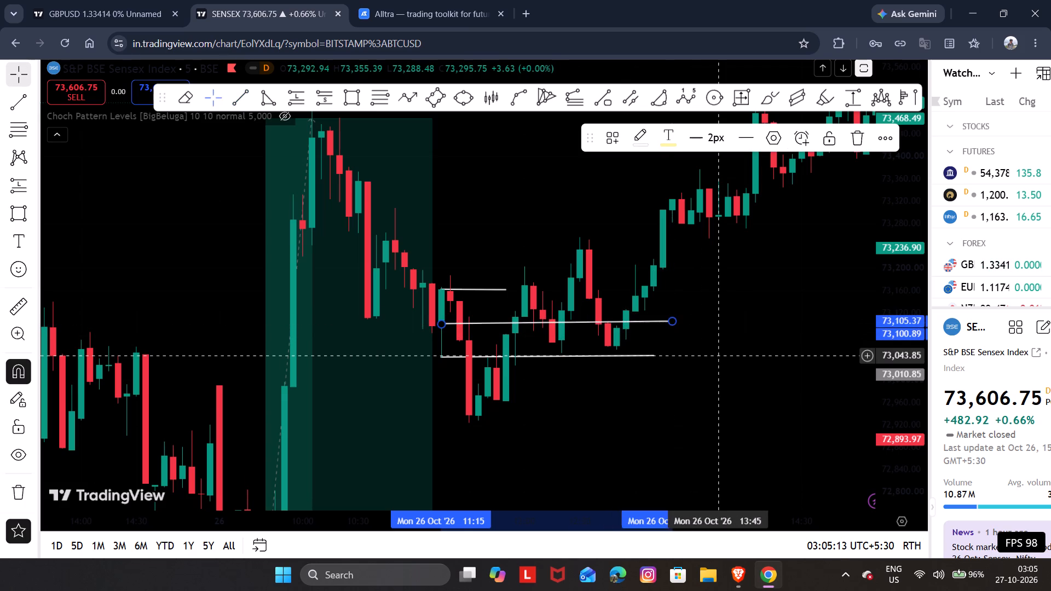
left_click(714, 356)
Draw a rectangle zone between the two lower lines, from 11:15 at 73,100.89 to about 13:50 at about 73,042.
left_click_drag(714, 356, 745, 355)
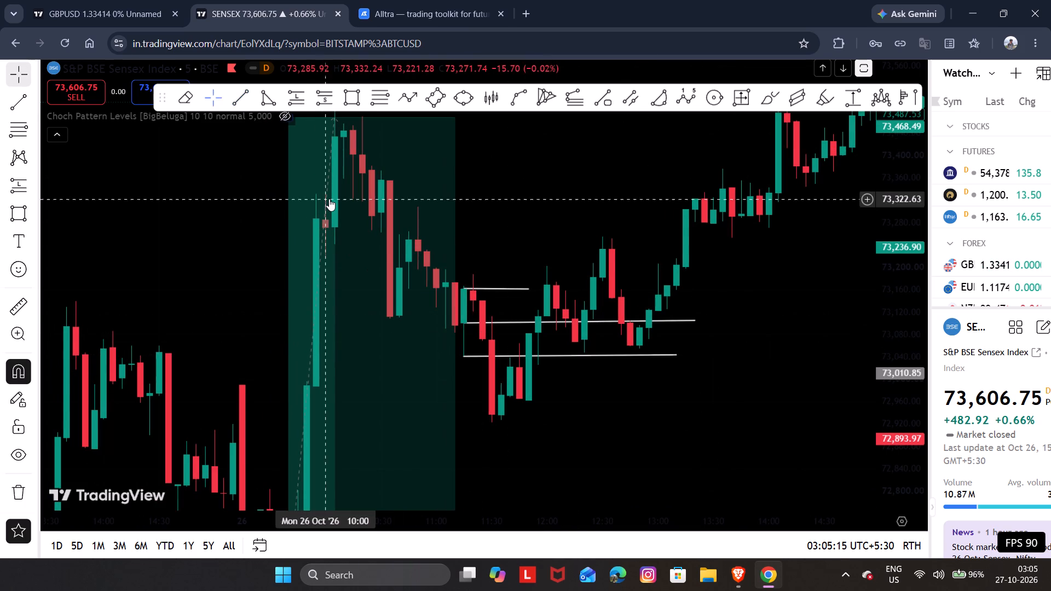
left_click(348, 89)
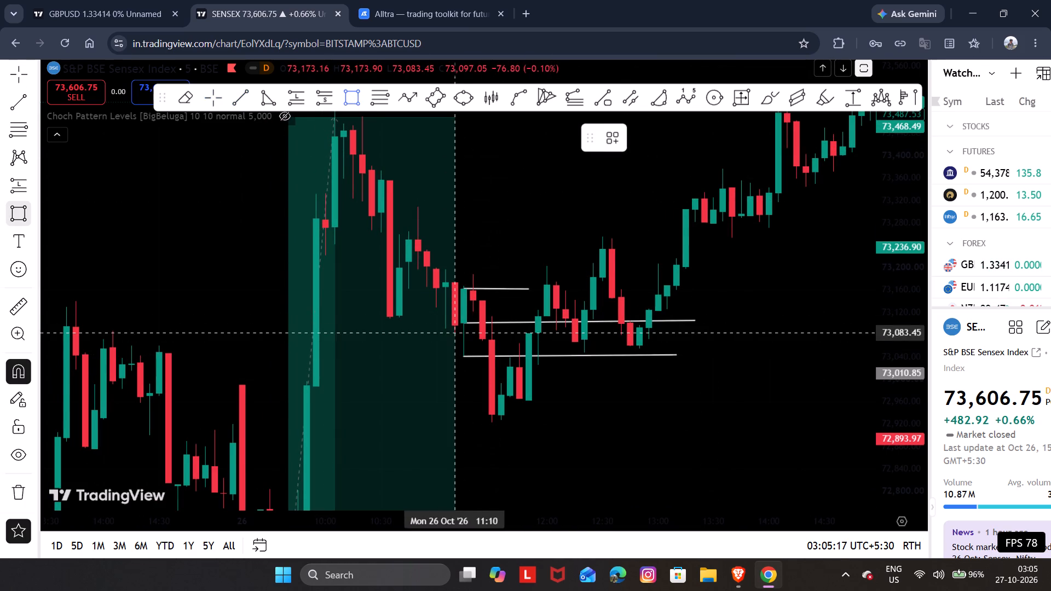
left_click_drag(461, 321, 473, 371)
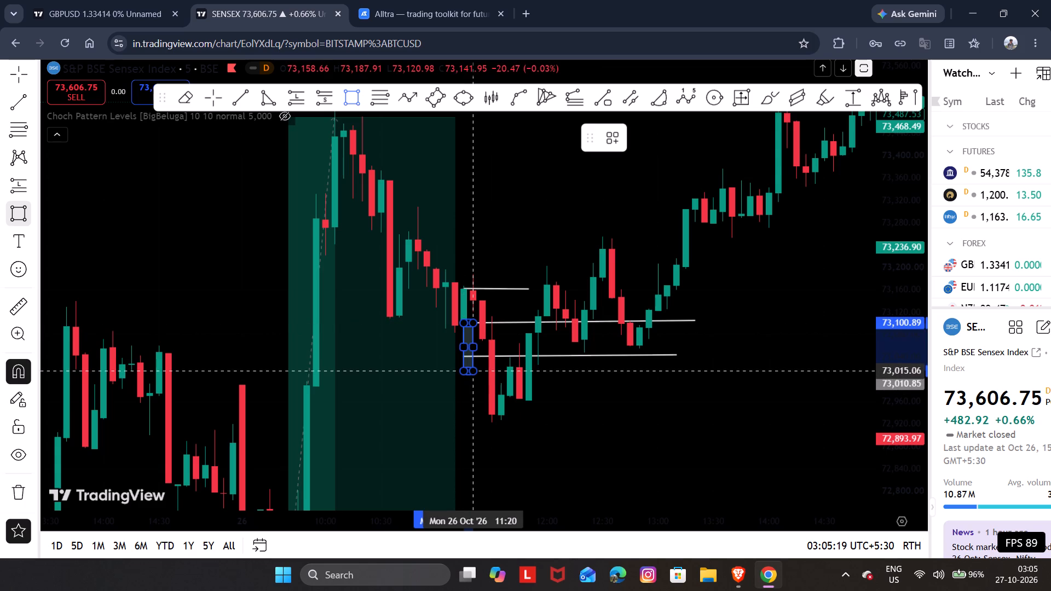
left_click_drag(473, 371, 668, 376)
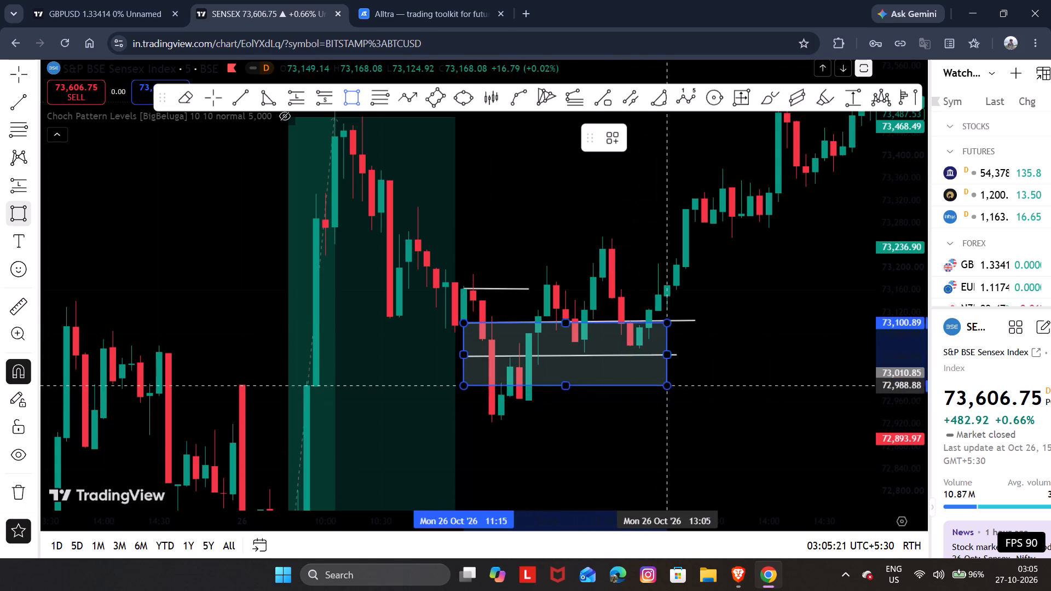
left_click_drag(668, 376, 743, 357)
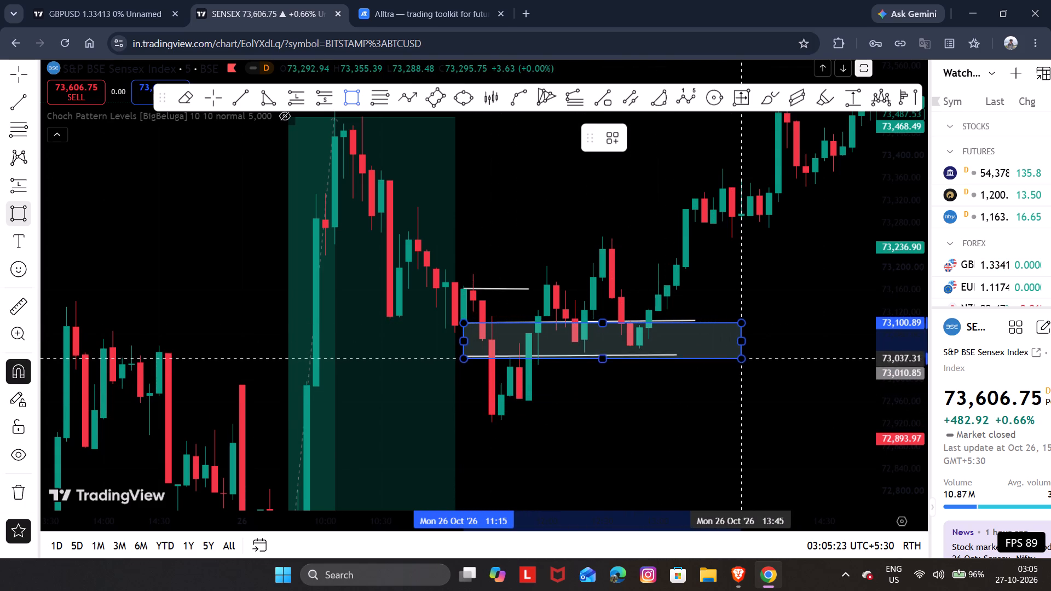
left_click_drag(743, 357, 748, 356)
left_click(748, 356)
left_click_drag(736, 374, 677, 375)
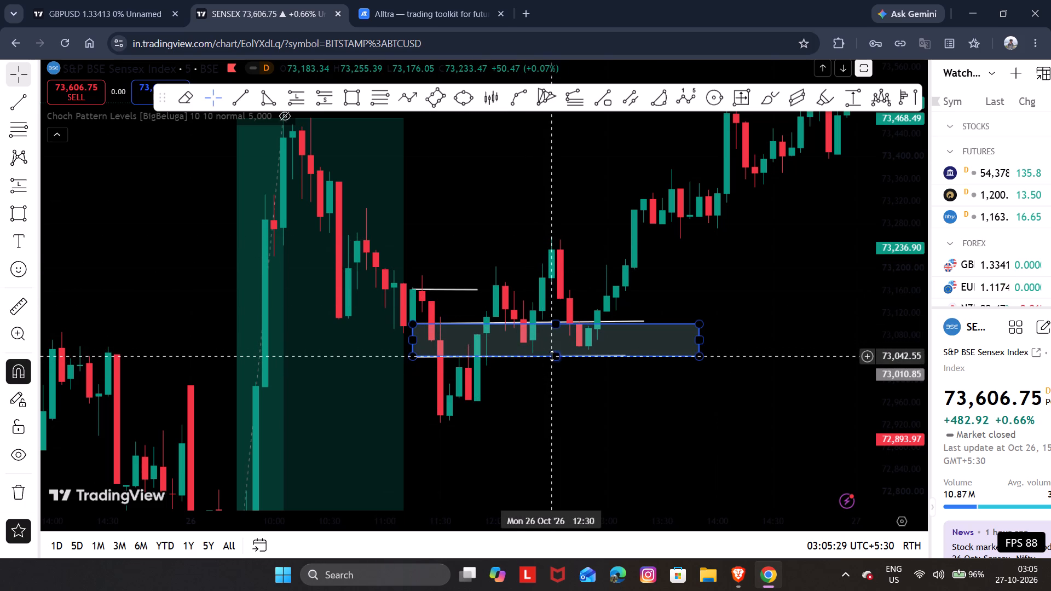
Raise the lower edge of the rectangle zone to 73,055.63, keeping its upper edge at 73,100.89.
left_click_drag(552, 355, 552, 349)
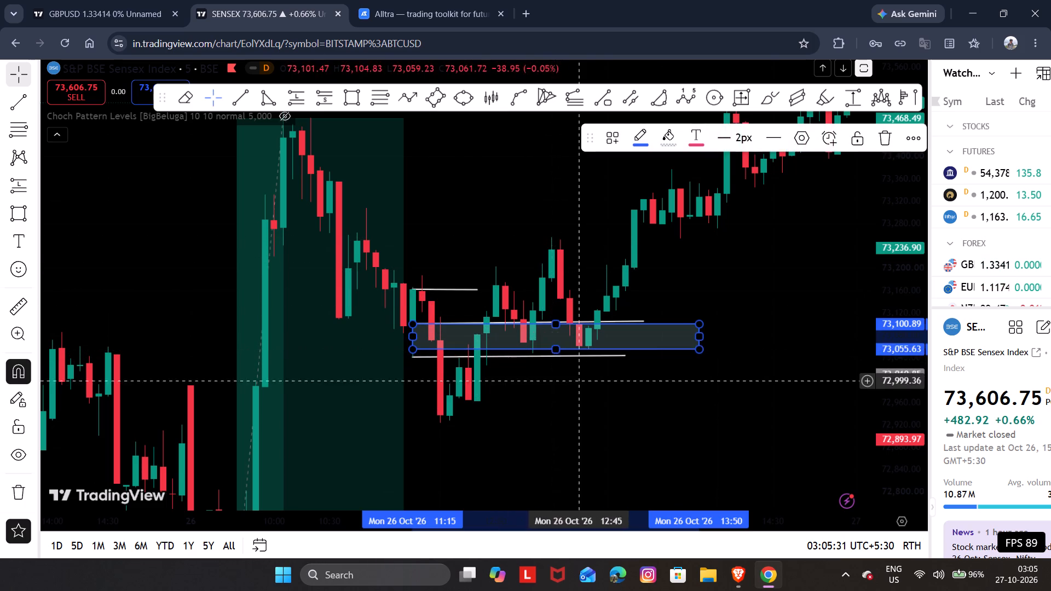
left_click(585, 383)
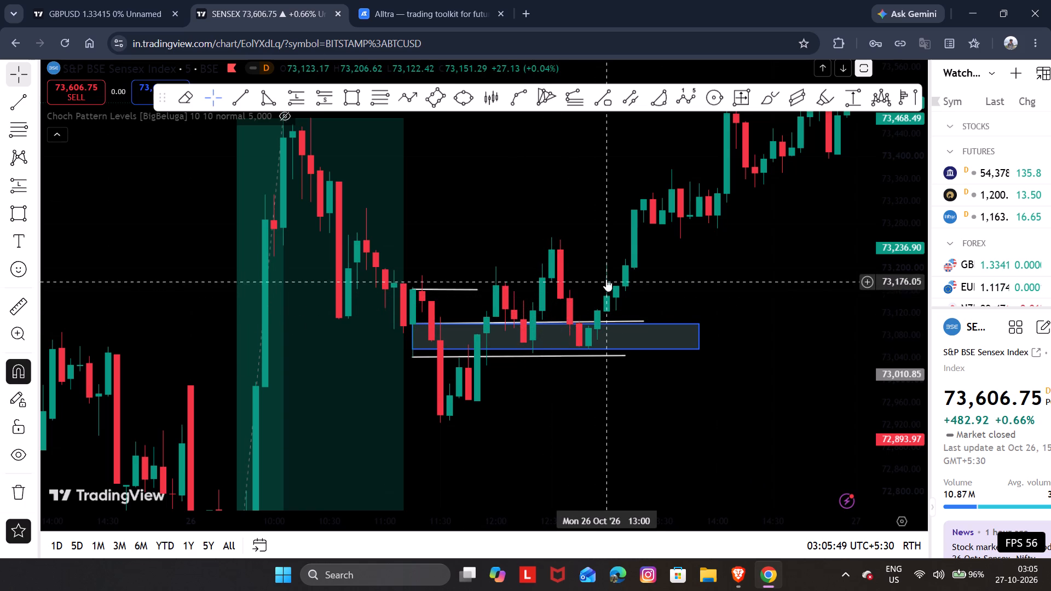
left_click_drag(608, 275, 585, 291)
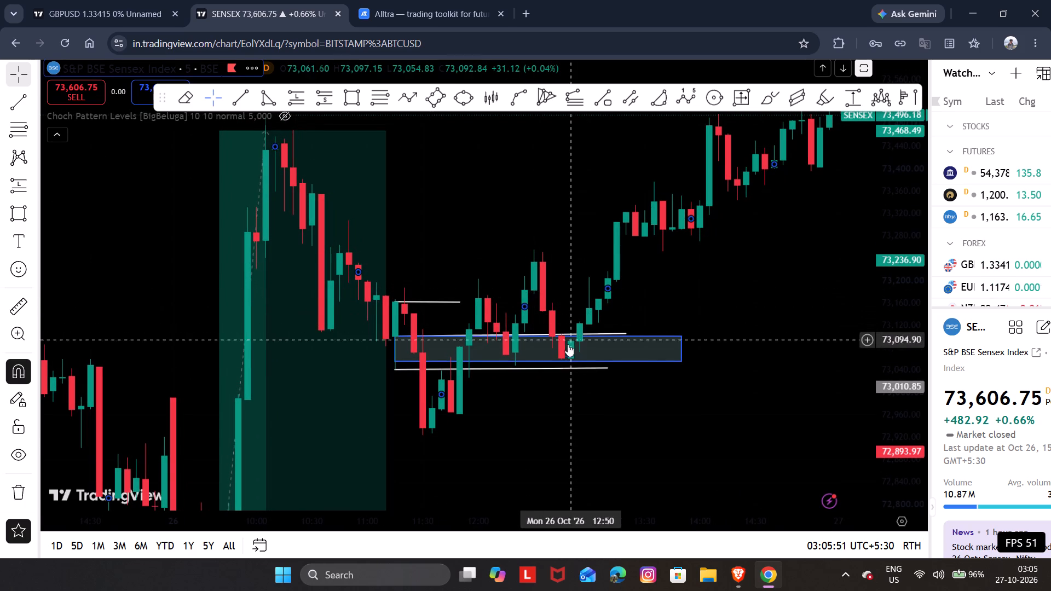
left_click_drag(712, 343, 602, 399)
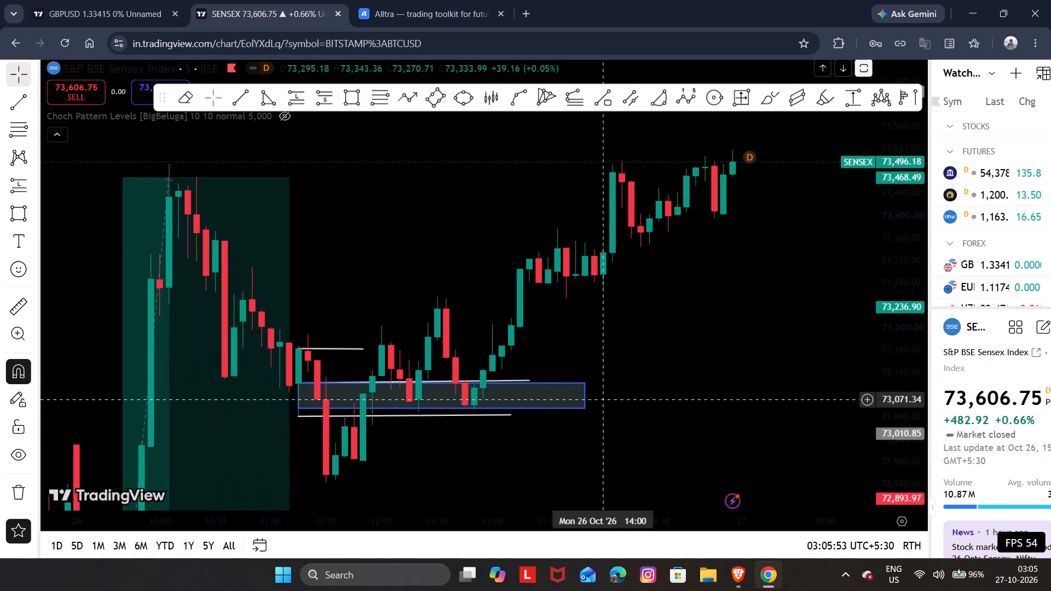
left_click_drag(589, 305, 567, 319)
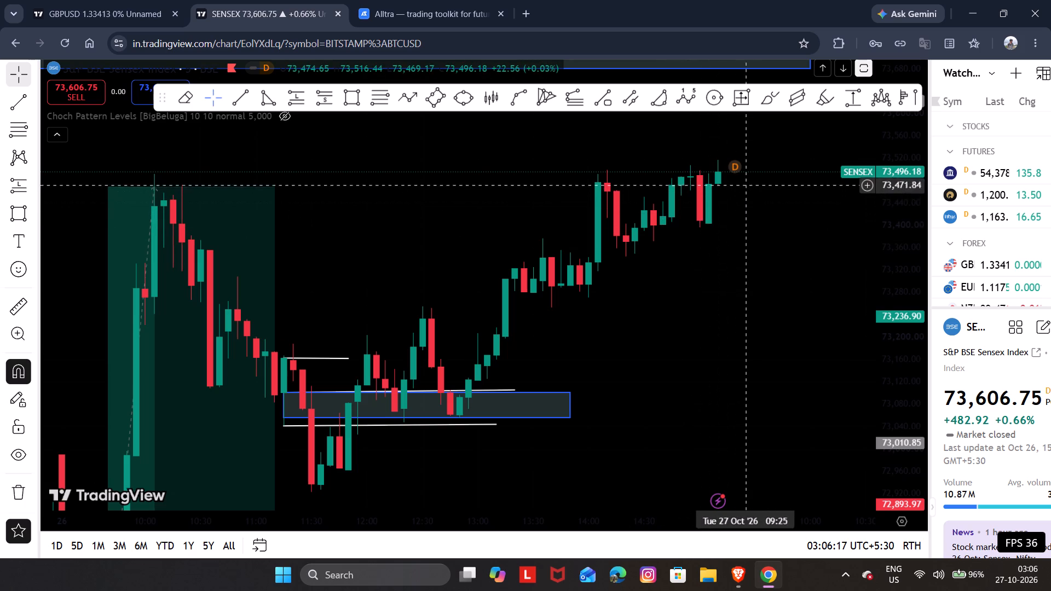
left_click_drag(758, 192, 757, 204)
Switch to Alltra and play the Gold 15-minute bar replay forward, pausing it at 01:29:59 on Sep 15 2026.
left_click(389, 0)
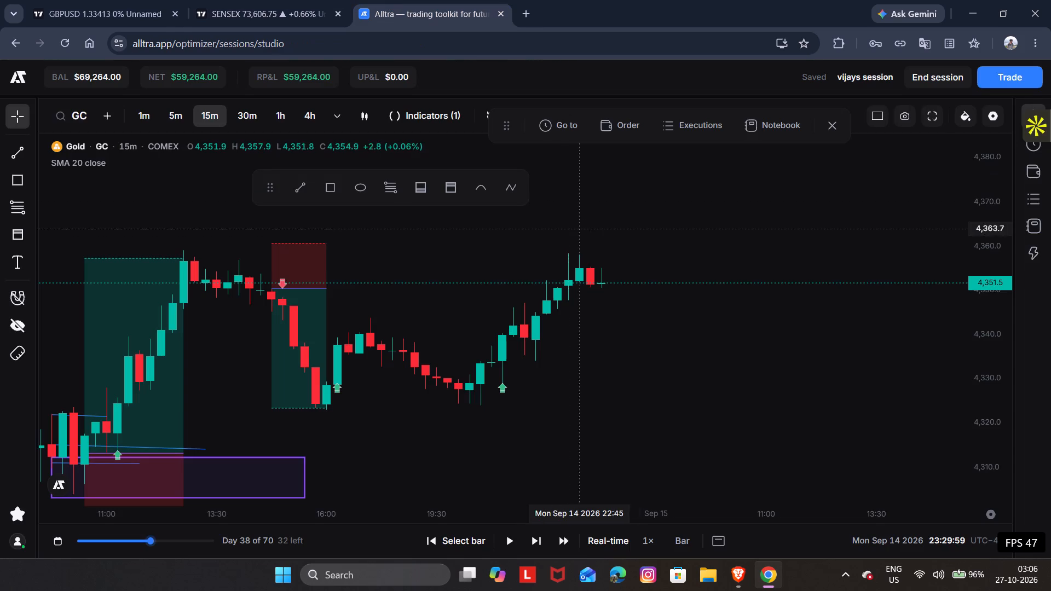
left_click_drag(590, 237, 557, 224)
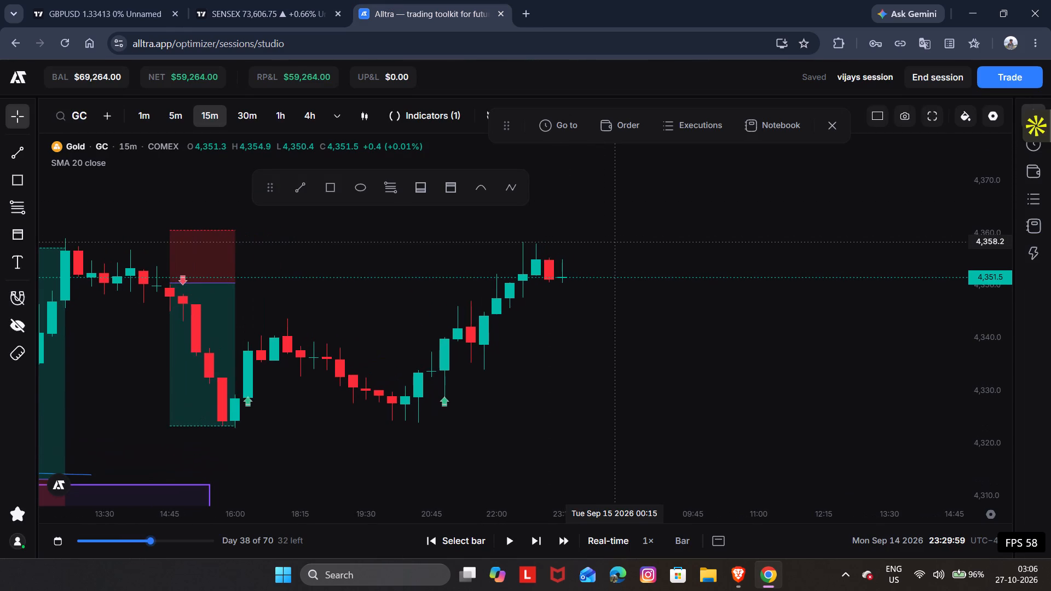
left_click_drag(616, 242, 625, 243)
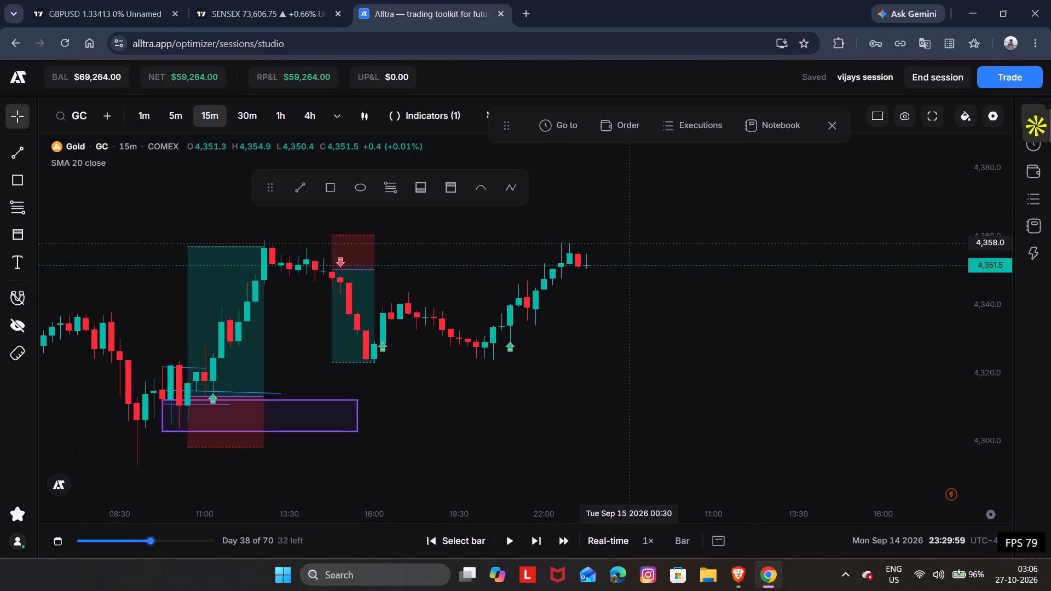
key("space")
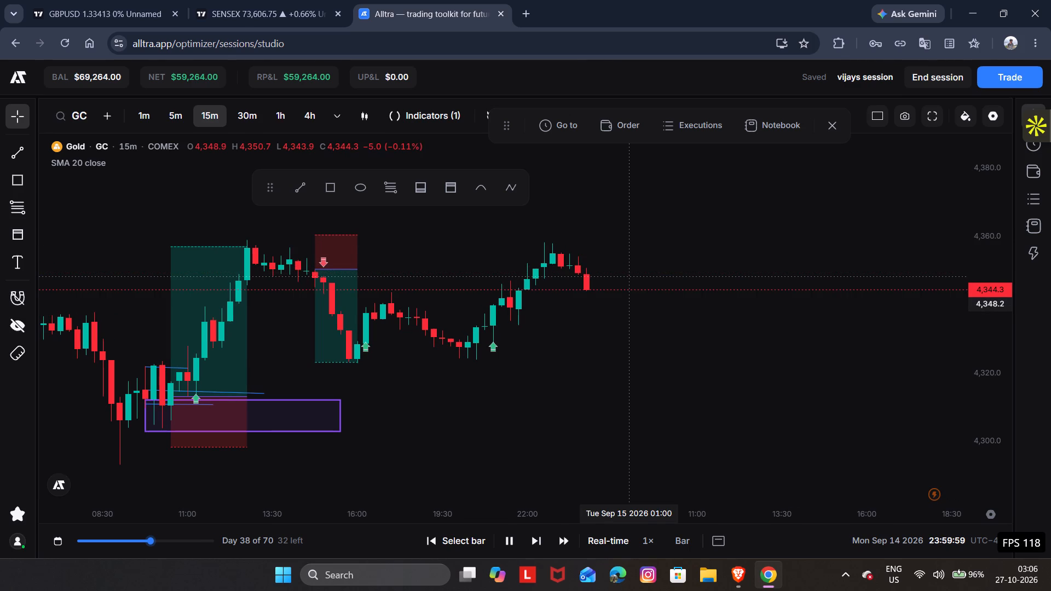
key("space")
key("space")
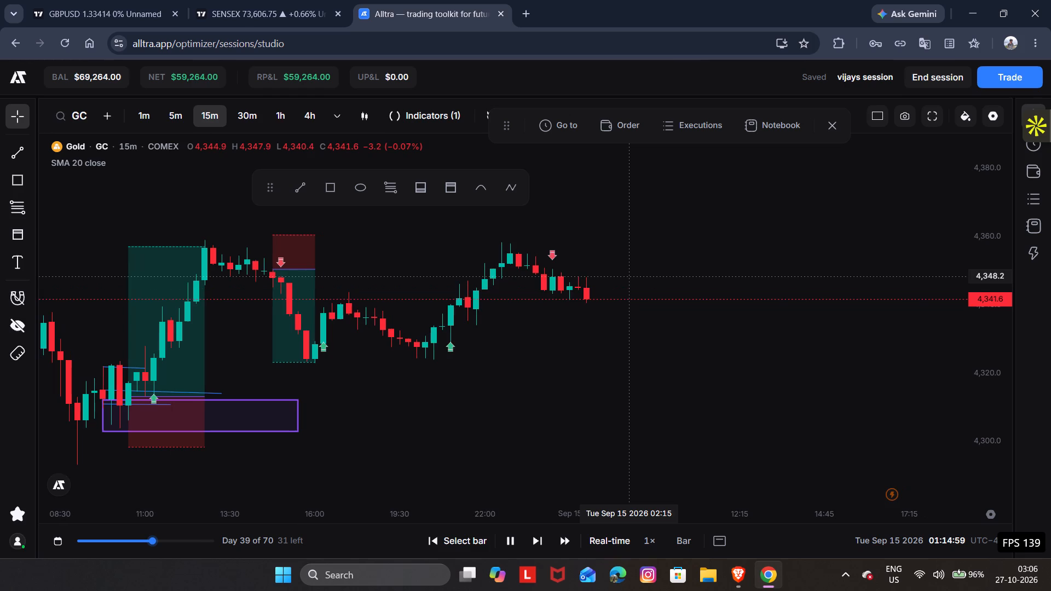
key("space")
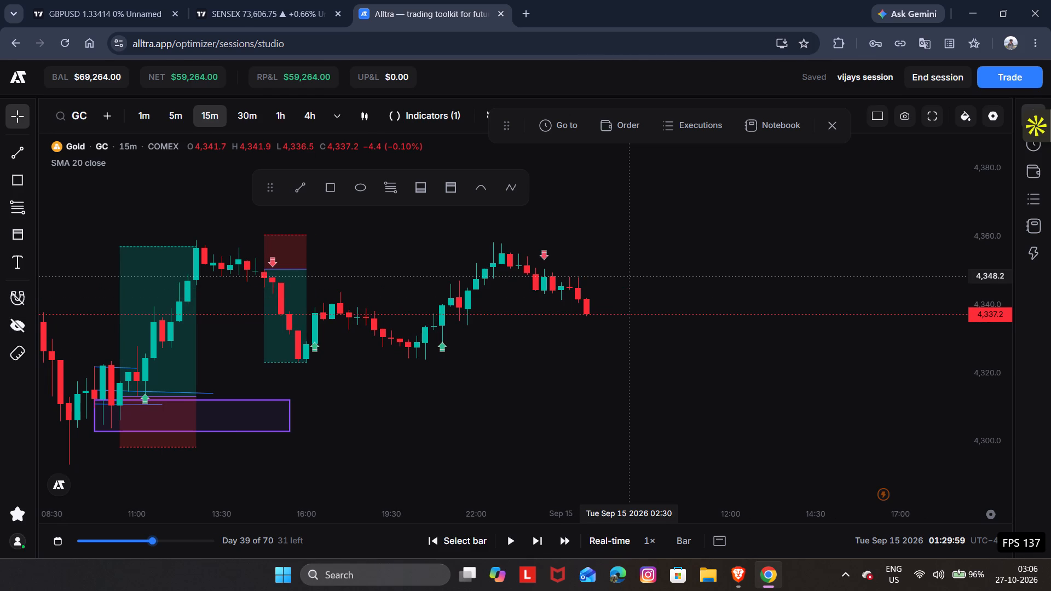
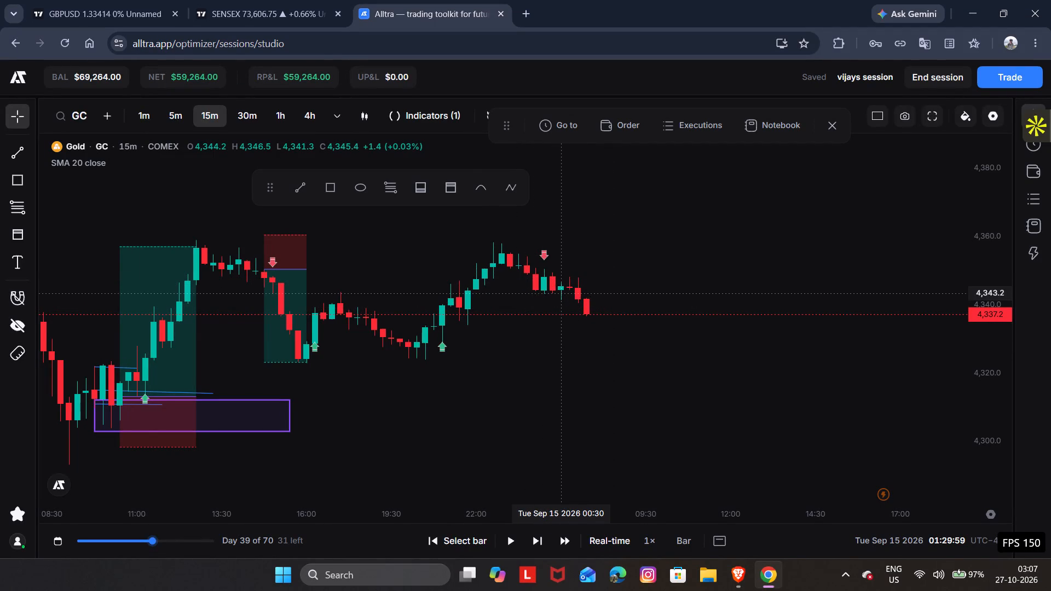
Draw a near-horizontal trend line at about 4,344 from the 23:45 candle to 01:30.
left_click(296, 178)
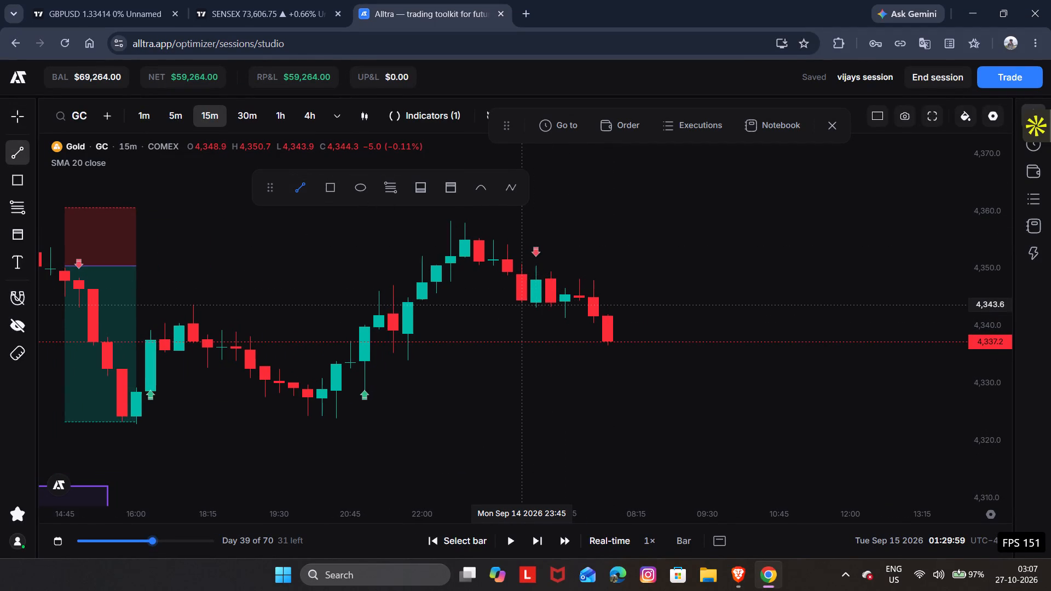
left_click_drag(522, 301, 619, 302)
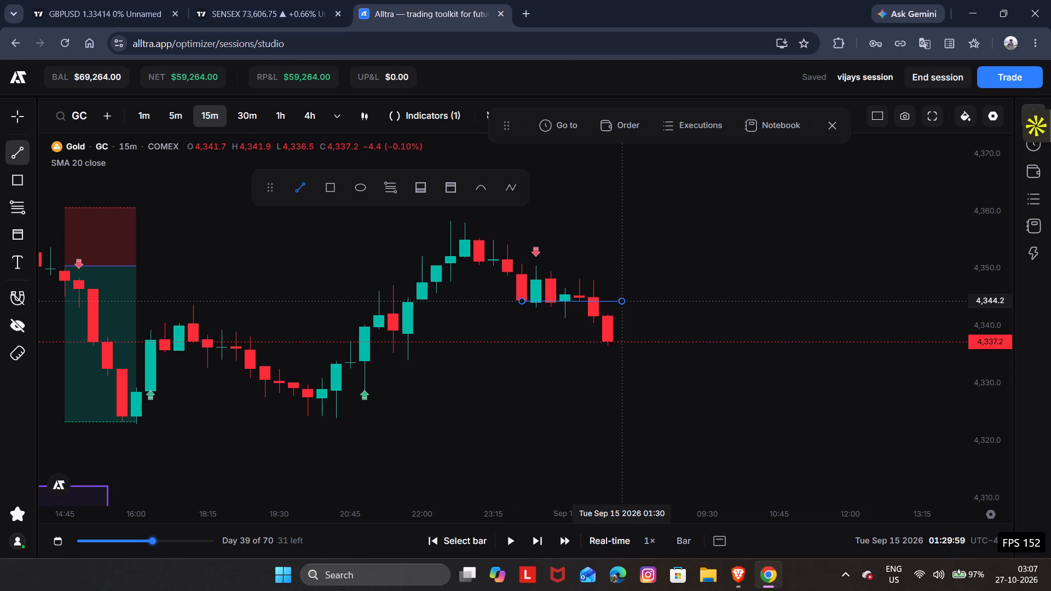
left_click_drag(619, 302, 619, 303)
left_click(619, 303)
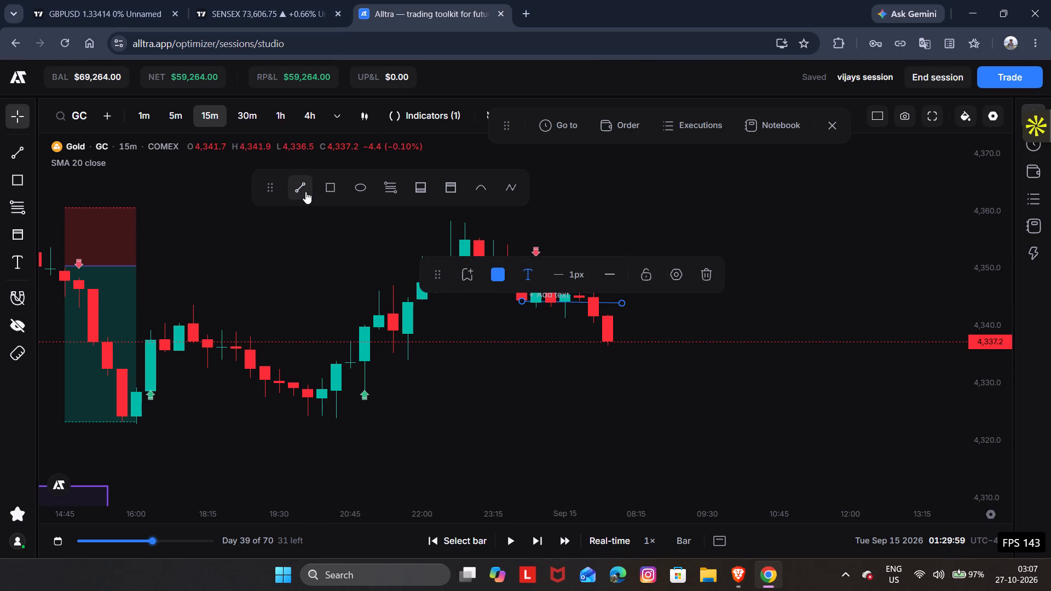
Draw an upper trend line at about 4,350.5 from the high of the 00:00 candle to 01:15.
left_click(305, 192)
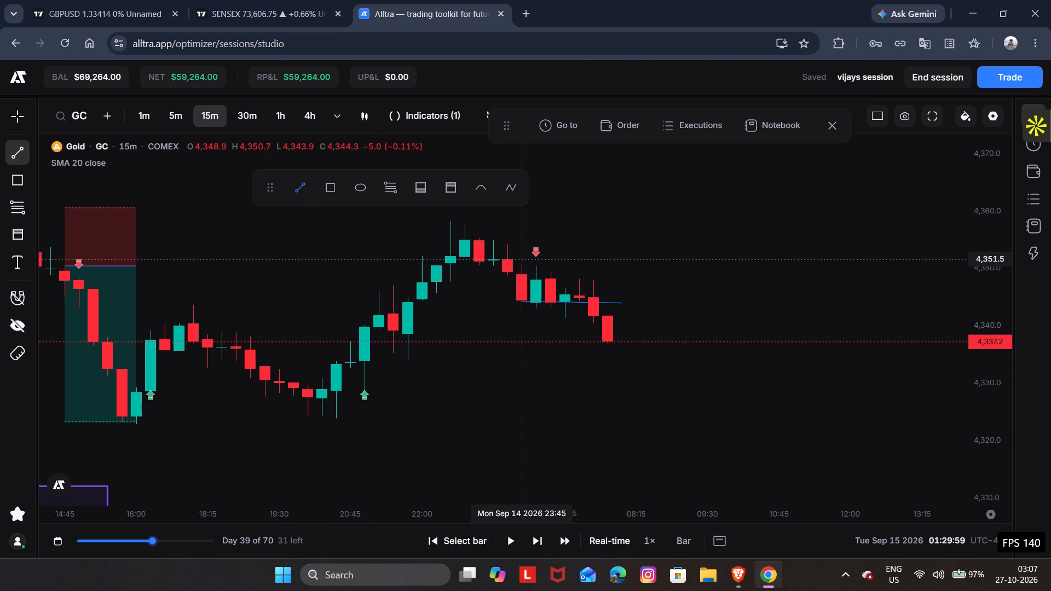
left_click_drag(535, 265, 580, 266)
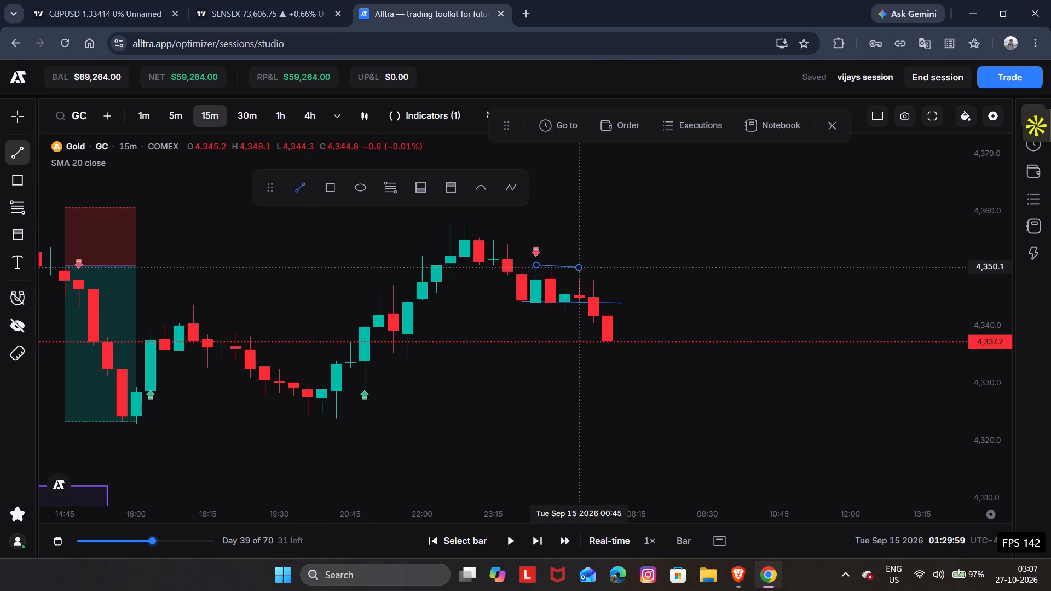
left_click_drag(580, 266, 613, 265)
left_click(613, 265)
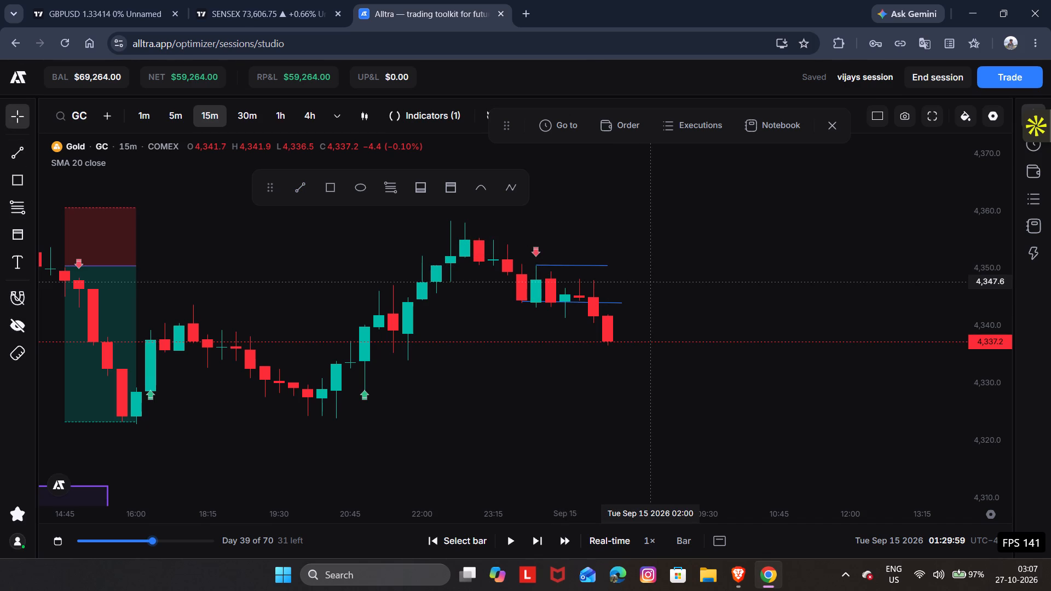
Draw a third trend line between the two new ones, from about 4,347.8 at the 00:00 candle to 01:30.
left_click_drag(644, 282, 628, 289)
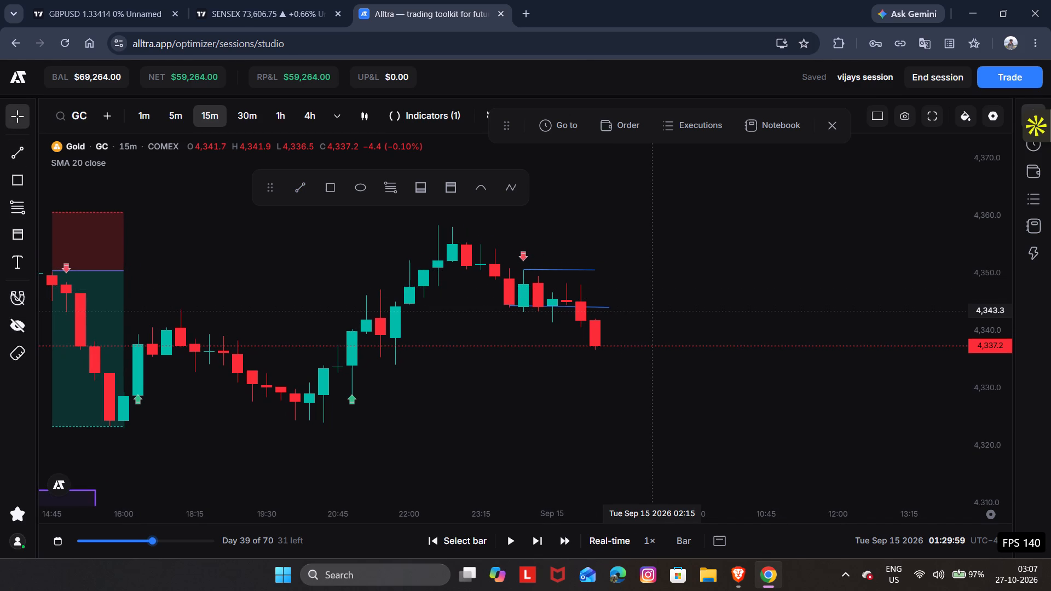
left_click(296, 188)
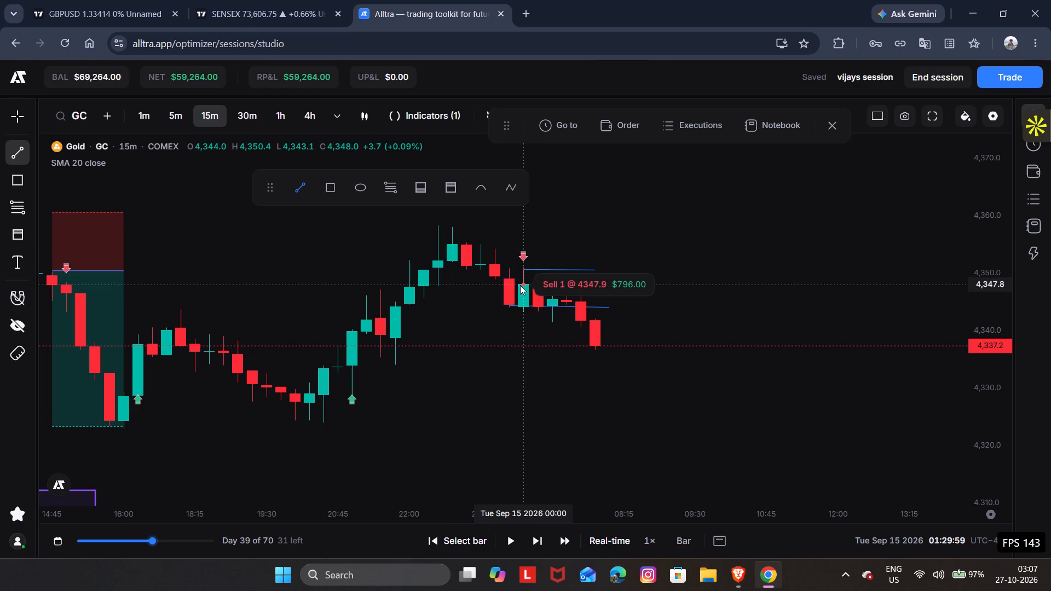
left_click(520, 285)
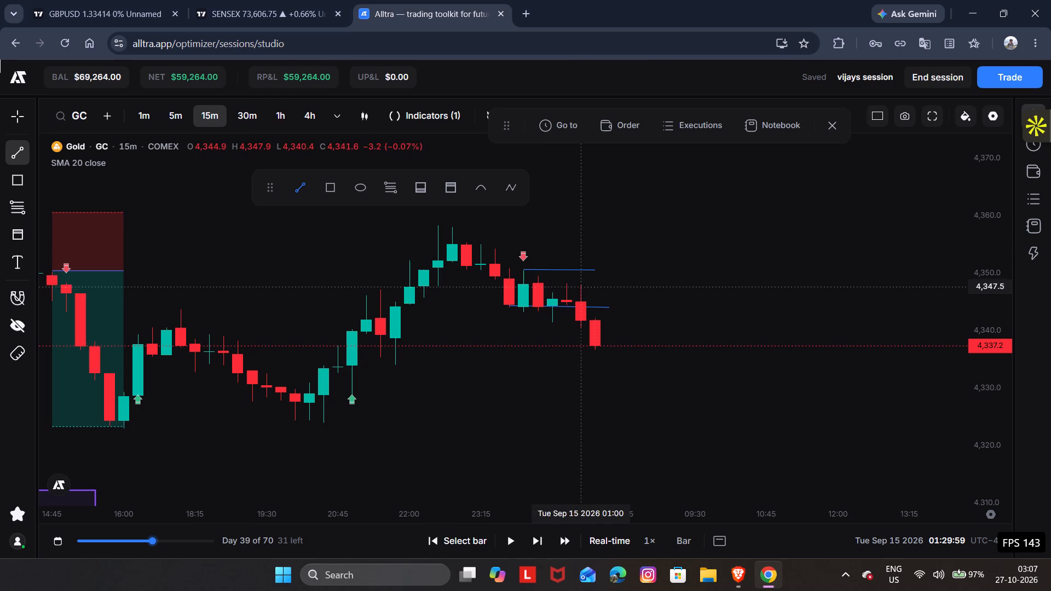
left_click_drag(520, 281, 641, 289)
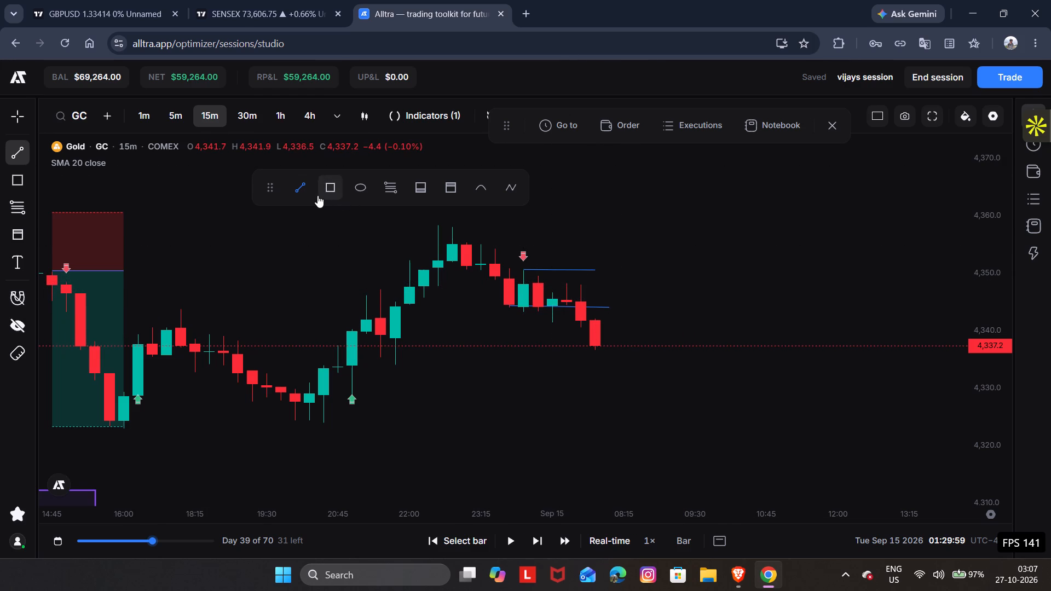
left_click(300, 190)
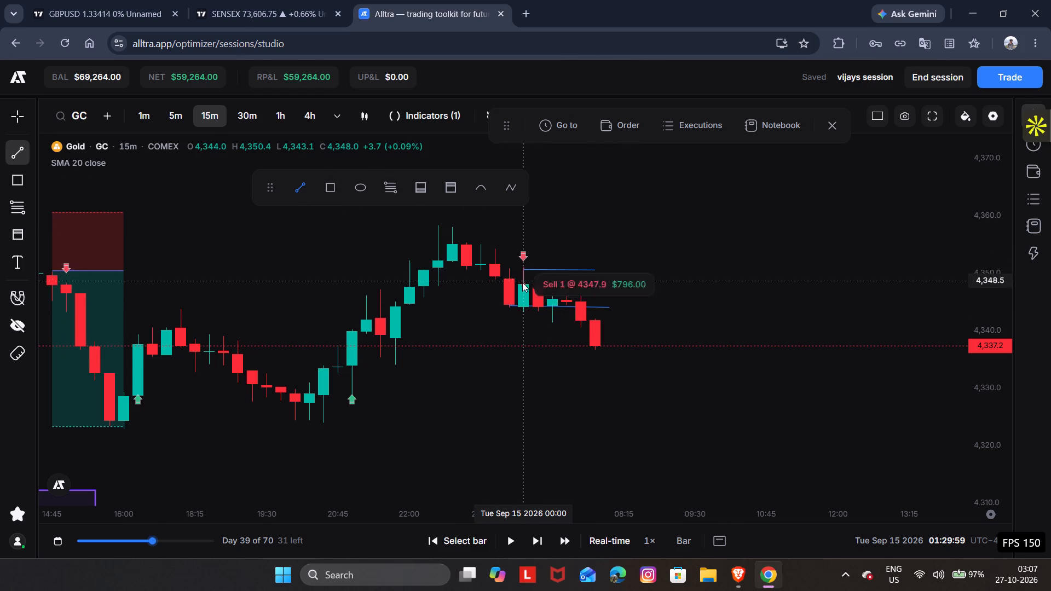
left_click_drag(519, 285, 607, 289)
left_click_drag(607, 289, 521, 285)
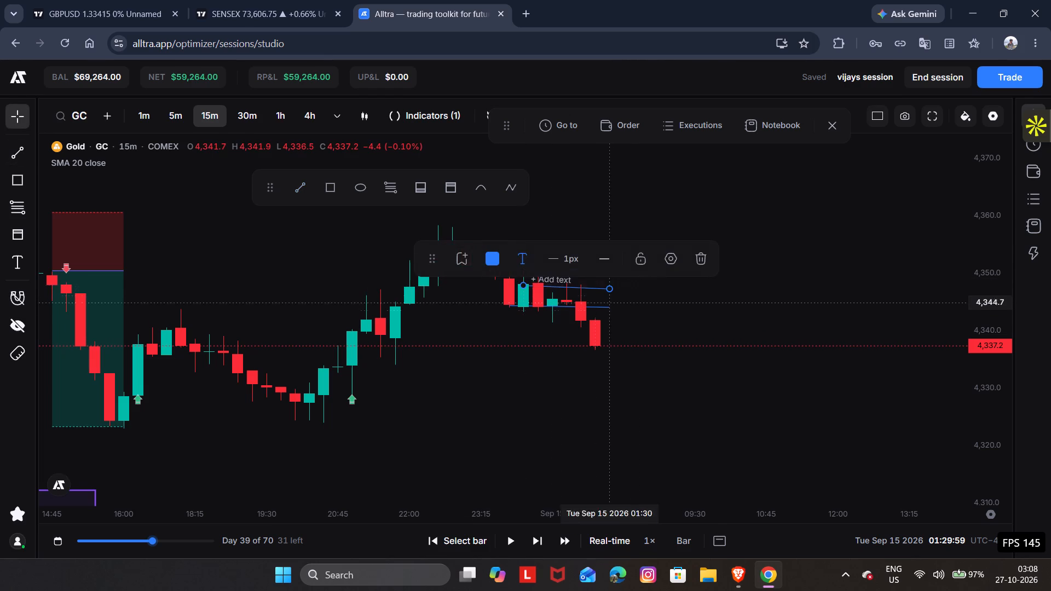
Level the middle trend line by raising its 01:30 end to about 4,347.7.
left_click_drag(664, 339, 660, 358)
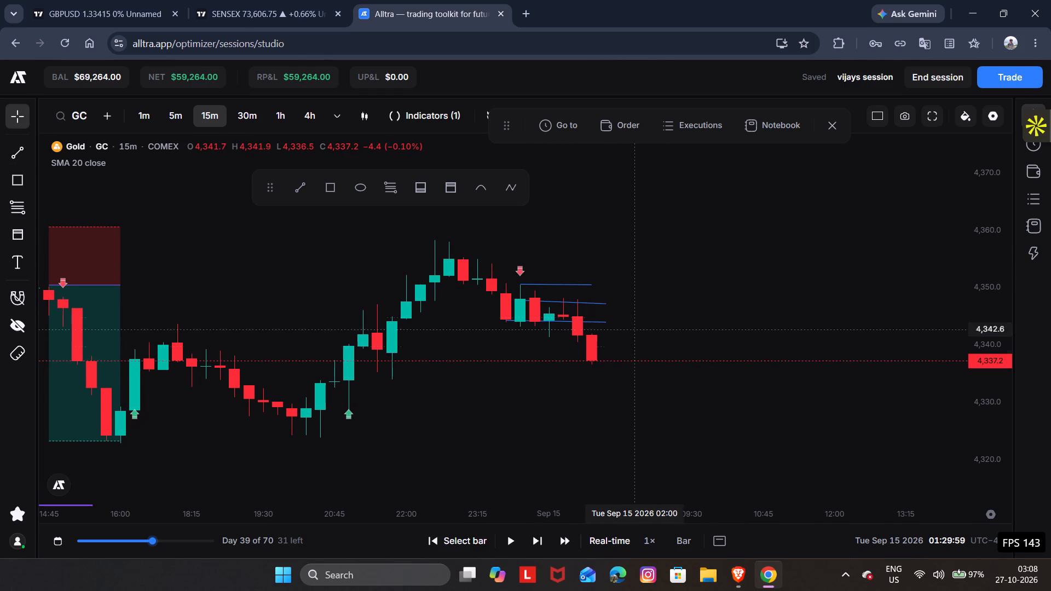
left_click(607, 304)
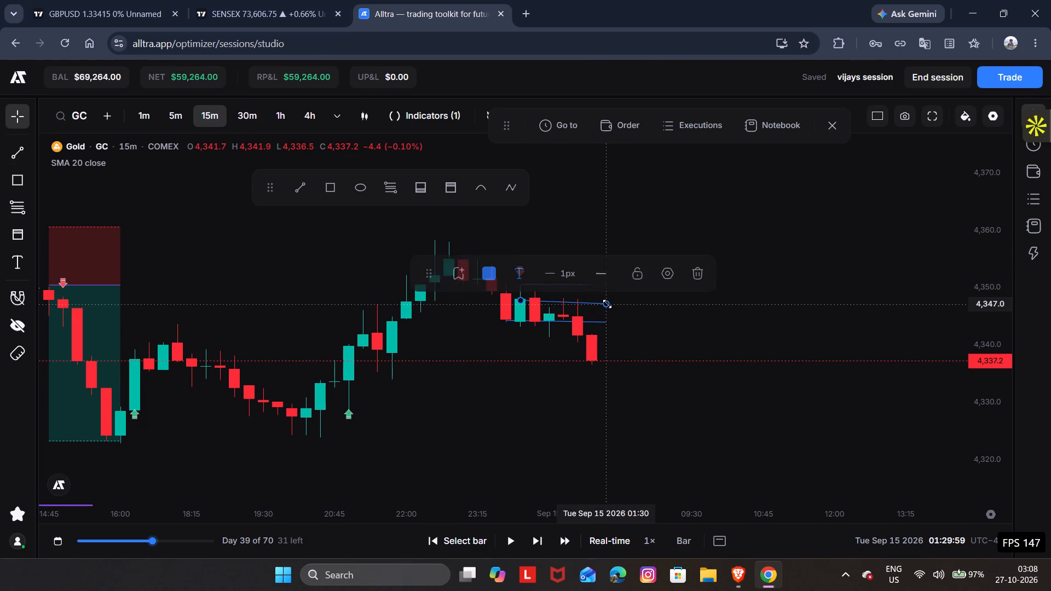
left_click(666, 332)
Play the bar replay forward and pause it at 03:14:59 on Sep 15 2026.
left_click_drag(666, 332, 683, 345)
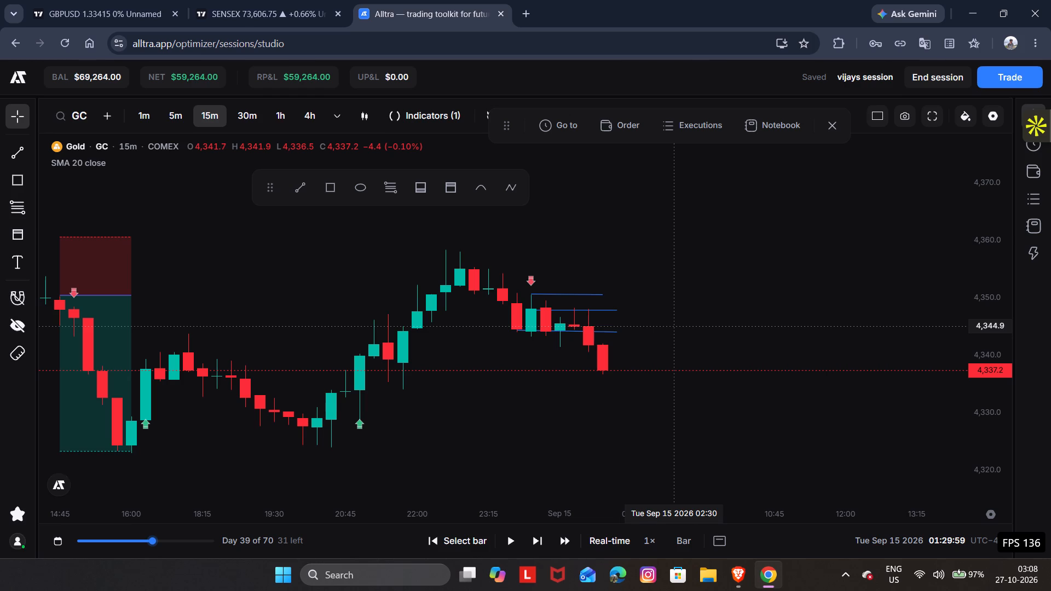
key("space")
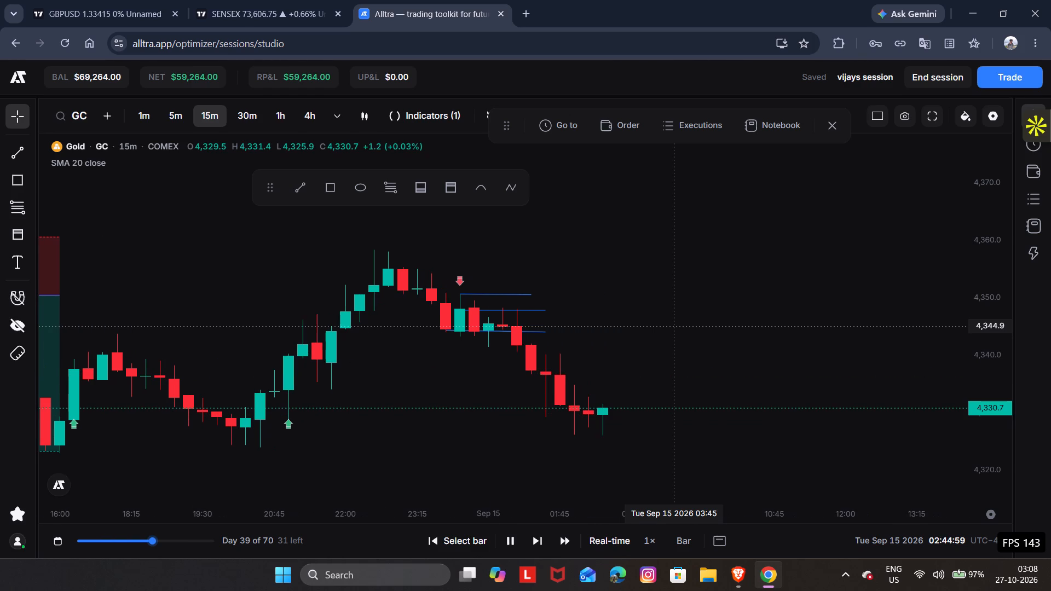
key("space")
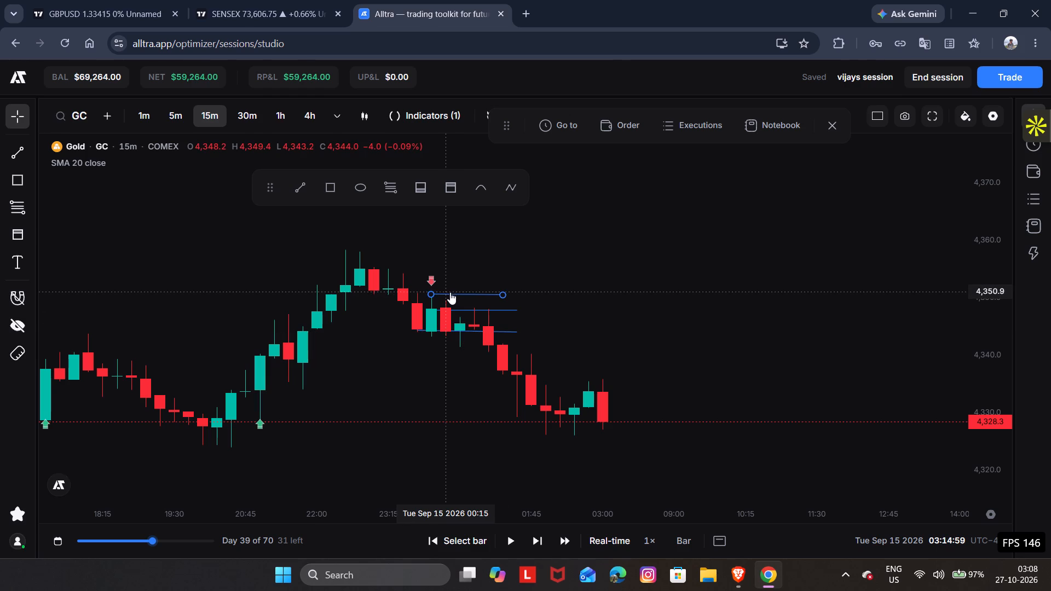
Move the top trend line one candle earlier, so it starts at 23:45 at about 4,350.8.
left_click_drag(450, 292, 431, 290)
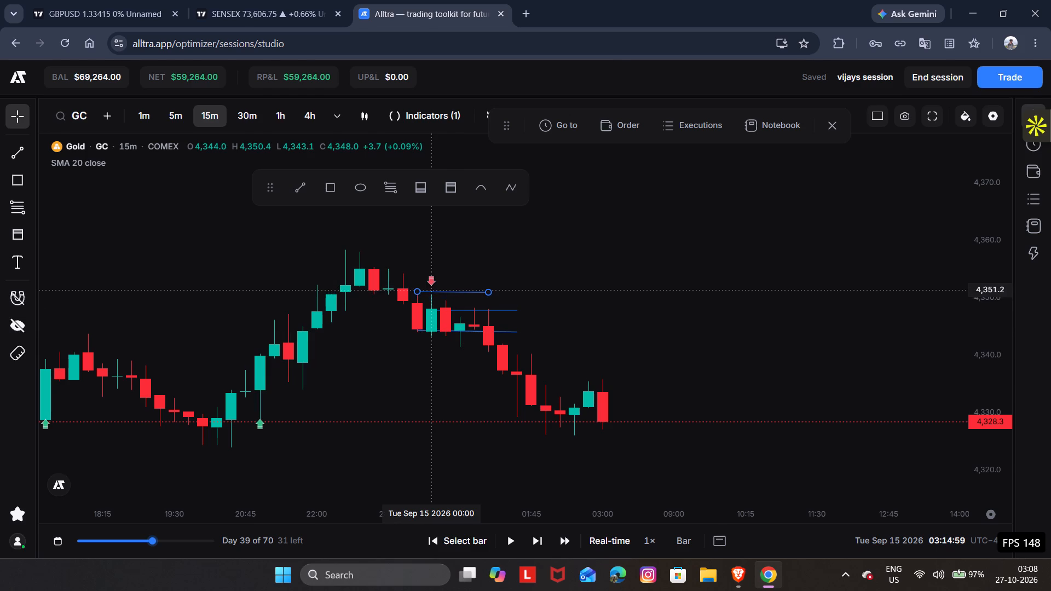
left_click_drag(431, 290, 431, 291)
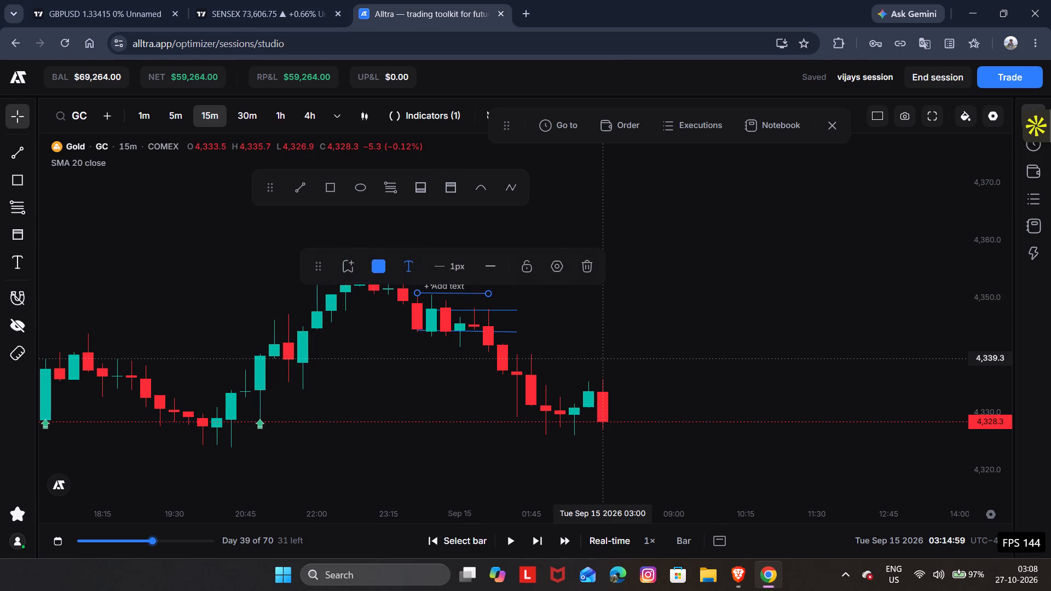
left_click(602, 358)
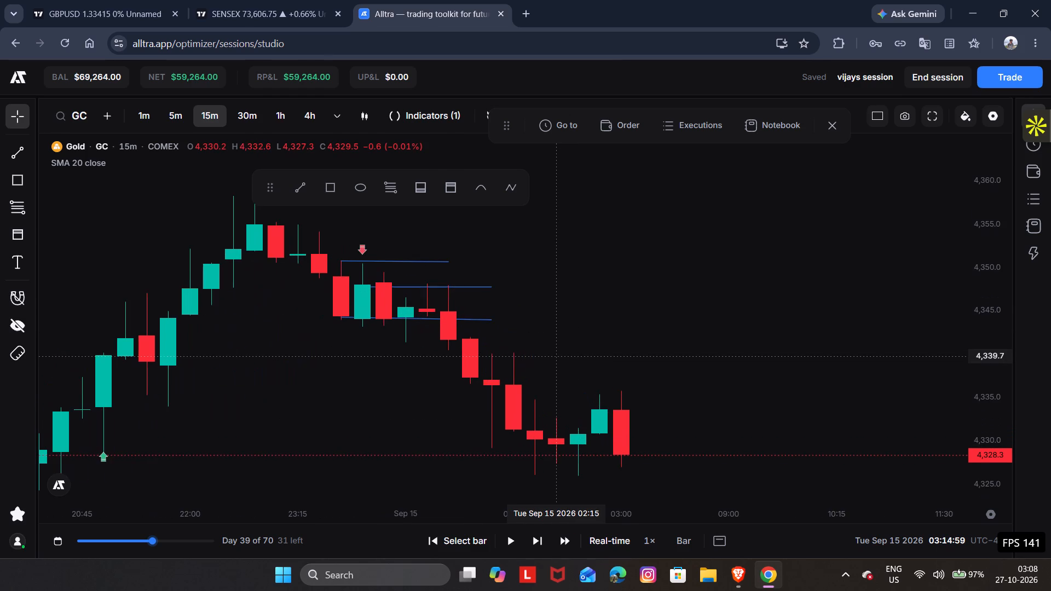
Play the bar replay forward in short runs, pausing it at 04:14:59.
left_click_drag(637, 368, 547, 306)
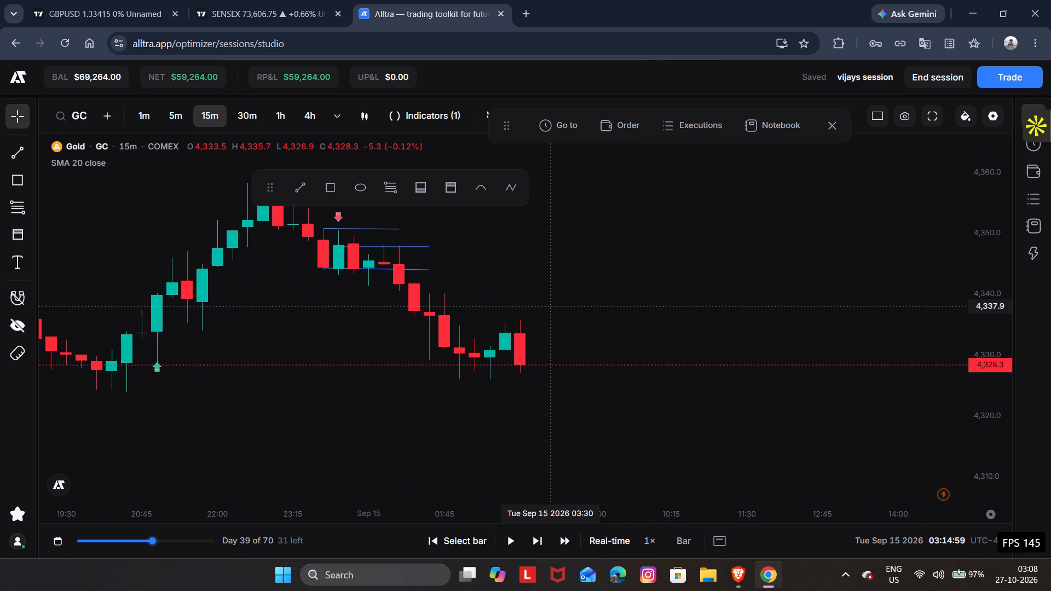
key("space")
key("space")
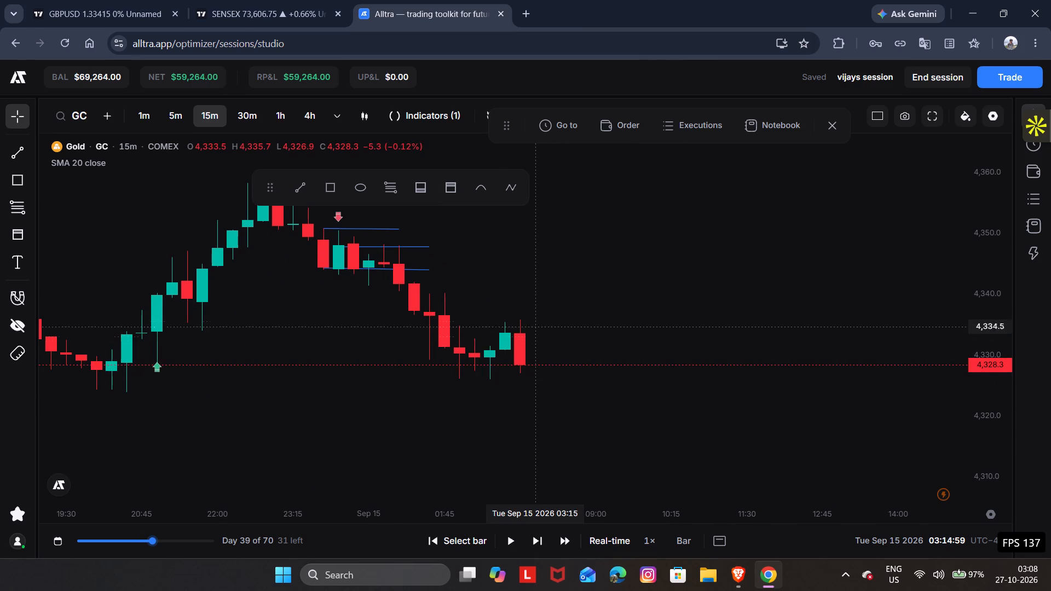
key("space")
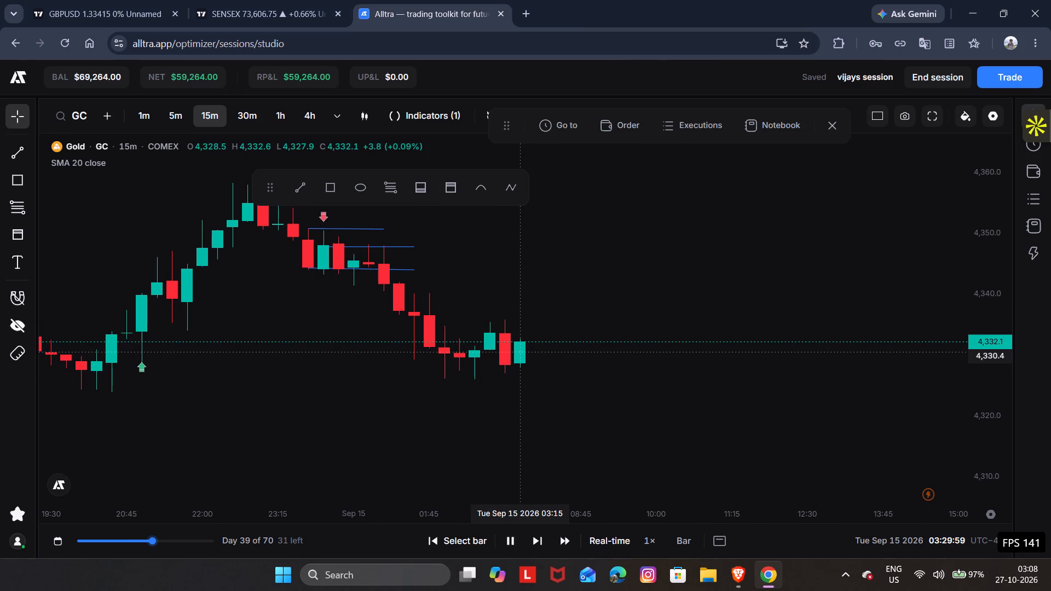
key("space")
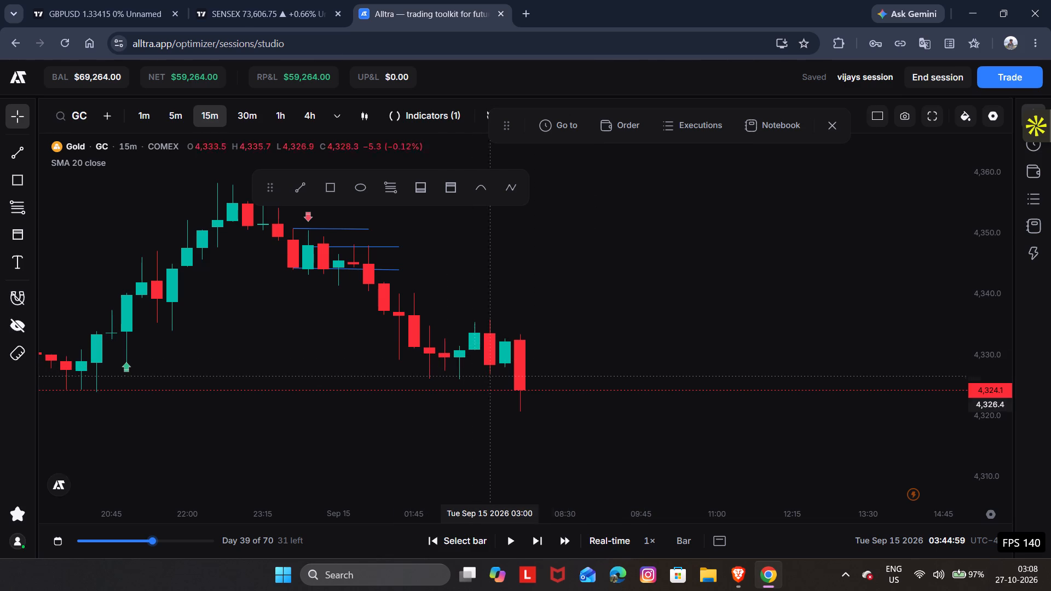
key("space")
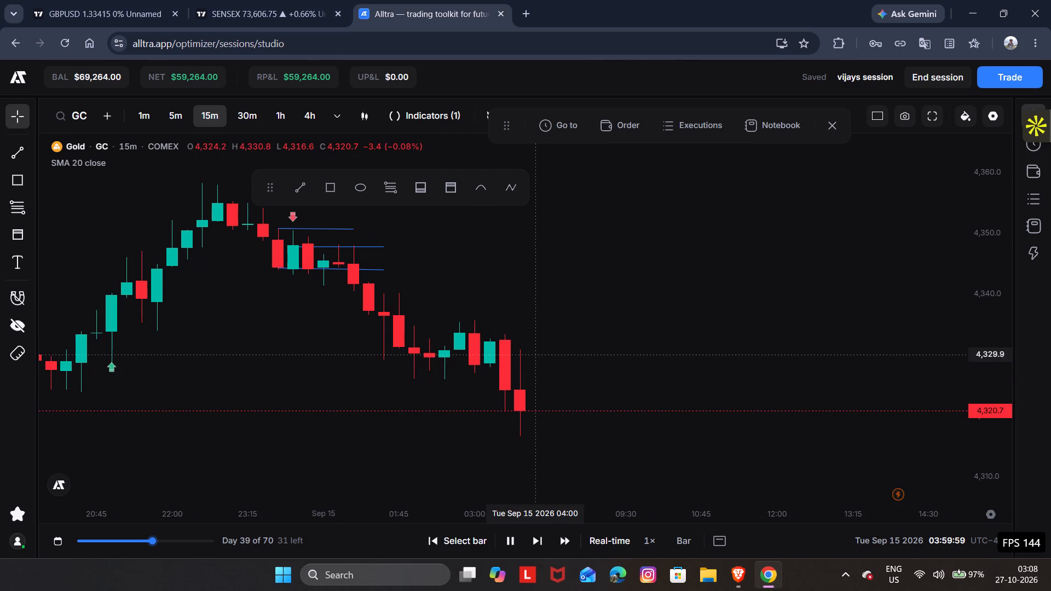
key("space")
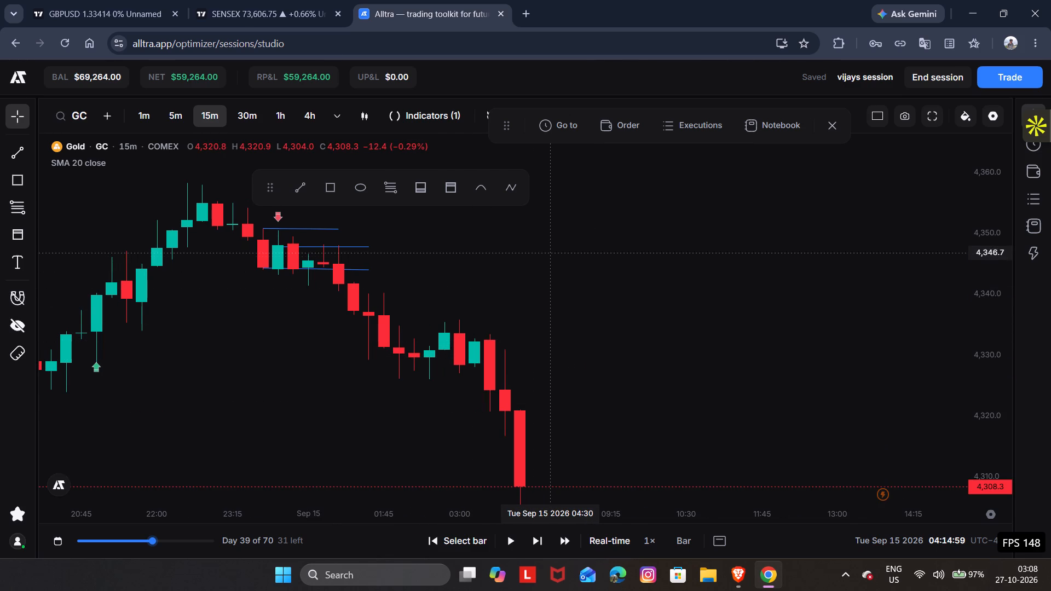
Rewind the replay by one bar to 03:59:59 by selecting the 03:45 candle.
left_click_drag(551, 352, 542, 229)
left_click(463, 534)
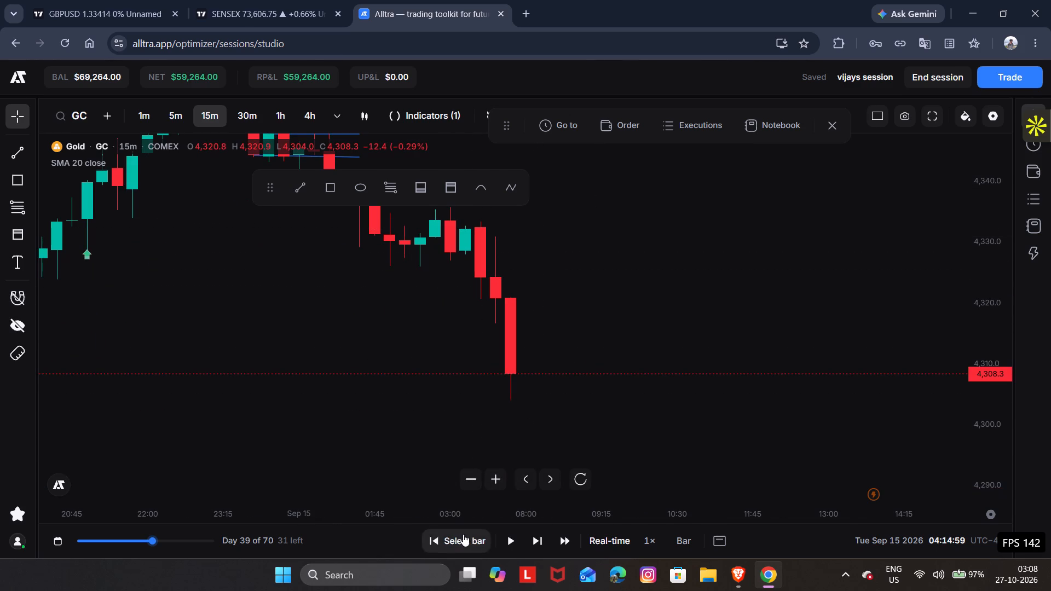
left_click(503, 410)
Draw a trend line under the latest consolidation, from about 4,326 at the 02:30 candle to 04:00.
left_click_drag(580, 383, 605, 439)
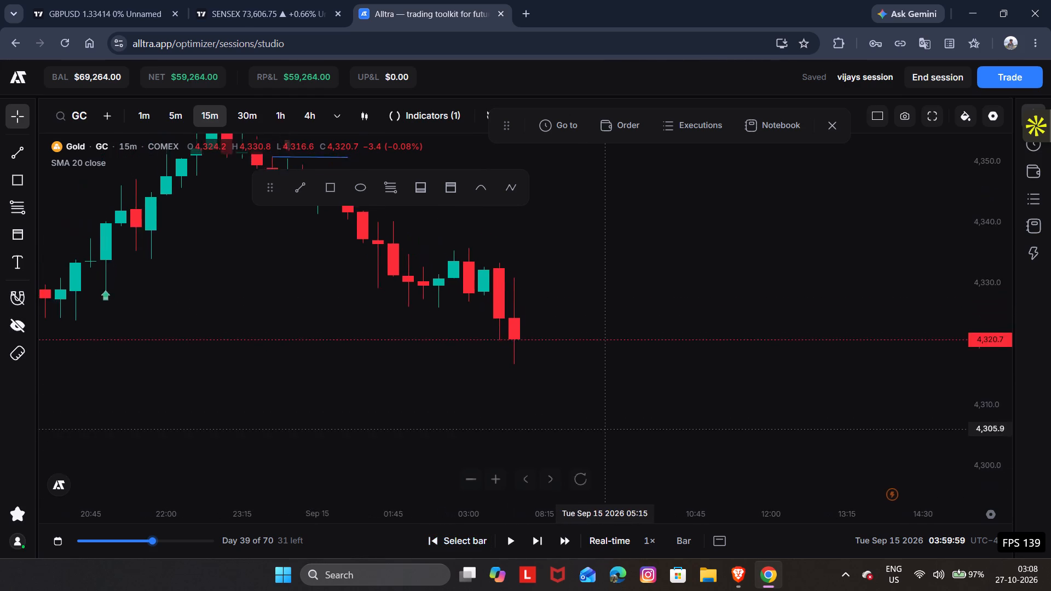
left_click_drag(605, 439, 620, 470)
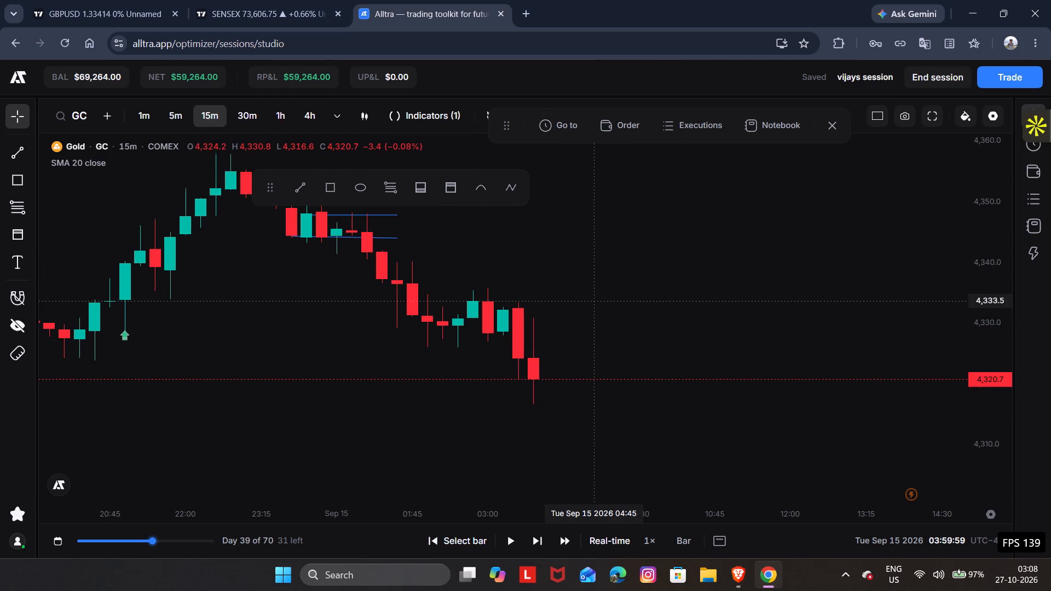
left_click(303, 177)
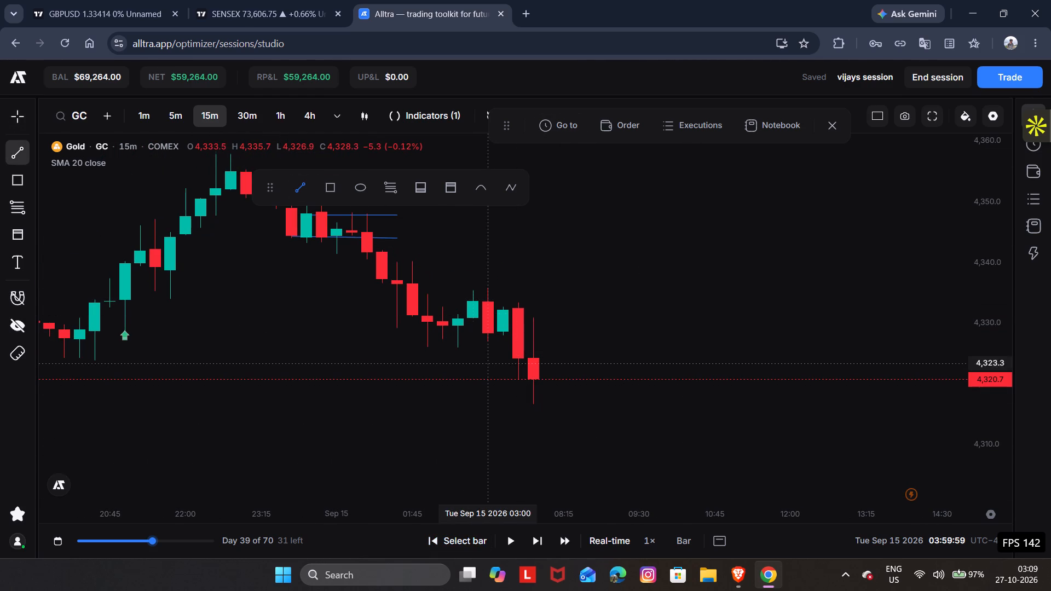
left_click_drag(459, 345, 542, 344)
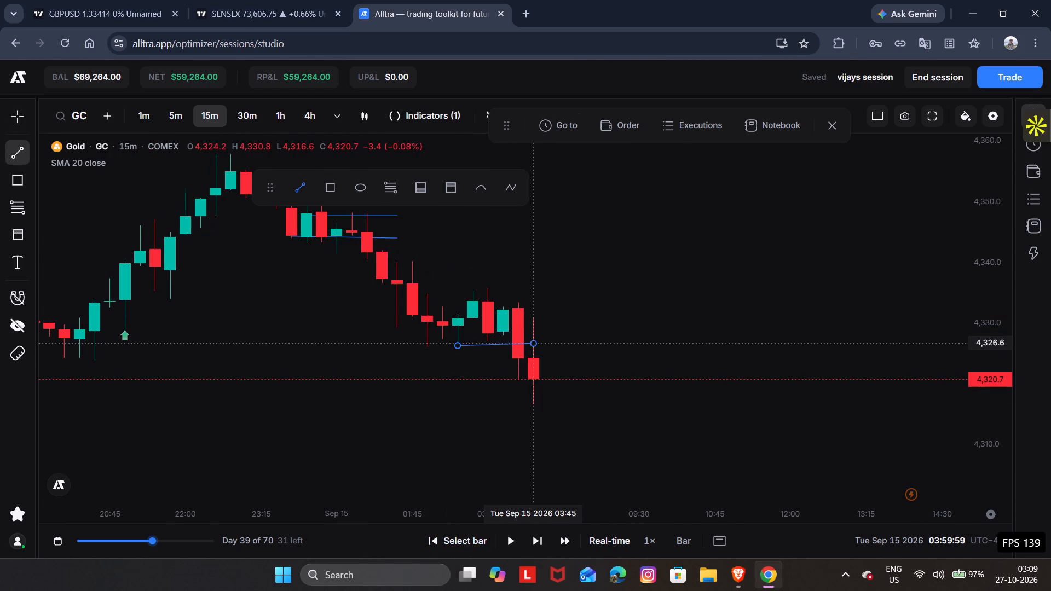
left_click_drag(542, 344, 546, 349)
left_click(546, 349)
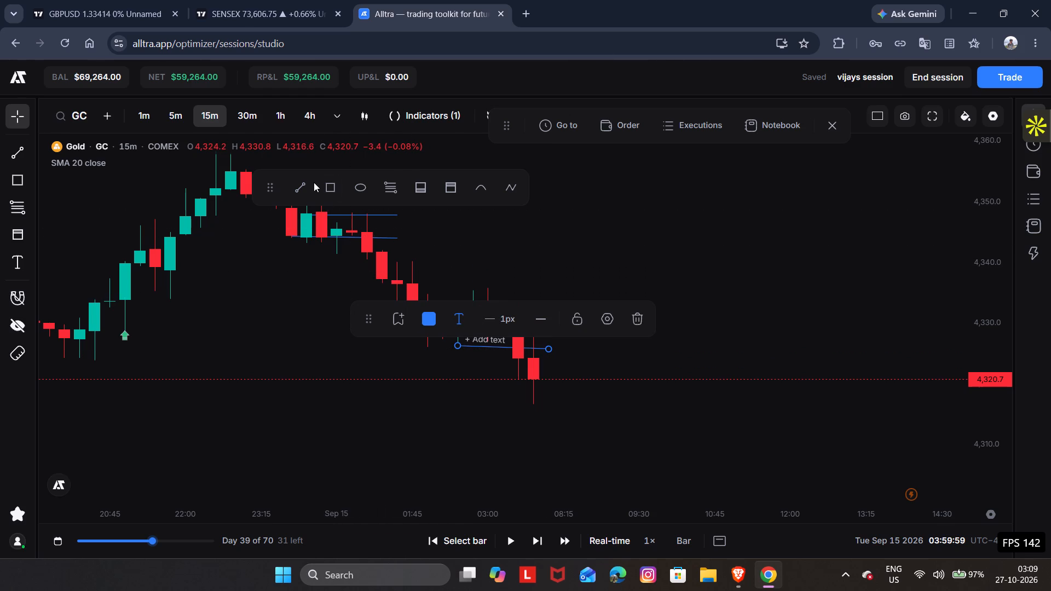
Draw a trend line across the upper part of the latest consolidation, from about 4,331.7 at 02:30 to about 4,331 at 04:15.
left_click(314, 182)
left_click(305, 188)
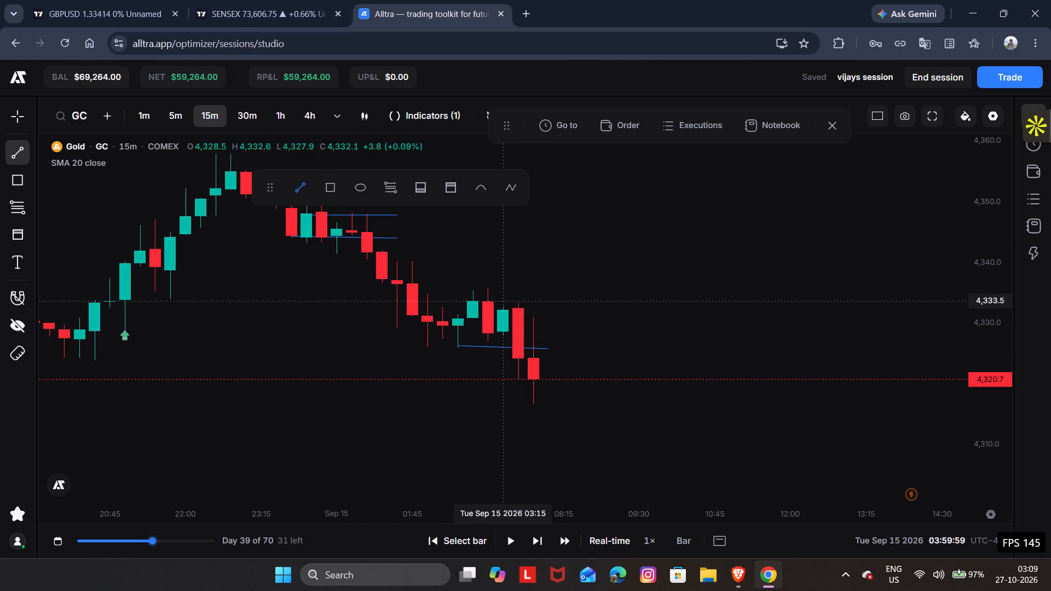
left_click_drag(455, 312, 565, 302)
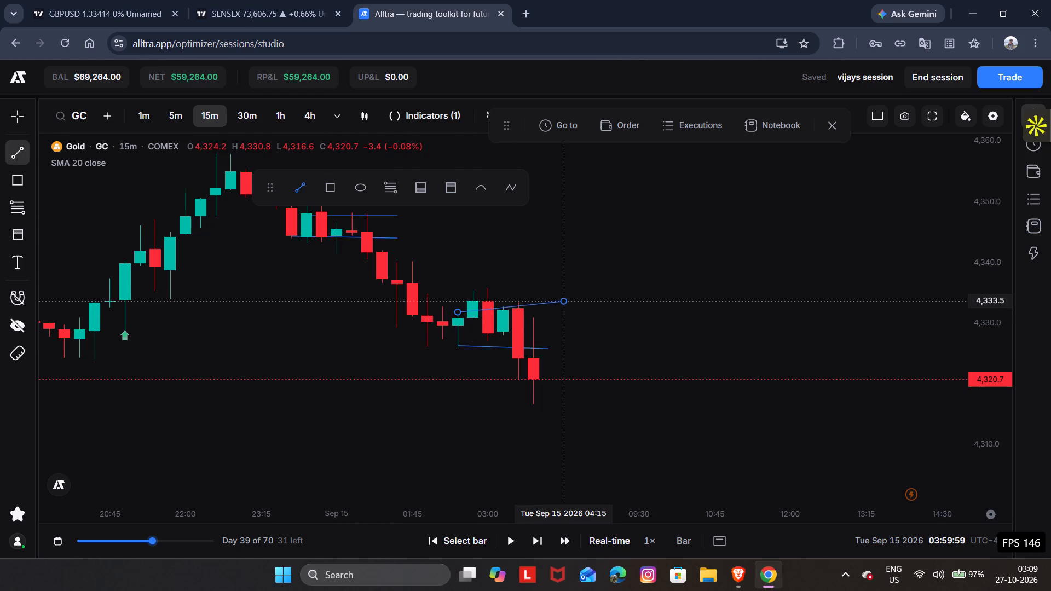
left_click_drag(565, 302, 562, 316)
left_click(562, 316)
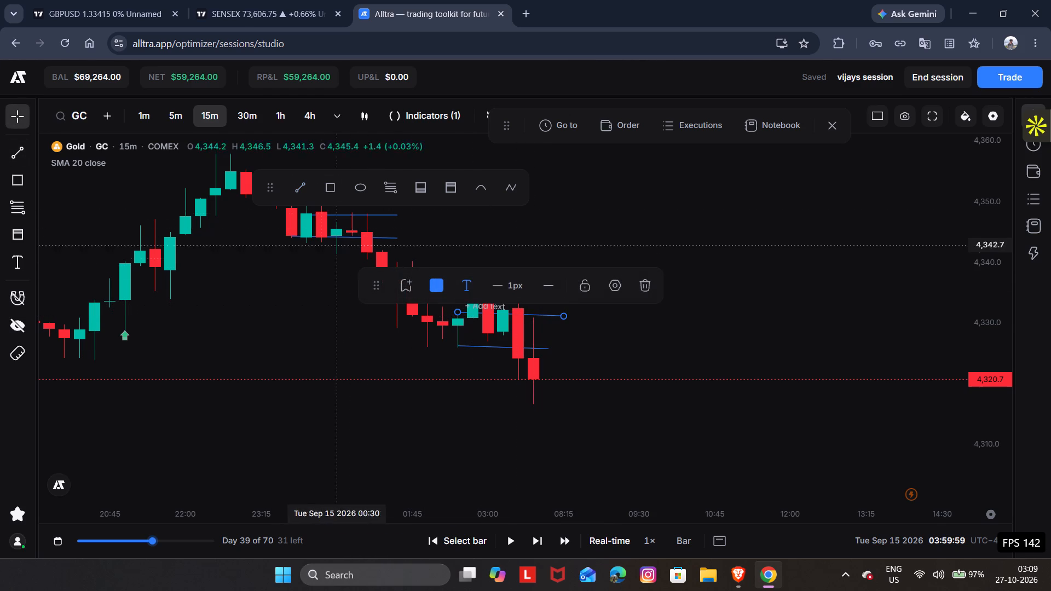
Draw a trend line through the middle of the latest consolidation, from about 4,329.5 at the 02:30 candle to about 4,328.8 at 04:30.
left_click(287, 174)
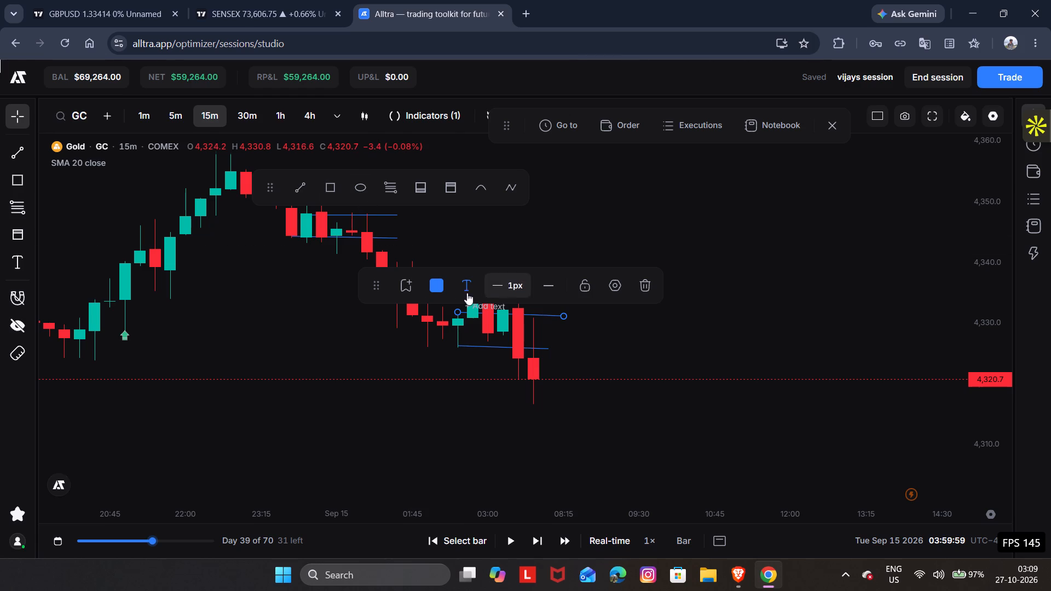
left_click(291, 184)
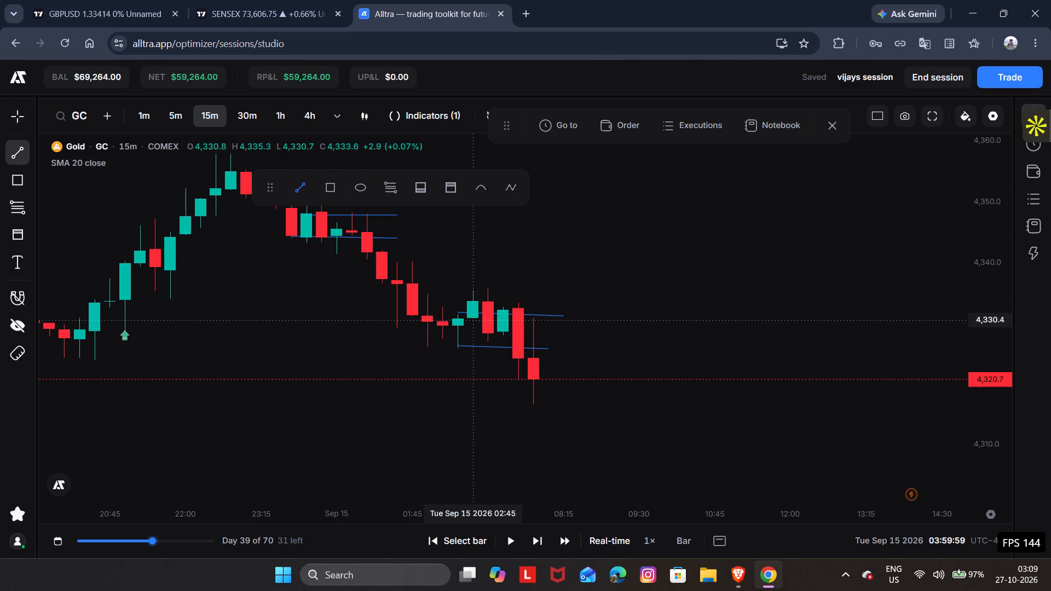
left_click_drag(453, 326, 576, 321)
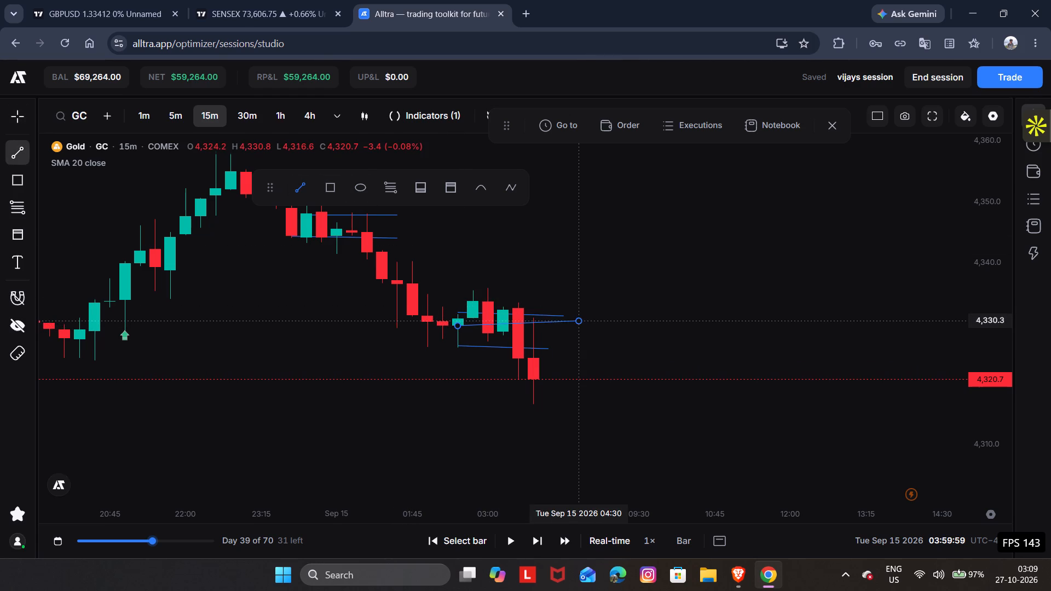
left_click_drag(576, 321, 572, 330)
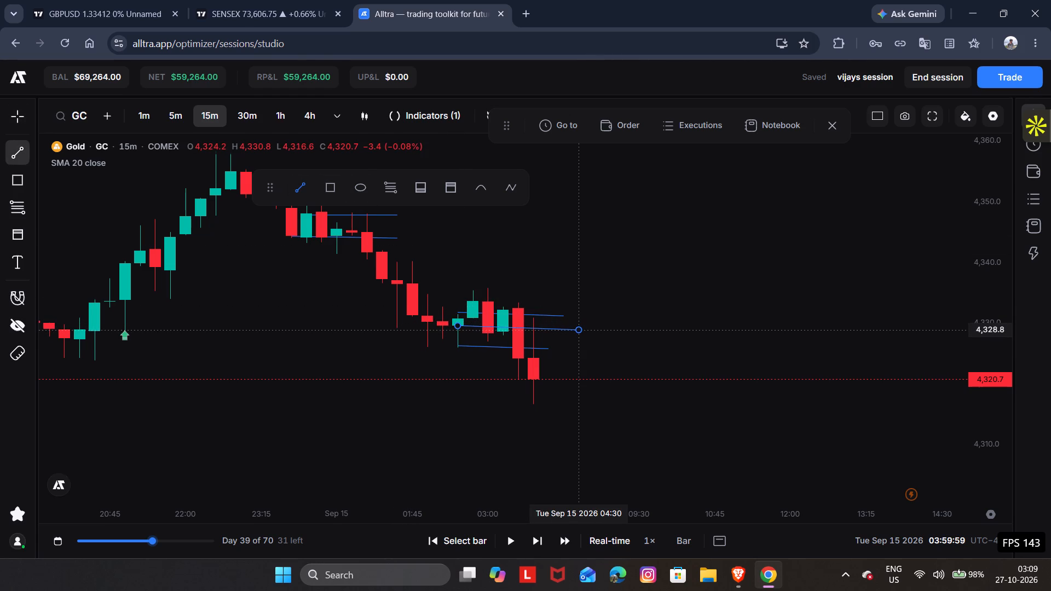
left_click_drag(572, 330, 572, 329)
left_click(572, 329)
Adjust the 04:30 end of the middle consolidation trend line to about 4,329.0.
left_click_drag(575, 333, 583, 351)
left_click_drag(583, 351, 583, 346)
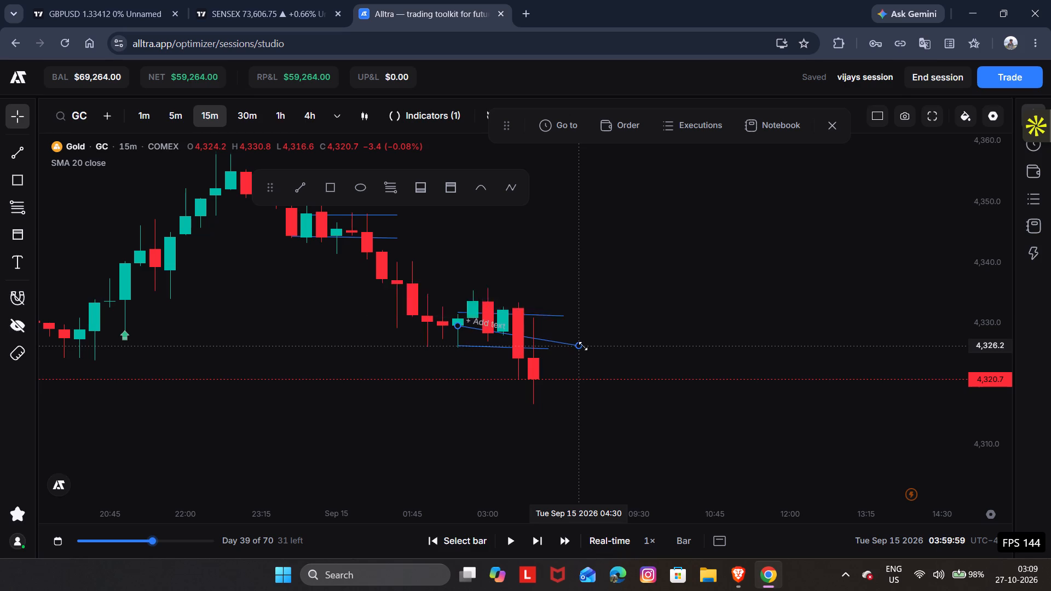
left_click_drag(583, 346, 576, 334)
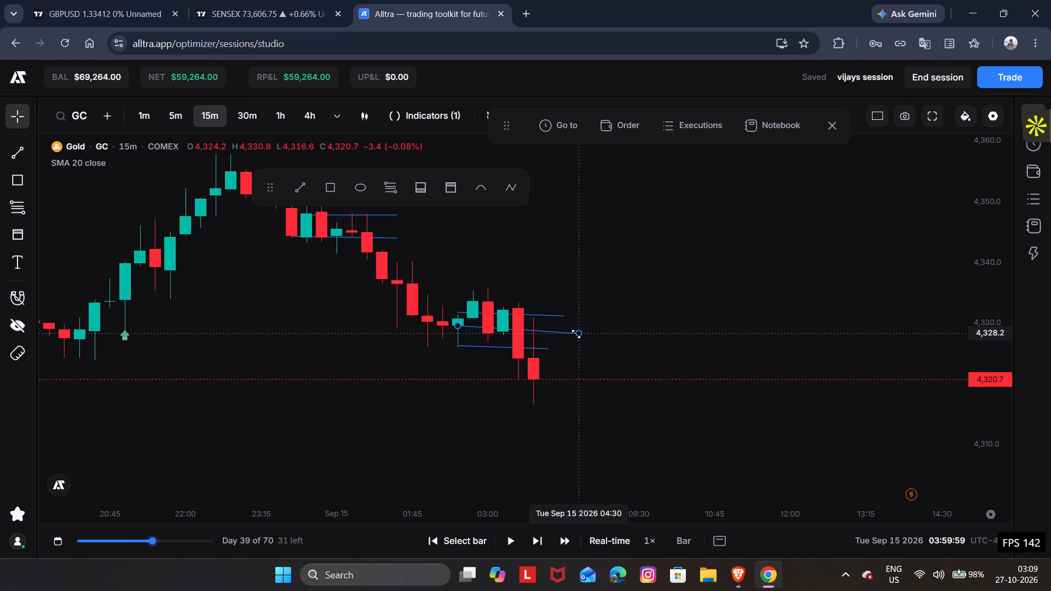
left_click_drag(576, 334, 575, 334)
double_click(588, 334)
left_click(588, 334)
left_click_drag(588, 334, 583, 326)
left_click_drag(575, 335, 577, 327)
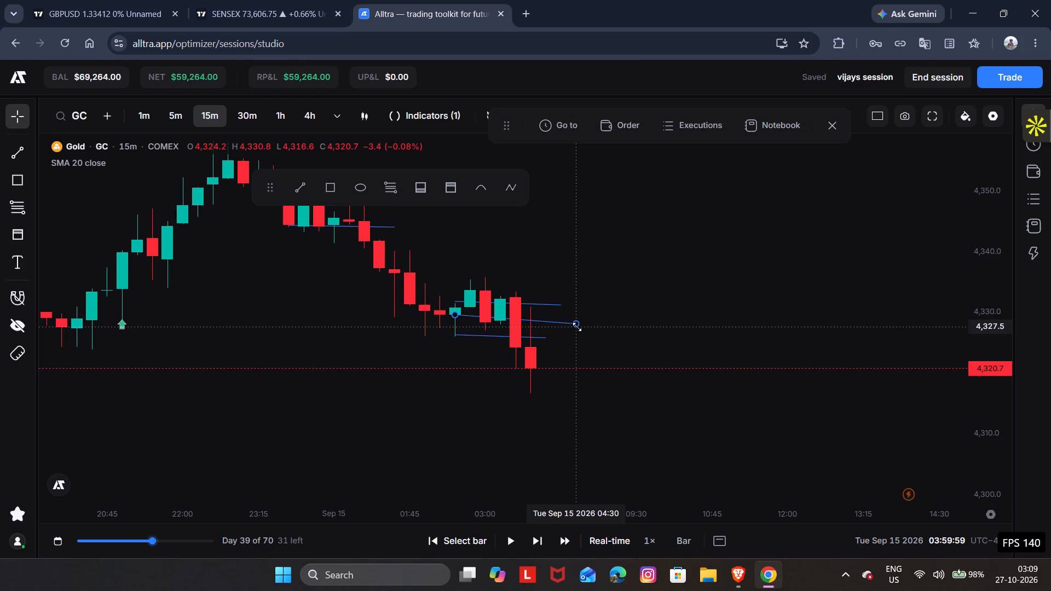
left_click_drag(577, 327, 579, 318)
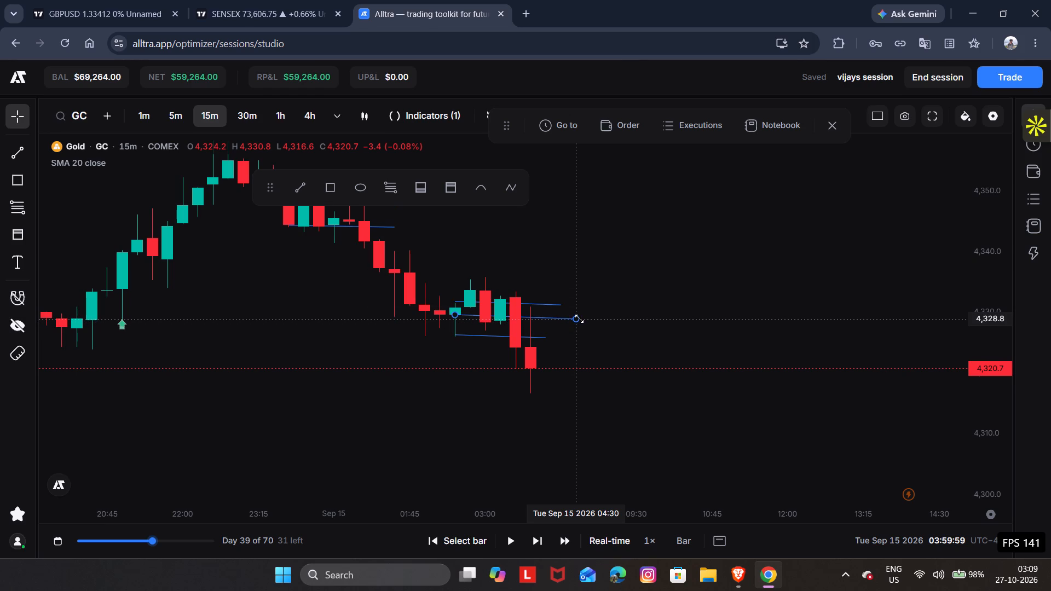
left_click_drag(579, 318, 579, 317)
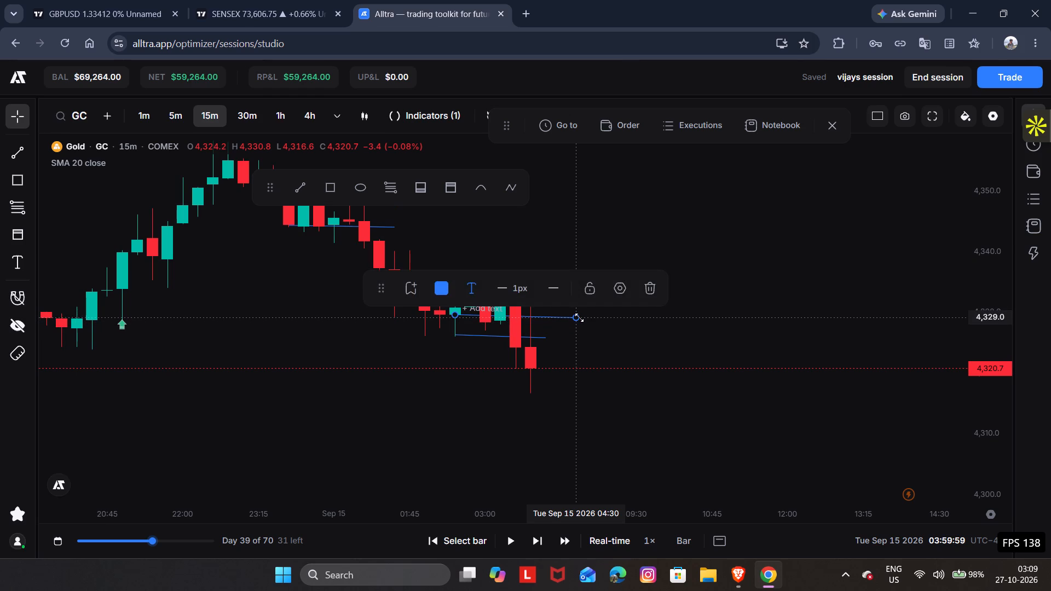
left_click(612, 327)
left_click_drag(612, 327, 614, 305)
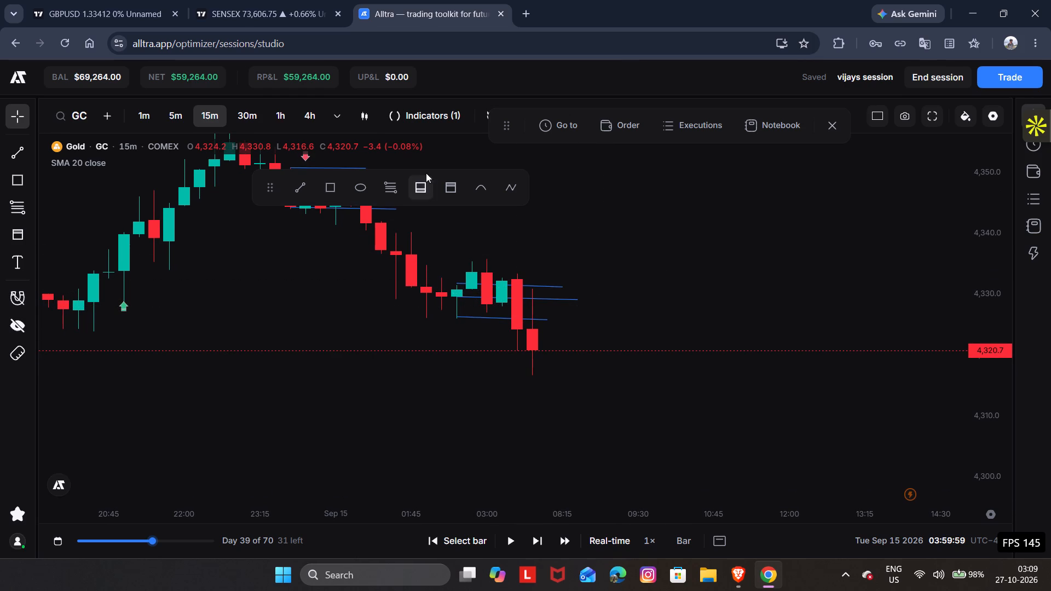
Draw a short position from the 03:45 candle with entry at about 4,329, a 230-tick target and an 89-tick stop.
left_click(446, 178)
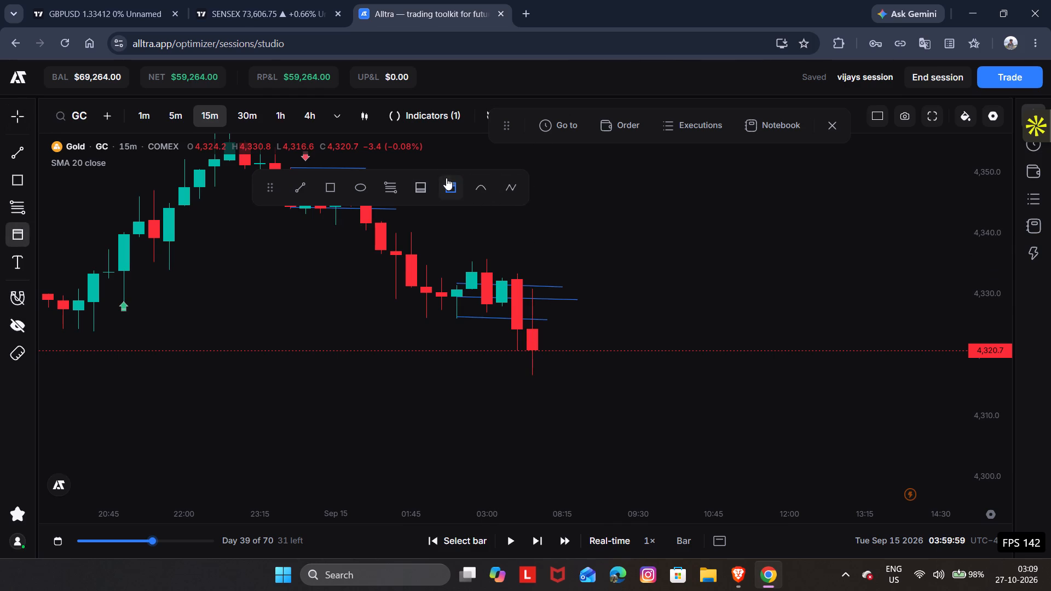
left_click(531, 299)
left_click_drag(532, 345, 539, 439)
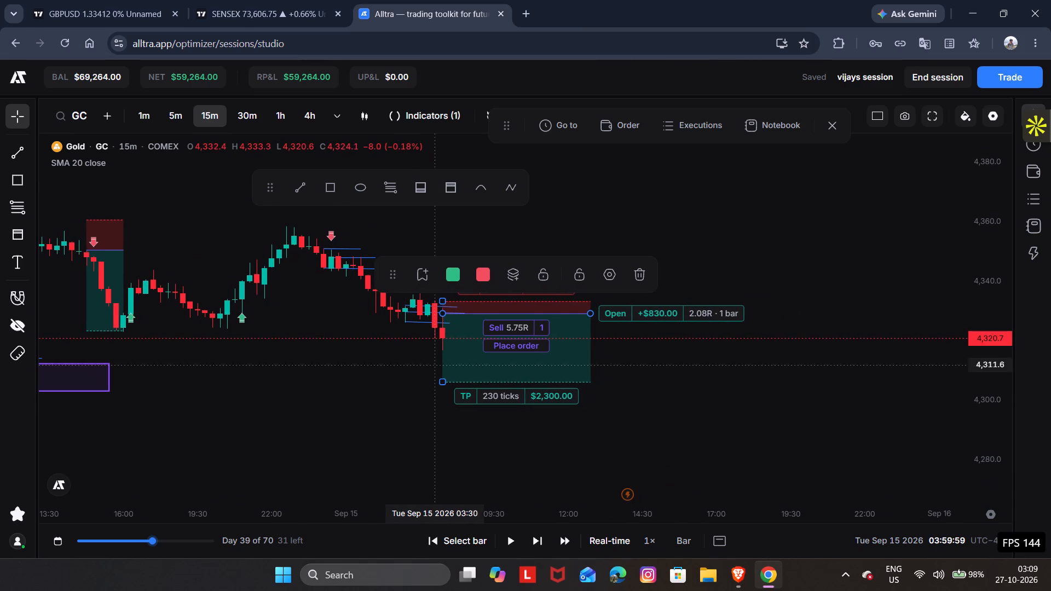
left_click_drag(439, 300, 444, 288)
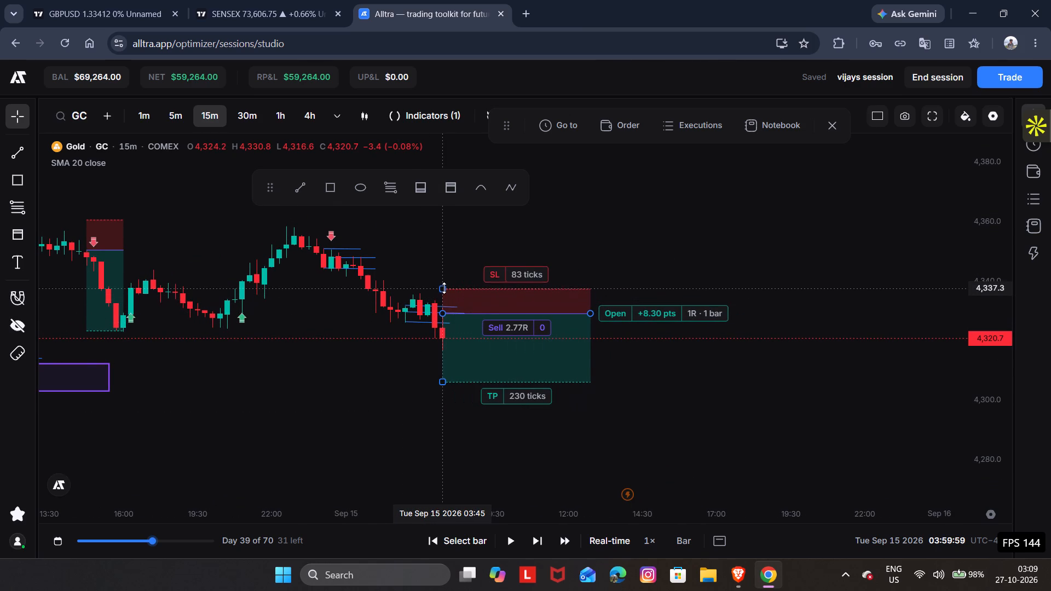
left_click_drag(444, 288, 444, 287)
double_click(620, 404)
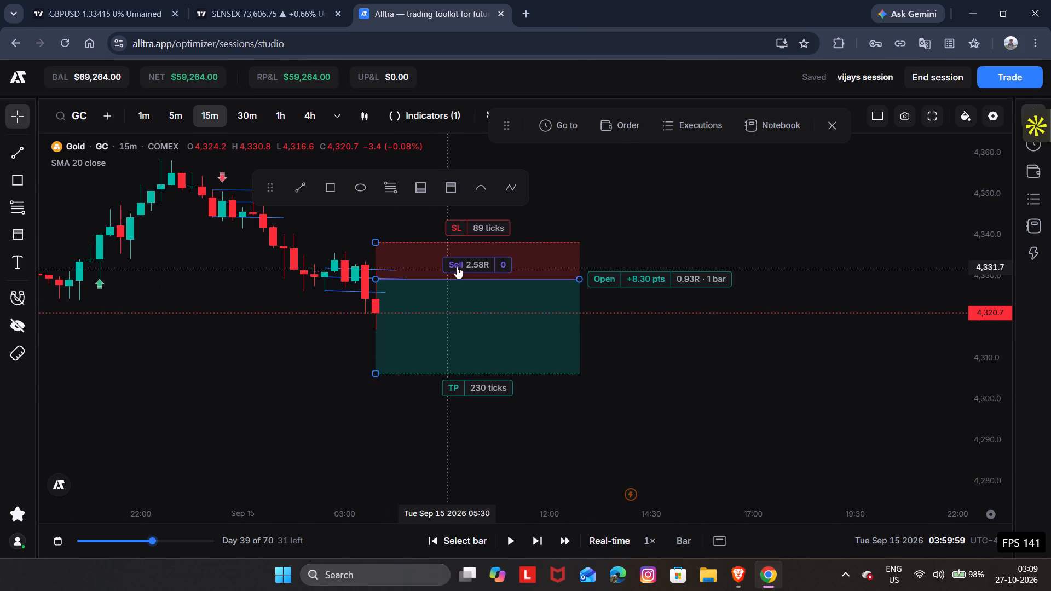
Place a market sell order for 1 GC with the stop loss at 4,337.5 and take profit at 4,270.7.
left_click(636, 118)
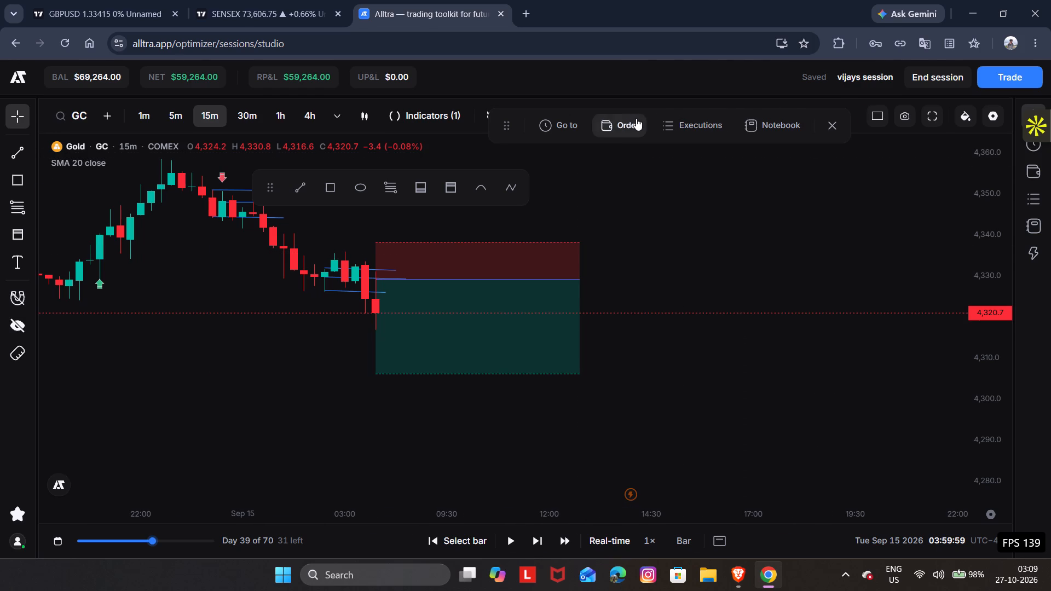
left_click(839, 166)
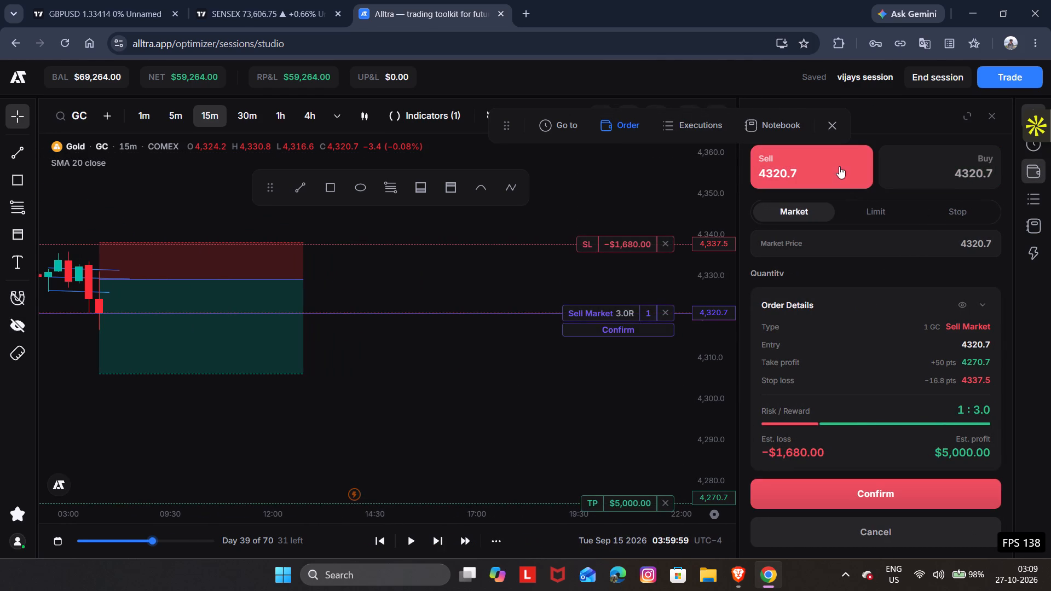
left_click(633, 334)
Move the open short trade's take profit to 4,295.5.
left_click_drag(691, 443, 636, 332)
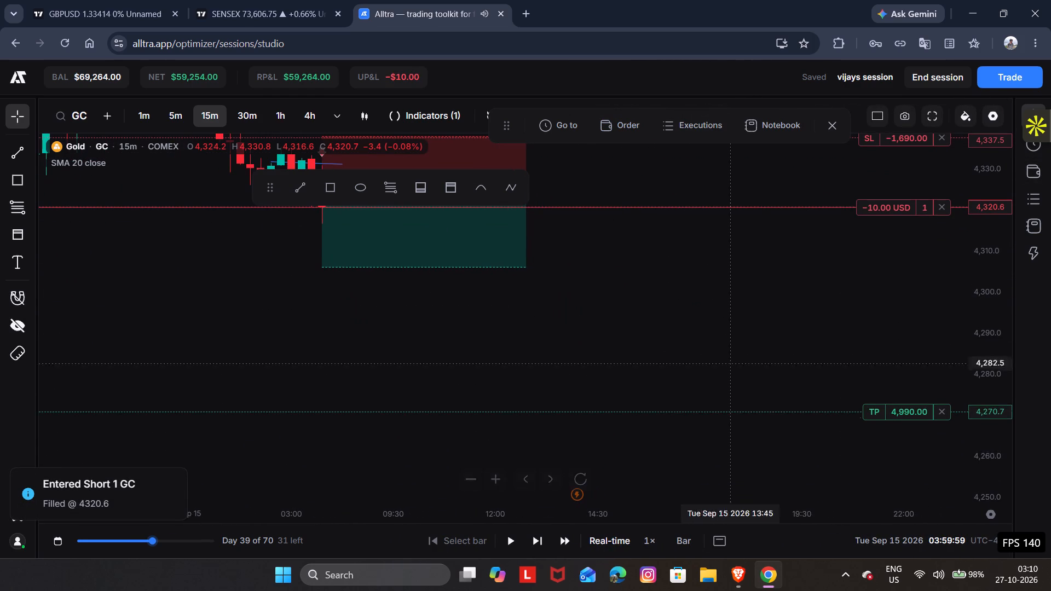
left_click_drag(913, 416, 882, 351)
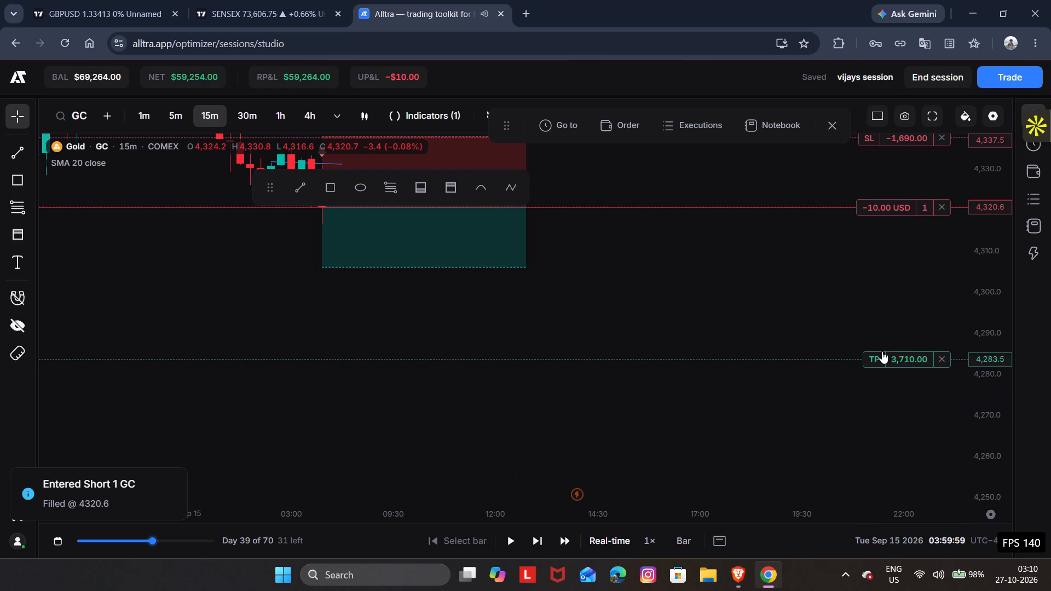
left_click_drag(882, 351, 872, 315)
Play the bar replay forward in short runs, pausing it at 04:29:59.
left_click_drag(872, 328, 864, 389)
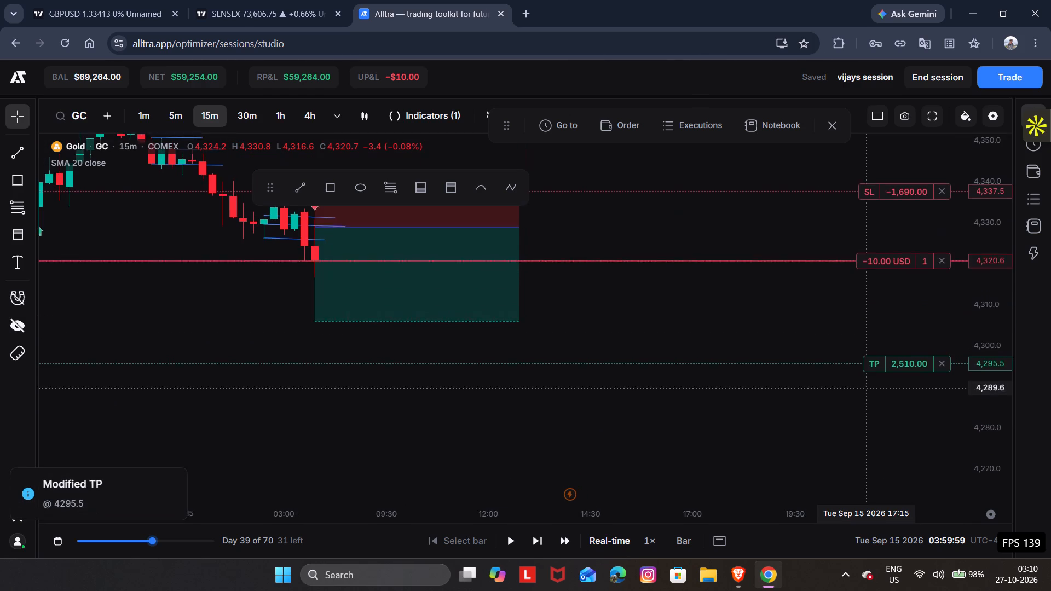
left_click_drag(864, 389, 877, 432)
key("space")
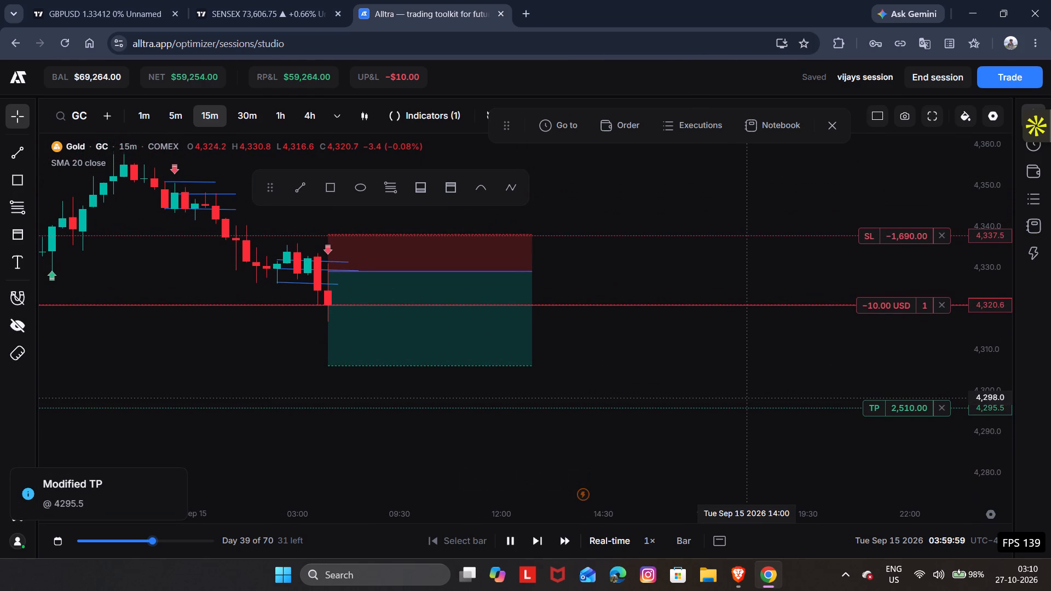
key("space")
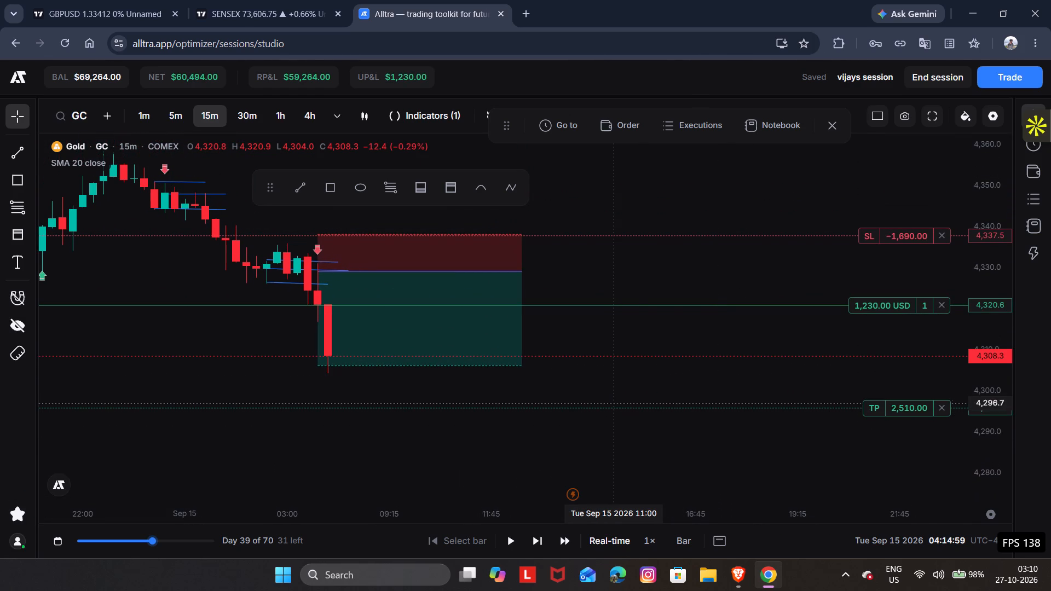
key("space")
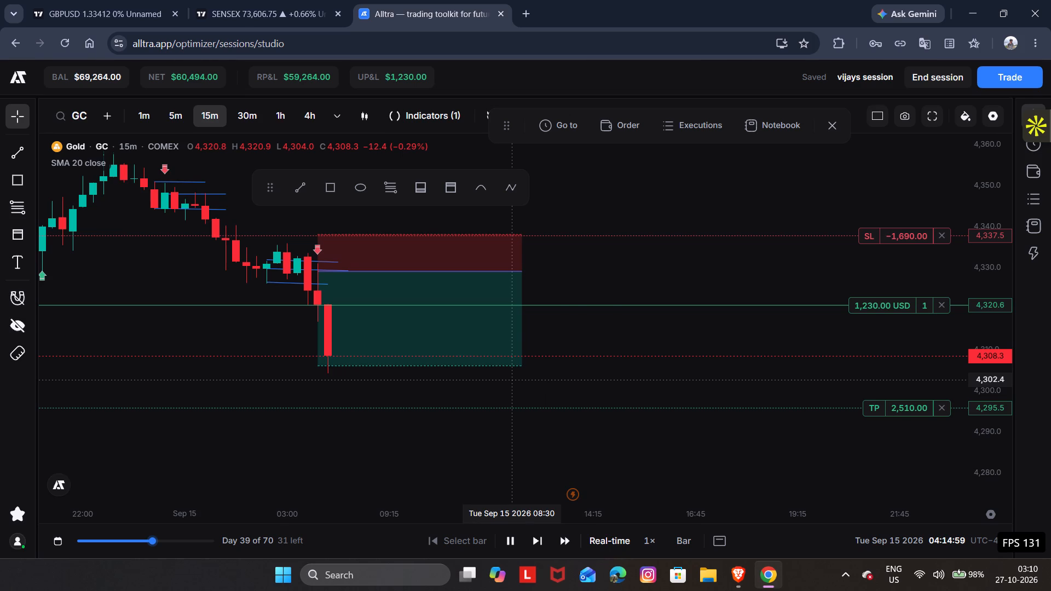
key("space")
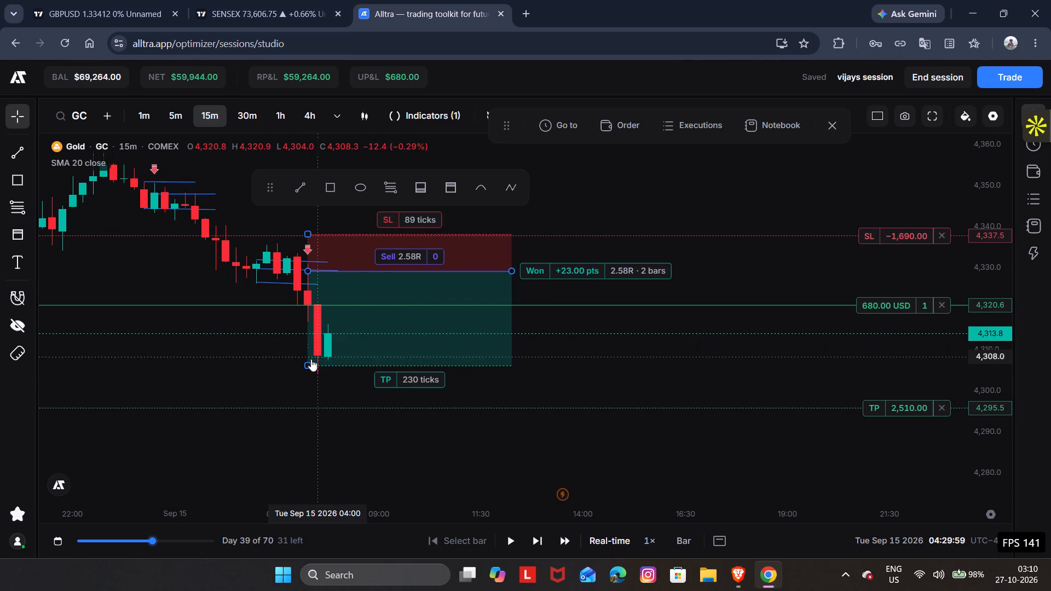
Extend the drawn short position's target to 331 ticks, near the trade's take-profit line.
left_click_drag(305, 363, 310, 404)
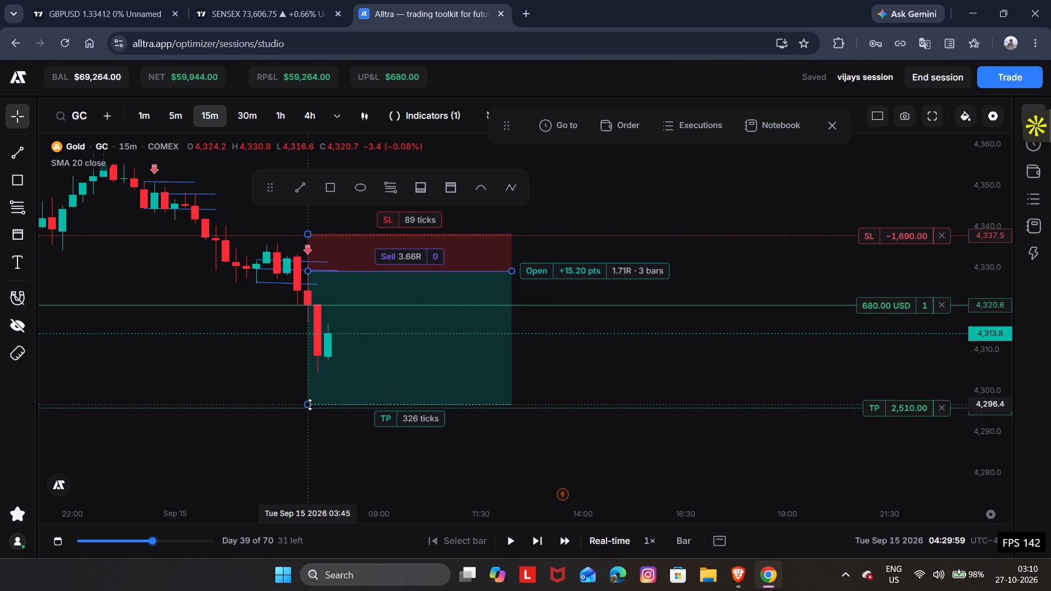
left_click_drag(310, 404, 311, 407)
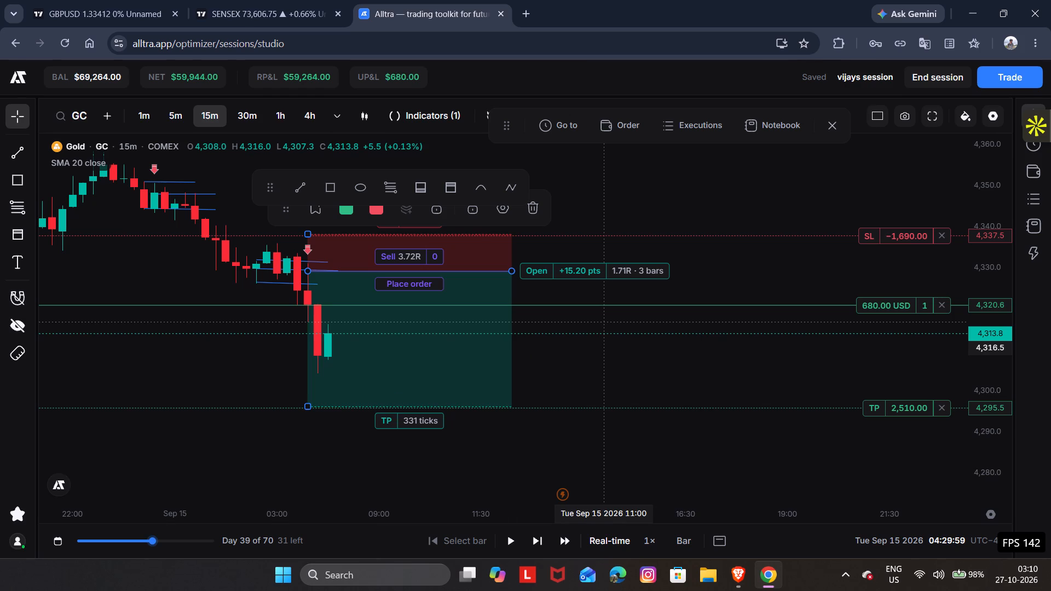
Move the open short trade's stop loss to 4,320.4, just below the entry price.
left_click_drag(887, 235, 896, 302)
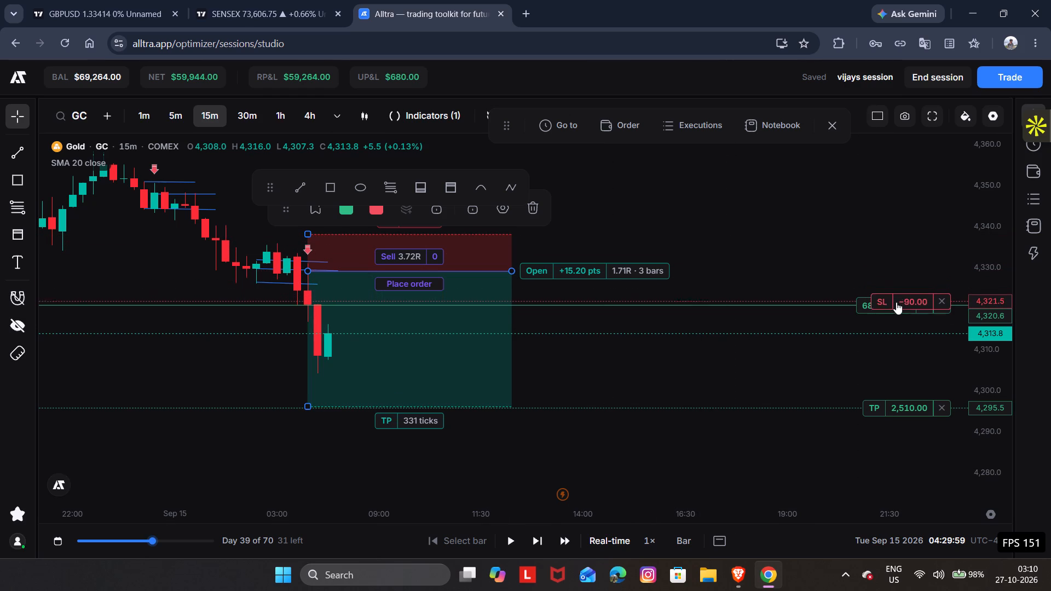
left_click_drag(896, 302, 896, 305)
left_click(799, 266)
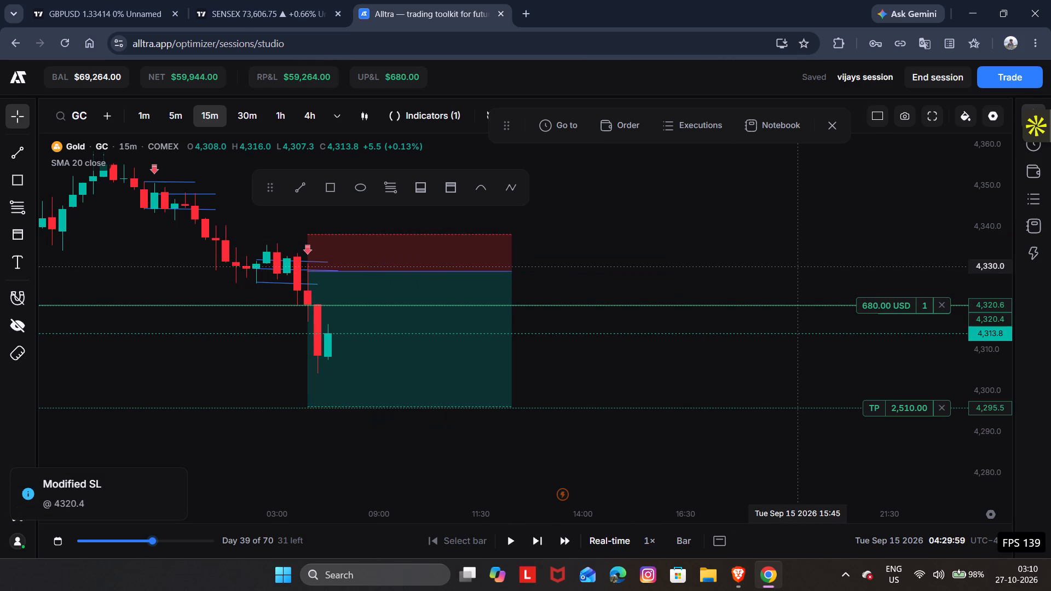
Play the bar replay forward, pausing at 05:14:59 and again at 06:59:59.
key("space")
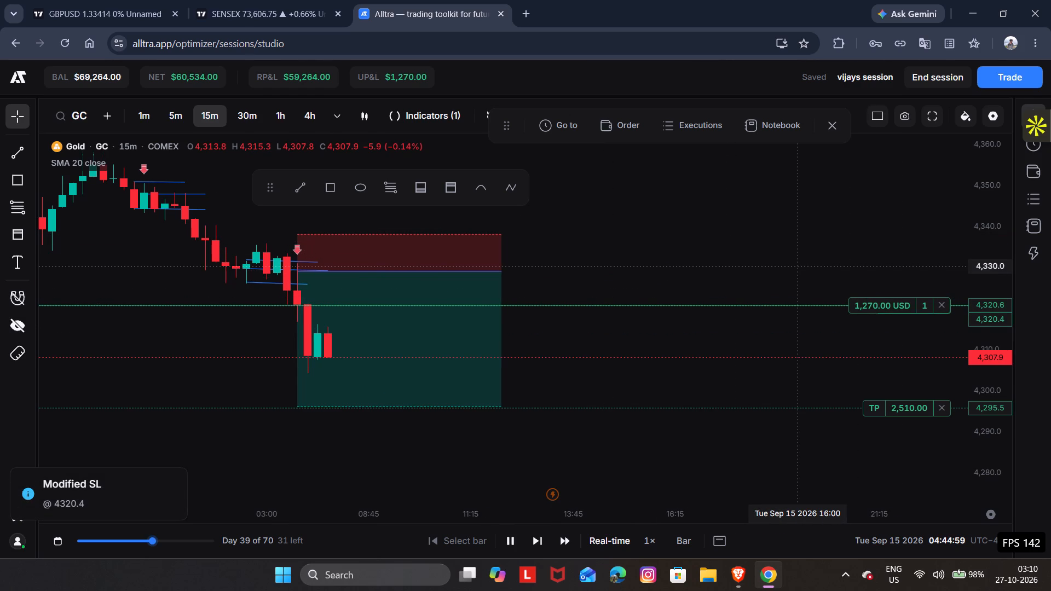
key("space")
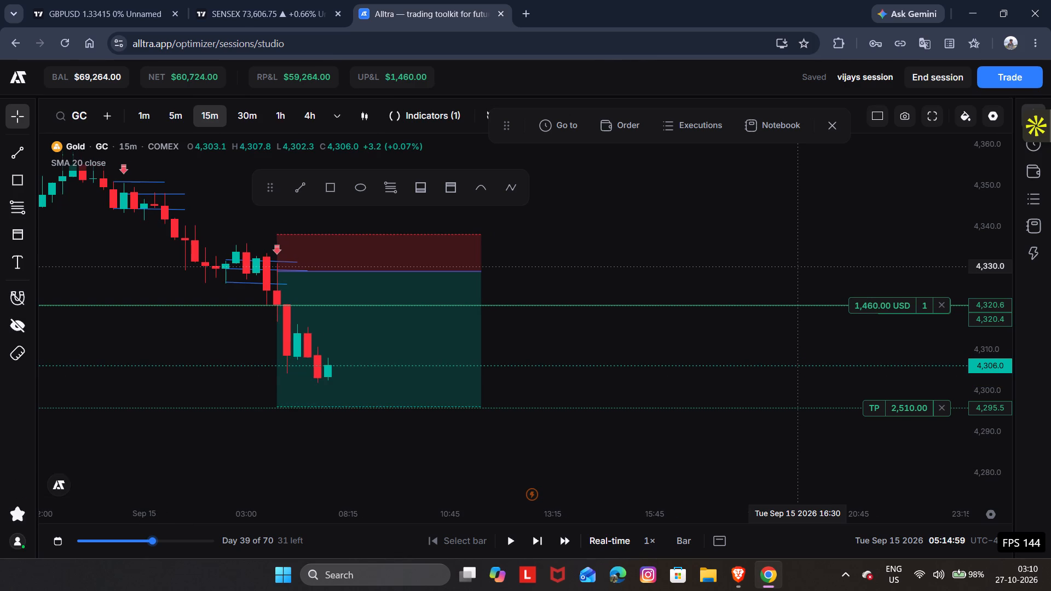
key("space")
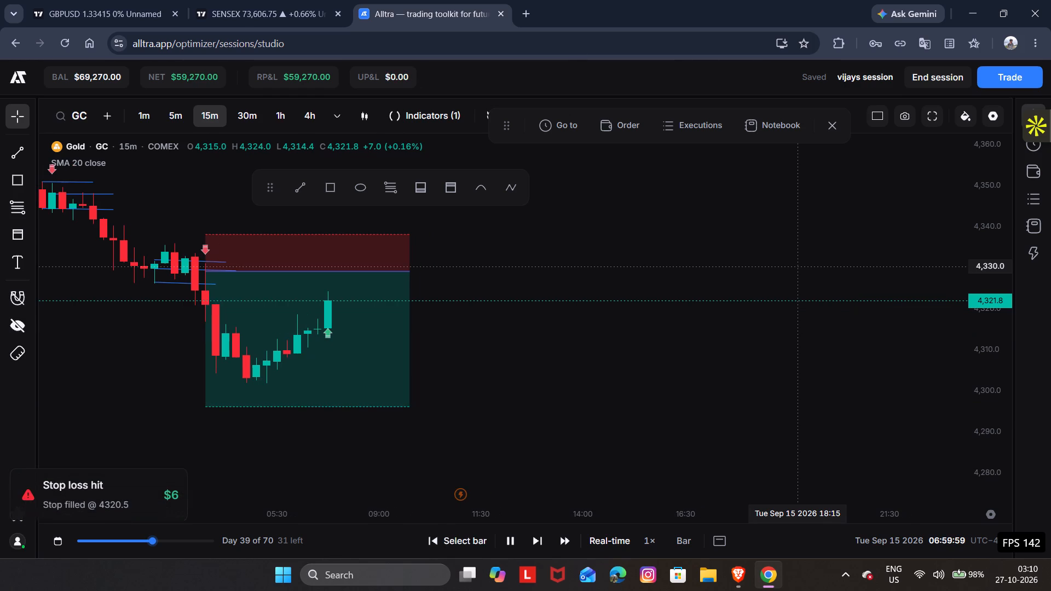
key("space")
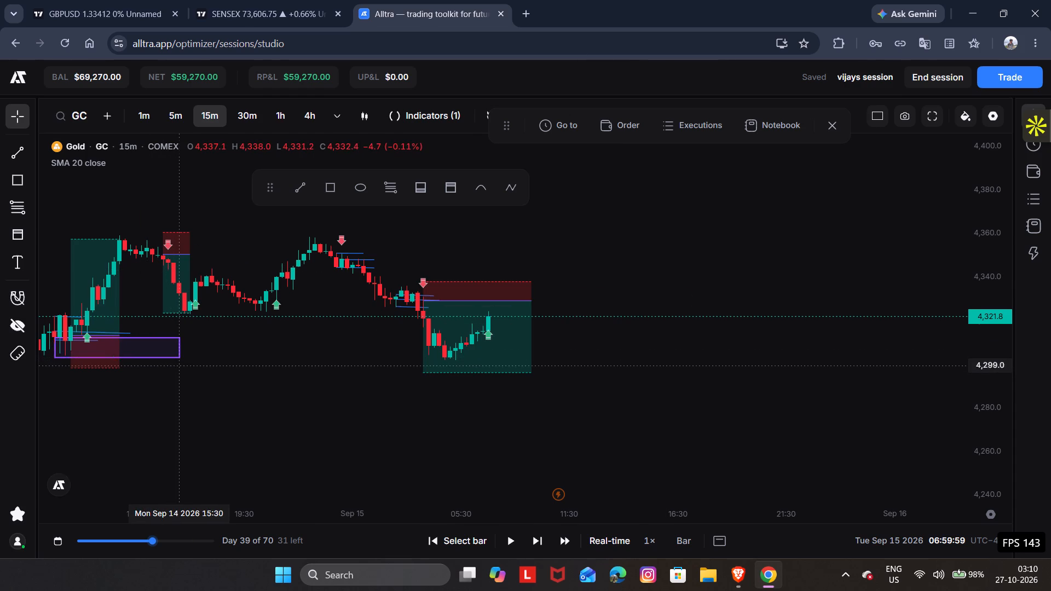
Extend the purple zone rectangle forward in time to 11:15 on Sep 15.
left_click_drag(181, 347, 585, 375)
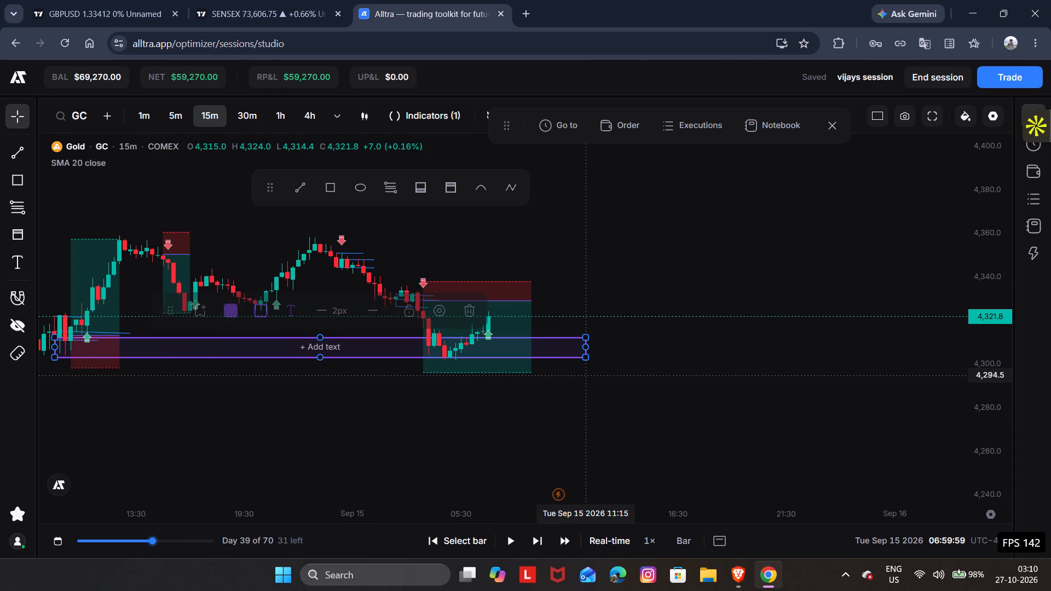
Set the drawn short position's target to 280 ticks, just below the purple zone.
left_click_drag(715, 397, 709, 426)
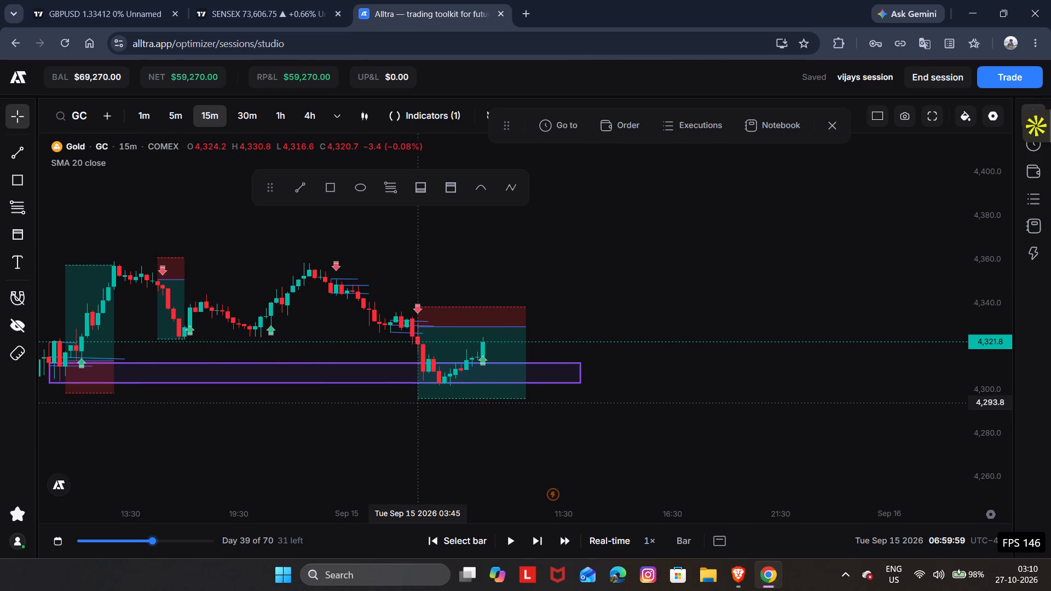
left_click_drag(417, 401, 419, 382)
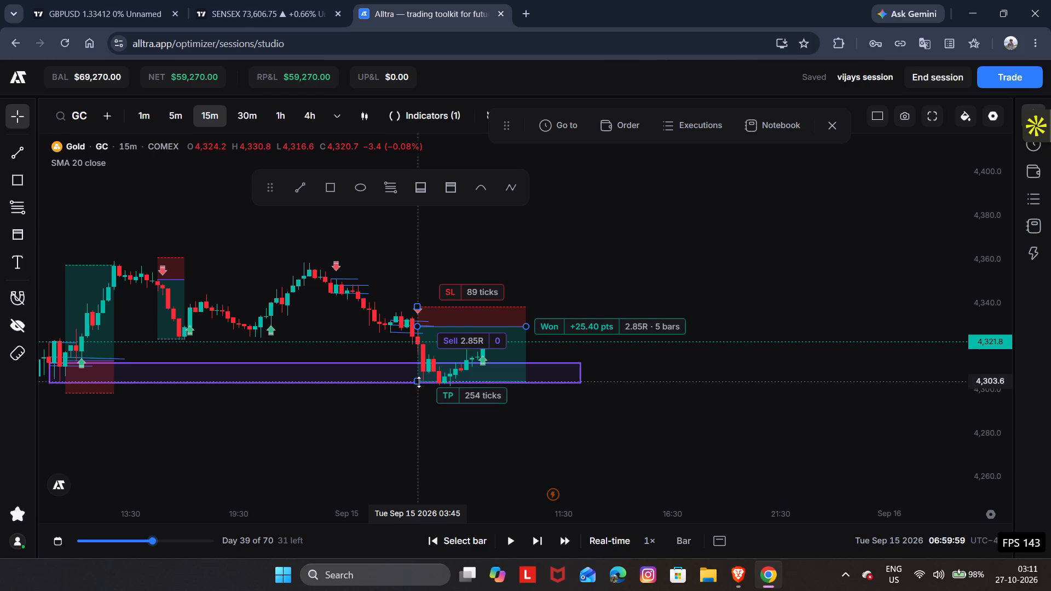
left_click_drag(419, 382, 419, 387)
left_click_drag(565, 437, 540, 448)
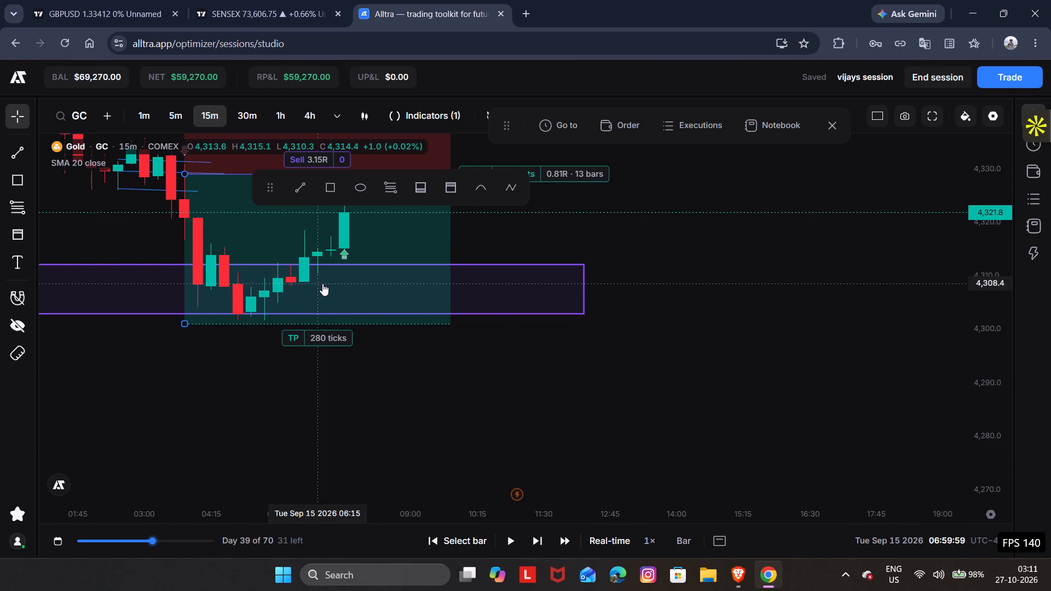
Play the bar replay forward, pausing at 07:29:59, 08:44:59 and 08:59:59 on Sep 15.
left_click_drag(746, 380, 926, 462)
key("space")
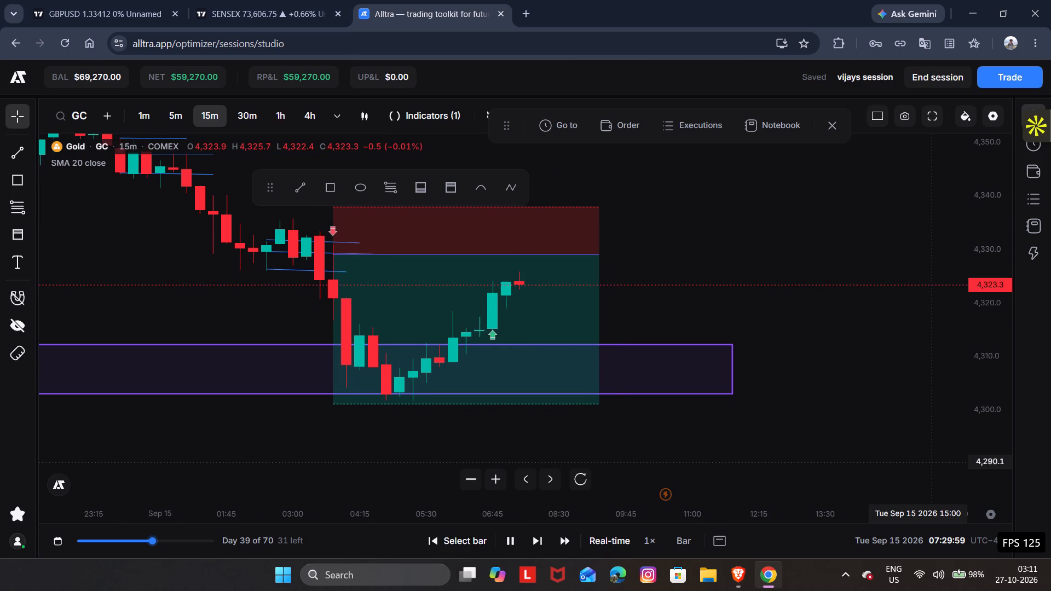
key("space")
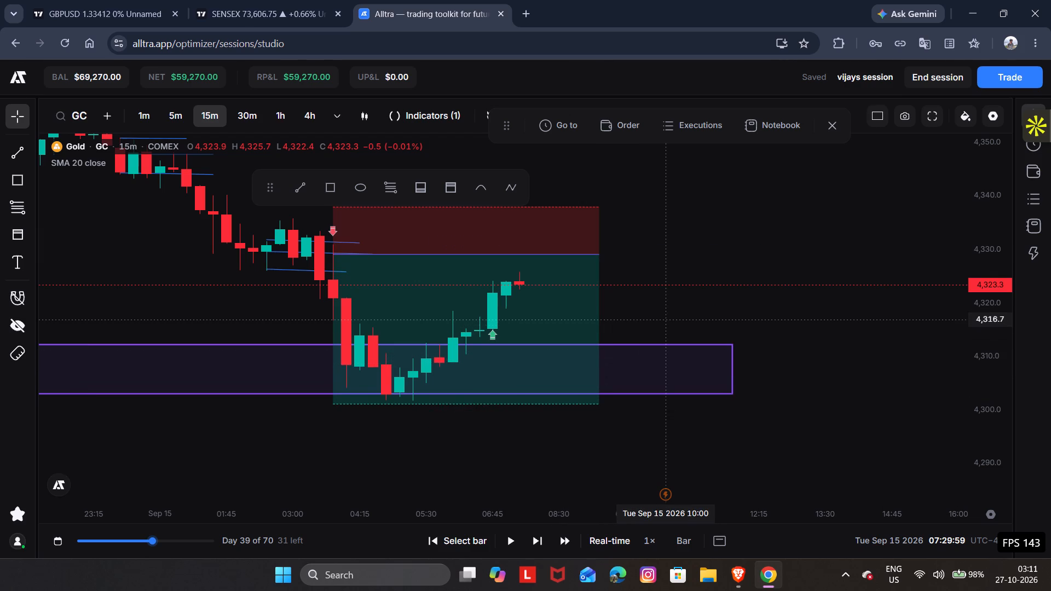
left_click_drag(665, 320, 742, 304)
key("space")
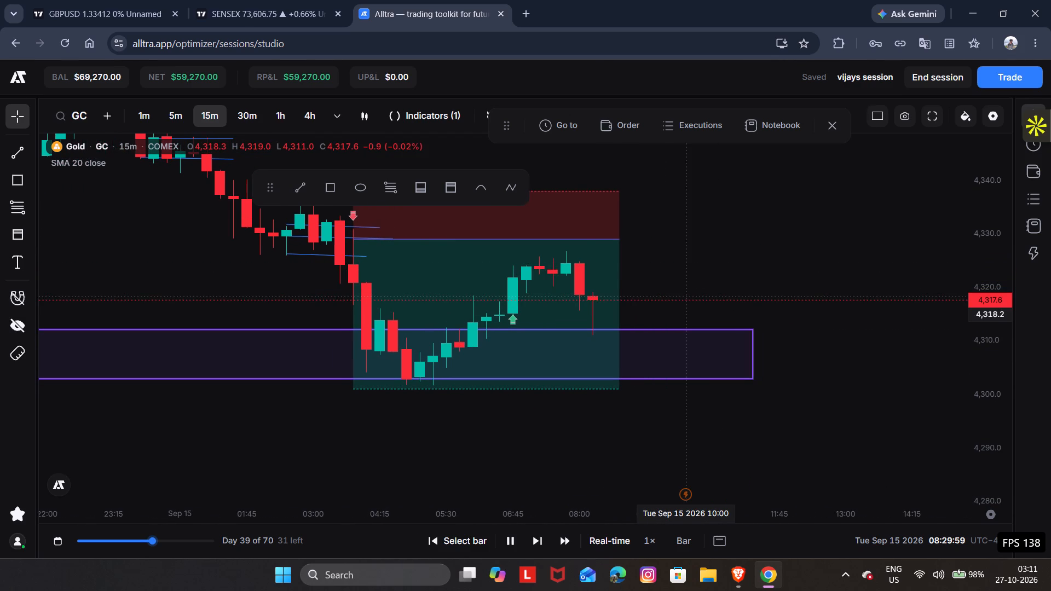
key("space")
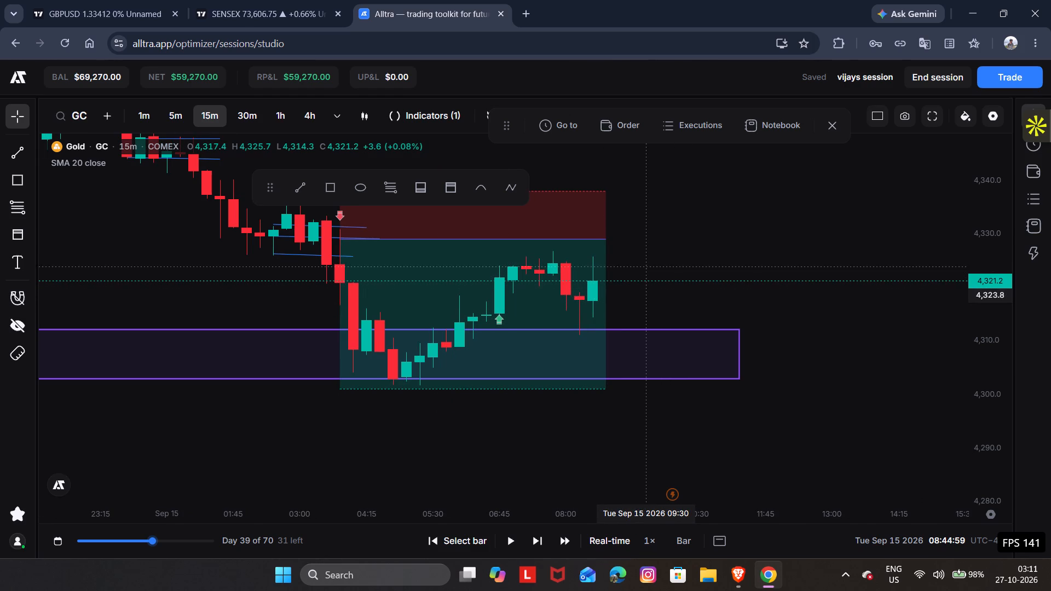
key("space")
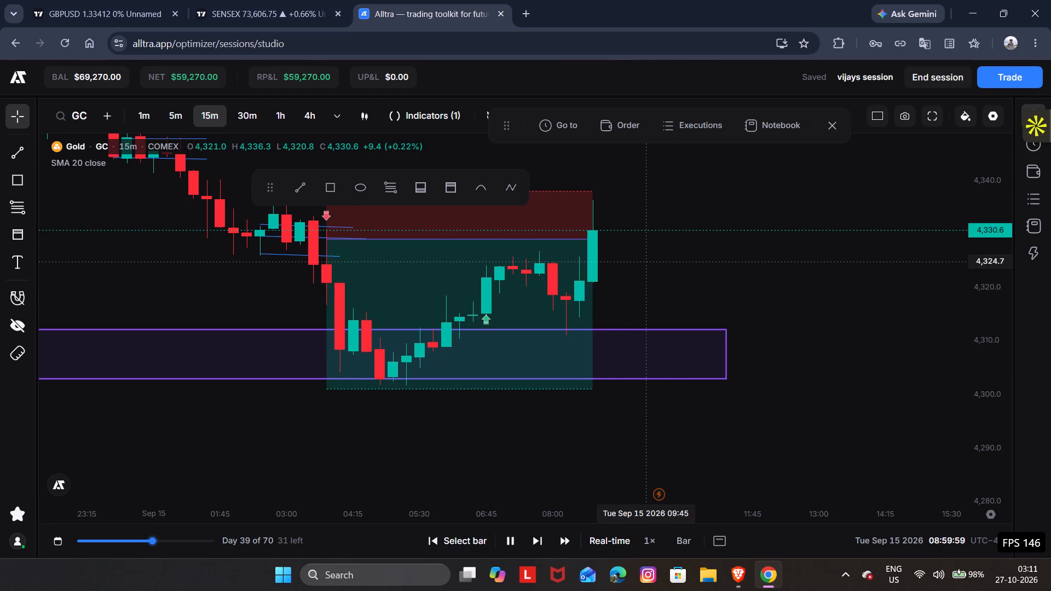
key("space")
Place a market buy order for 1 GC contract with its stop loss at 4,311.7, just inside the purple zone's upper edge.
left_click_drag(674, 288, 719, 359)
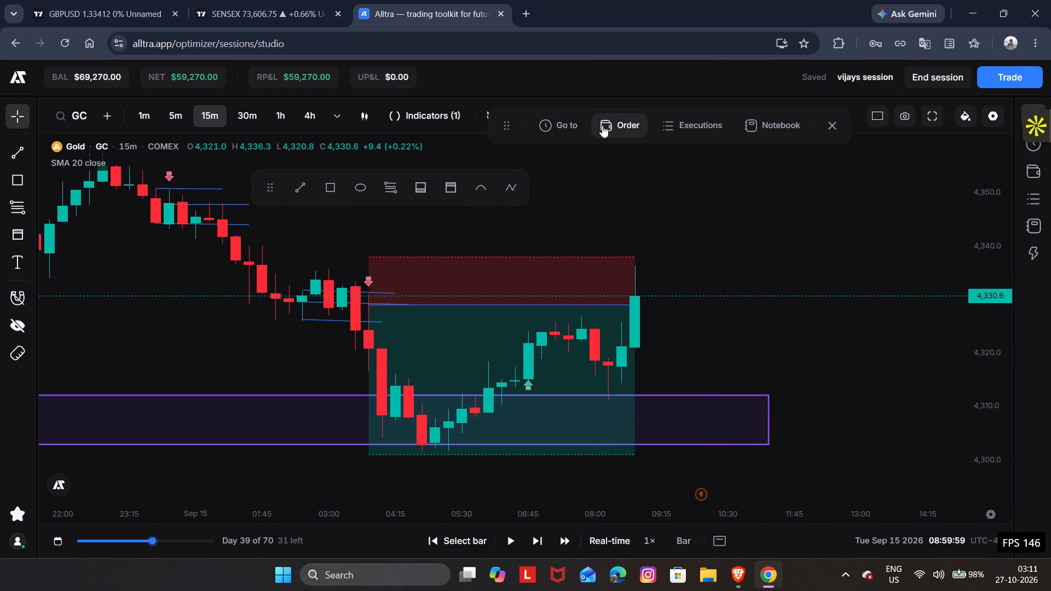
left_click(602, 125)
left_click(944, 168)
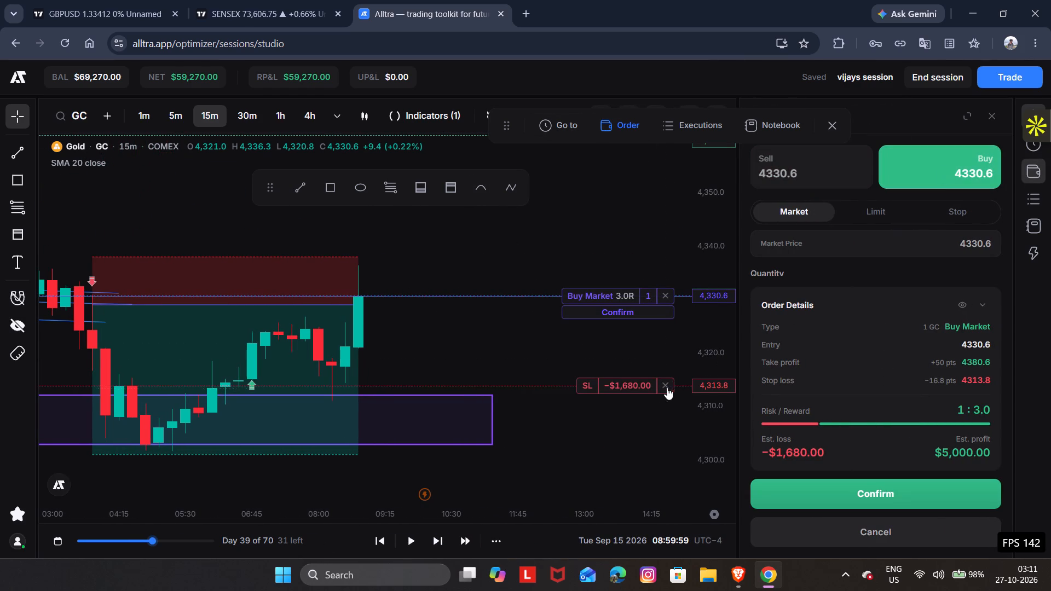
left_click_drag(632, 390, 635, 399)
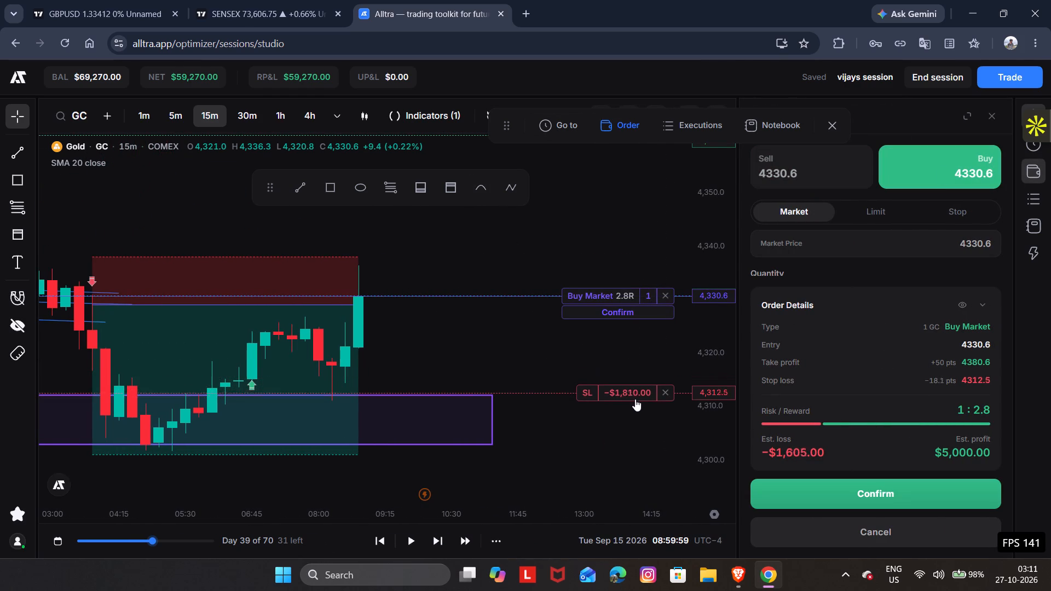
left_click_drag(635, 399, 634, 401)
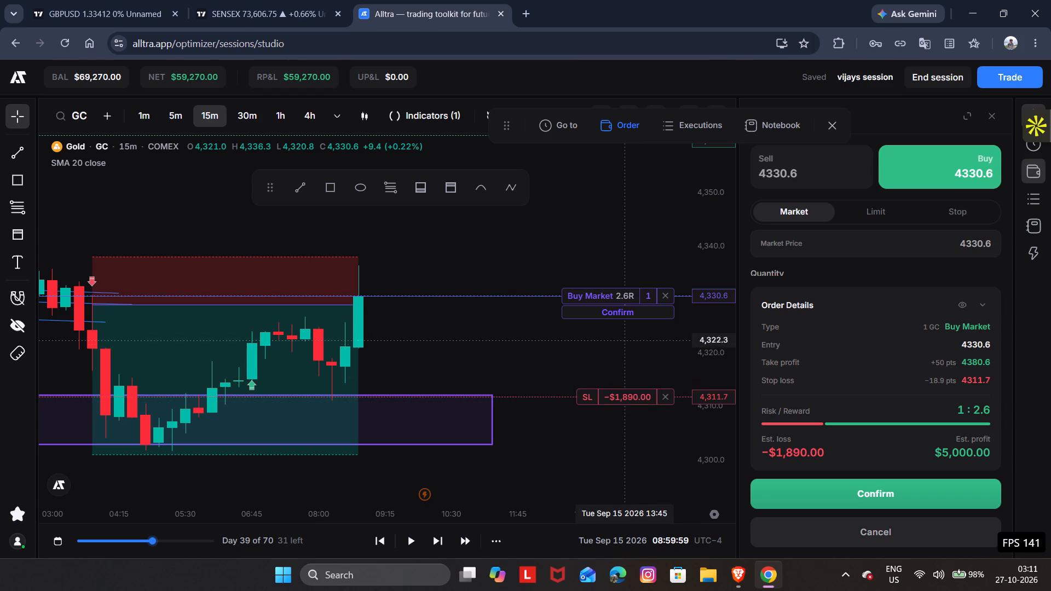
left_click(632, 314)
Play the bar replay forward with the long position open, pausing at 10:59:59 and again at 13:59:59.
key("space")
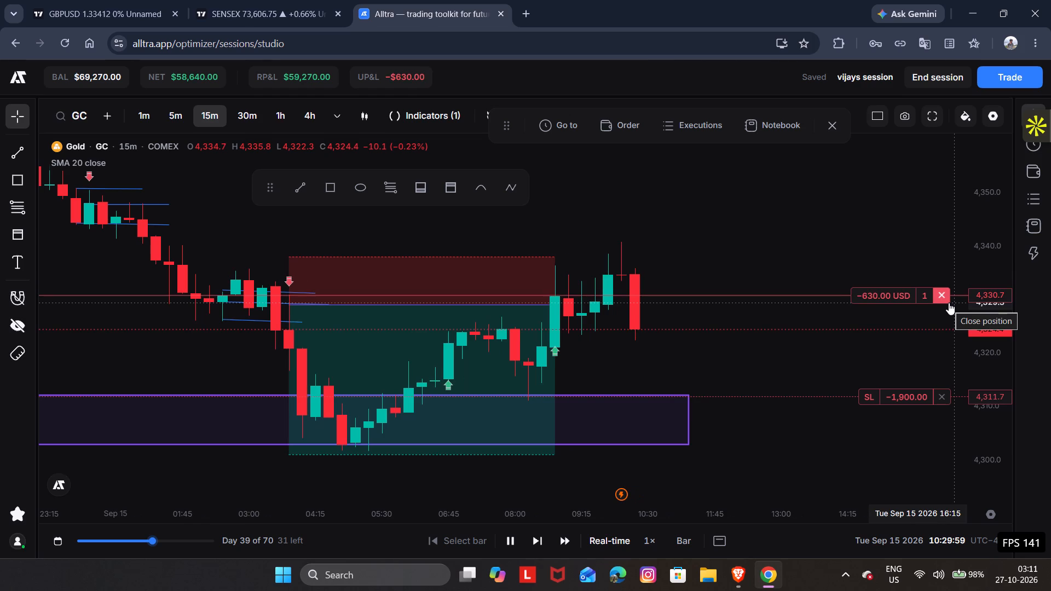
key("space")
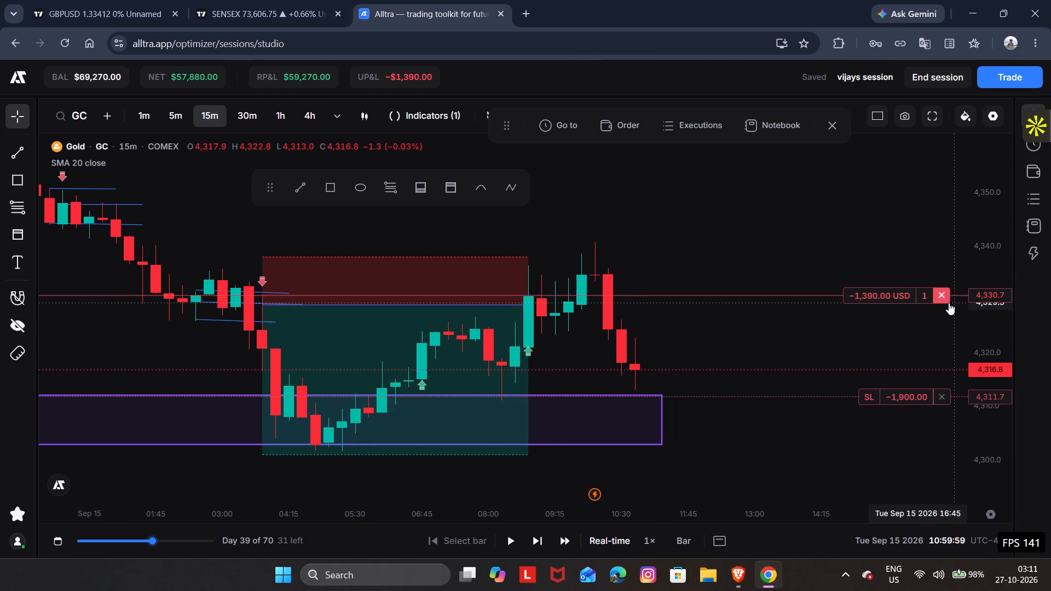
key("space")
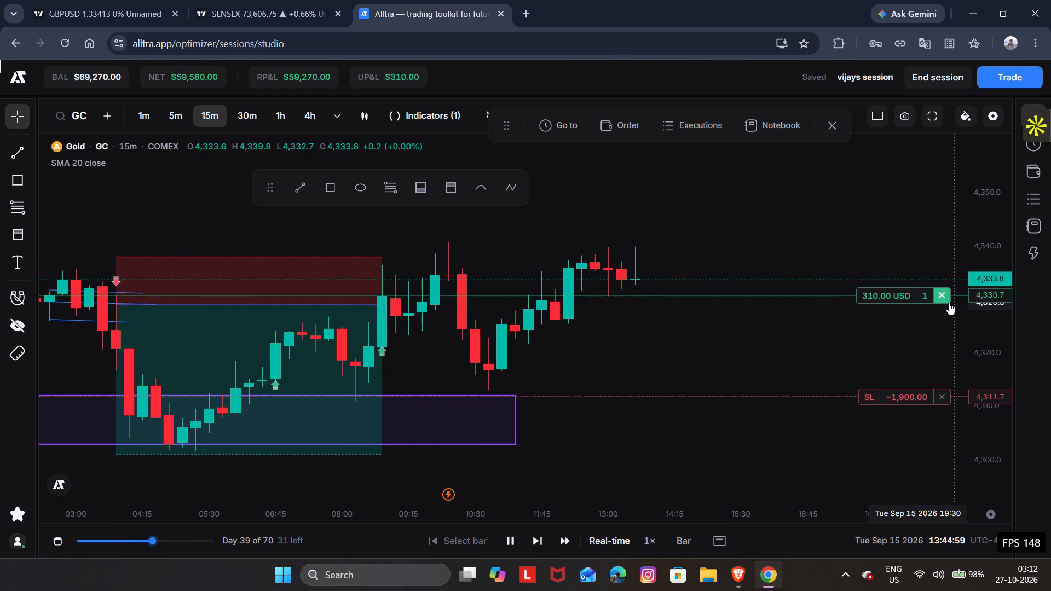
key("space")
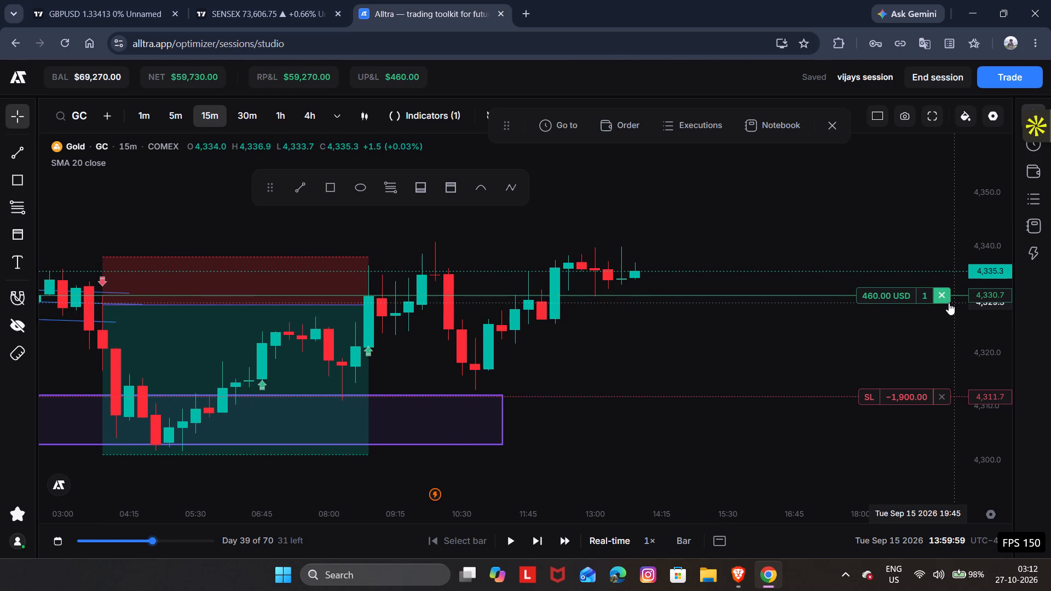
Resume the replay and close the open long position at about 4,344.8.
key("space")
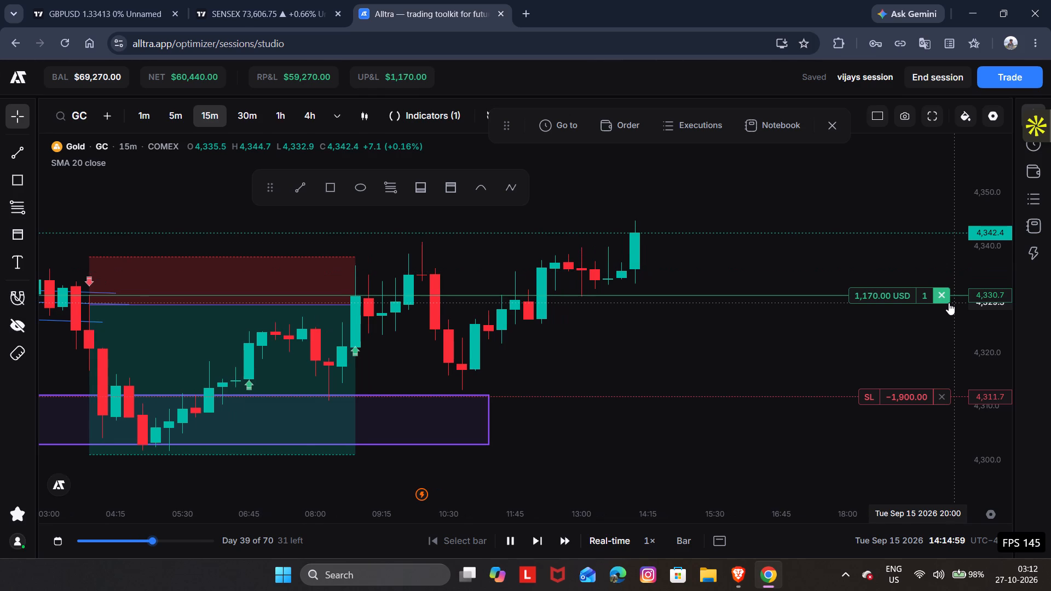
left_click(949, 303)
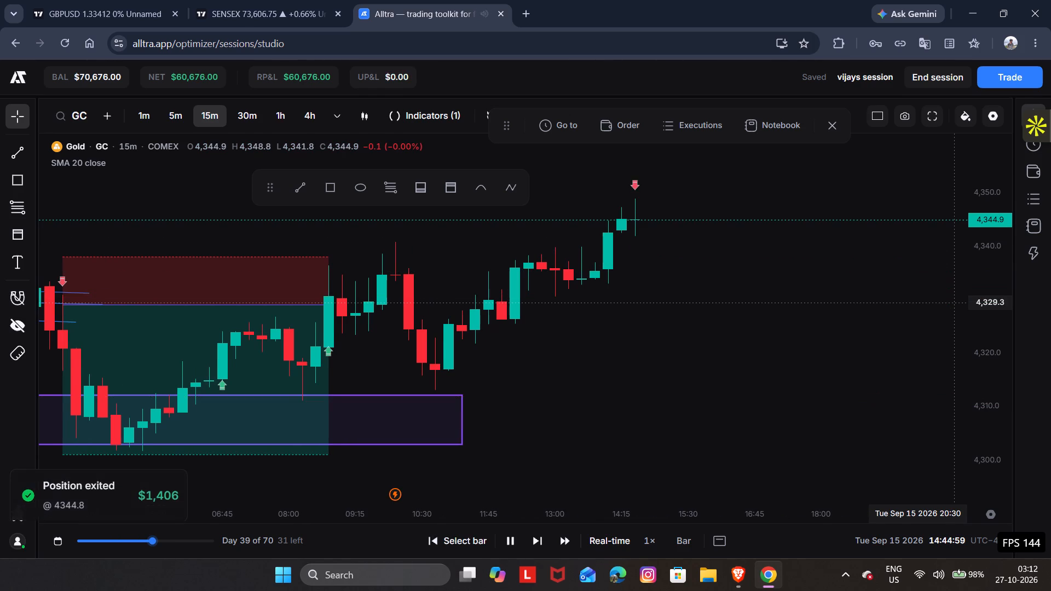
Let the replay run on and pause it at 15:29:59 on Sep 15.
left_click_drag(858, 282, 881, 331)
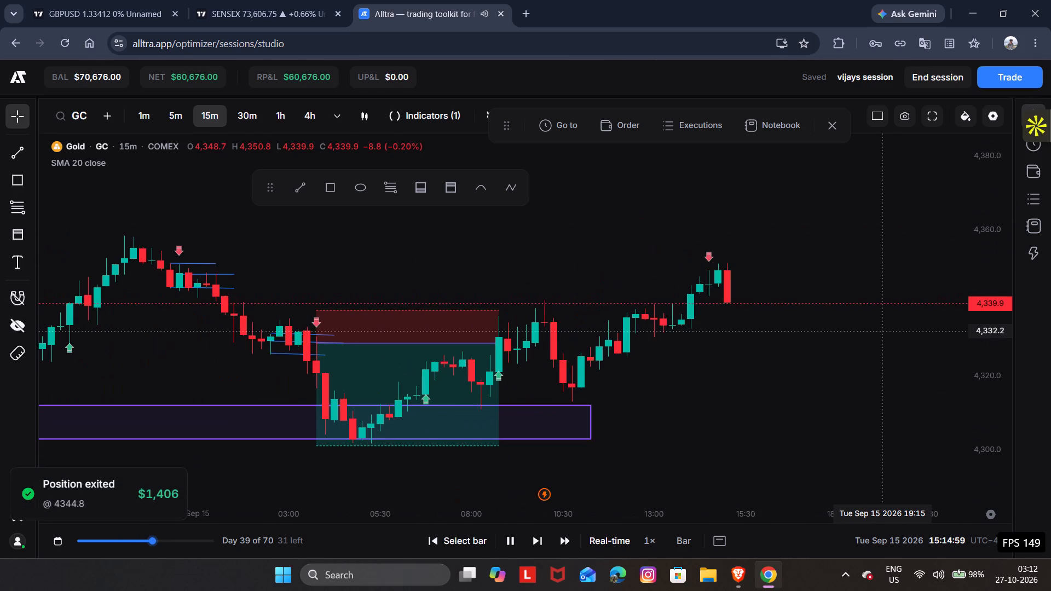
key("space")
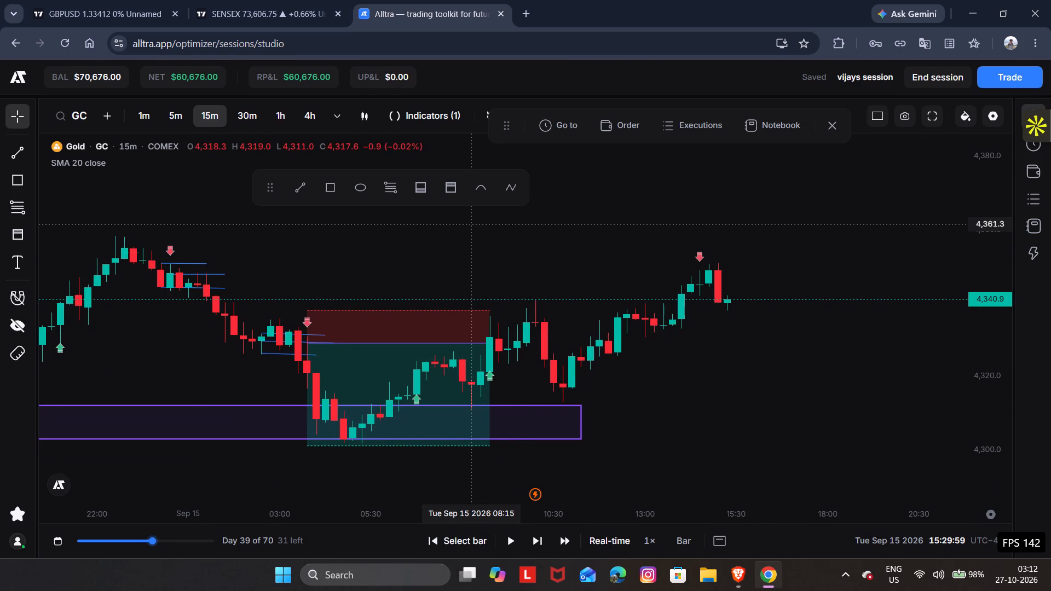
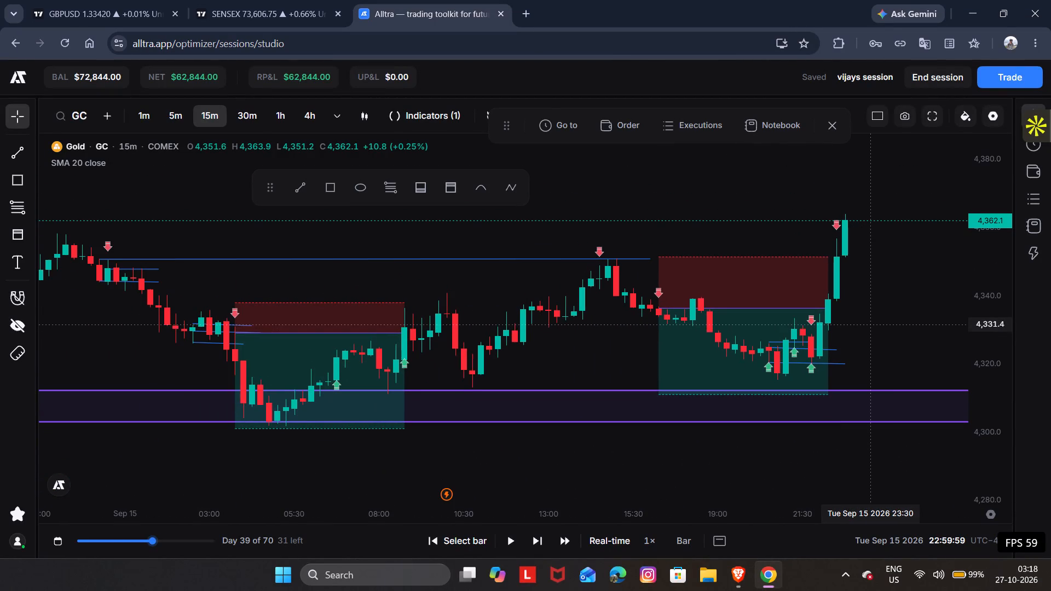
Play the bar replay forward from 22:59:59 and pause it at 23:29:59 on Sep 15.
left_click_drag(873, 322, 843, 304)
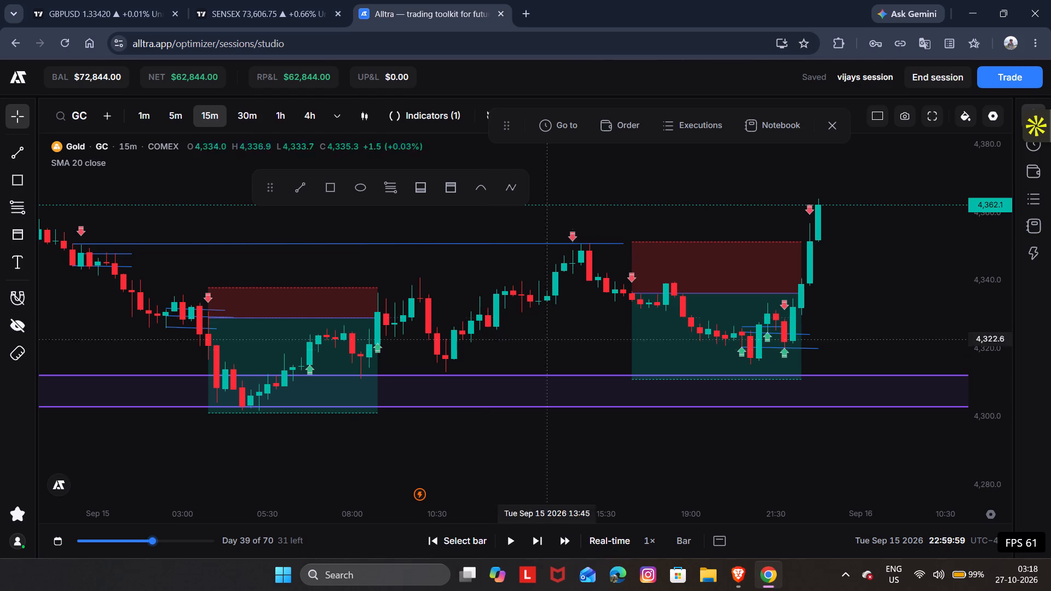
left_click_drag(600, 344, 451, 357)
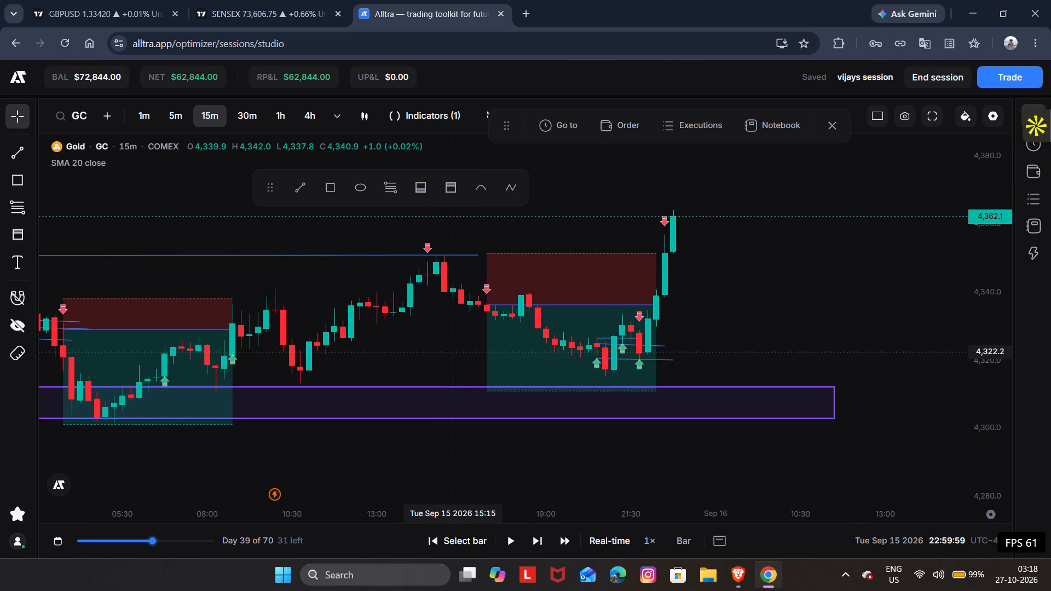
key("space")
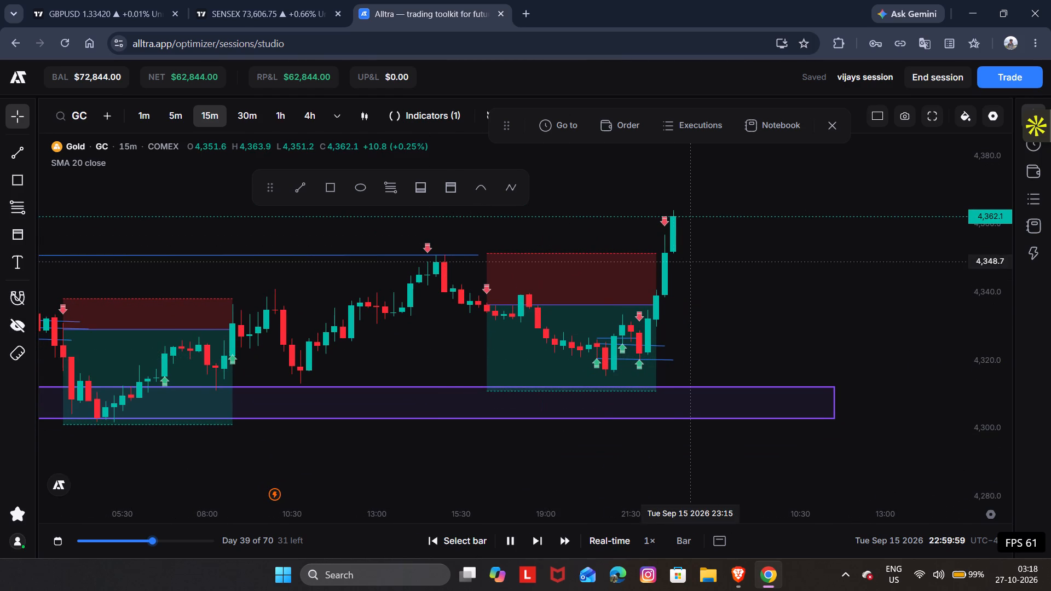
left_click_drag(690, 262, 666, 373)
key("space")
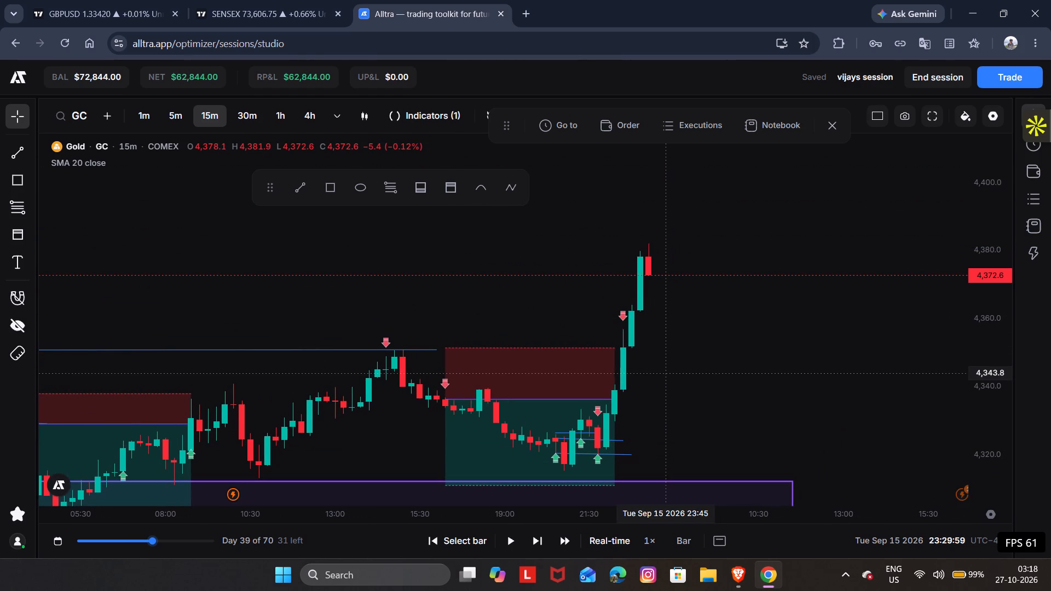
Continue the replay in short stretches, pausing at 01:14:59, 01:44:59 and 01:59:59 on Sep 16.
key("space")
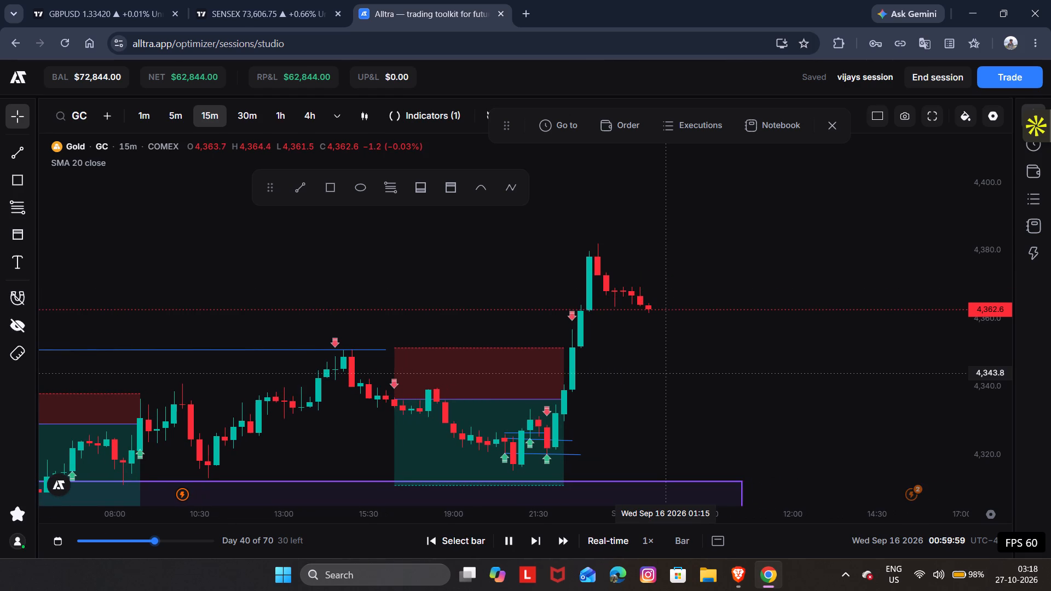
key("space")
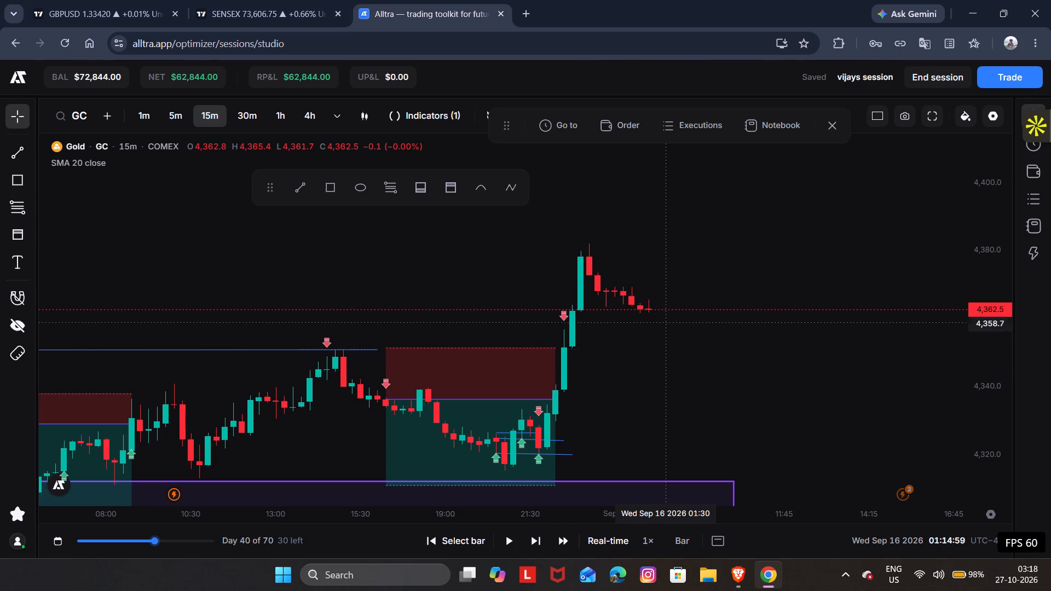
key("space")
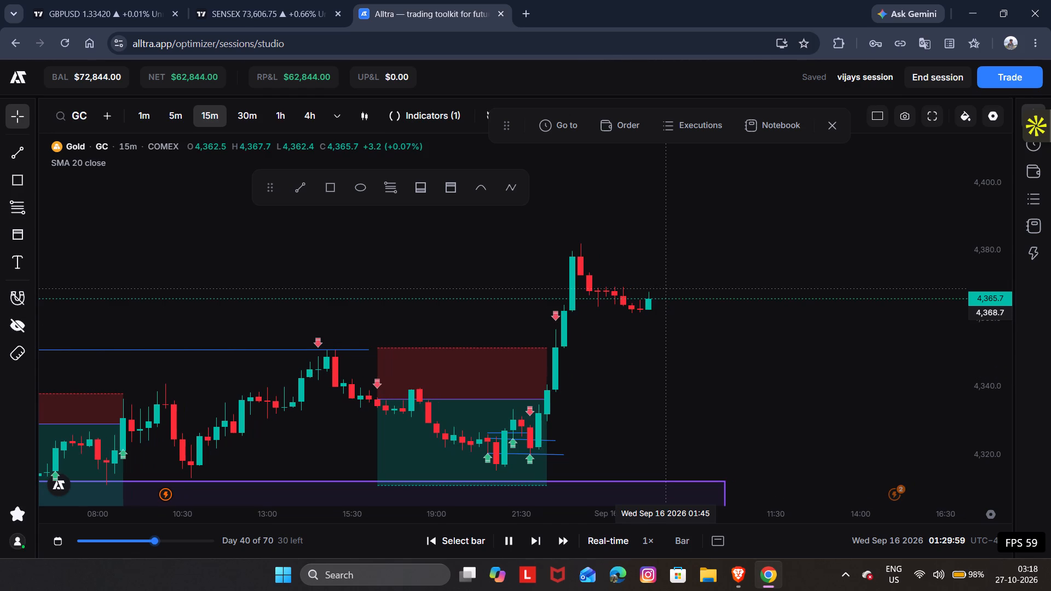
key("space")
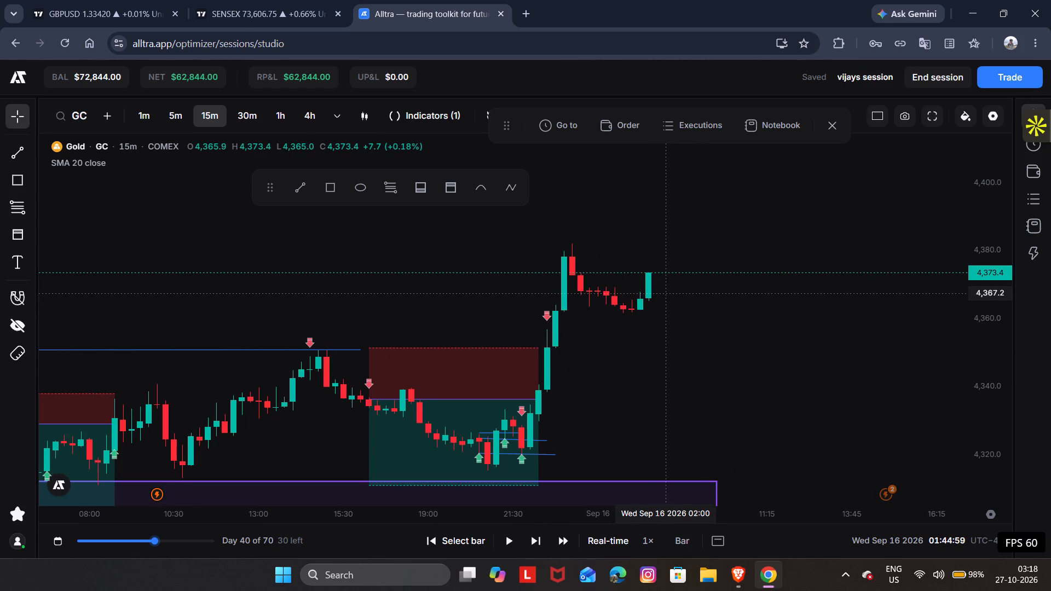
key("space")
key("space")
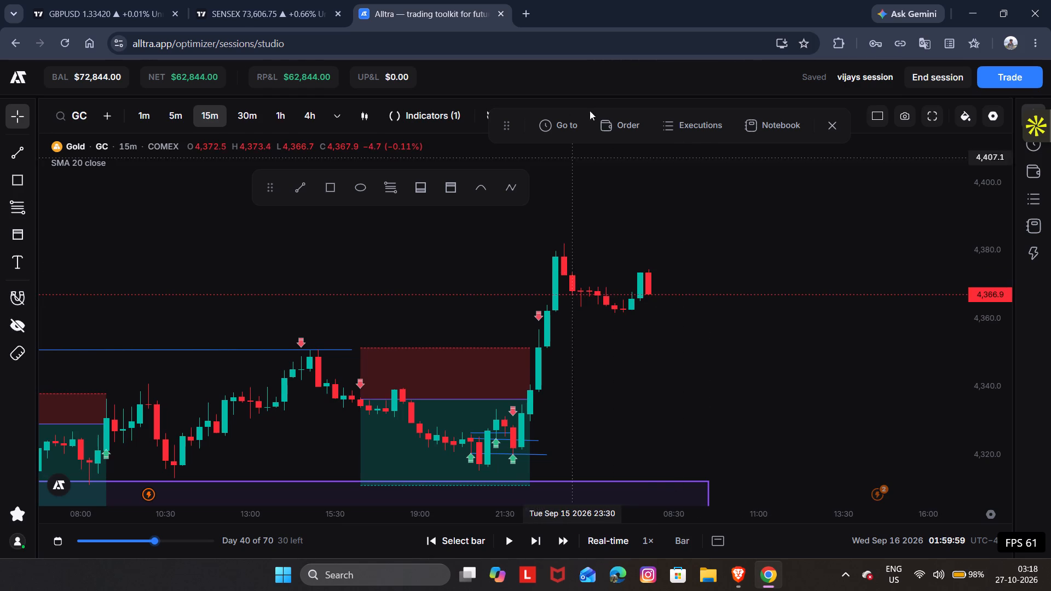
Place a market buy order for 1 GC contract with take profit at 4,388.1 and stop loss at 4,350.7.
left_click(623, 125)
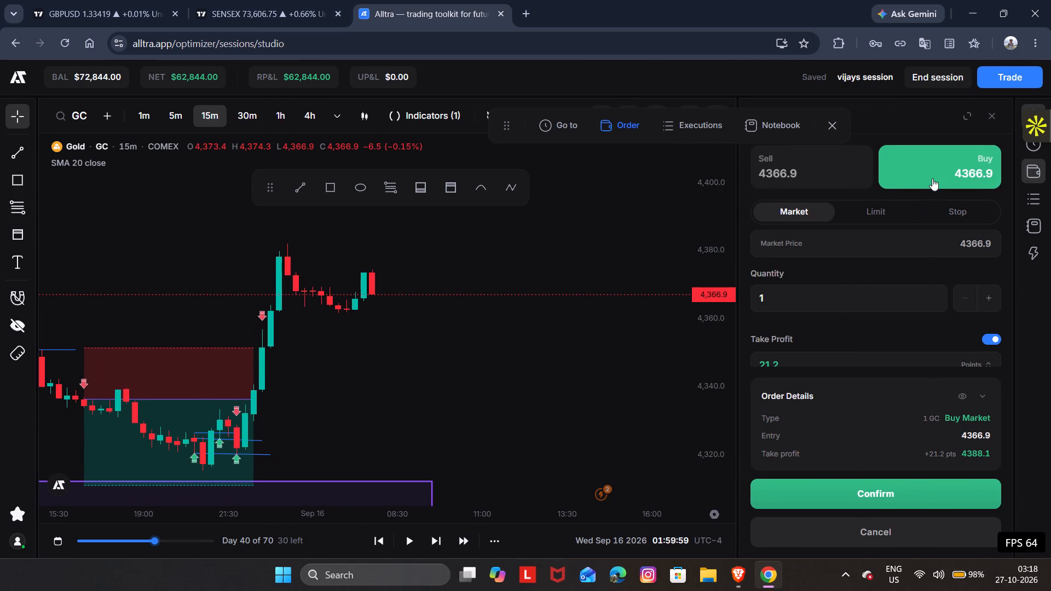
left_click(920, 172)
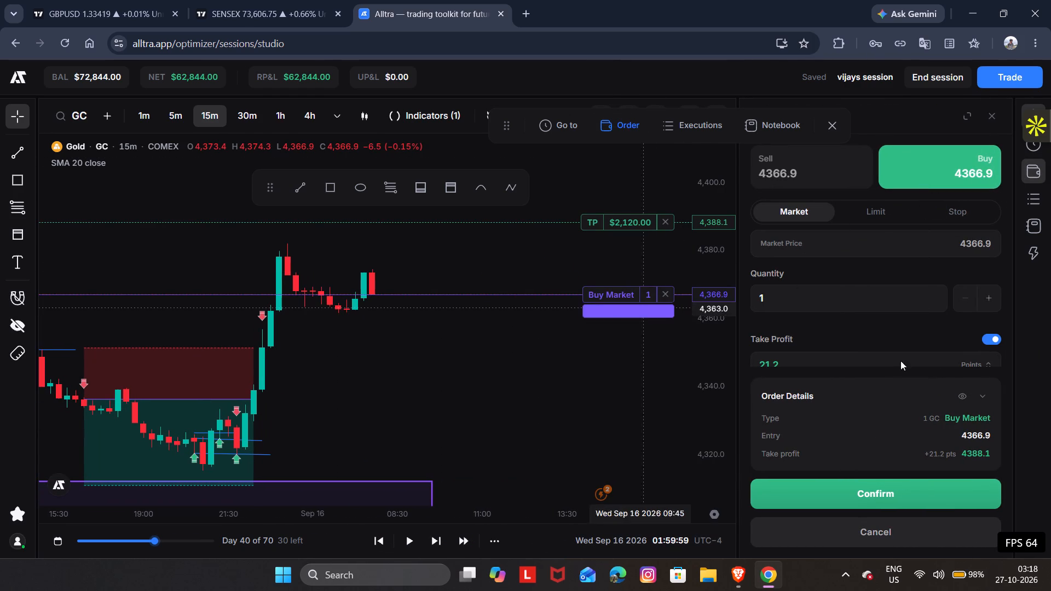
scroll(866, 262, "down", 3)
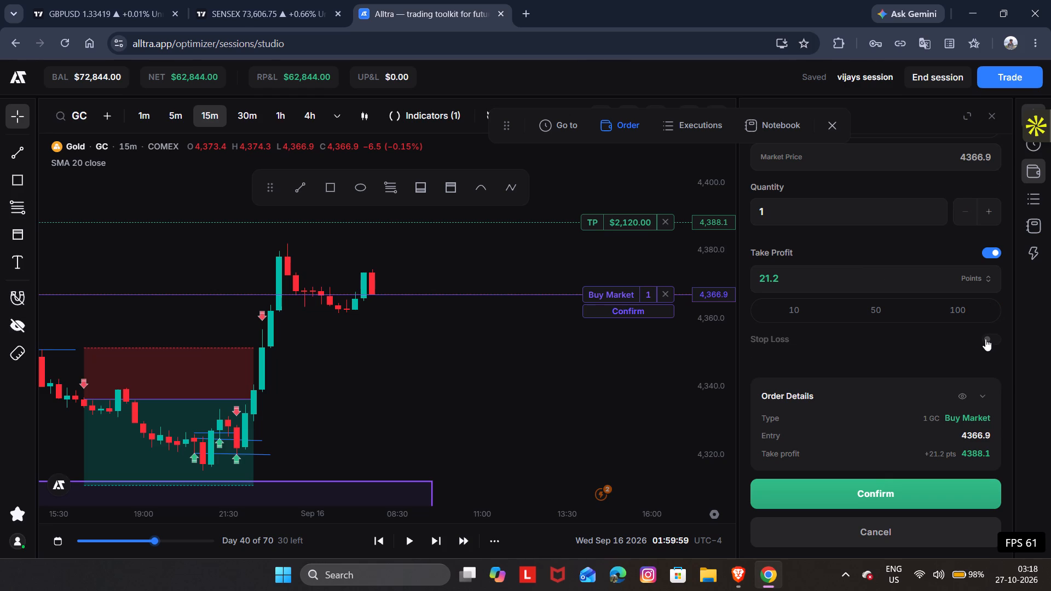
left_click(990, 338)
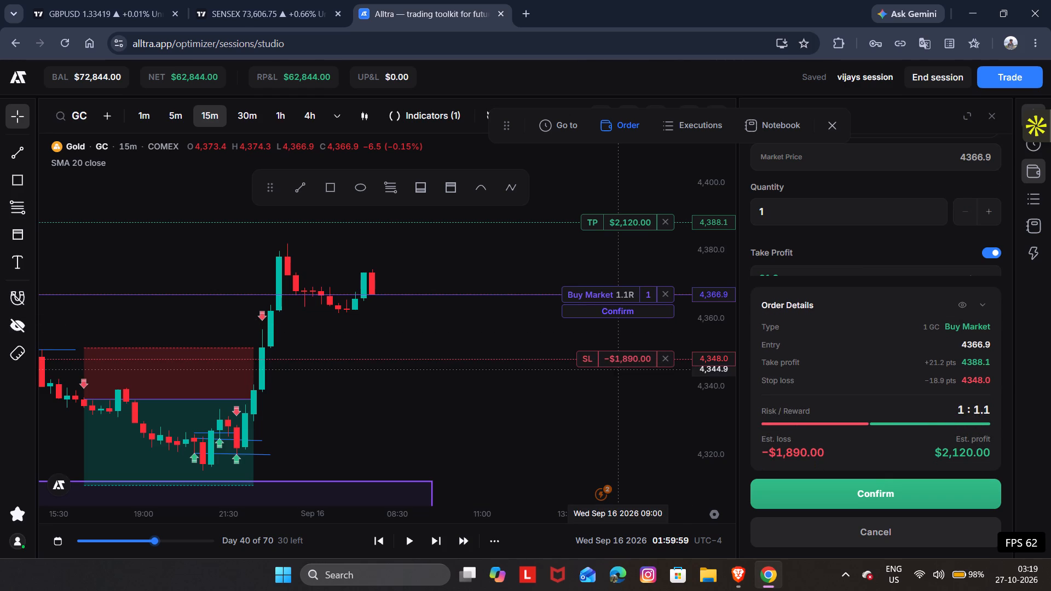
left_click_drag(627, 362, 632, 347)
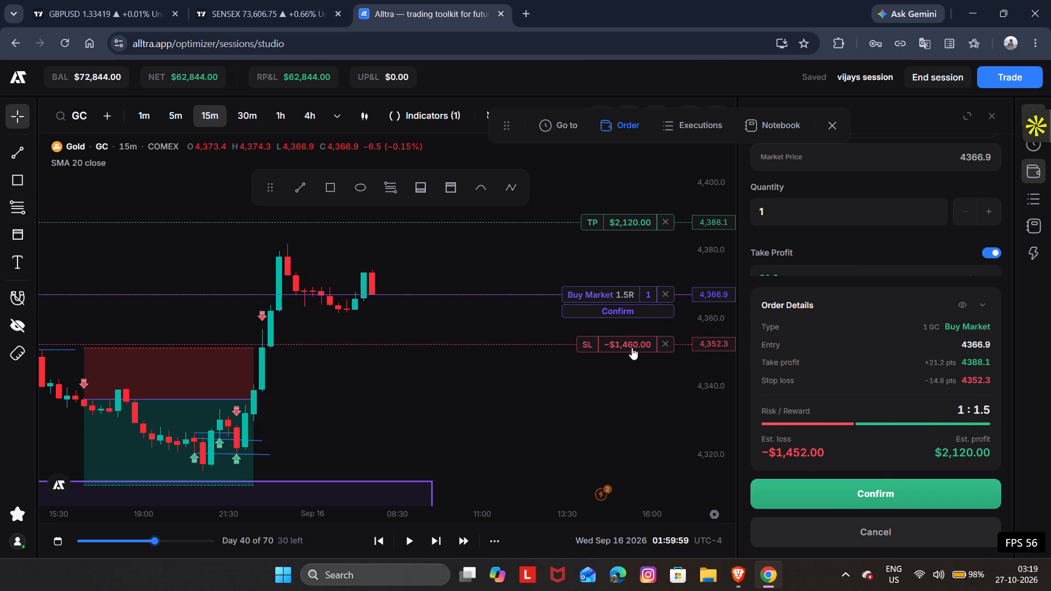
left_click_drag(632, 347, 632, 353)
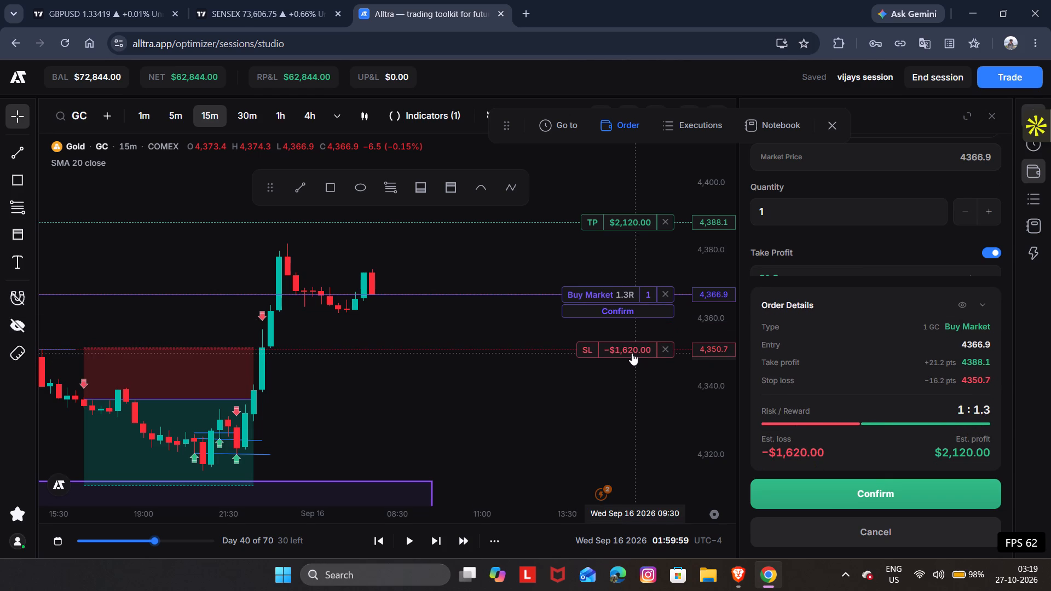
left_click_drag(604, 404, 610, 443)
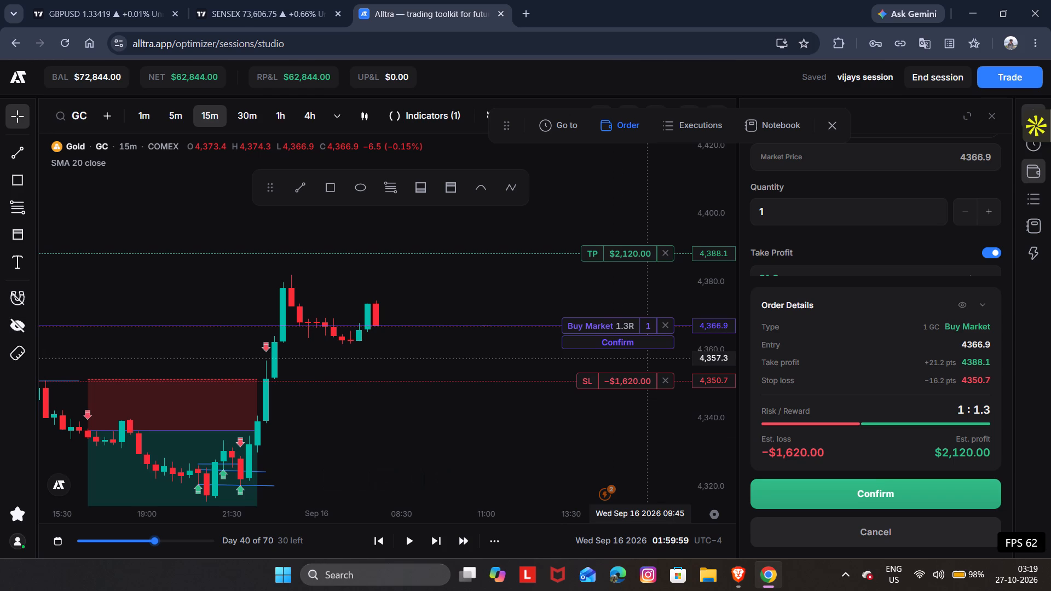
left_click(649, 348)
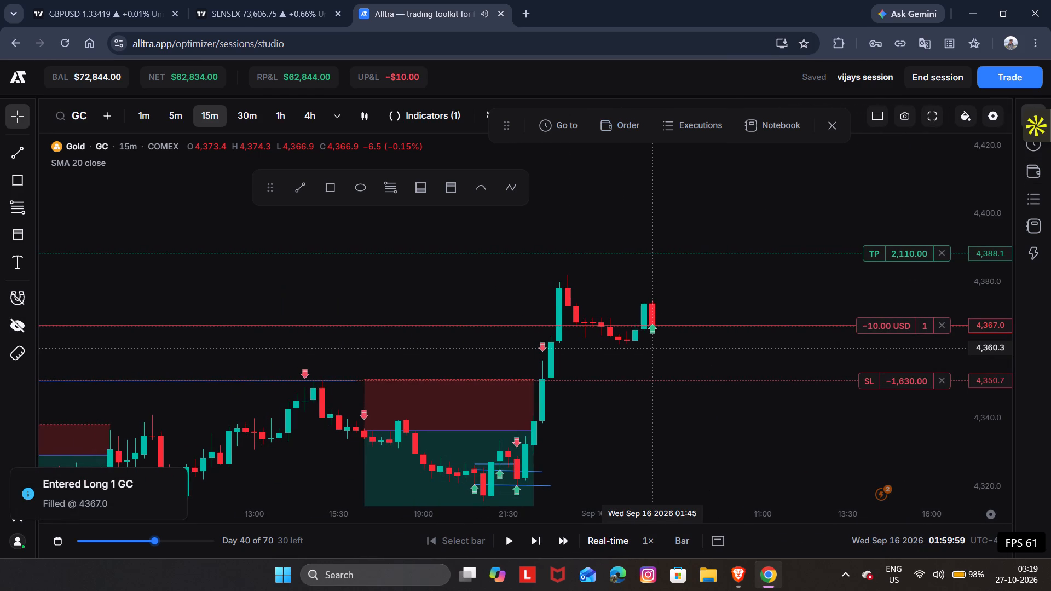
Play the replay forward with the long position open, pausing at 03:59:59 and again at 06:14:59 on Sep 16.
key("space")
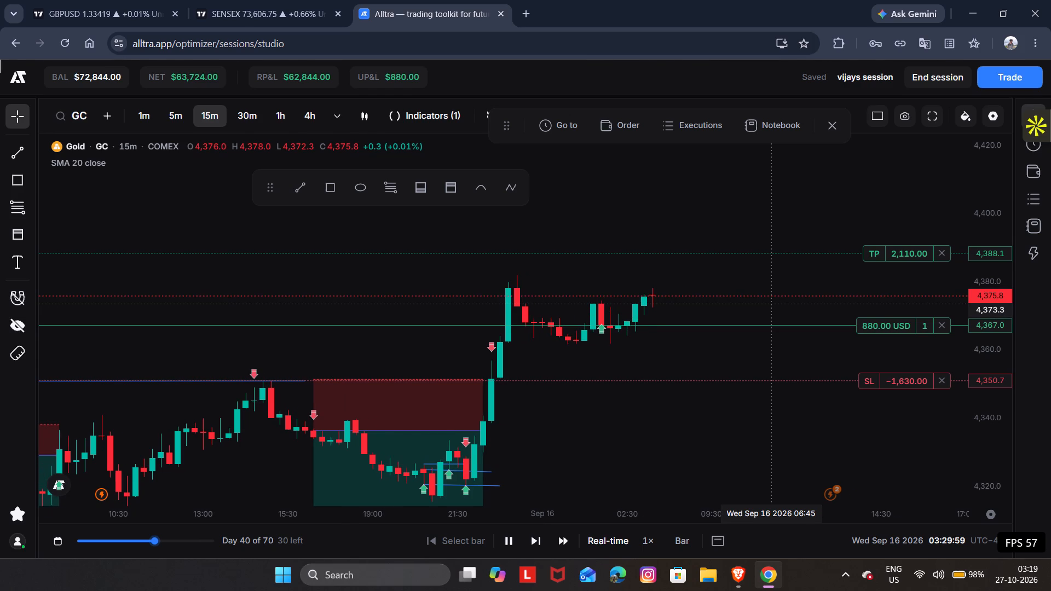
key("space")
key("space")
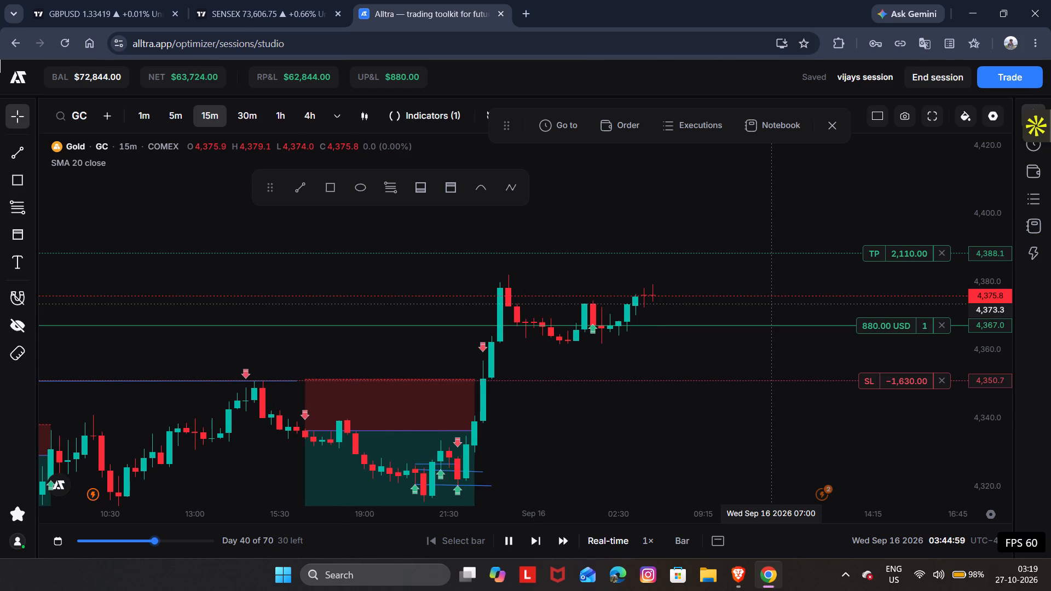
key("space")
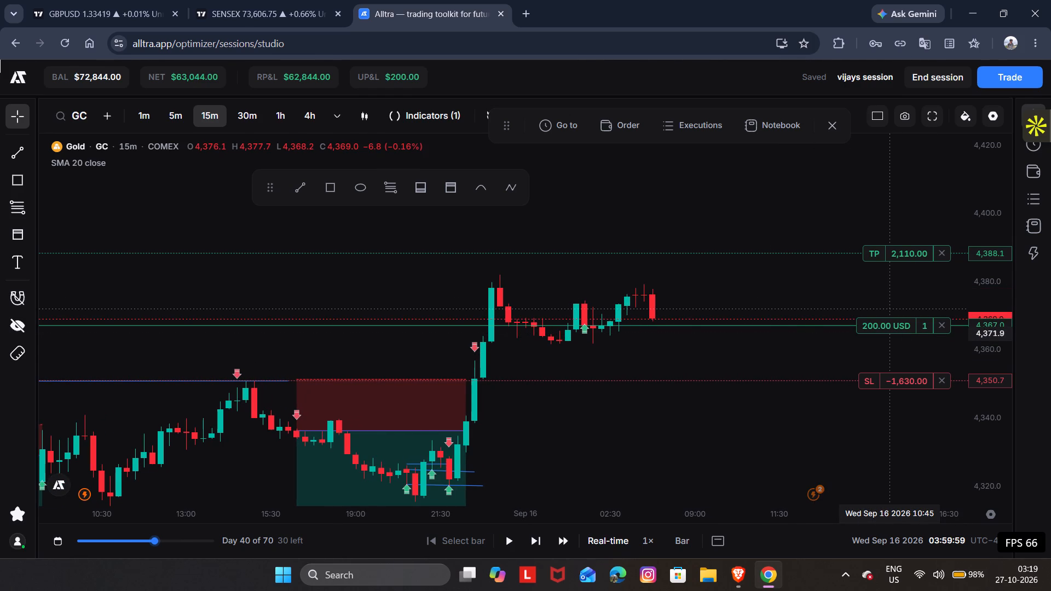
key("space")
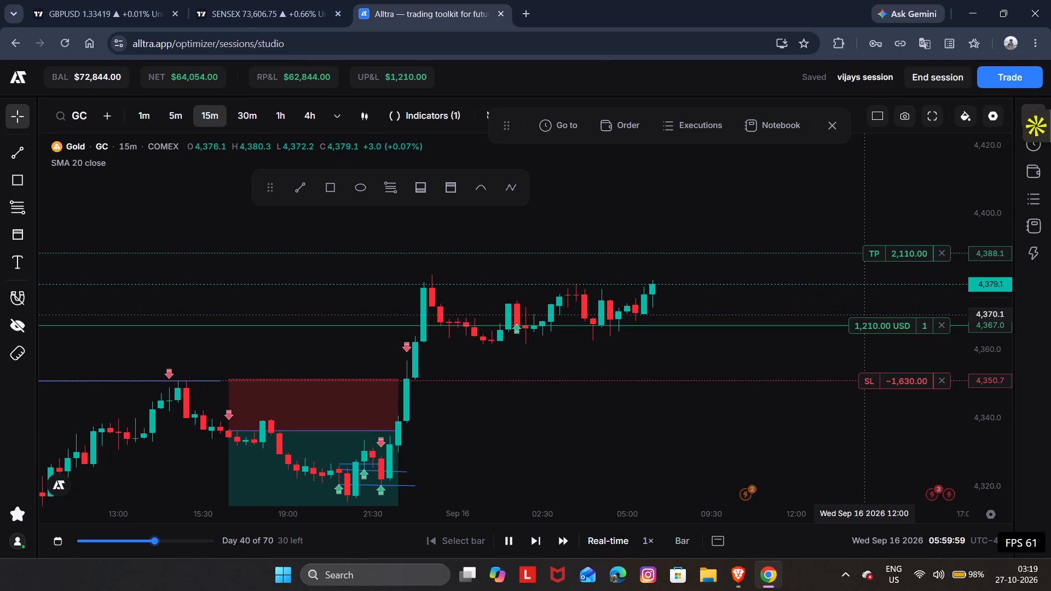
key("space")
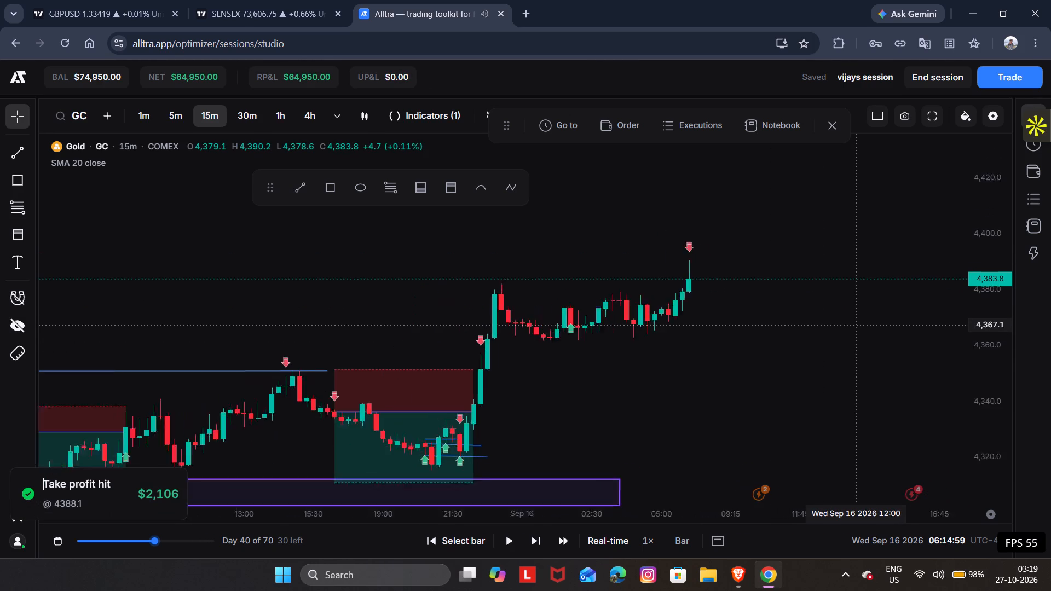
Draw a horizontal trend line at about 4,381.6 from the late Sep 15 swing high to the 06:00 breakout candle on Sep 16.
left_click(303, 184)
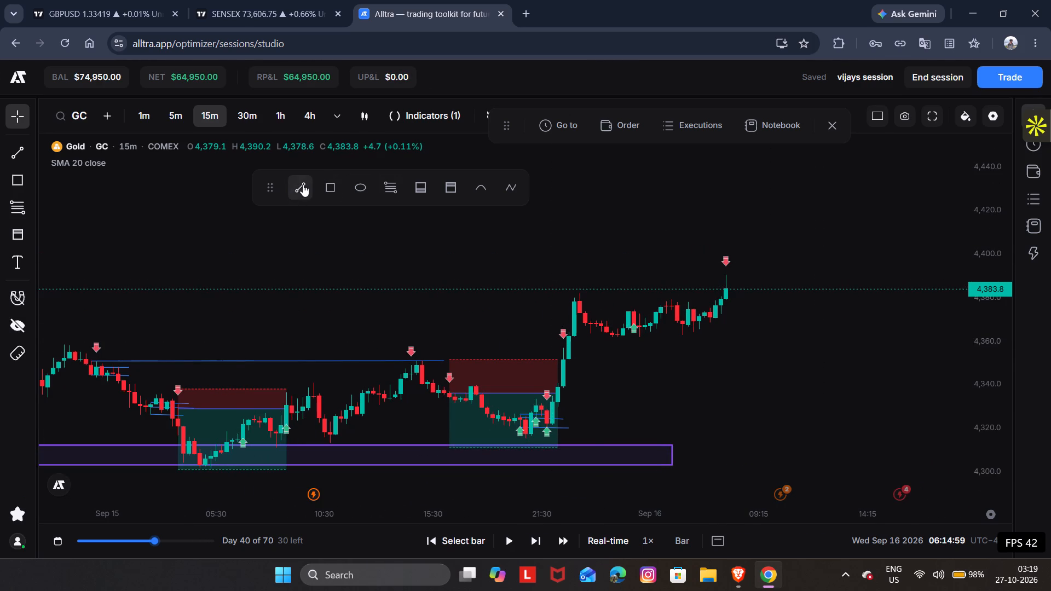
left_click_drag(579, 293, 770, 298)
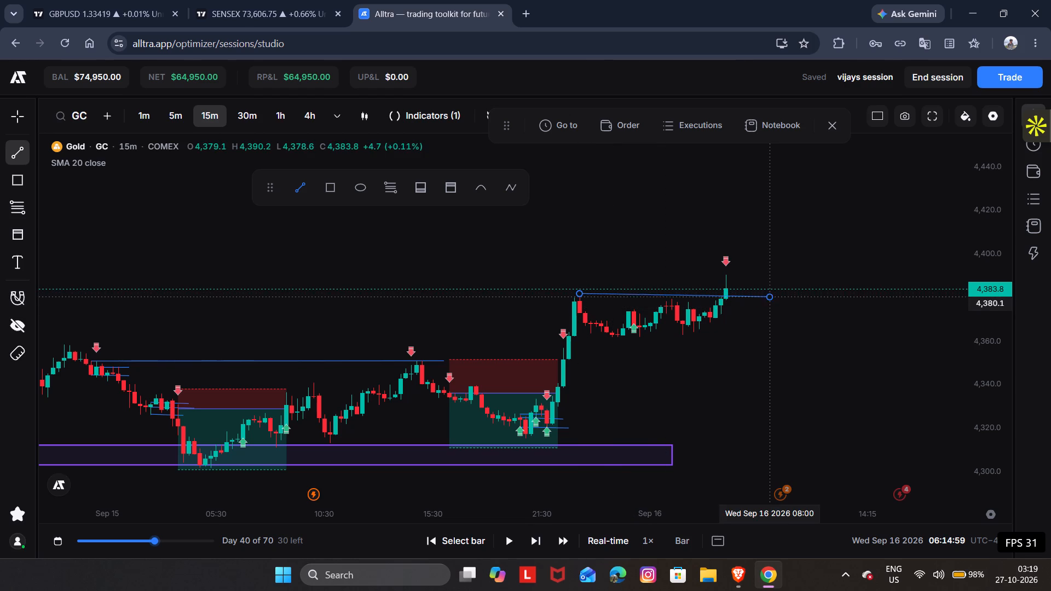
left_click_drag(770, 298, 729, 293)
left_click(729, 293)
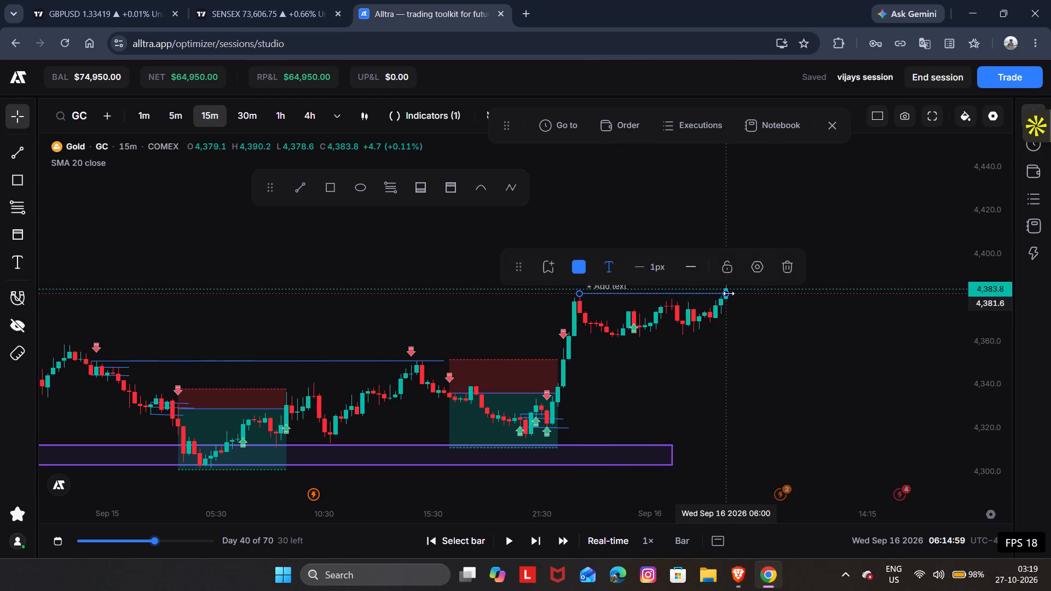
left_click(783, 317)
Resume the replay and pause it at 06:59:59 and again at 07:14:59 on Sep 16.
left_click_drag(783, 317, 780, 375)
key("space")
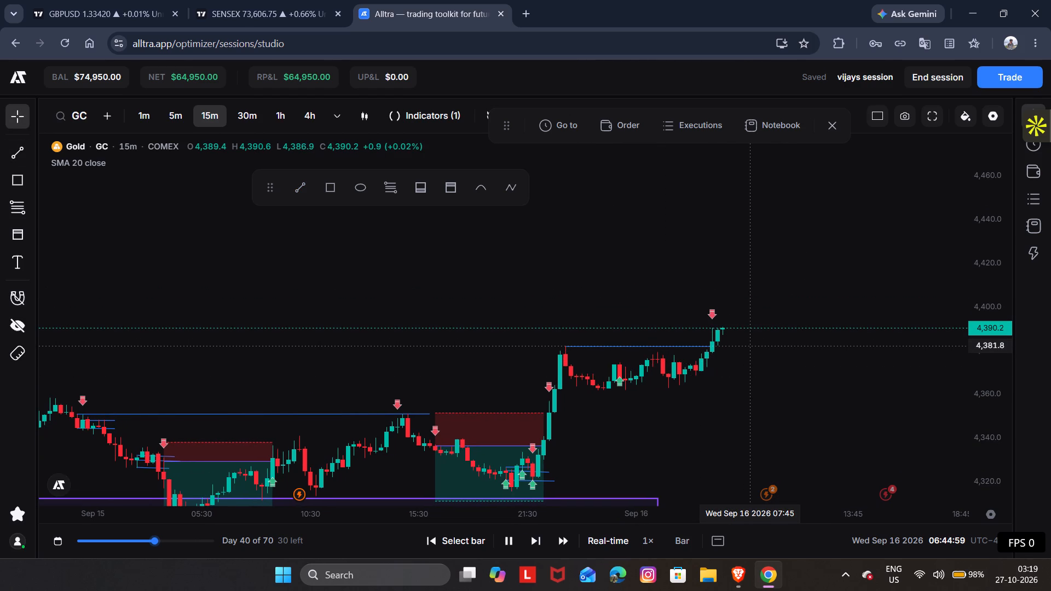
key("space")
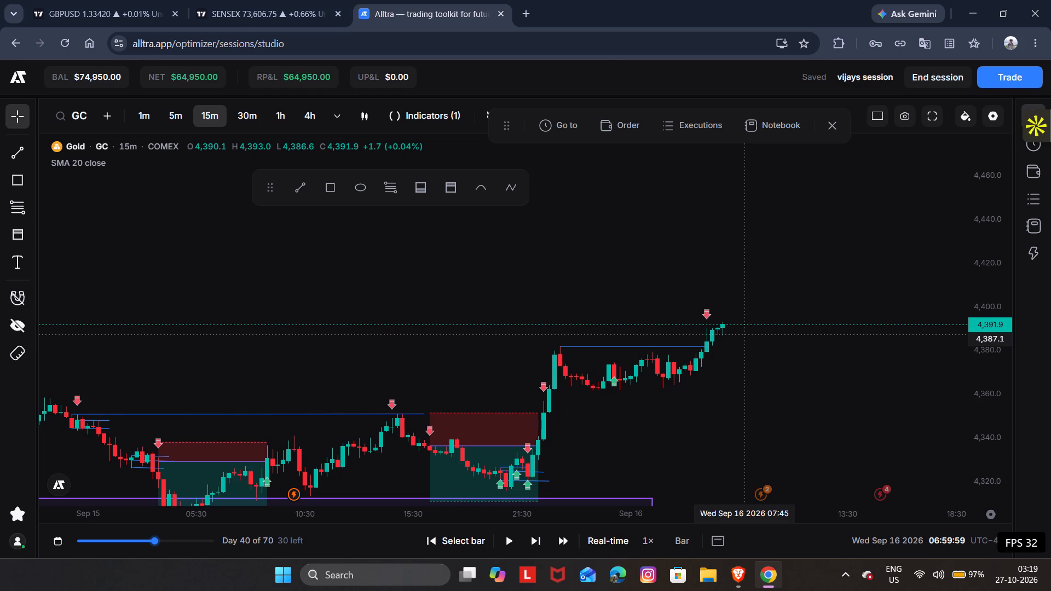
key("space")
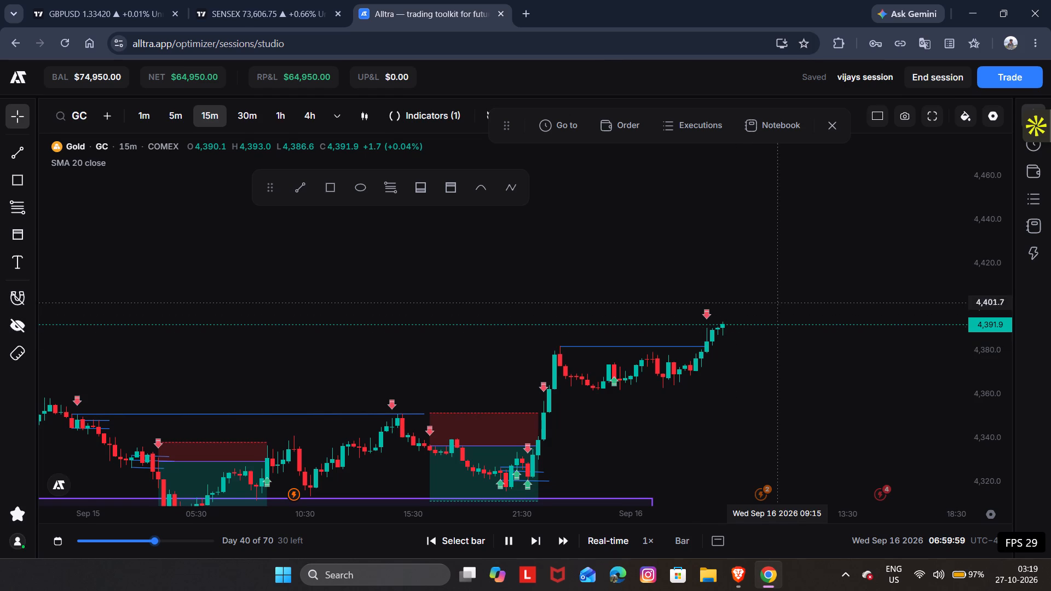
key("space")
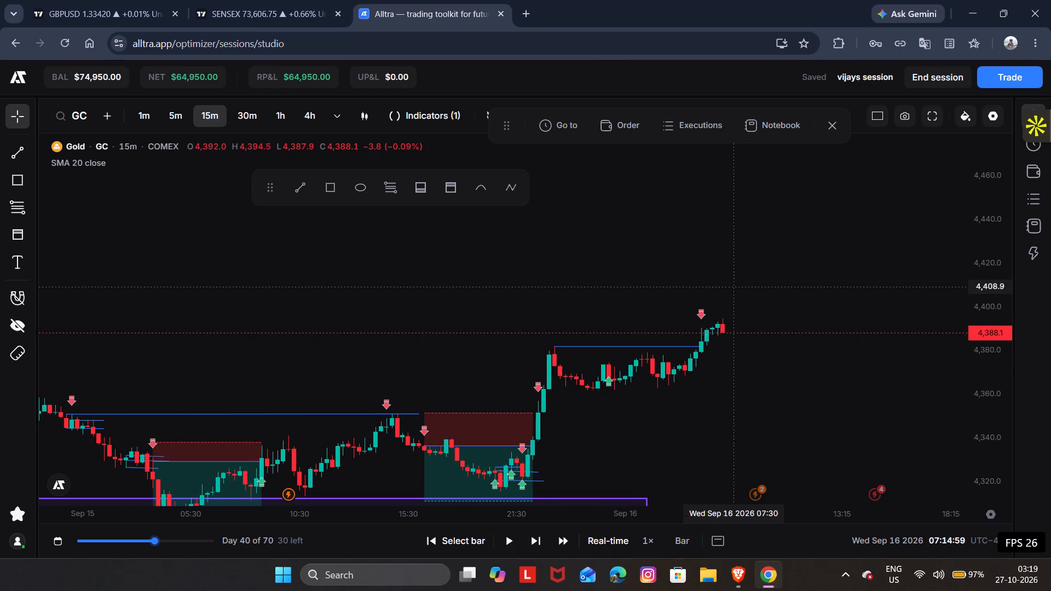
Draw a horizontal trend line at about 4,362.4 from the 01:15 candle to the 04:00 candle on Sep 16.
scroll(827, 361, "left", 1)
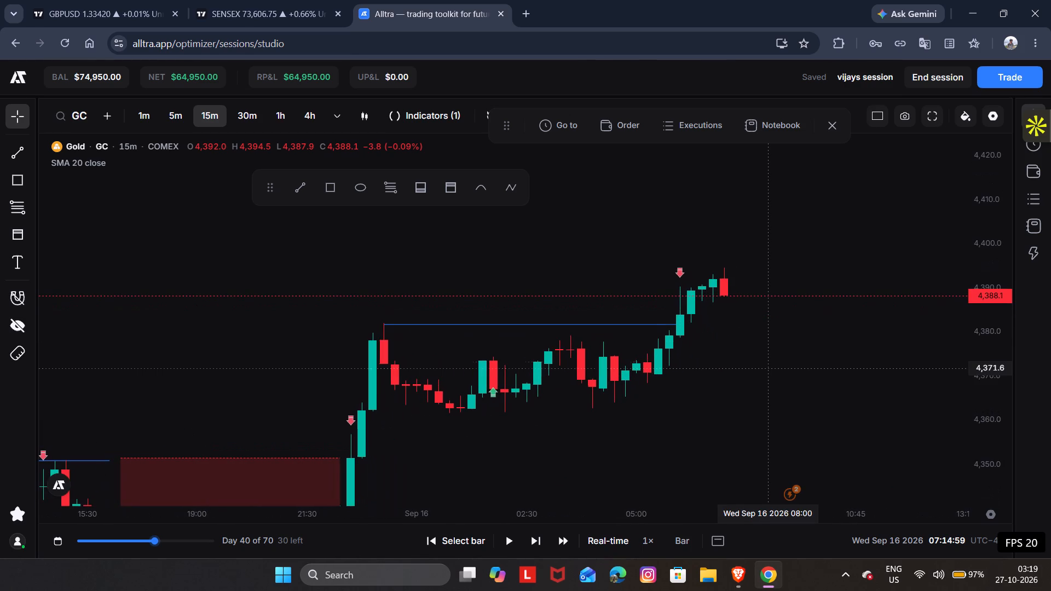
left_click_drag(749, 331, 775, 183)
left_click_drag(728, 253, 726, 276)
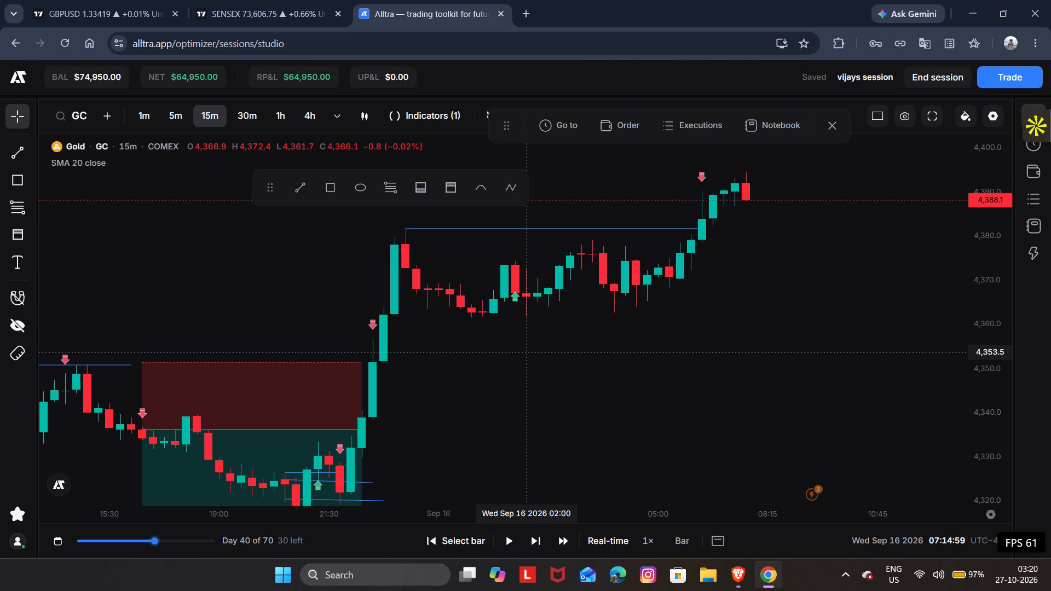
left_click_drag(523, 352, 590, 338)
left_click_drag(590, 338, 642, 337)
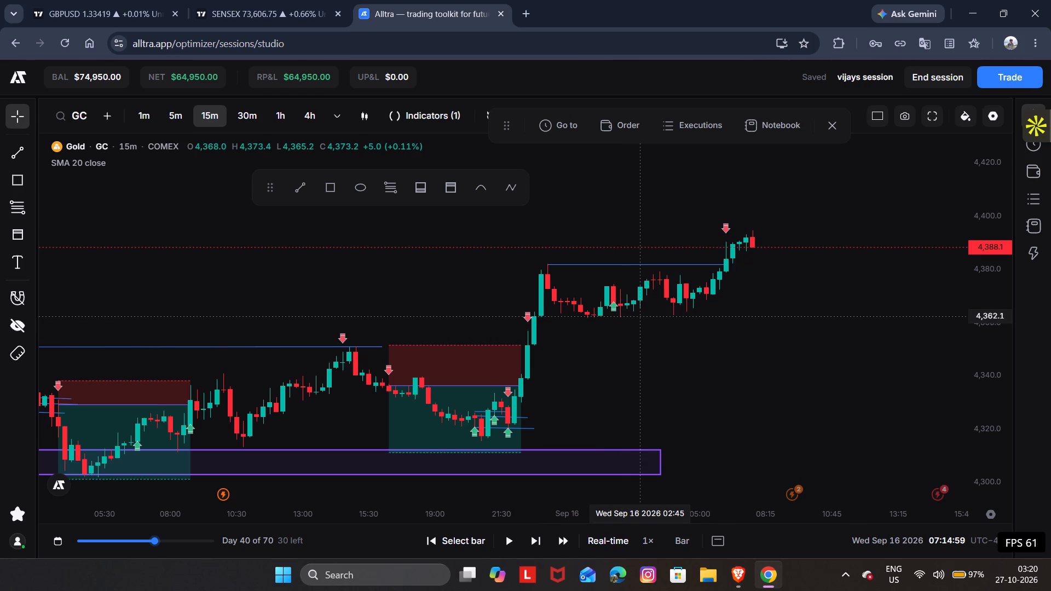
left_click_drag(648, 310, 616, 320)
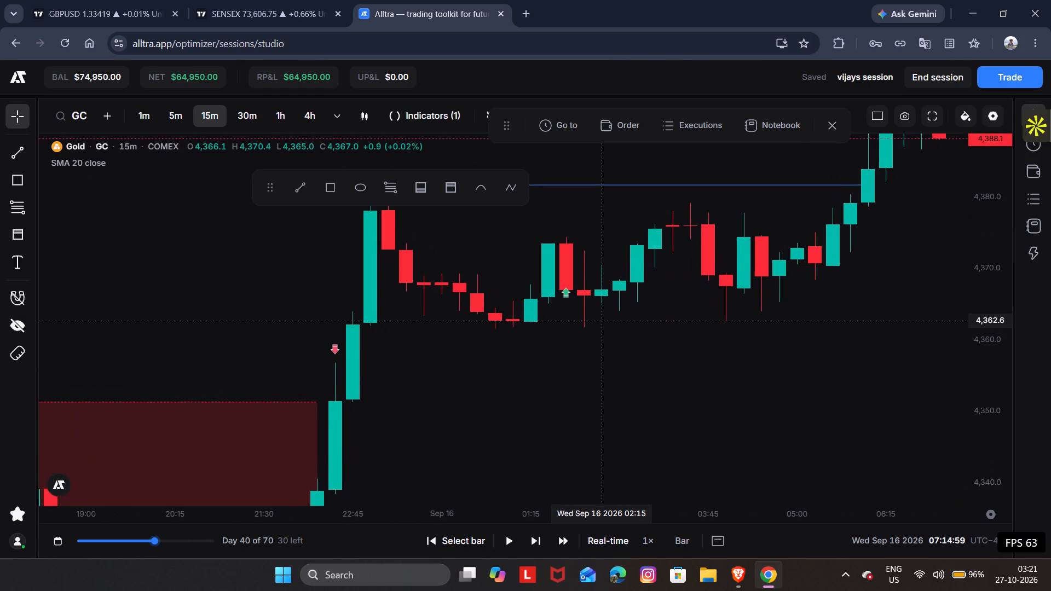
left_click(307, 186)
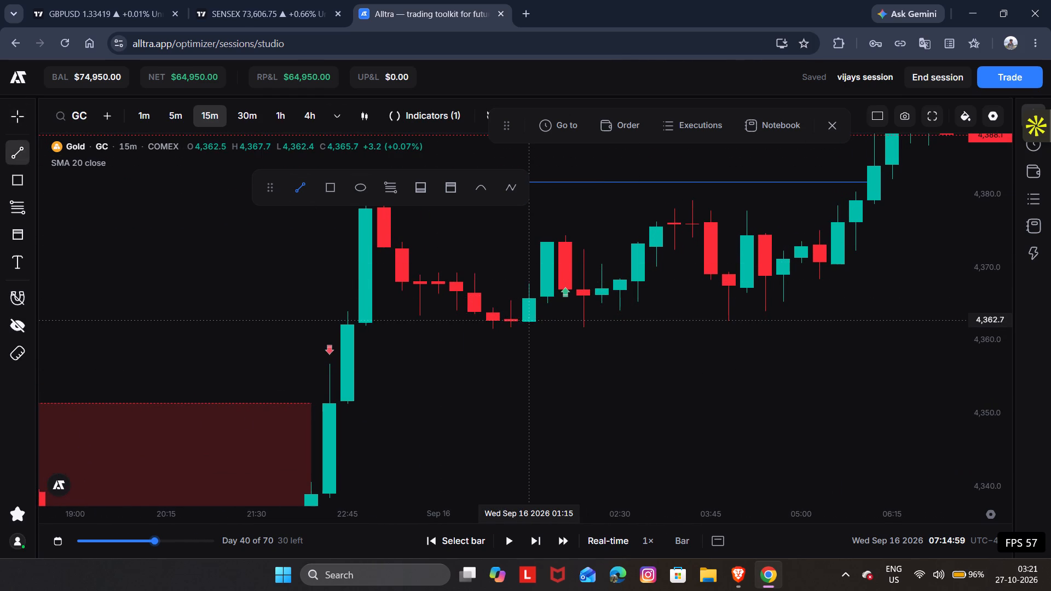
left_click_drag(529, 322, 711, 324)
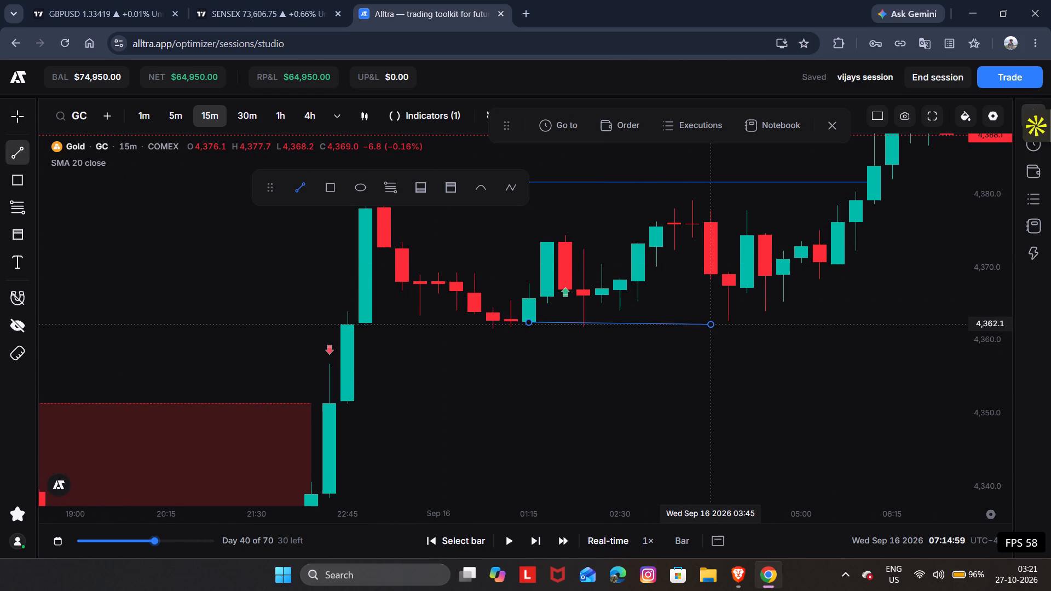
left_click_drag(711, 324, 721, 322)
left_click(721, 322)
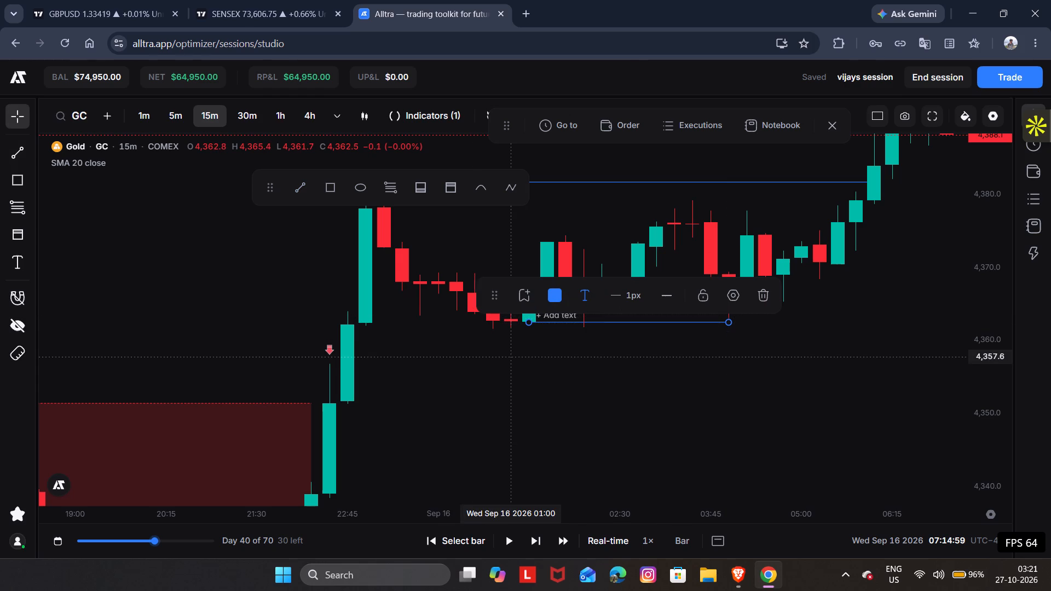
left_click(504, 357)
Draw a near-horizontal trend line at about 4,365.9 from the top of the 01:15 candle to the 04:00 candle on Sep 16.
left_click(303, 179)
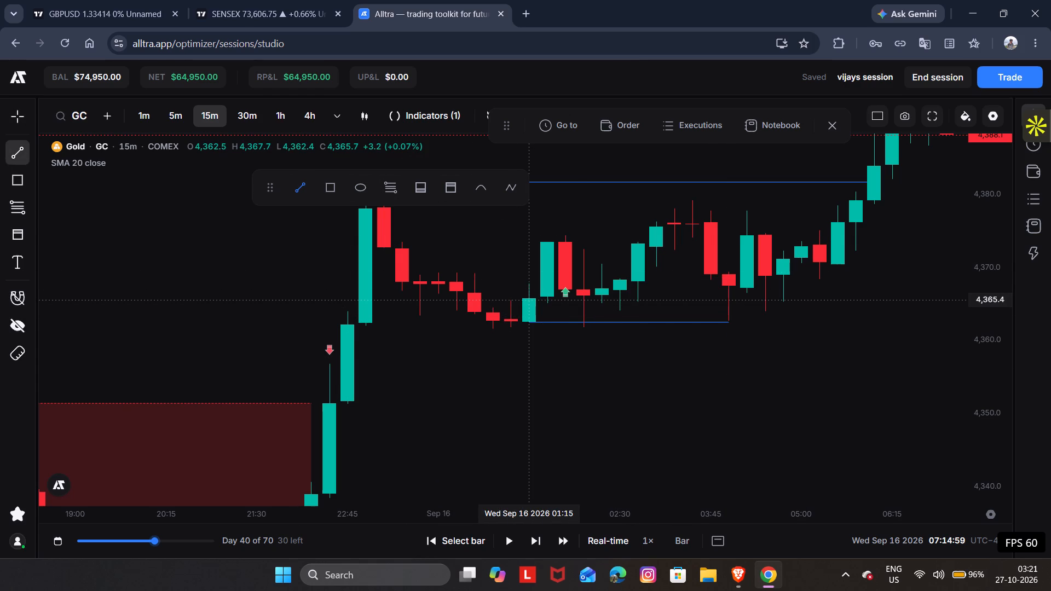
left_click_drag(529, 297, 661, 303)
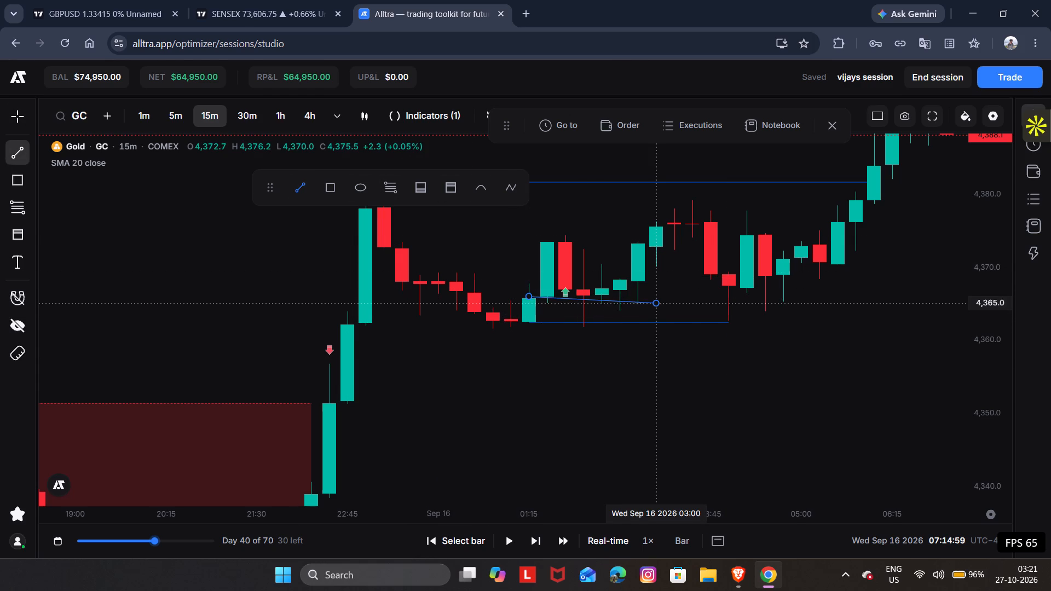
left_click_drag(661, 303, 670, 295)
left_click_drag(670, 295, 447, 277)
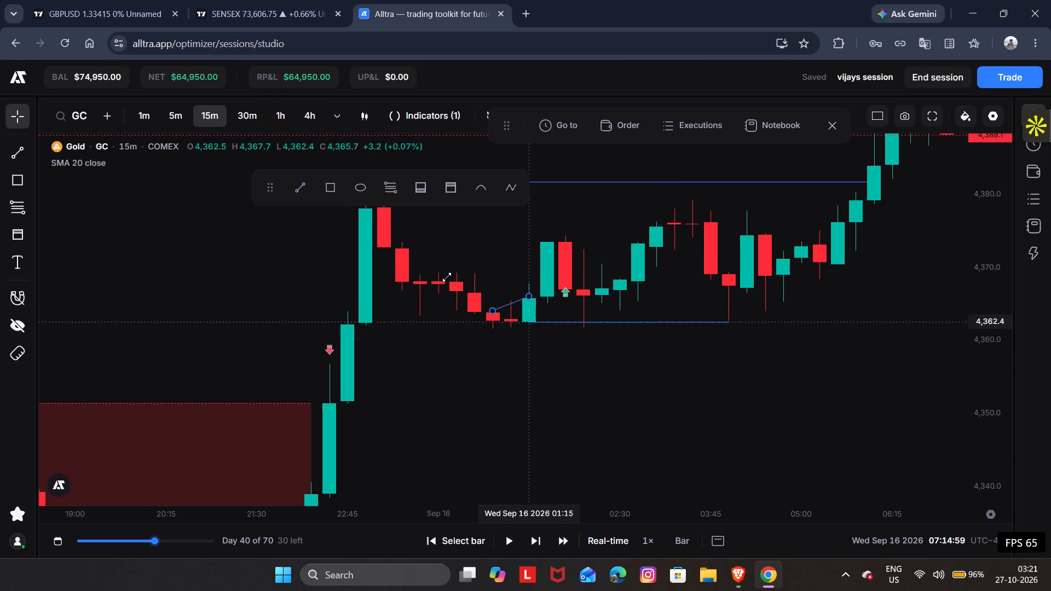
left_click_drag(447, 277, 746, 297)
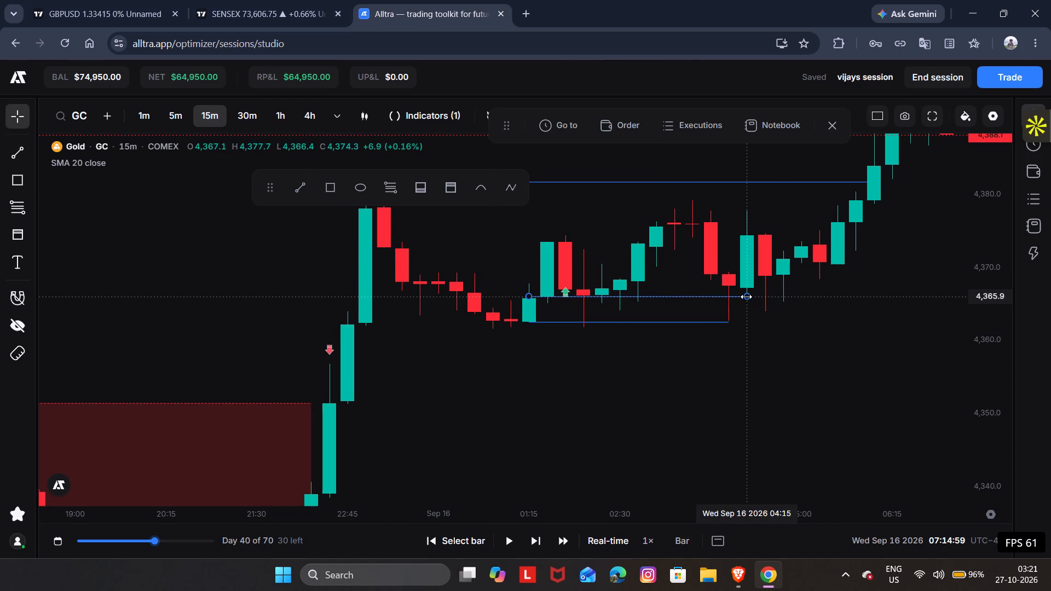
left_click_drag(746, 297, 737, 297)
left_click(737, 297)
Draw a near-horizontal trend line at about 4,367.5 from the 01:15 candle's upper wick to the 05:45 candle on Sep 16.
left_click_drag(750, 316, 746, 339)
left_click(300, 194)
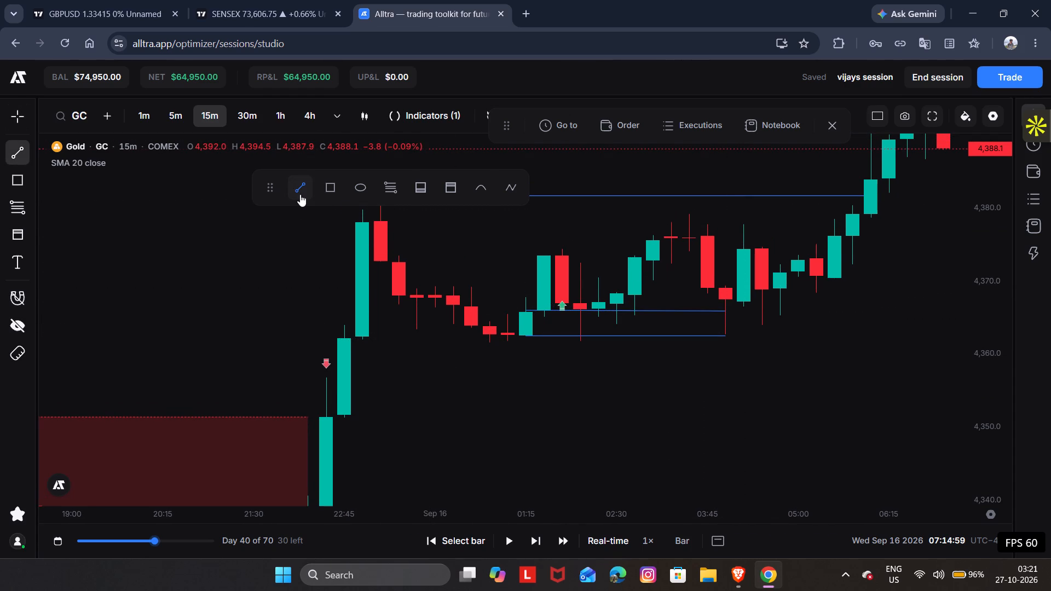
left_click_drag(521, 297, 723, 299)
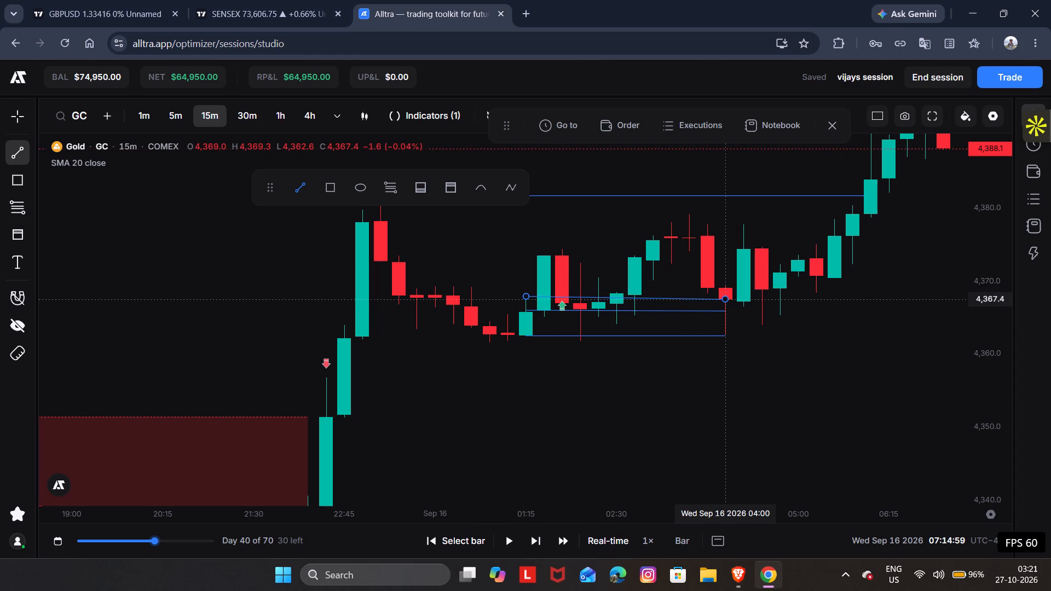
left_click_drag(723, 299, 844, 300)
left_click(844, 300)
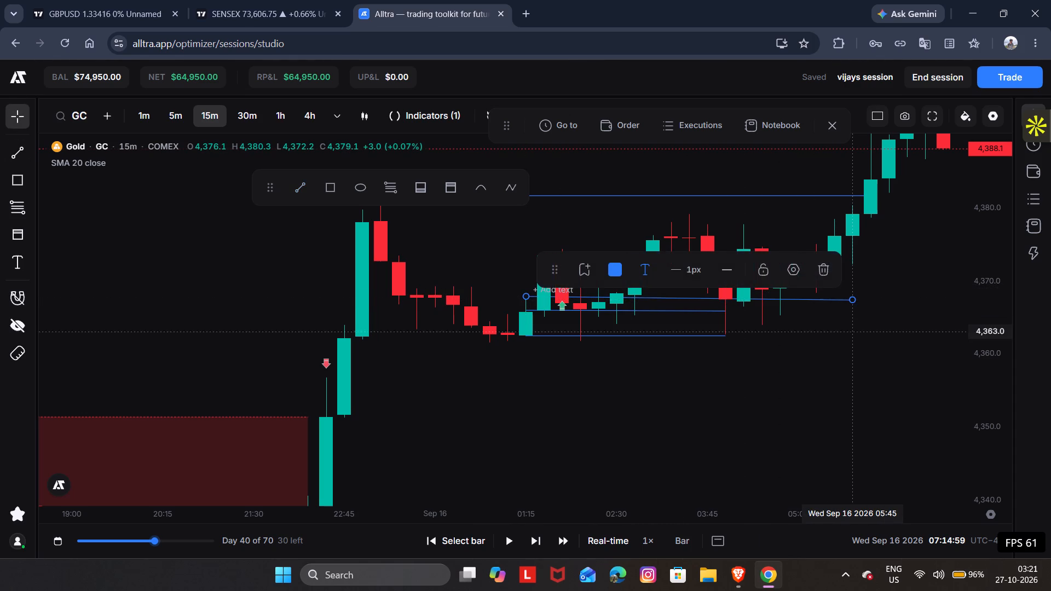
Draw a rectangle zone from about 4,365.8 down to 4,361.9, spanning 01:15 to 05:15 on Sep 16.
left_click_drag(843, 335, 829, 361)
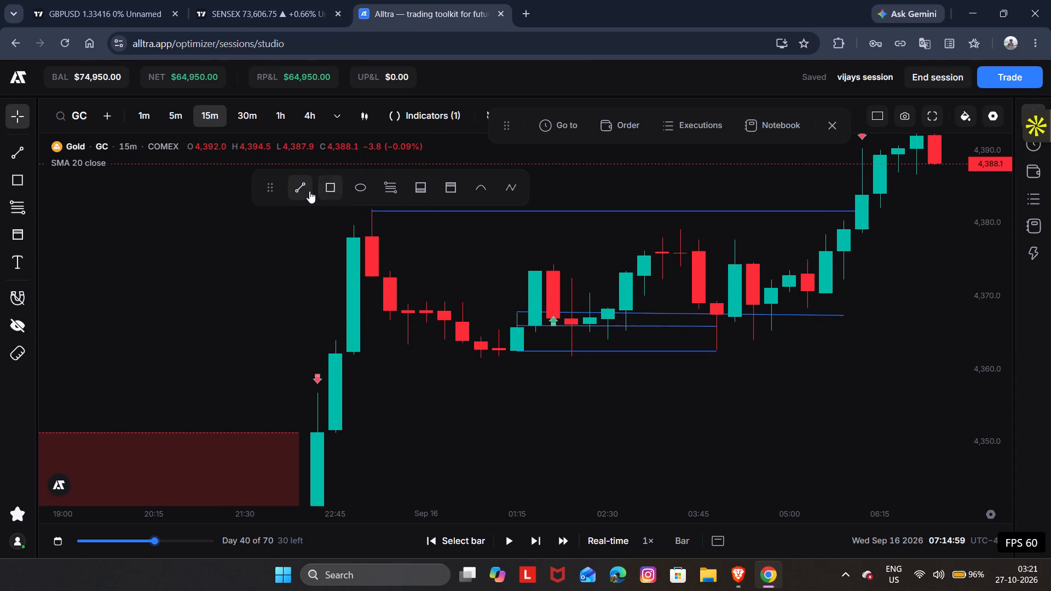
left_click(325, 188)
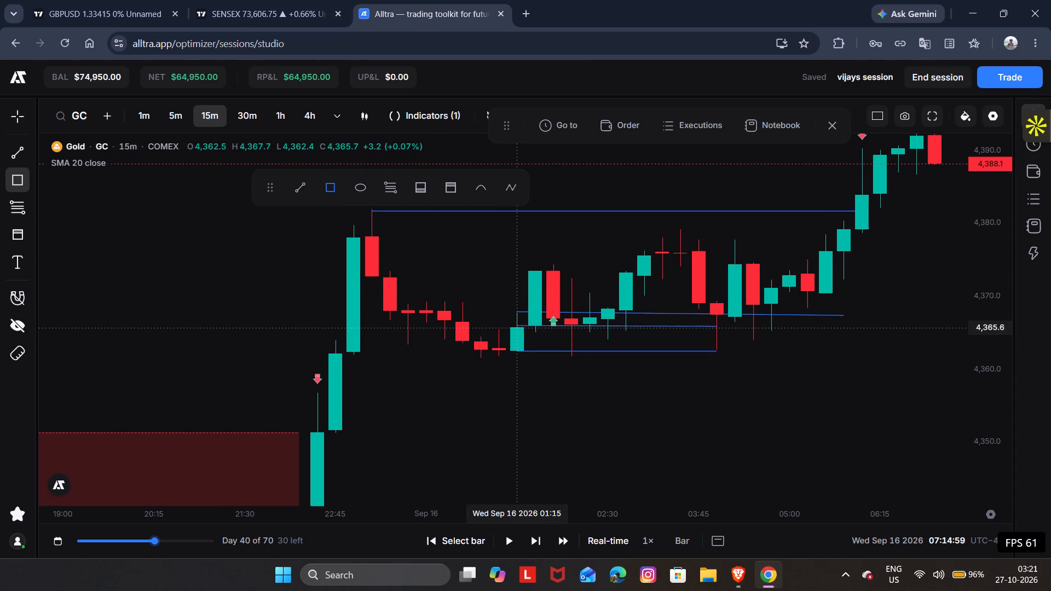
left_click_drag(516, 326, 800, 355)
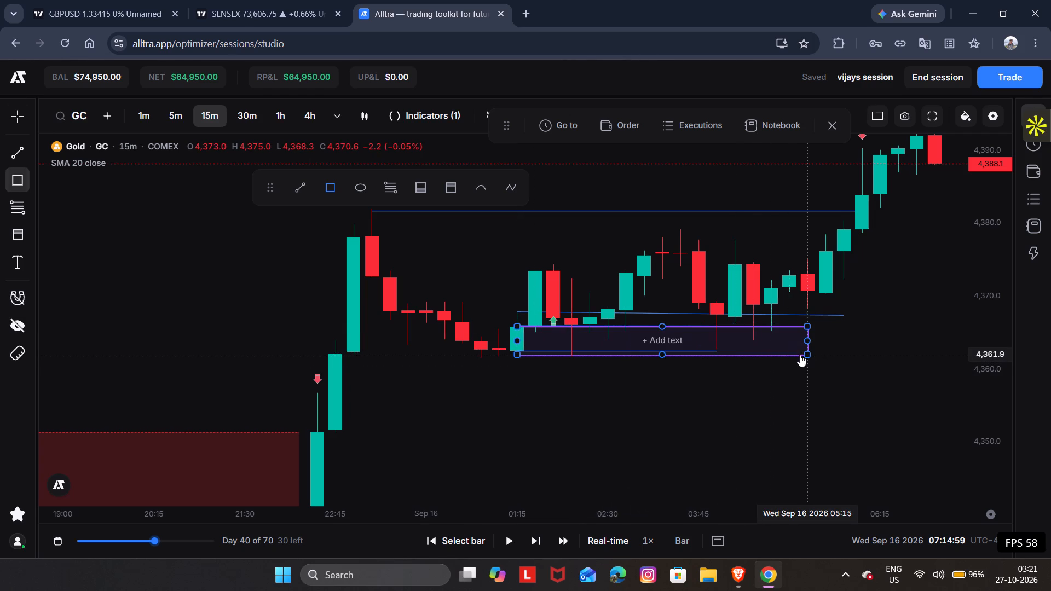
left_click(800, 355)
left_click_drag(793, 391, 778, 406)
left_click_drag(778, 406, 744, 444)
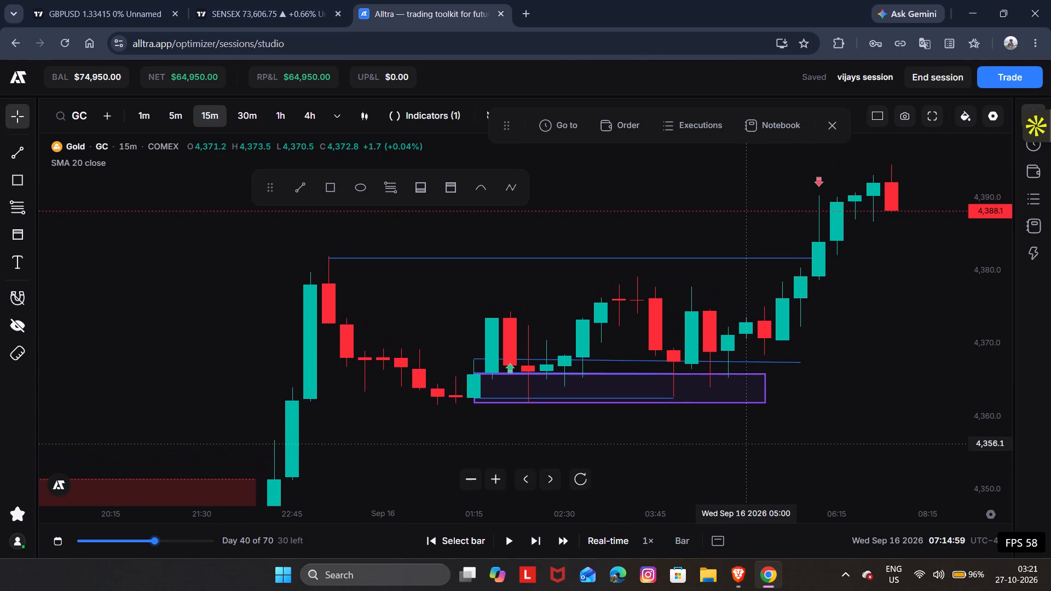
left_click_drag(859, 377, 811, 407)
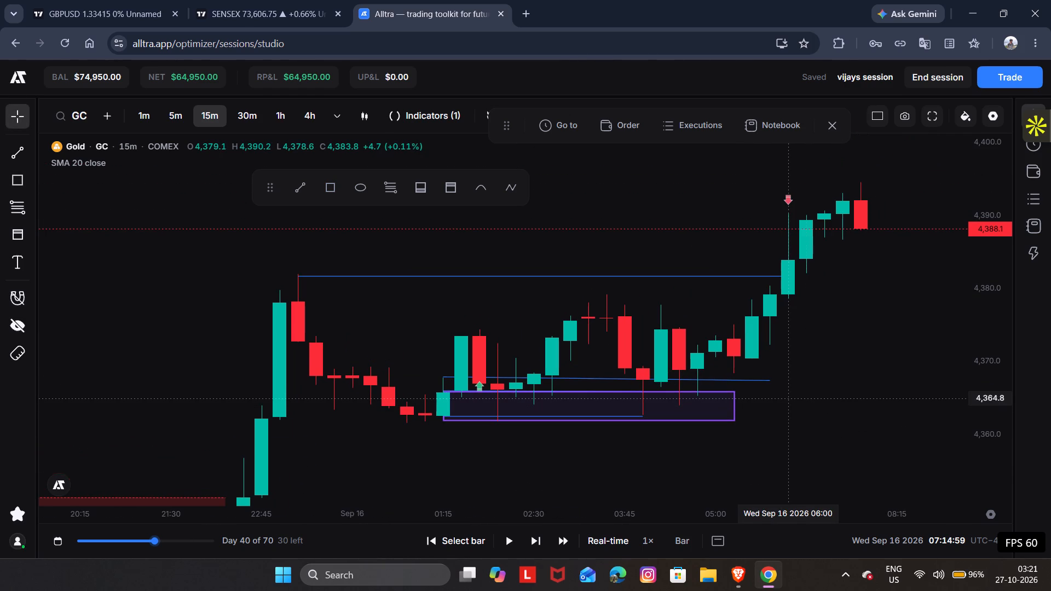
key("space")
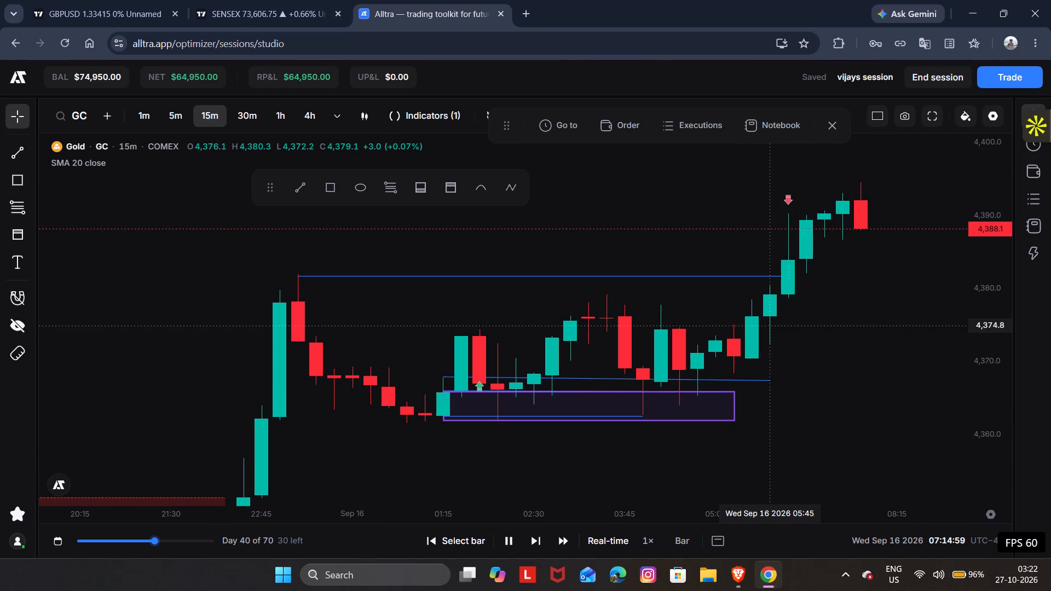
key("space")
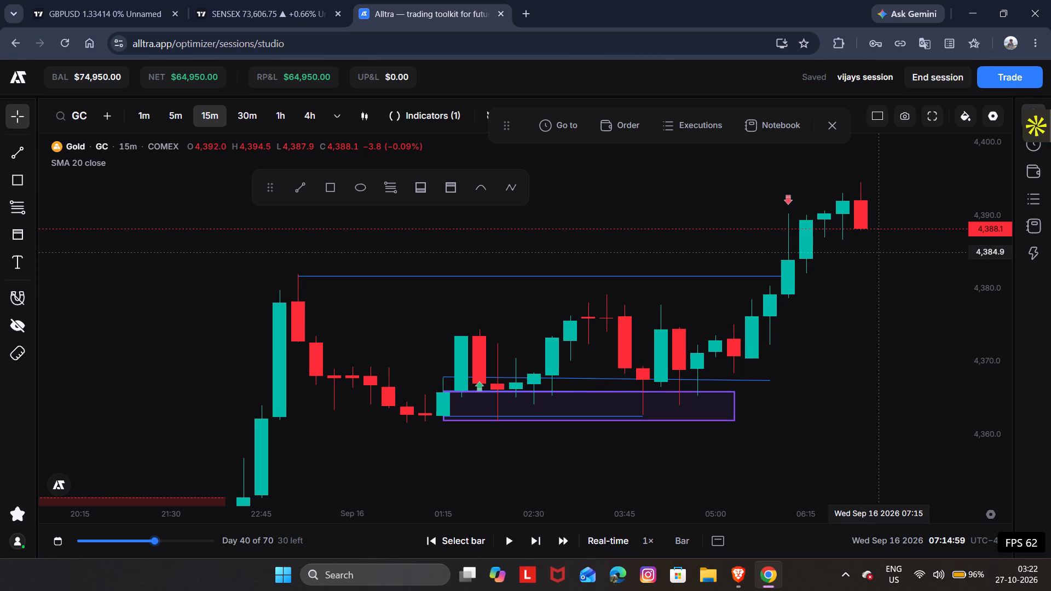
Draw a horizontal trend line at about 4,393.2 from the high of the 06:45 candle to 07:30 on Sep 16.
left_click_drag(872, 252, 707, 246)
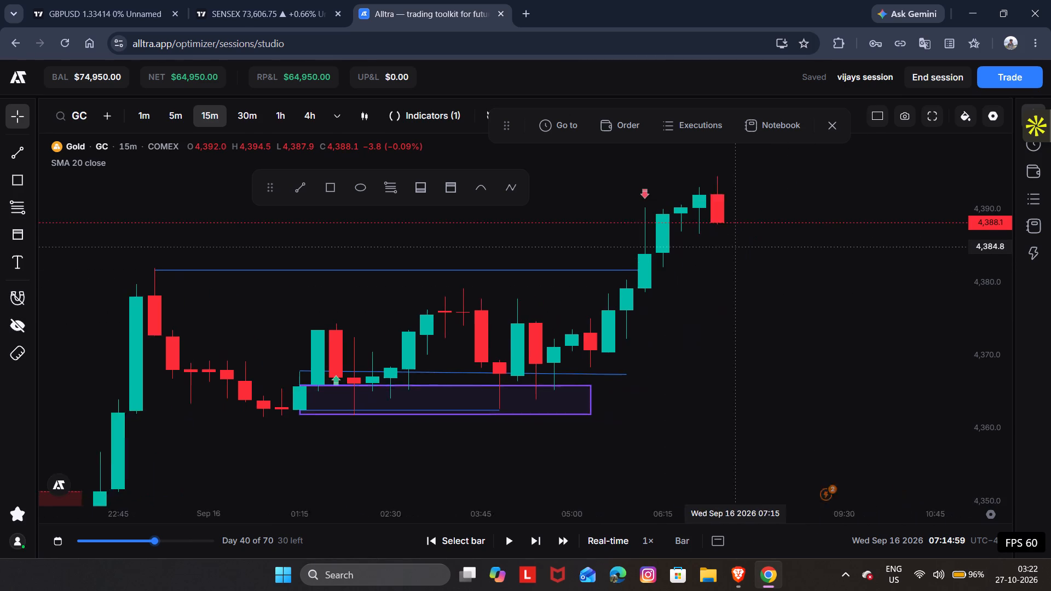
left_click_drag(707, 246, 681, 242)
left_click(760, 293)
left_click_drag(760, 293, 755, 399)
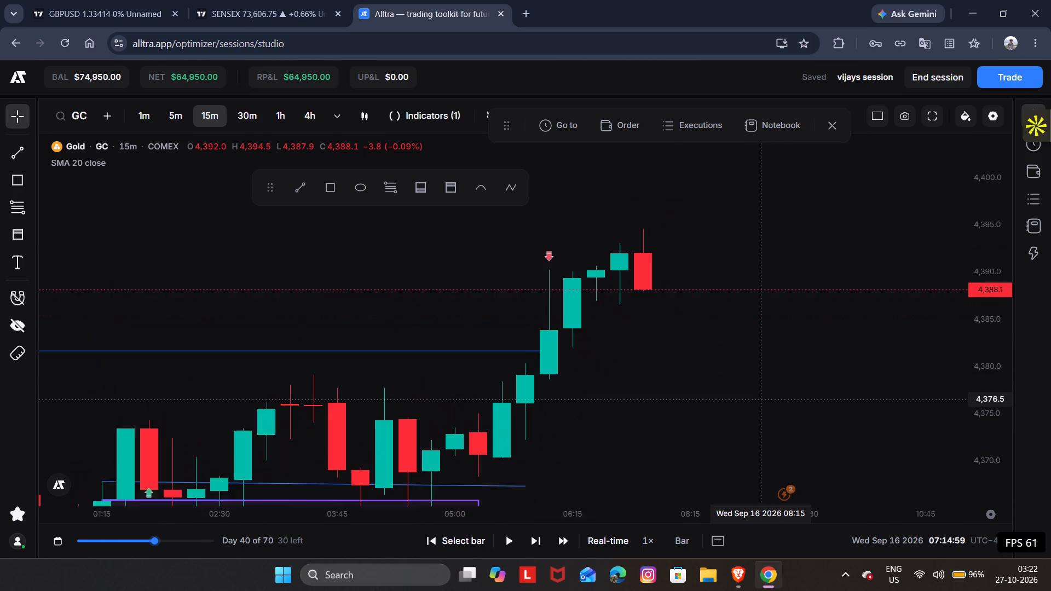
left_click_drag(755, 399, 788, 448)
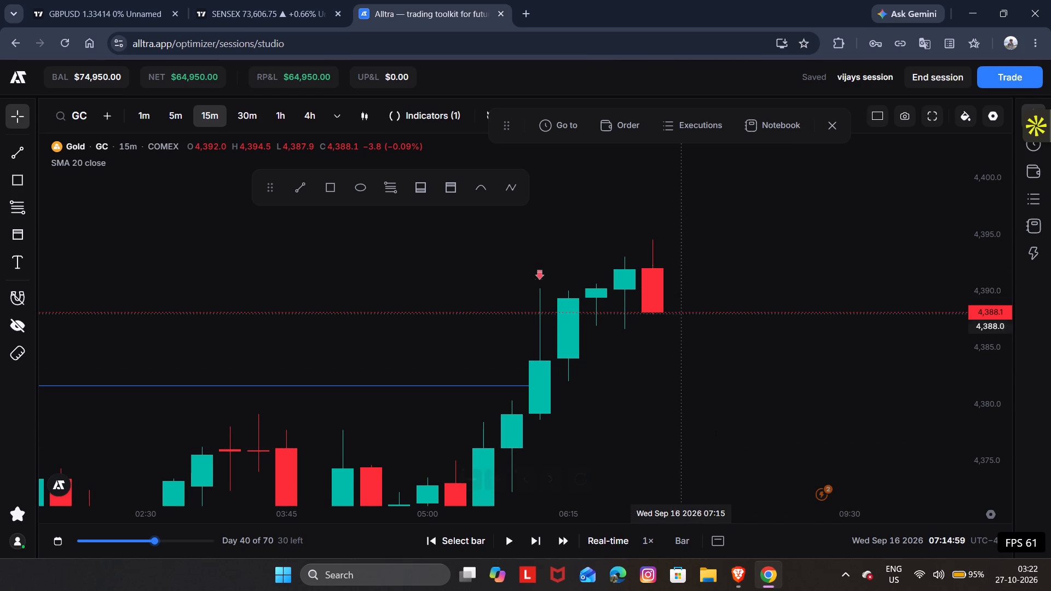
left_click(298, 182)
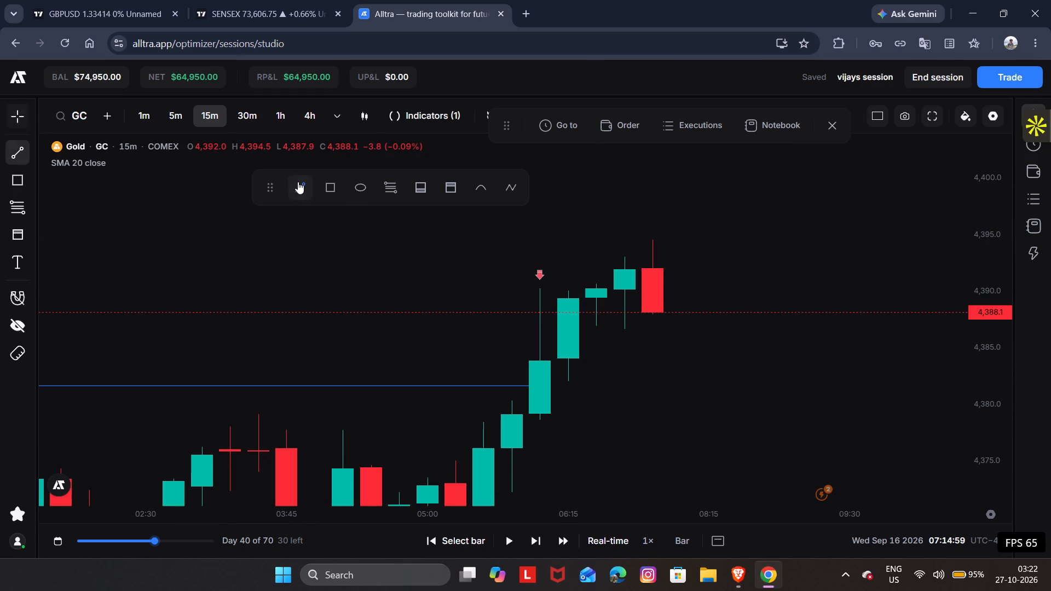
left_click_drag(624, 254, 698, 254)
left_click(698, 254)
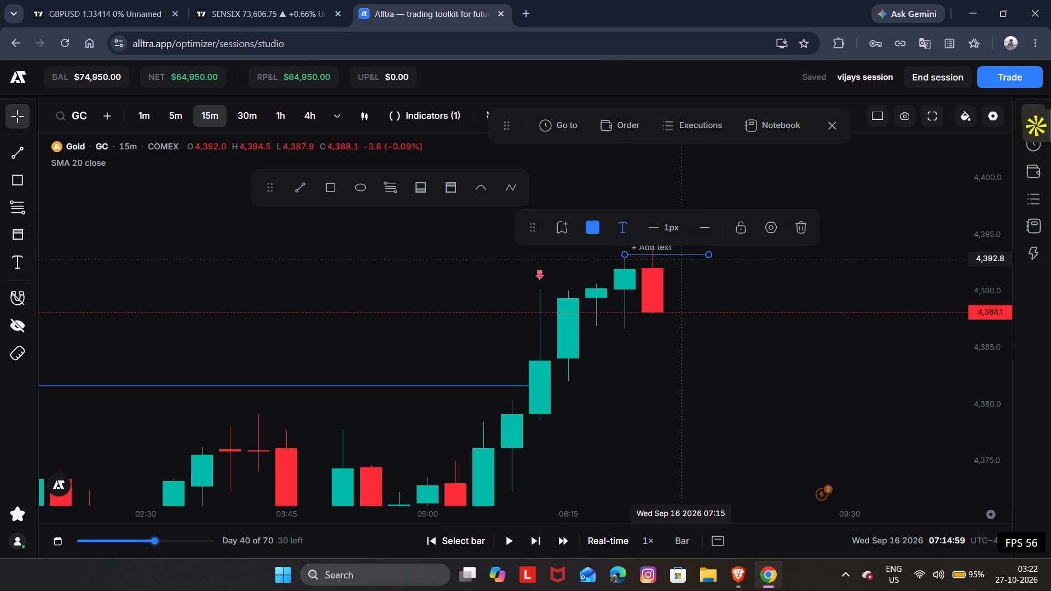
Draw a second trend line from the 06:45 candle to 07:30 and shift it down to about 4,390.3, near the candle's open.
left_click(305, 189)
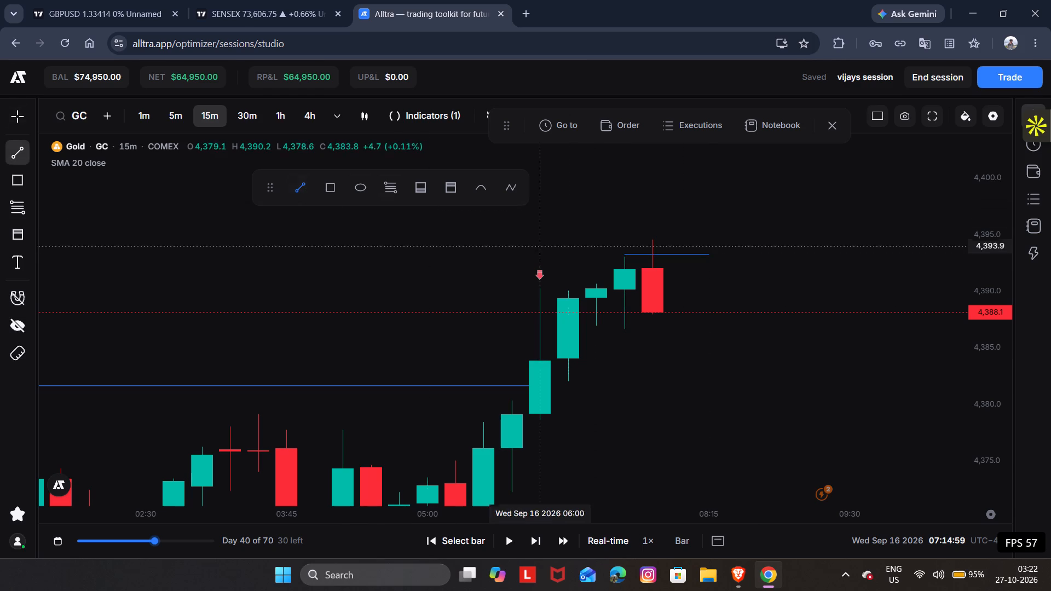
left_click_drag(622, 271, 708, 276)
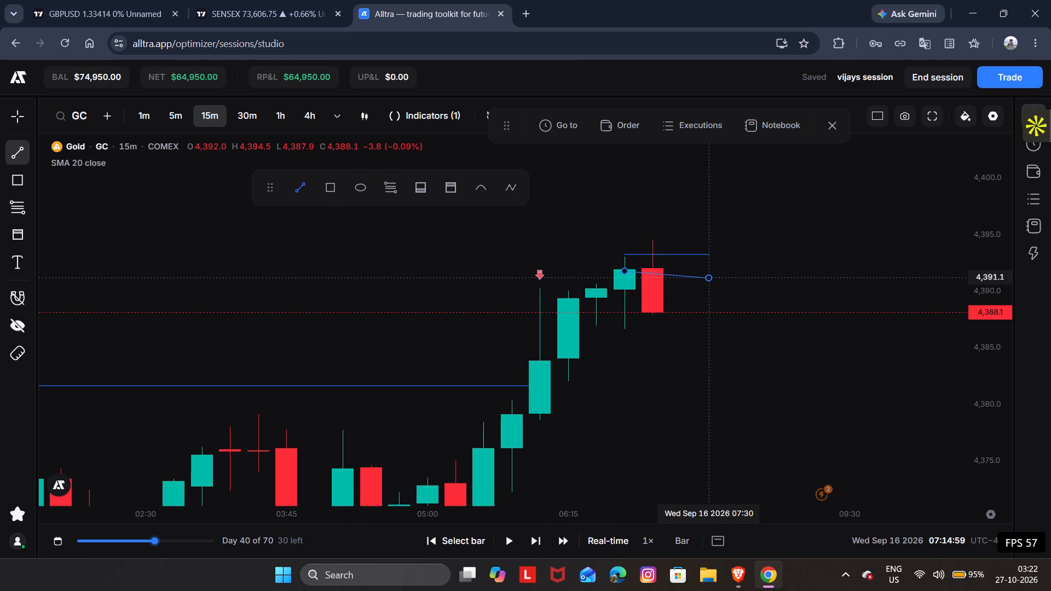
left_click_drag(708, 276, 714, 269)
left_click(714, 269)
left_click_drag(685, 269, 678, 289)
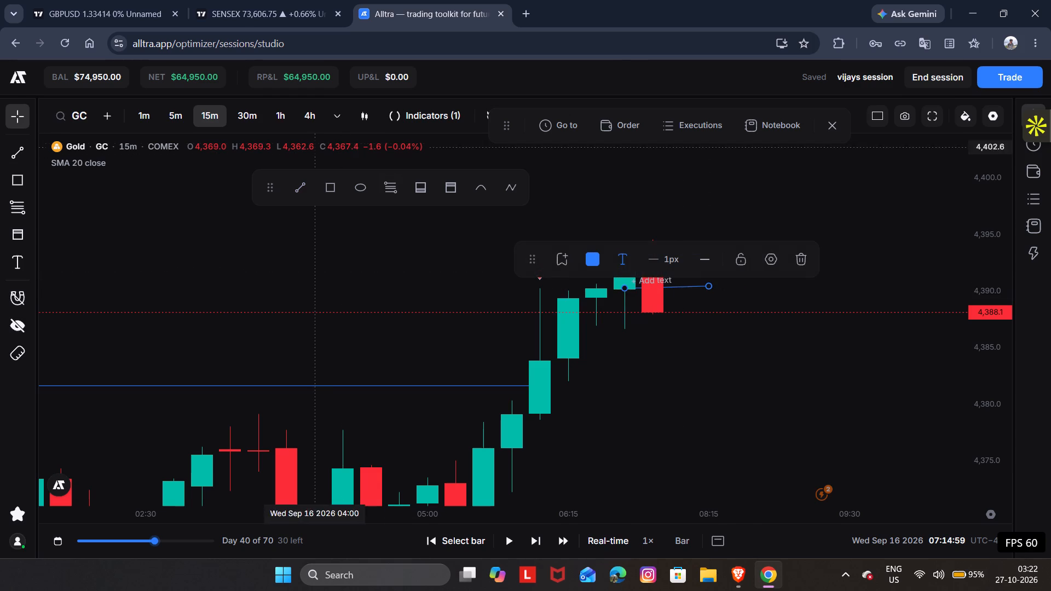
Draw a horizontal trend line at about 4,386.7 from the low of the 06:45 candle to 07:45 on Sep 16.
left_click(302, 184)
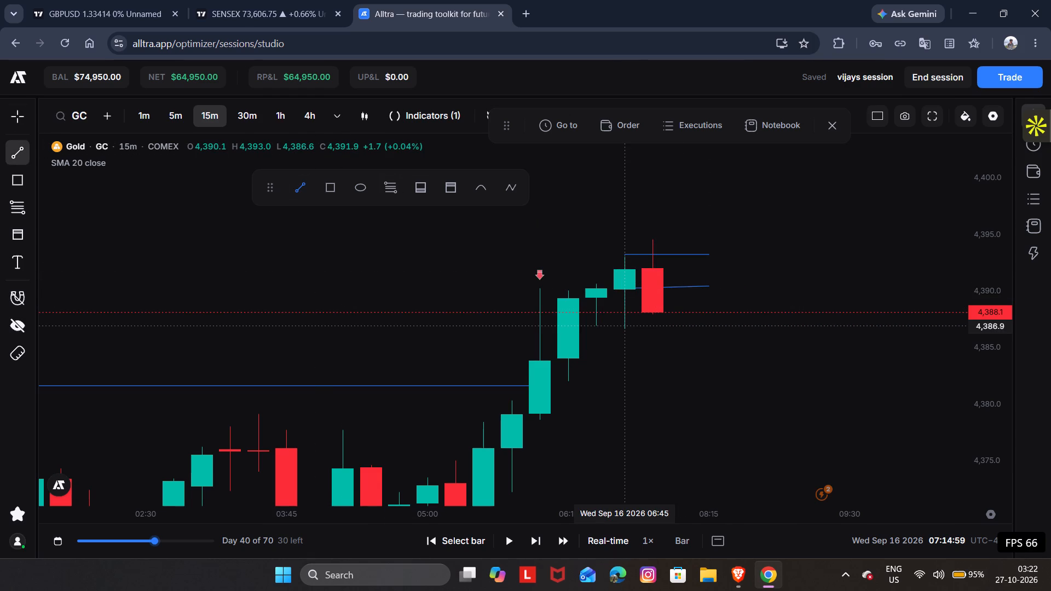
left_click_drag(626, 327, 743, 328)
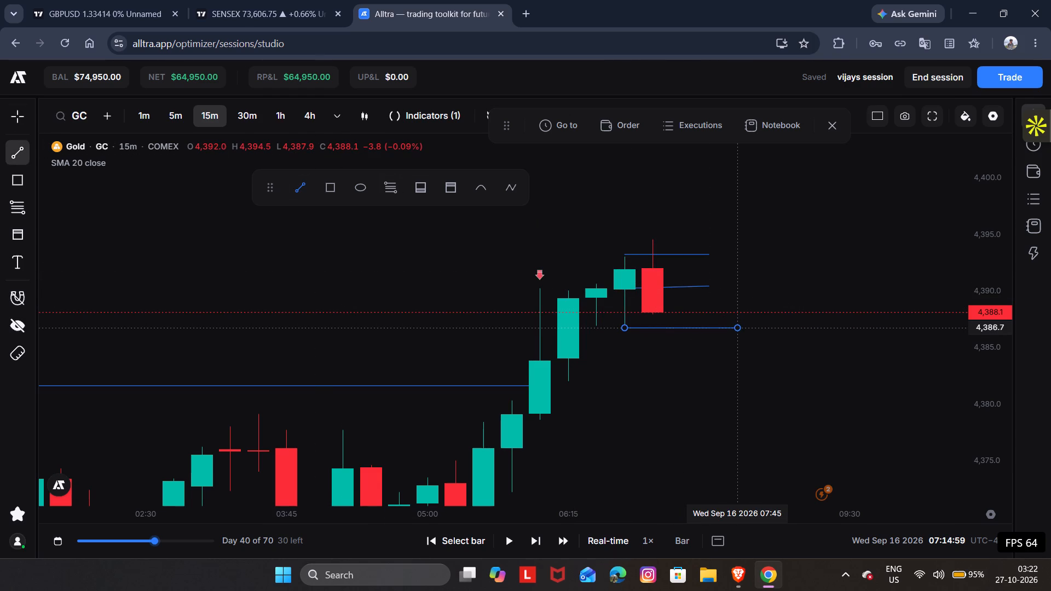
left_click(743, 328)
left_click(806, 312)
Play the replay forward, pausing at 07:59:59 and again at 08:29:59 on Sep 16.
key("space")
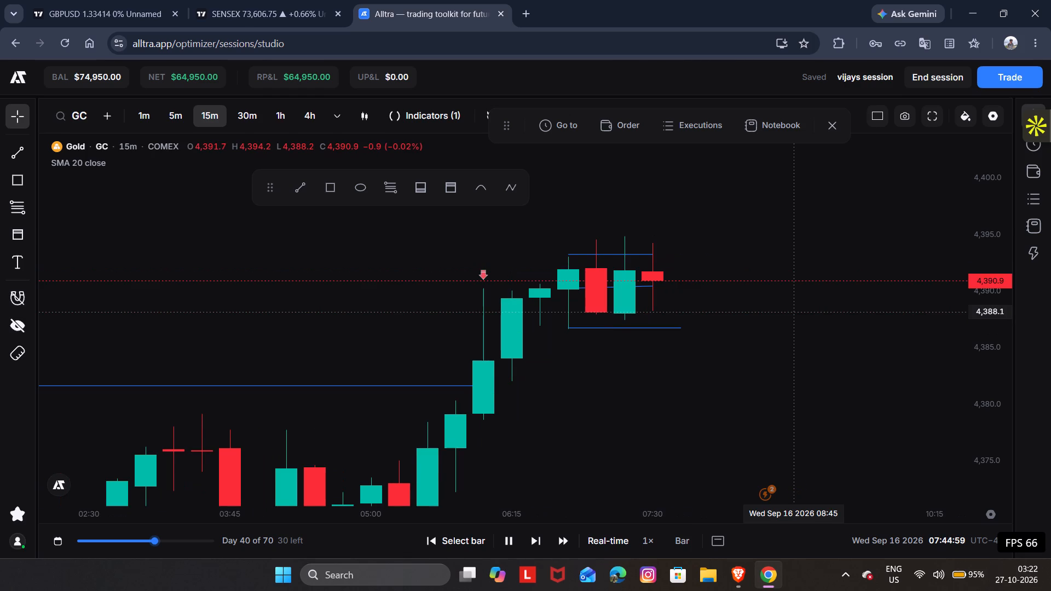
key("space")
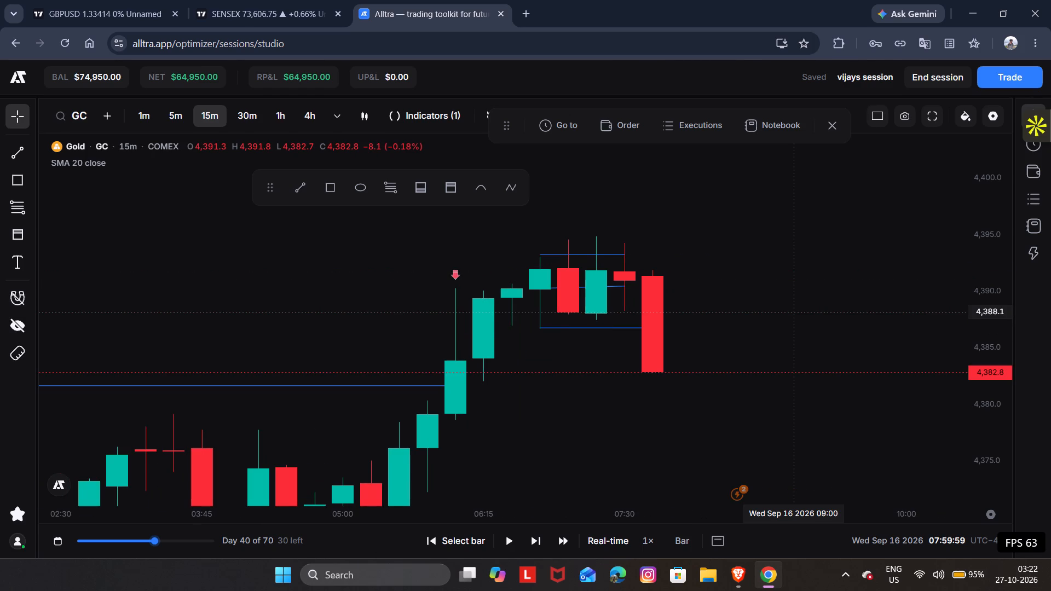
key("space")
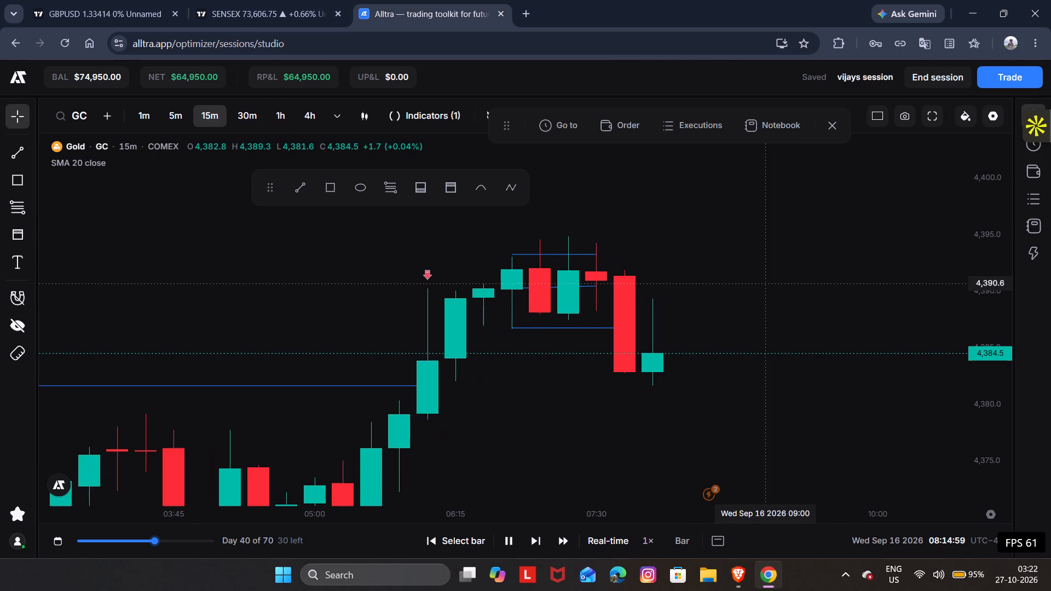
key("space")
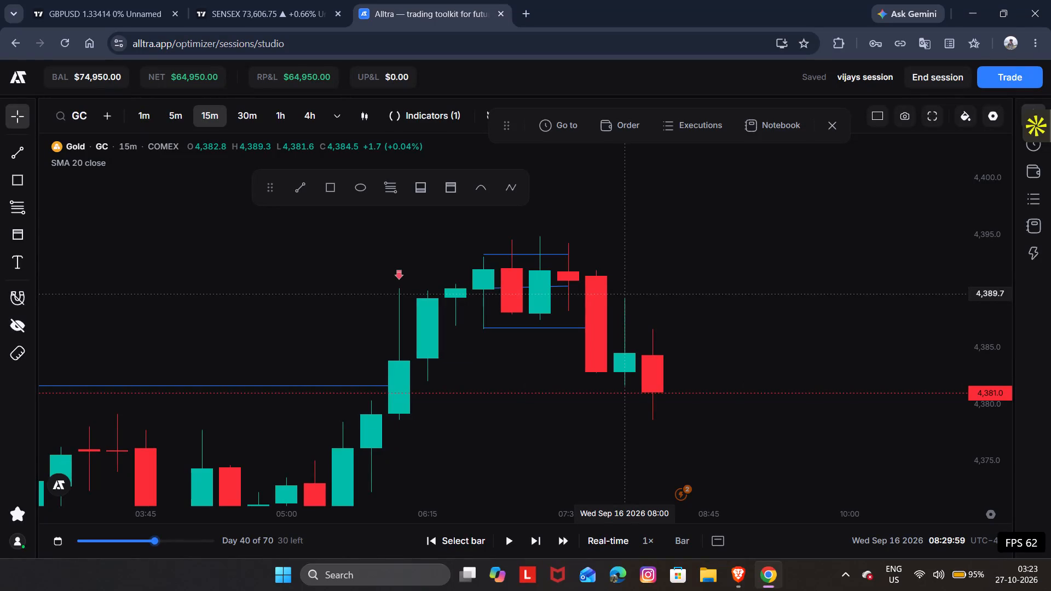
Draw a rectangle zone from the 06:45 candle to about 10:00 on Sep 16, spanning about 4,390.2 down to 4,386.6.
left_click_drag(629, 300, 593, 228)
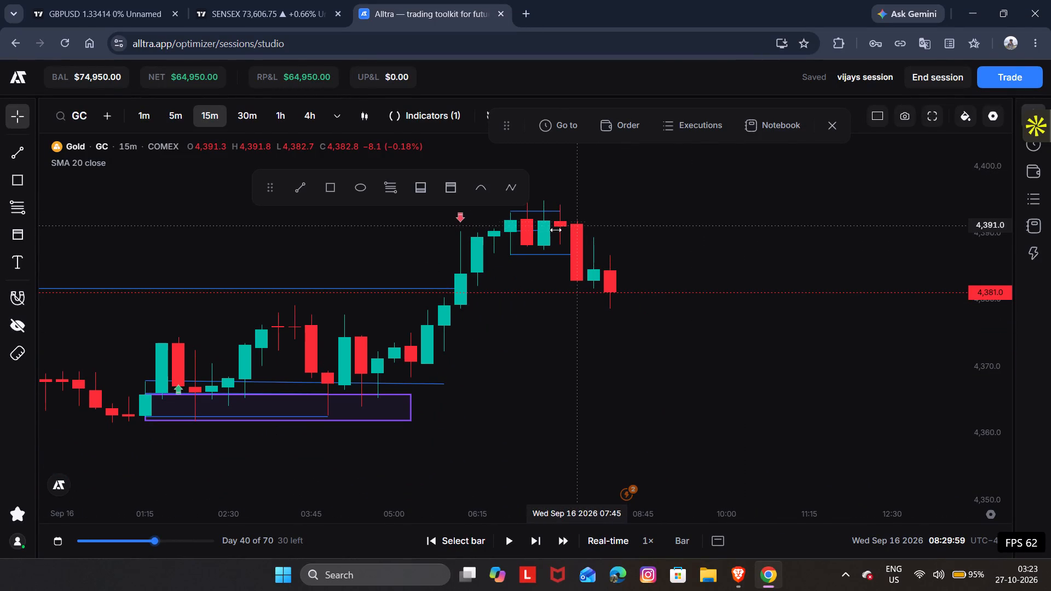
left_click(338, 181)
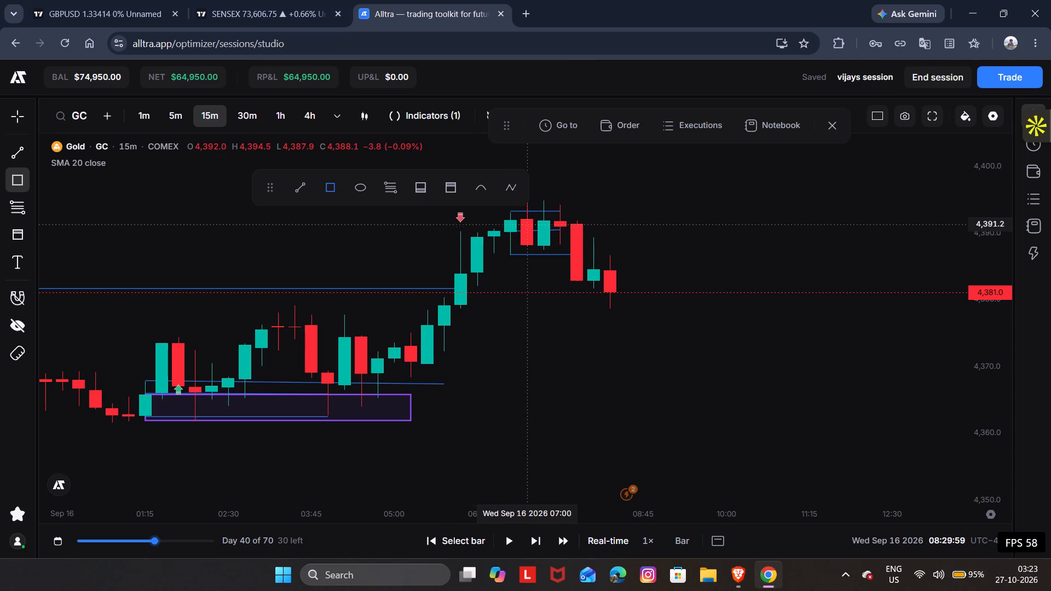
left_click_drag(510, 231, 512, 246)
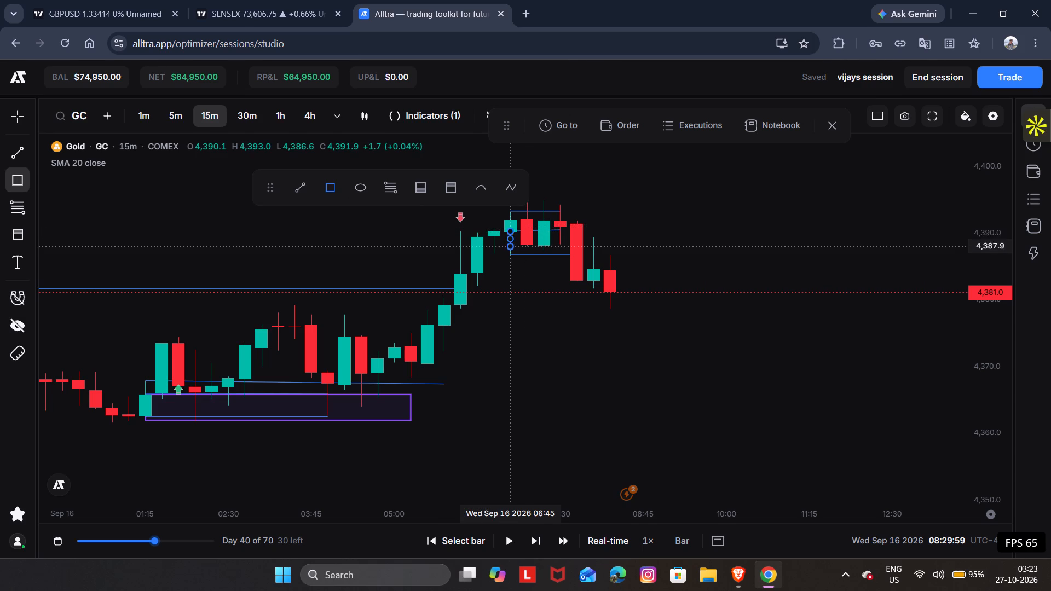
left_click_drag(512, 246, 640, 256)
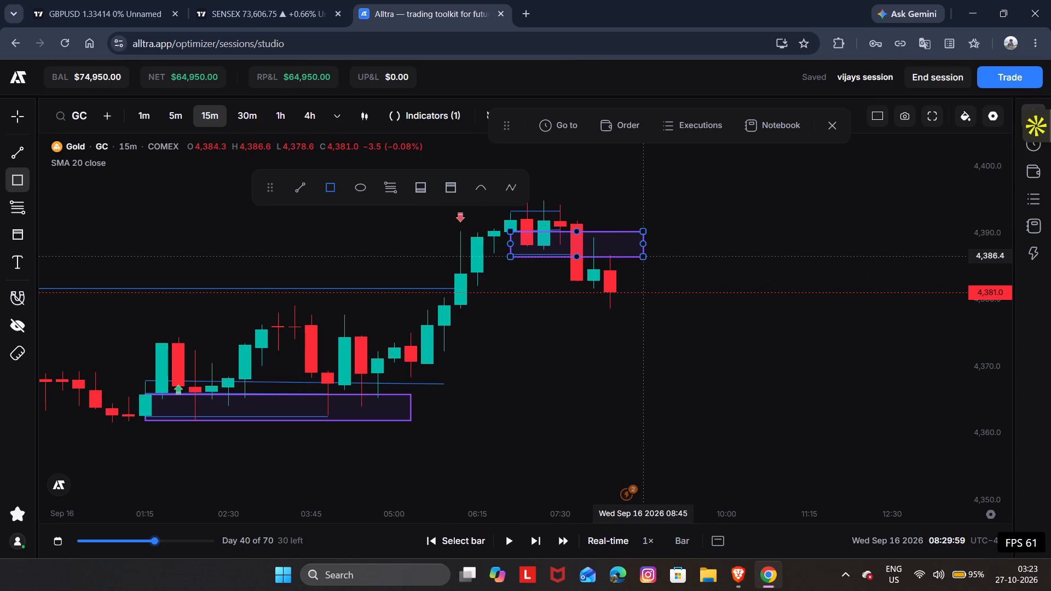
left_click_drag(640, 256, 641, 256)
left_click(641, 256)
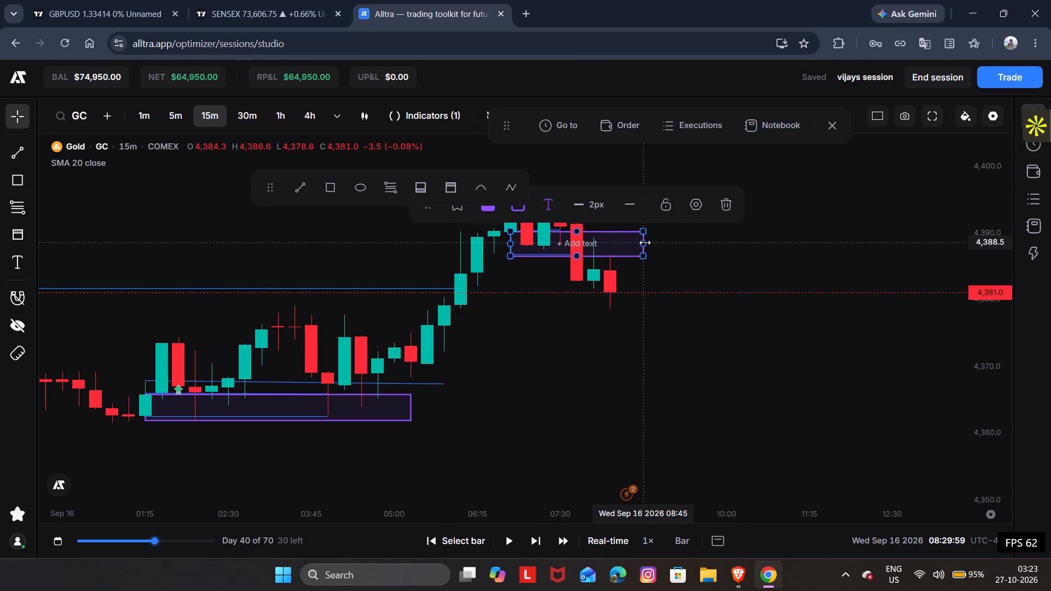
left_click_drag(645, 242, 730, 246)
left_click(730, 246)
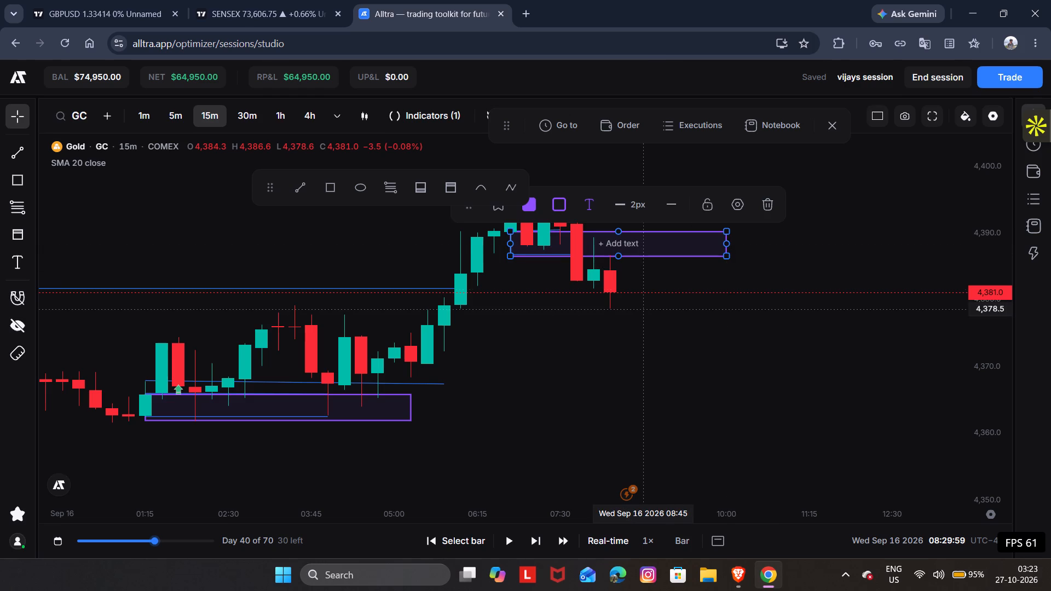
left_click(646, 309)
Place a market sell order for 1 GC with the stop loss at 4,395.7 and take profit at 4,359.8.
left_click(620, 114)
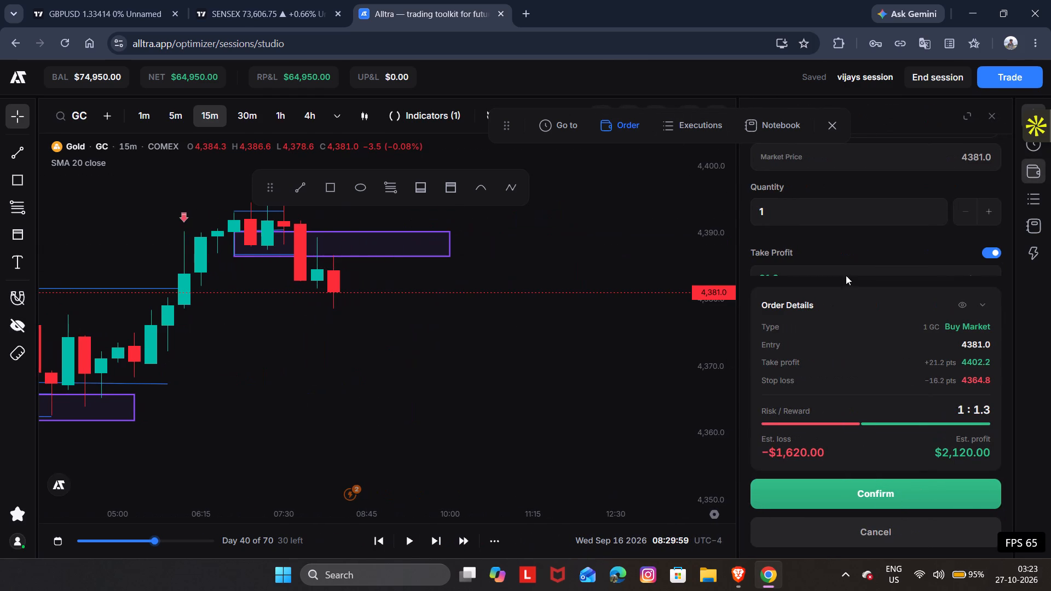
scroll(816, 173, "up", 5)
left_click(811, 166)
left_click(811, 166)
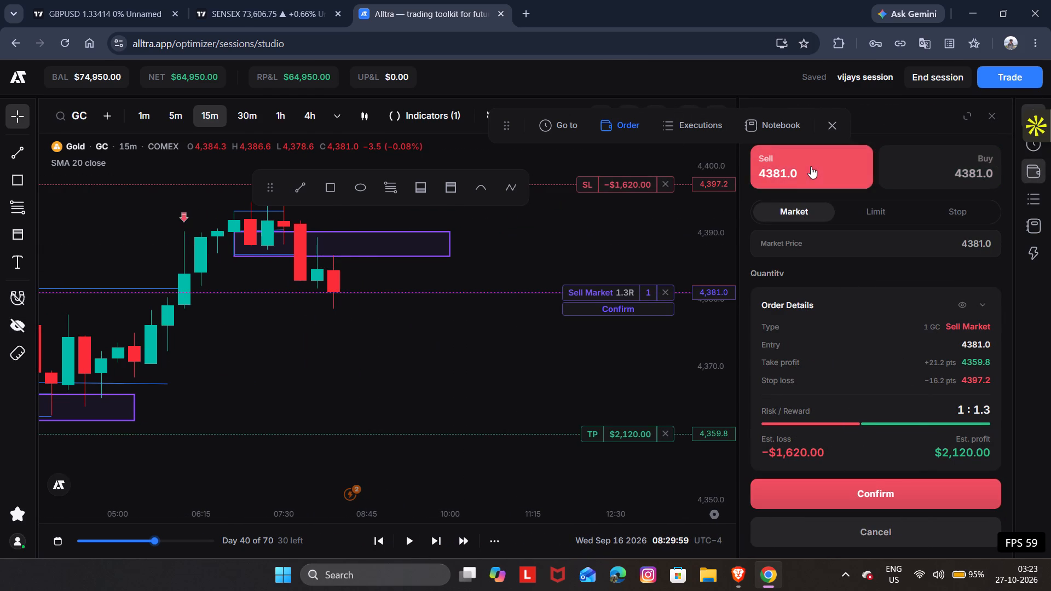
left_click_drag(557, 258, 597, 310)
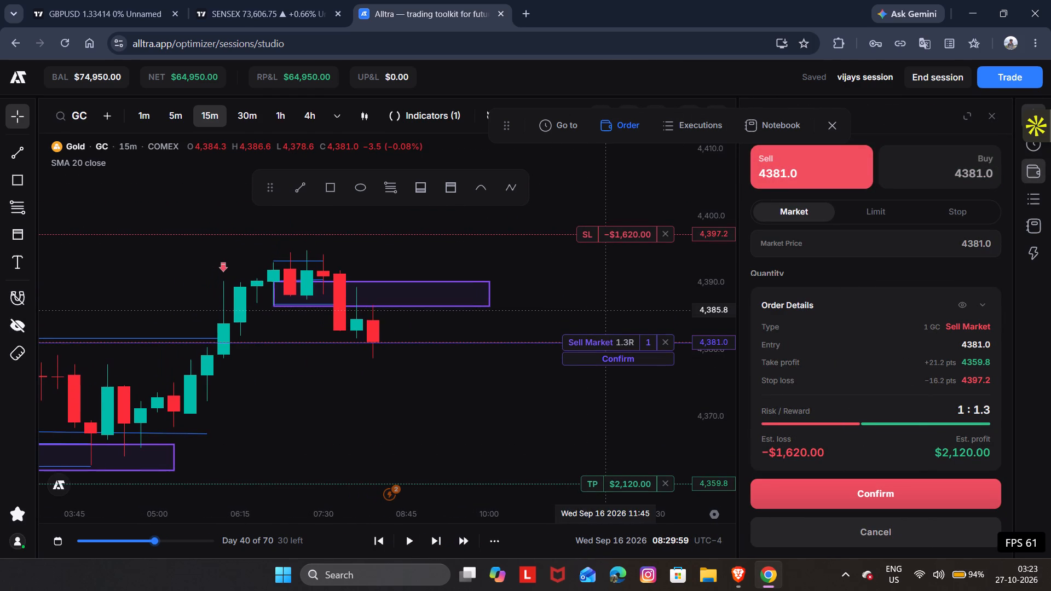
left_click_drag(619, 234, 616, 241)
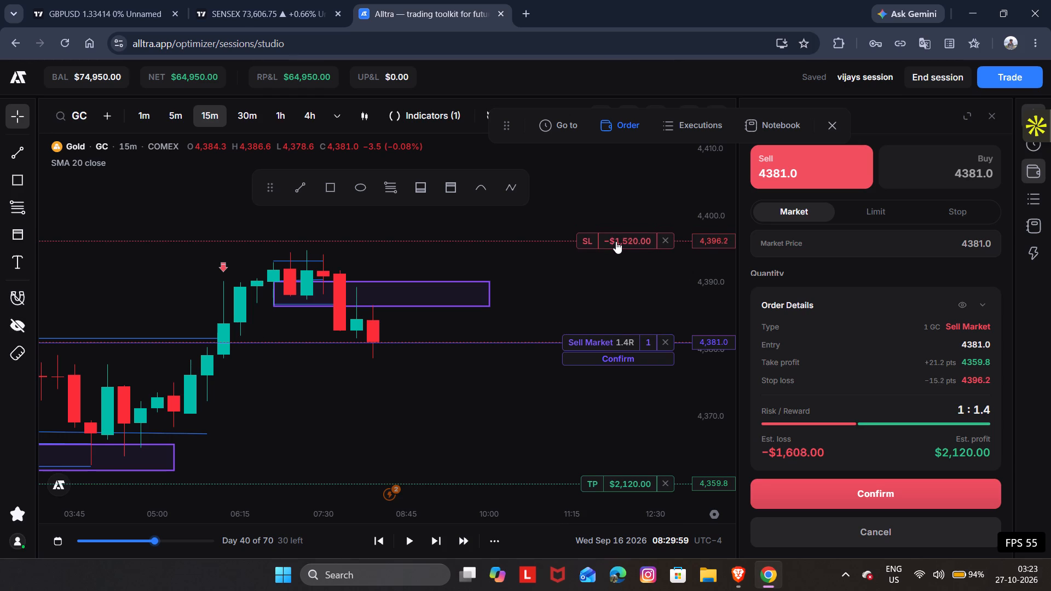
left_click_drag(616, 241, 615, 244)
left_click_drag(578, 273, 557, 257)
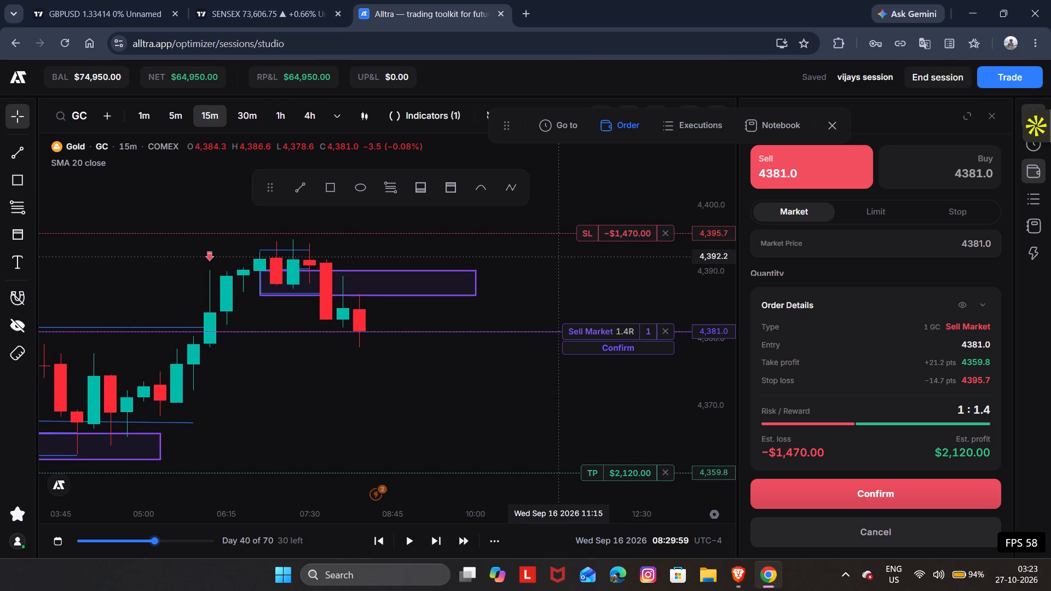
left_click(635, 349)
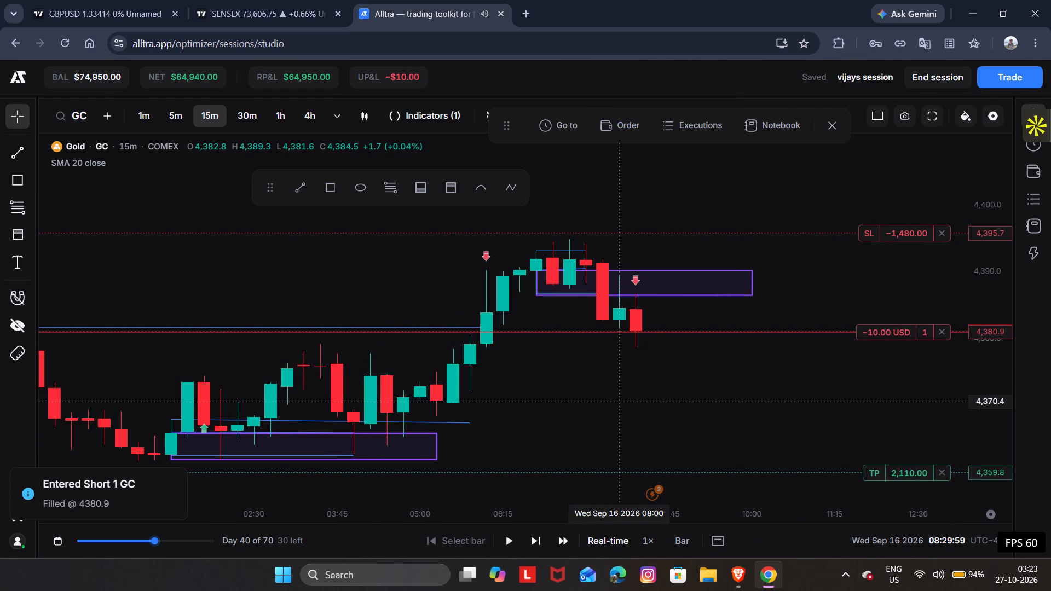
Play the replay forward with the short open and pause at 09:14:59 on Sep 16.
key("space")
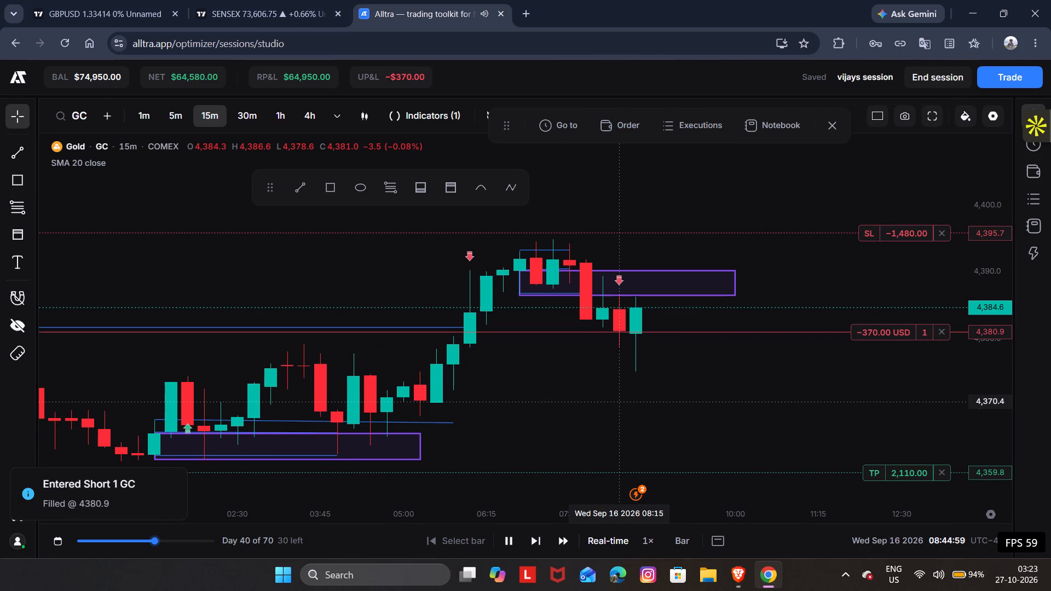
key("space")
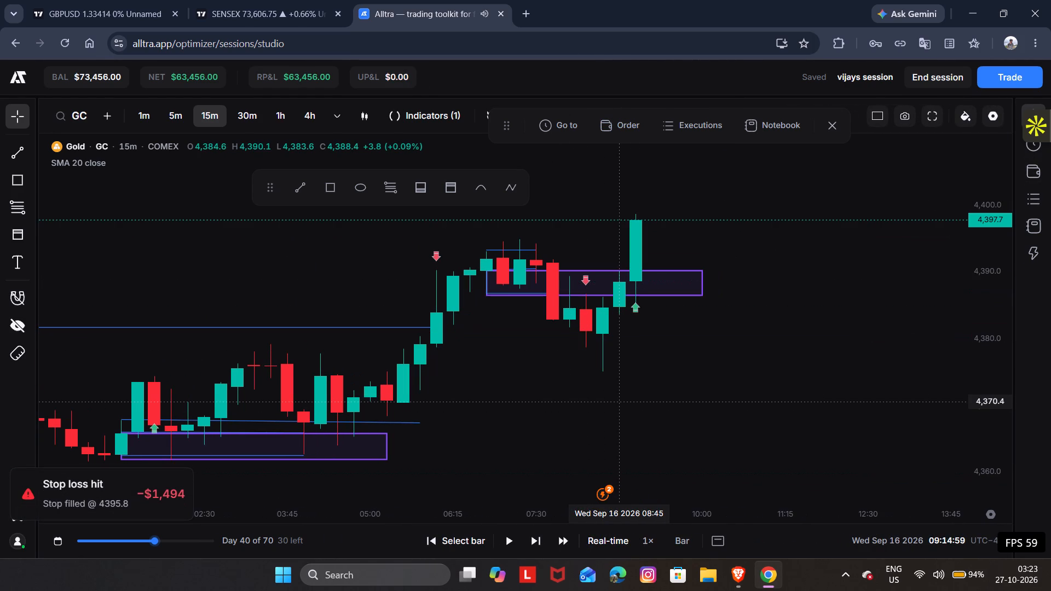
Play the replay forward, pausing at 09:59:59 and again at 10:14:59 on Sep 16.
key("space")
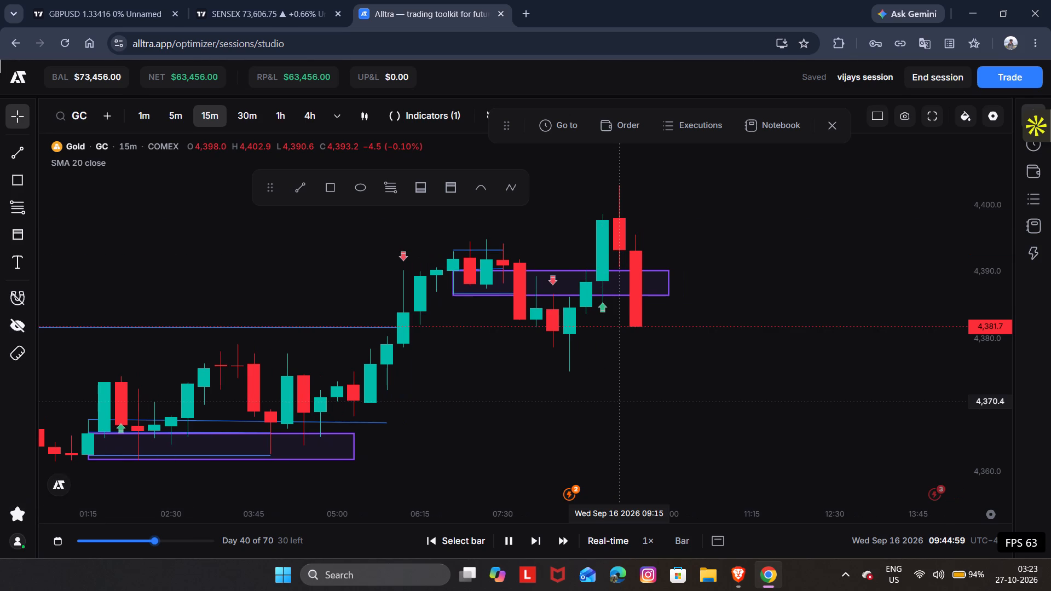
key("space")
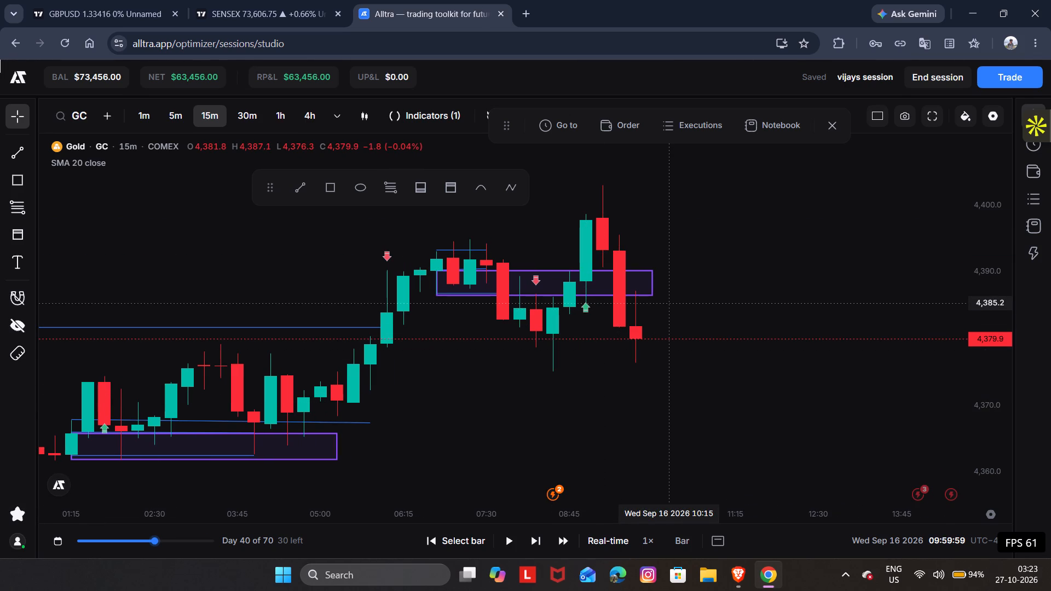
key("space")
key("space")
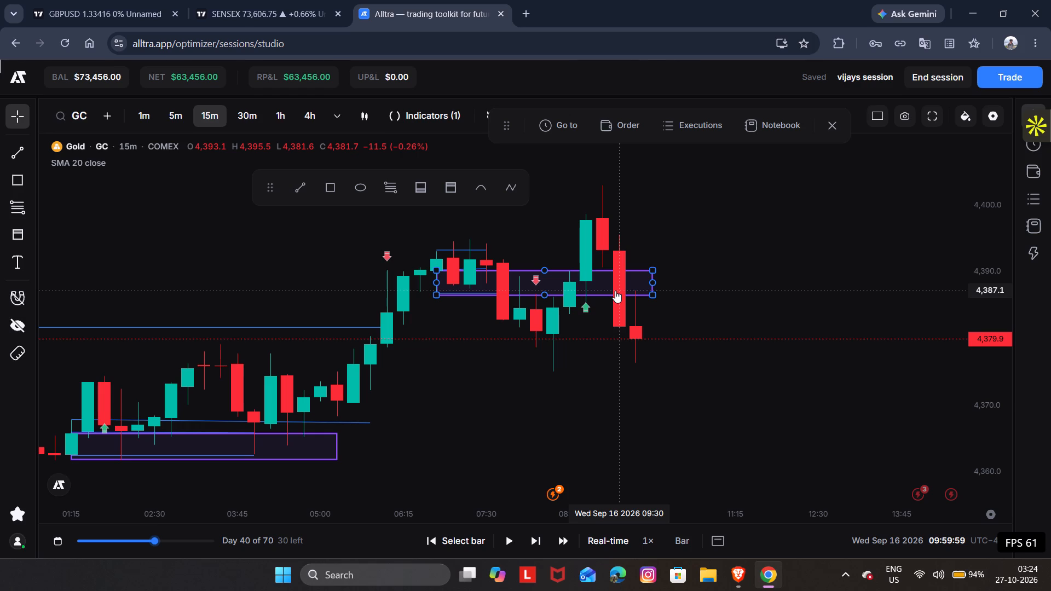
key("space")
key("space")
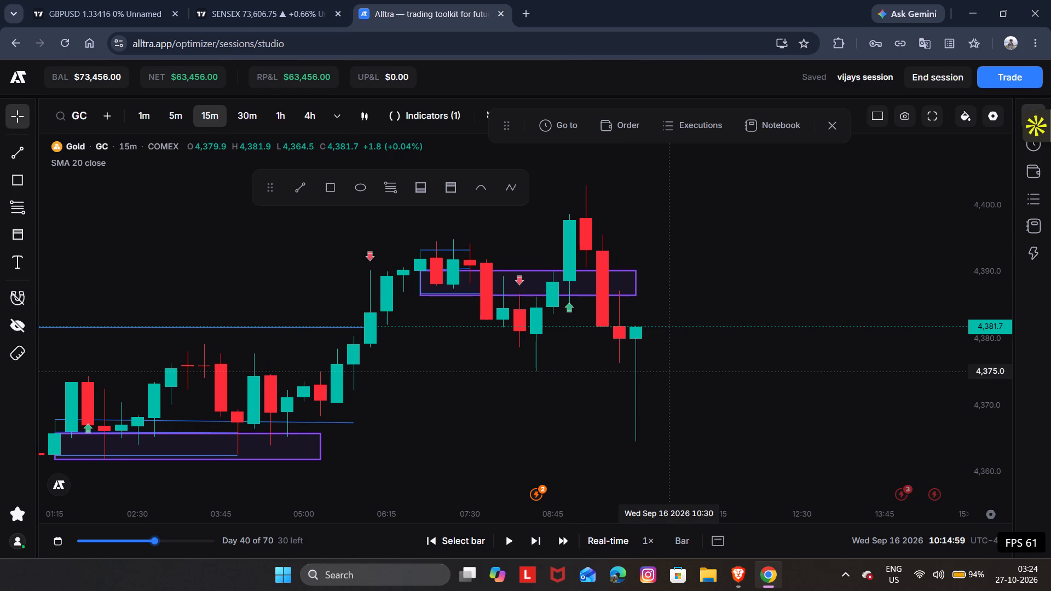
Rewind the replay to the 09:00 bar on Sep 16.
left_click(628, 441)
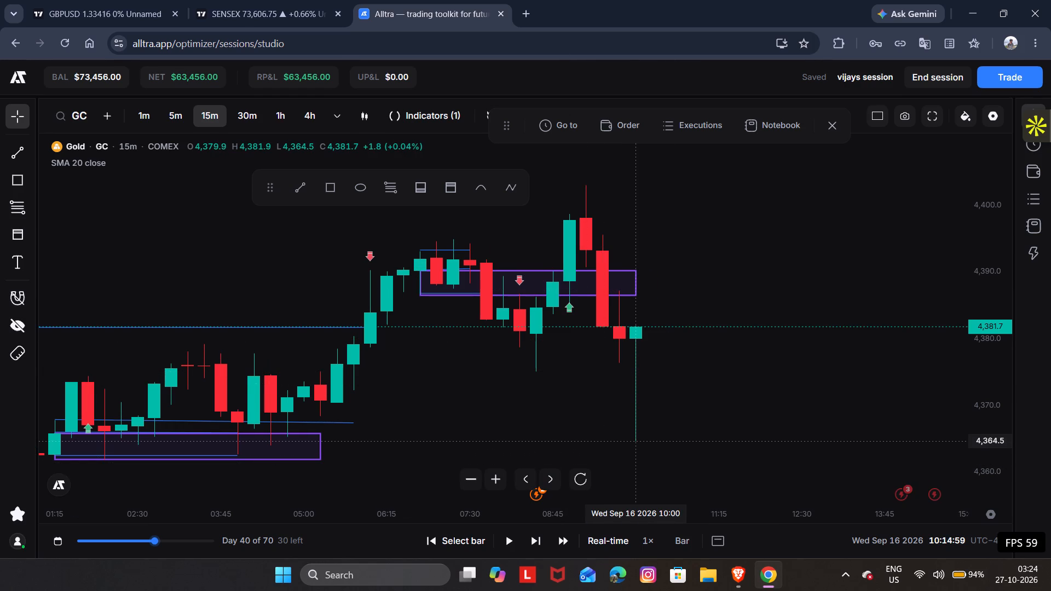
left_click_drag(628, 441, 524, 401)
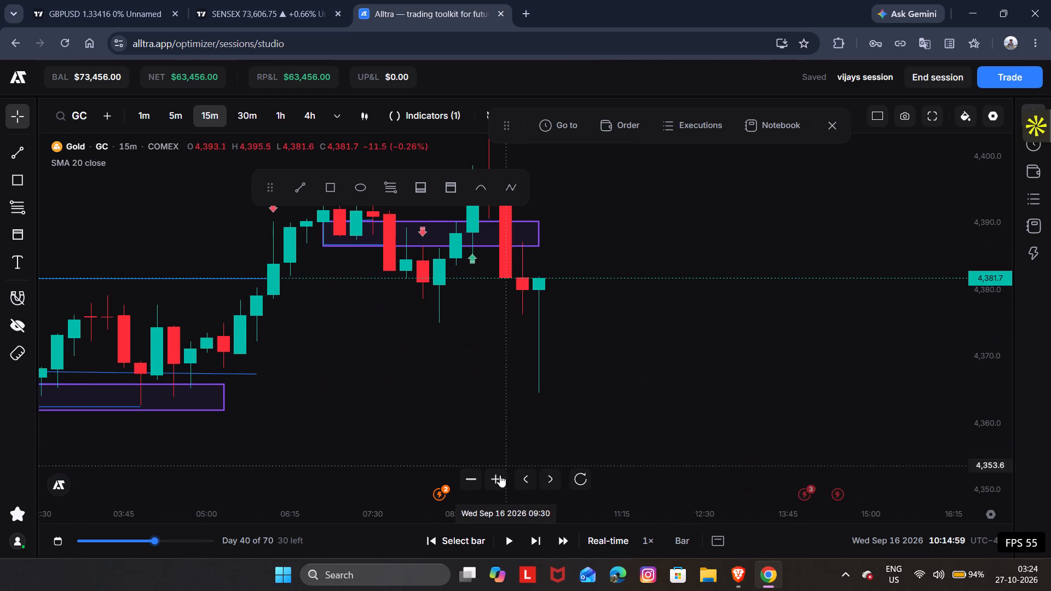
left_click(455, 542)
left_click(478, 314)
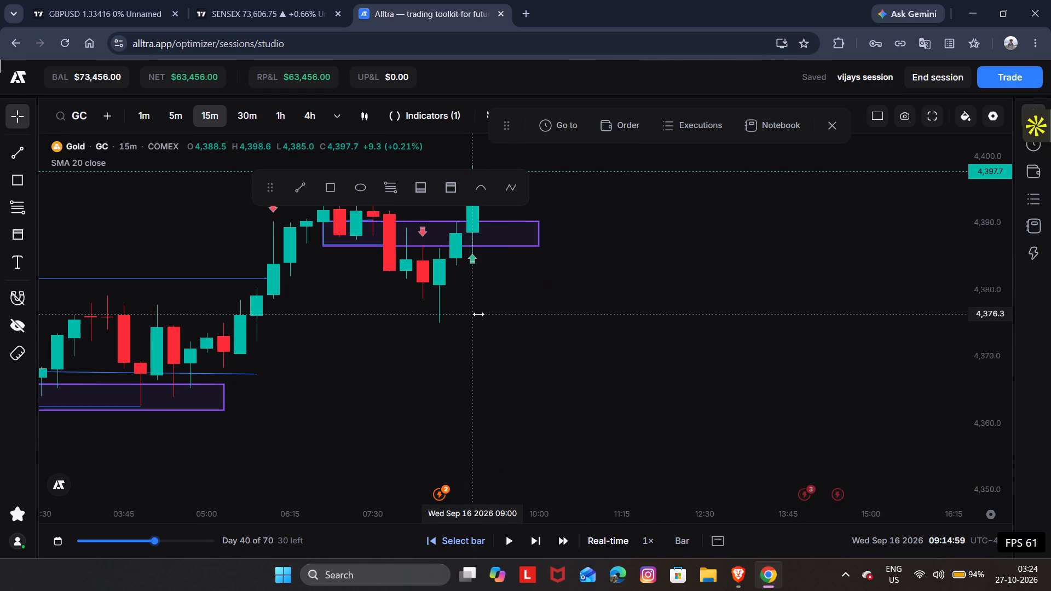
Play the replay forward one bar and pause at 09:29:59 on Sep 16.
left_click_drag(529, 331, 627, 414)
key("space")
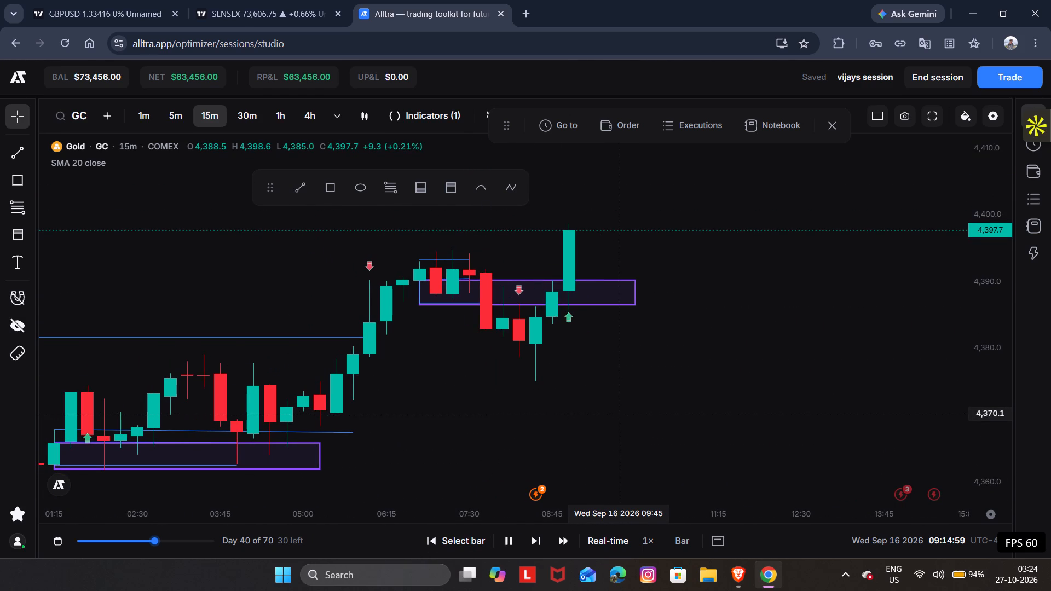
key("space")
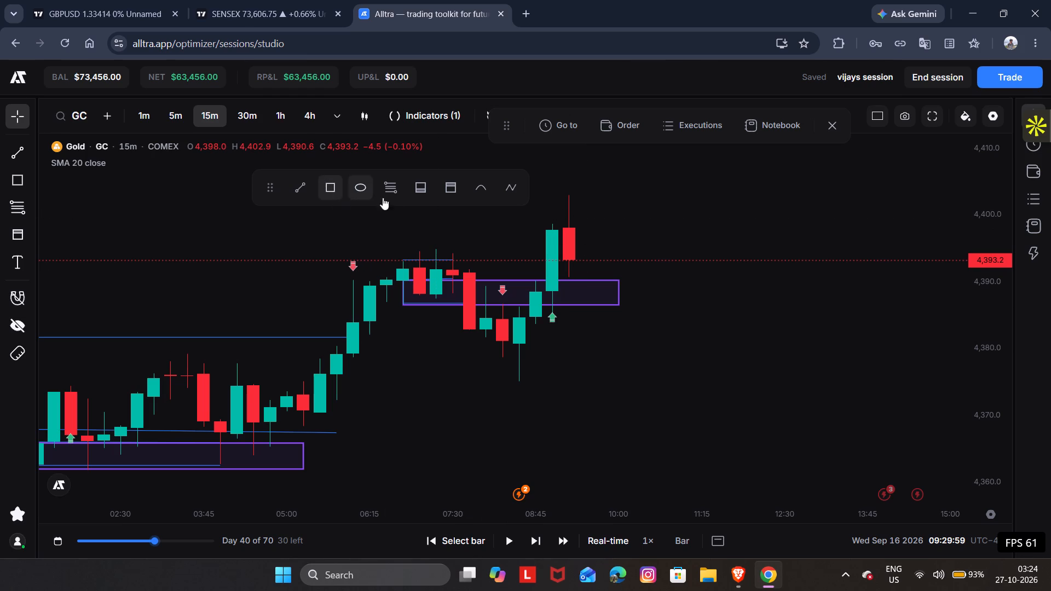
Prepare a market sell order for 1 GC and move its stop loss to 4,403.6, above the latest candle's high.
left_click(600, 119)
left_click(826, 148)
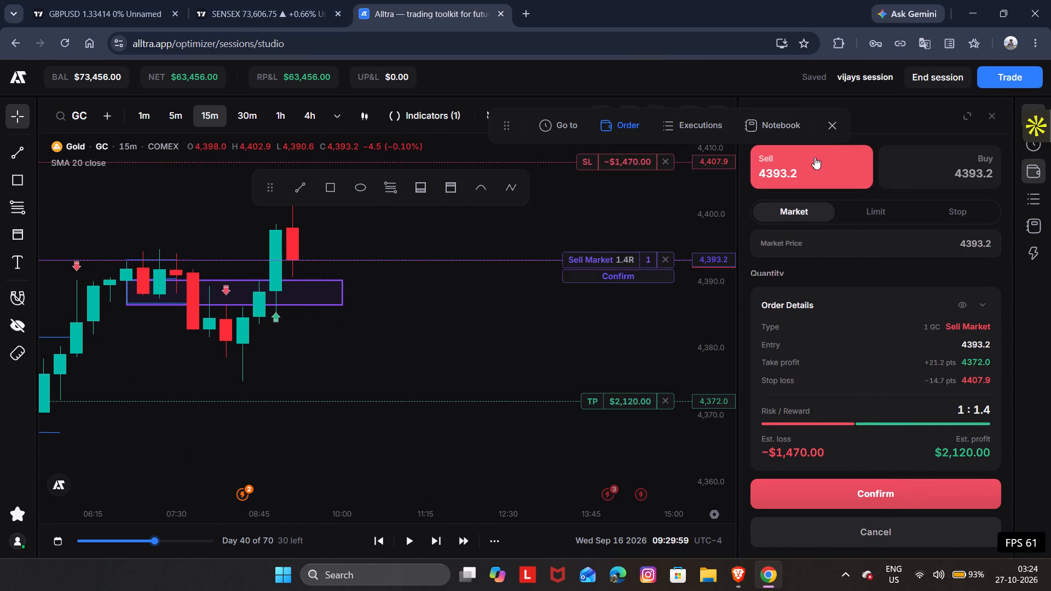
left_click_drag(461, 346, 477, 403)
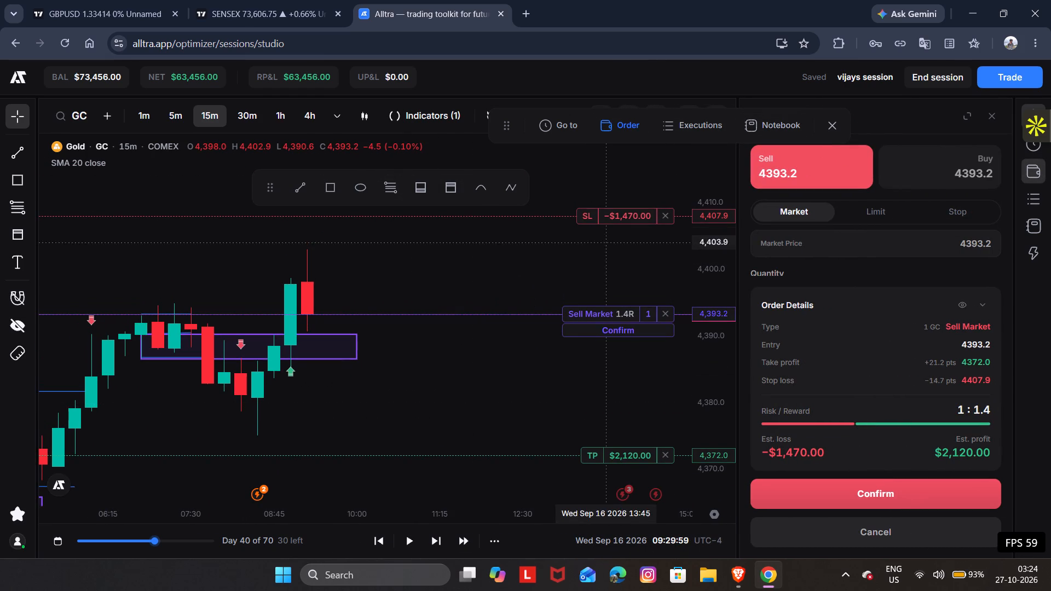
left_click_drag(620, 221, 607, 245)
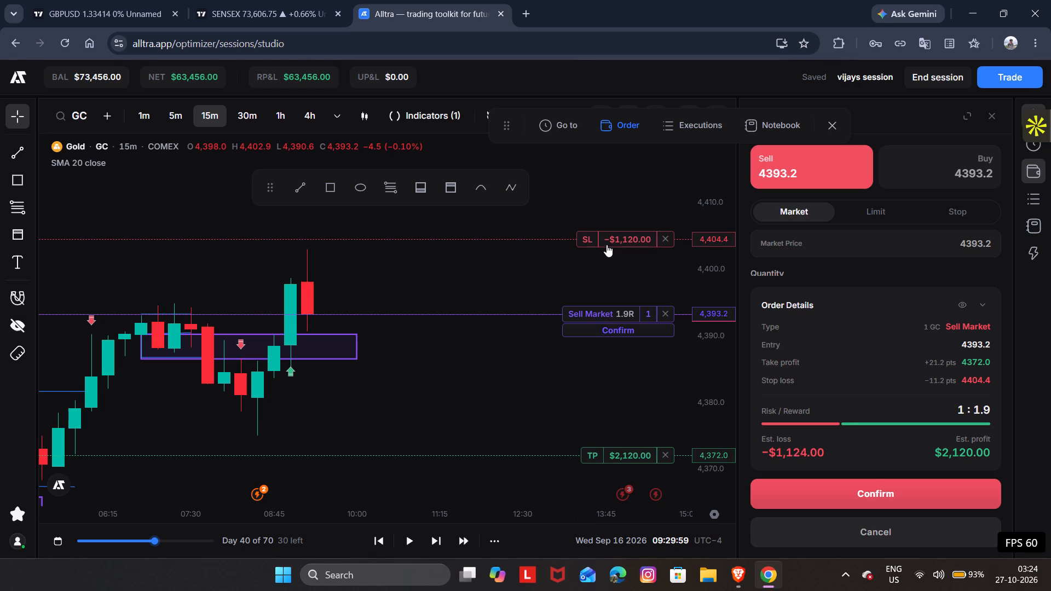
left_click_drag(607, 245, 604, 249)
Move the pending sell order's take profit to 4,367.0, just above the lower purple zone.
left_click(530, 359)
left_click_drag(530, 359, 551, 297)
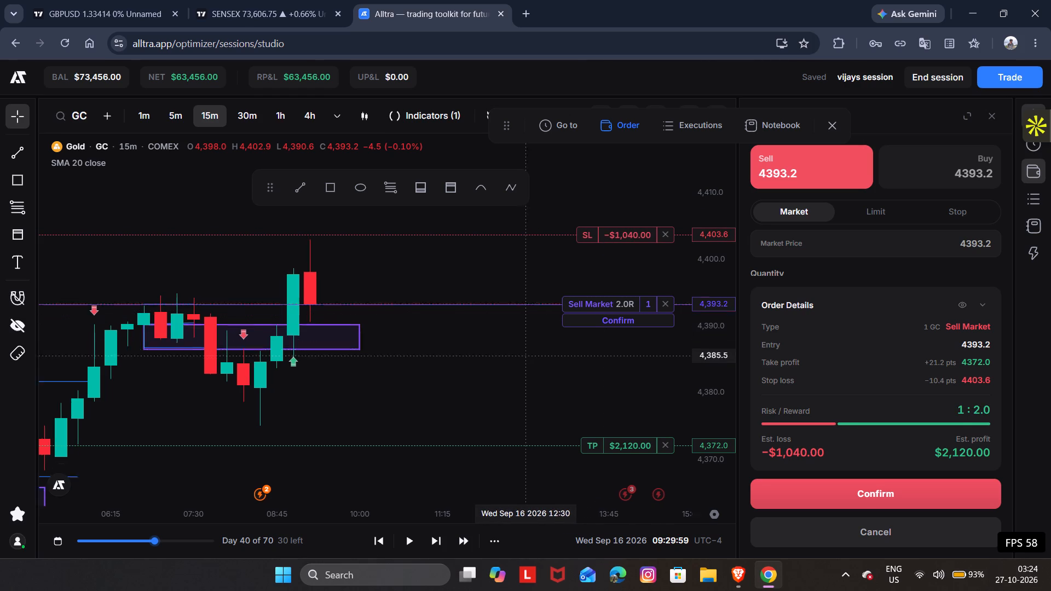
left_click_drag(551, 297, 588, 268)
left_click_drag(631, 368, 627, 395)
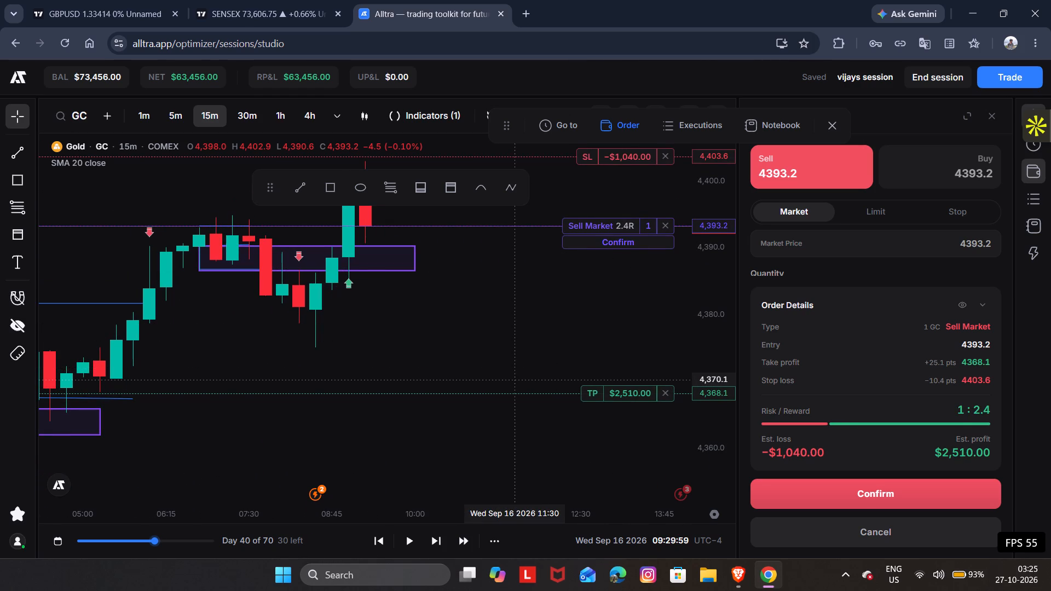
left_click_drag(510, 380, 694, 341)
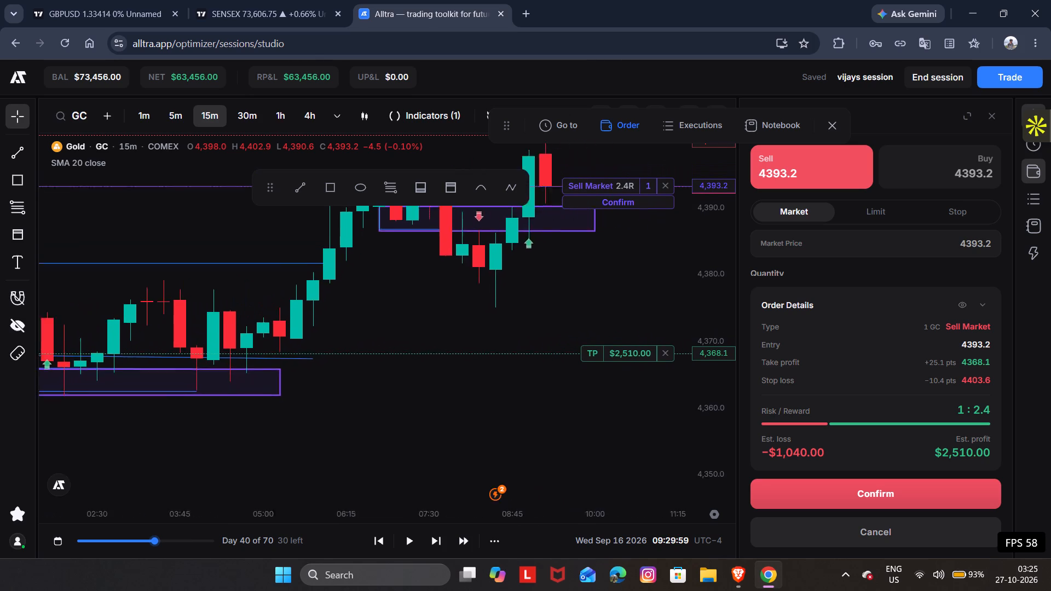
left_click_drag(694, 341, 672, 346)
left_click_drag(642, 363, 640, 368)
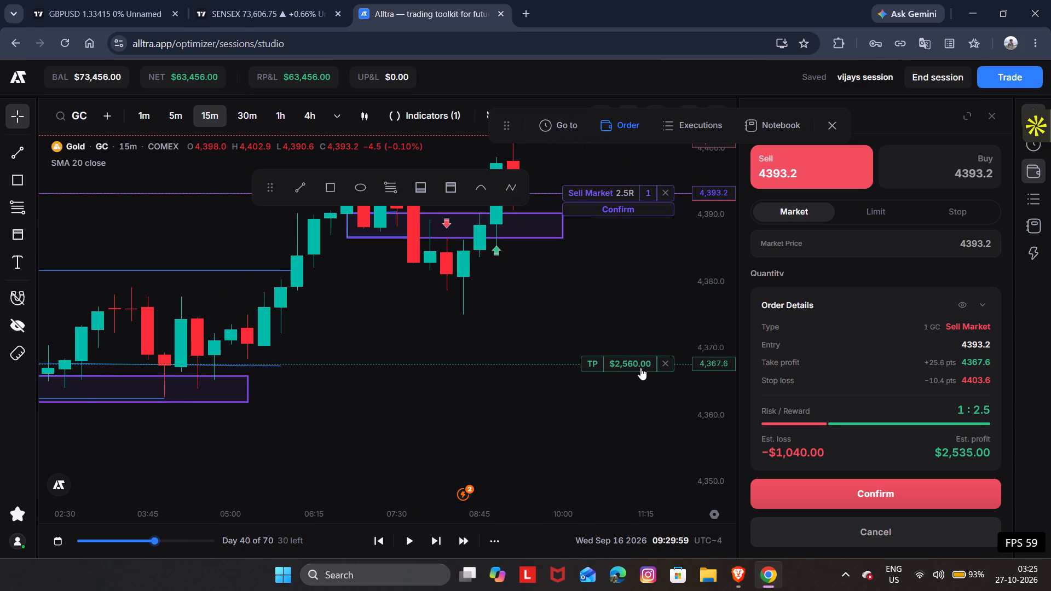
left_click_drag(640, 368, 637, 370)
left_click_drag(635, 325, 623, 347)
Play the replay forward with the sell order still unconfirmed and pause at 09:59:59 on Sep 16.
key("space")
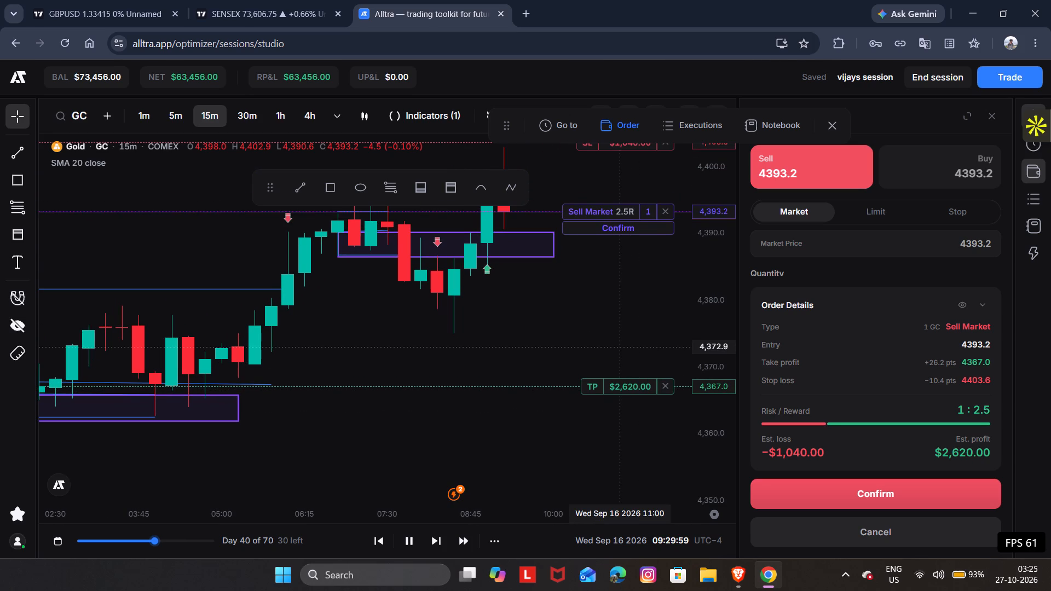
key("space")
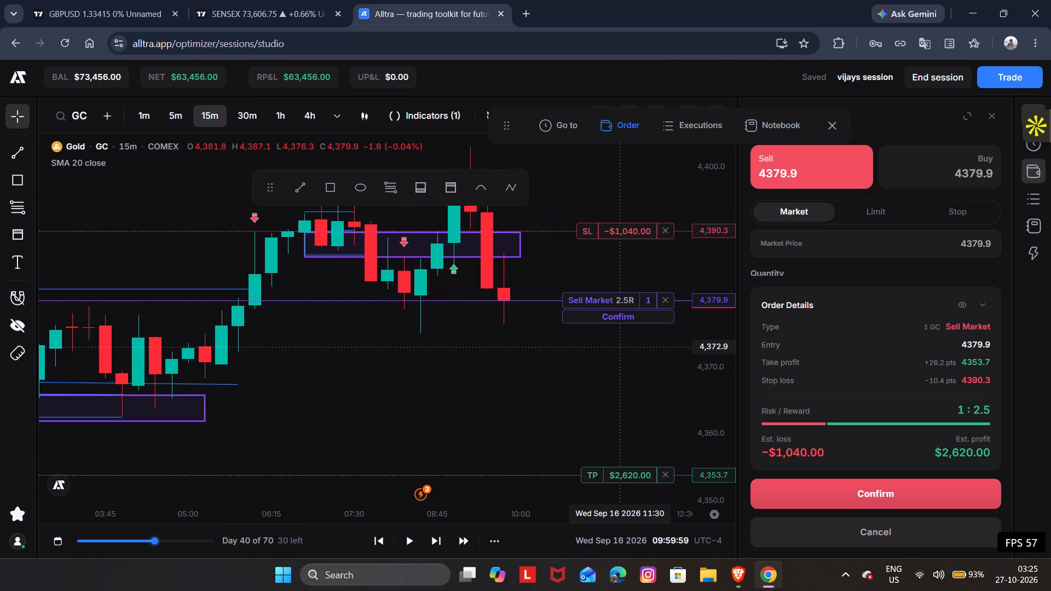
double_click(393, 419)
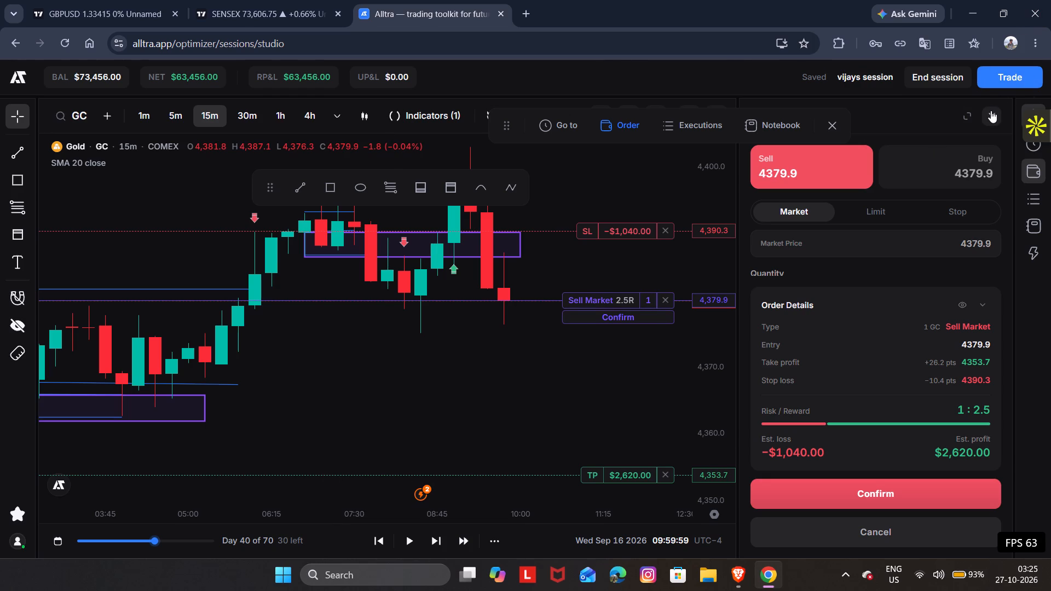
Close the order ticket and rewind the replay to 09:29:59 on Sep 16.
left_click(991, 111)
left_click_drag(620, 493, 649, 438)
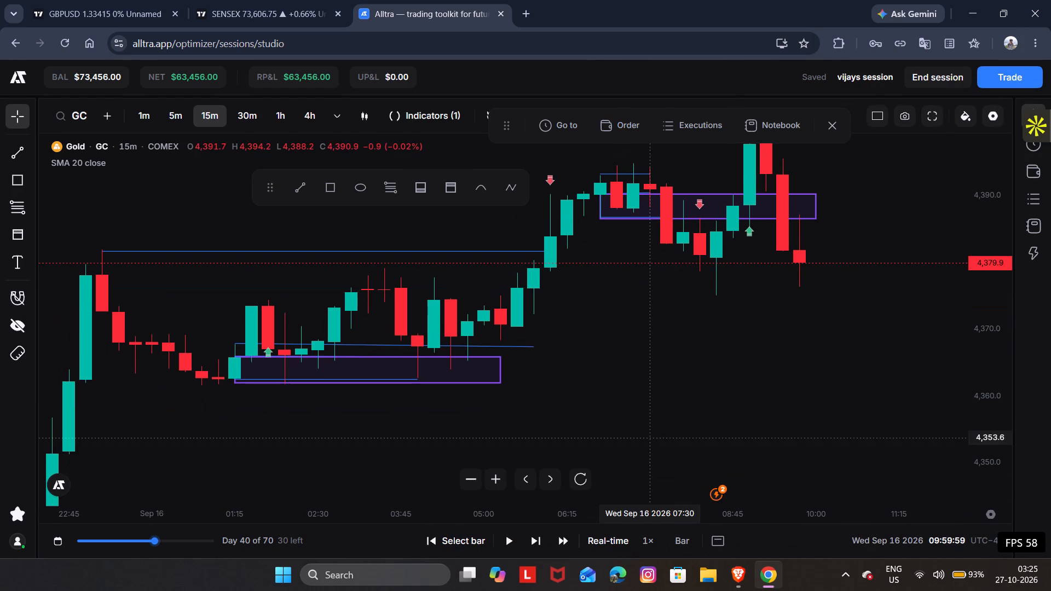
left_click(458, 536)
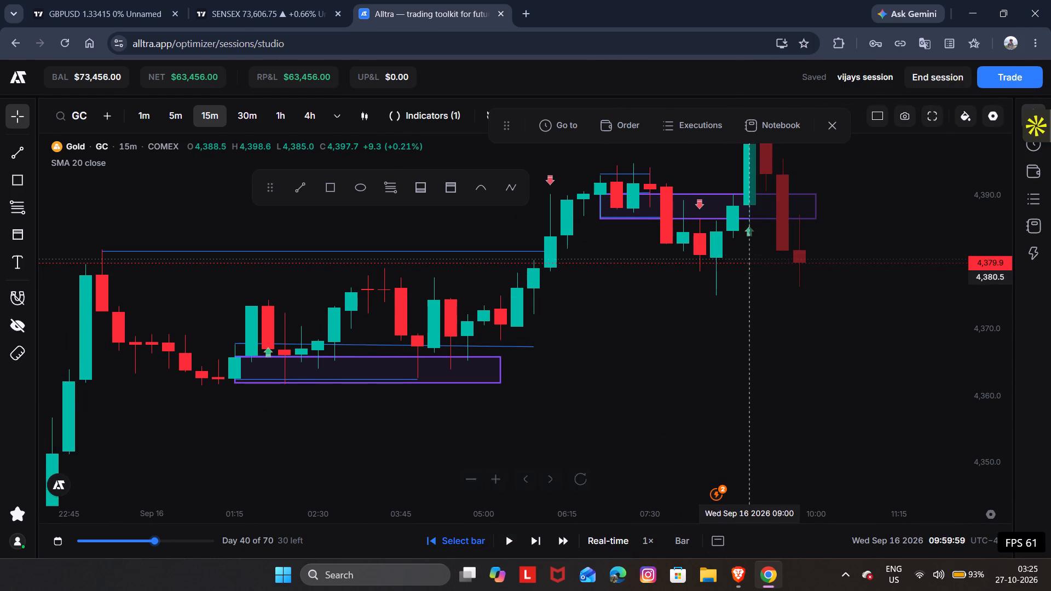
left_click(767, 246)
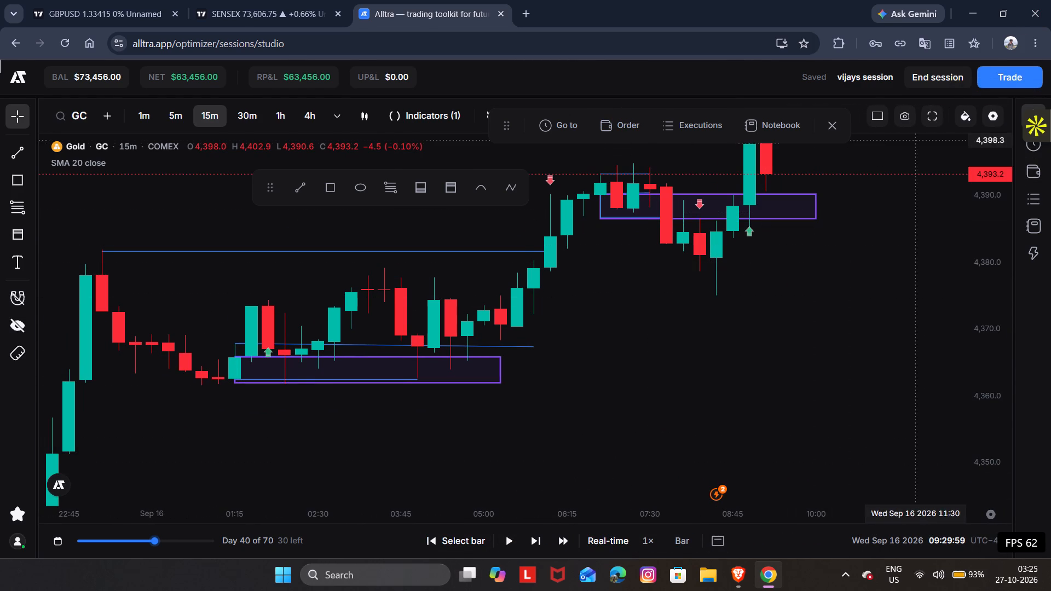
Reopen and confirm the market sell order for 1 GC with stop loss 4,403.6 and take profit 4,367.0.
left_click(628, 126)
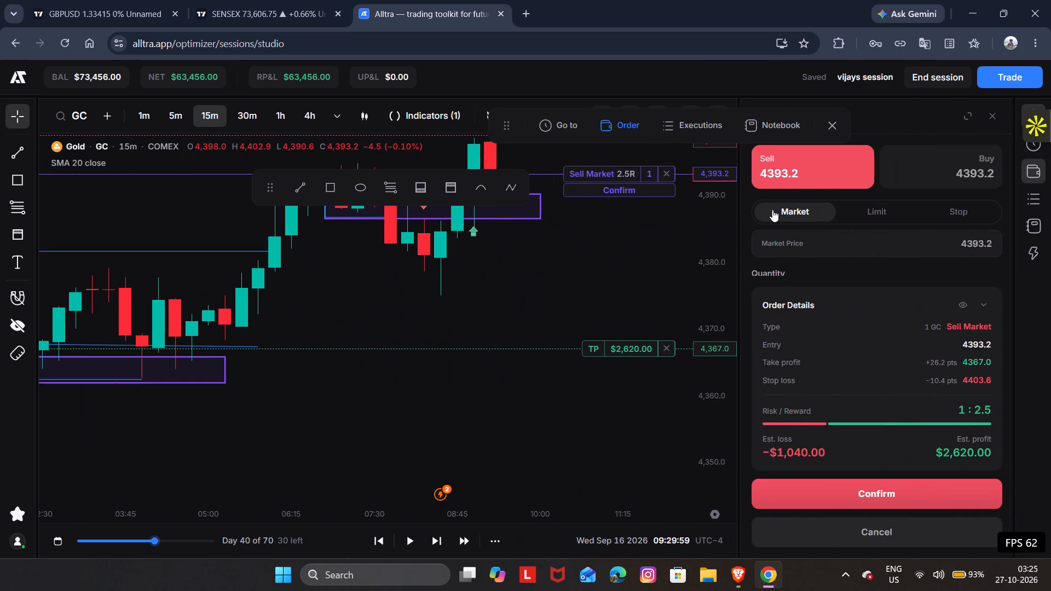
left_click_drag(638, 266, 607, 345)
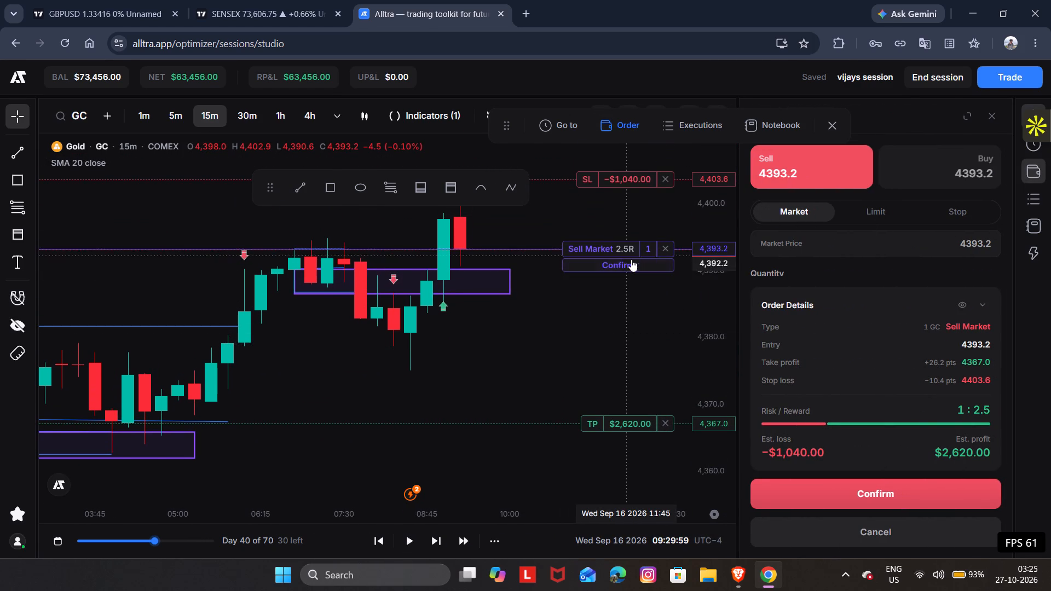
left_click(631, 260)
Play the replay forward with the short position open and pause at 10:14:59 on Sep 16.
key("space")
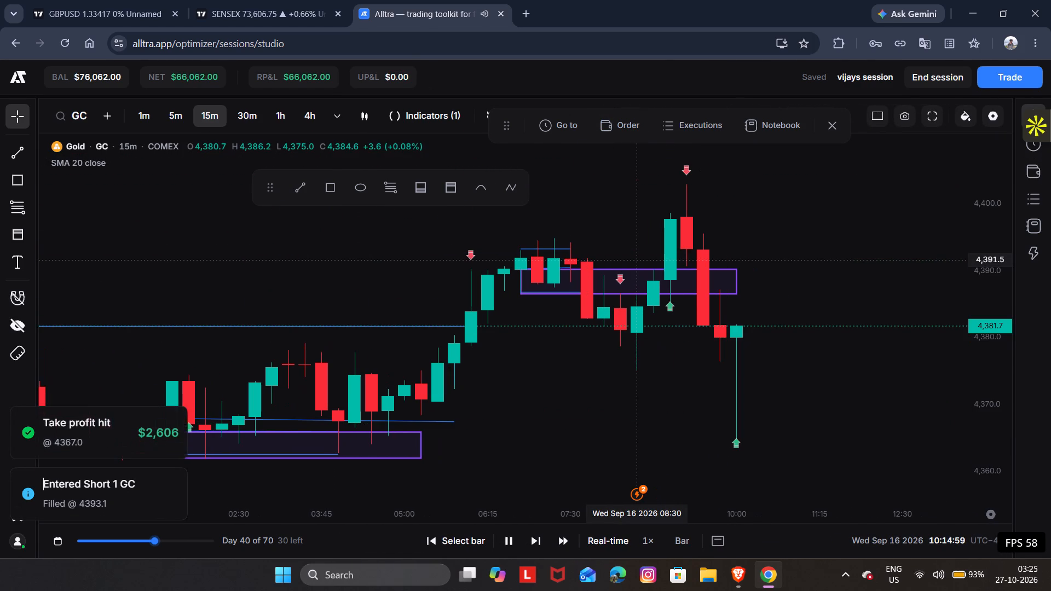
key("space")
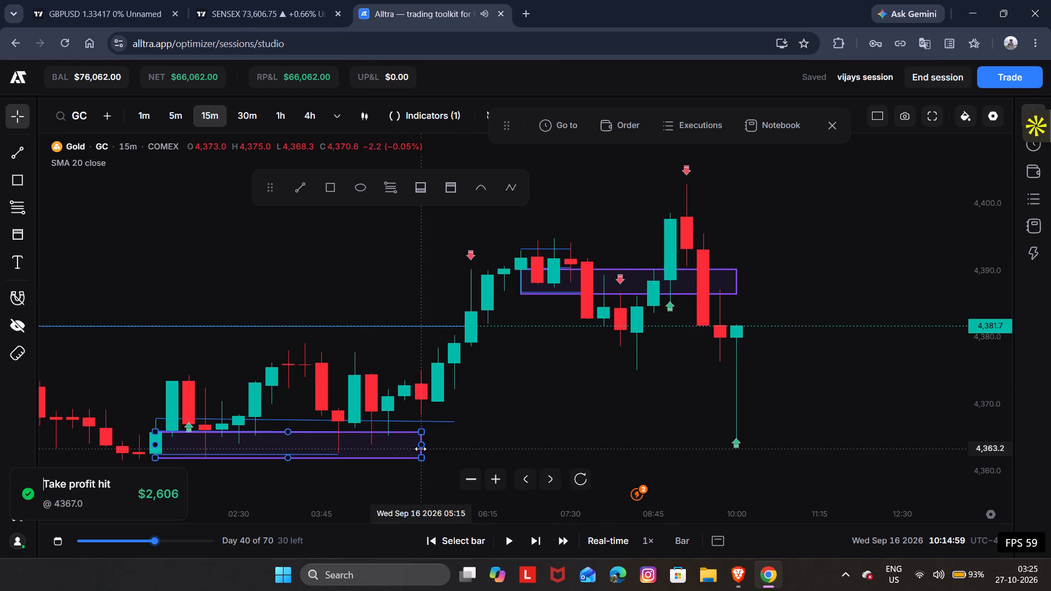
Extend the lower purple zone's end to one bar past the 10:00 candle, keeping its lower edge at about 4,362, and deselect it.
left_click_drag(420, 449, 720, 420)
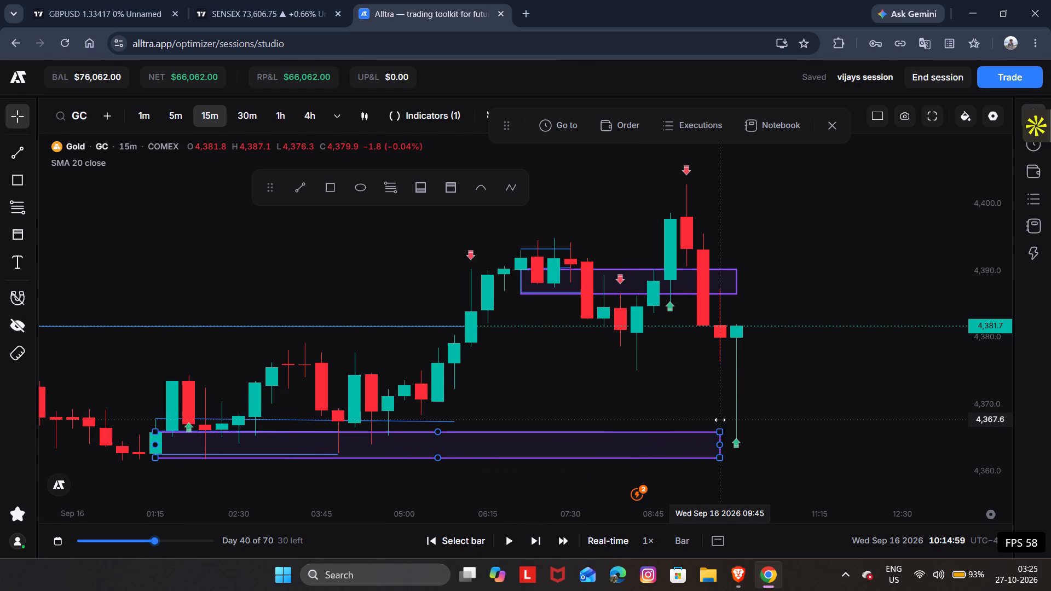
left_click_drag(720, 420, 744, 419)
left_click(811, 420)
left_click_drag(811, 420, 590, 412)
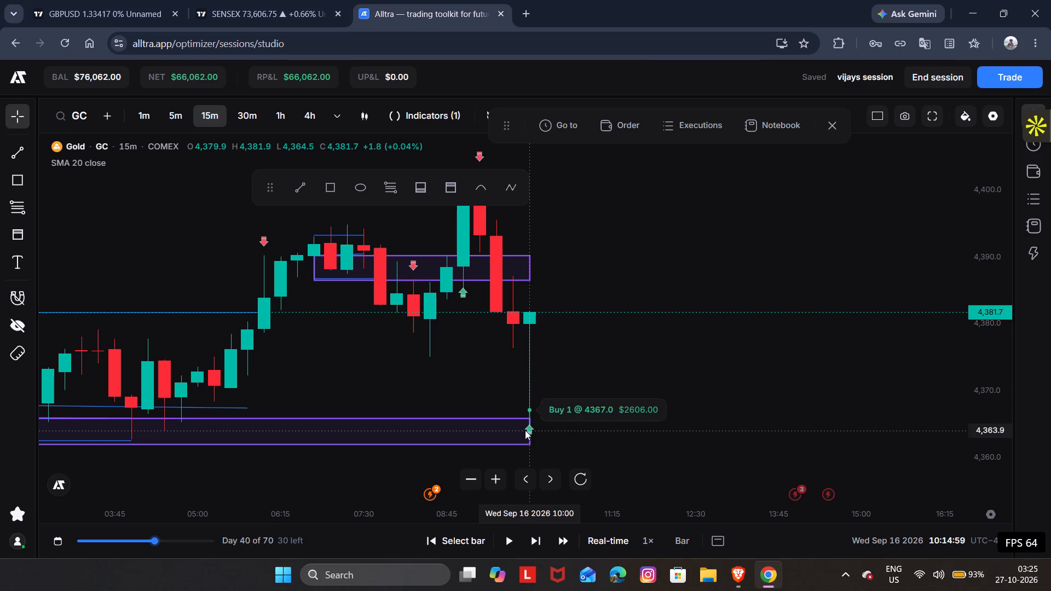
left_click(497, 422)
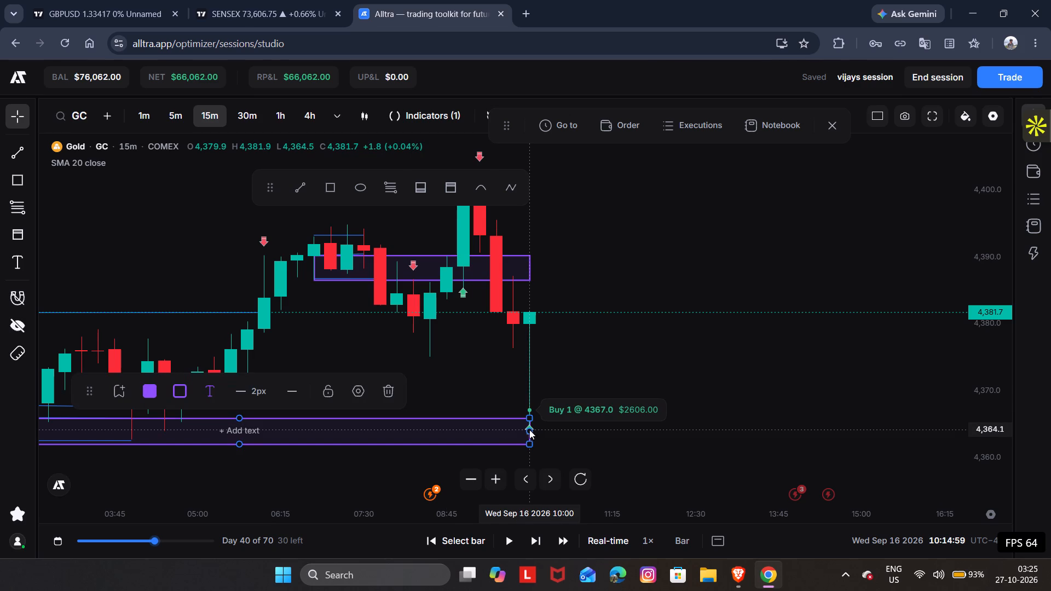
left_click_drag(527, 431, 527, 444)
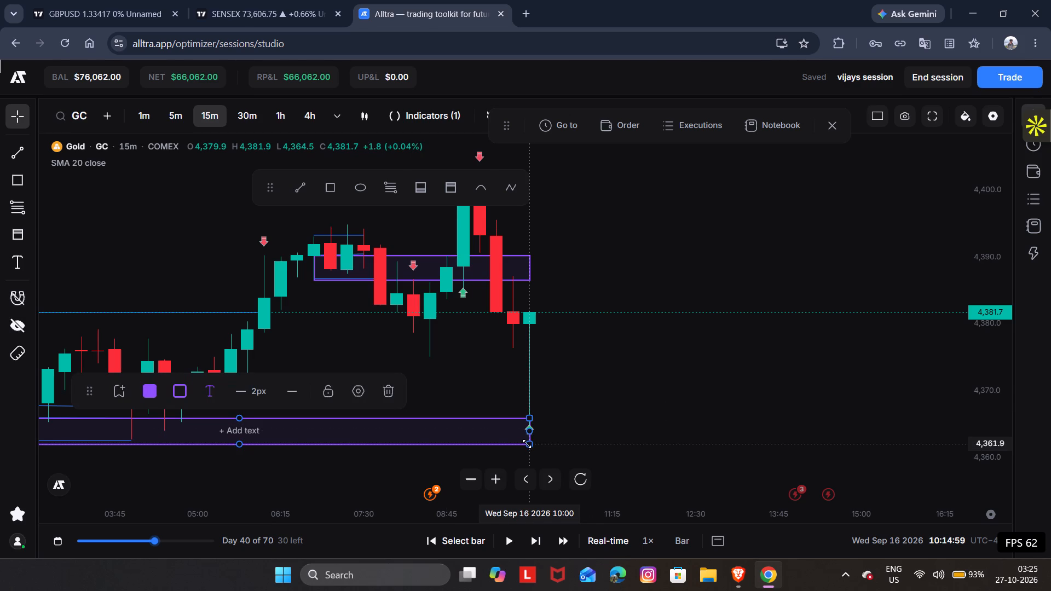
left_click_drag(527, 444, 530, 444)
left_click_drag(530, 444, 547, 443)
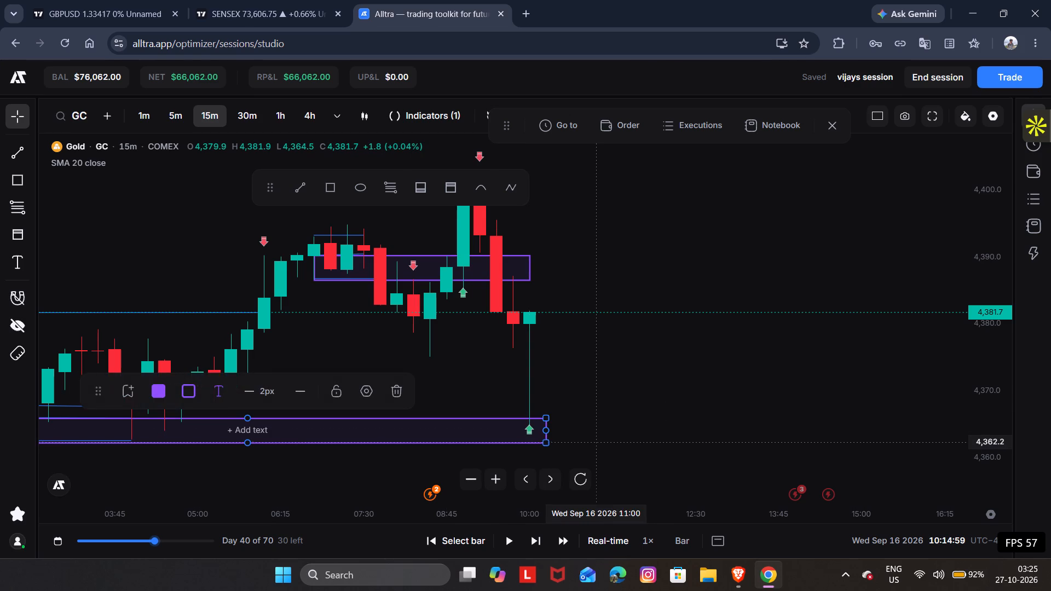
left_click(600, 442)
Play the replay forward and pause at 10:59:59 on Sep 16.
left_click_drag(615, 442, 663, 459)
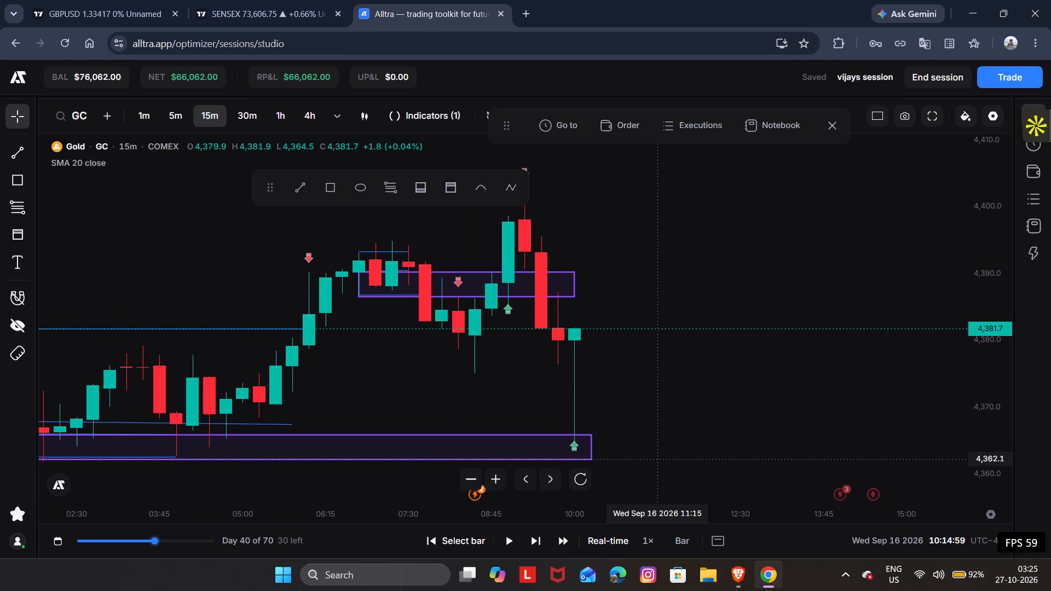
left_click_drag(663, 459, 635, 436)
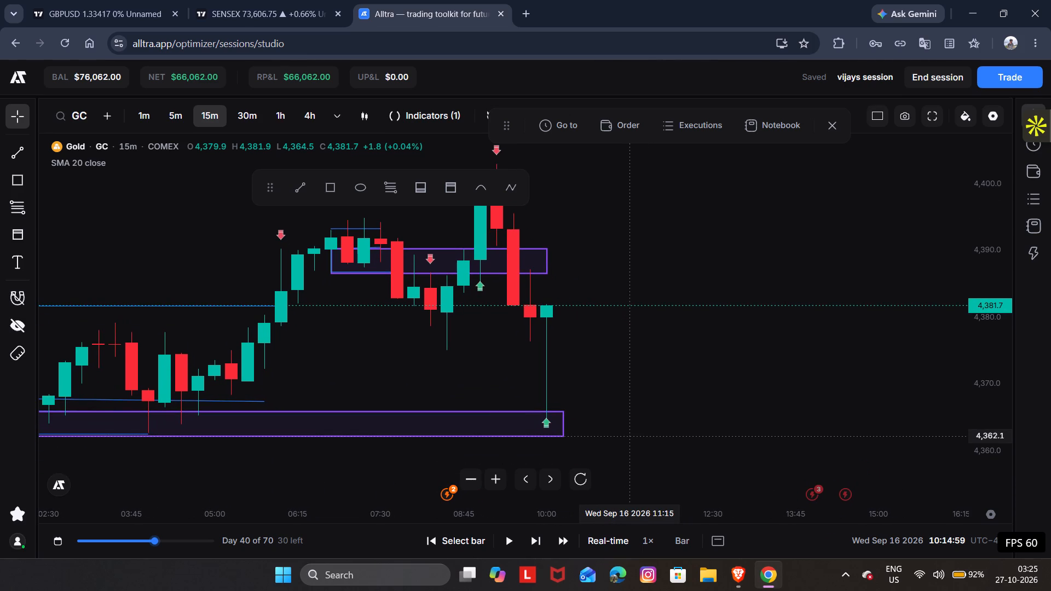
key("space")
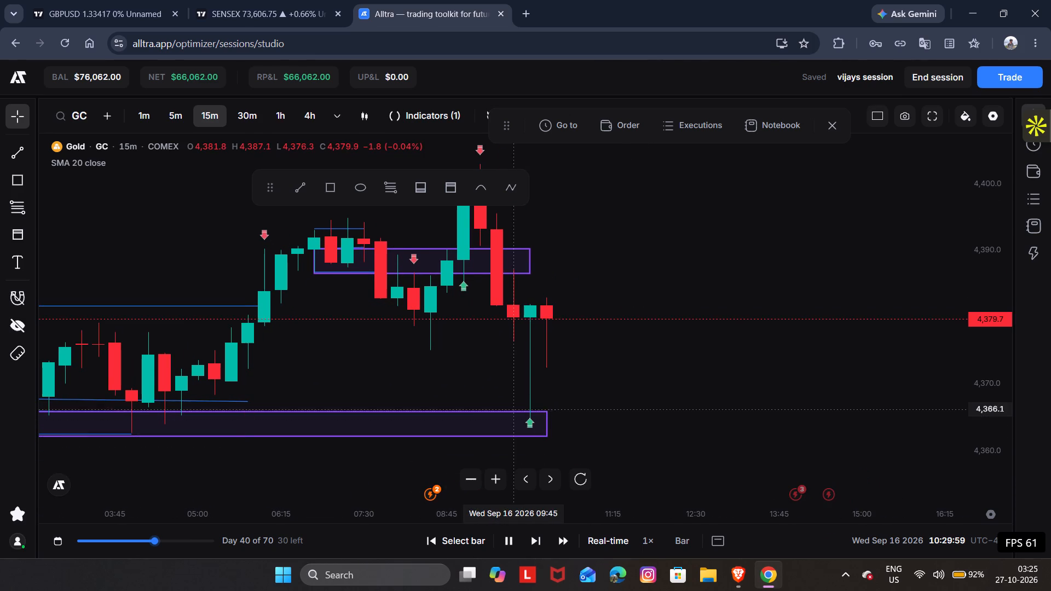
key("space")
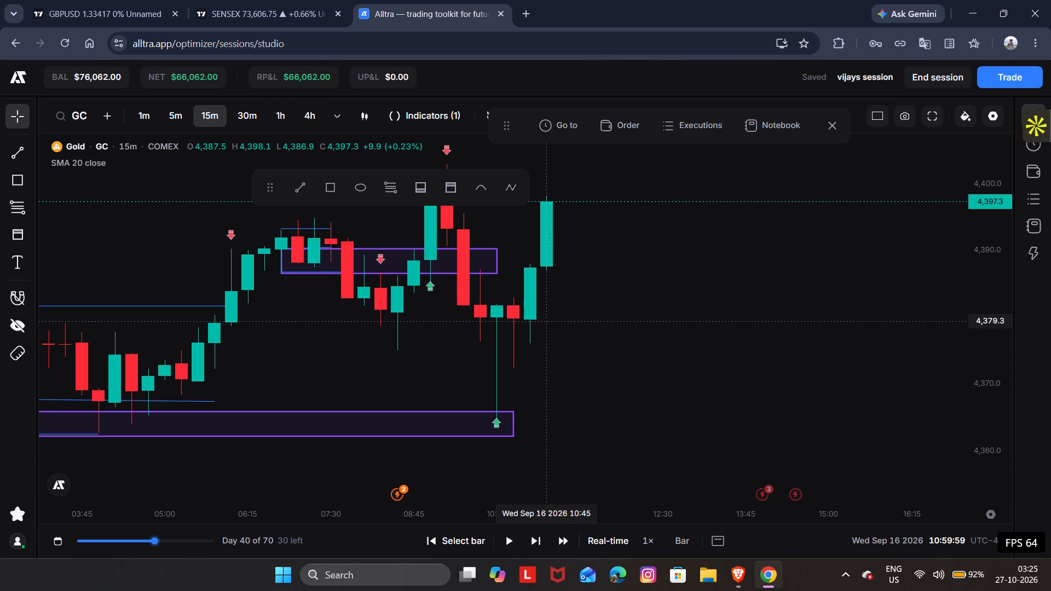
Play the replay forward and pause at 13:44:59 on Sep 16.
left_click_drag(543, 321, 550, 384)
key("space")
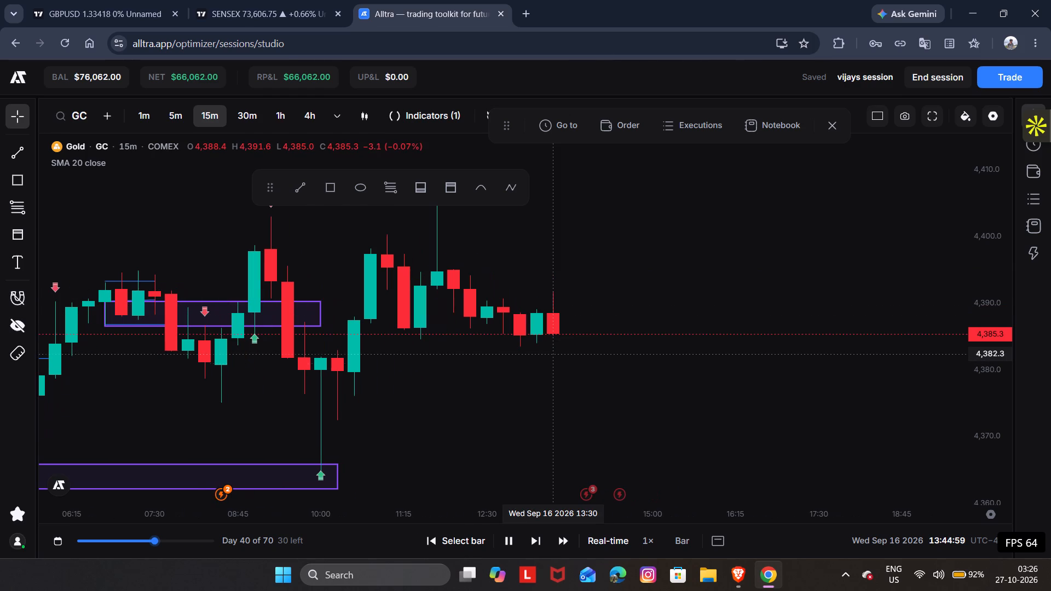
key("space")
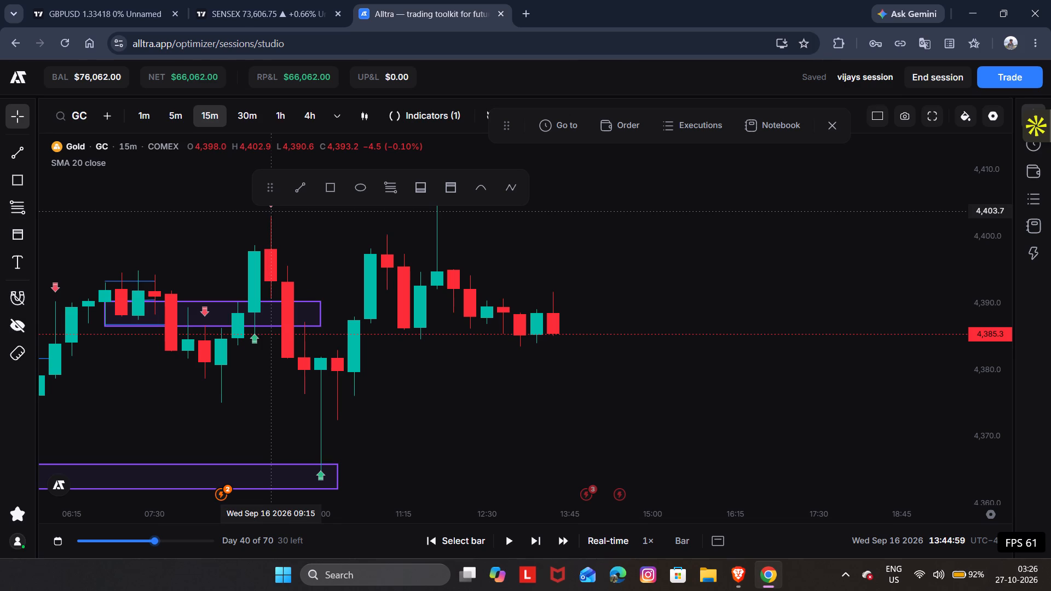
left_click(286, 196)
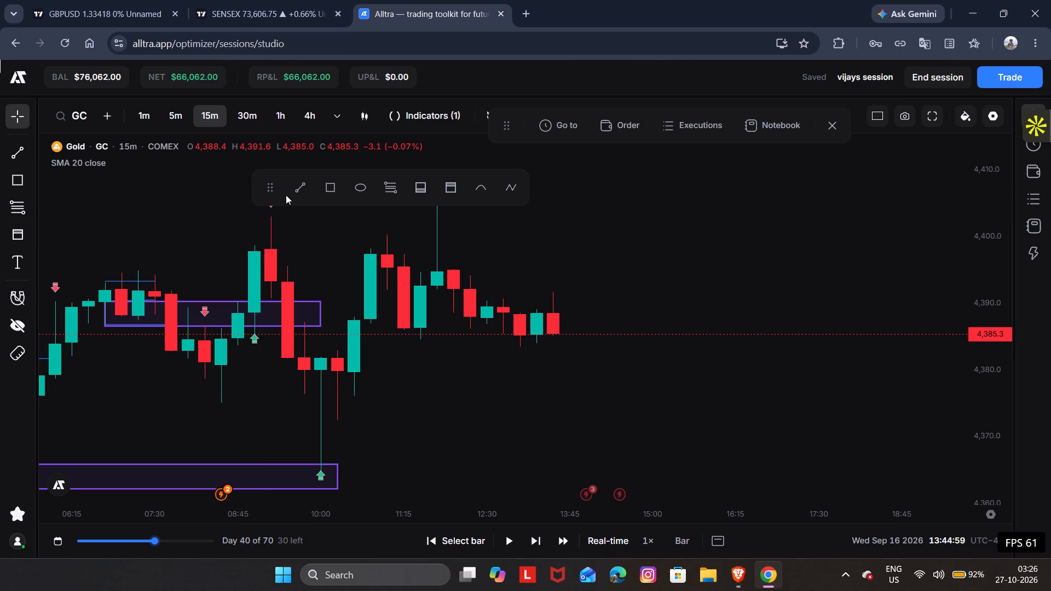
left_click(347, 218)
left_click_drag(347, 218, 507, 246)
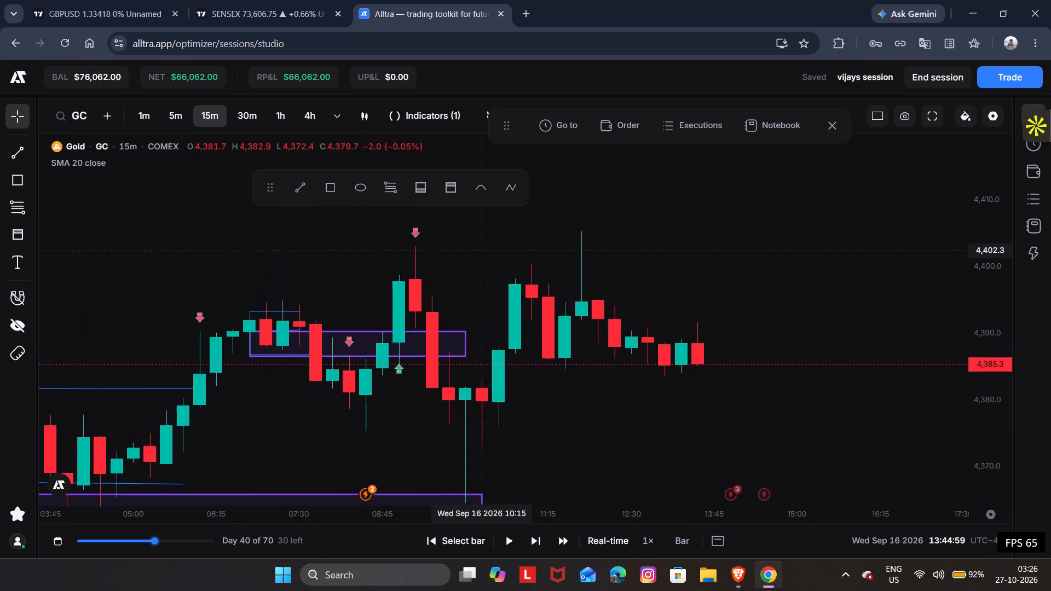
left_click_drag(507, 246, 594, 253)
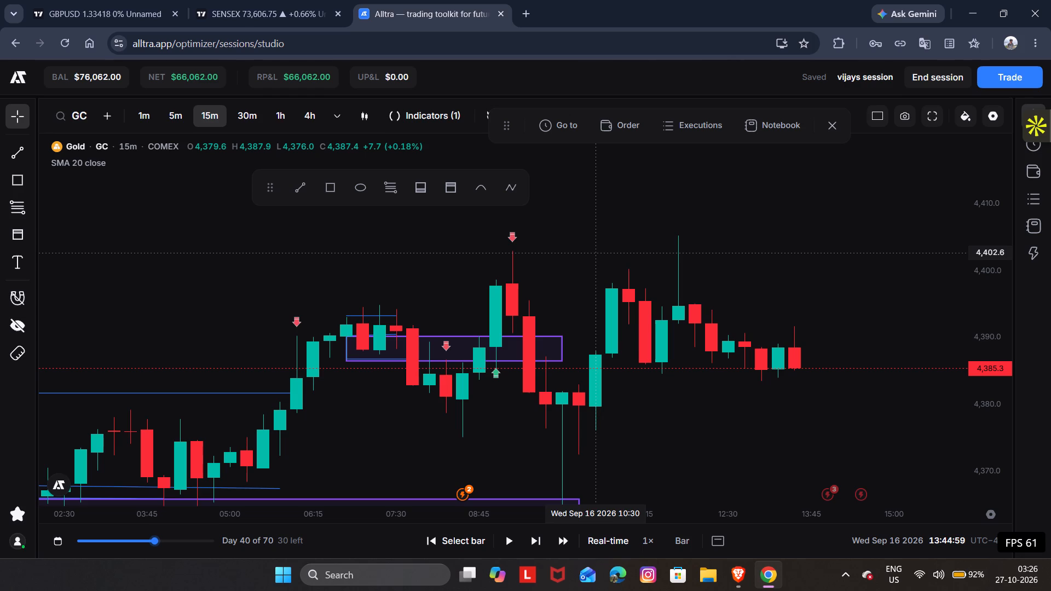
Switch to the SENSEX chart in TradingView and load XAUUSD from the watchlist's crypto section.
left_click(328, 0)
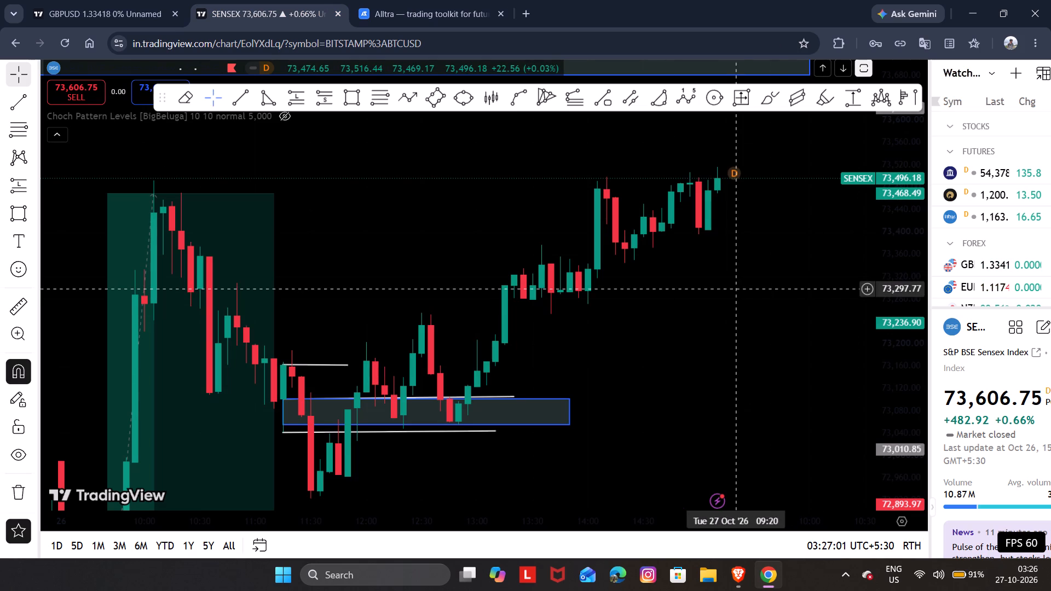
left_click_drag(725, 287, 739, 287)
scroll(972, 207, "down", 8)
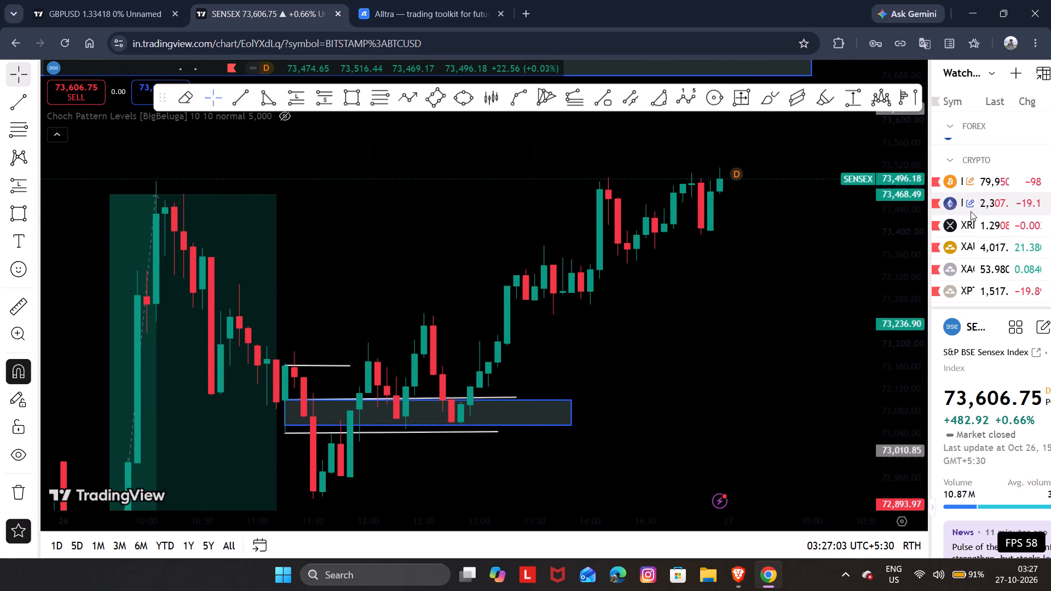
left_click(968, 251)
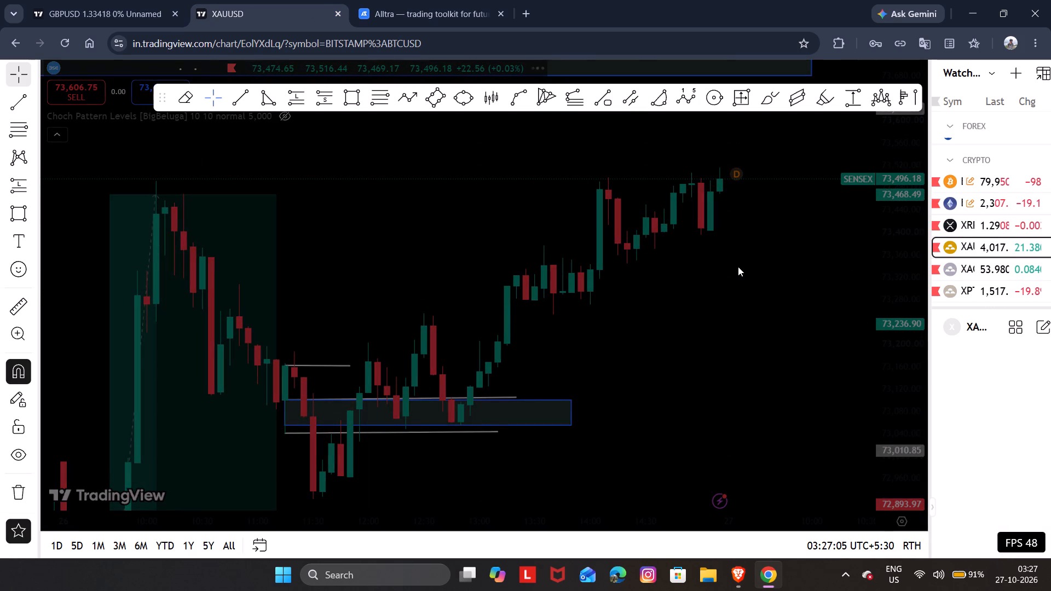
left_click(738, 266)
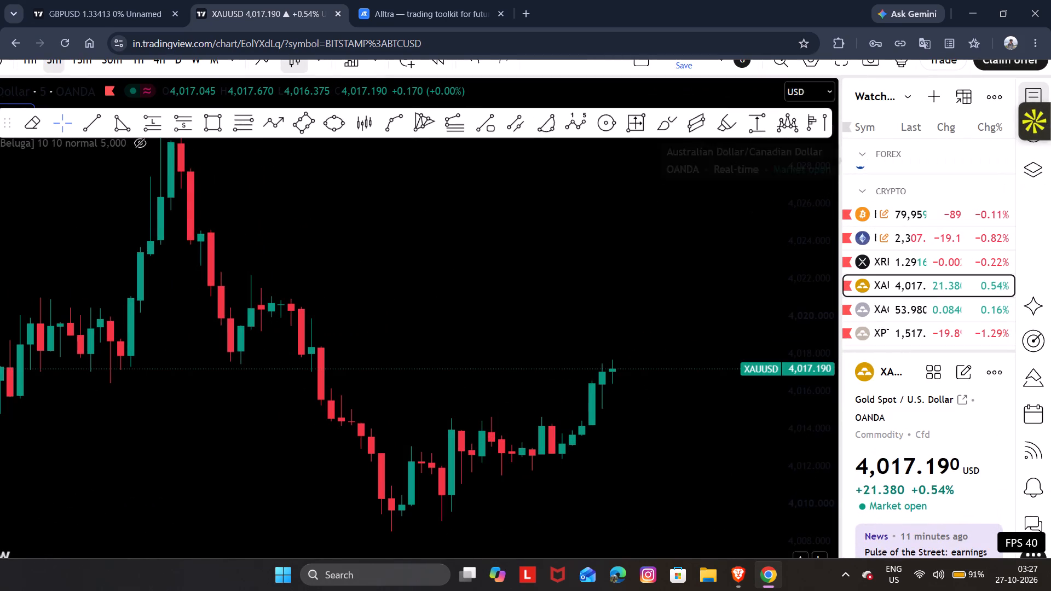
Examine the XAUUSD 5-minute price action around the early Oct 27 lows and the candles that follow.
left_click_drag(727, 210, 867, 198)
scroll(1026, 210, "right", 1)
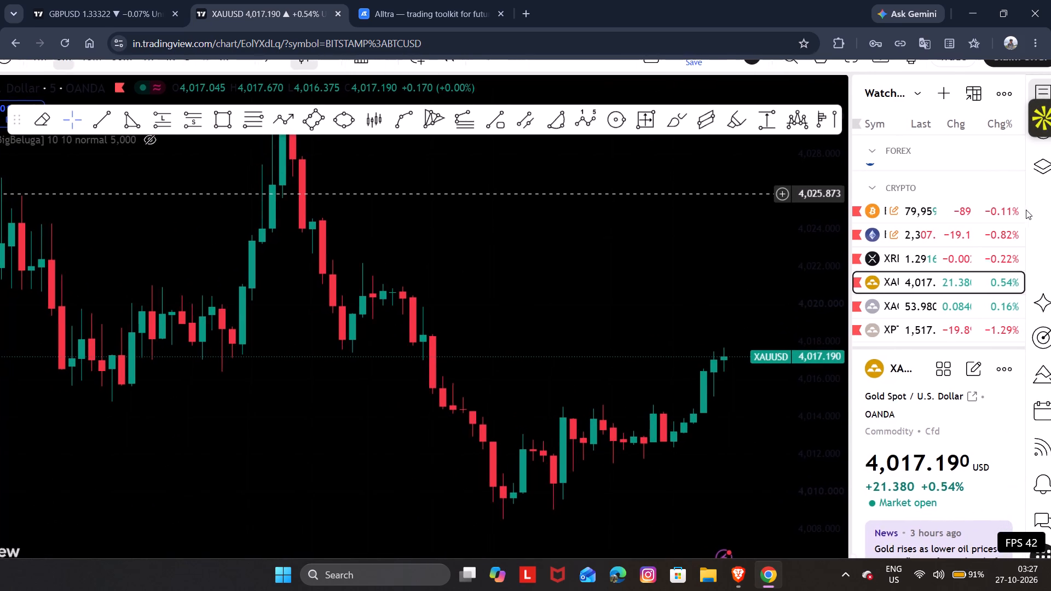
scroll(1026, 210, "right", 1)
left_click_drag(702, 261, 708, 203)
left_click_drag(598, 228, 605, 226)
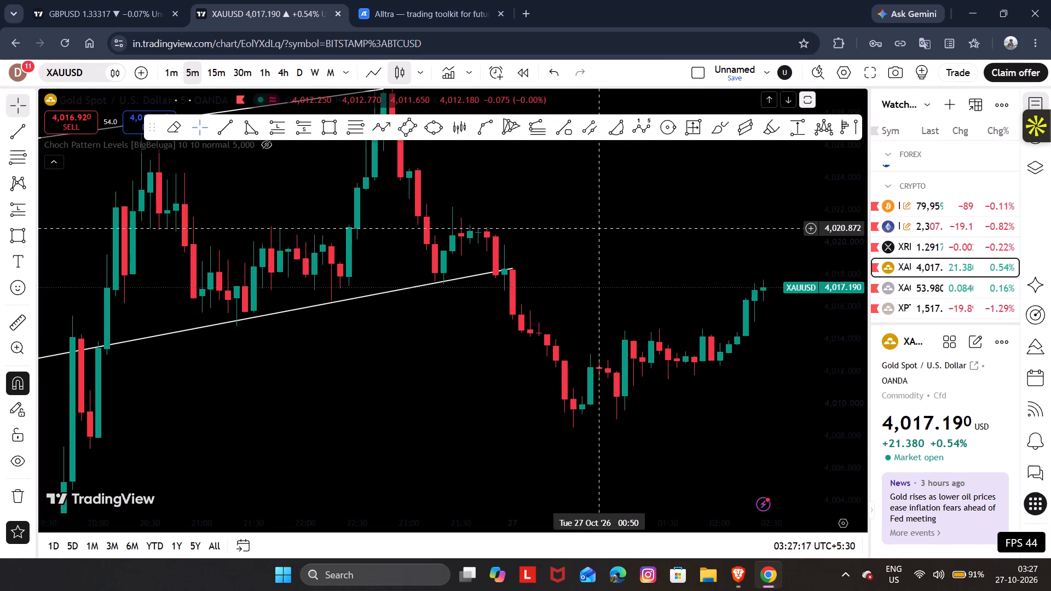
left_click_drag(605, 226, 626, 210)
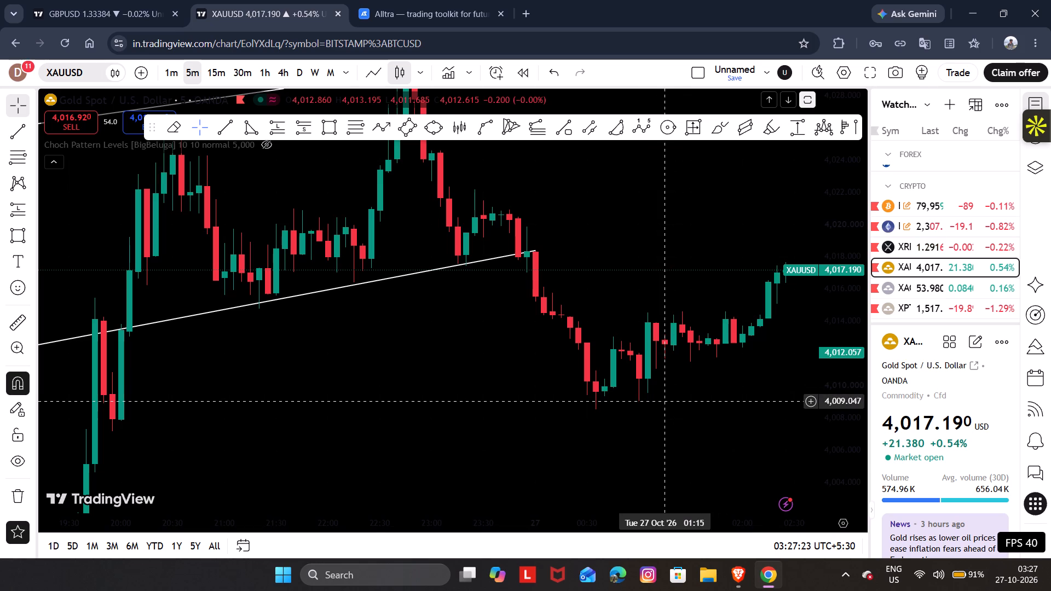
left_click_drag(679, 401, 654, 403)
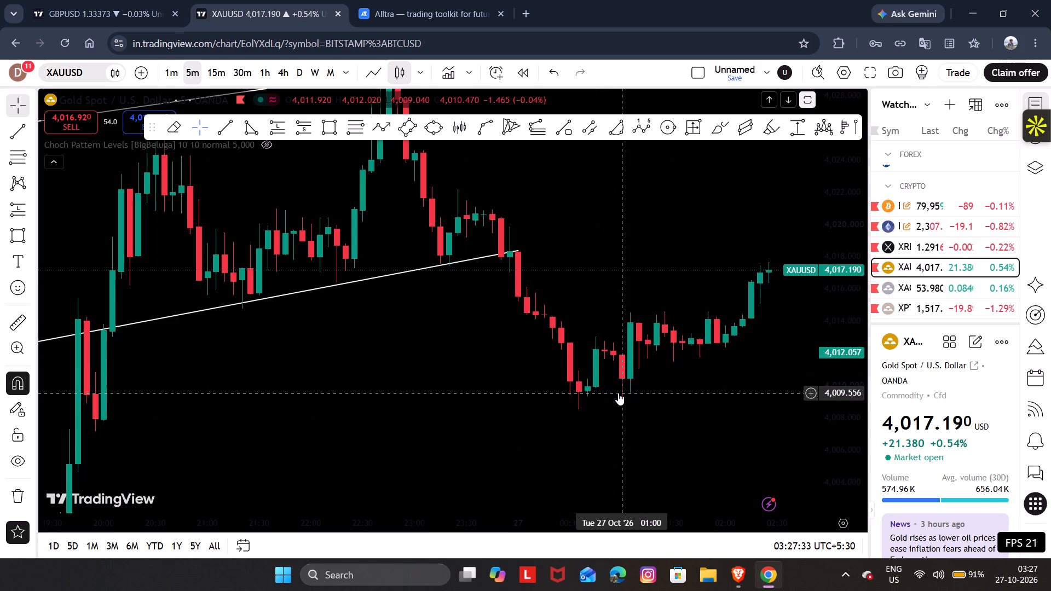
left_click_drag(668, 370, 648, 390)
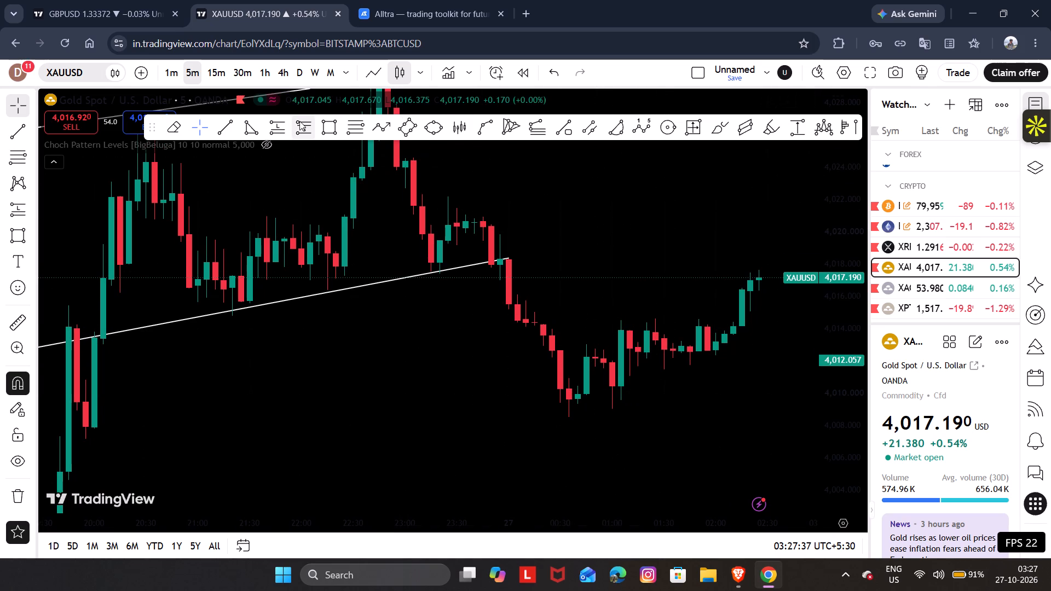
Draw a long position from the 01:05 candle on Oct 27 with entry about 4,012.8, target 4,020.203 and stop 4,008.708.
left_click(280, 125)
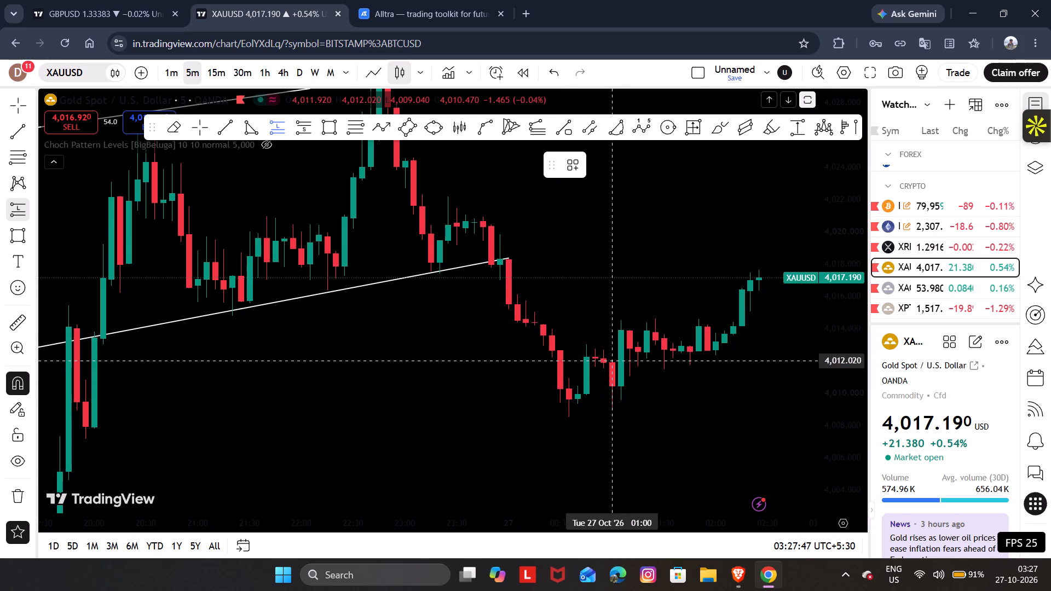
left_click(559, 347)
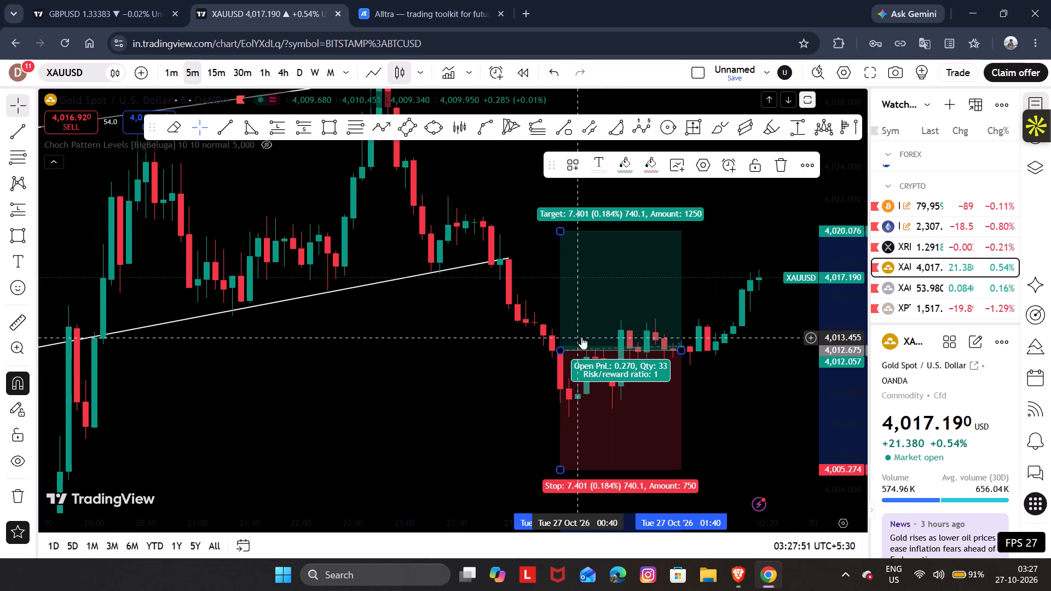
left_click_drag(581, 337, 636, 335)
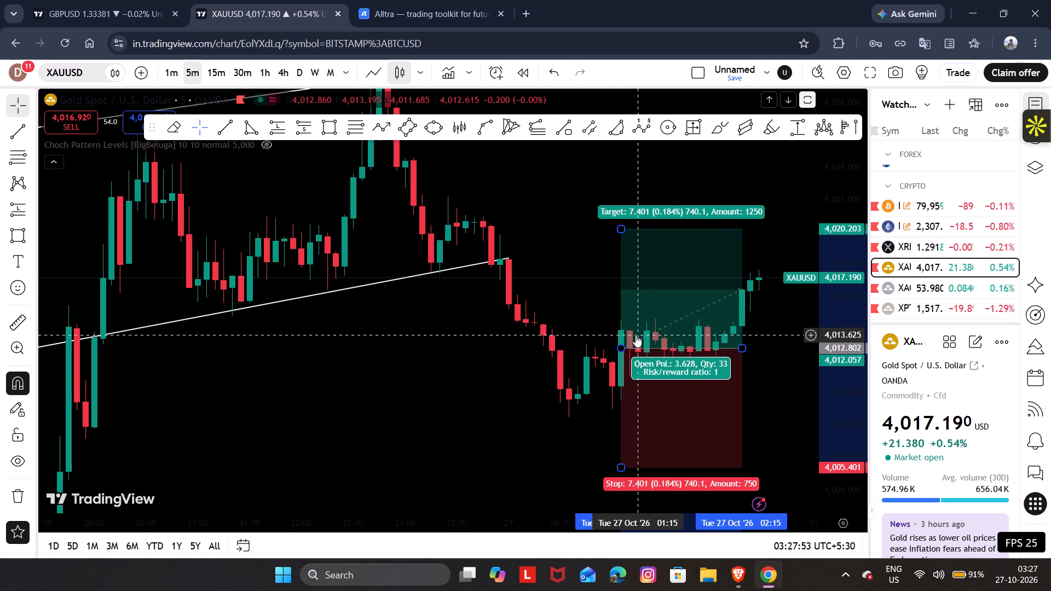
left_click_drag(621, 465, 626, 413)
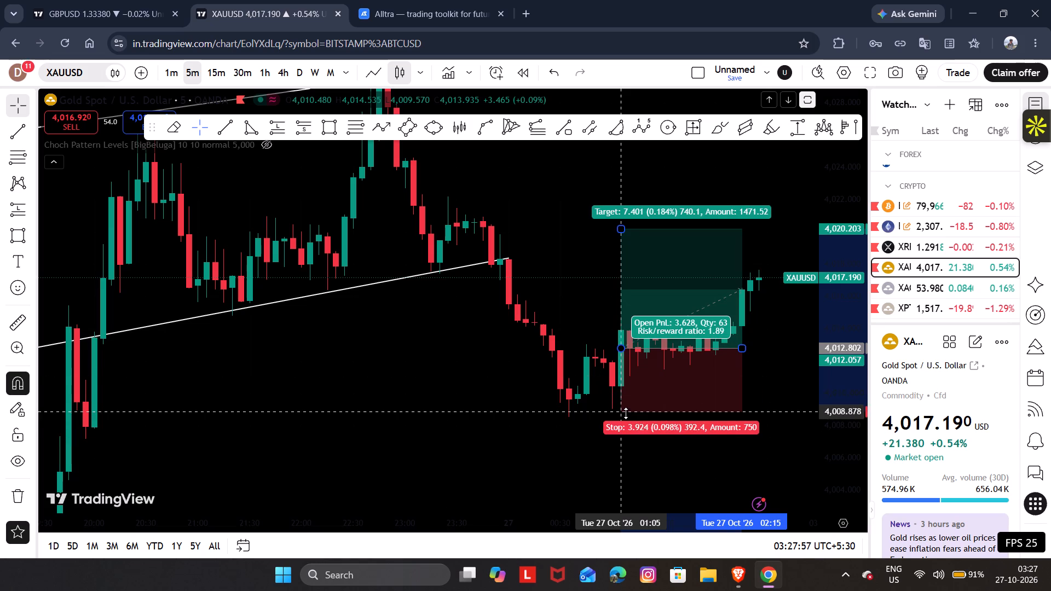
left_click_drag(626, 413, 626, 414)
left_click_drag(550, 288, 539, 351)
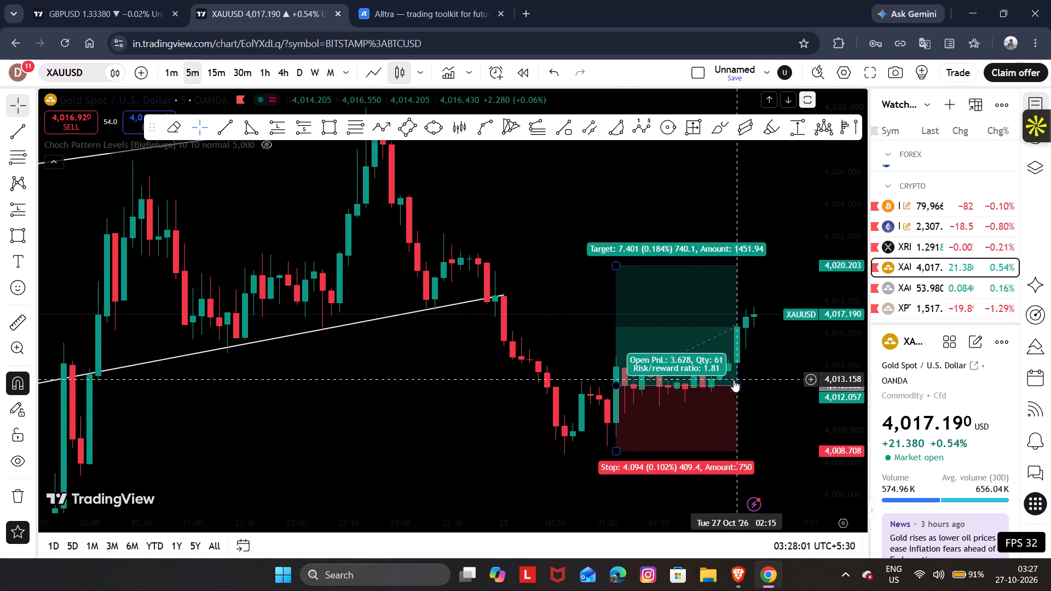
Extend the XAUUSD long position's right edge to the 02:30 candle on Oct 27.
left_click_drag(734, 385, 760, 389)
left_click(525, 294)
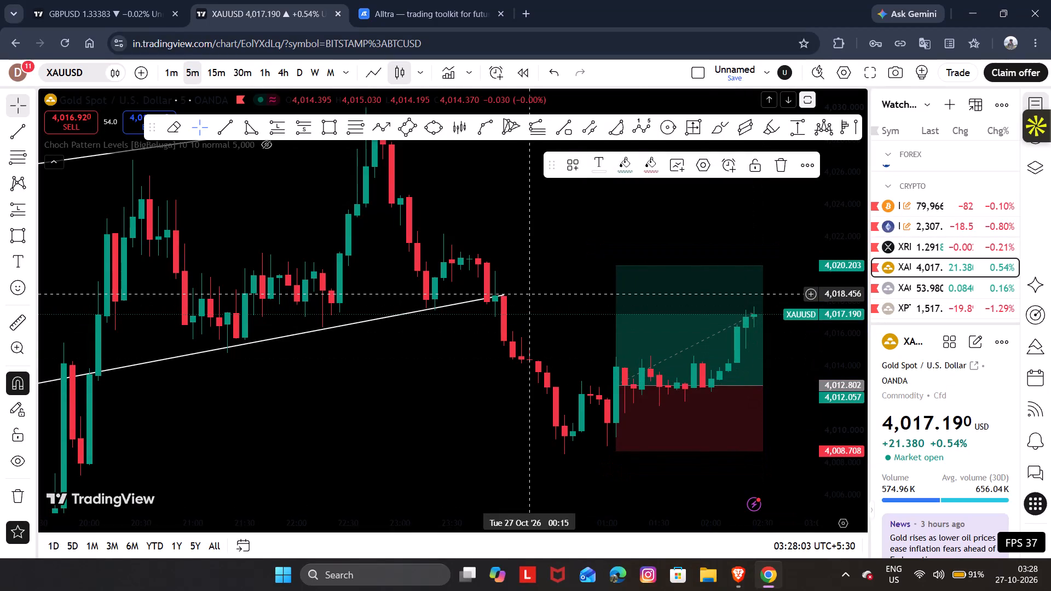
Draw a nearly flat trend line from the 00:30 candle's open at 4,012.675 to about 01:20 on Oct 27.
left_click(238, 132)
left_click(220, 132)
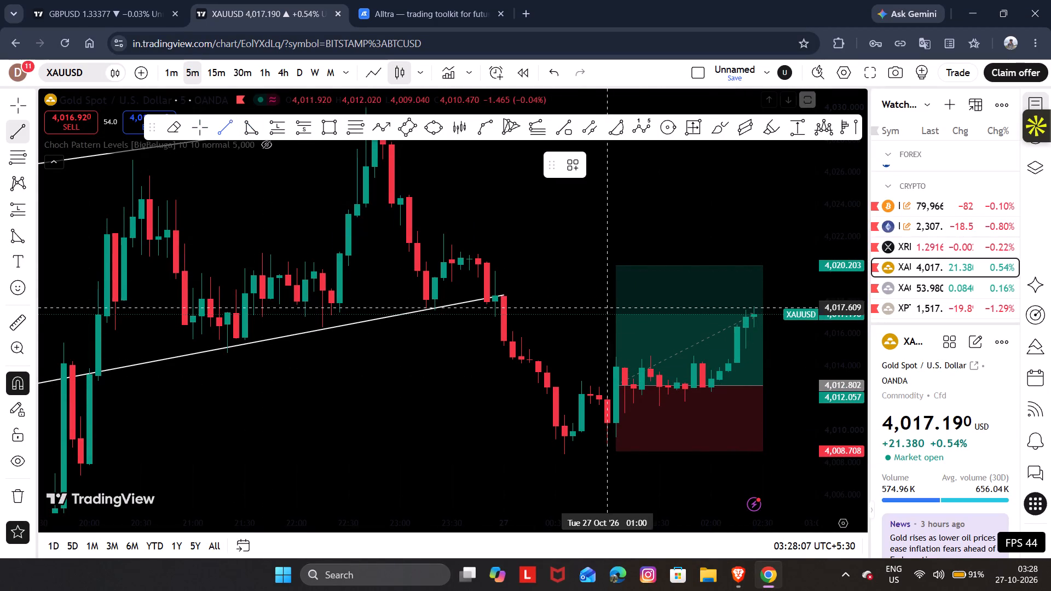
left_click_drag(555, 389, 616, 378)
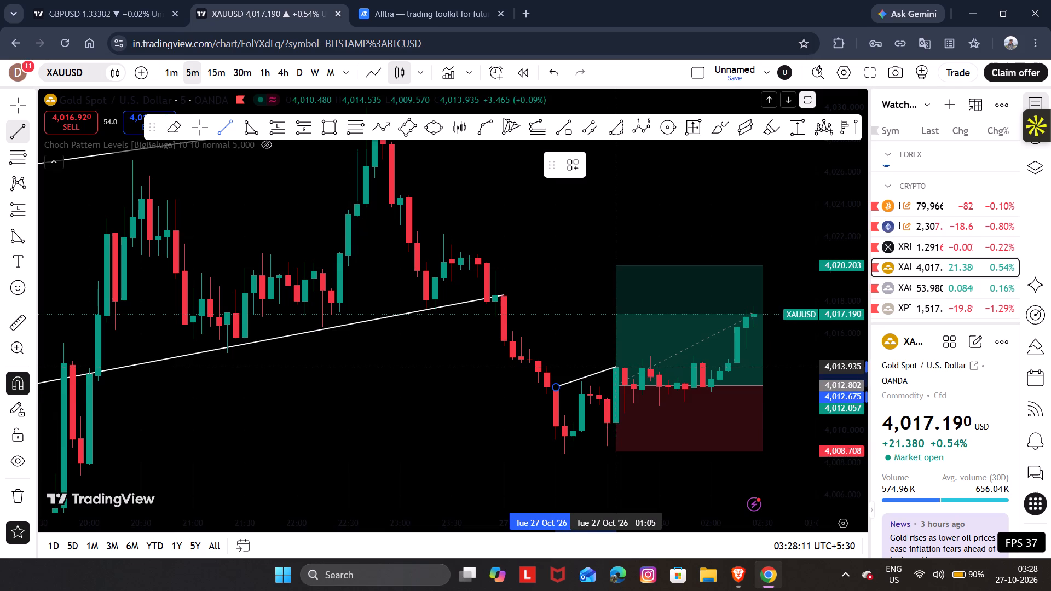
left_click_drag(616, 378, 636, 381)
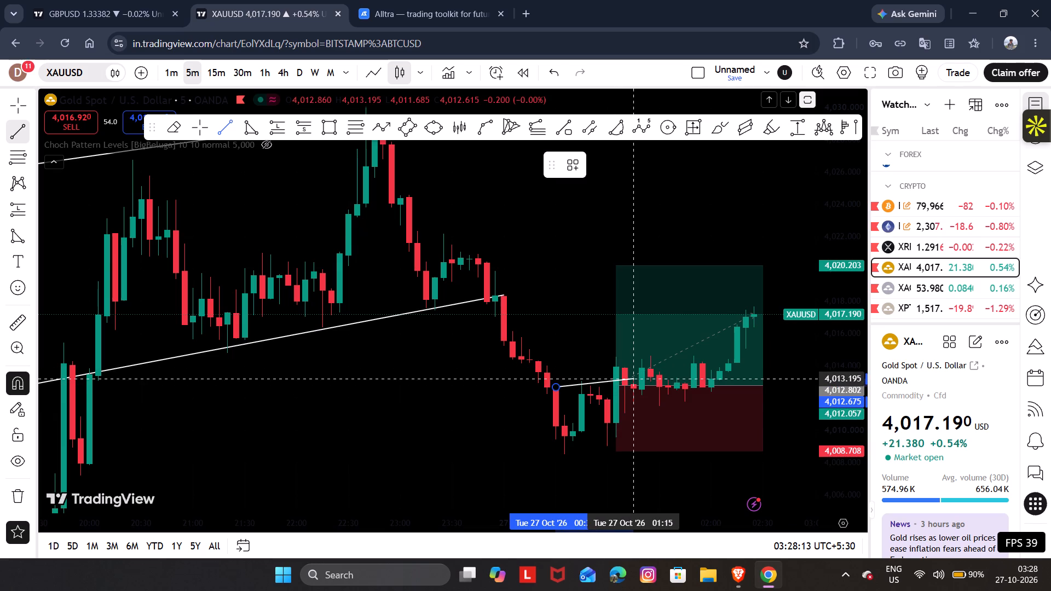
left_click_drag(636, 381, 639, 386)
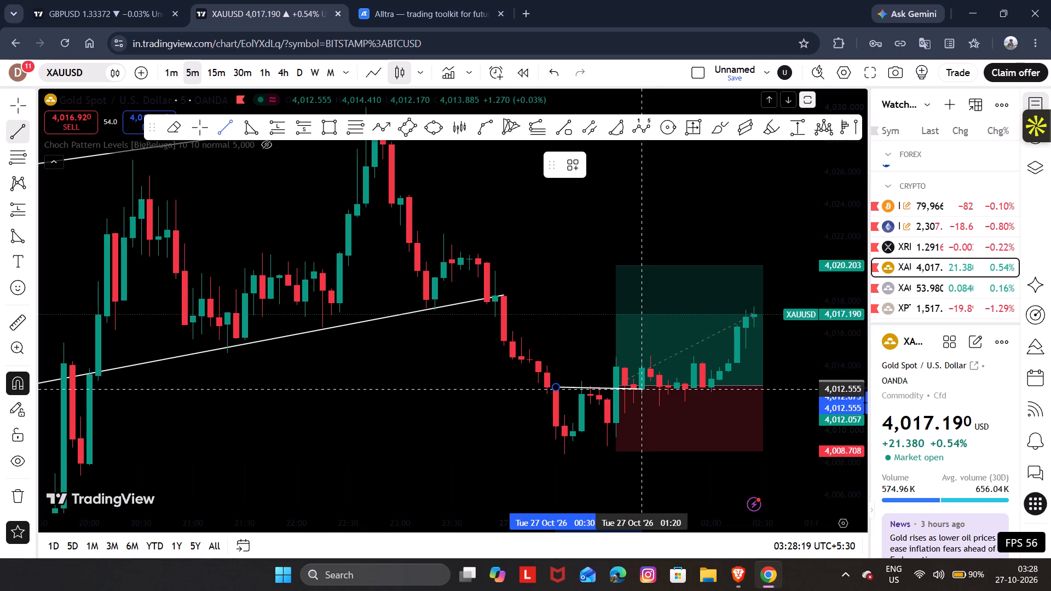
left_click(646, 387)
left_click(539, 321)
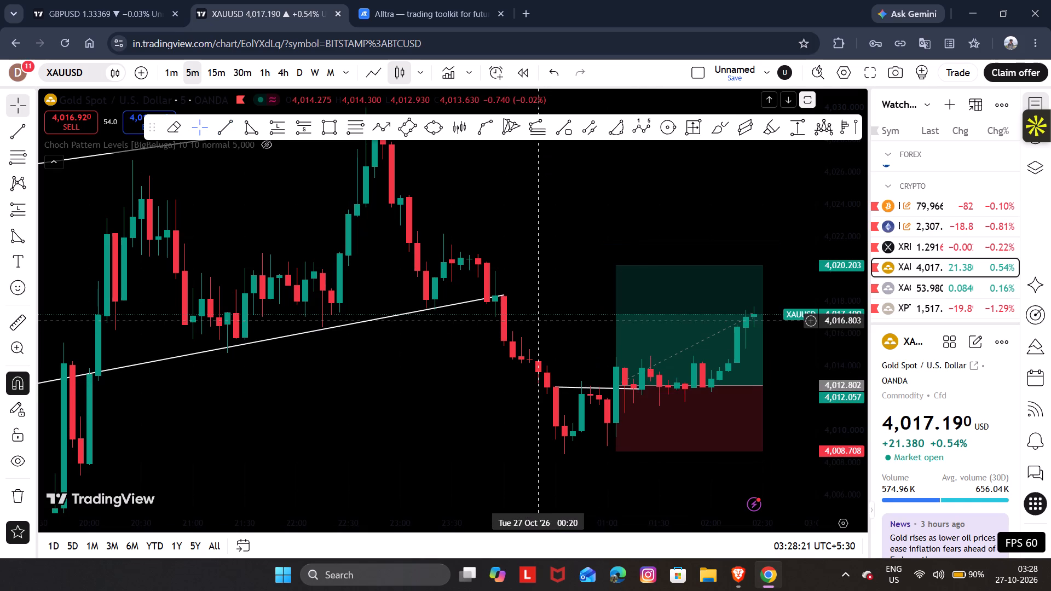
Draw a nearly flat trend line from the 00:30 candle's low at 4,009.425 to about 01:30 on Oct 27.
left_click(227, 118)
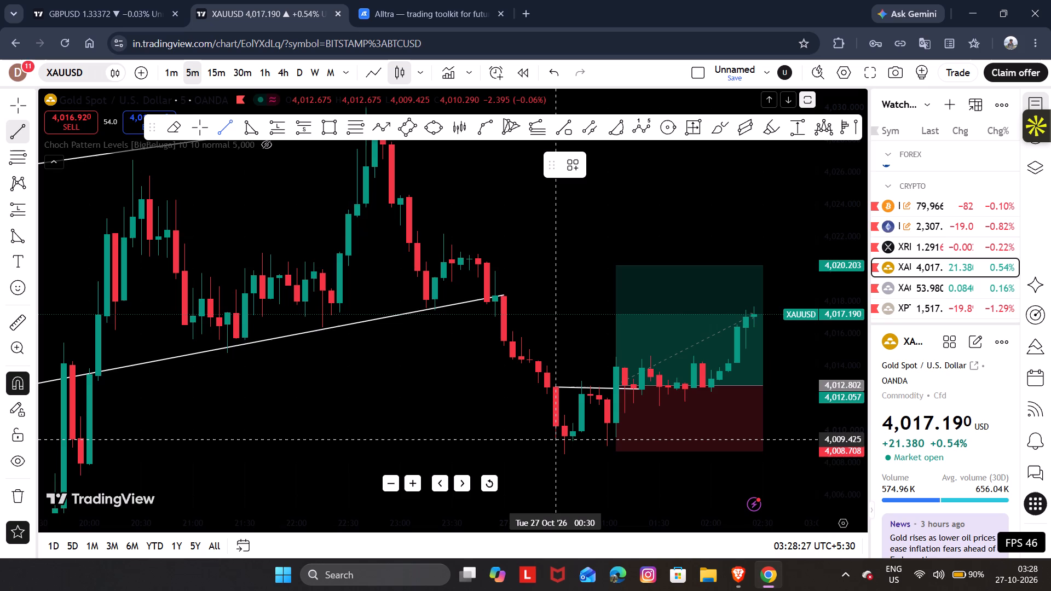
left_click_drag(558, 439, 663, 444)
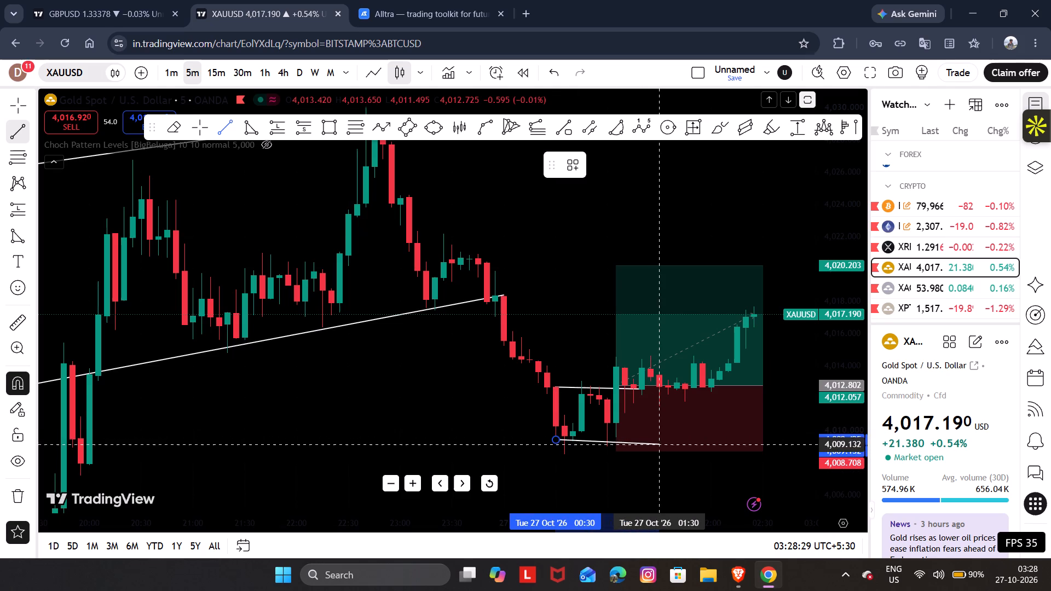
left_click_drag(663, 444, 657, 441)
left_click(657, 441)
left_click(645, 491)
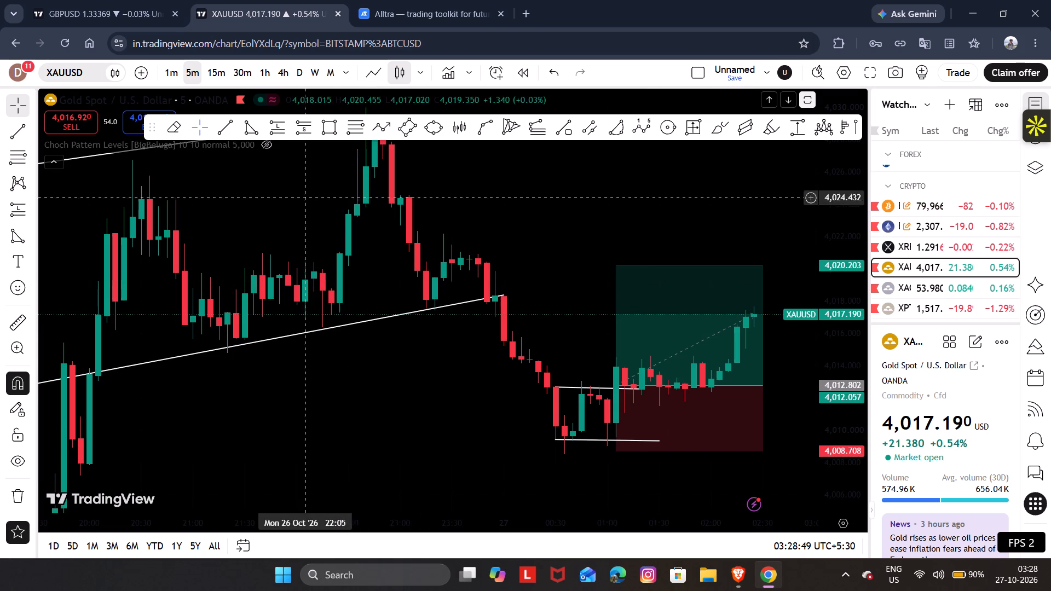
Draw a rectangle zone over the Oct 27 lows from 00:30 to about 01:35, between 4,010.290 and about 4,008.6.
left_click(336, 131)
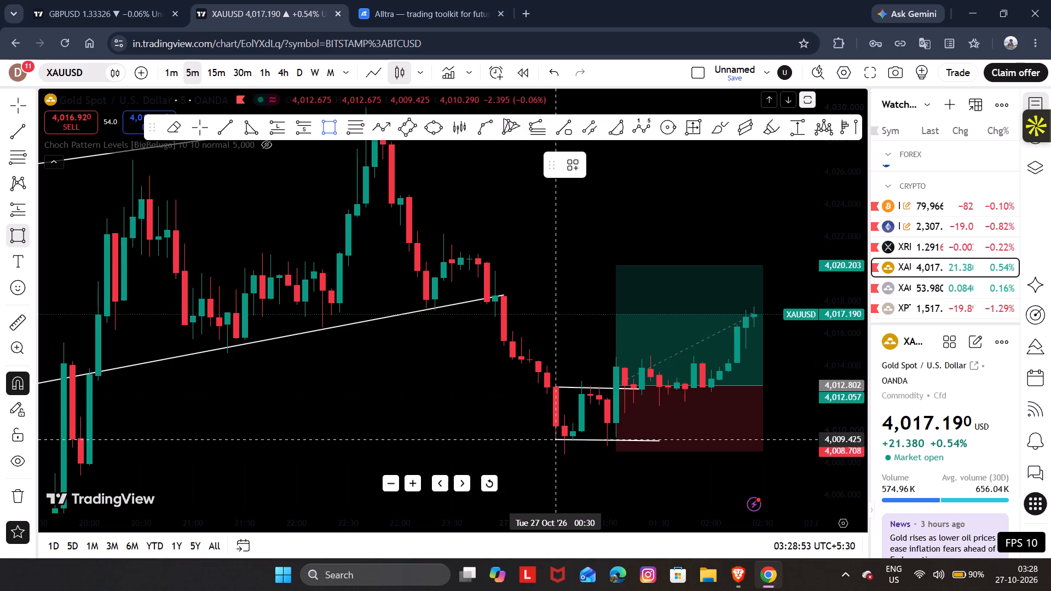
left_click_drag(556, 428, 650, 461)
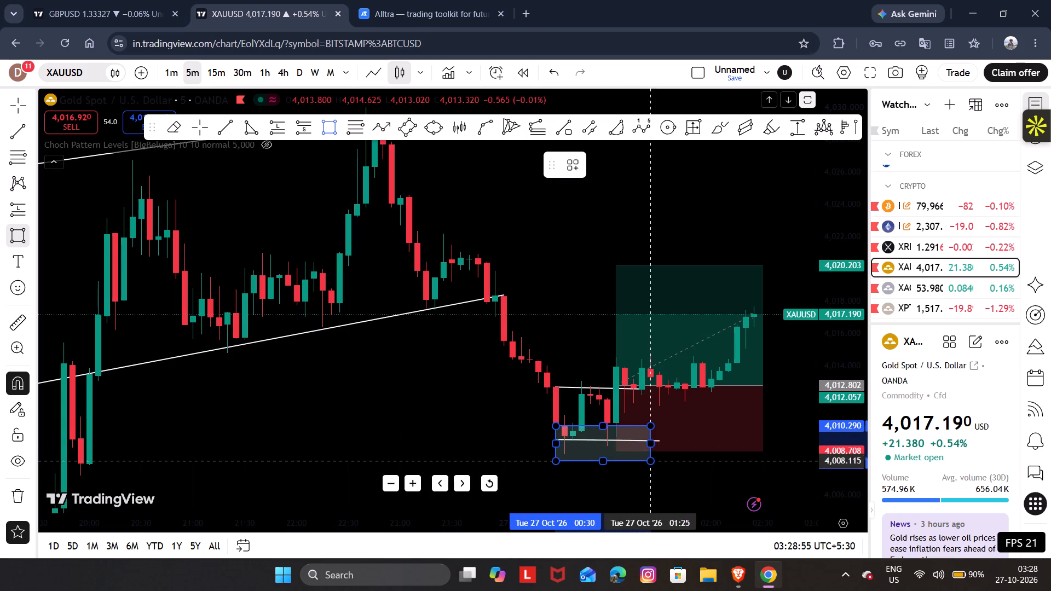
left_click_drag(650, 461, 669, 453)
left_click(669, 453)
left_click(701, 484)
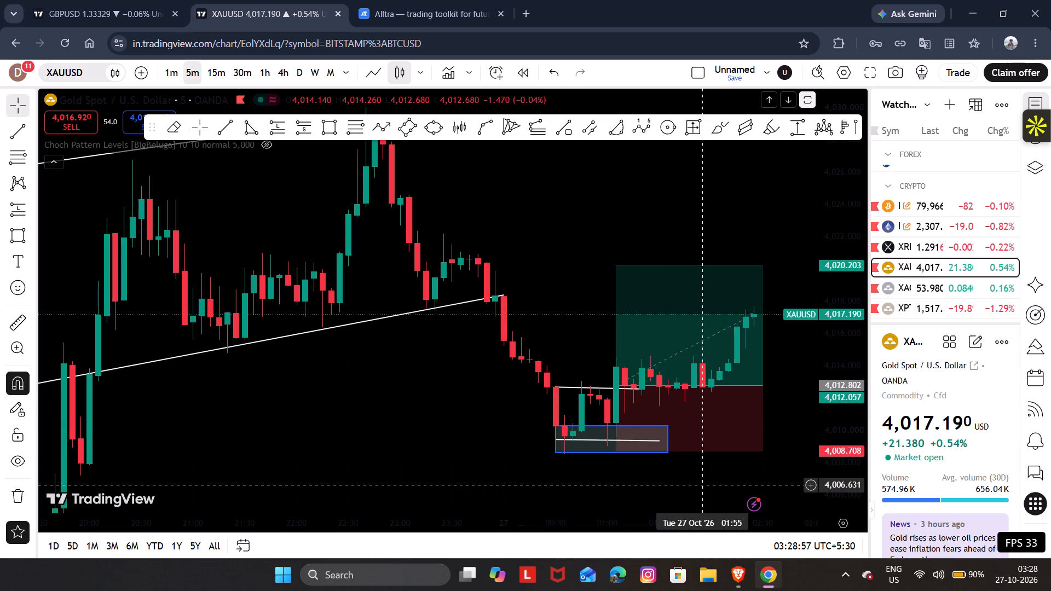
Lower the long position's target to about 4,020.0 and extend its right edge by one candle.
left_click_drag(701, 484, 562, 472)
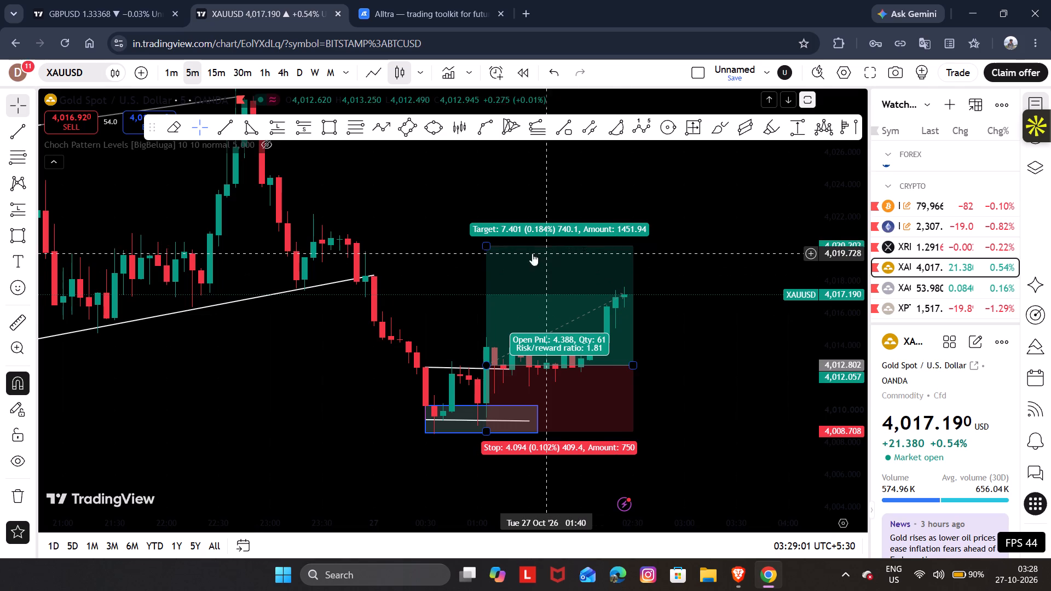
left_click_drag(488, 245, 484, 248)
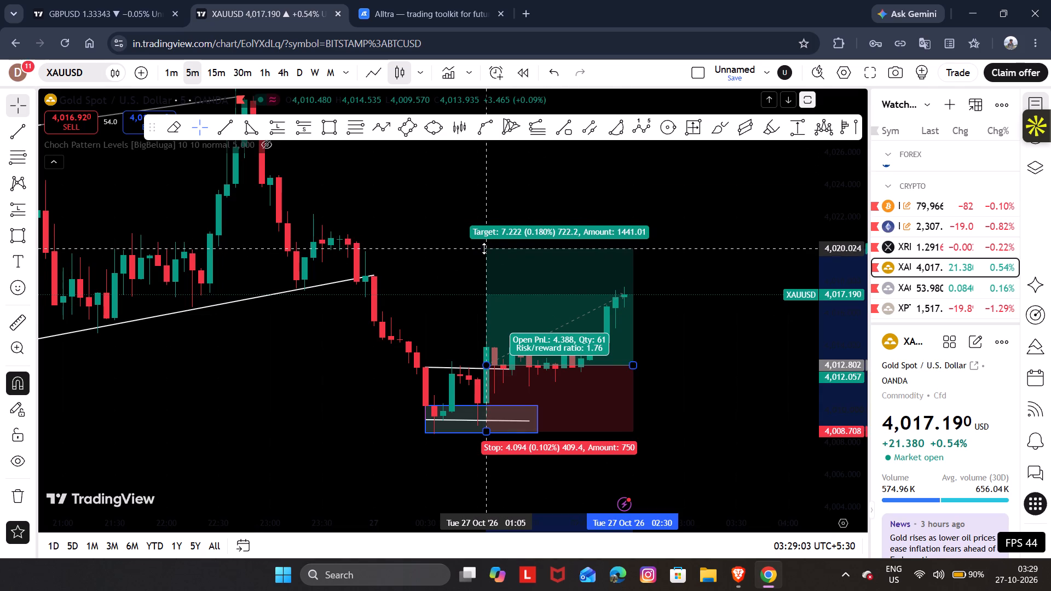
left_click_drag(484, 248, 483, 249)
left_click_drag(634, 362, 641, 362)
left_click_drag(674, 361, 323, 0)
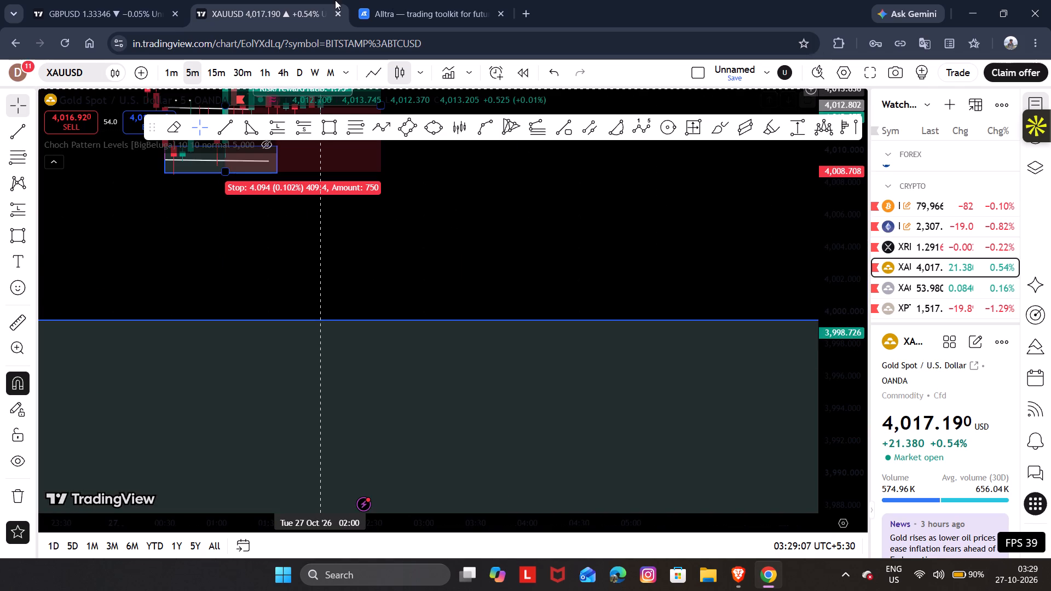
Switch to the Alltra Gold replay, play it forward and pause at 14:29:59 on Sep 16.
left_click(365, 20)
left_click_drag(439, 246, 242, 182)
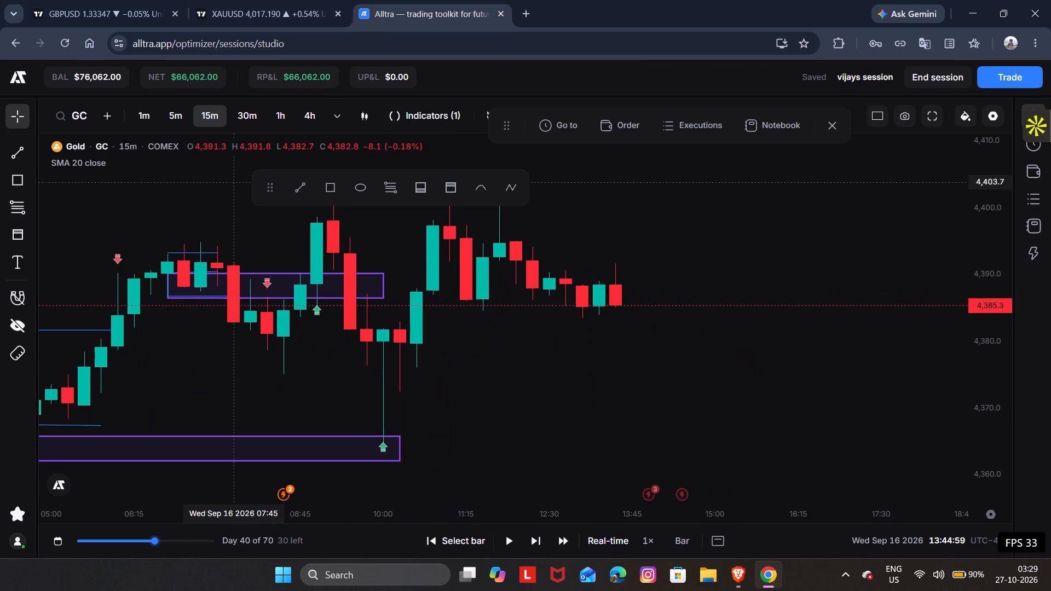
left_click_drag(662, 322, 684, 354)
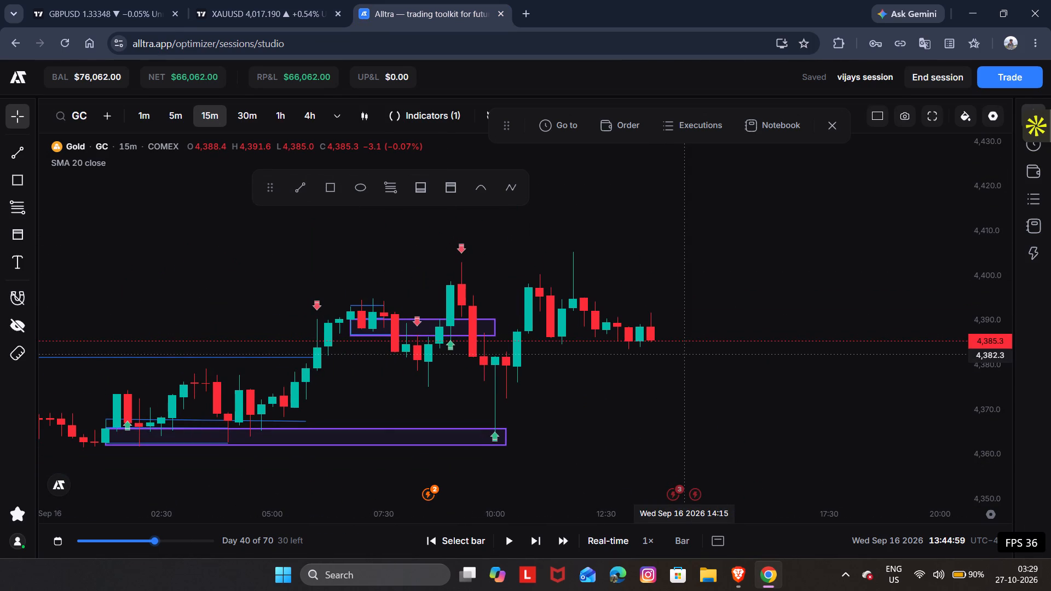
key("space")
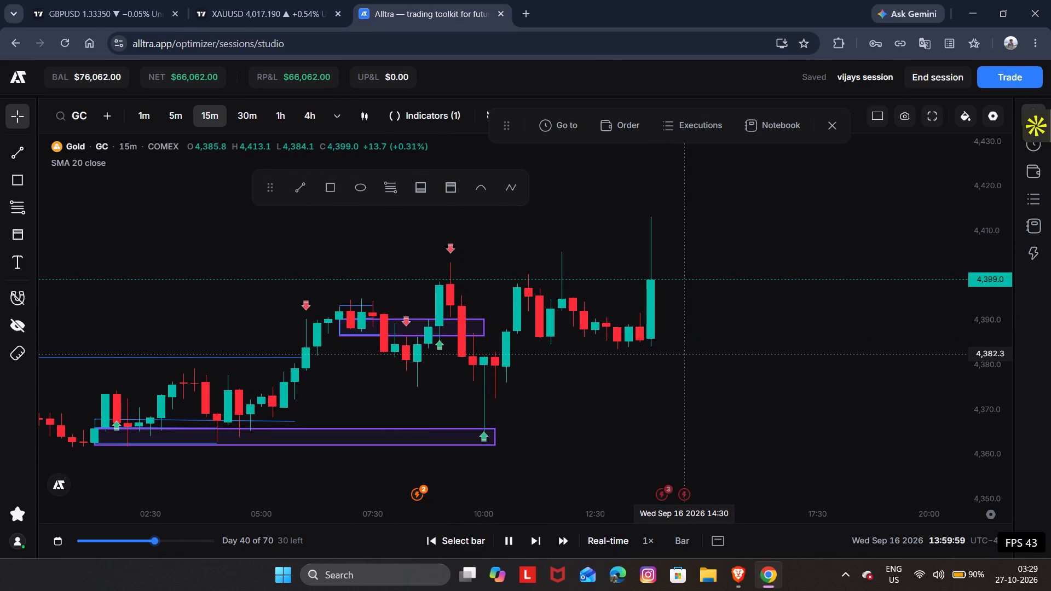
key("space")
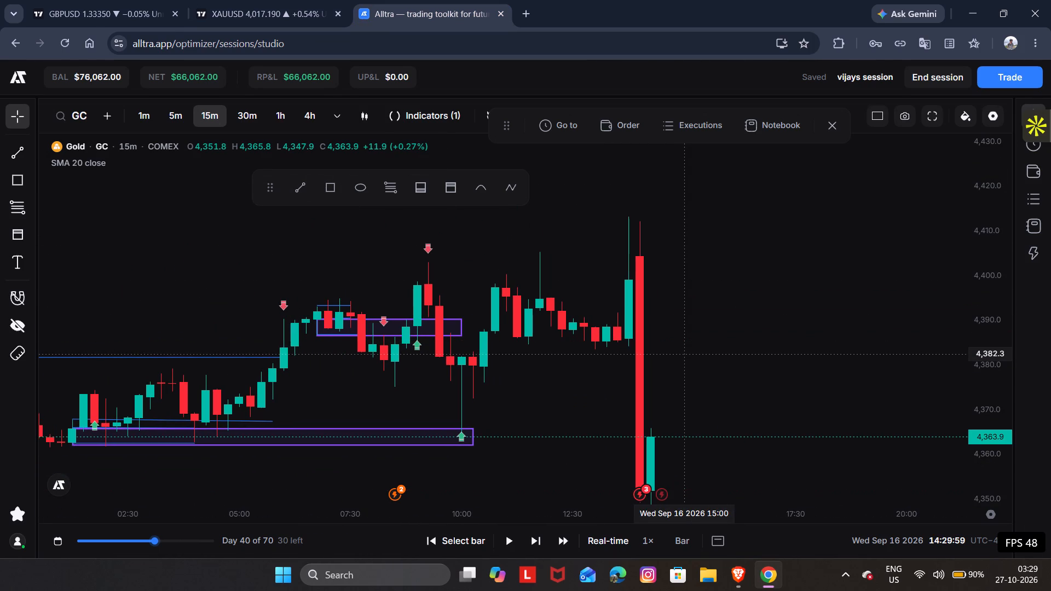
Play the Gold replay forward and pause at 15:14:59 on Sep 16.
left_click_drag(617, 384, 650, 327)
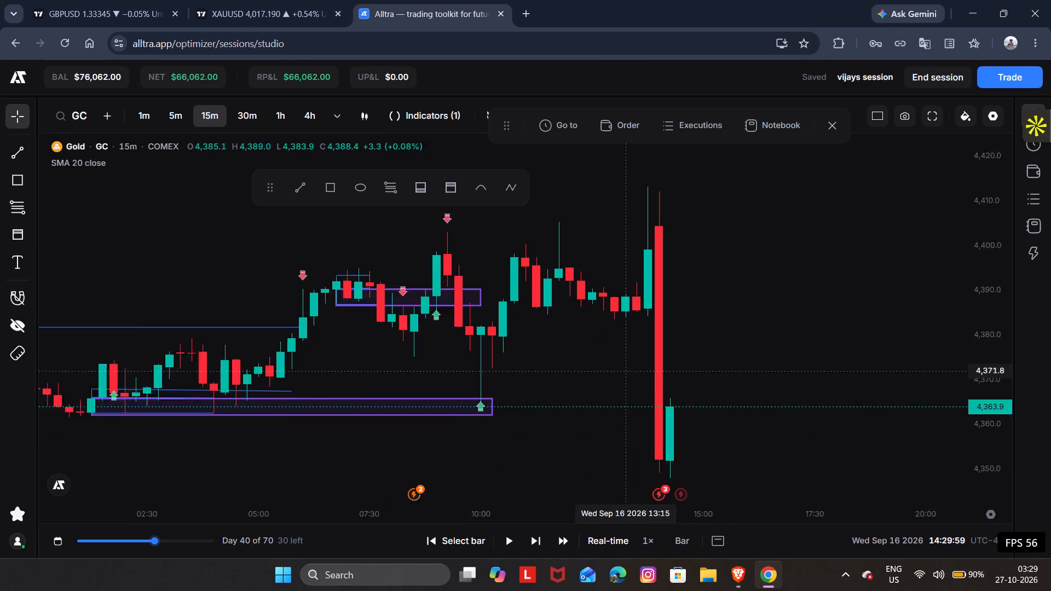
left_click_drag(650, 327, 661, 299)
left_click_drag(1001, 312, 1000, 372)
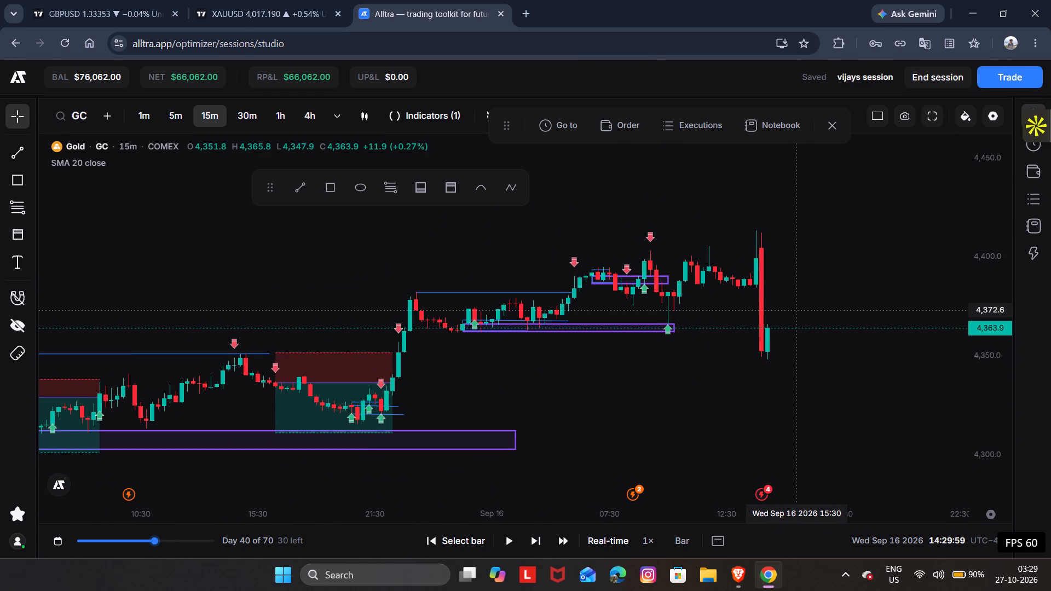
left_click_drag(797, 310, 752, 298)
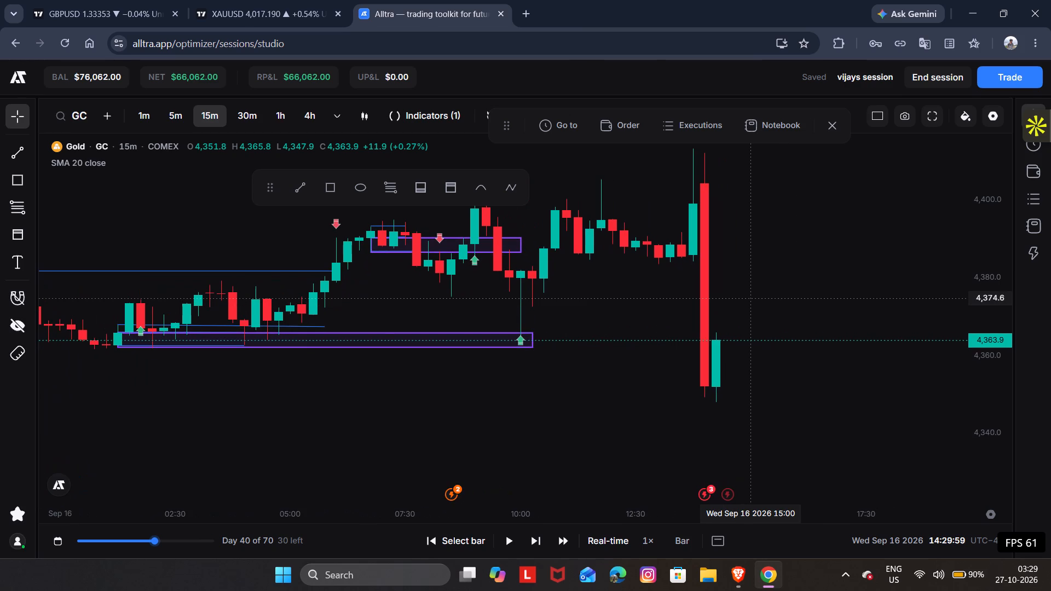
key("space")
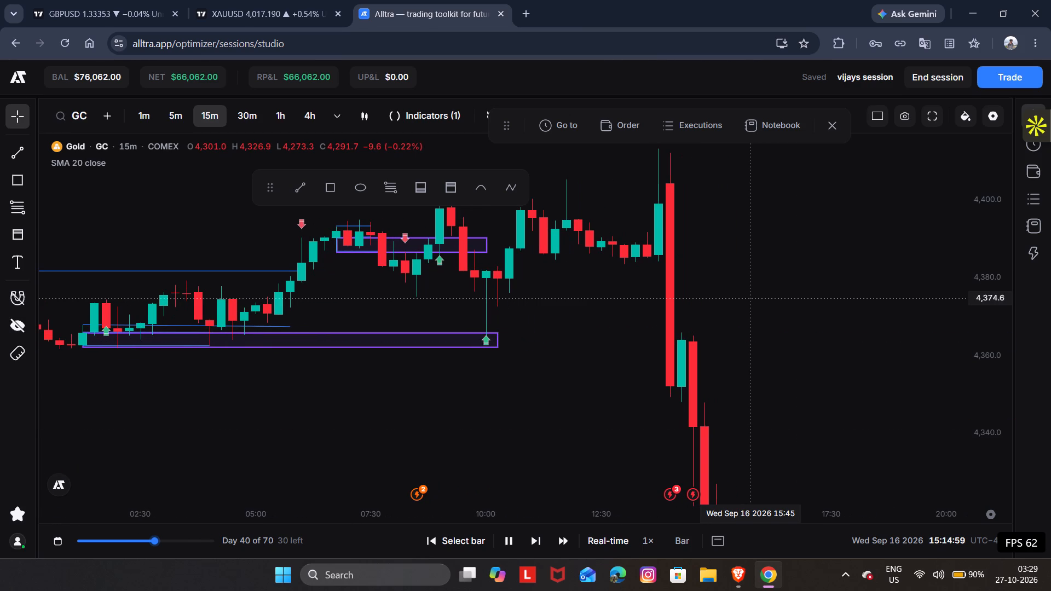
key("space")
Examine the Sep 16 sell-off against the earlier zones and price swings since mid-August.
left_click_drag(982, 288, 979, 334)
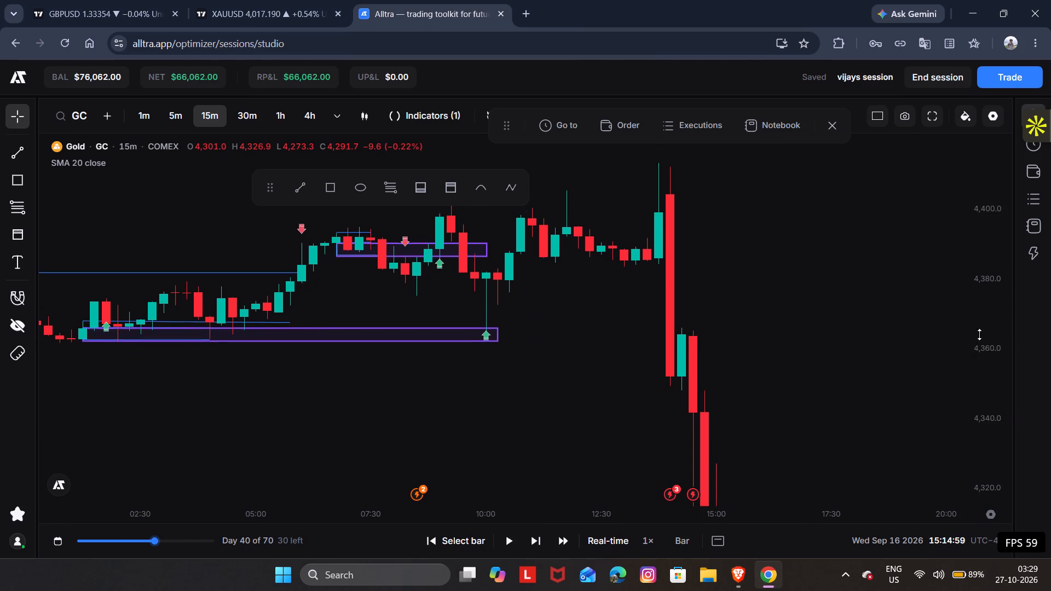
left_click_drag(979, 334, 926, 407)
left_click_drag(810, 323, 766, 137)
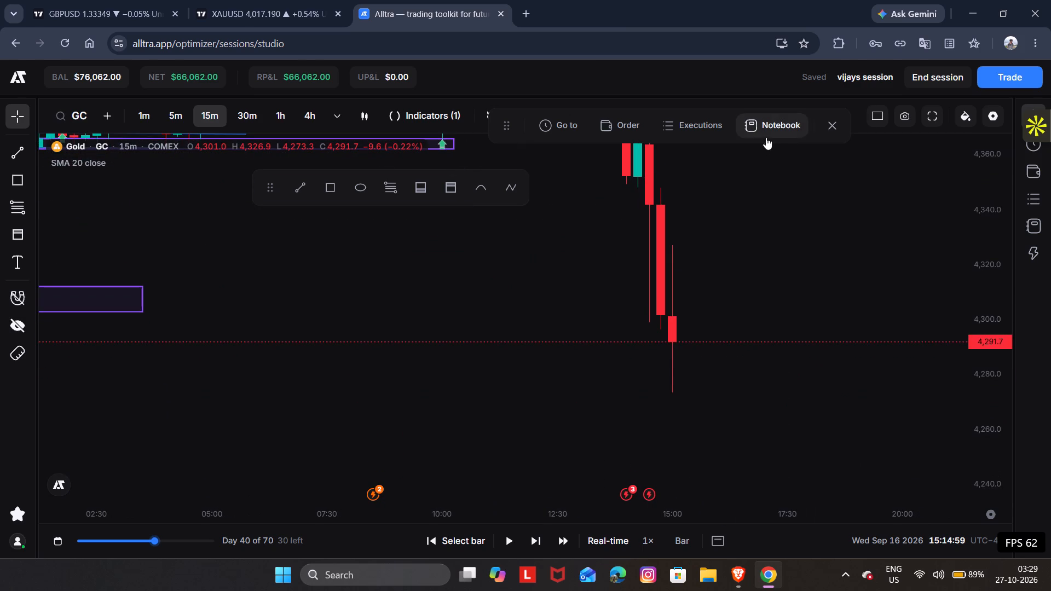
left_click_drag(986, 308, 974, 400)
left_click_drag(739, 358, 776, 428)
left_click_drag(1004, 363, 988, 282)
left_click_drag(836, 309, 995, 176)
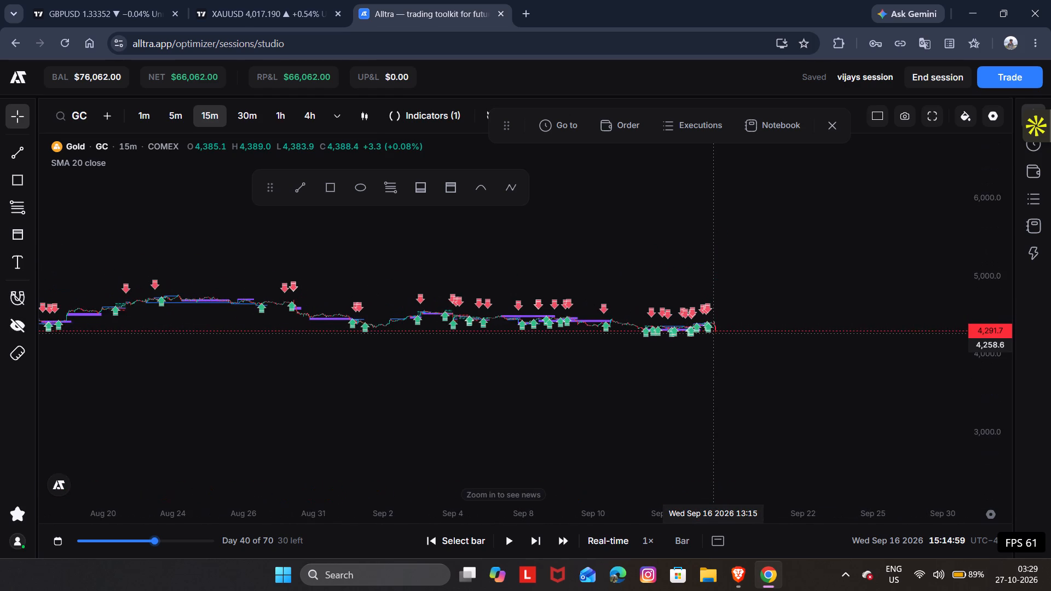
double_click(977, 341)
left_click_drag(805, 346, 726, 237)
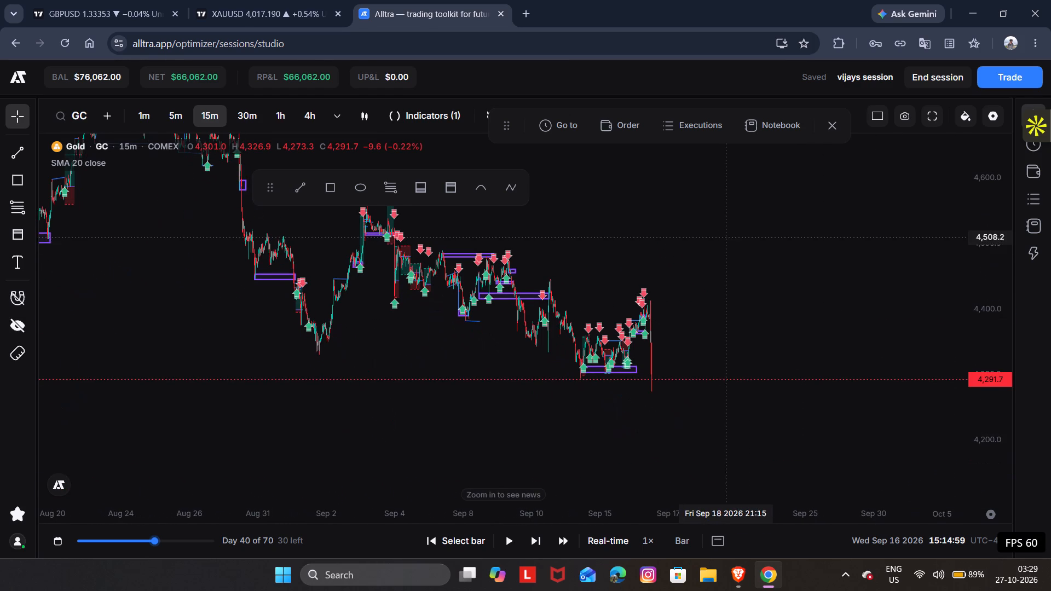
left_click_drag(736, 321, 834, 407)
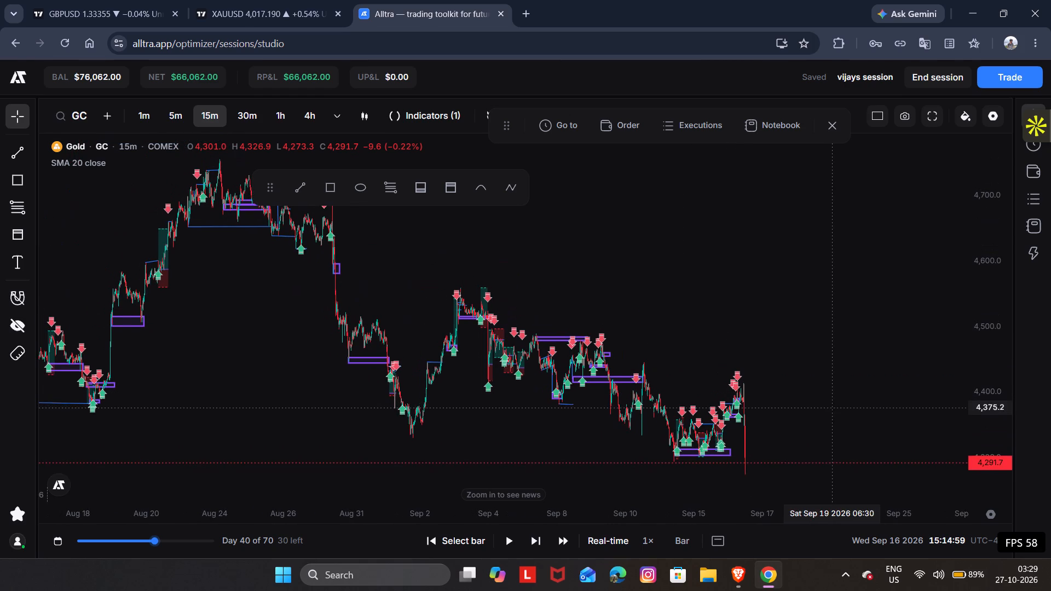
left_click_drag(834, 407, 835, 405)
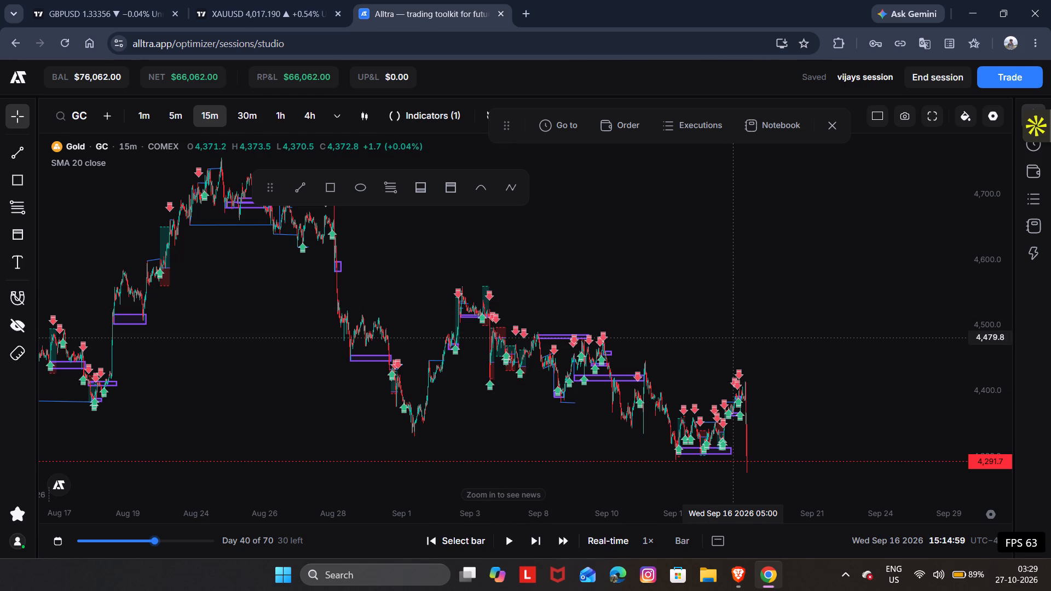
left_click_drag(733, 338, 666, 153)
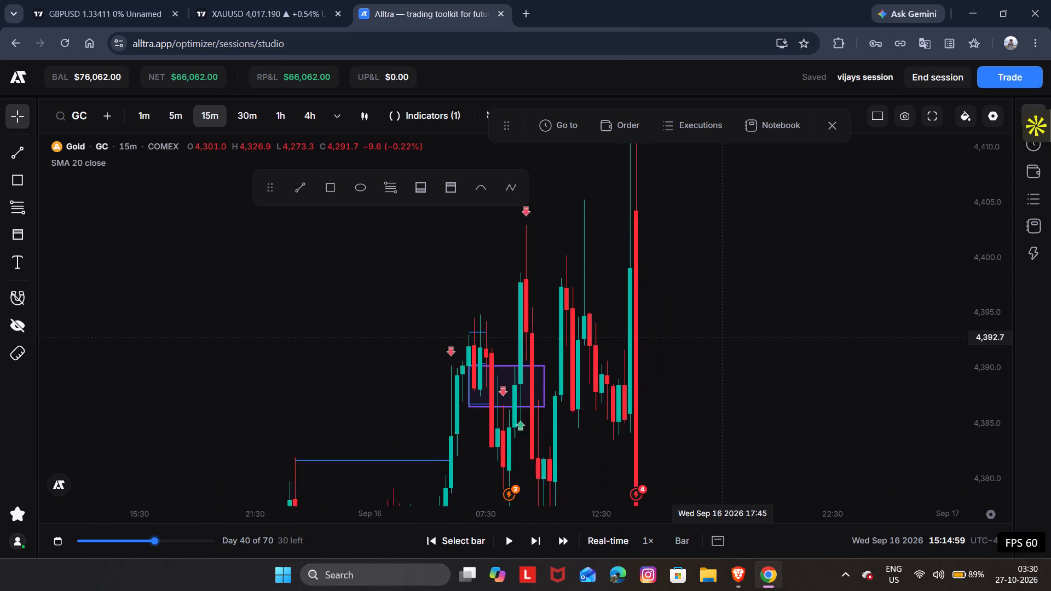
Draw a near-horizontal trend line at about 4,348 from the high of the 14:45 Sep 16 sell-off candle to 19:15.
left_click_drag(725, 338, 667, 142)
left_click_drag(1004, 278, 1004, 359)
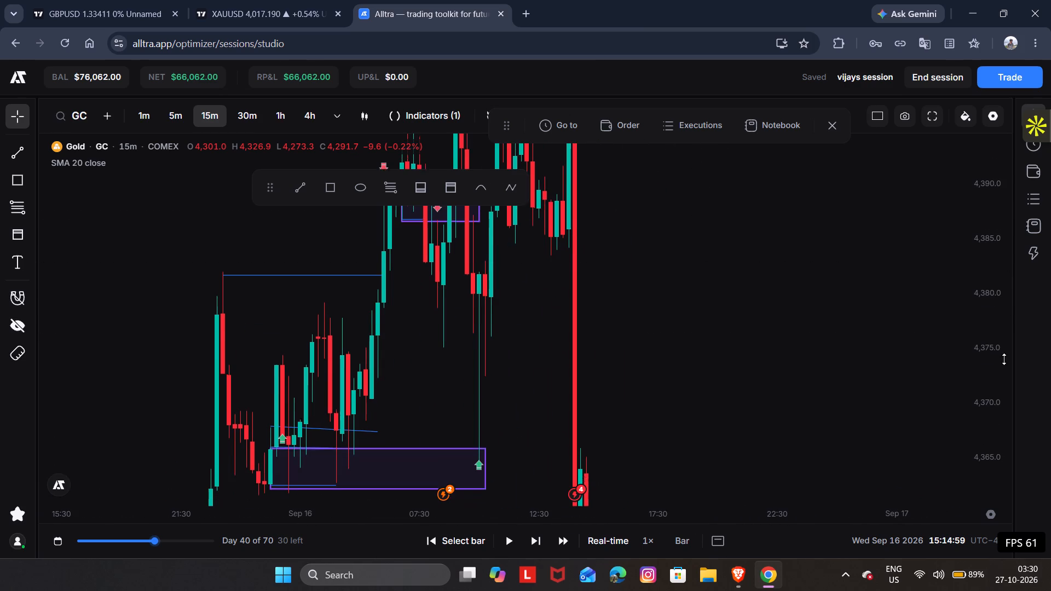
left_click_drag(1004, 359, 935, 590)
left_click_drag(787, 478, 786, 268)
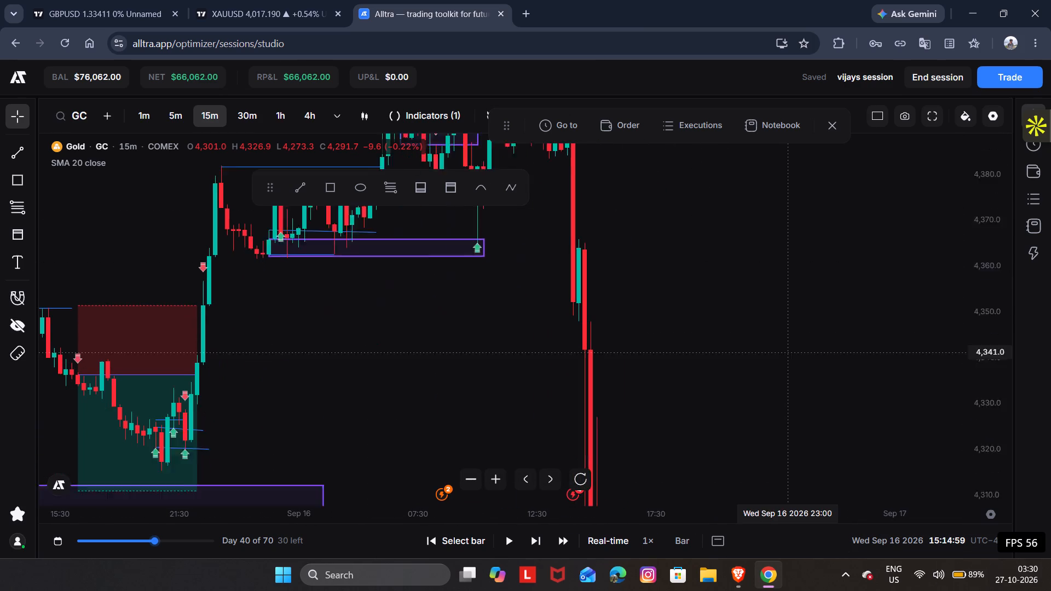
left_click_drag(786, 268, 783, 258)
left_click_drag(987, 292, 956, 528)
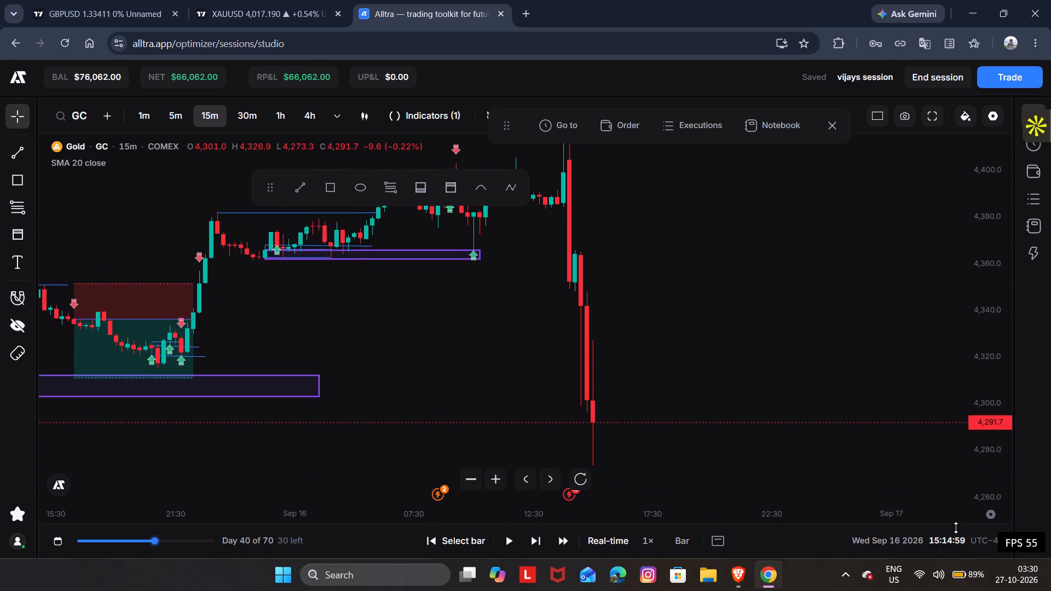
left_click_drag(956, 528, 955, 533)
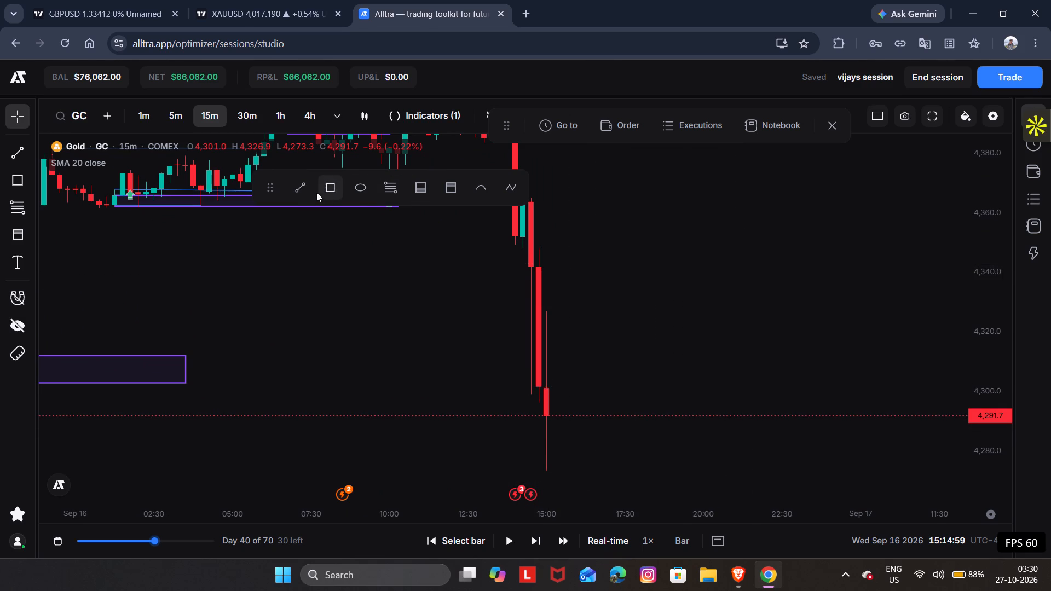
left_click(303, 194)
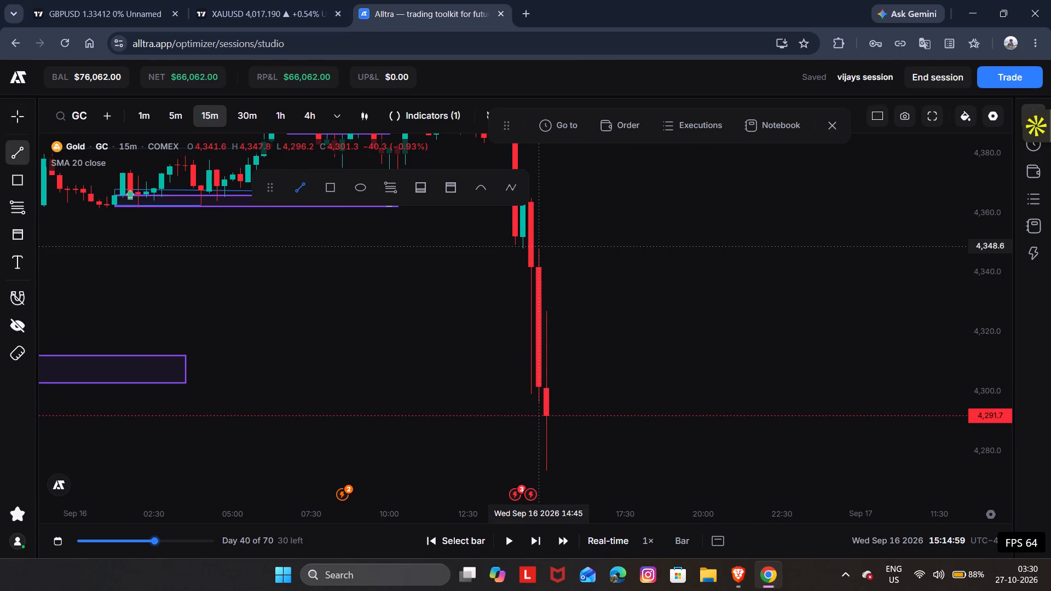
left_click_drag(539, 247, 680, 248)
left_click(680, 248)
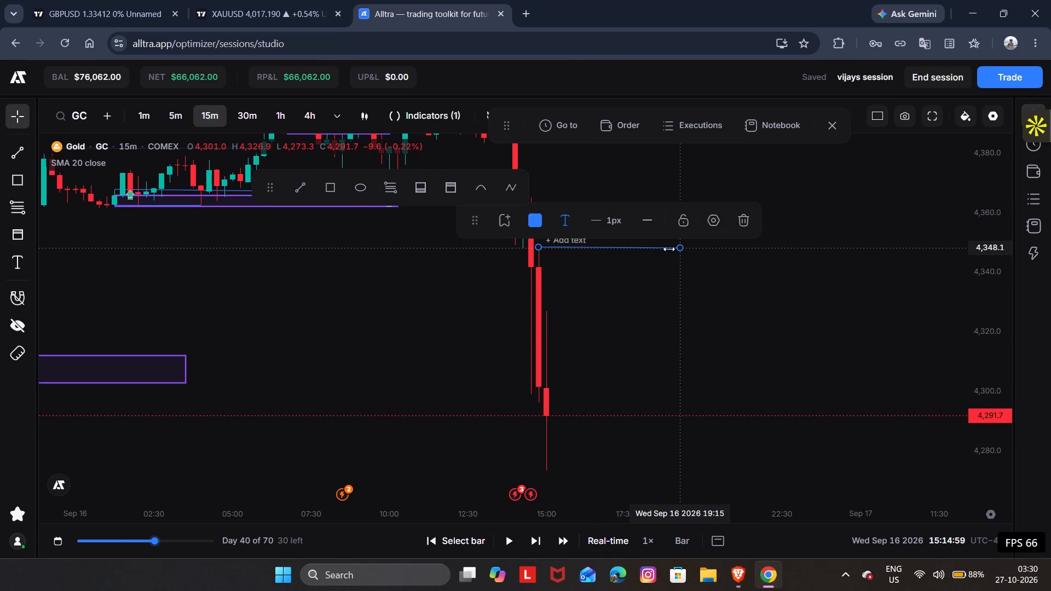
Draw a horizontal trend line at about 4,341 from the open of the 14:45 sell-off candle to about 20:00.
left_click(289, 181)
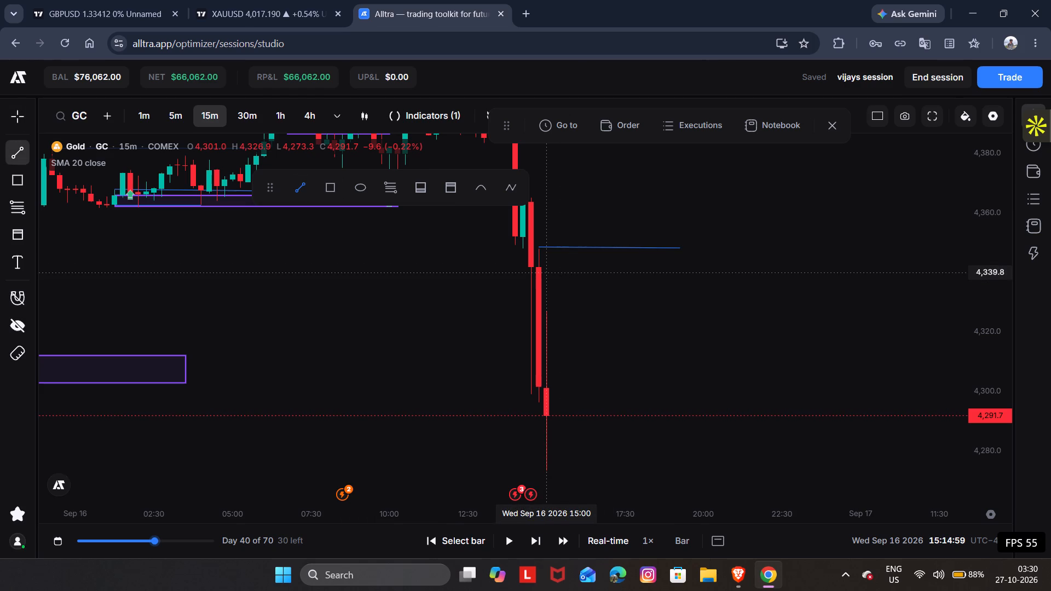
left_click_drag(535, 268, 686, 276)
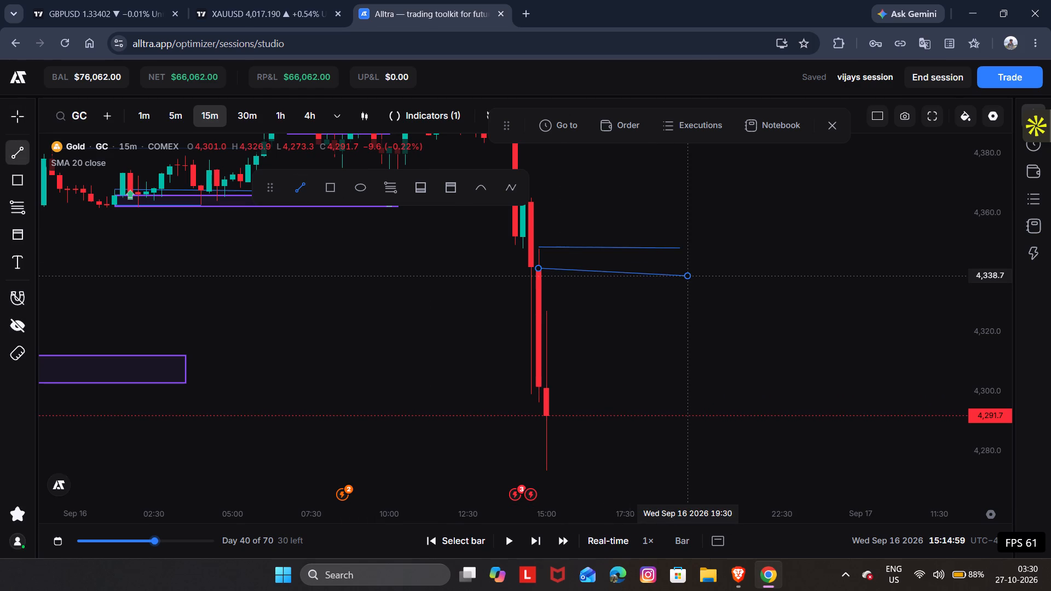
left_click_drag(686, 276, 703, 268)
left_click(703, 268)
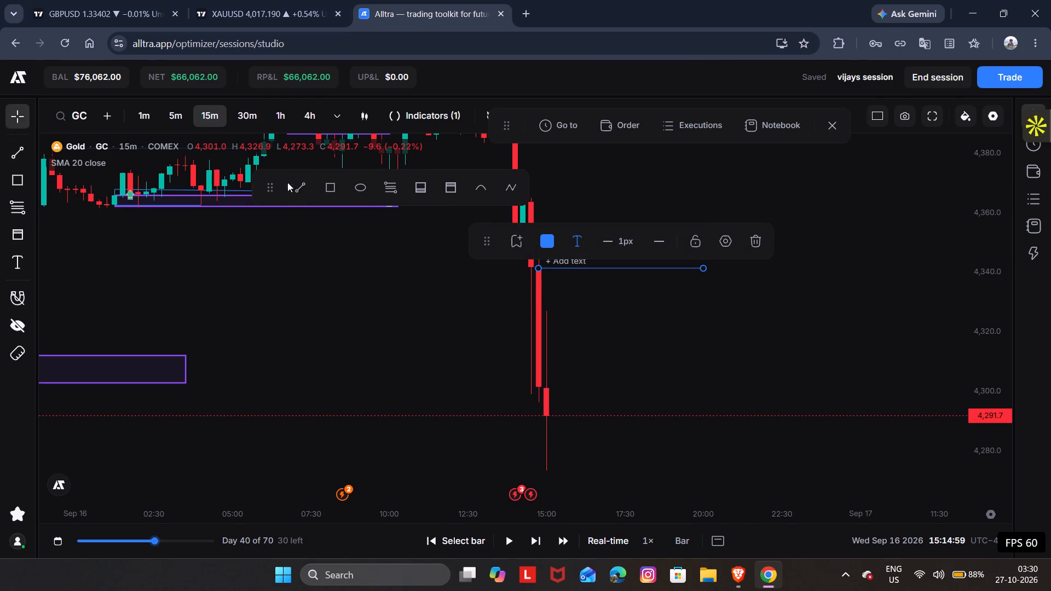
Draw a trend line at about 4,296 from the low of the 14:45 sell-off candle to about 21:15 and level its end.
left_click(305, 183)
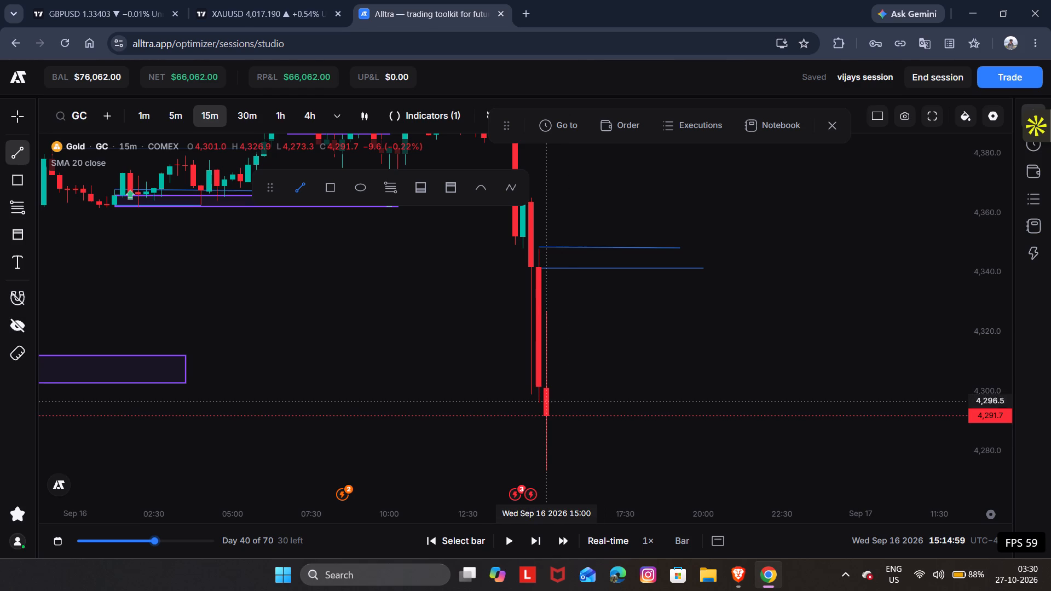
left_click_drag(538, 402, 736, 405)
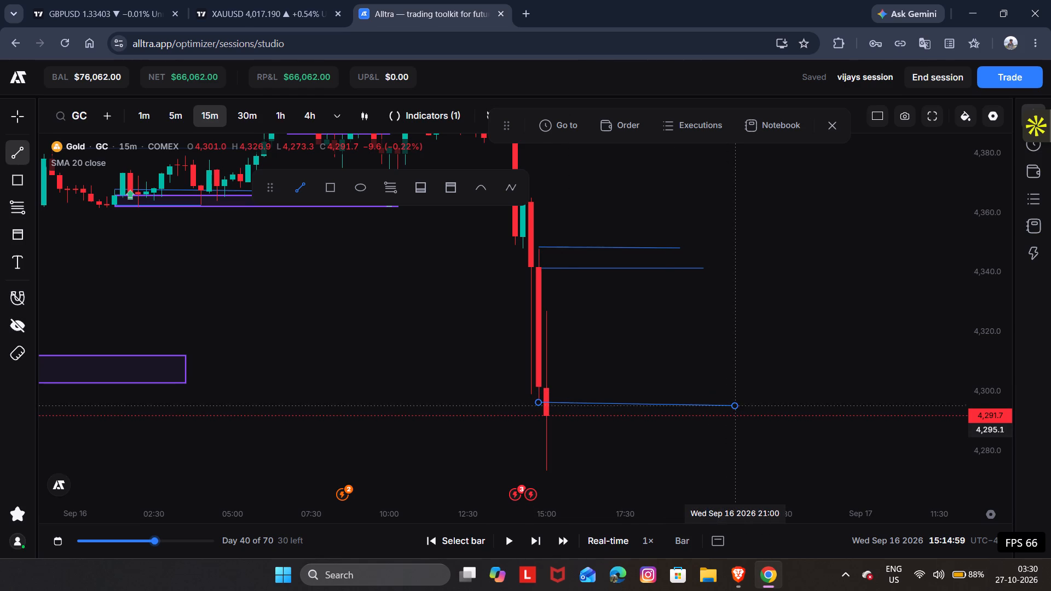
left_click_drag(736, 405, 741, 408)
left_click(741, 408)
left_click(809, 399)
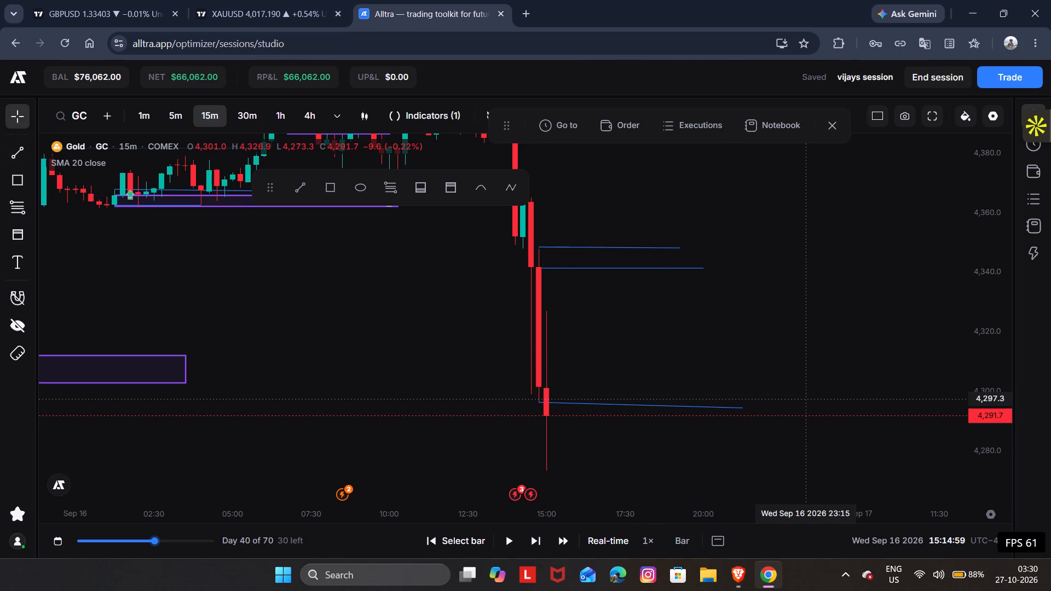
left_click_drag(743, 410, 743, 401)
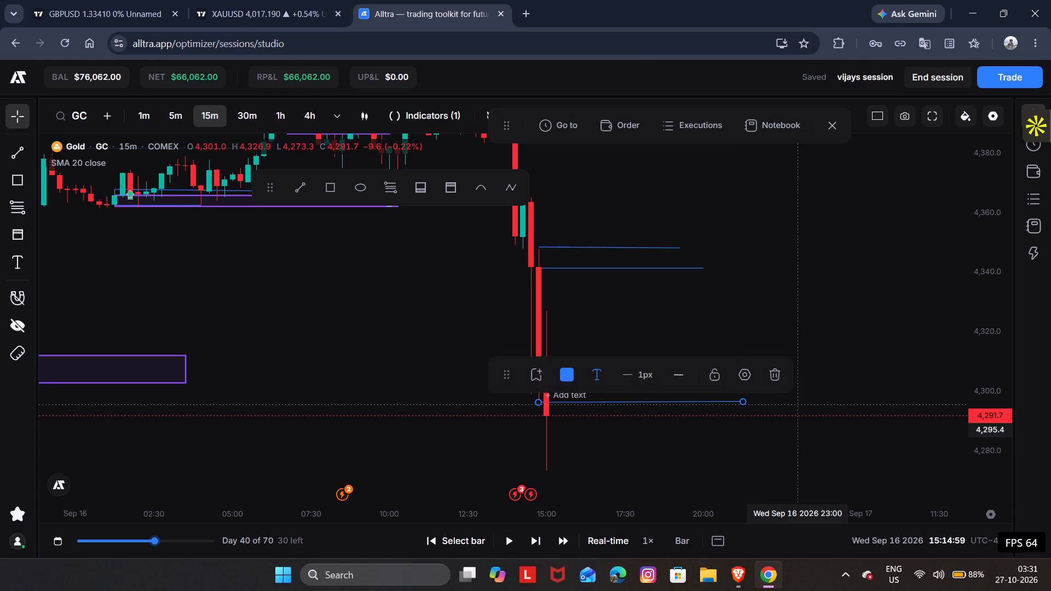
left_click(798, 404)
Play the Gold replay forward and pause at 21:59:59 on Sep 16.
key("space")
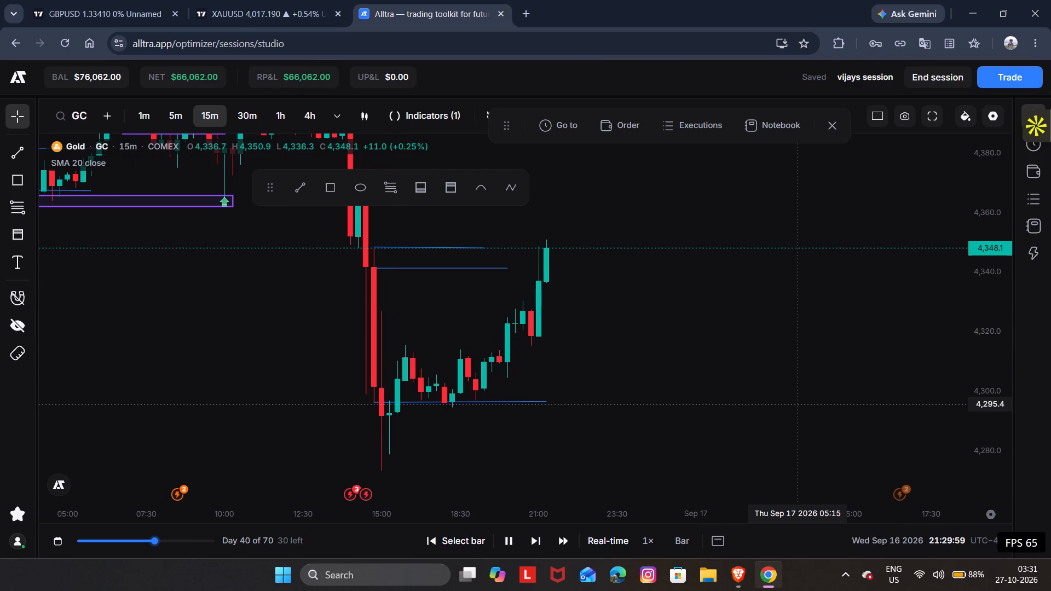
type("bb")
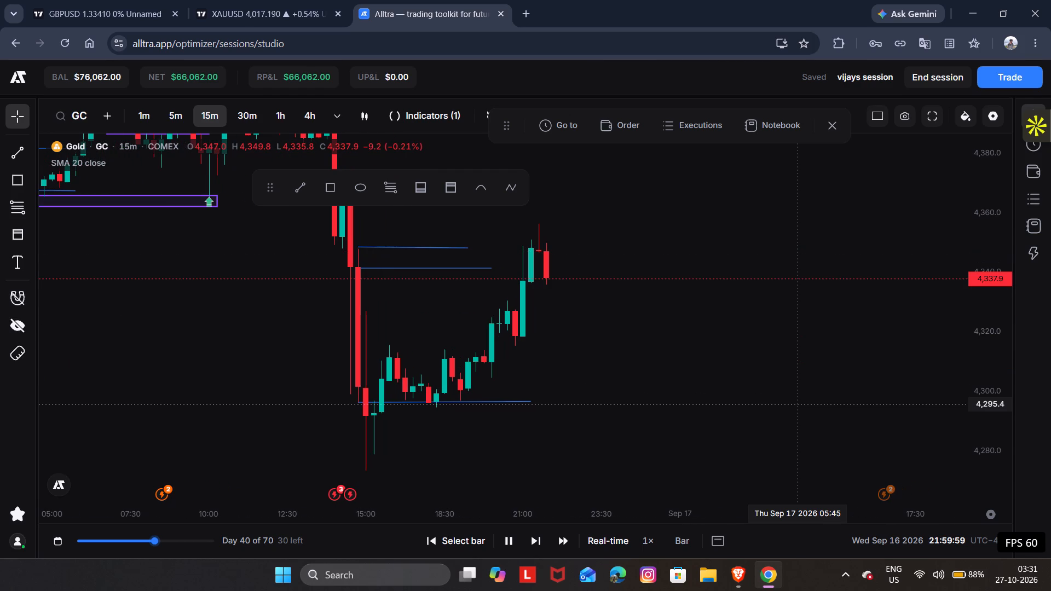
key("space")
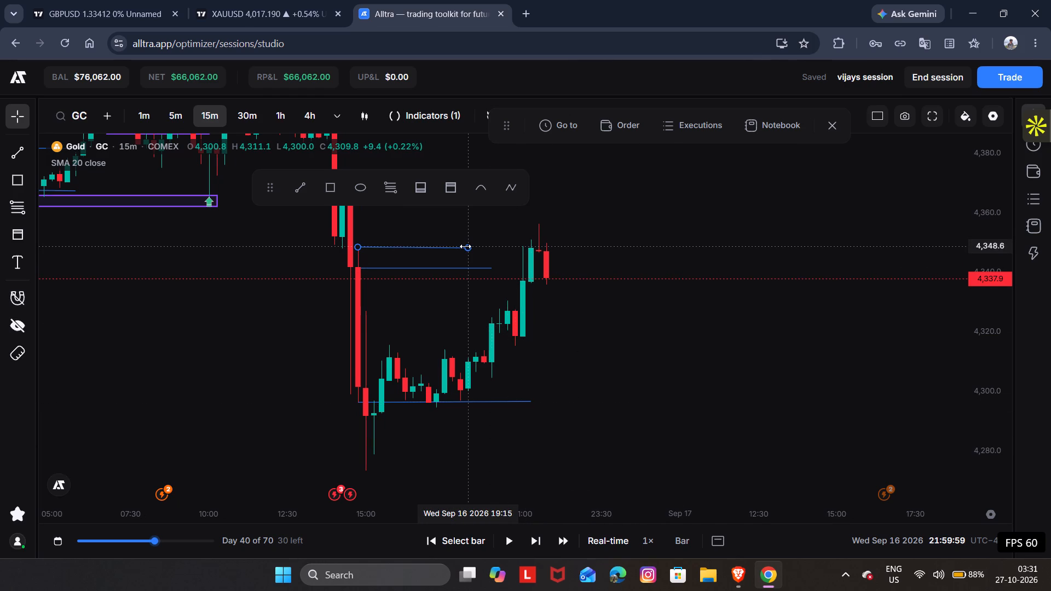
Extend the upper trend line at about 4,348 to the 21:30 candle, keeping it level.
left_click_drag(465, 246, 534, 247)
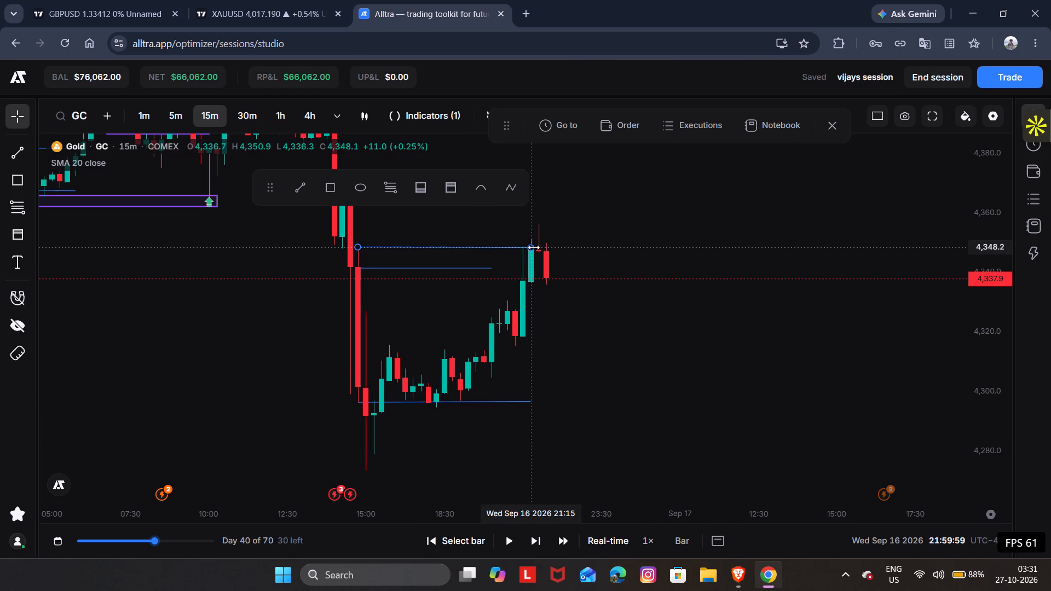
left_click_drag(534, 247, 537, 245)
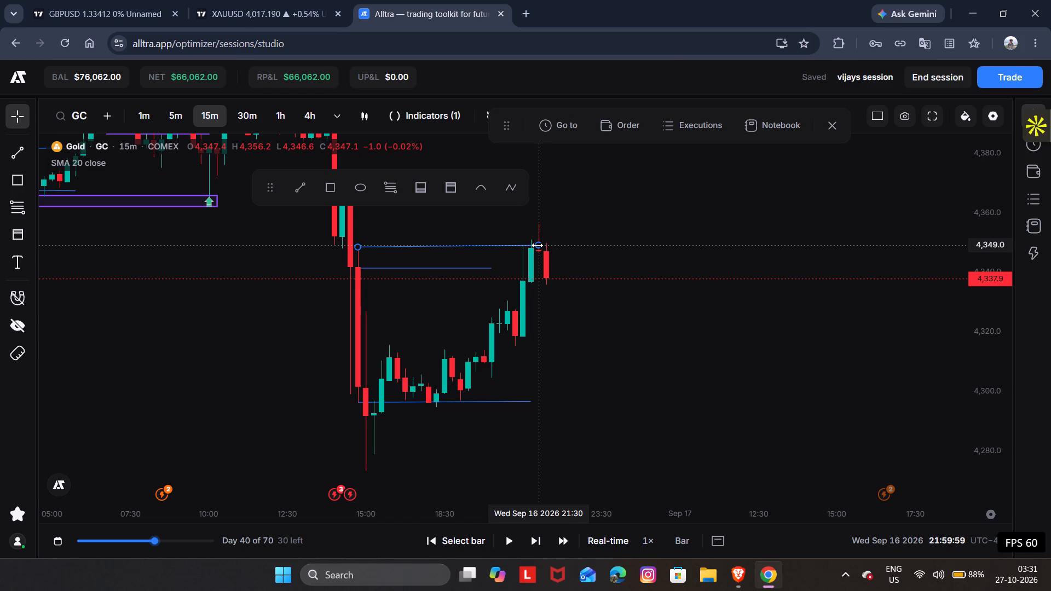
left_click_drag(537, 245, 538, 247)
double_click(569, 259)
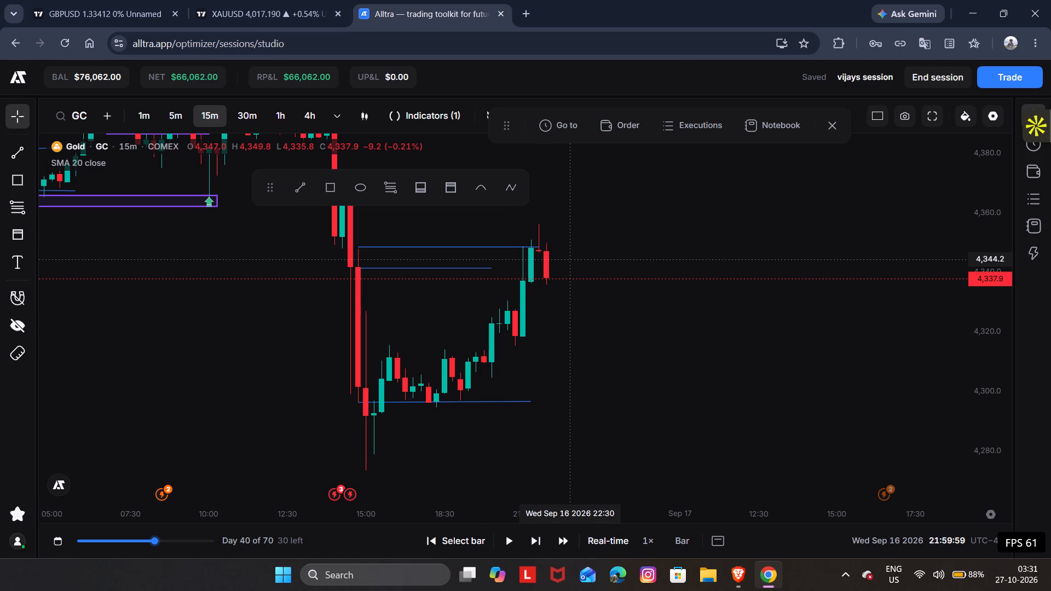
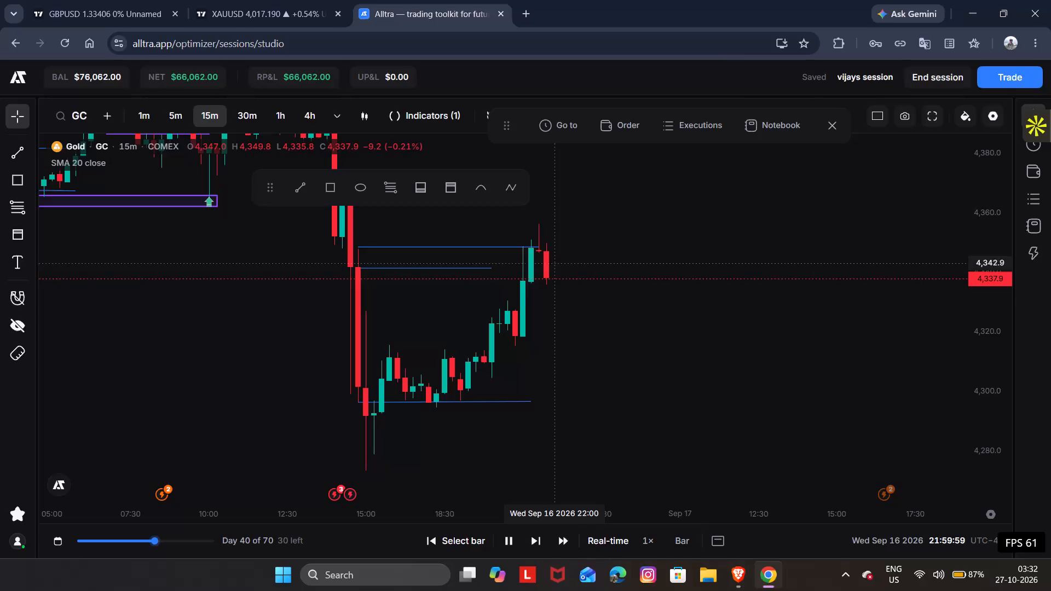
Let the Gold replay run forward and pause it at 00:44:59 on Sep 17.
left_click_drag(597, 268, 604, 292)
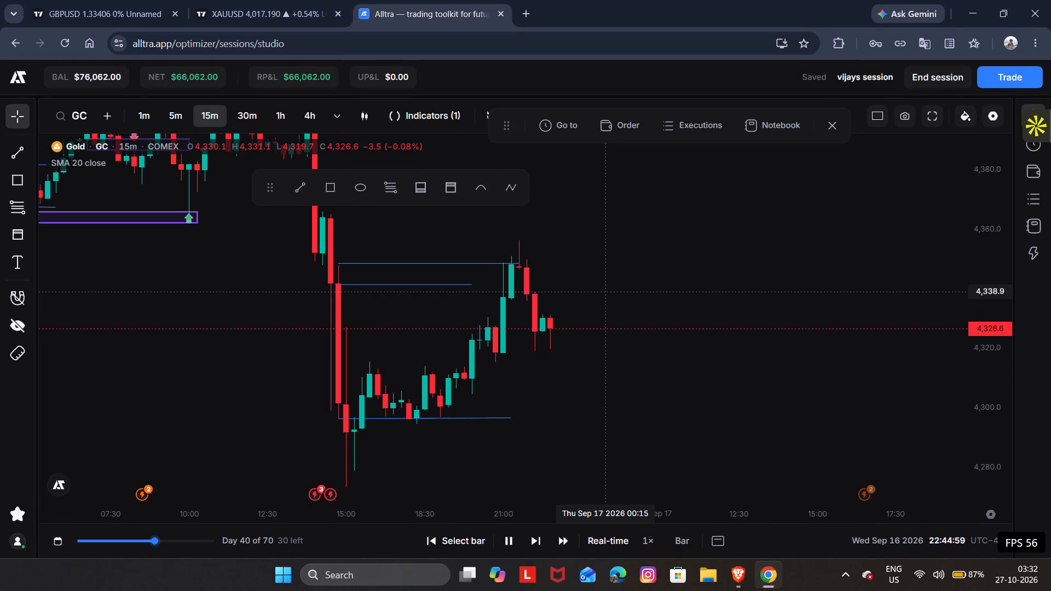
left_click_drag(604, 292, 597, 223)
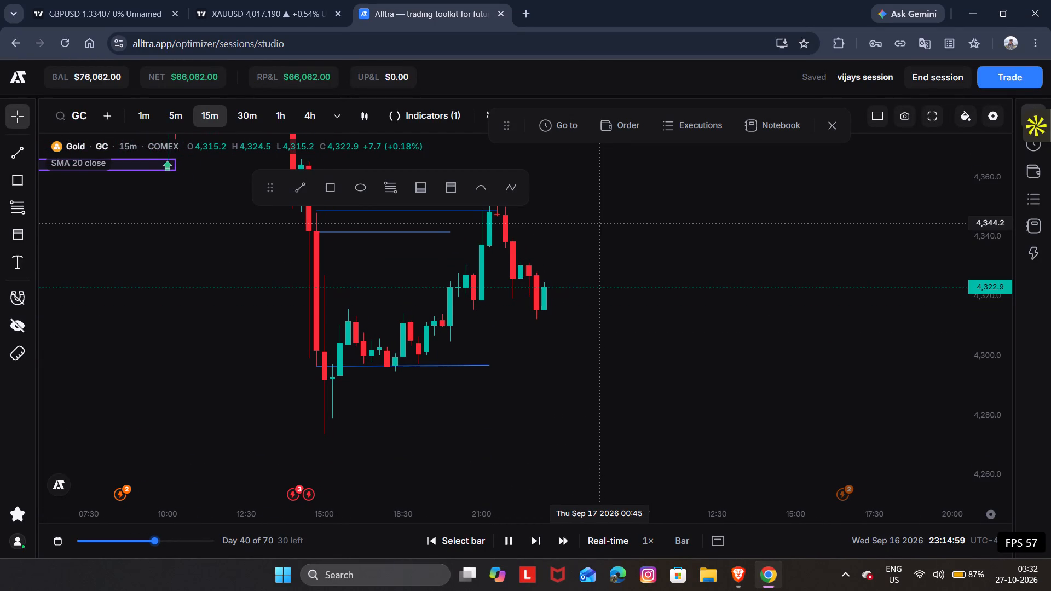
left_click_drag(616, 259, 643, 291)
left_click_drag(643, 291, 638, 324)
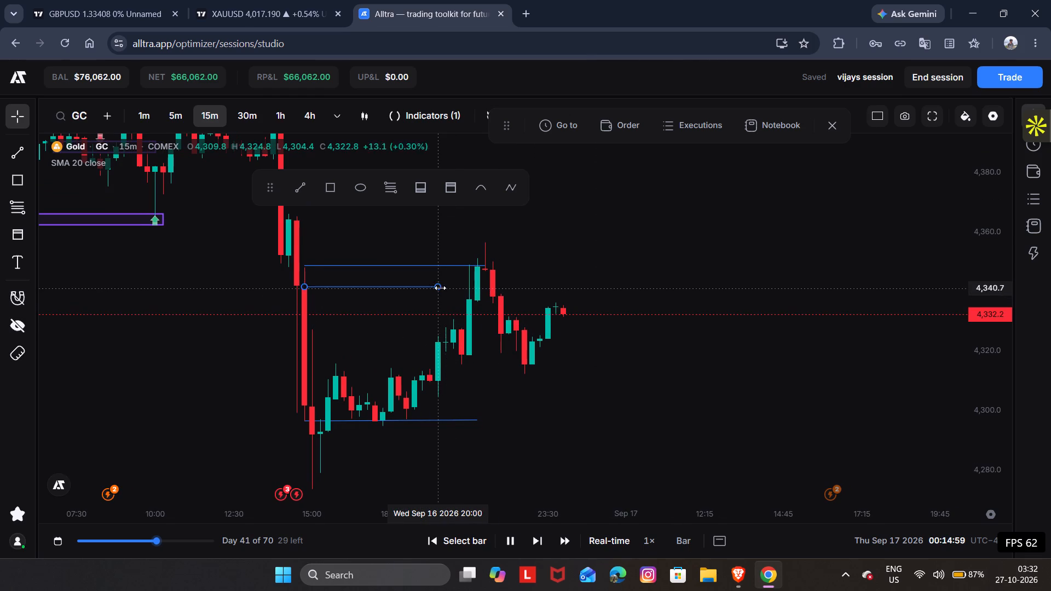
key("space")
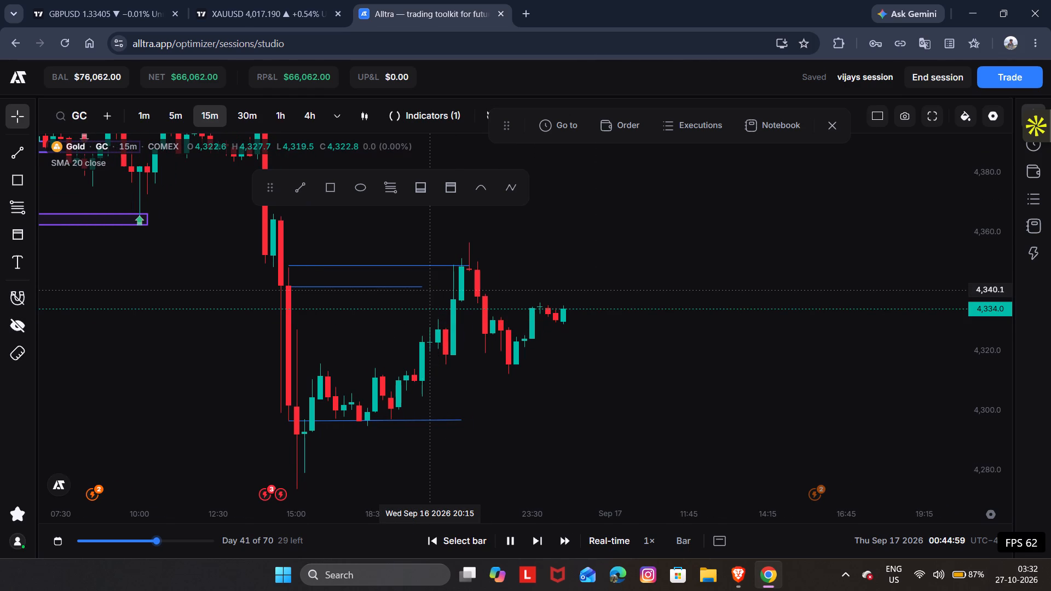
Extend the middle trend line at about 4,341 to about 23:30 on Sep 16, keeping it level.
left_click_drag(424, 289, 489, 291)
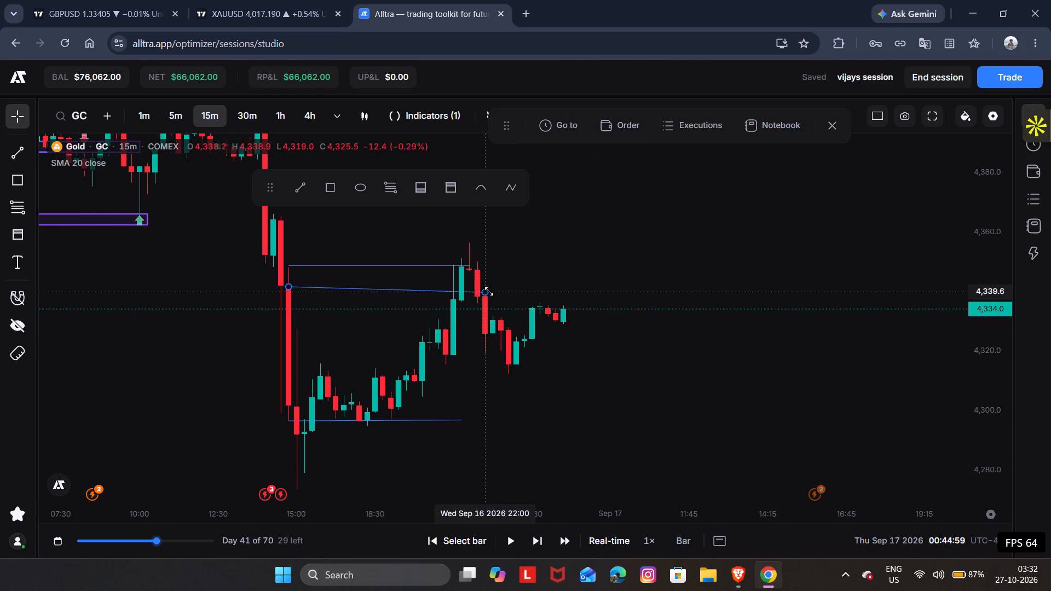
left_click_drag(489, 291, 528, 287)
left_click(528, 287)
left_click(596, 304)
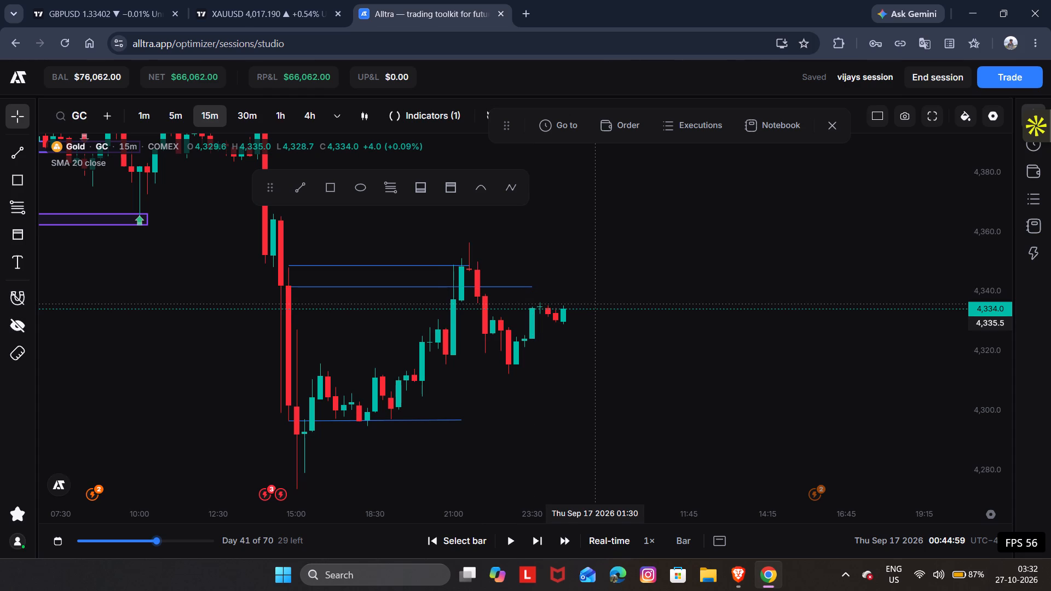
Play the Gold replay forward in short runs and pause at 03:14:59 on Sep 17.
key("space")
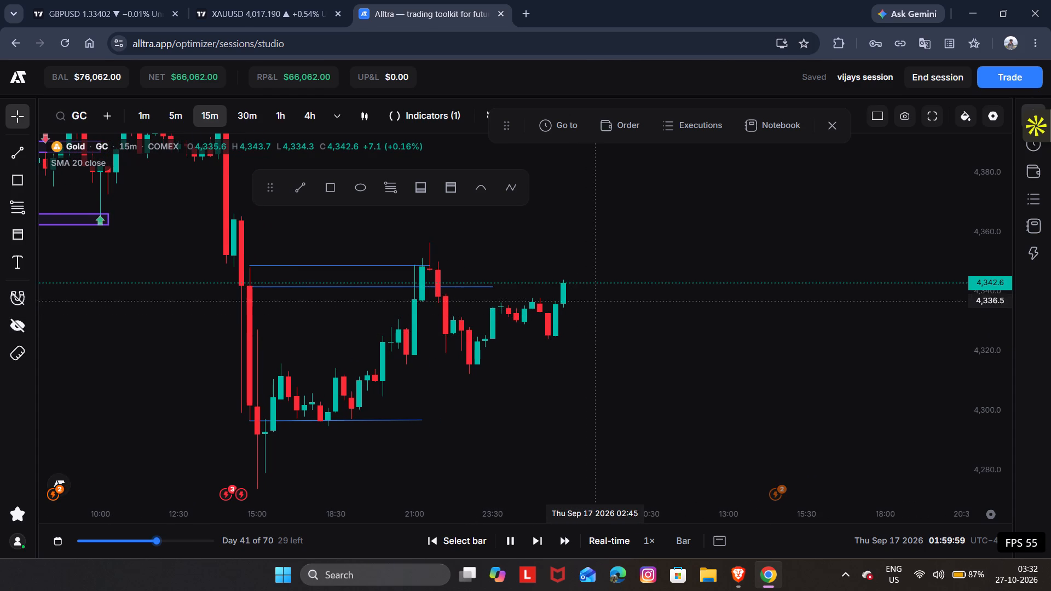
key("space")
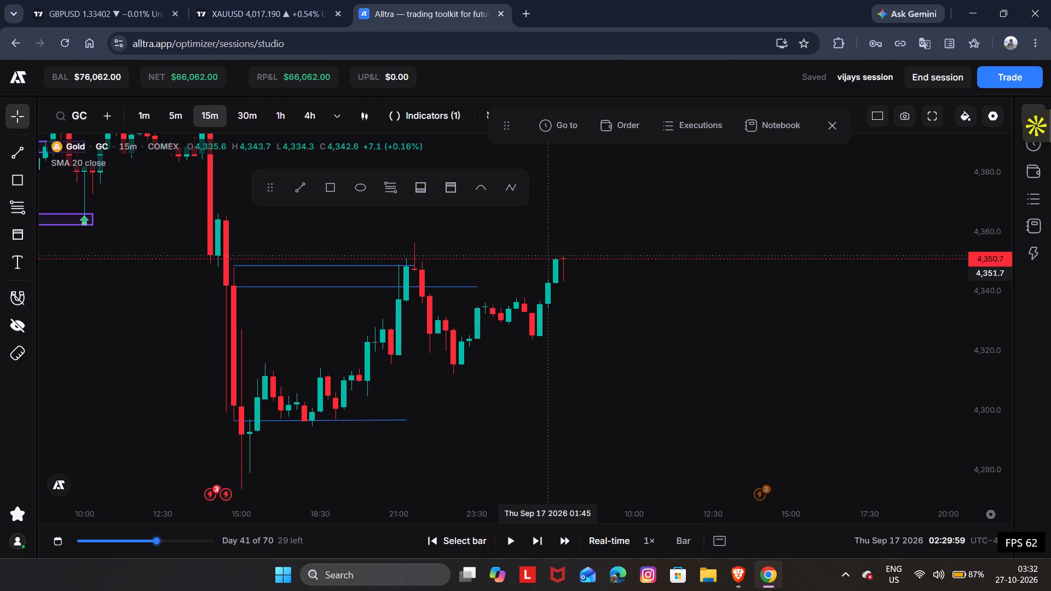
key("space")
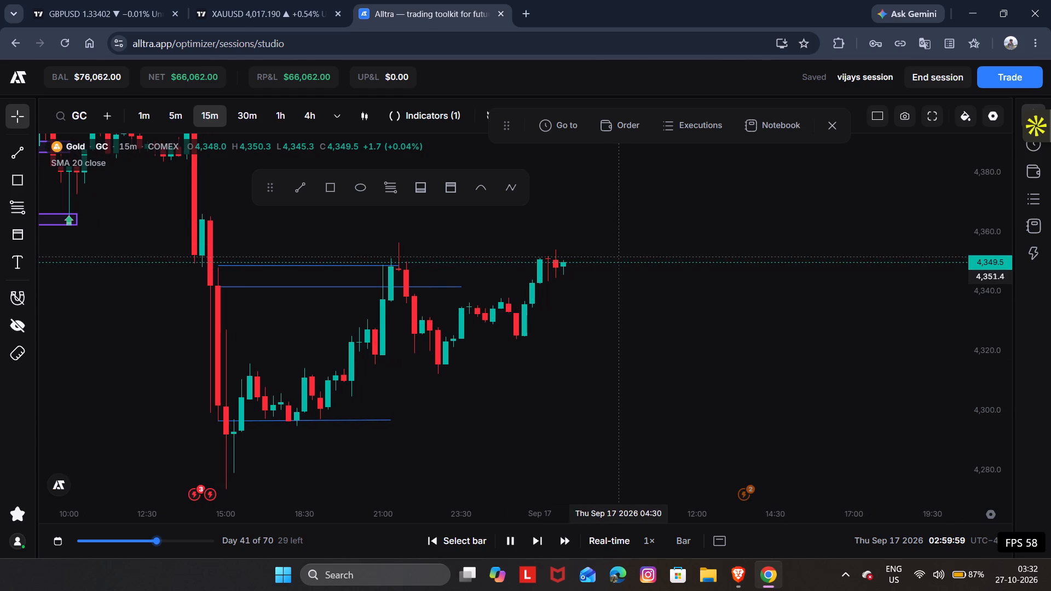
key("space")
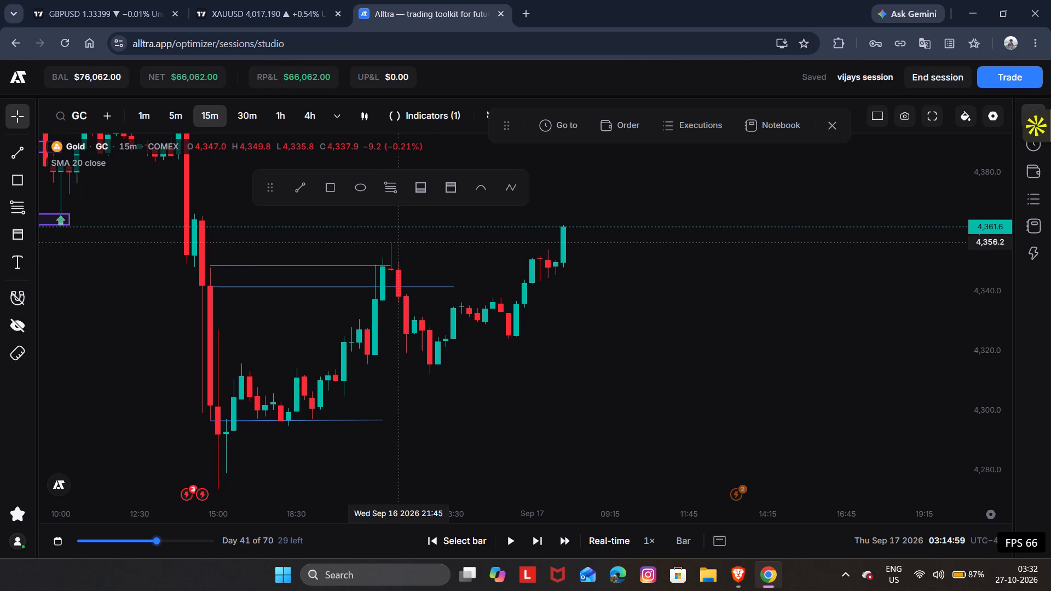
Advance the Gold replay in short runs through the pullback and pause at 04:44:59 on Sep 17.
left_click_drag(607, 302, 637, 316)
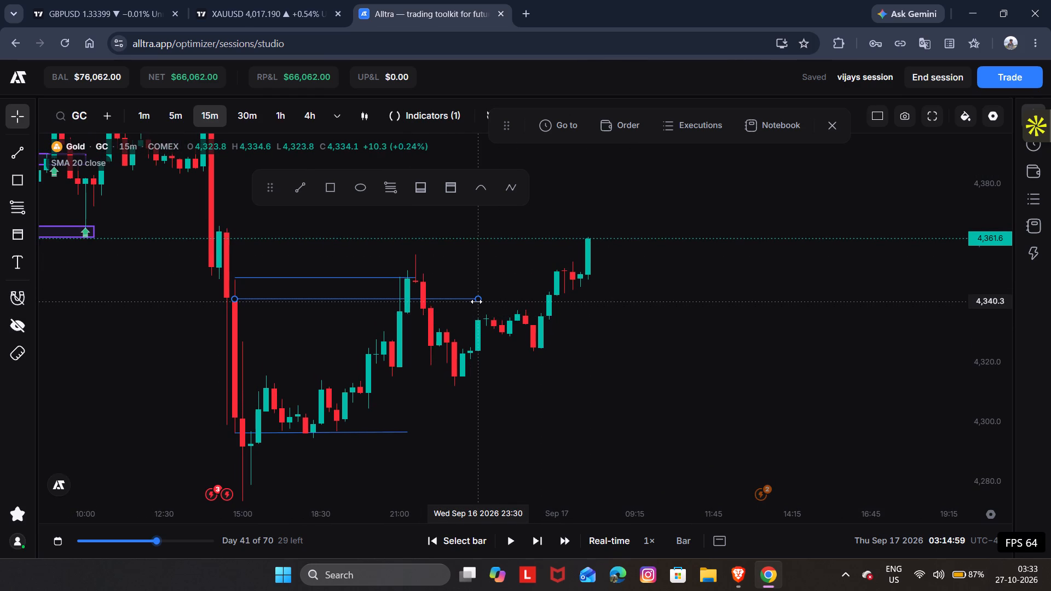
left_click_drag(608, 320, 627, 250)
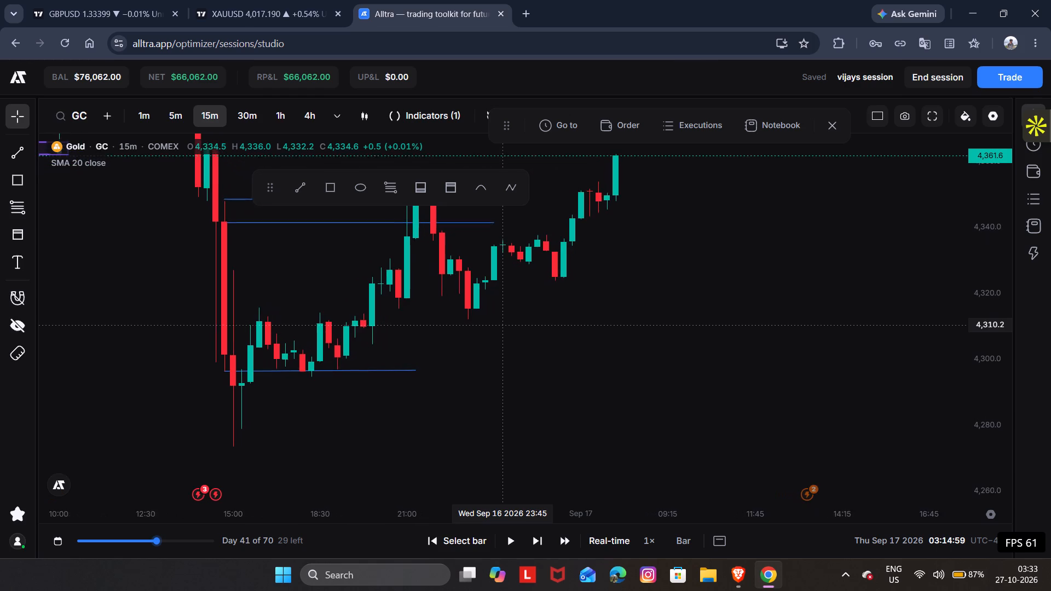
left_click_drag(500, 325, 515, 366)
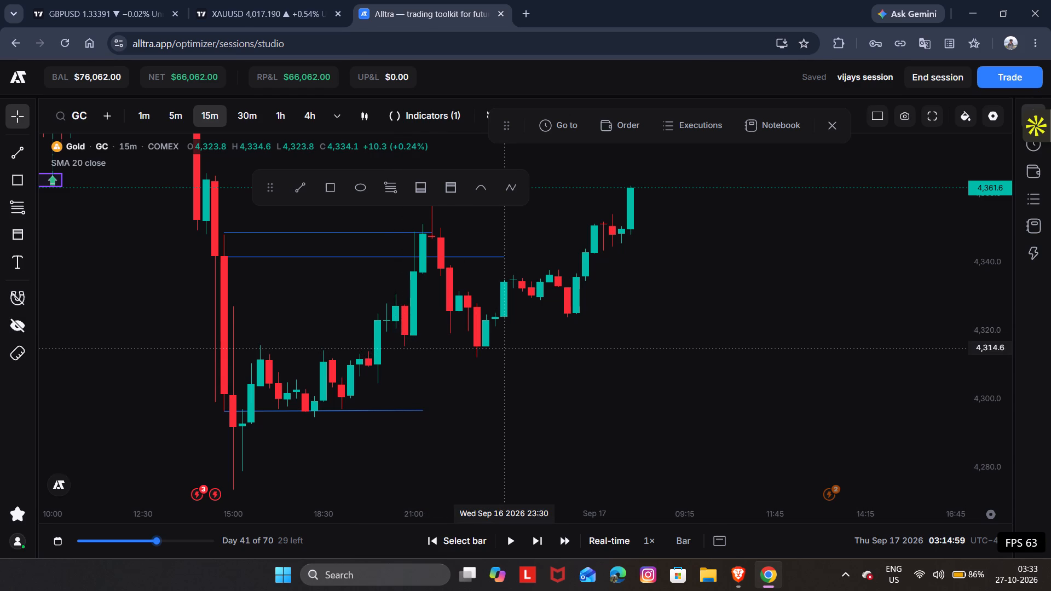
left_click_drag(622, 305, 636, 473)
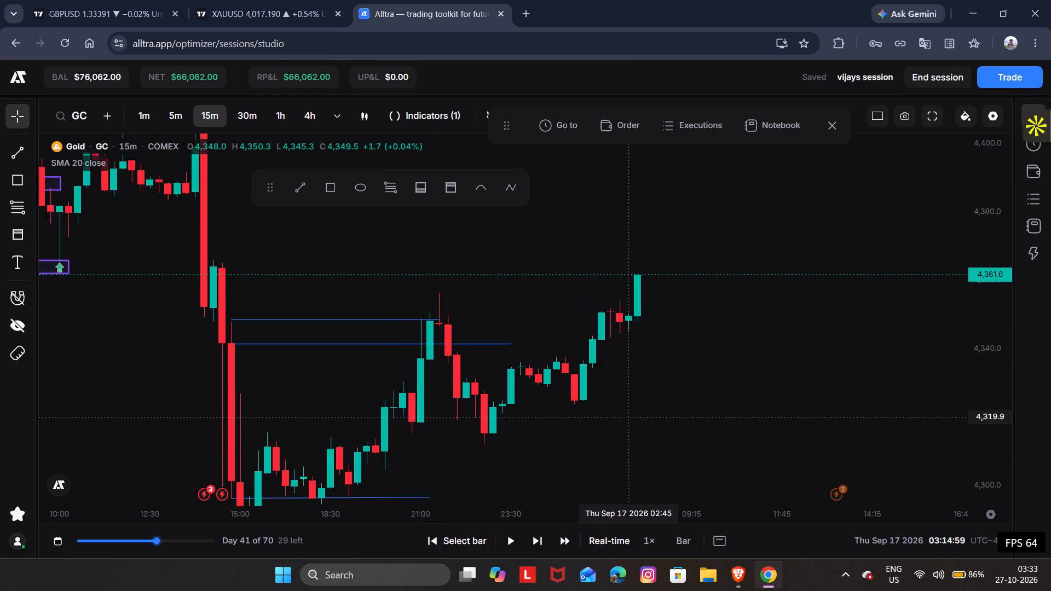
left_click_drag(636, 473, 643, 495)
key("space")
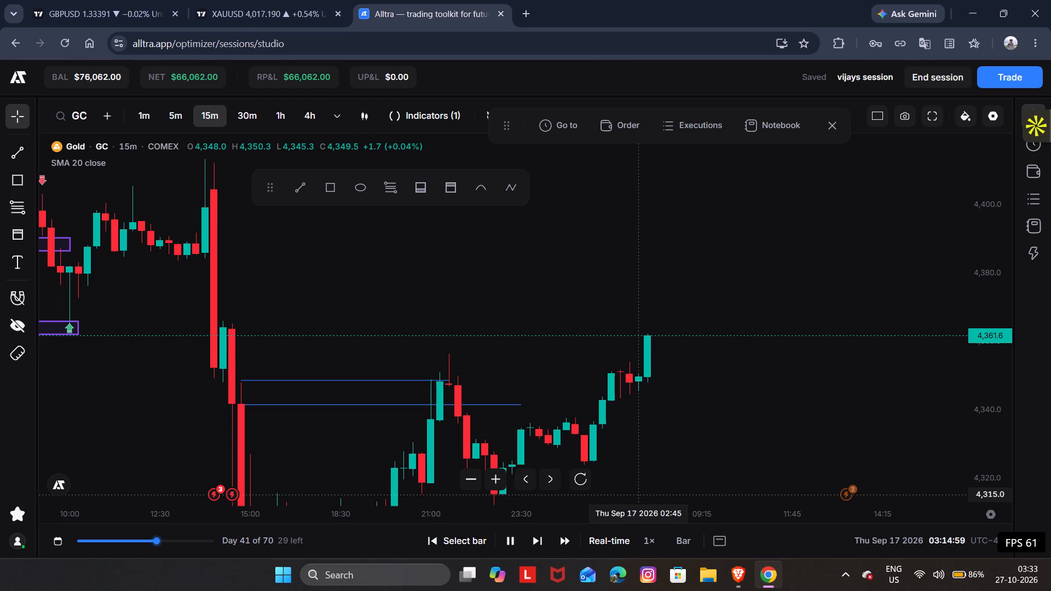
left_click_drag(643, 495, 644, 481)
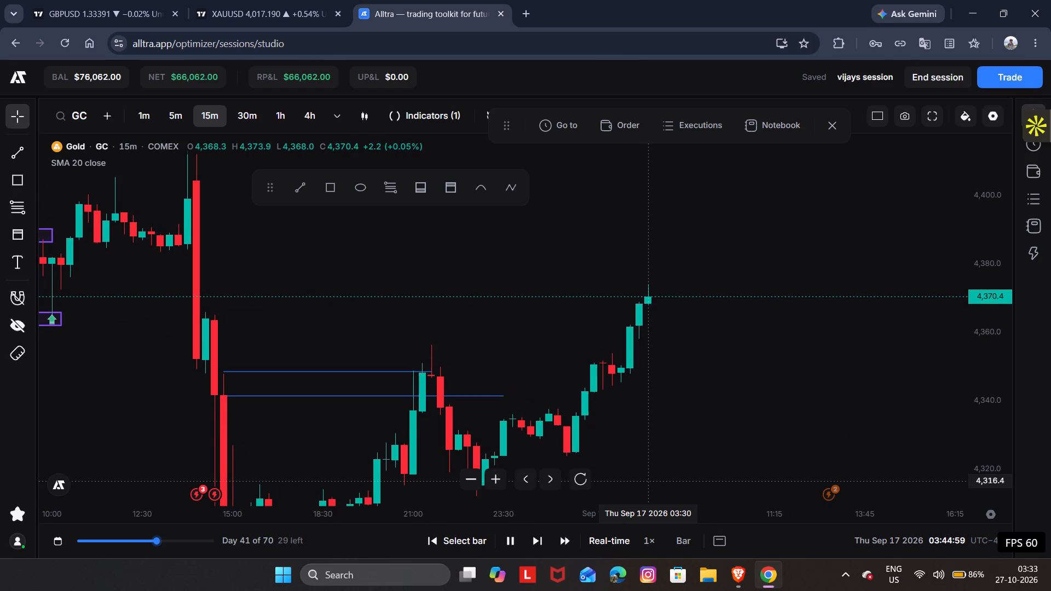
key("space")
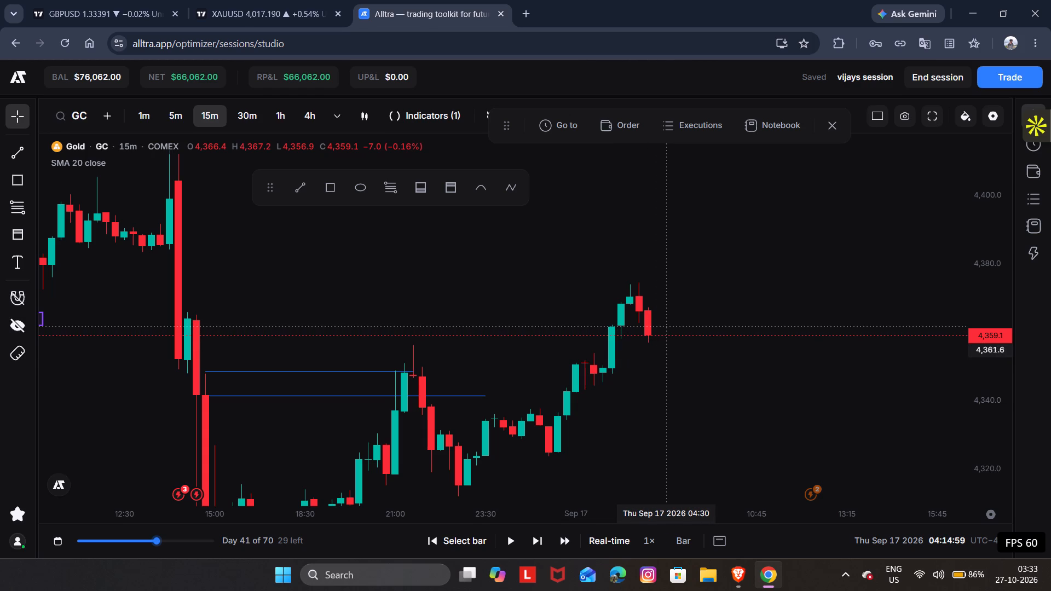
key("space")
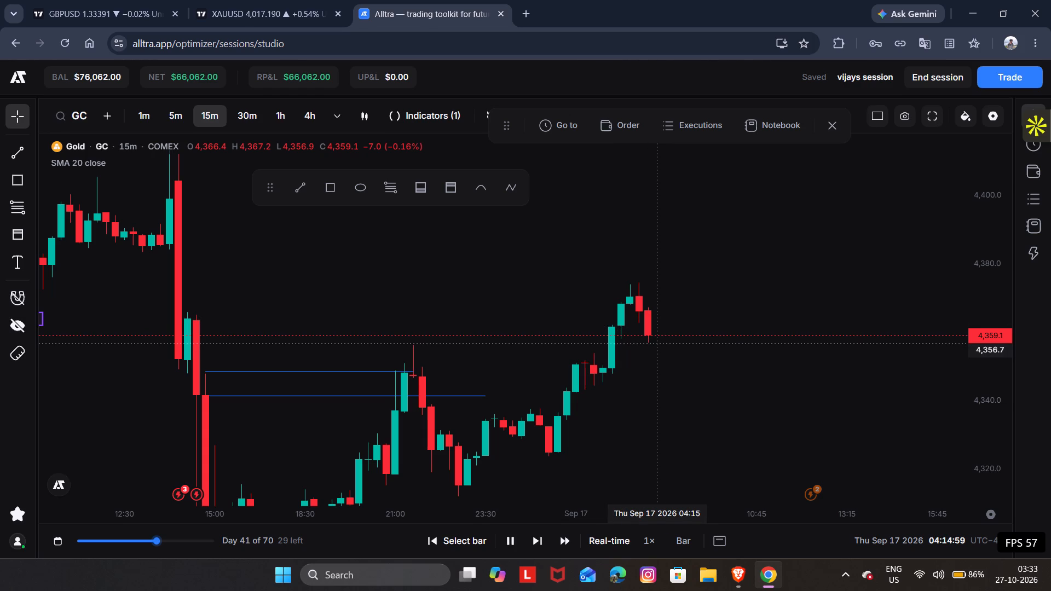
key("space")
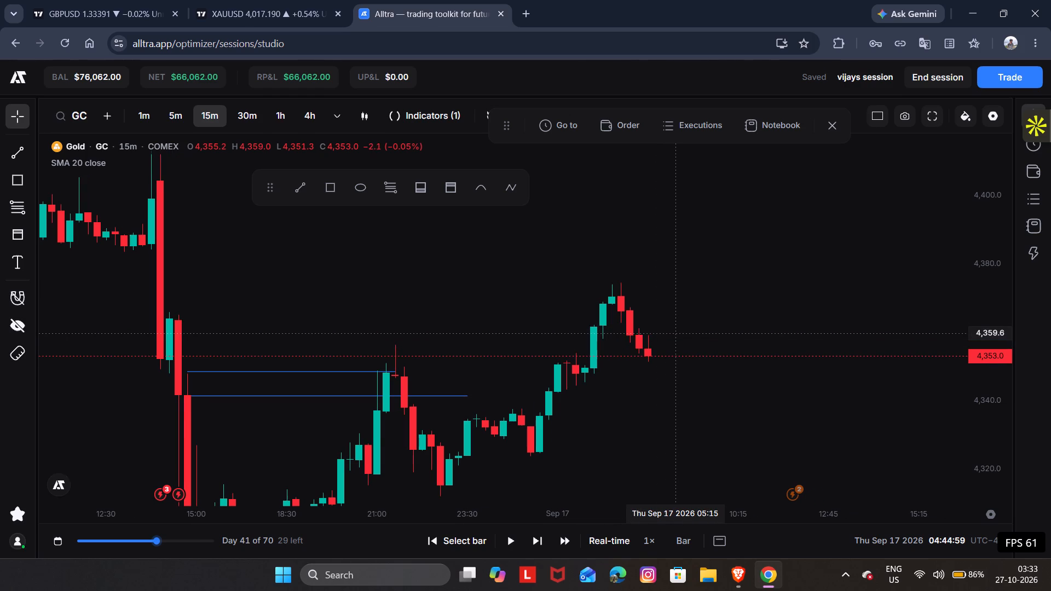
Sell 1 GC at market with the stop loss at 4,376.4 and the take profit at 4,326.8.
left_click(639, 131)
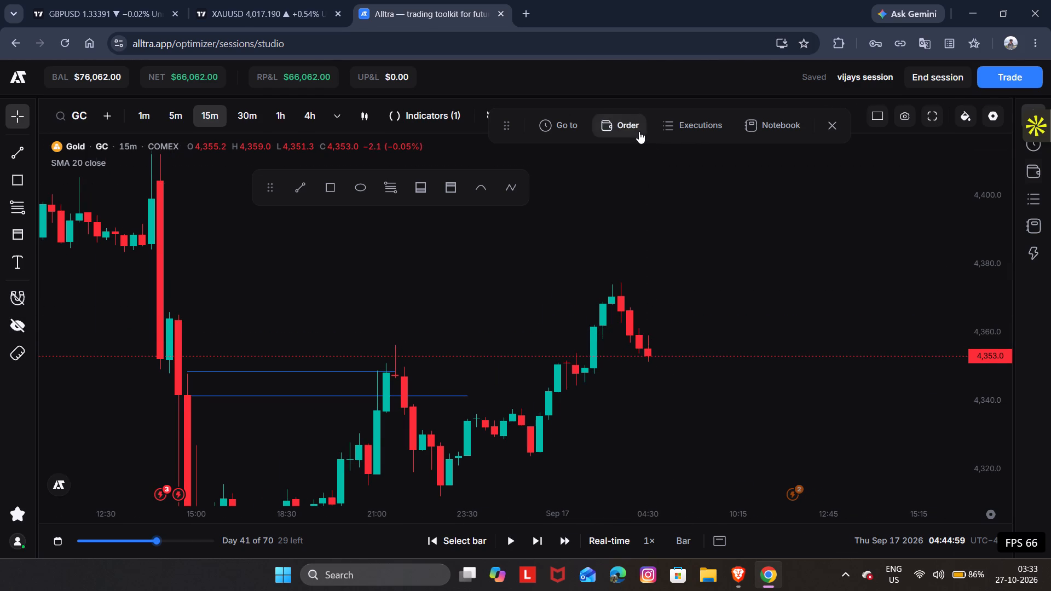
left_click(823, 159)
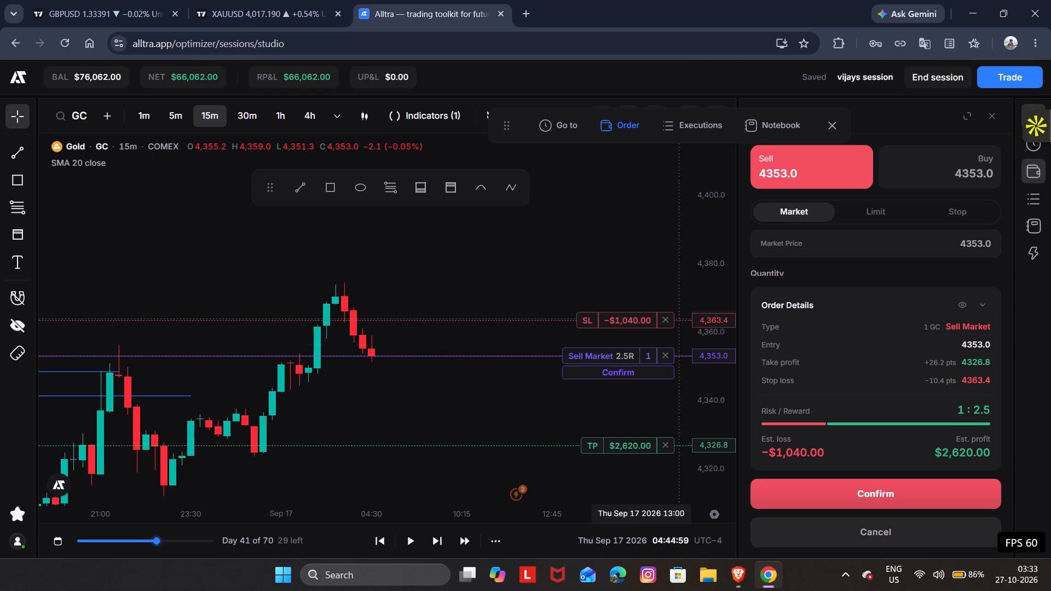
left_click_drag(636, 320, 622, 277)
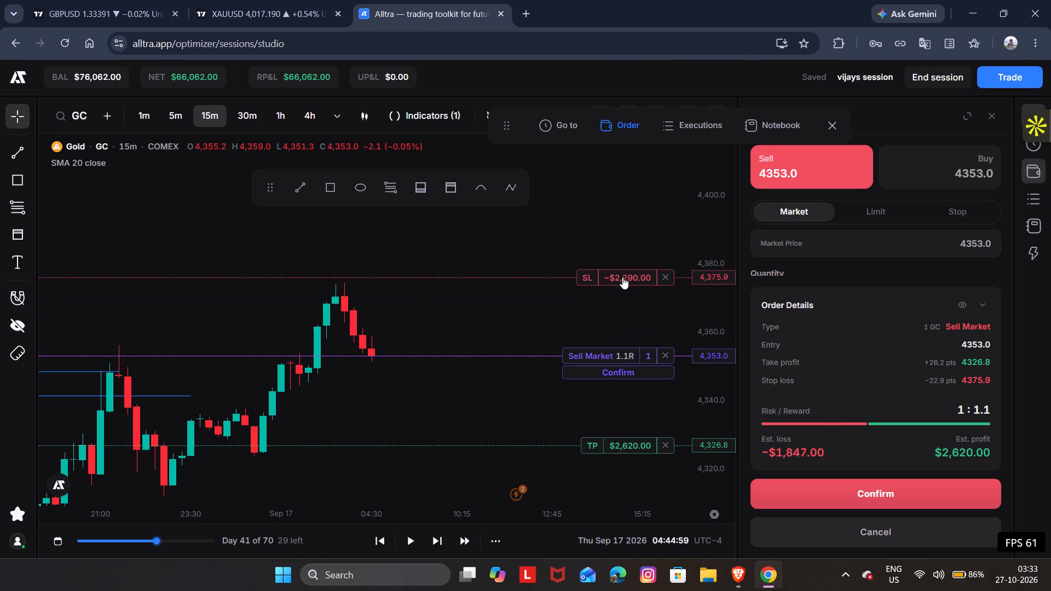
left_click_drag(622, 277, 622, 276)
left_click(627, 370)
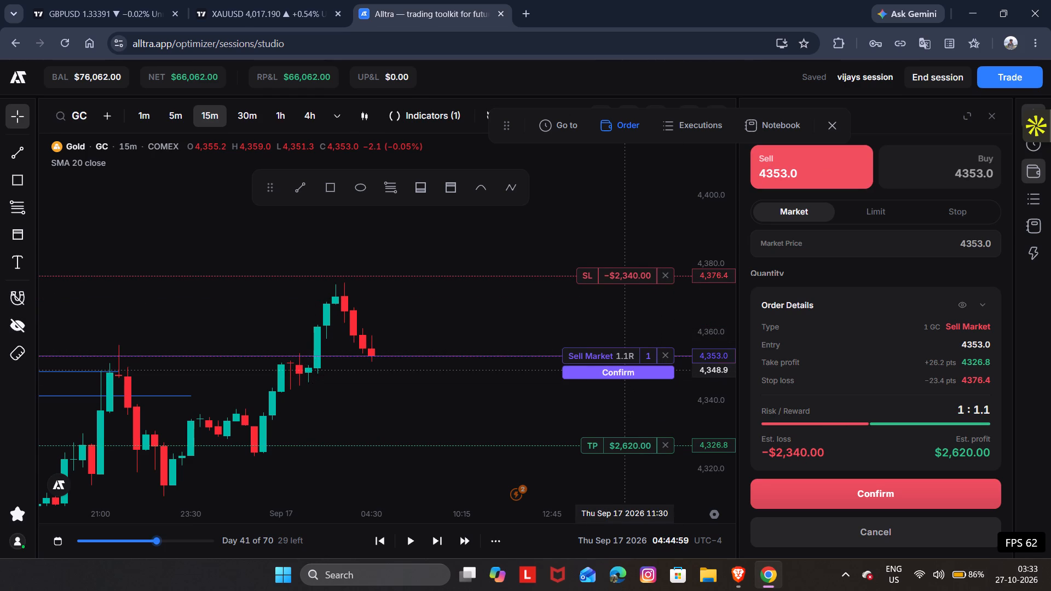
Play the replay forward with the short trade open and pause at 07:14:59 on Sep 17.
left_click_drag(709, 399, 699, 325)
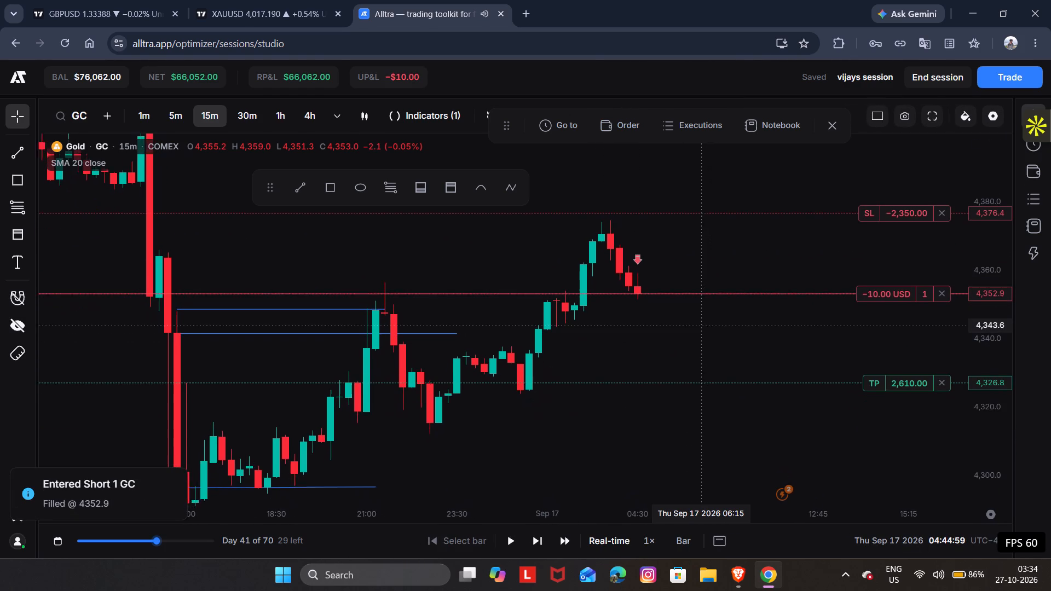
left_click_drag(699, 325, 689, 308)
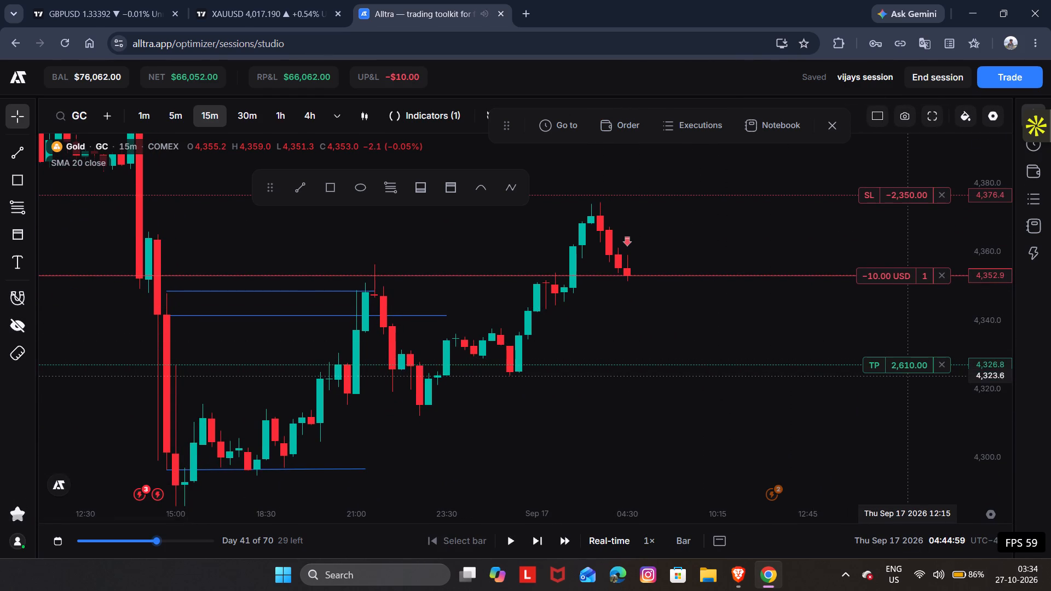
key("space")
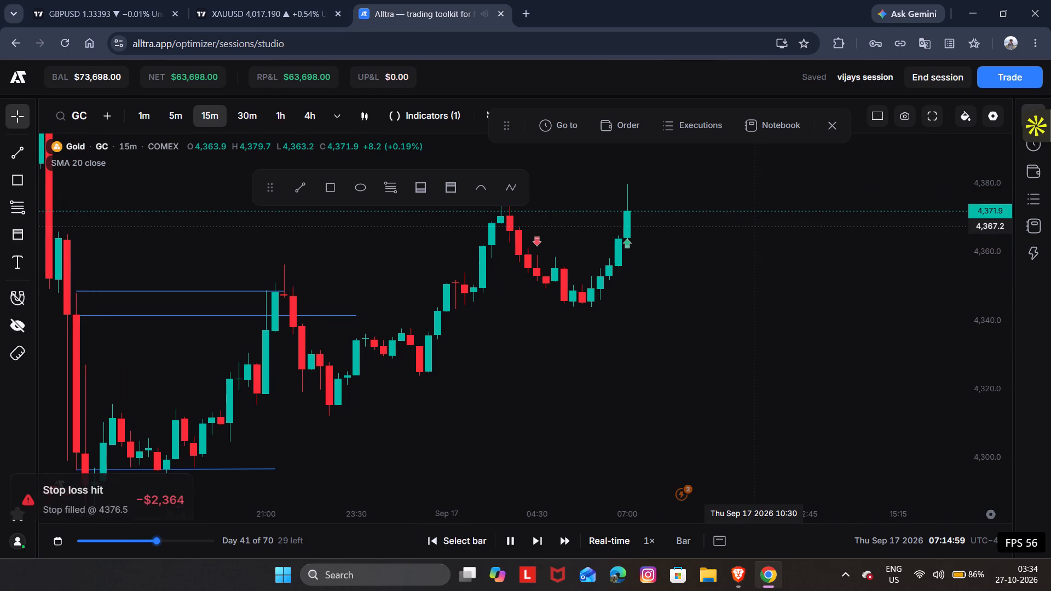
key("space")
Sell 1 GC at market with the stop loss at 4,383.0 and the take profit at 4,345.7.
left_click_drag(682, 224, 738, 279)
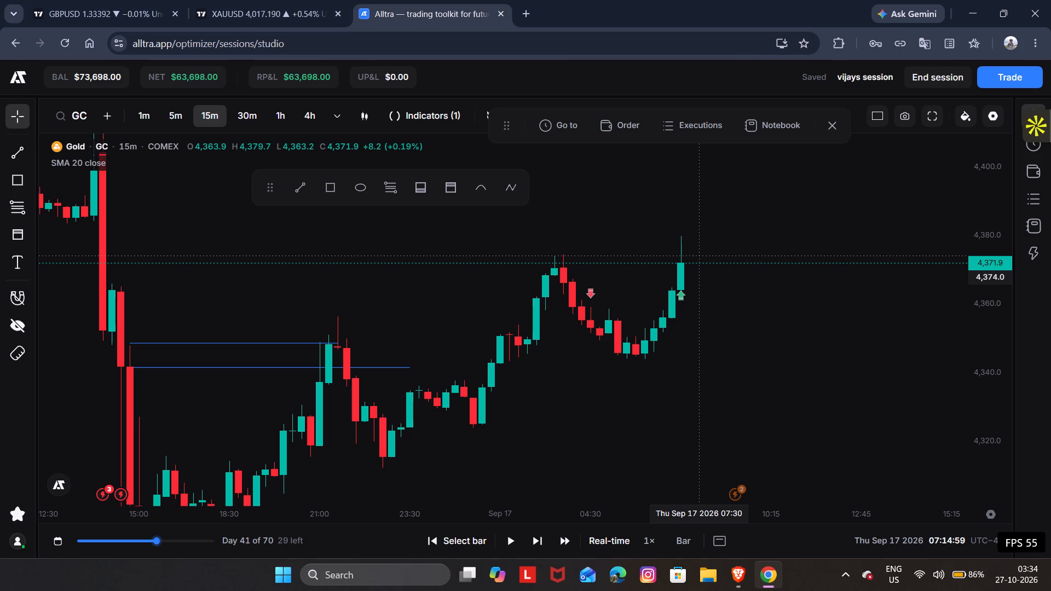
left_click(624, 124)
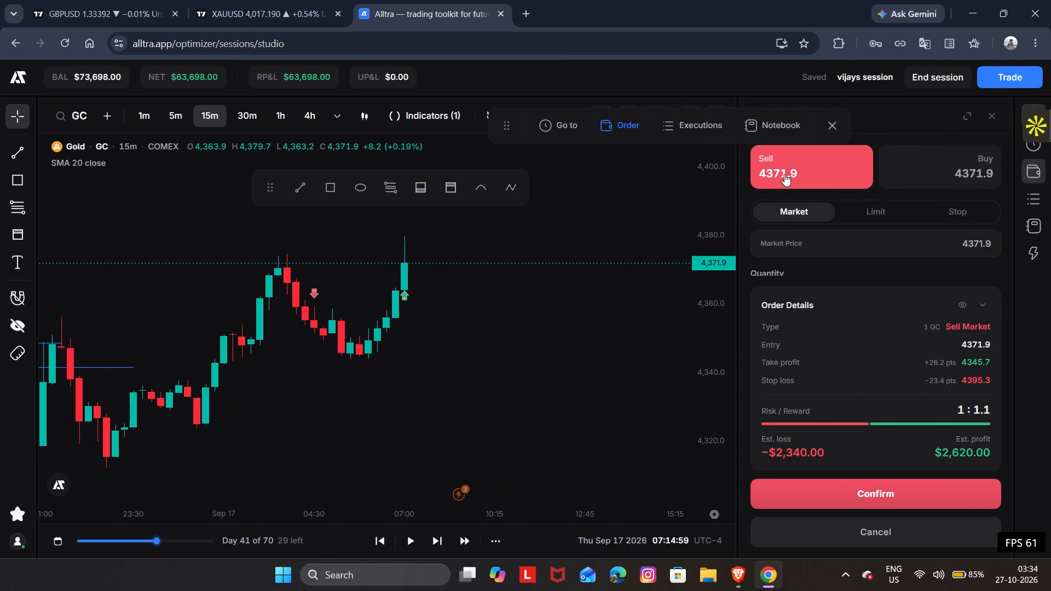
left_click(784, 174)
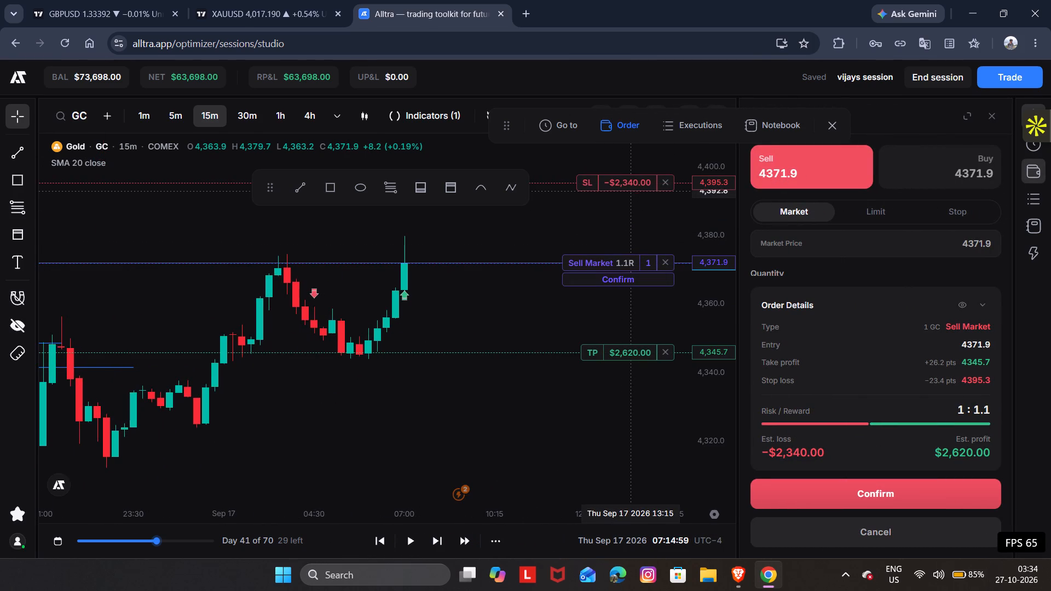
left_click_drag(630, 184, 629, 227)
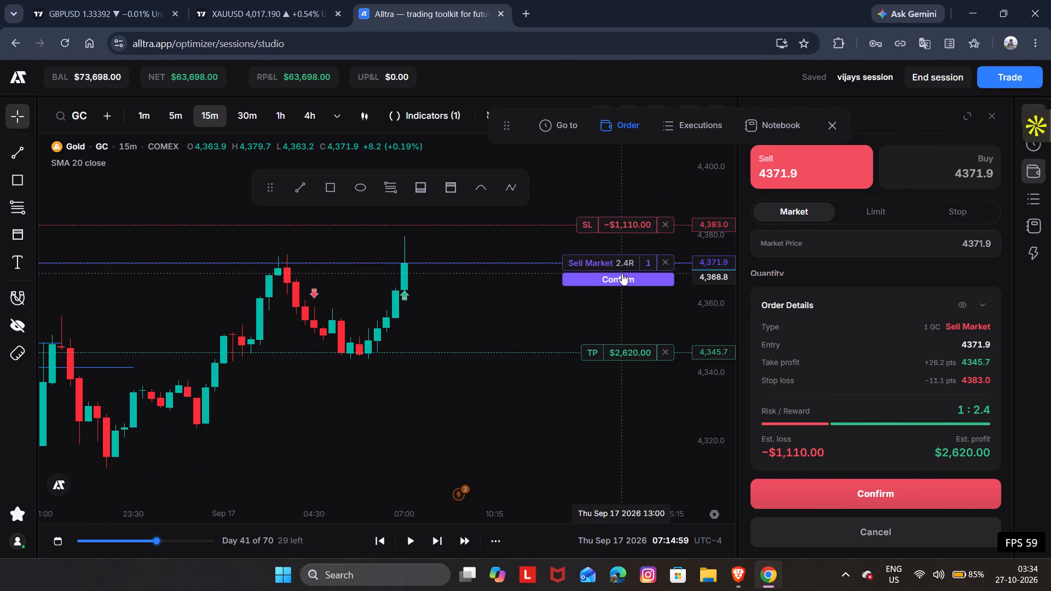
left_click(622, 273)
Resume the replay, lower the short's take profit to about 4,333 while it runs, and pause at 07:59:59 on Sep 17.
key("space")
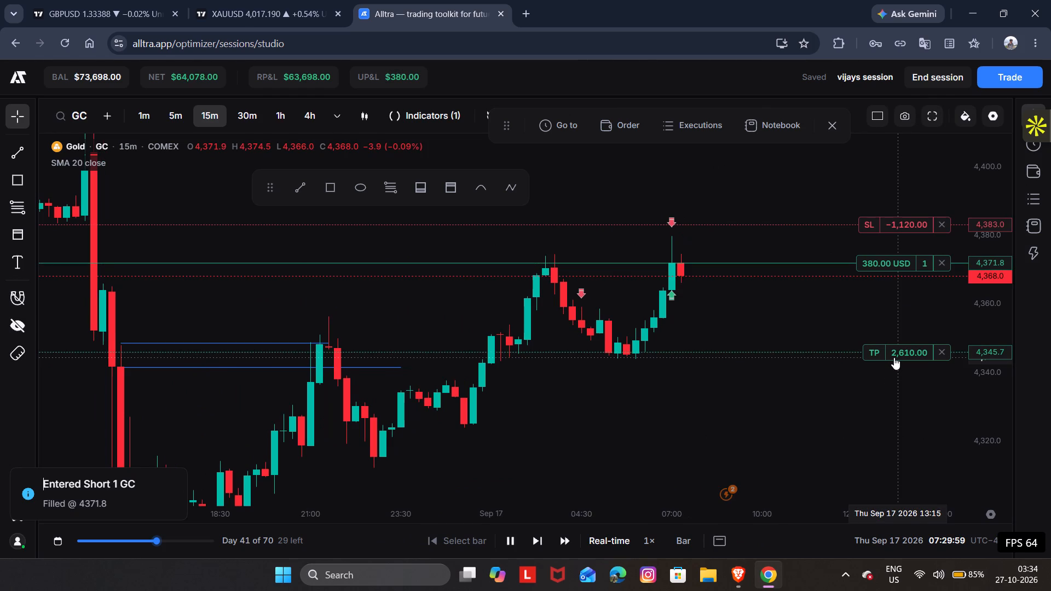
left_click(894, 357)
left_click_drag(894, 357, 893, 396)
left_click(893, 396)
key("space")
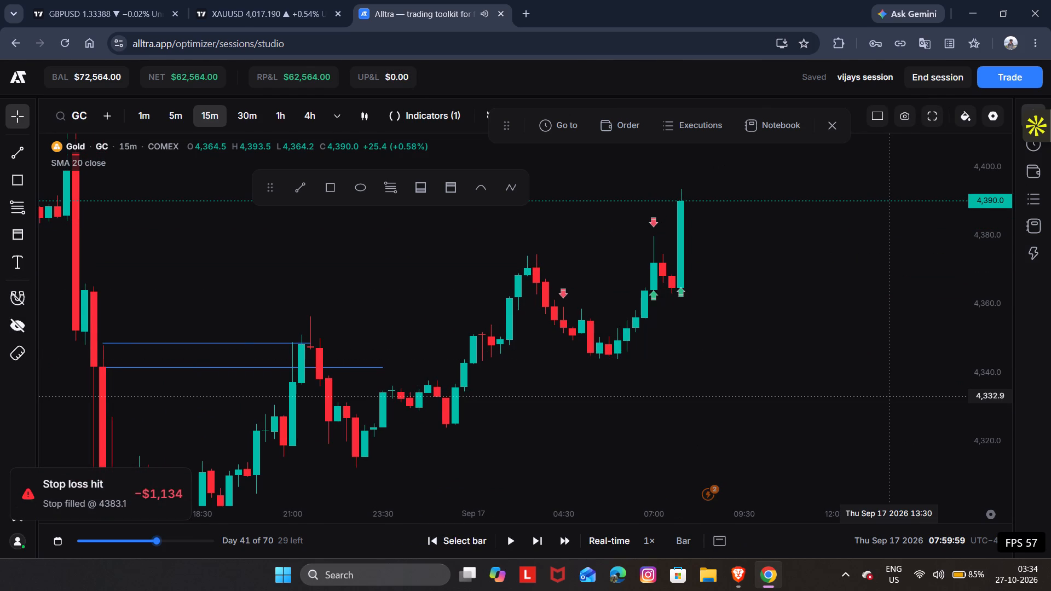
Draw a rising trend line from about 4,288 at 15:15 on Sep 16, under the higher lows, to about 4,360 at 10:00 on Sep 17.
left_click(874, 321)
left_click_drag(874, 321, 870, 233)
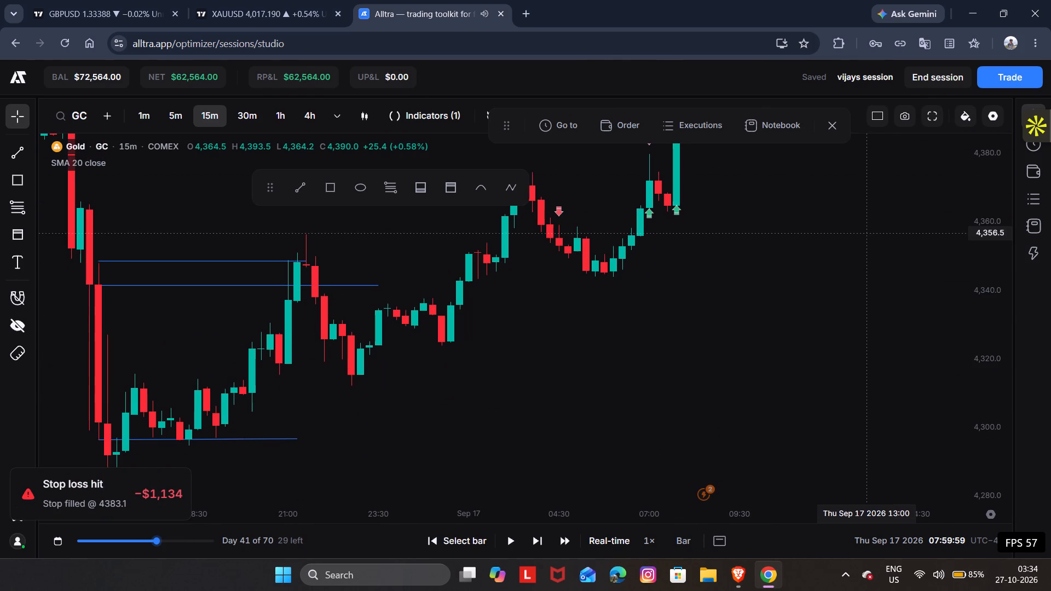
left_click_drag(517, 260, 536, 419)
left_click_drag(711, 300, 678, 296)
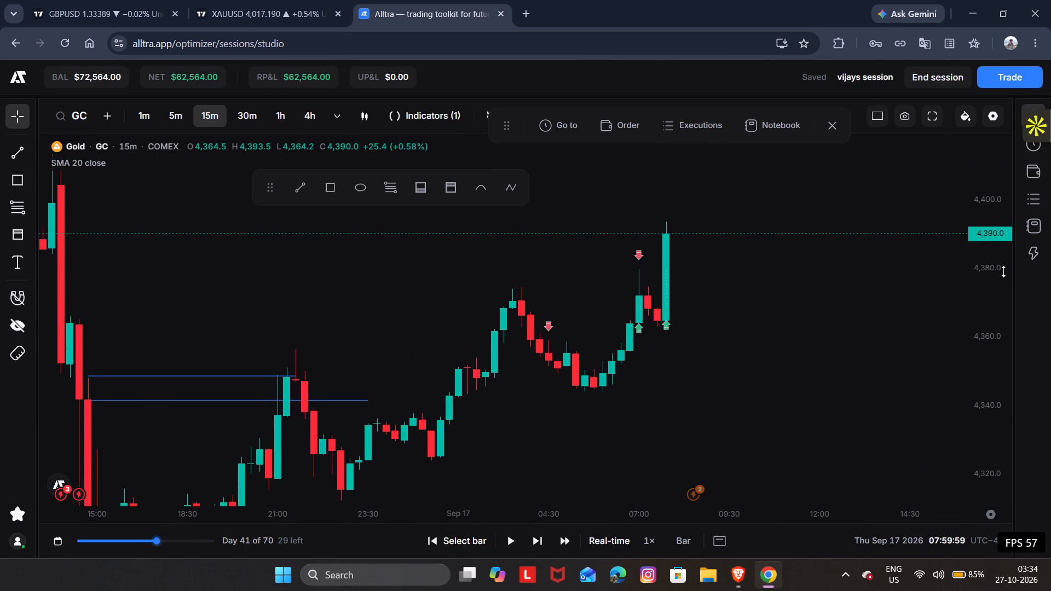
left_click_drag(998, 260, 997, 372)
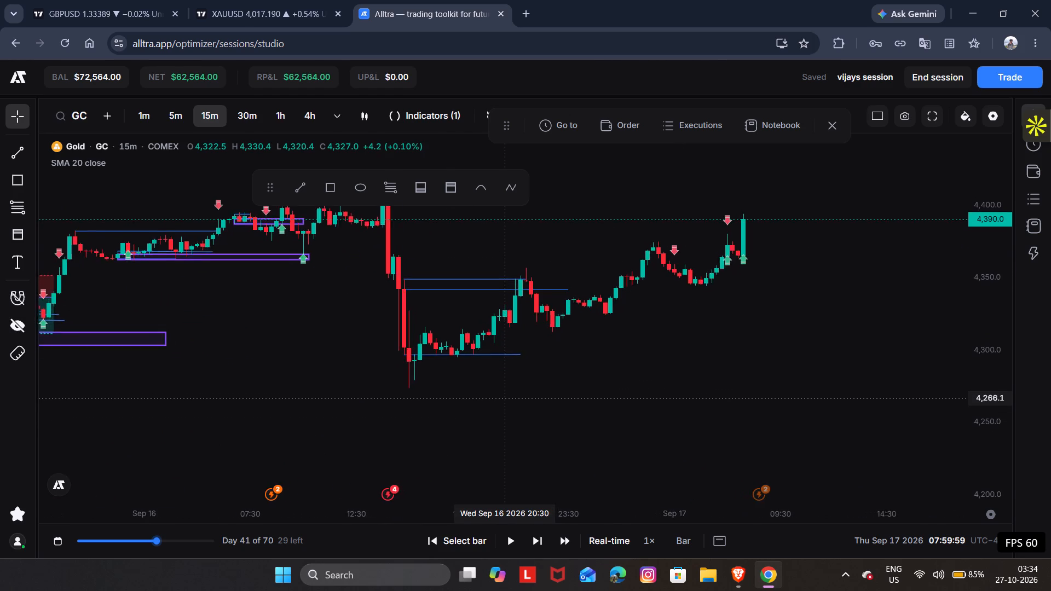
left_click_drag(506, 397, 506, 429)
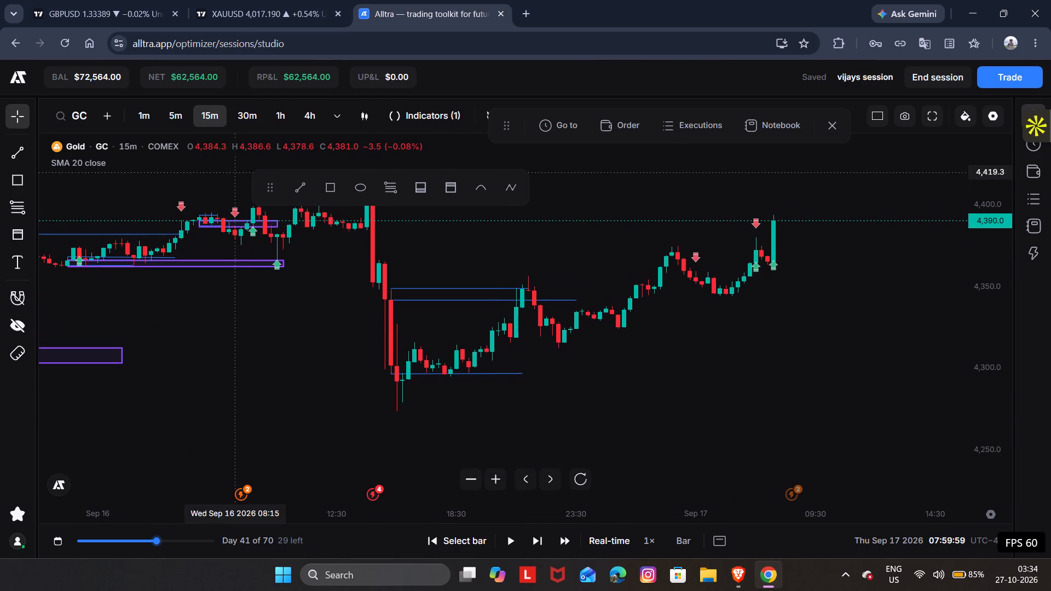
left_click(290, 196)
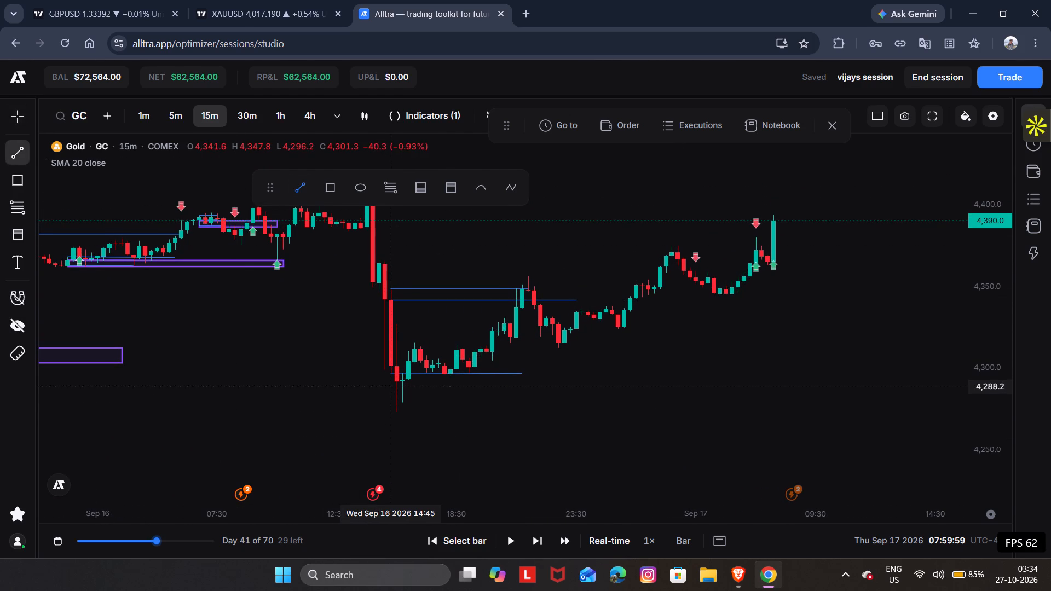
left_click(400, 386)
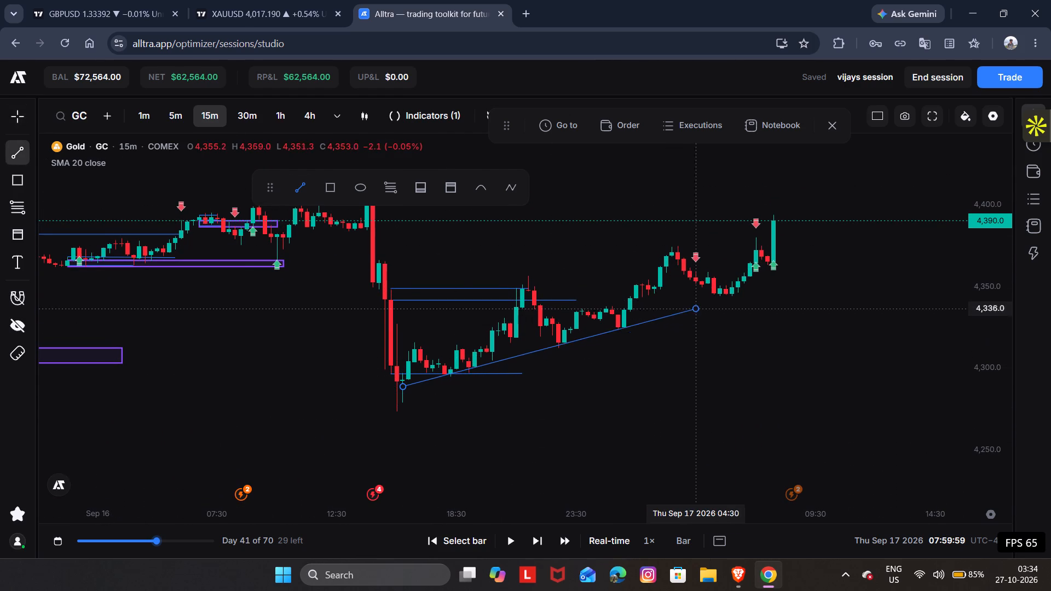
left_click(825, 269)
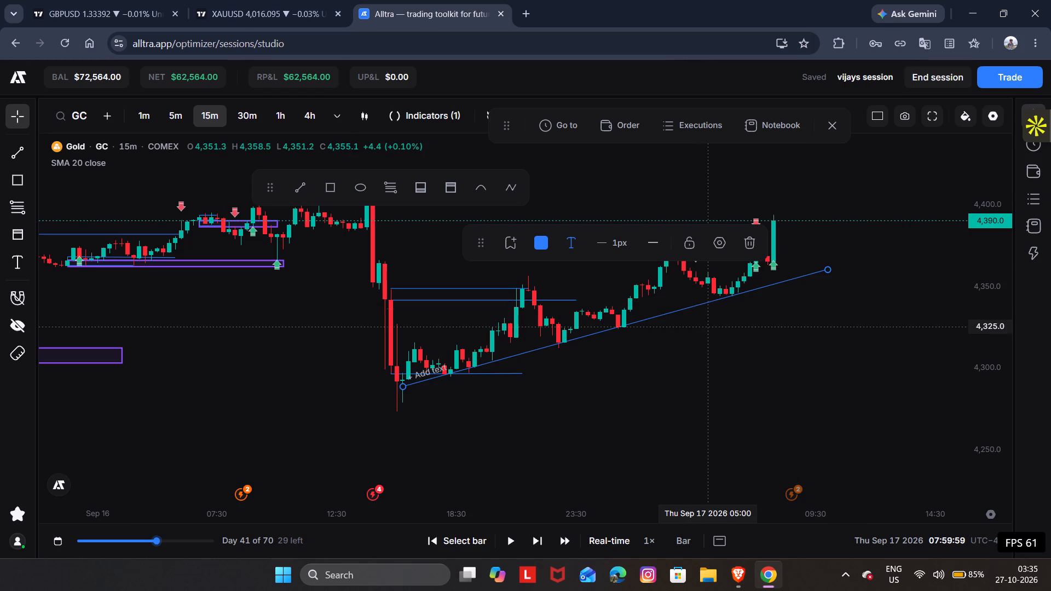
left_click_drag(706, 327, 744, 386)
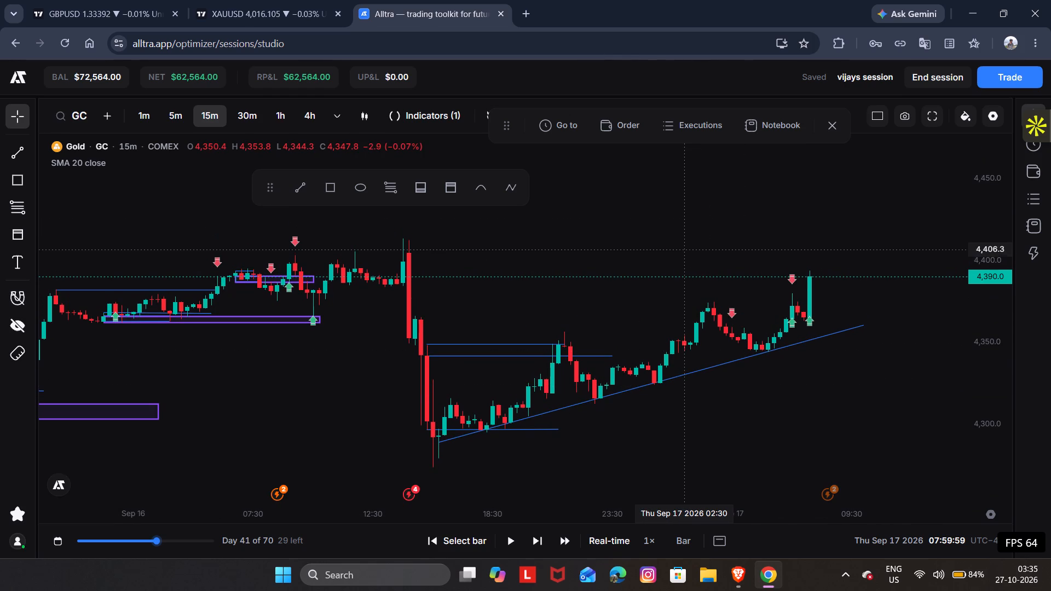
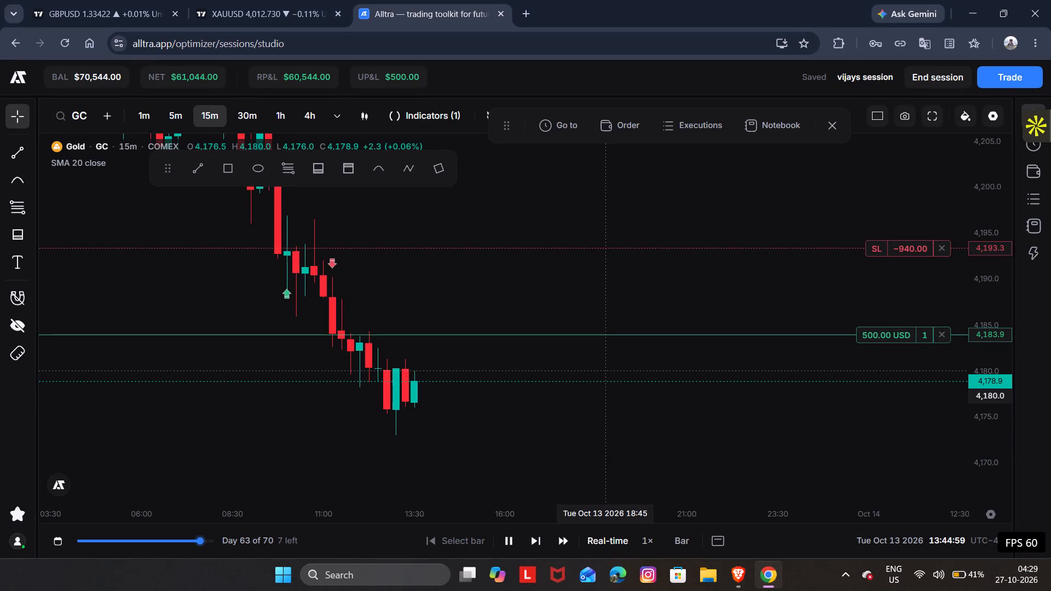
Play the Gold replay forward with the short trade open, pausing to check bars, and stop at 21:44:59 on Oct 13.
left_click(603, 370)
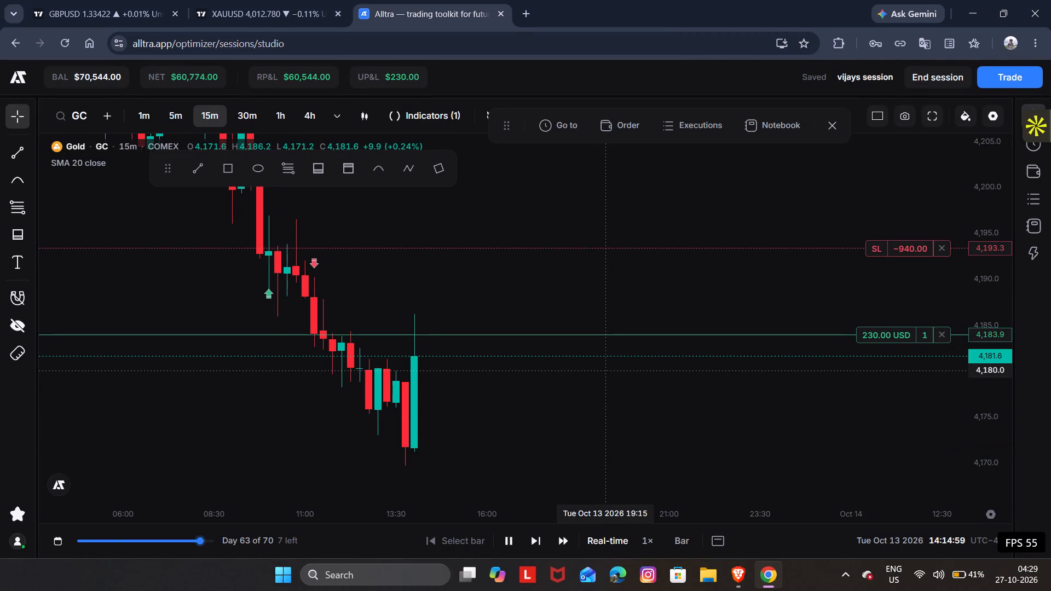
left_click_drag(603, 370, 545, 208)
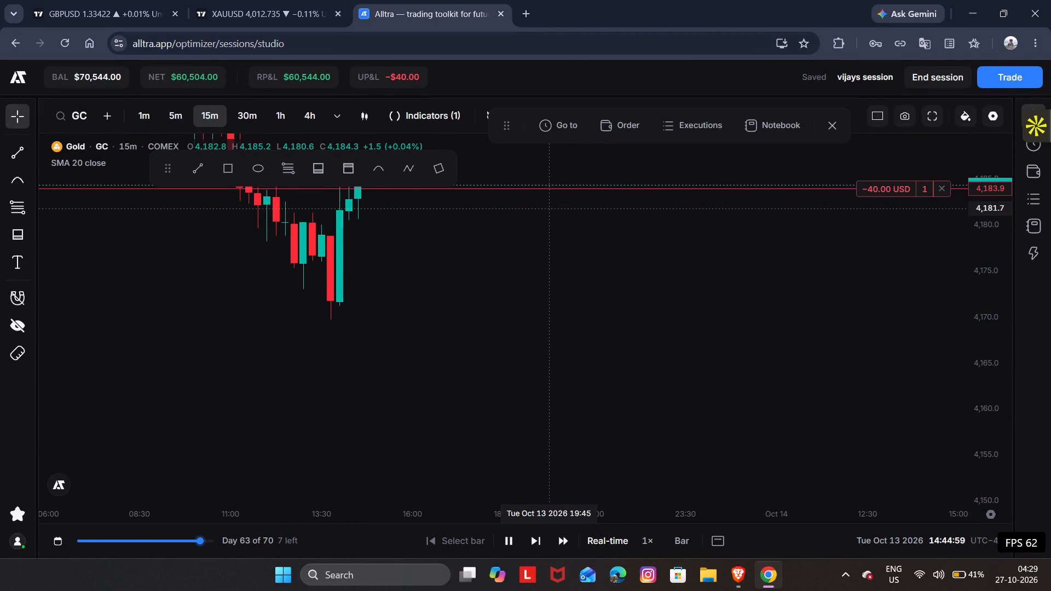
key("space")
left_click_drag(545, 208, 591, 216)
left_click_drag(605, 239, 548, 309)
key("space")
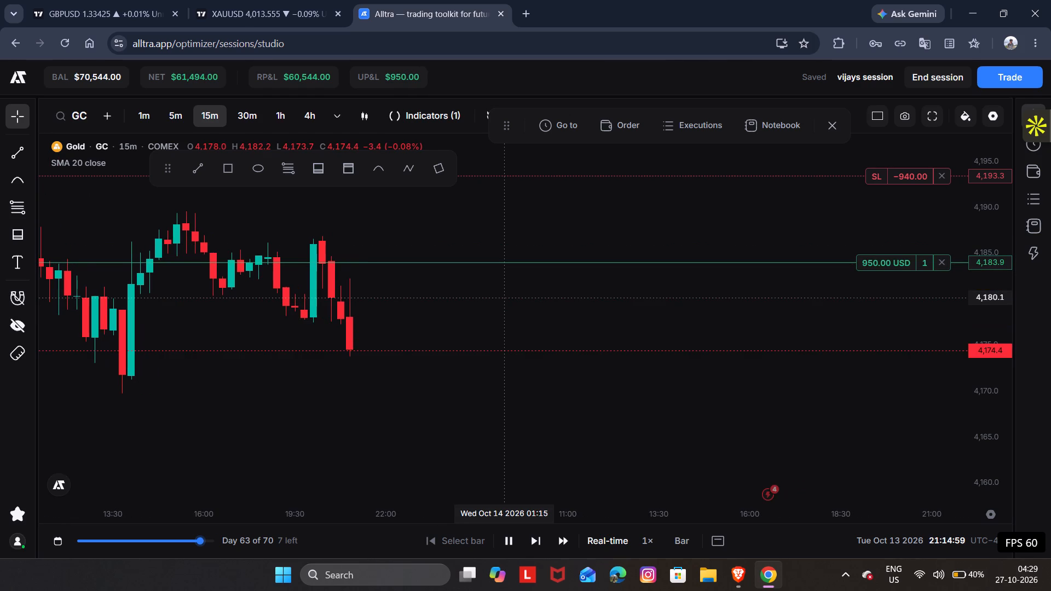
key("space")
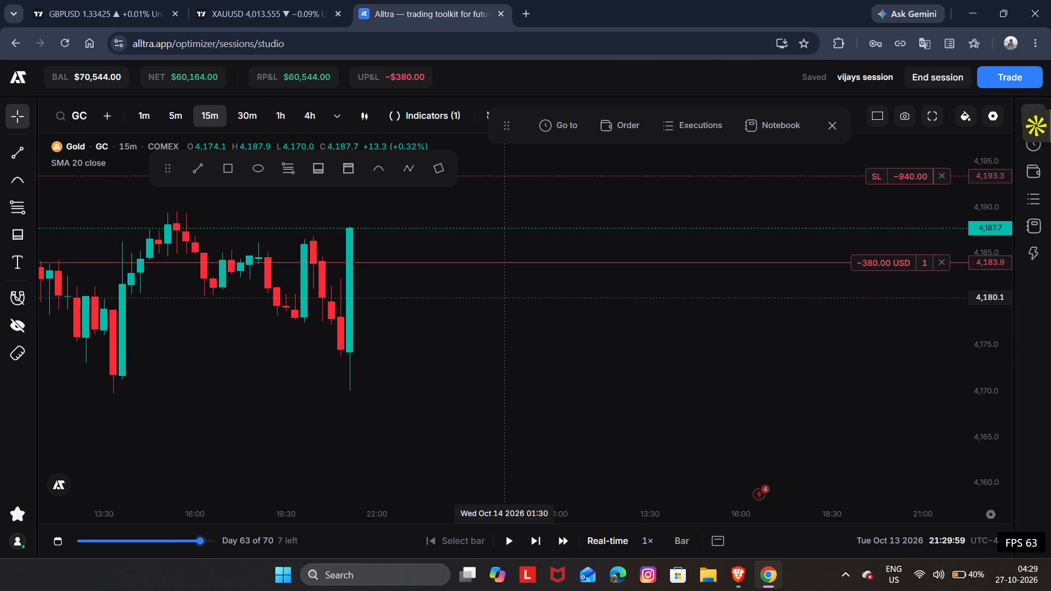
key("space")
key("space")
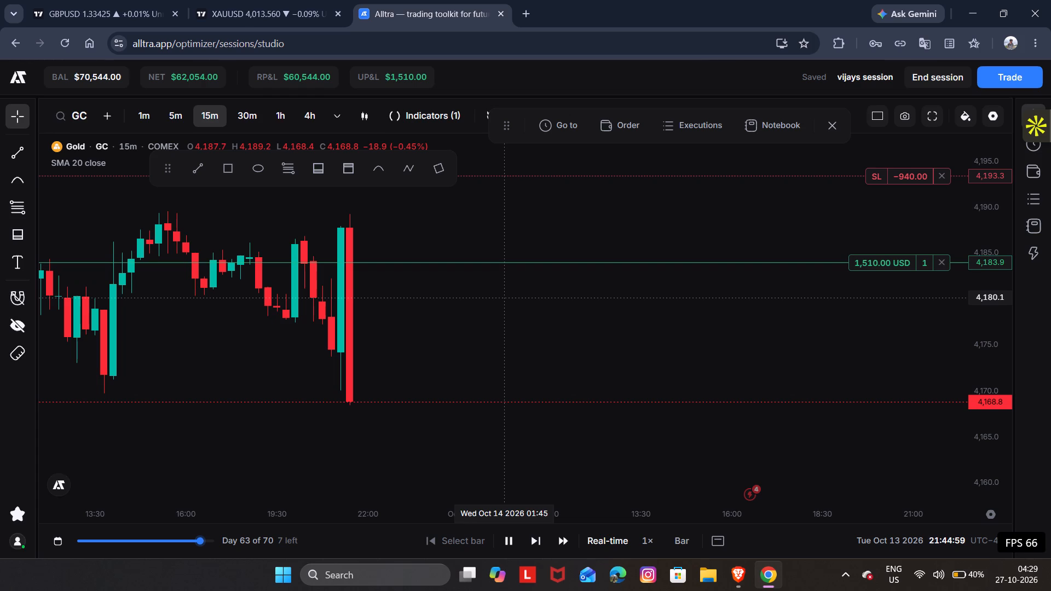
Resume the replay with the short trade still running and pause at 01:59:59 on Oct 14.
left_click_drag(585, 413, 602, 334)
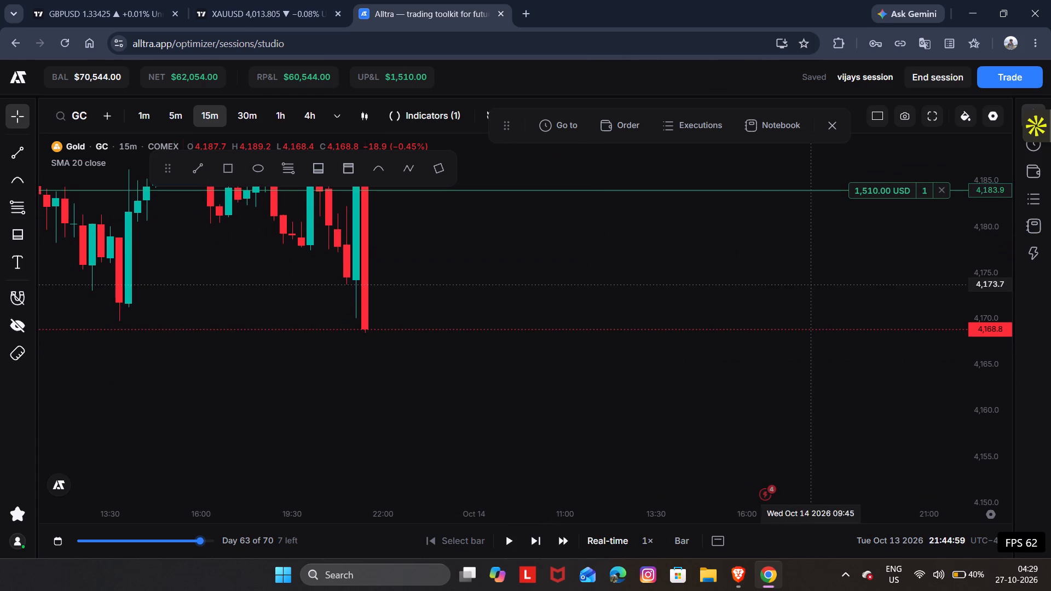
double_click(966, 269)
left_click_drag(990, 263, 951, 421)
left_click_drag(680, 325, 804, 302)
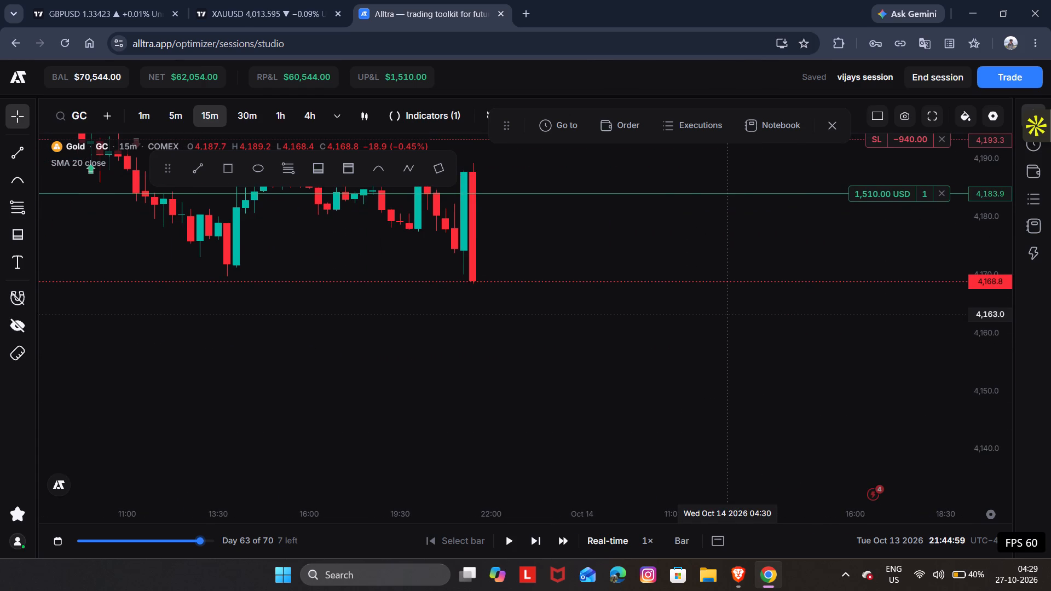
left_click_drag(638, 332, 619, 402)
key("space")
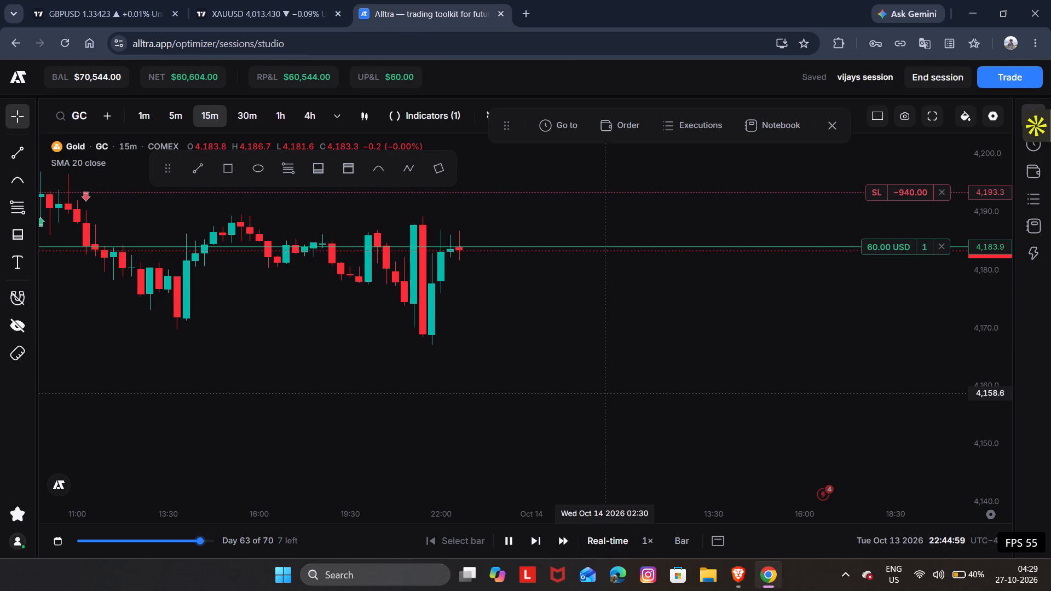
key("space")
key("space")
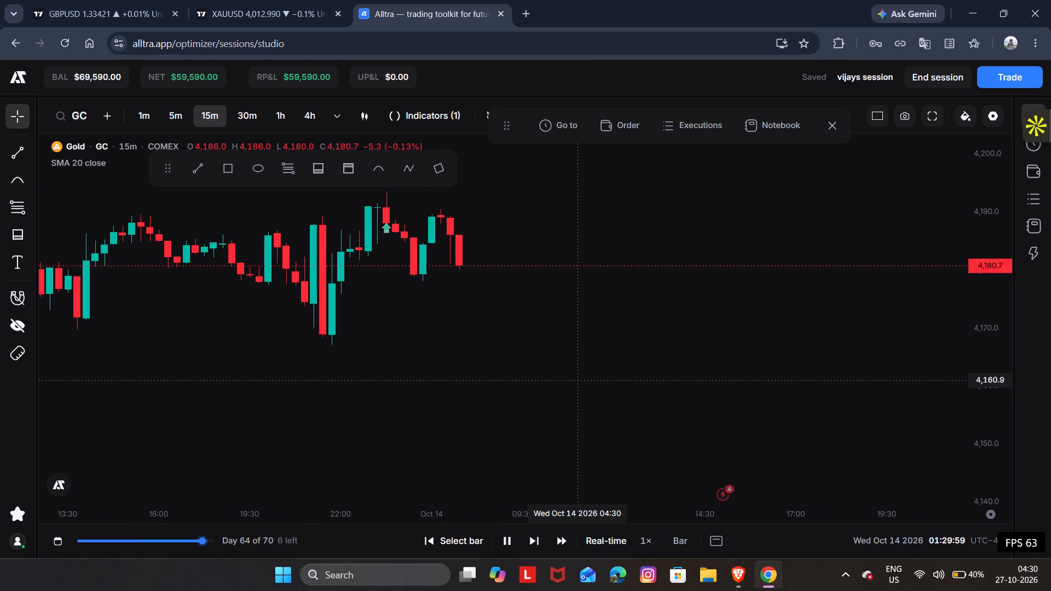
left_click_drag(508, 338, 483, 385)
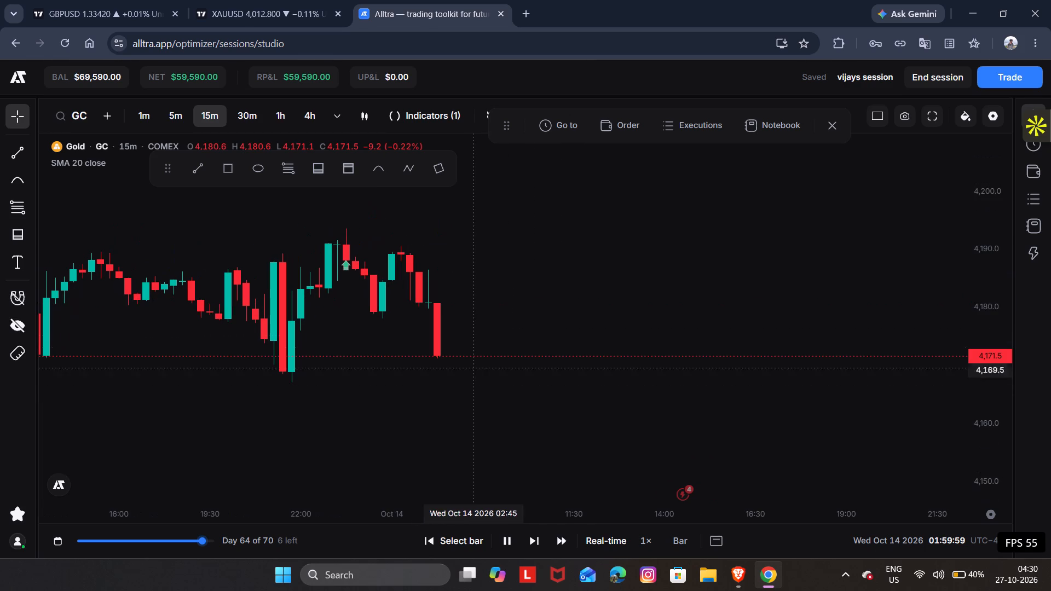
key("space")
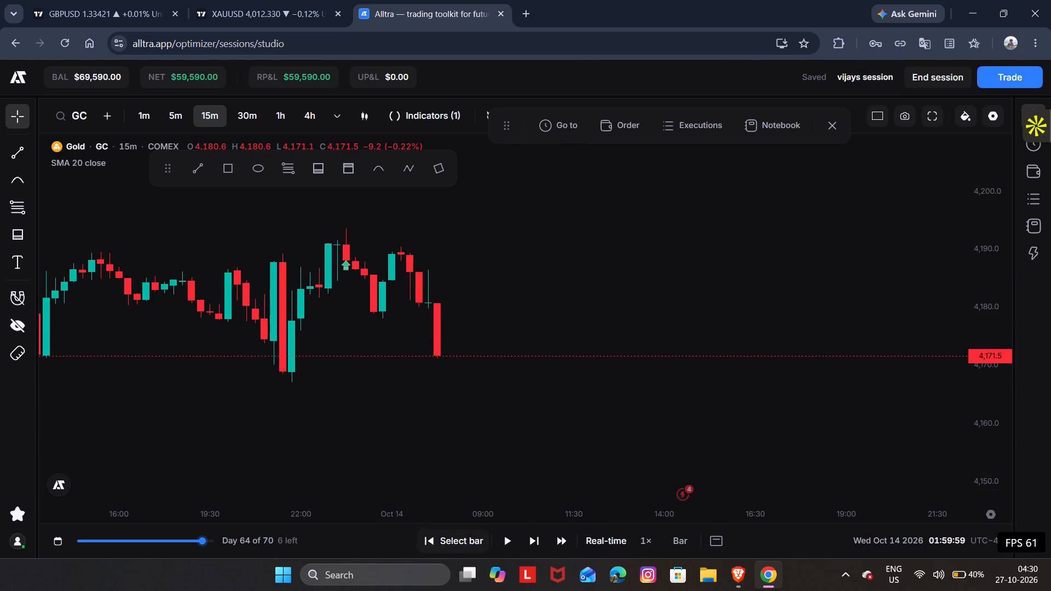
Rewind the replay to 00:44:59 on Oct 14 by selecting the 00:45 bar.
left_click(442, 543)
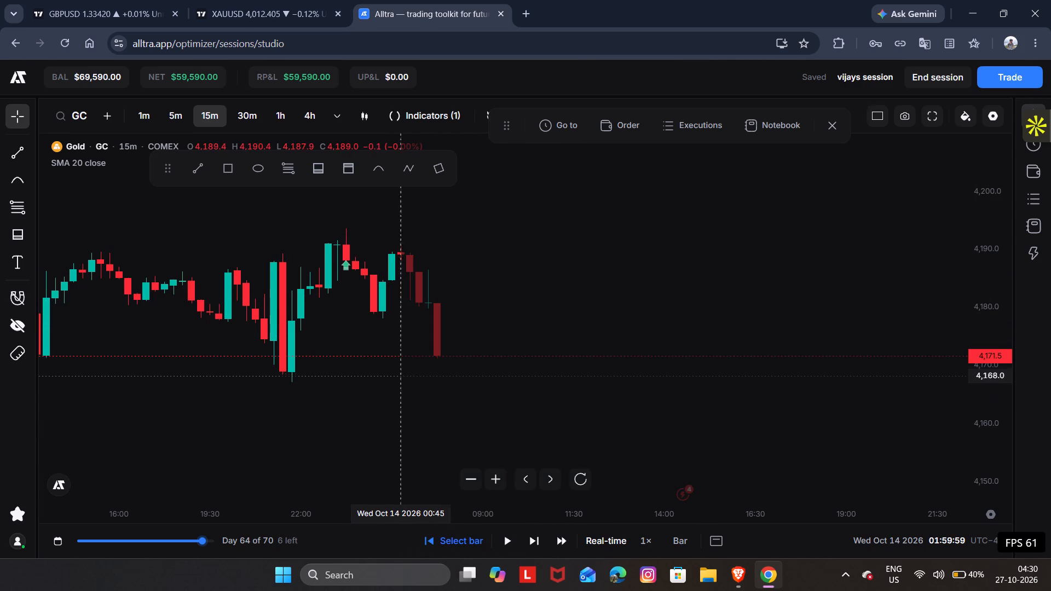
left_click(396, 373)
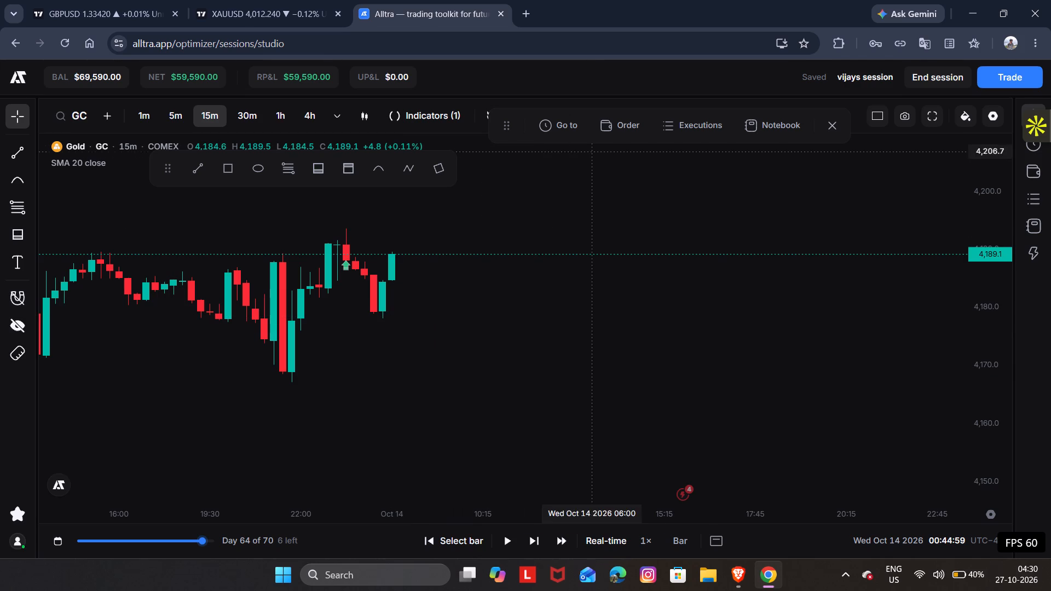
Sell 1 GC at market with the stop loss at 4,198.4 and the take profit at 4,122.2.
left_click(619, 130)
left_click(792, 159)
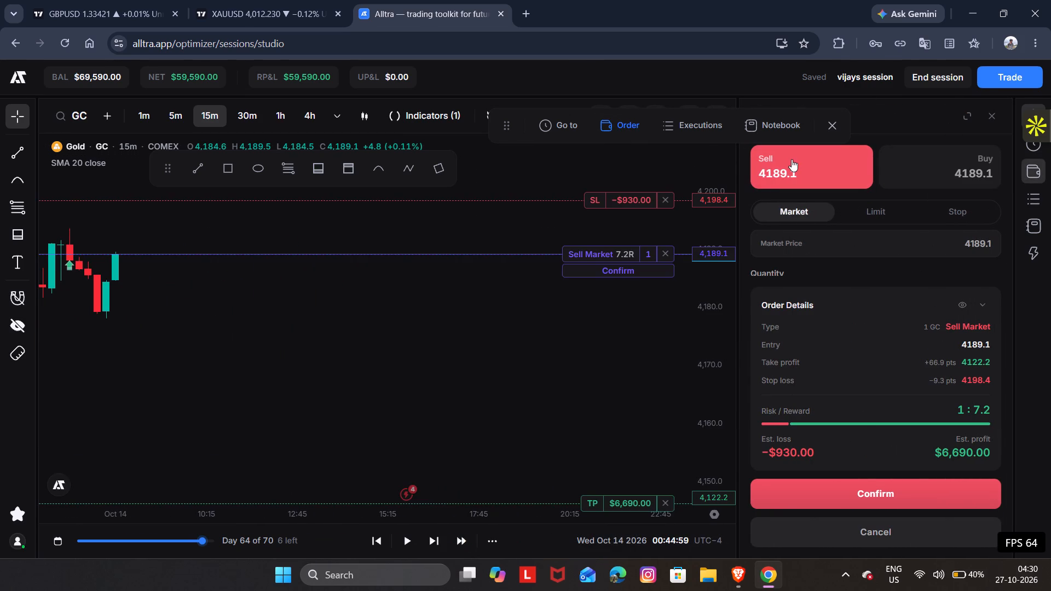
left_click(624, 280)
left_click(632, 274)
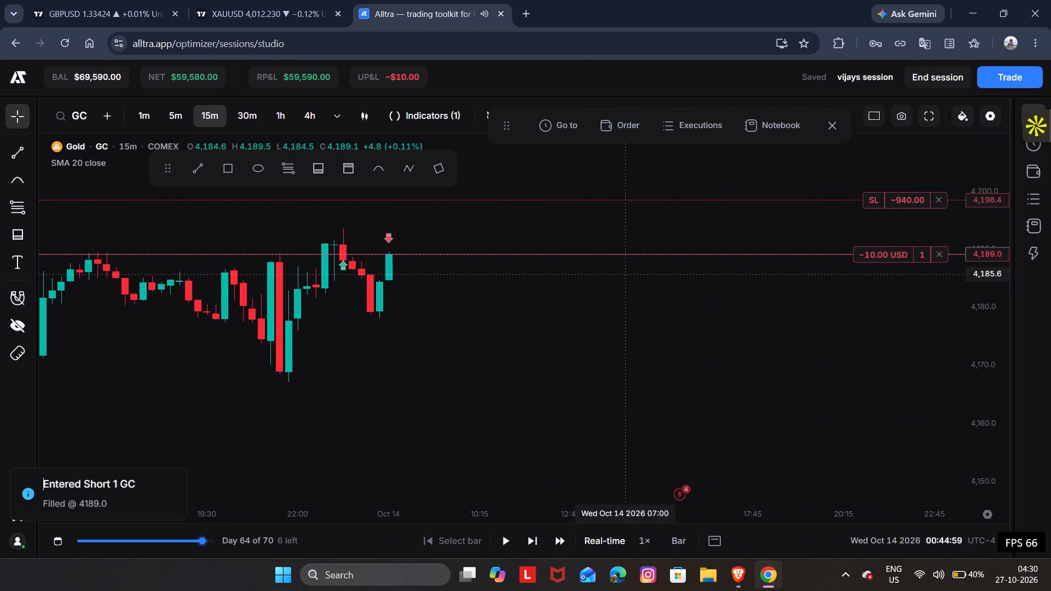
Play the replay forward to 01:59:59 on Oct 14 and close the open short position.
key("space")
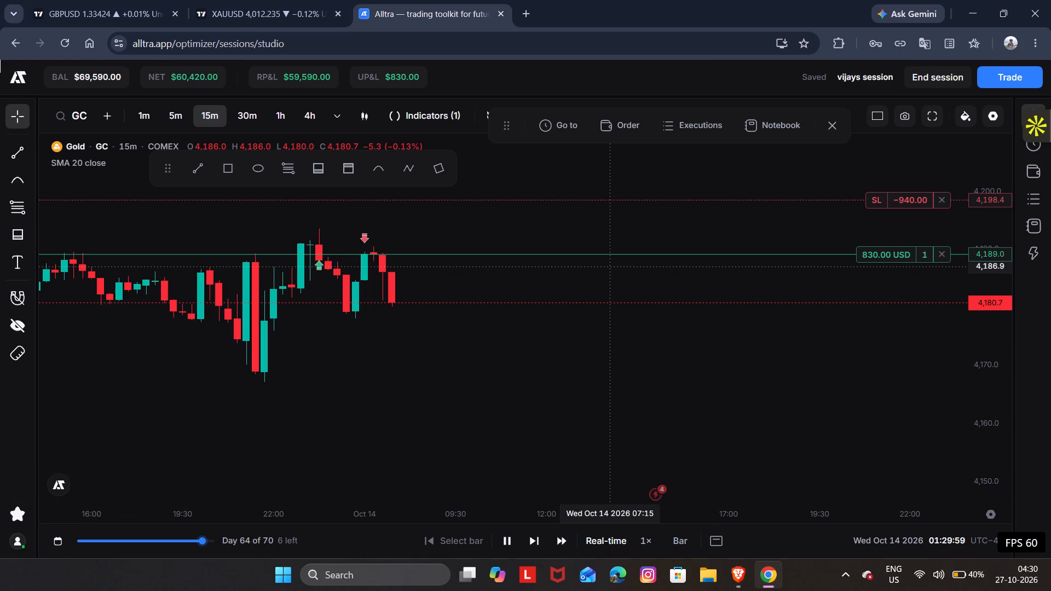
key("space")
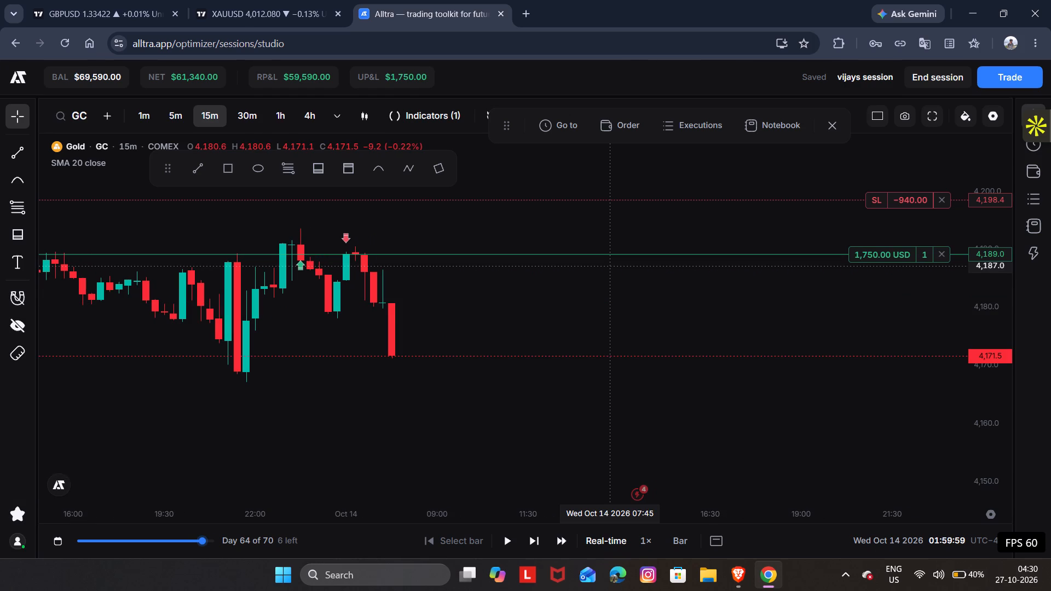
left_click(944, 256)
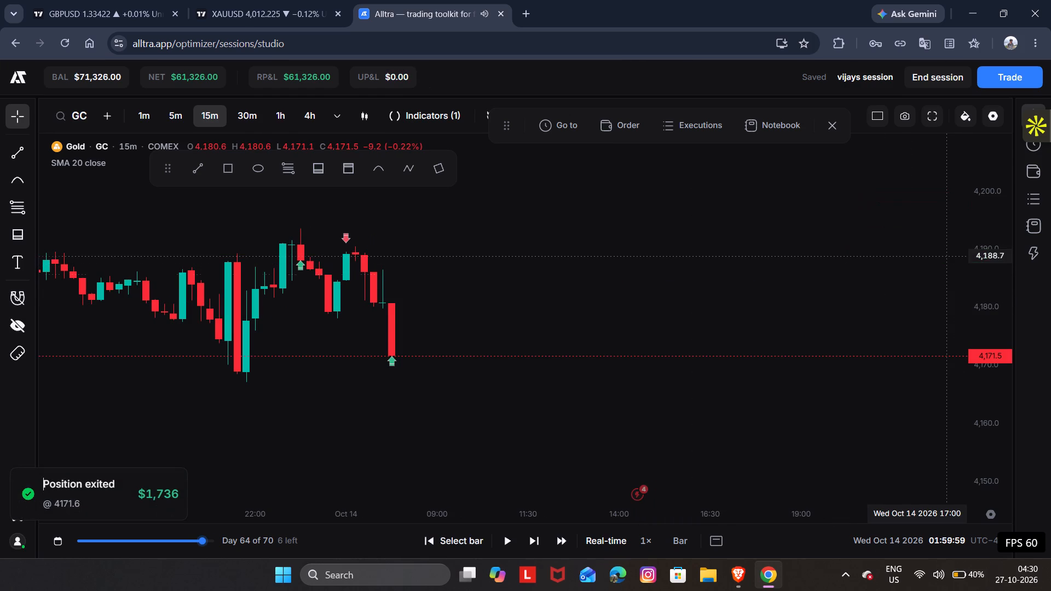
Advance the replay in short bursts with no open position and pause at 04:29:59 on Oct 14.
left_click_drag(804, 327, 862, 229)
left_click_drag(734, 286, 737, 327)
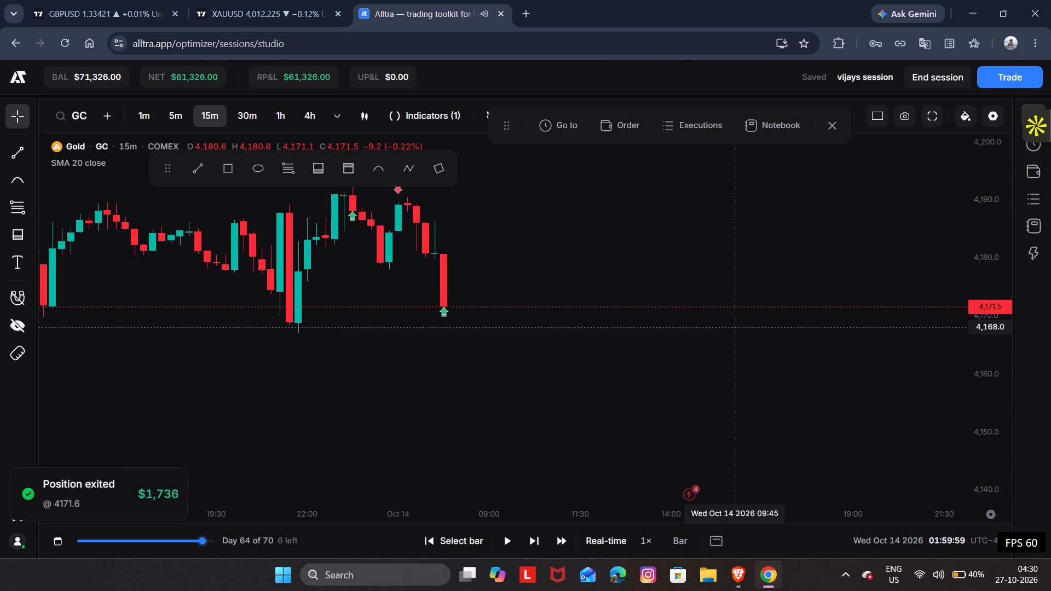
key("space")
left_click_drag(567, 344, 598, 382)
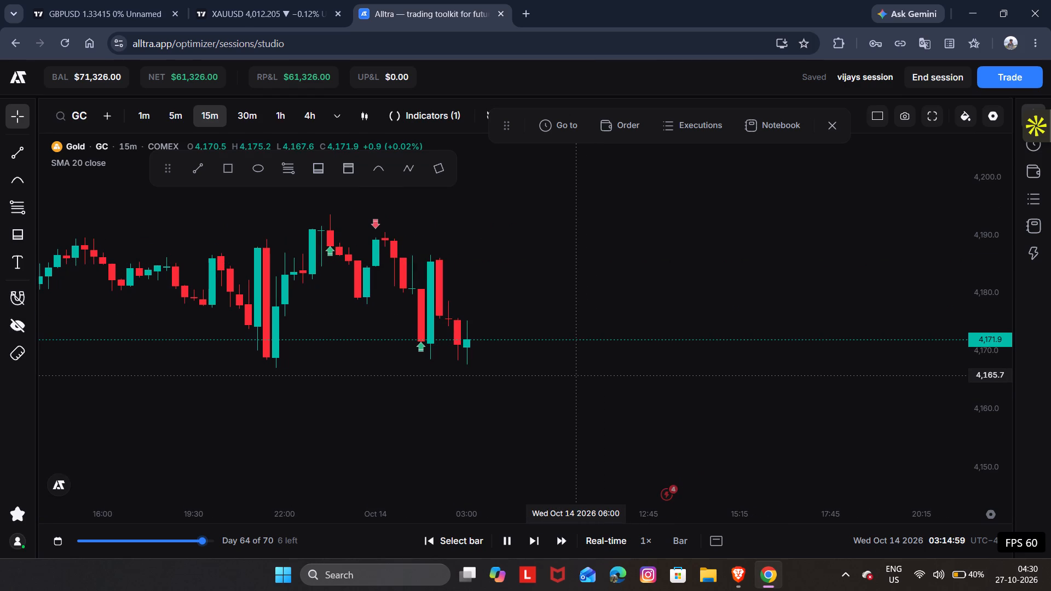
key("space")
key("space")
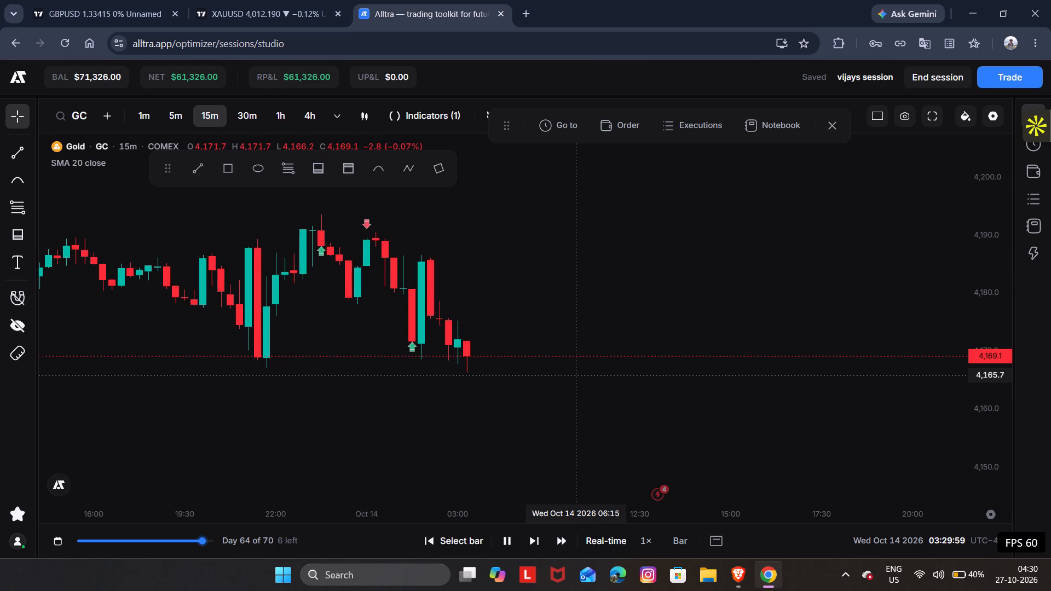
key("space")
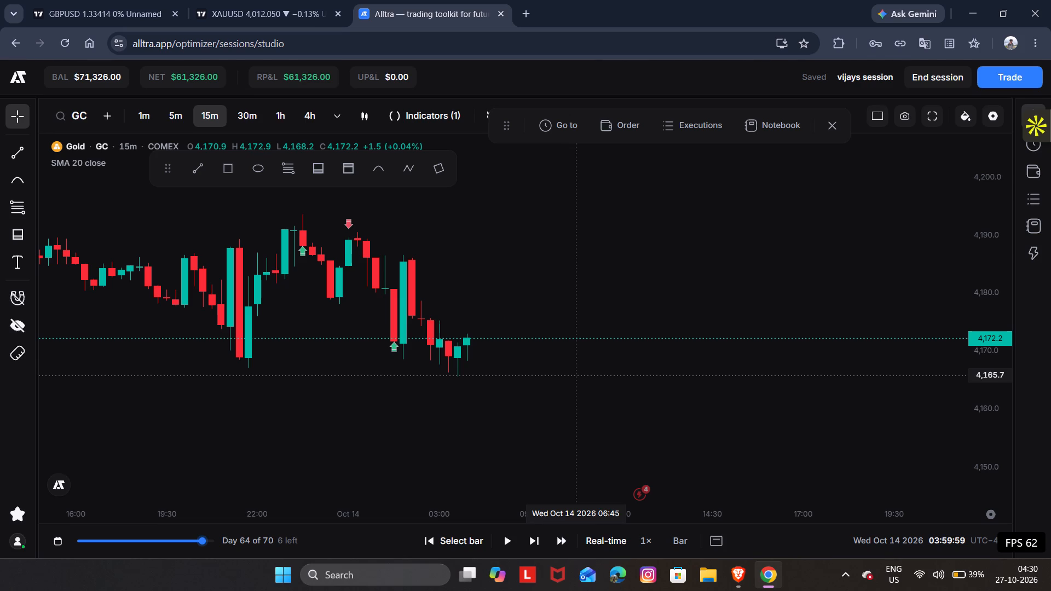
key("space")
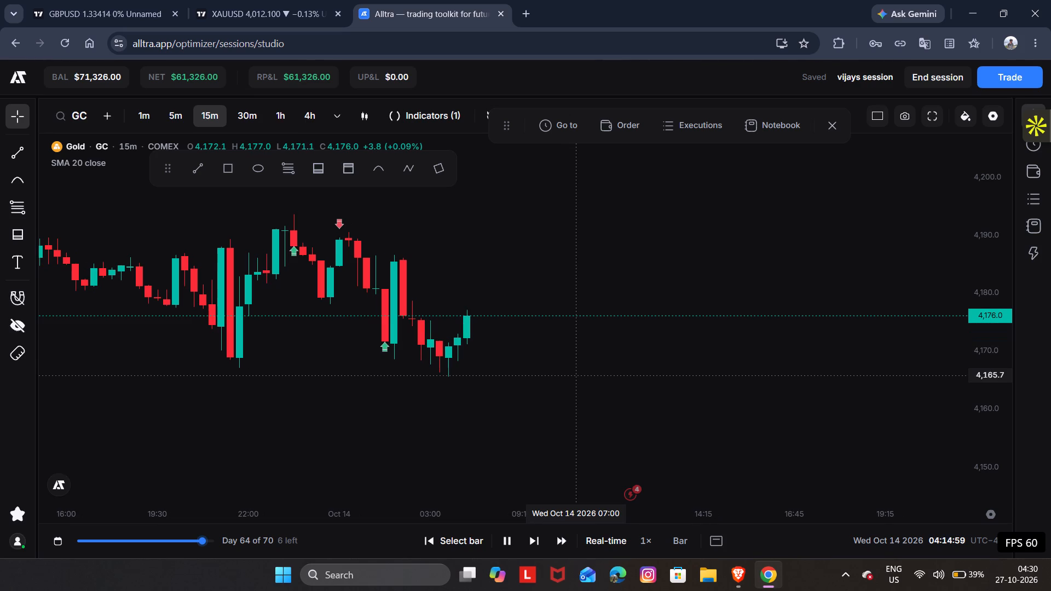
key("space")
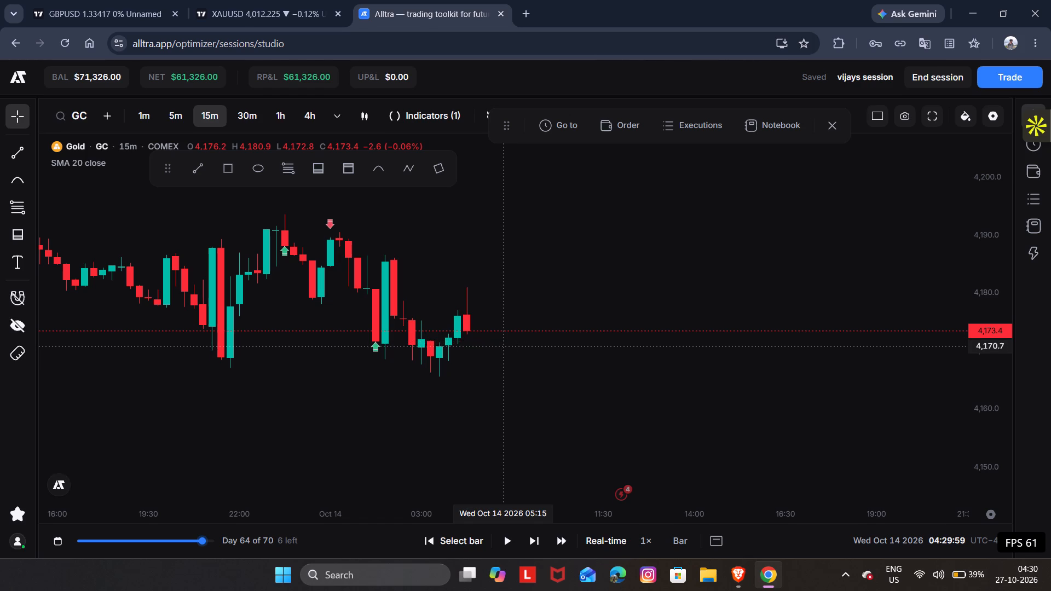
Advance the replay a bar or two at a time and pause at 06:59:59 on Oct 14.
left_click(501, 345)
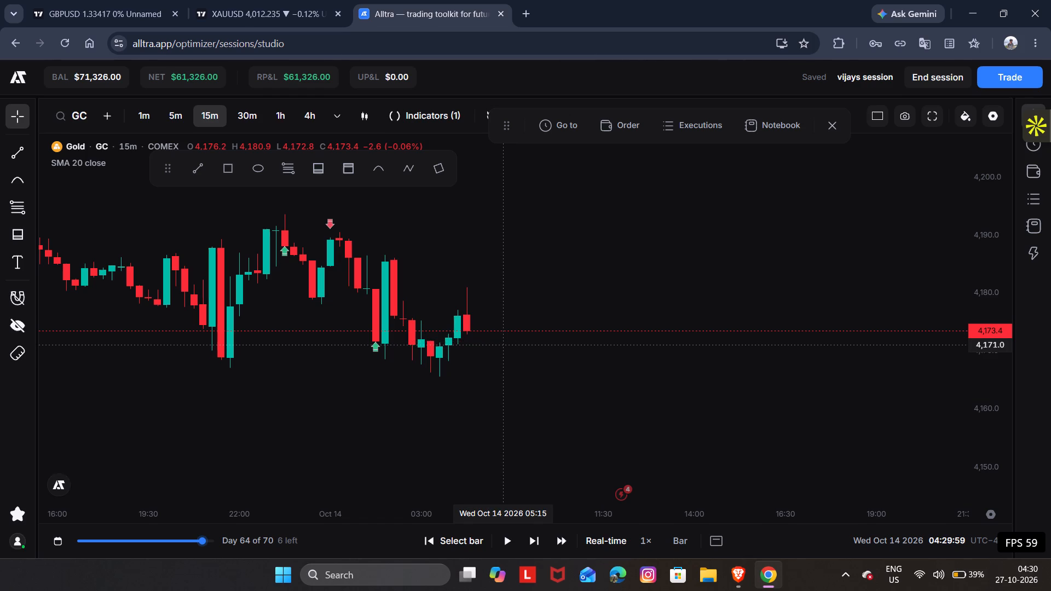
key("space")
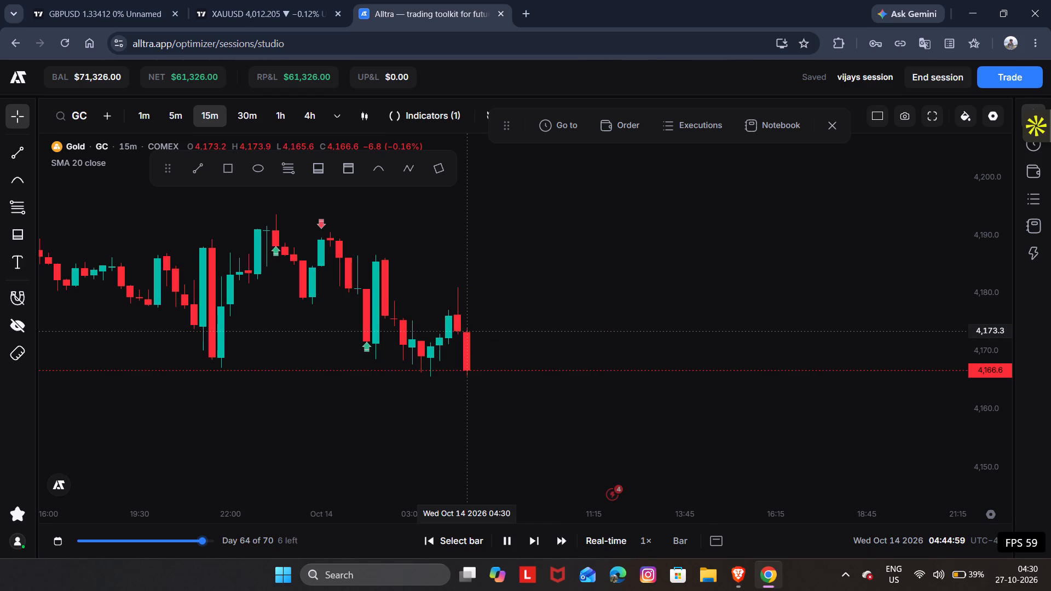
key("space")
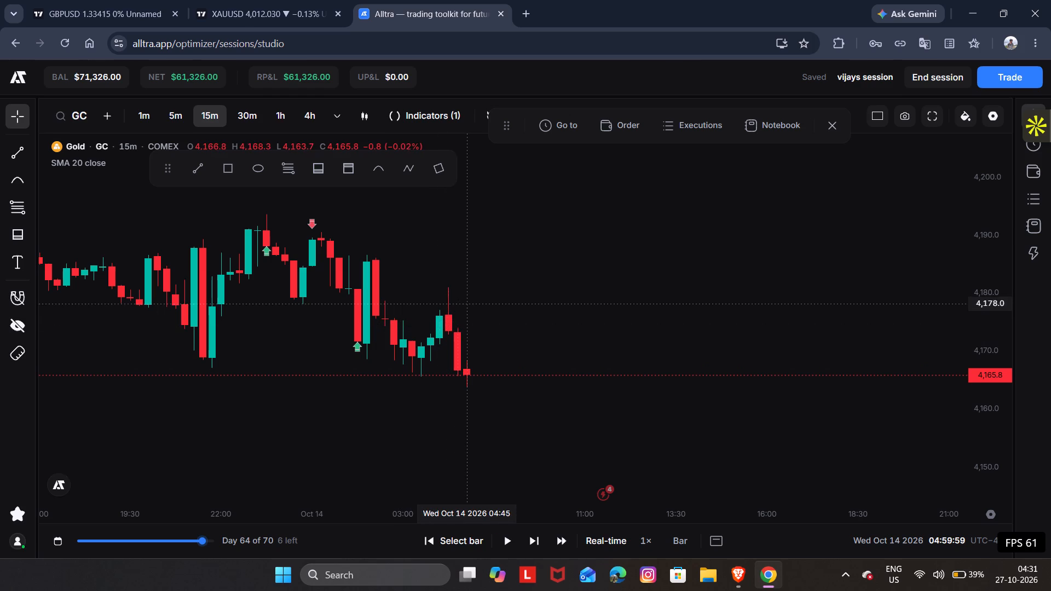
left_click(469, 336)
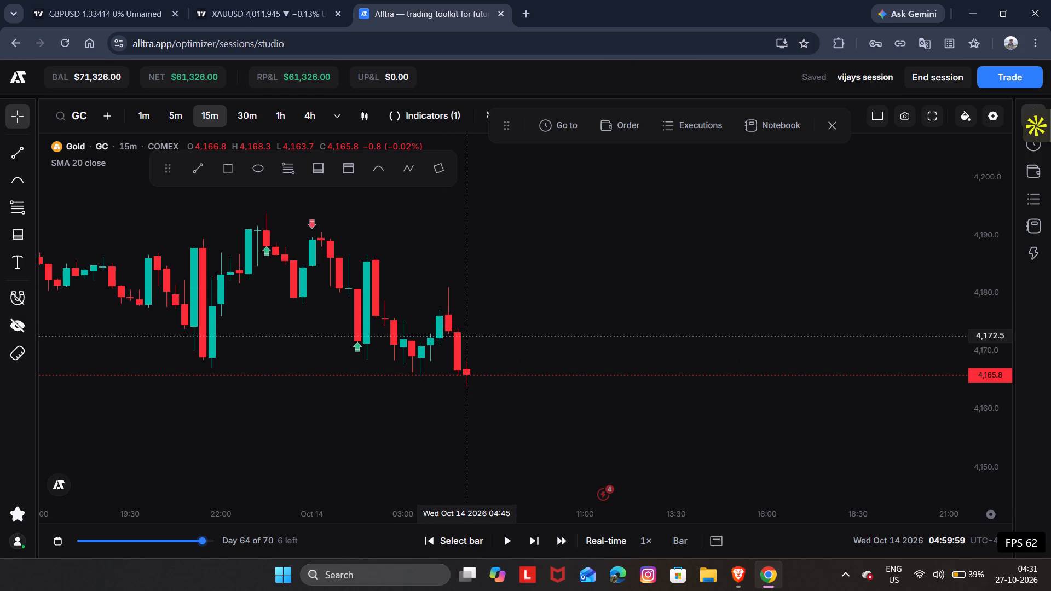
key("space")
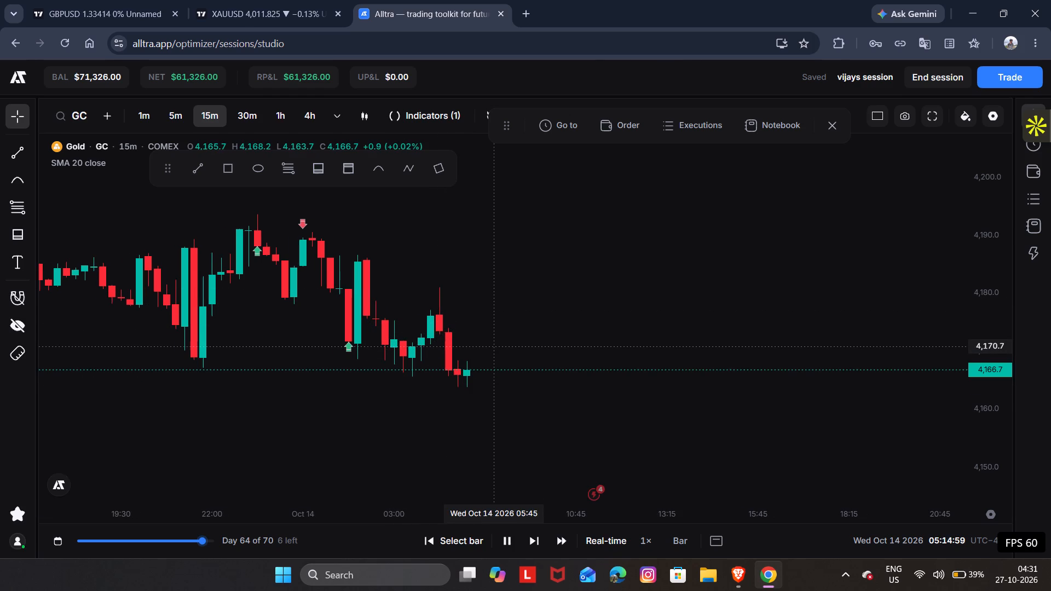
key("space")
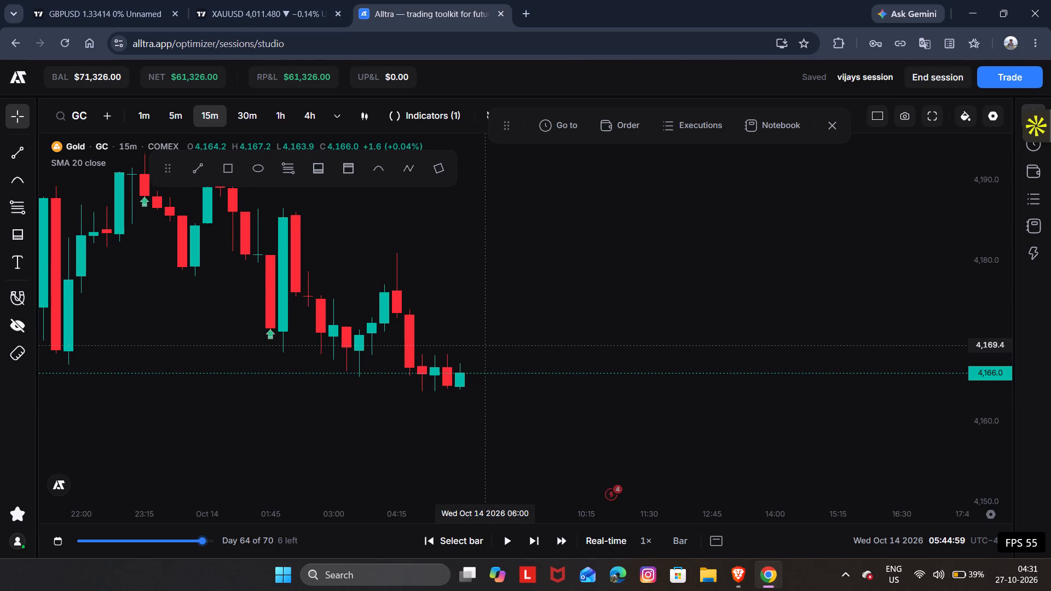
key("space")
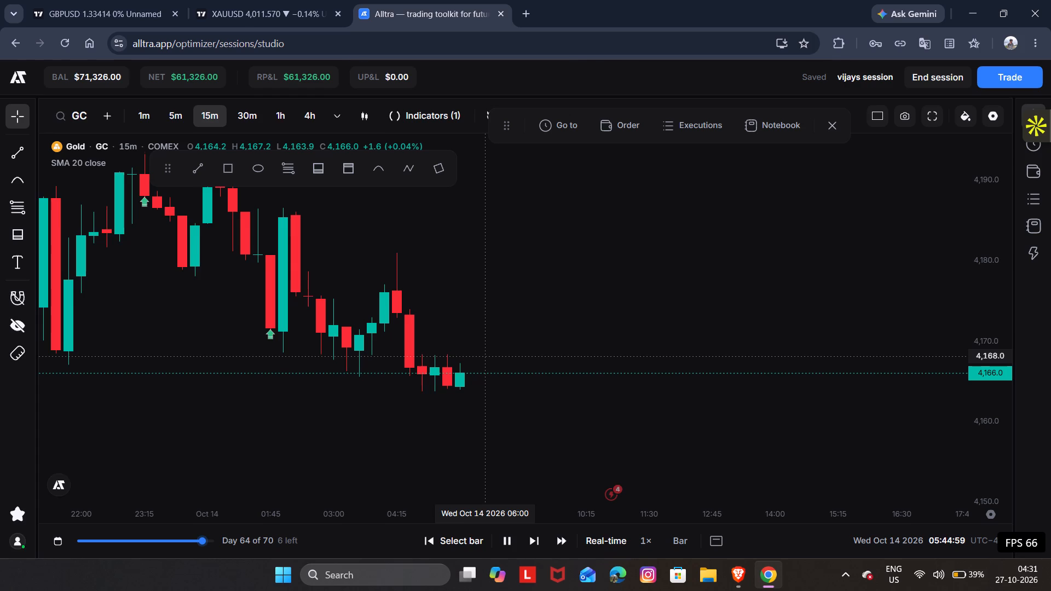
key("space")
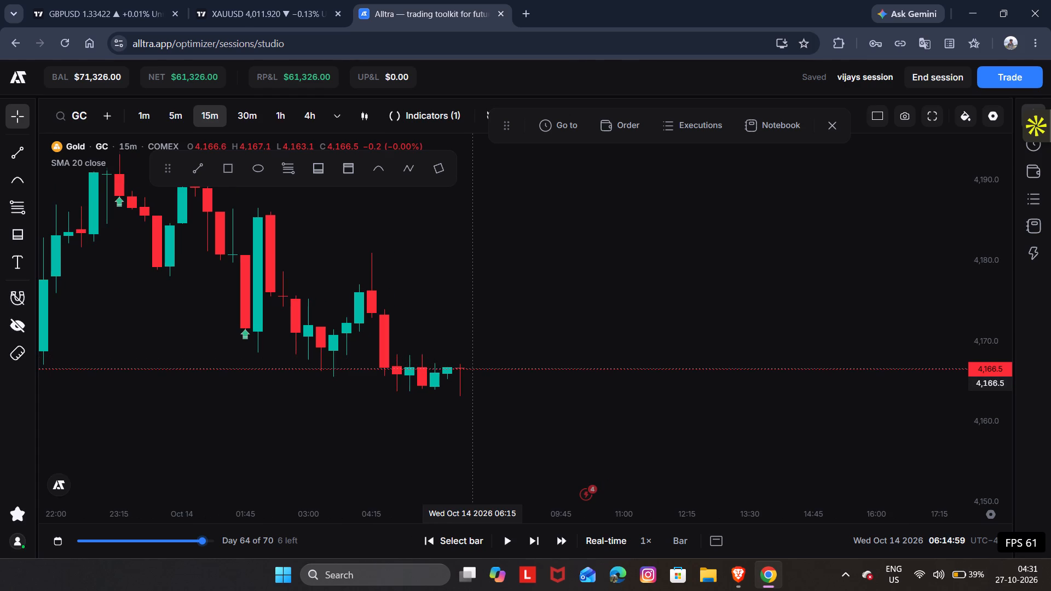
key("space")
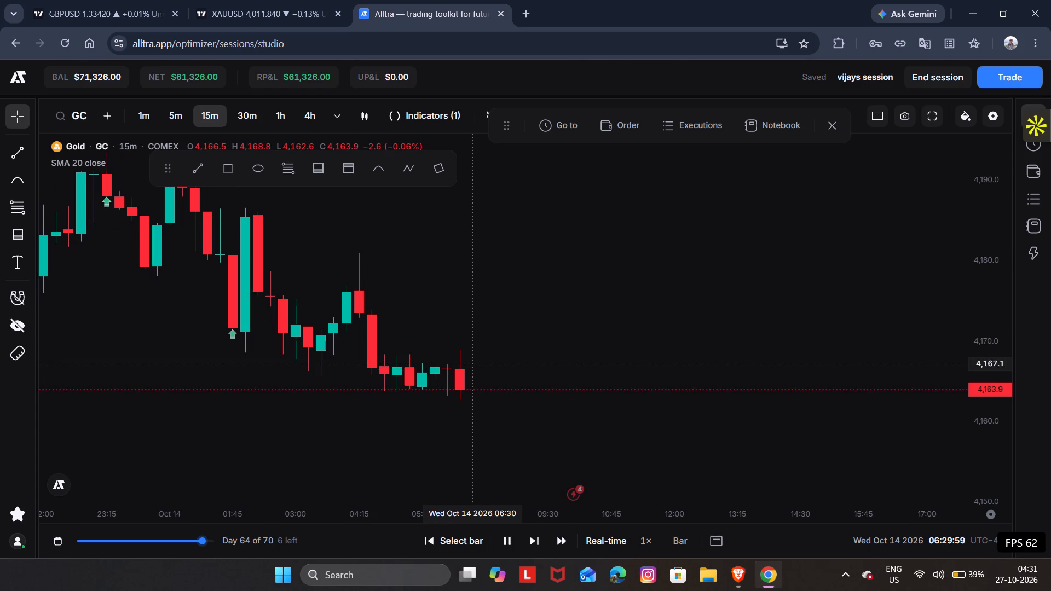
key("space")
key("space")
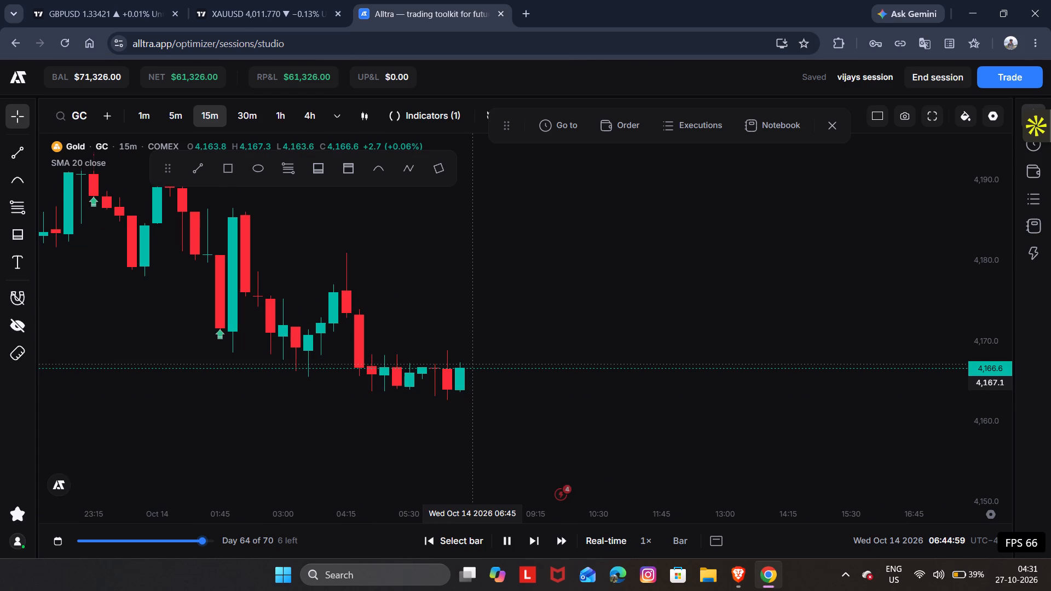
key("space")
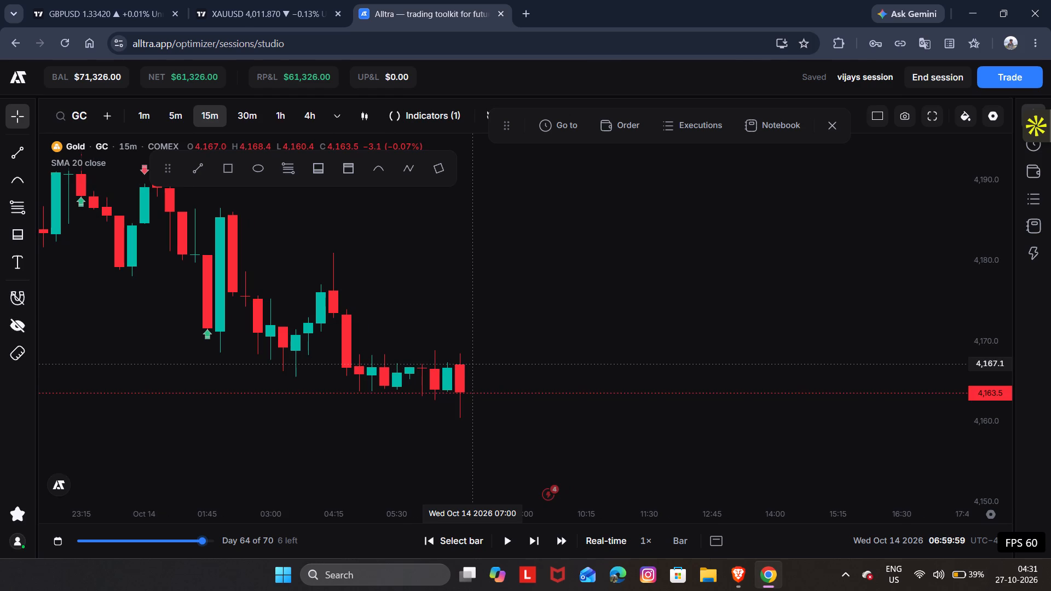
Advance the replay in short bursts with no open position and pause at 08:59:59 on Oct 14.
key("space")
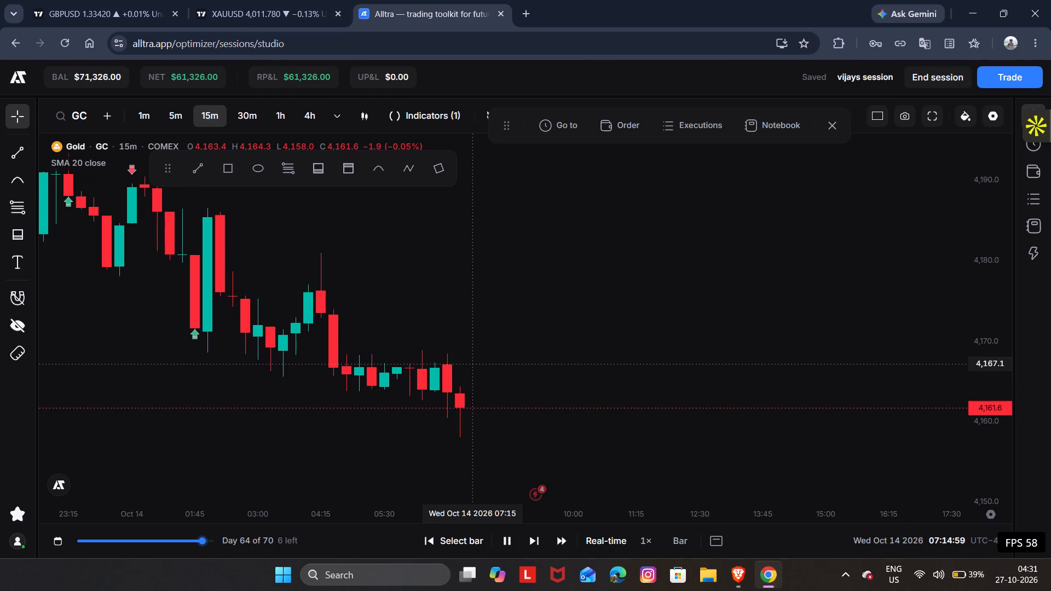
key("space")
key("space")
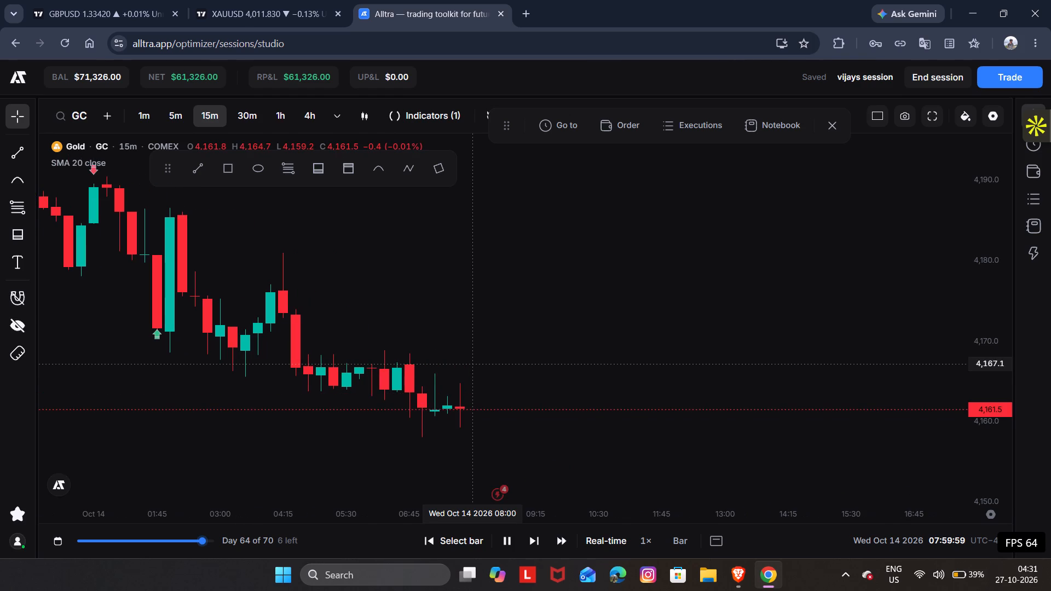
key("space")
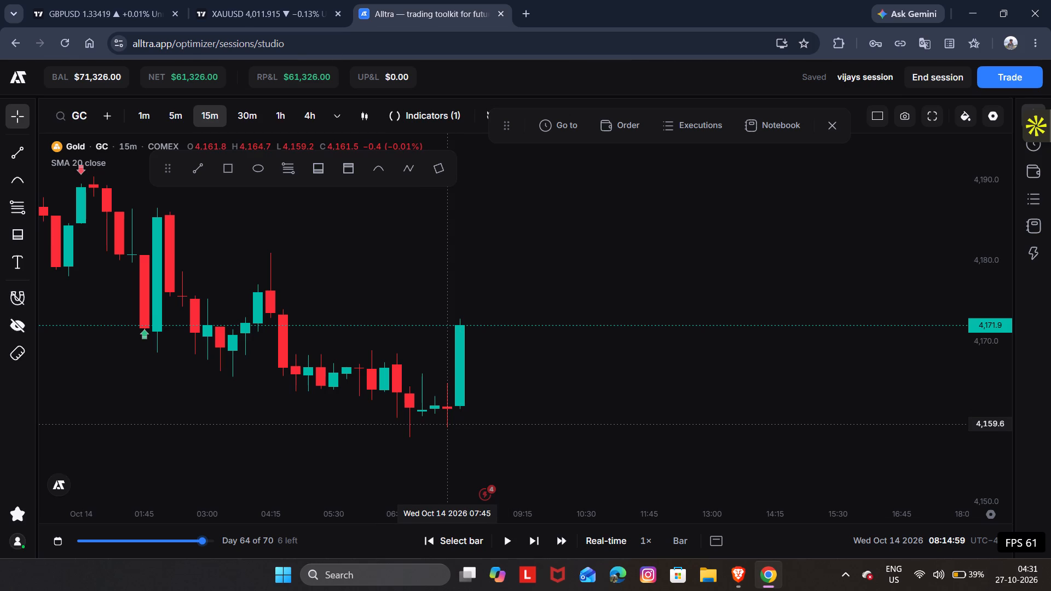
key("space")
left_click_drag(567, 414, 536, 340)
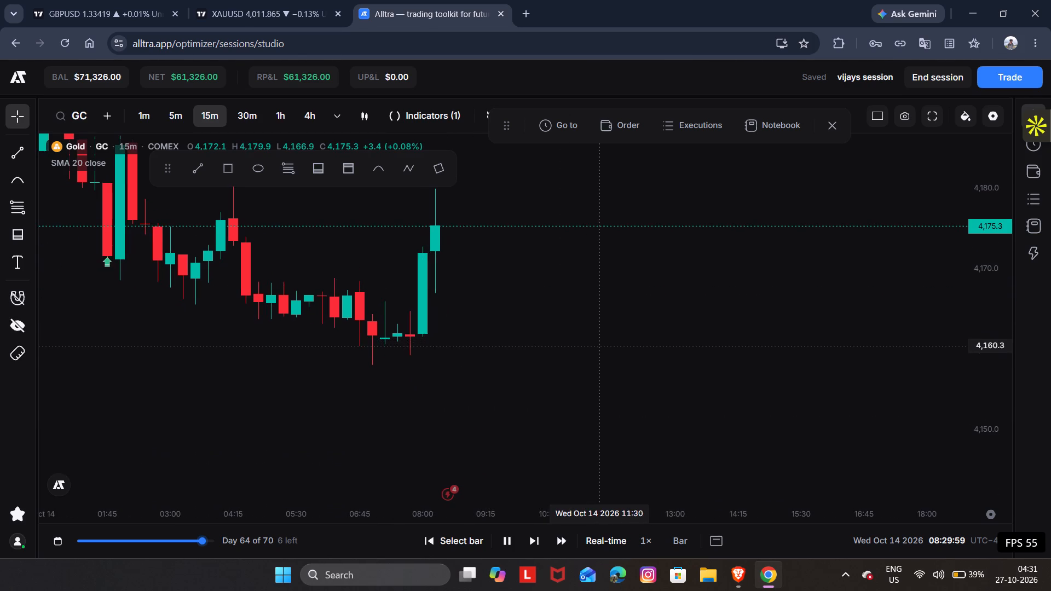
left_click_drag(604, 346, 650, 404)
key("space")
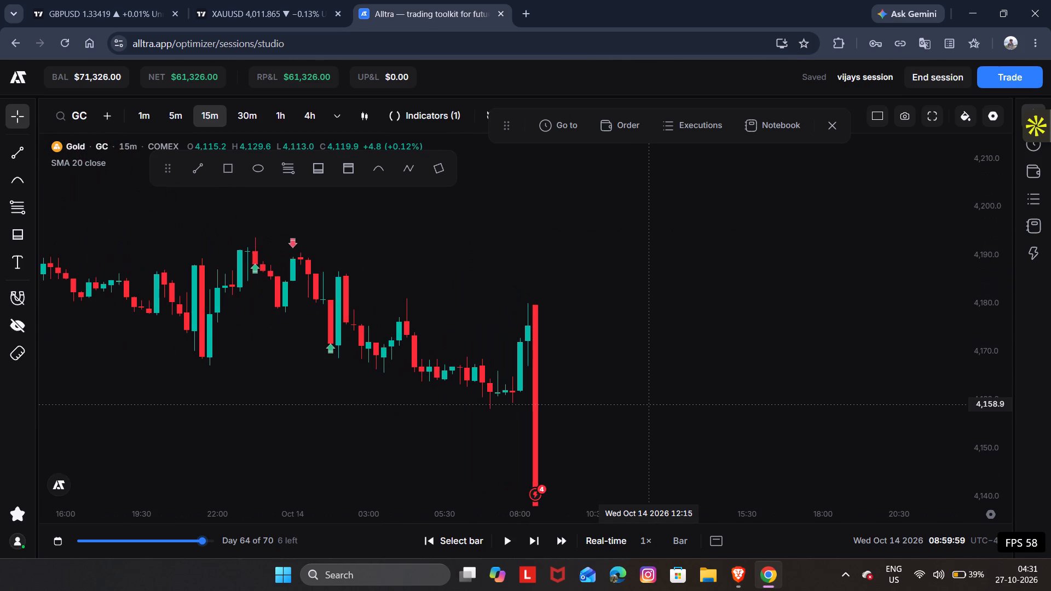
Jump the replay back to 08:29:59 on Oct 14, just before the large bearish 08:30 bar.
left_click_drag(569, 334, 517, 124)
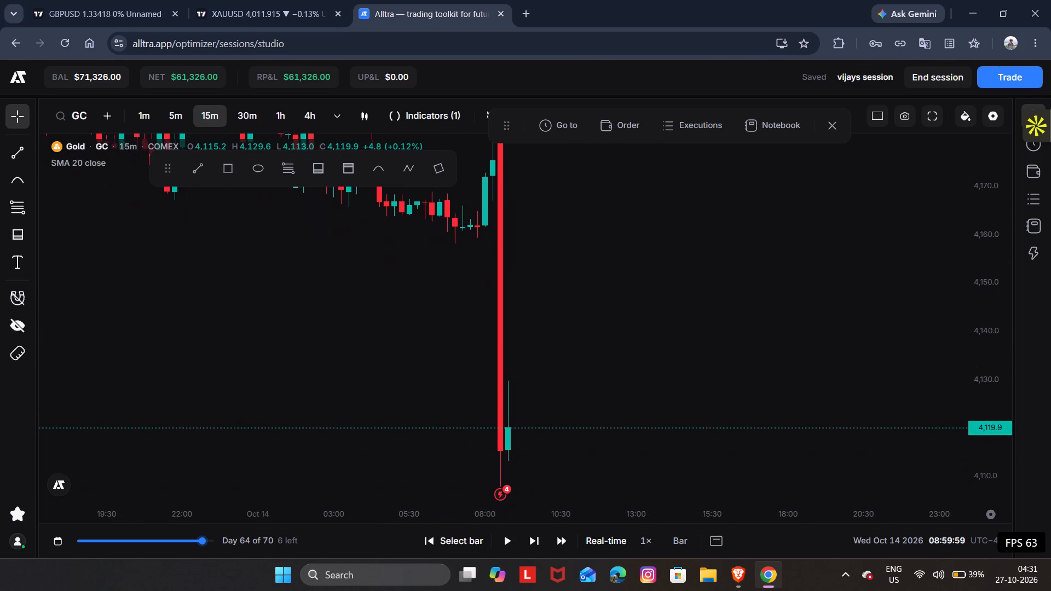
left_click_drag(517, 124, 569, 235)
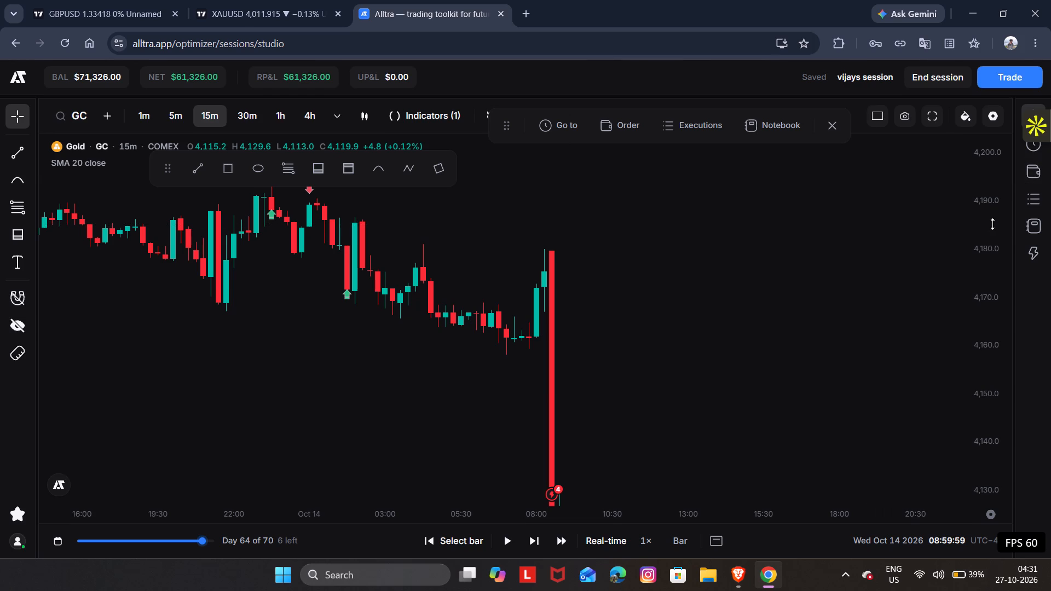
left_click_drag(992, 224, 969, 318)
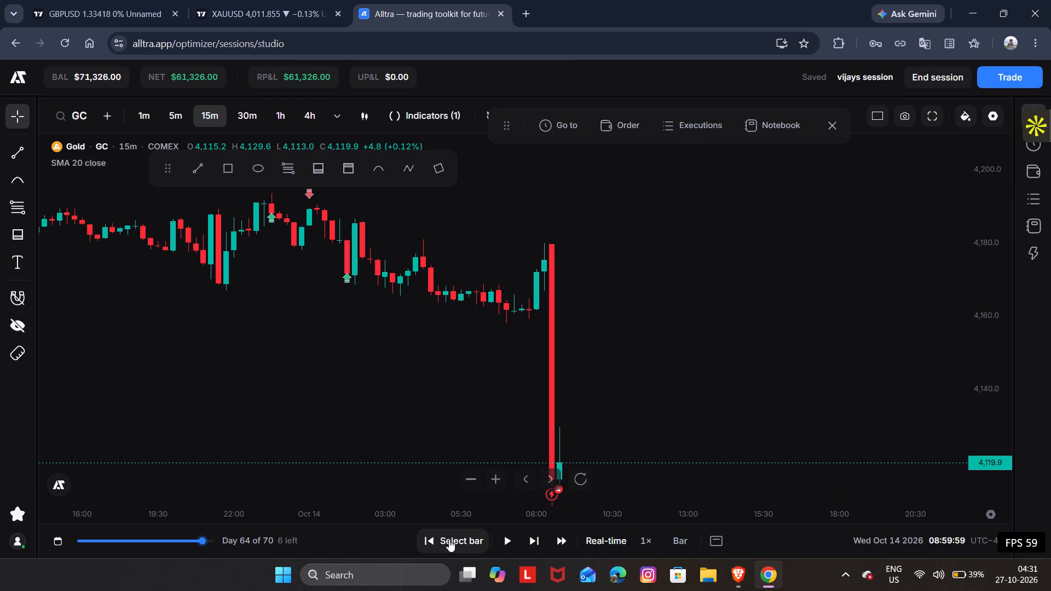
left_click(449, 540)
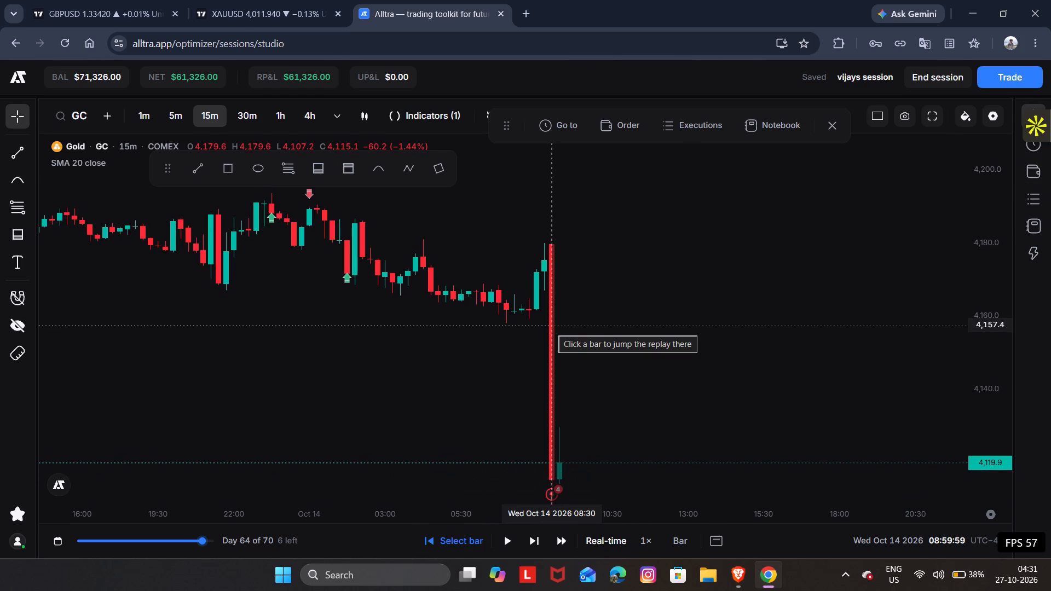
left_click(547, 327)
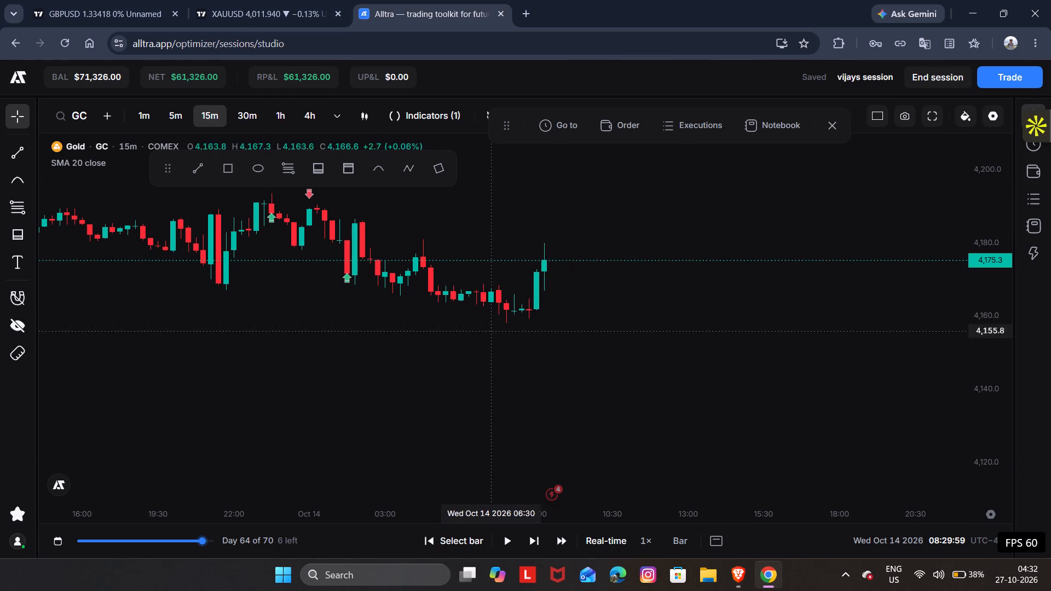
Sell 1 GC at market with the stop loss at 4,193.0 and the take profit at 4,108.4.
left_click(628, 129)
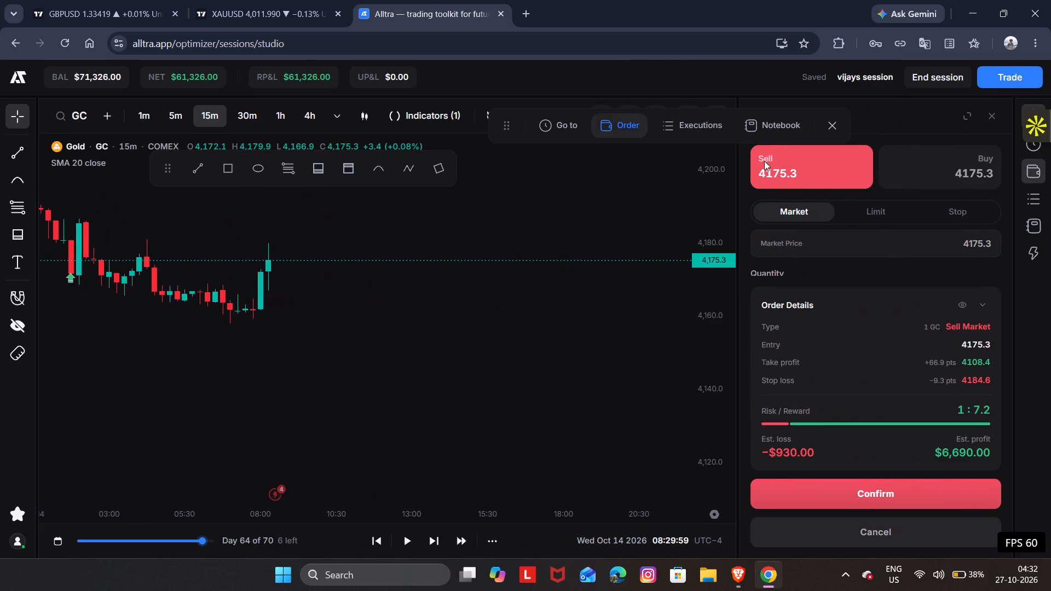
scroll(825, 179, "right", 1)
left_click(838, 175)
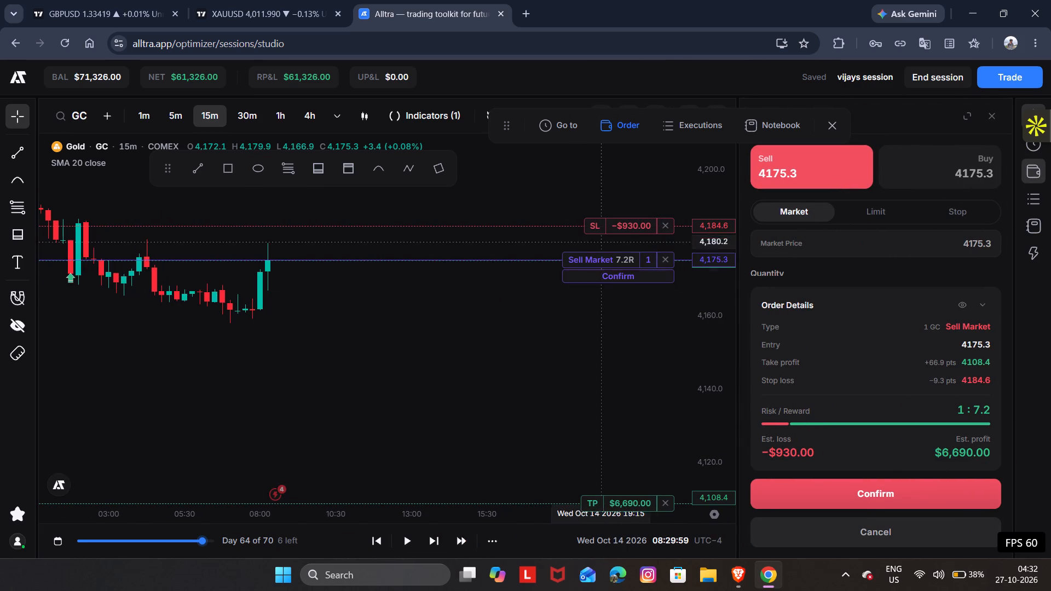
left_click(609, 234)
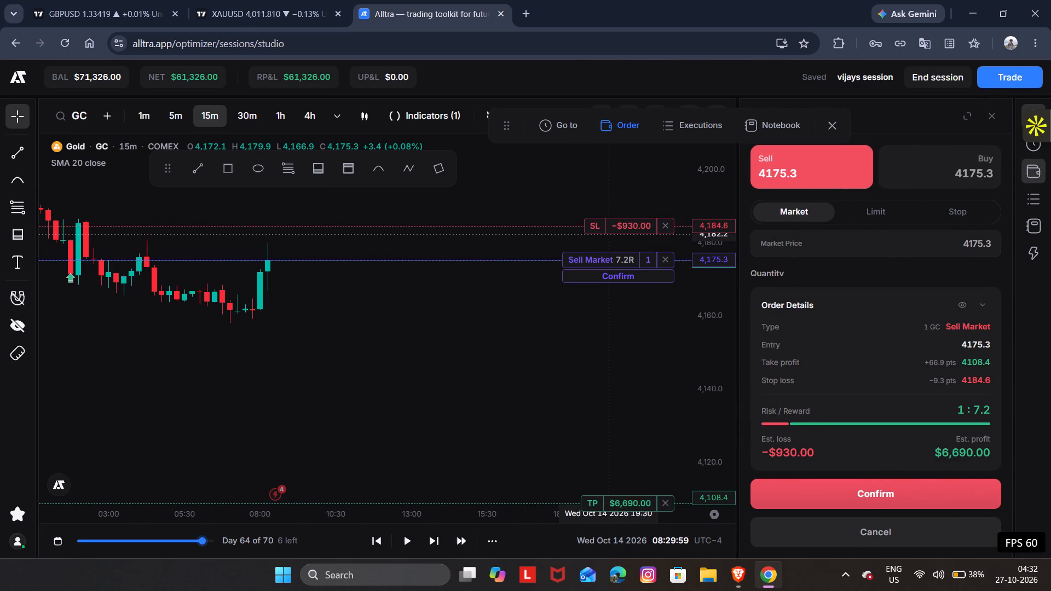
left_click_drag(609, 234, 609, 221)
left_click(609, 221)
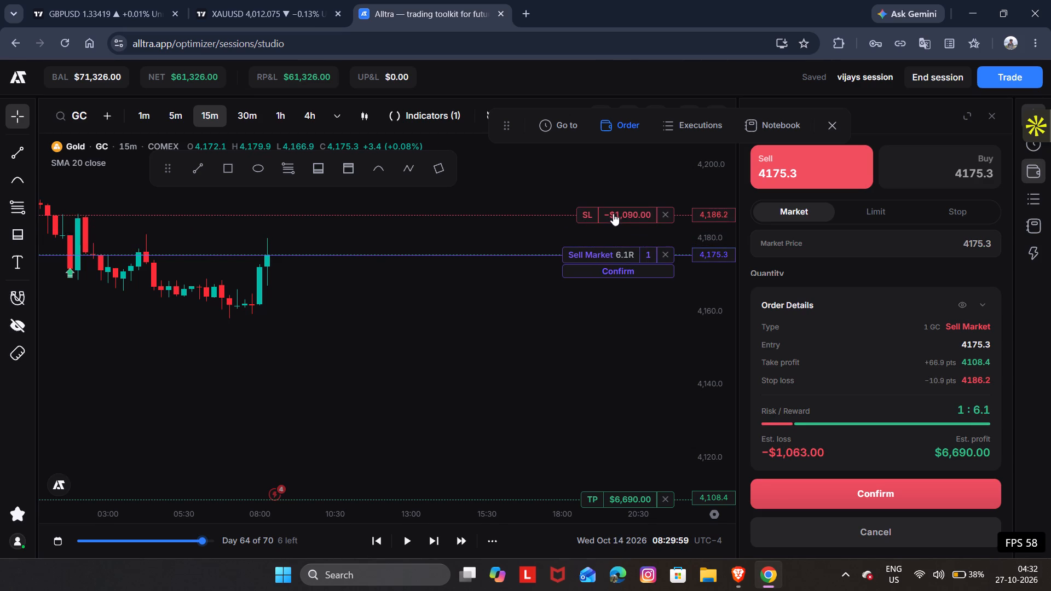
left_click(609, 221)
left_click_drag(609, 221, 613, 190)
left_click(591, 270)
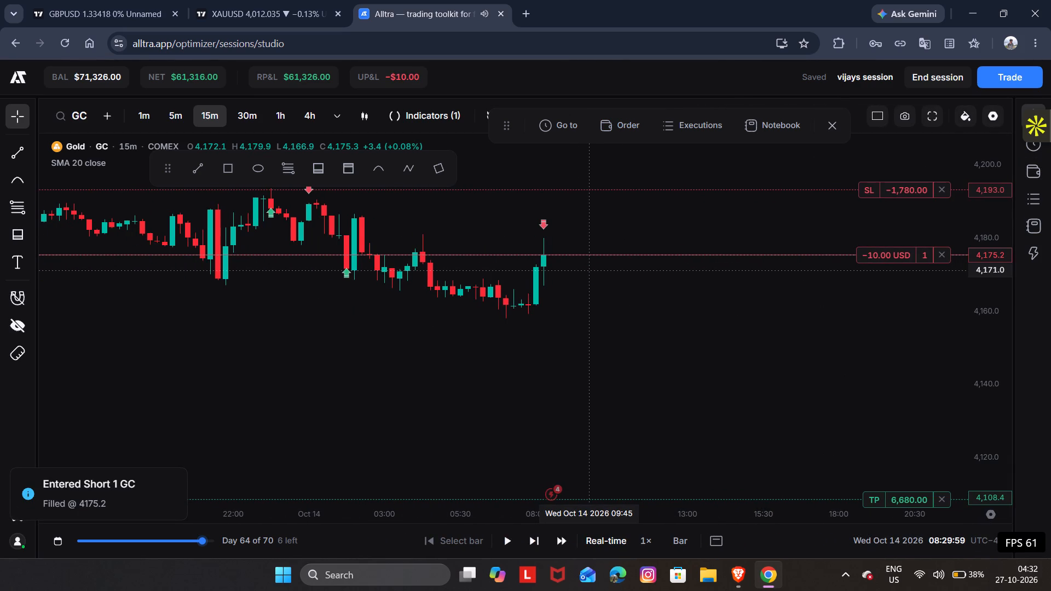
Play the replay one bar forward to 08:44:59 on Oct 14 with the short position open.
key("space")
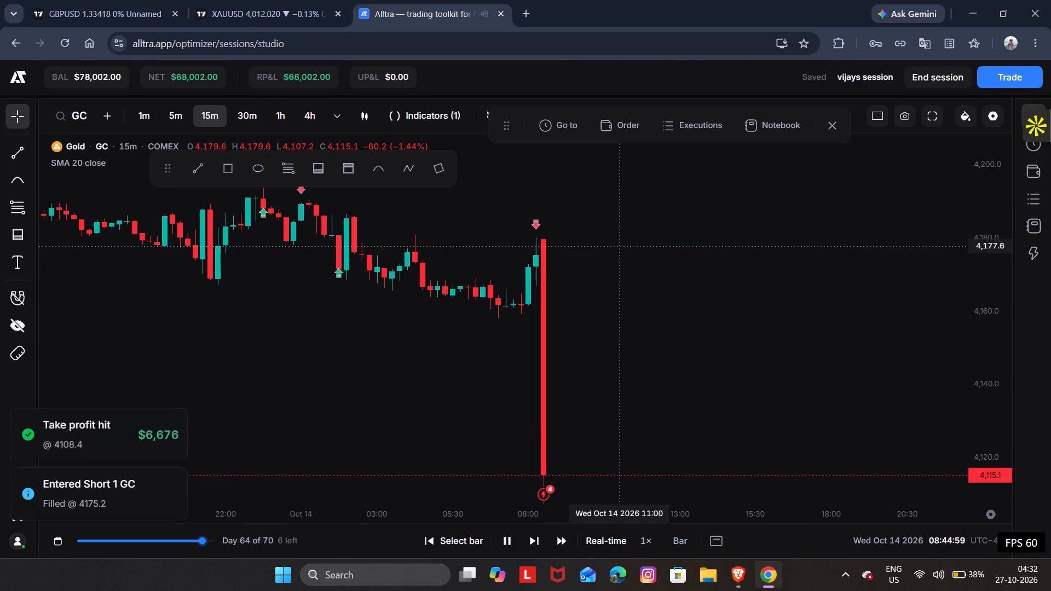
key("space")
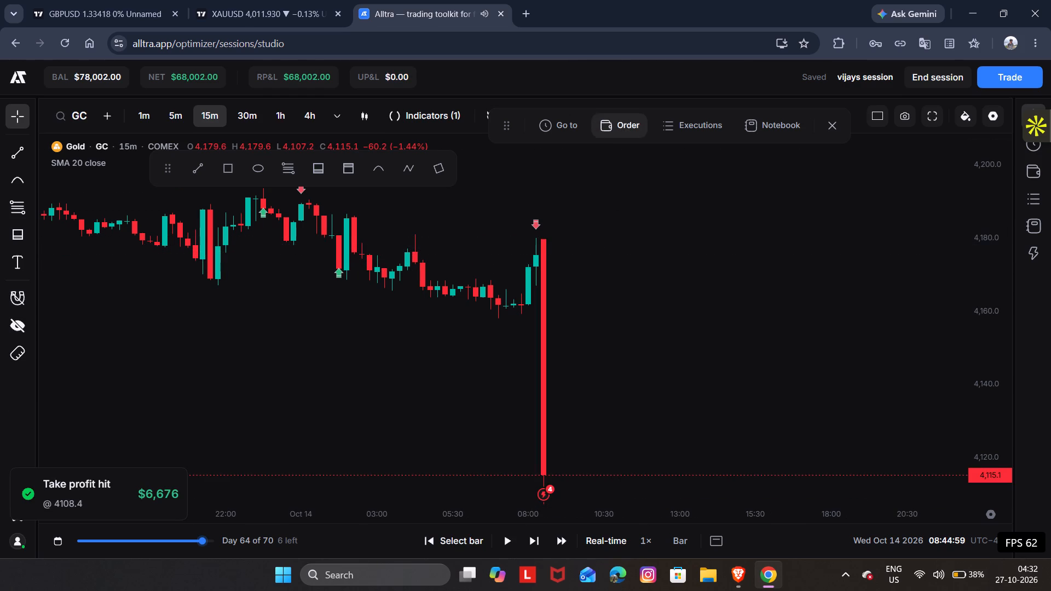
Open the order ticket and play the replay forward to 09:44:59 on Oct 14 without placing a trade.
scroll(875, 276, "right", 1)
scroll(986, 265, "right", 1)
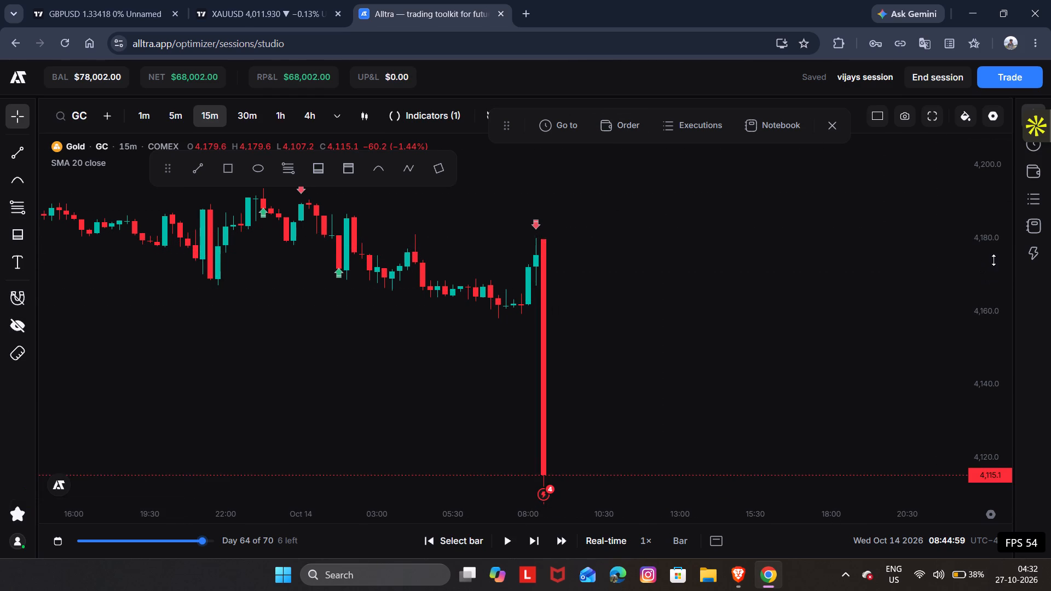
scroll(994, 260, "right", 1)
left_click_drag(994, 260, 929, 396)
left_click_drag(867, 362, 898, 334)
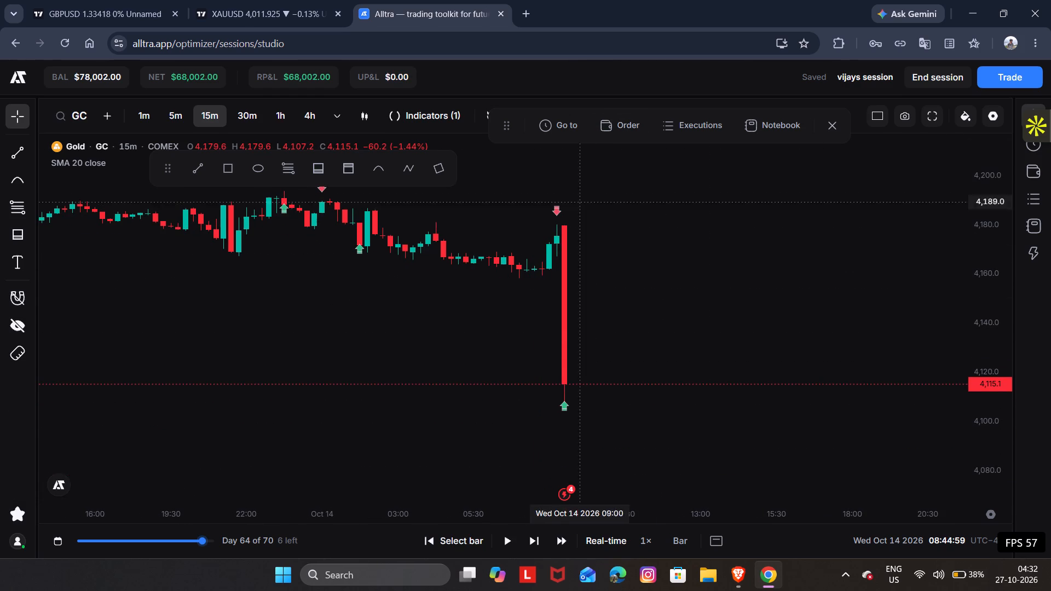
left_click(613, 124)
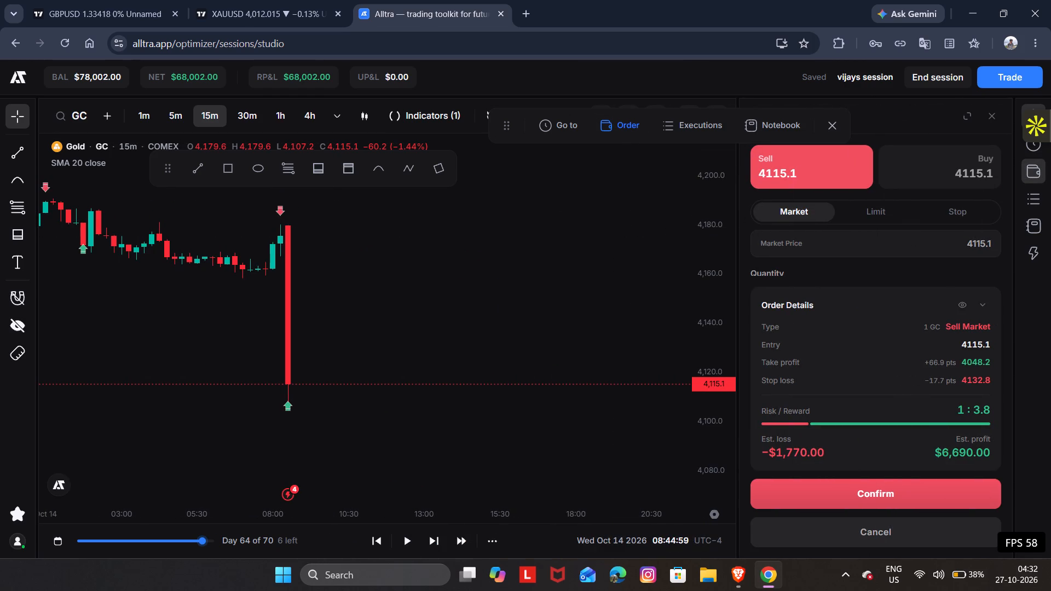
key("space")
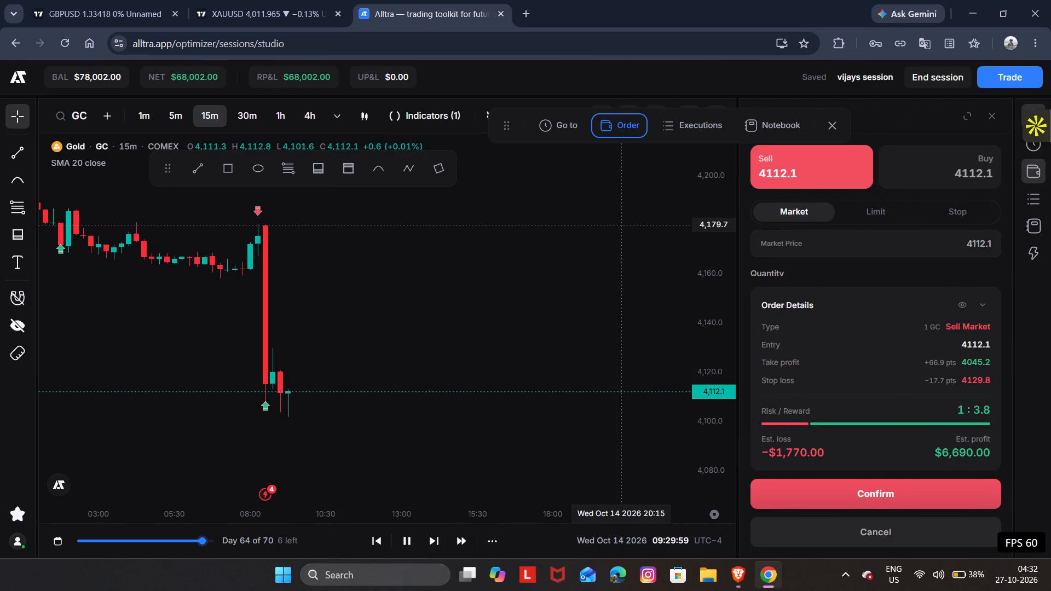
key("space")
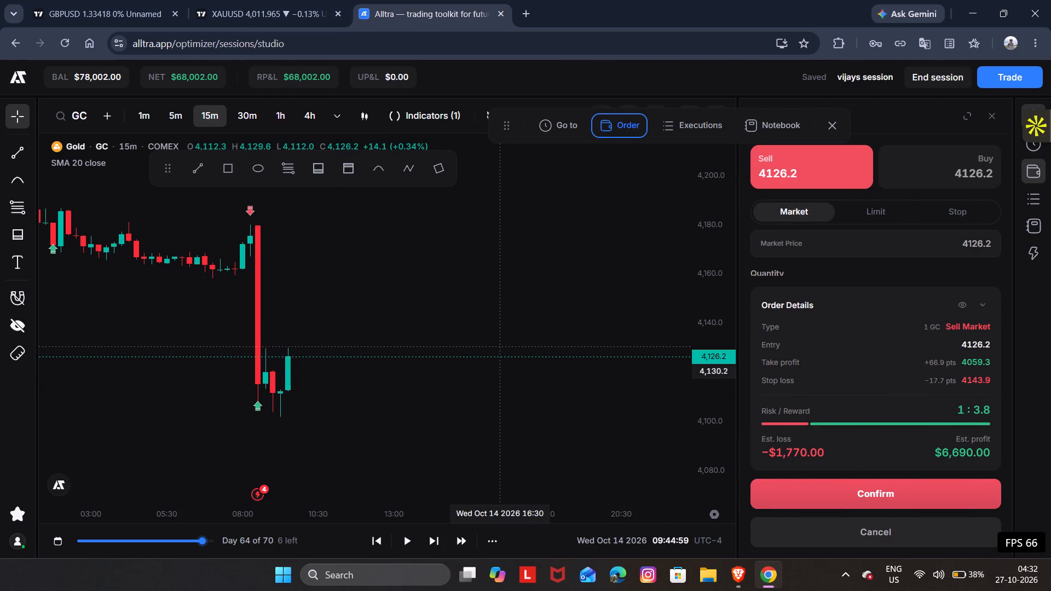
Advance the replay, first in a long run and then bar by bar, and pause at 14:14:59 on Oct 14.
left_click_drag(495, 365, 569, 268)
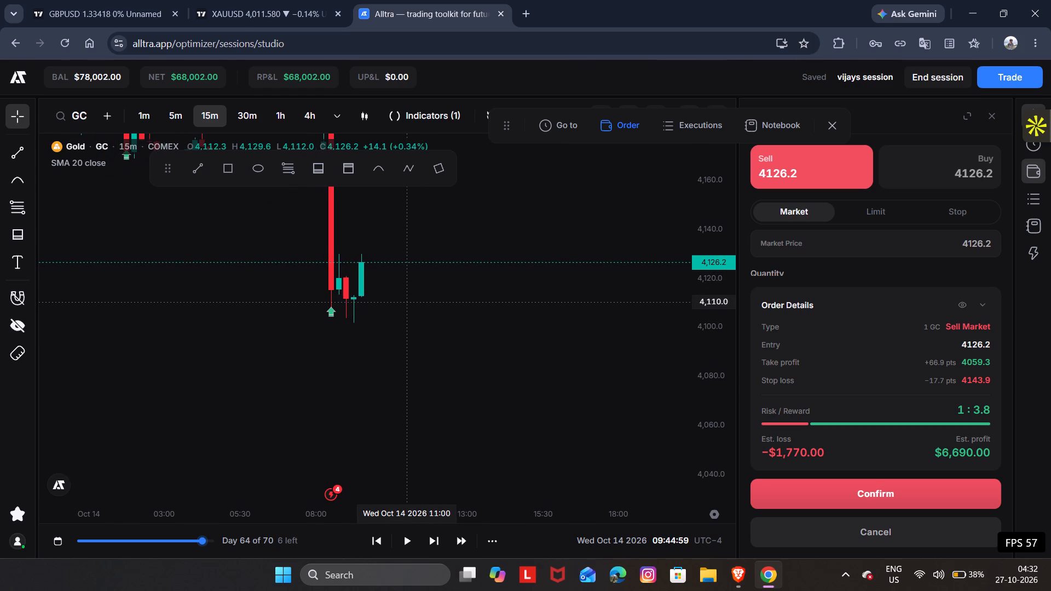
key("space")
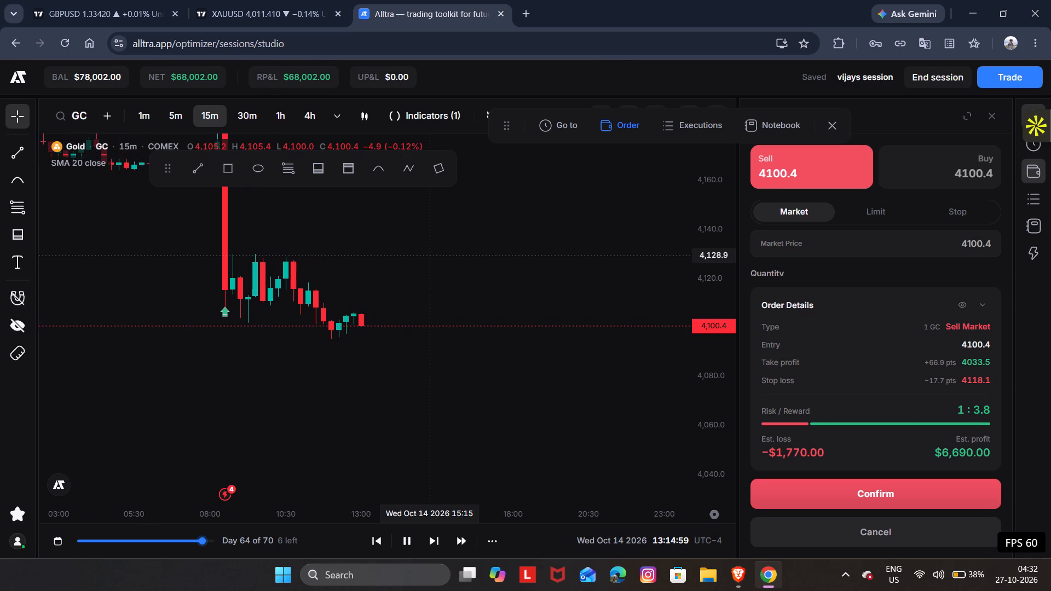
key("space")
key("space")
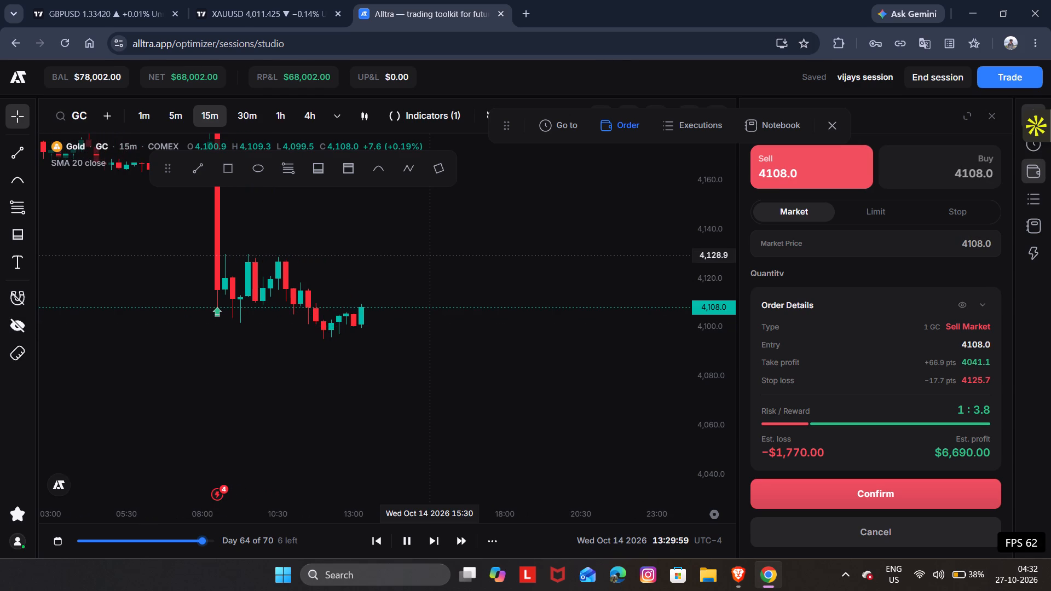
key("space")
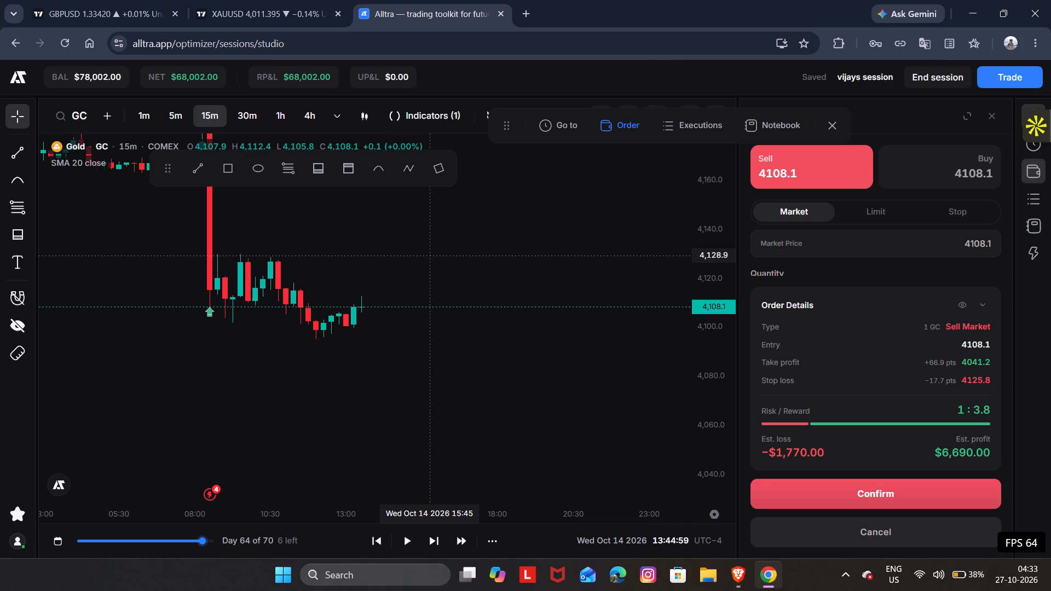
key("space")
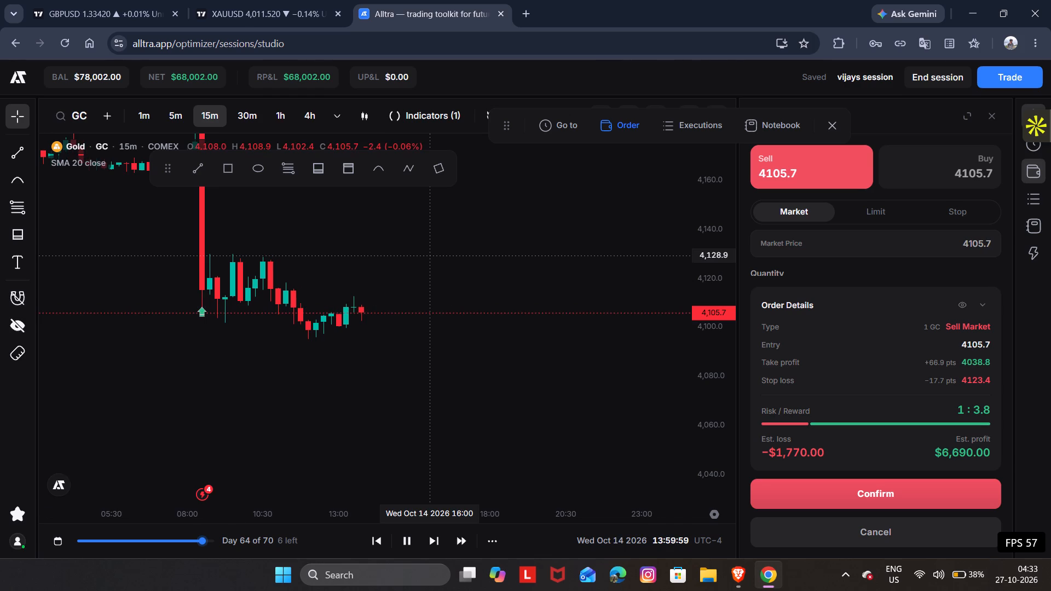
key("space")
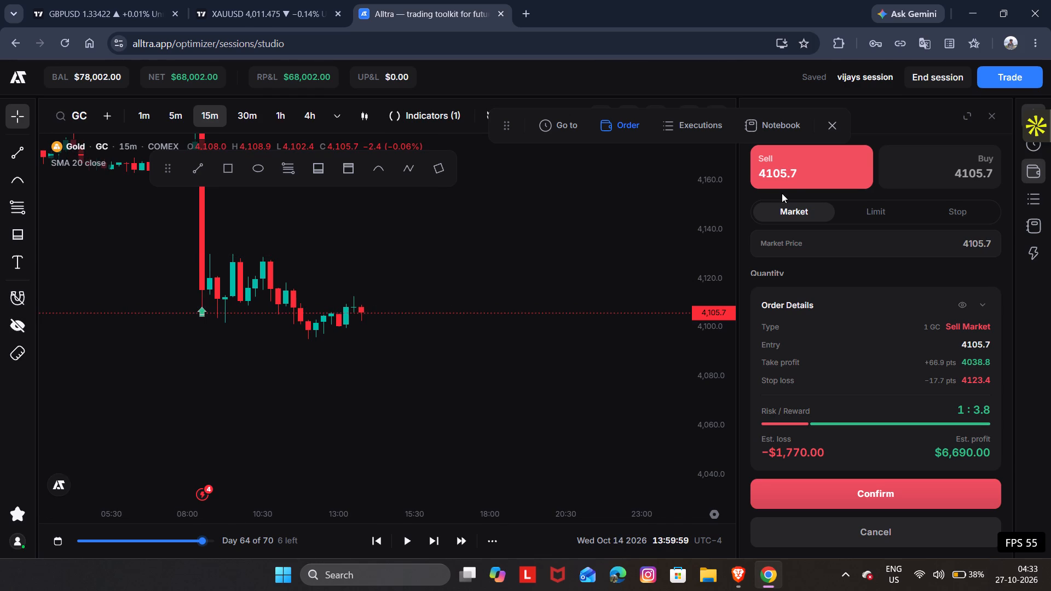
key("space")
key("space")
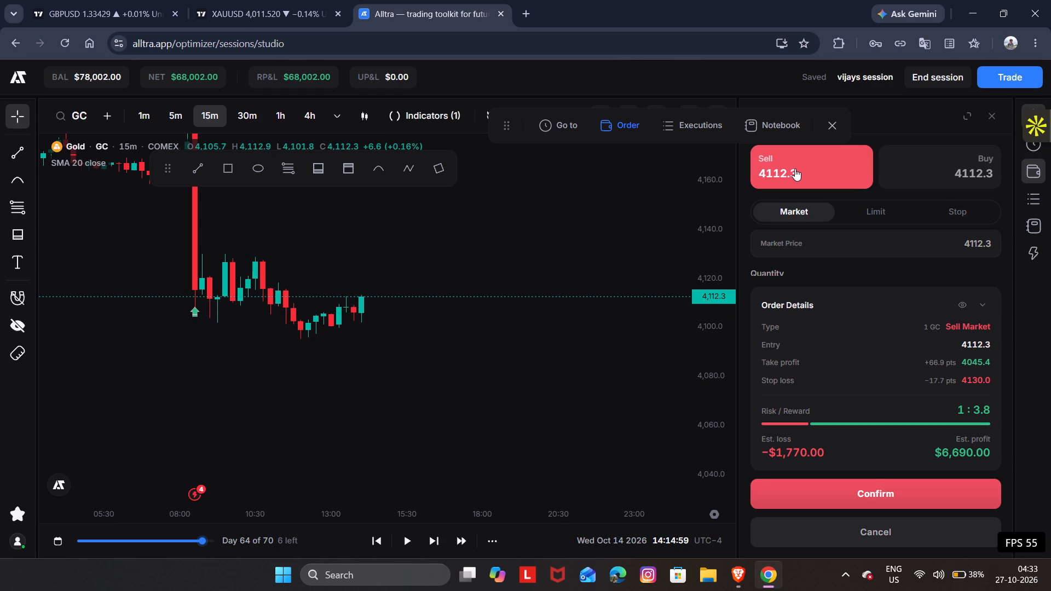
Play the replay forward to 19:59:59 on Oct 14 and close the order ticket without placing an order.
key("space")
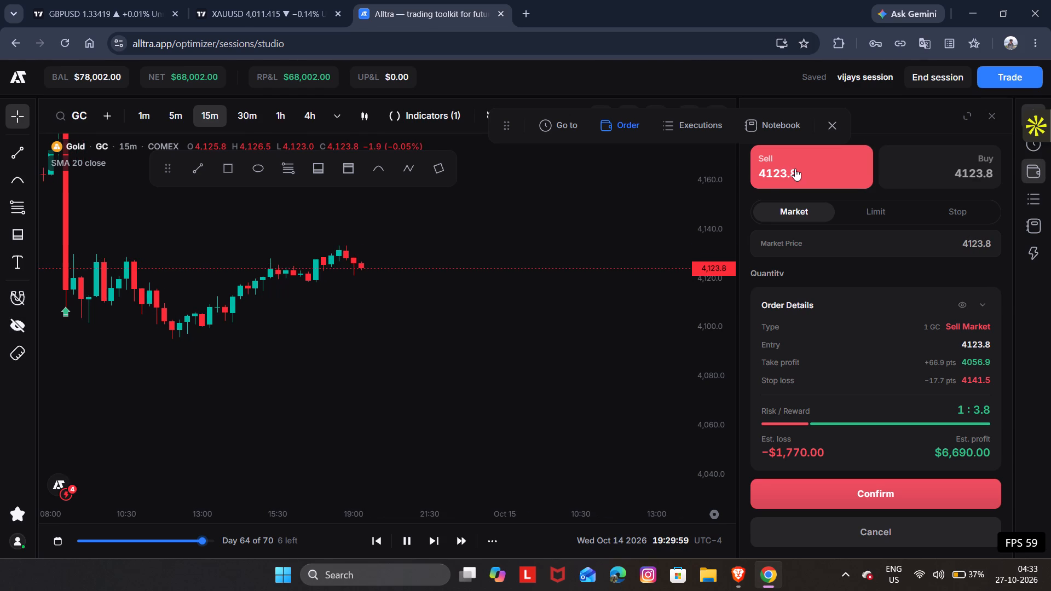
double_click(501, 234)
key("space")
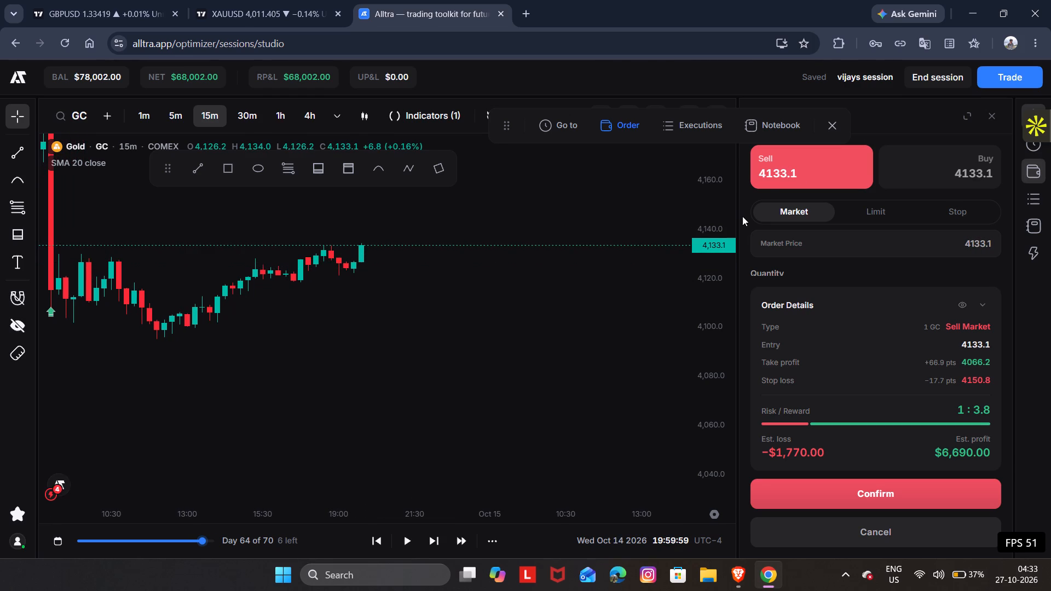
left_click(999, 112)
Play the replay two bars forward and pause at 20:29:59 on Oct 14.
left_click_drag(793, 240, 760, 351)
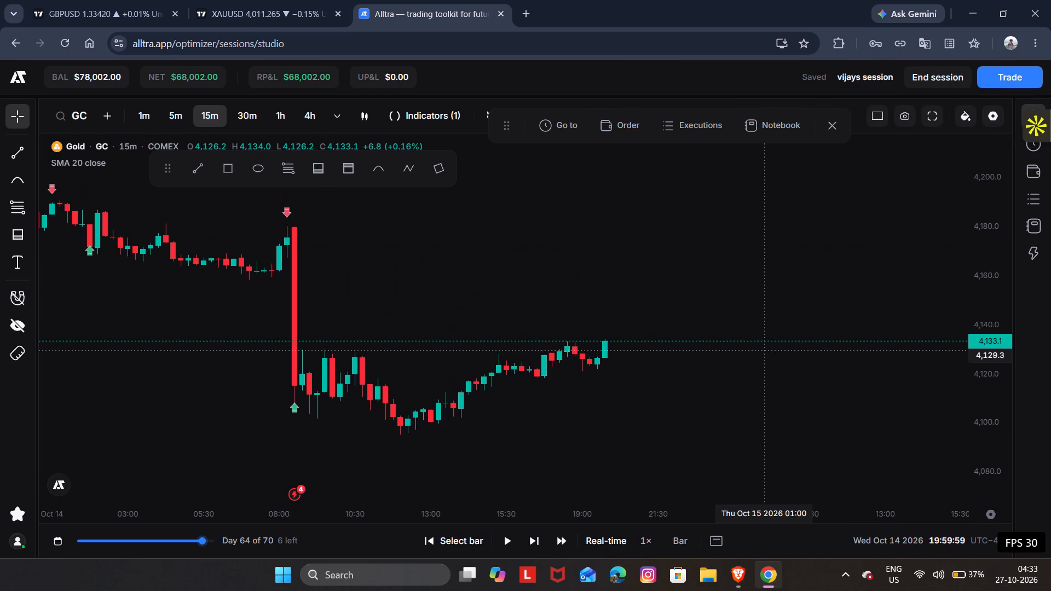
right_click(610, 355)
left_click_drag(610, 355, 638, 307)
left_click_drag(638, 307, 653, 264)
key("space")
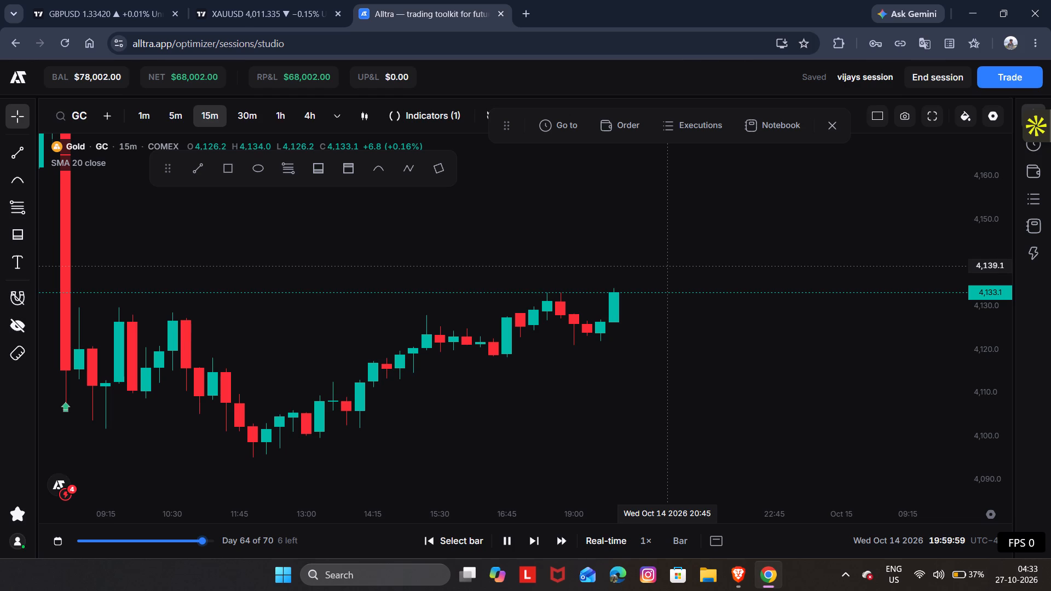
key("space")
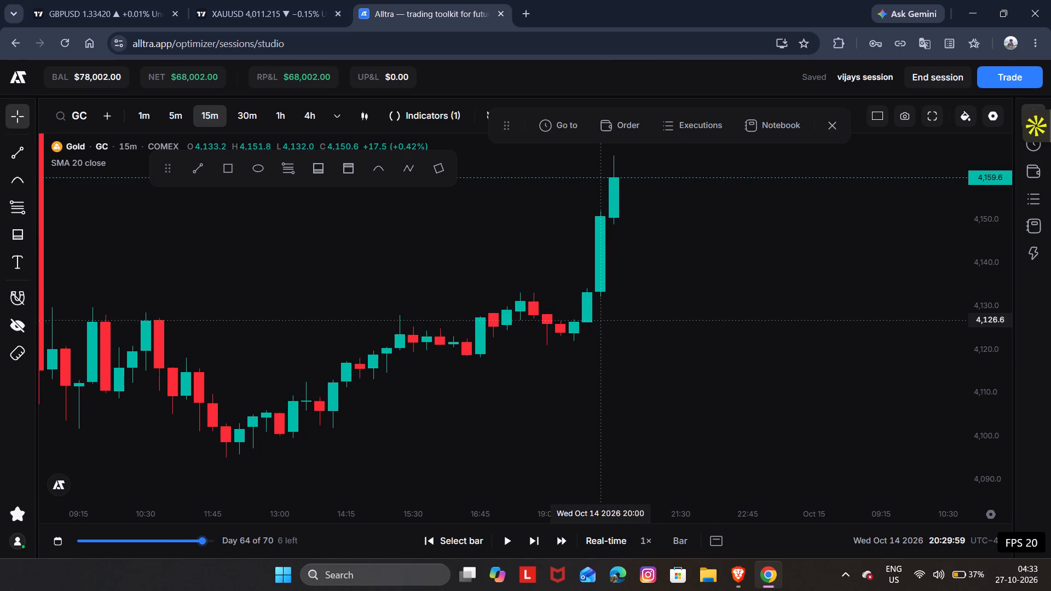
Play the 15-minute Gold replay forward in short runs and pause at 21:59:59 on Oct 14.
key("space")
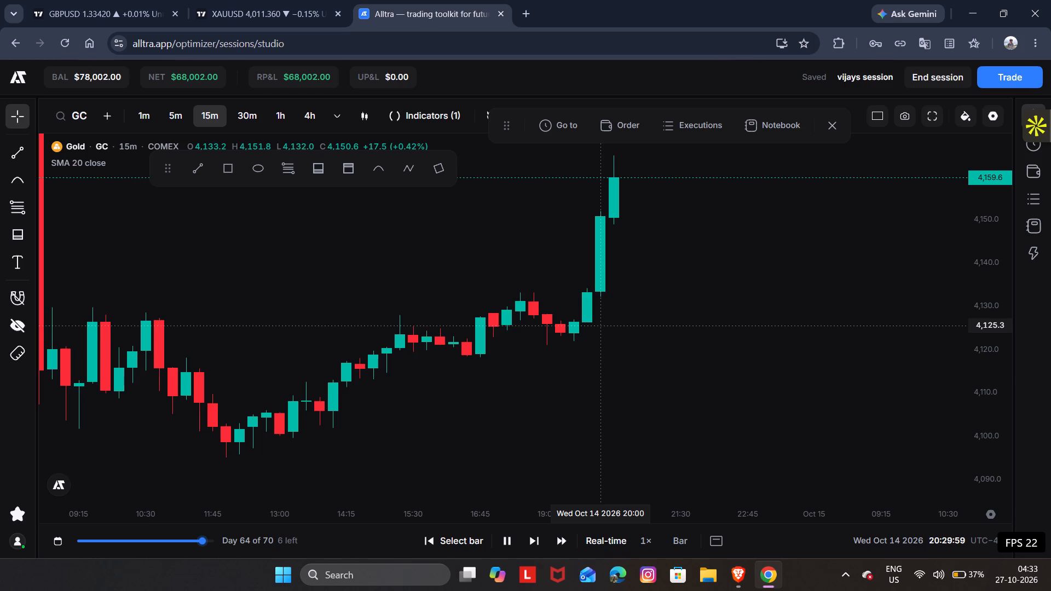
left_click_drag(686, 302, 680, 326)
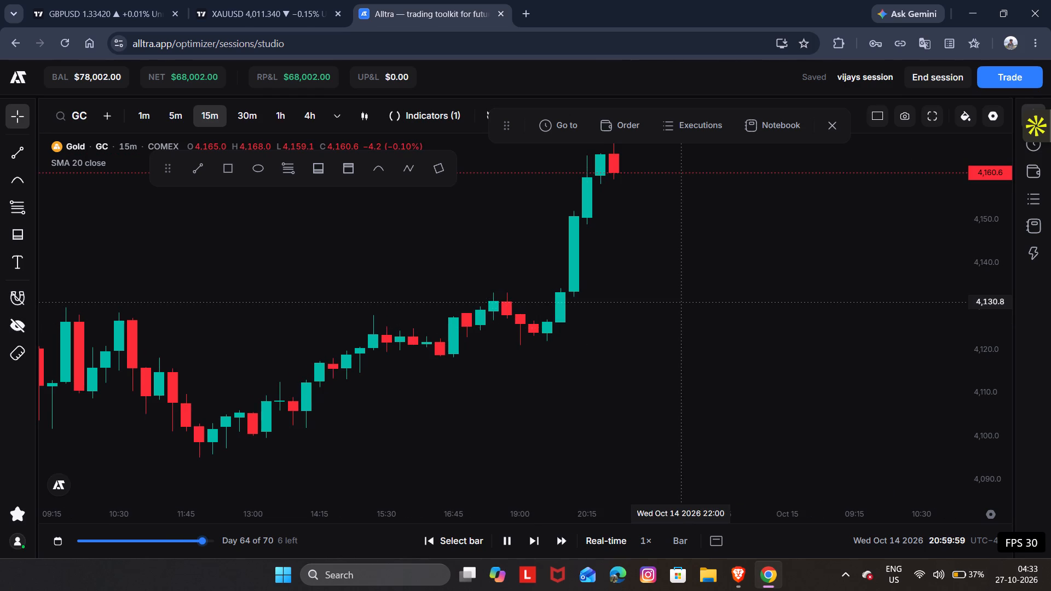
left_click_drag(680, 326, 553, 430)
key("space")
key("space")
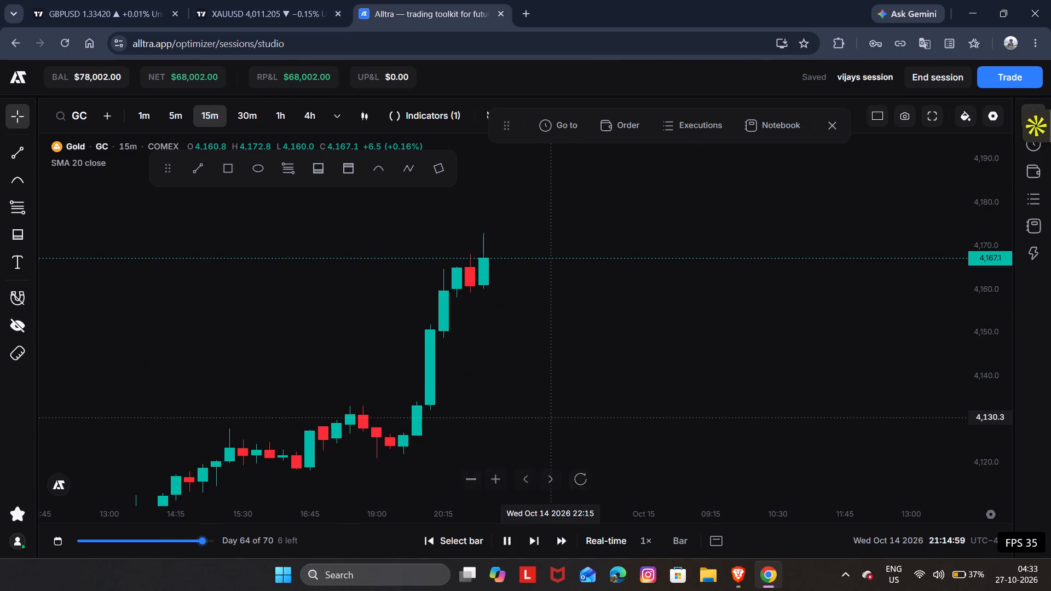
key("space")
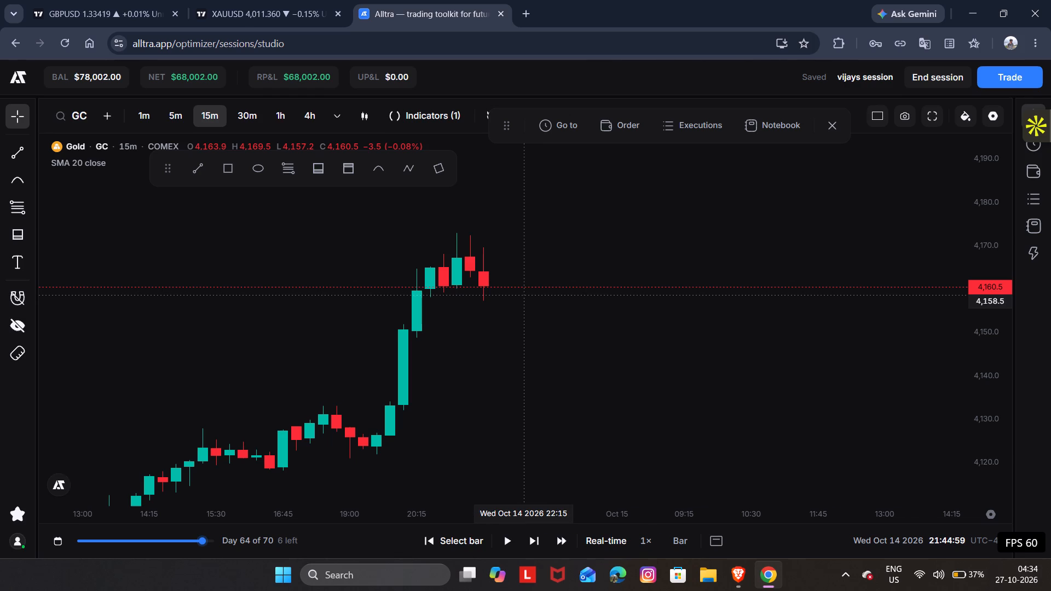
key("space")
key("space")
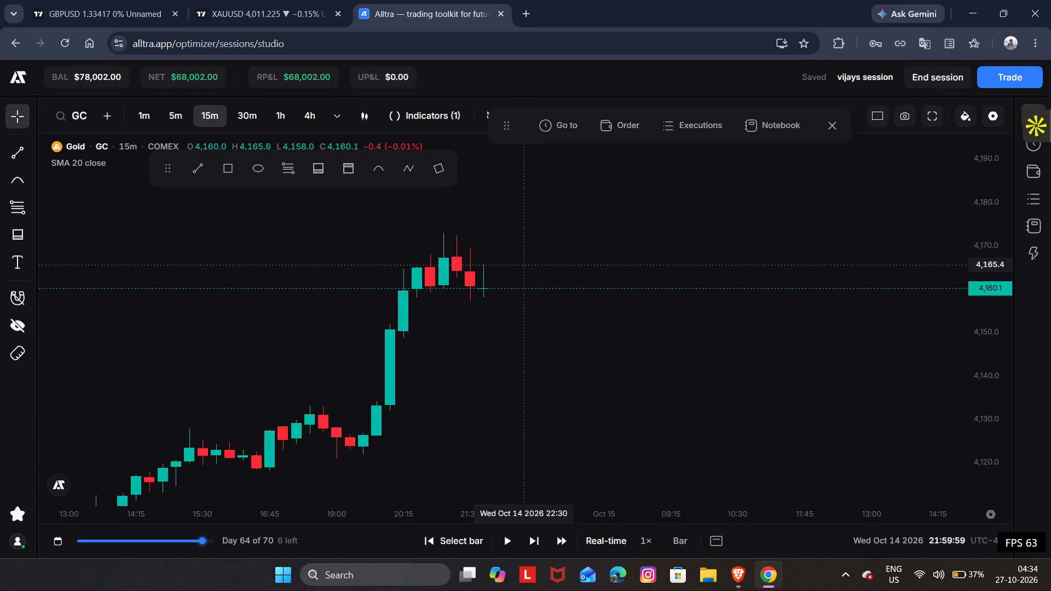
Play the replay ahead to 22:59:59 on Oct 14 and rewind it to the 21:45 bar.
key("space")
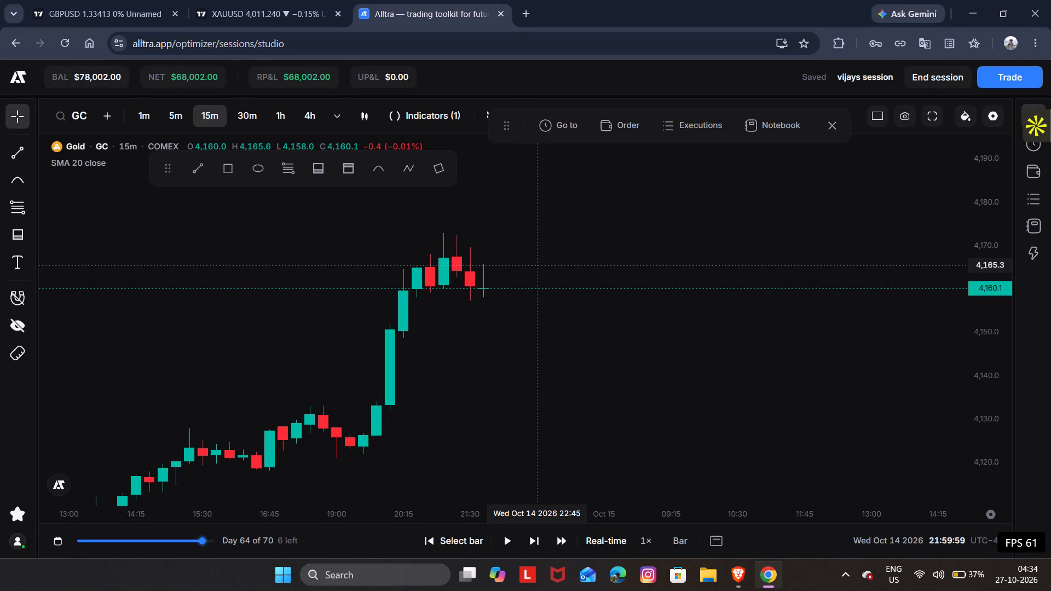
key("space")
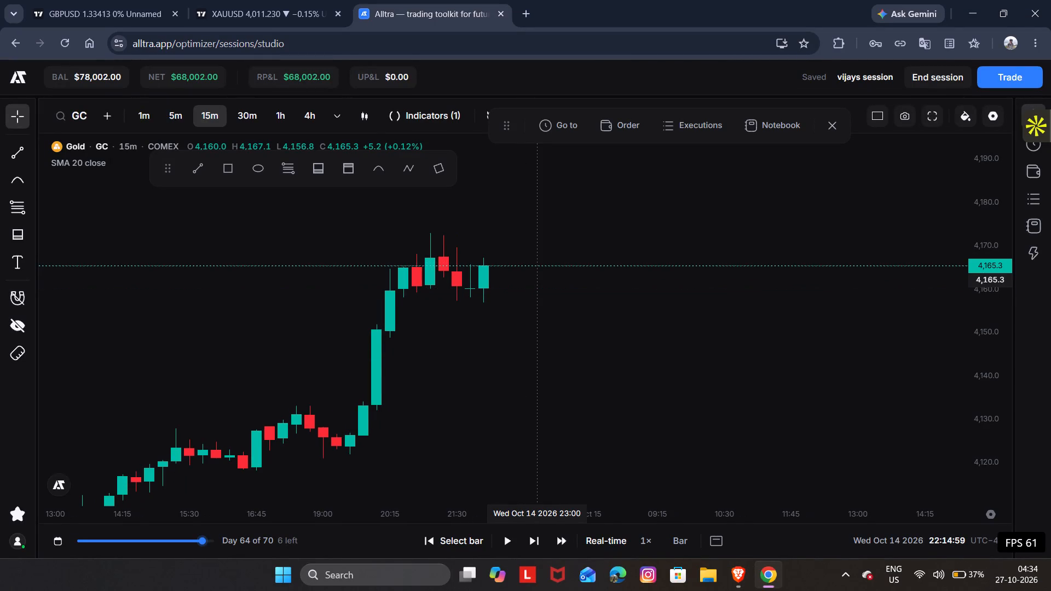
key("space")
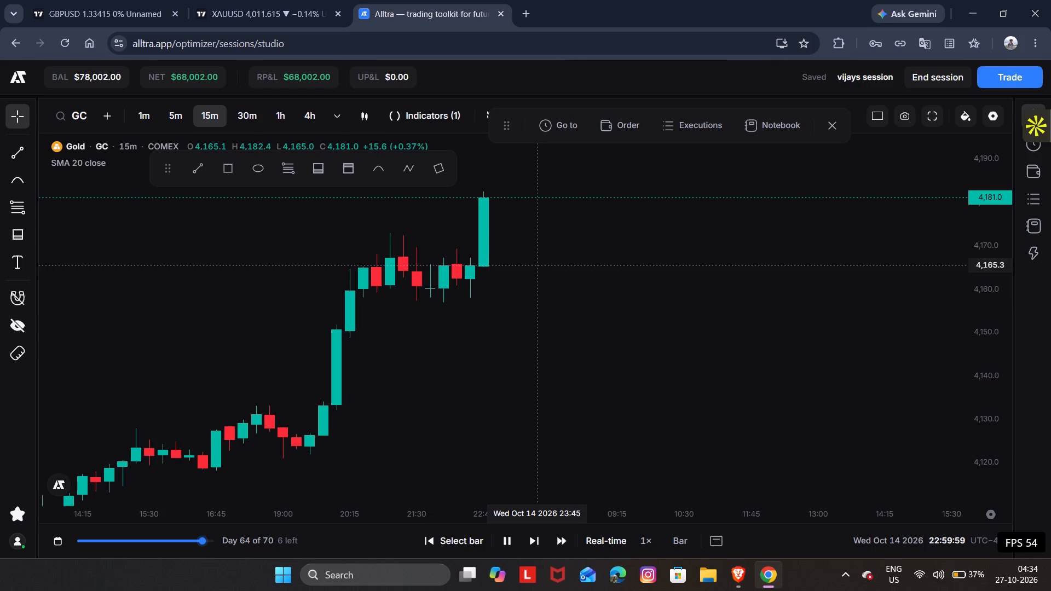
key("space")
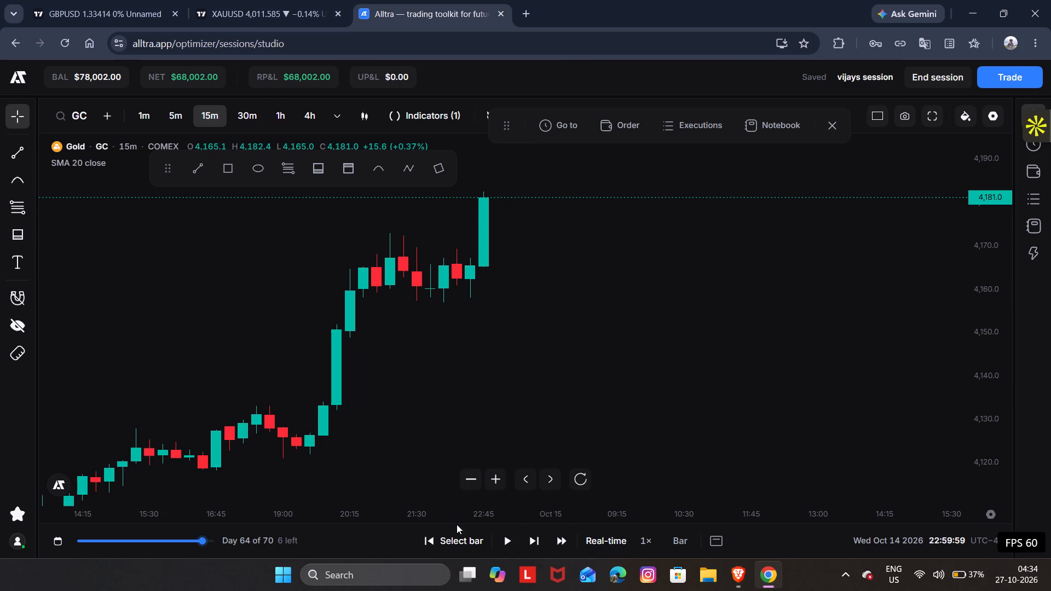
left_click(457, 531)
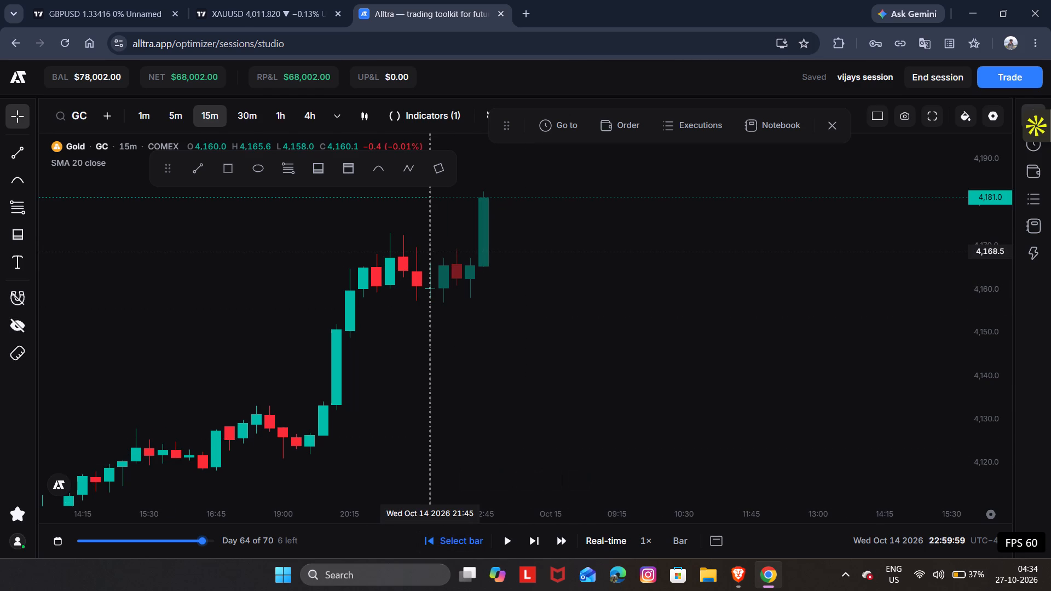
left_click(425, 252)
Place a market buy order for 1 GC with the stop loss at 4,146.6.
left_click(617, 119)
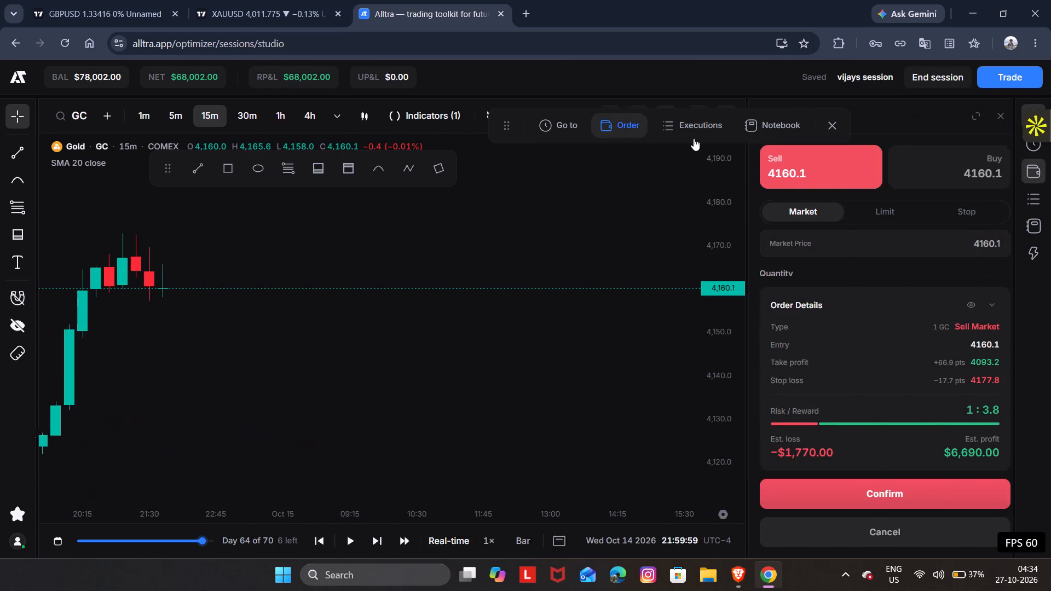
scroll(884, 172, "right", 1)
left_click(892, 169)
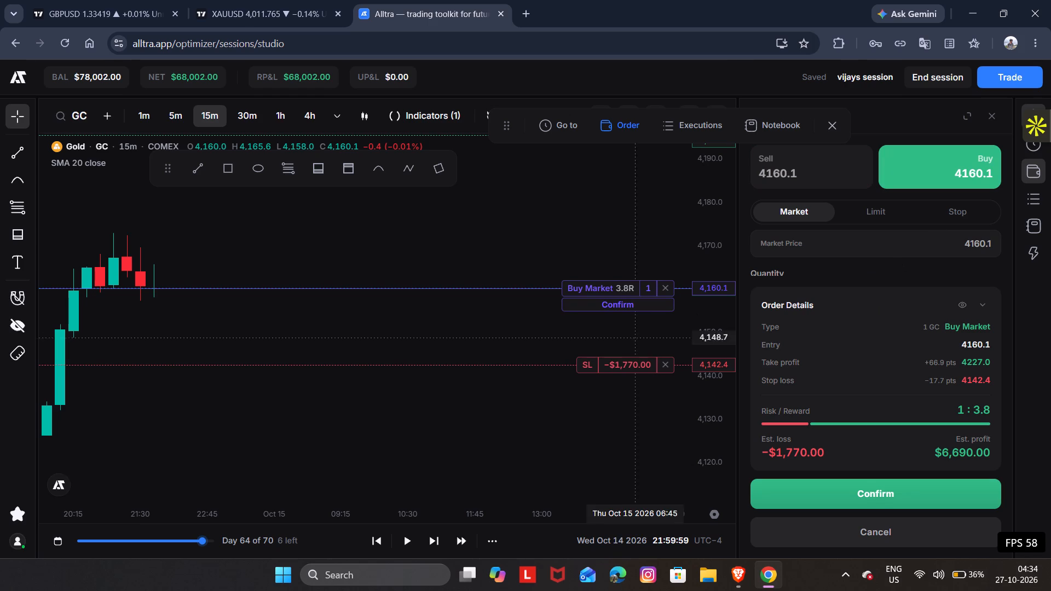
left_click_drag(616, 360, 622, 326)
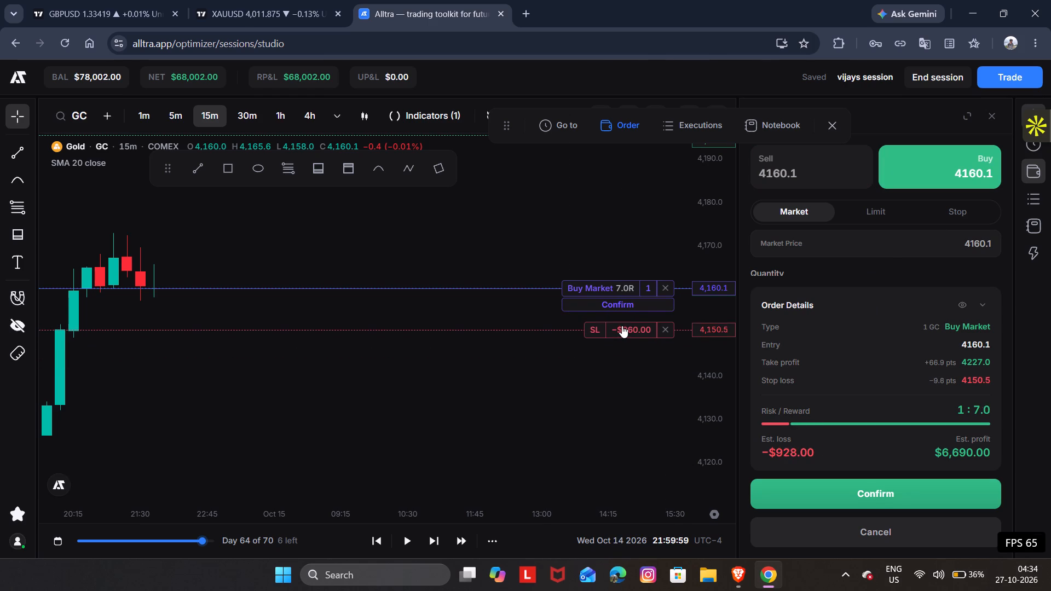
left_click_drag(622, 326, 634, 341)
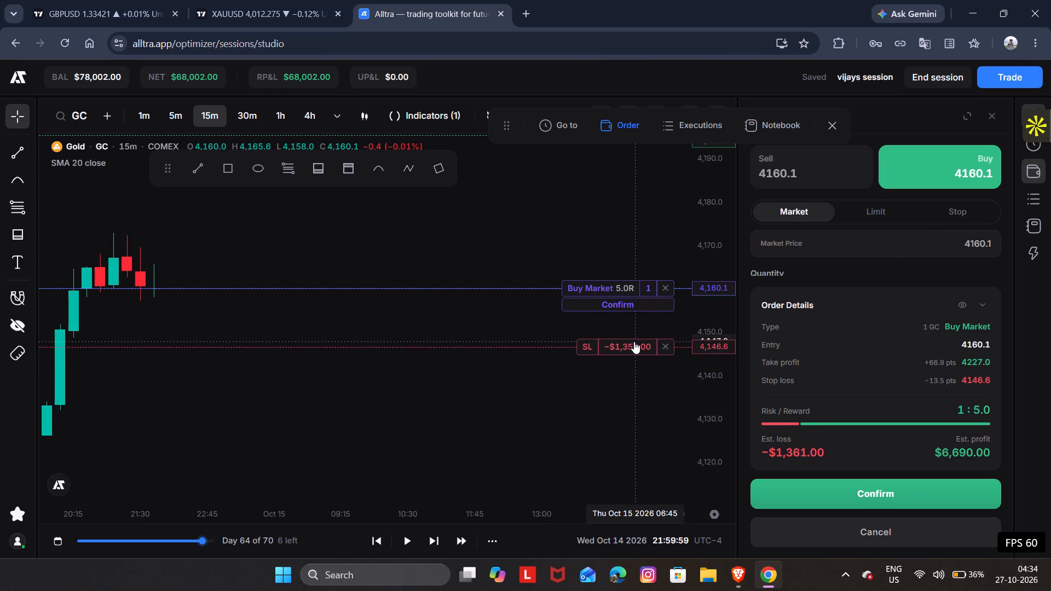
left_click(632, 301)
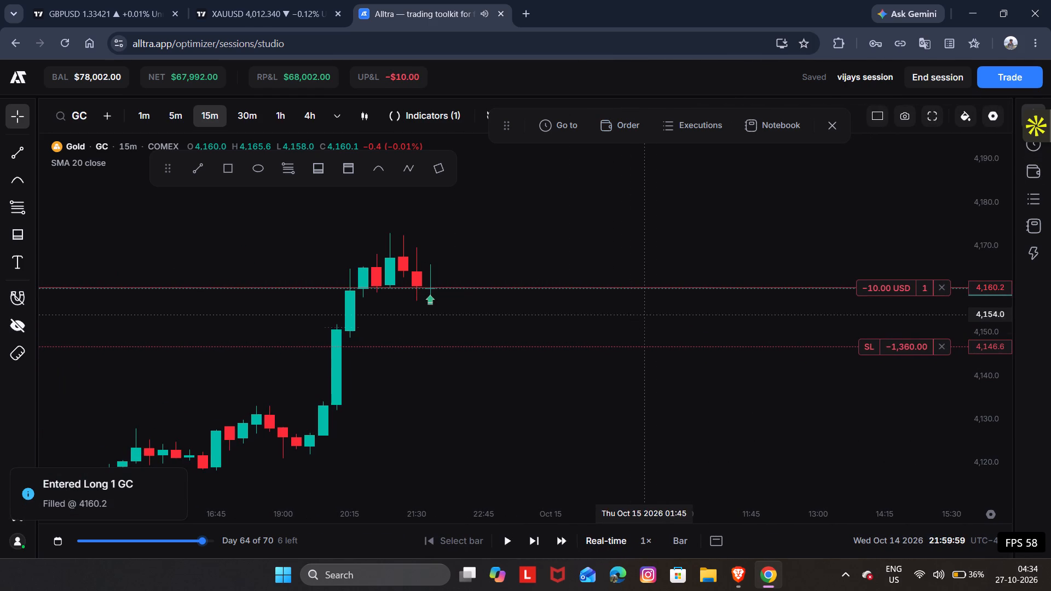
Play the replay forward to 23:14:59 on Oct 14 and close the long Gold position.
key("space")
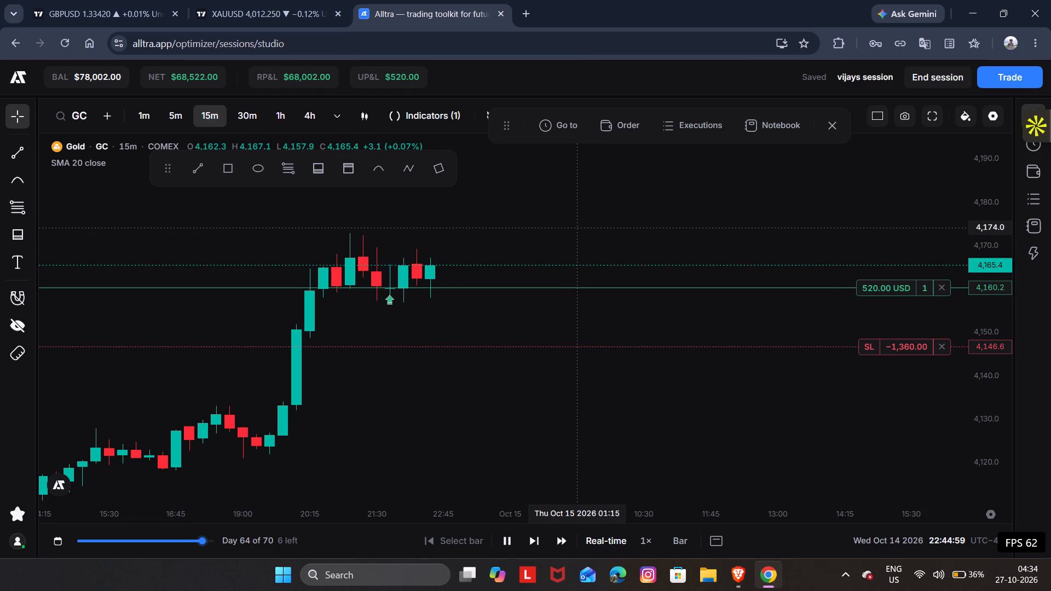
key("space")
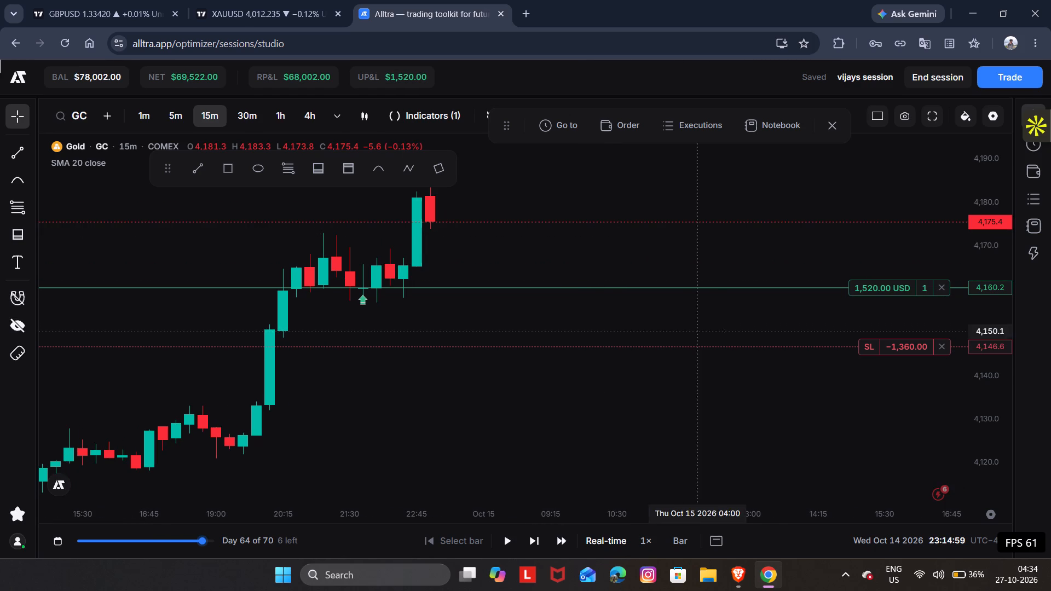
left_click_drag(633, 329, 631, 427)
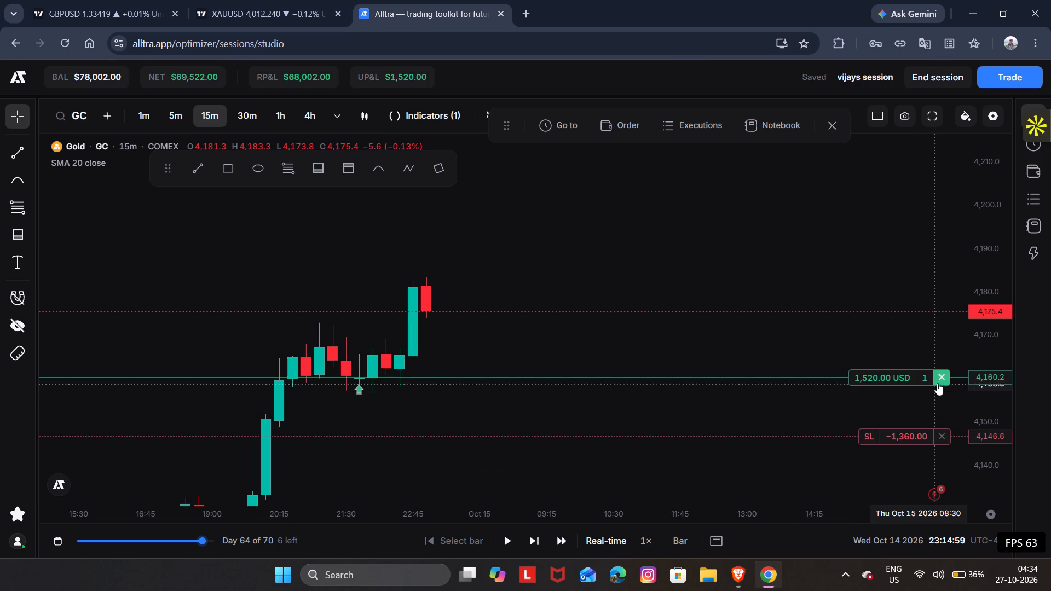
left_click(939, 381)
Play the replay forward in short runs and pause at 01:44:59 on Oct 15.
key("space")
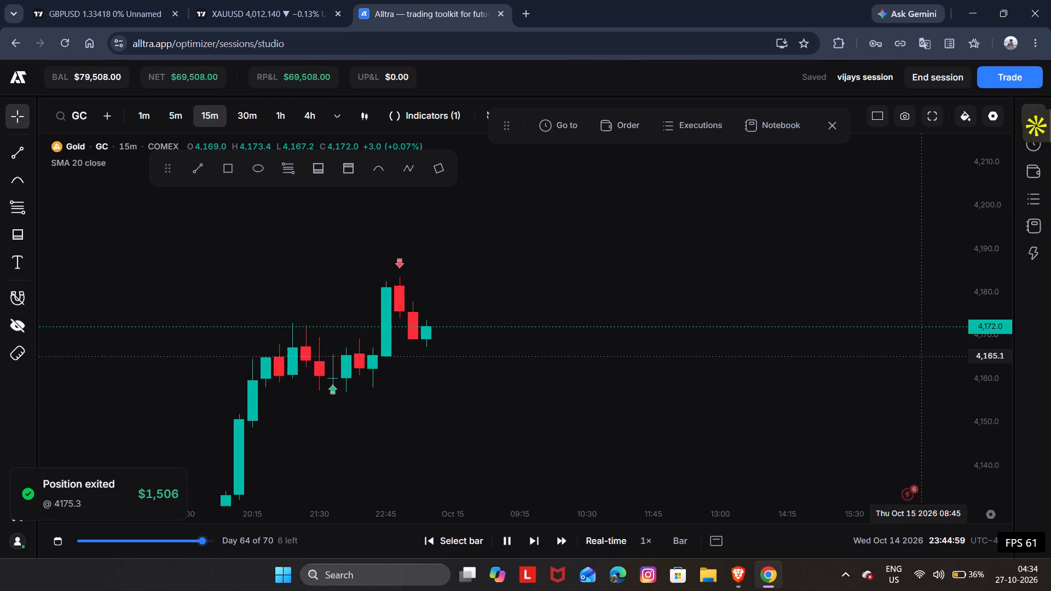
key("space")
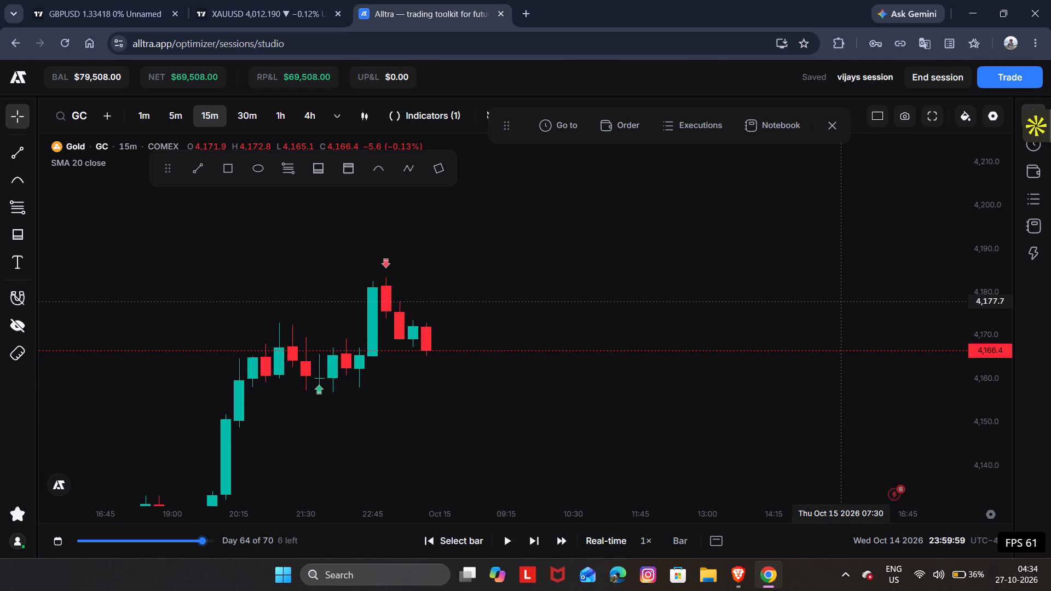
key("space")
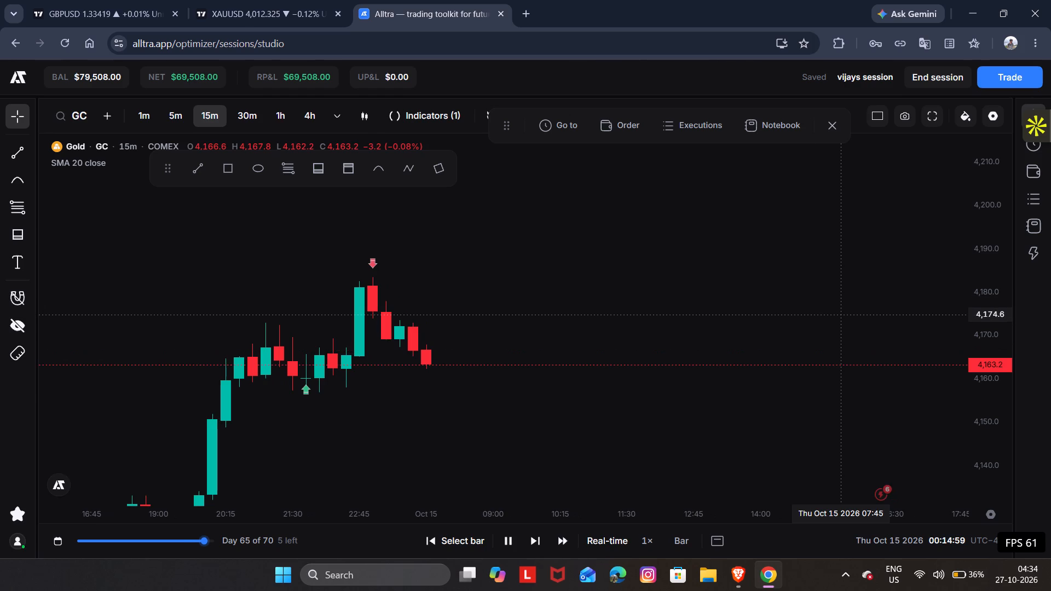
key("space")
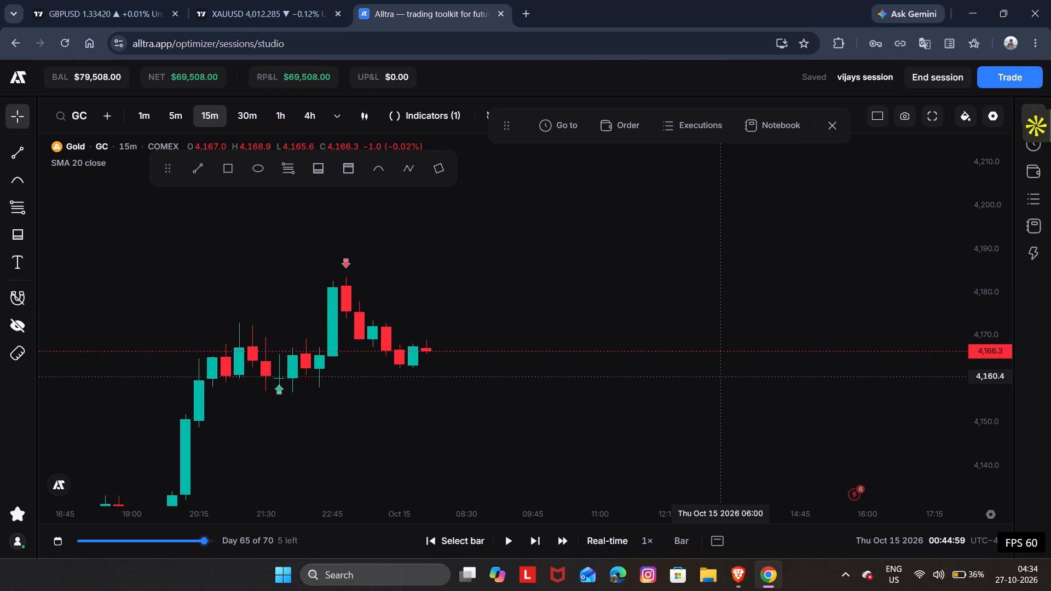
key("space")
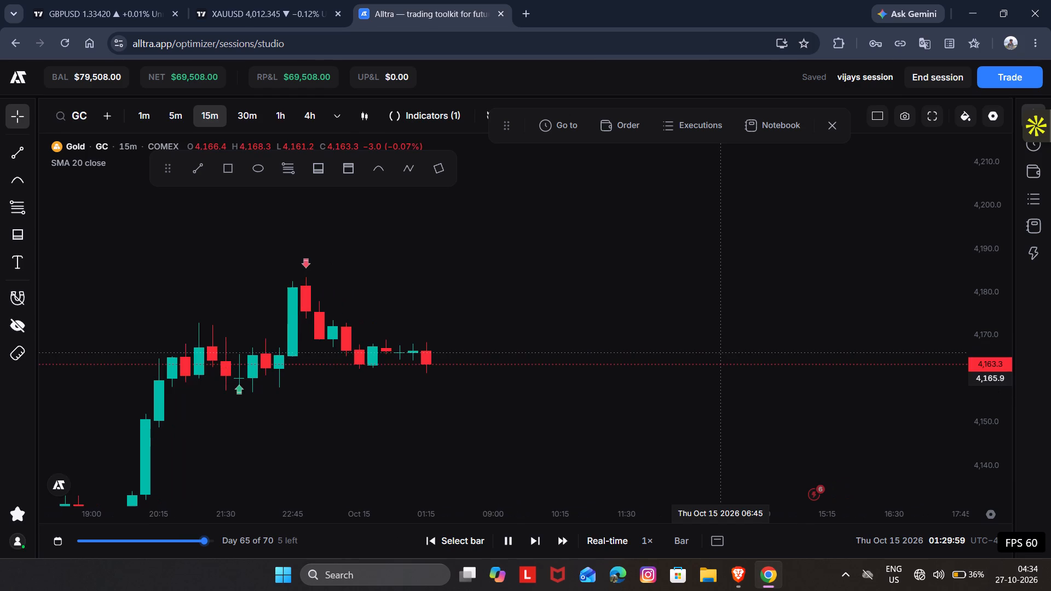
key("space")
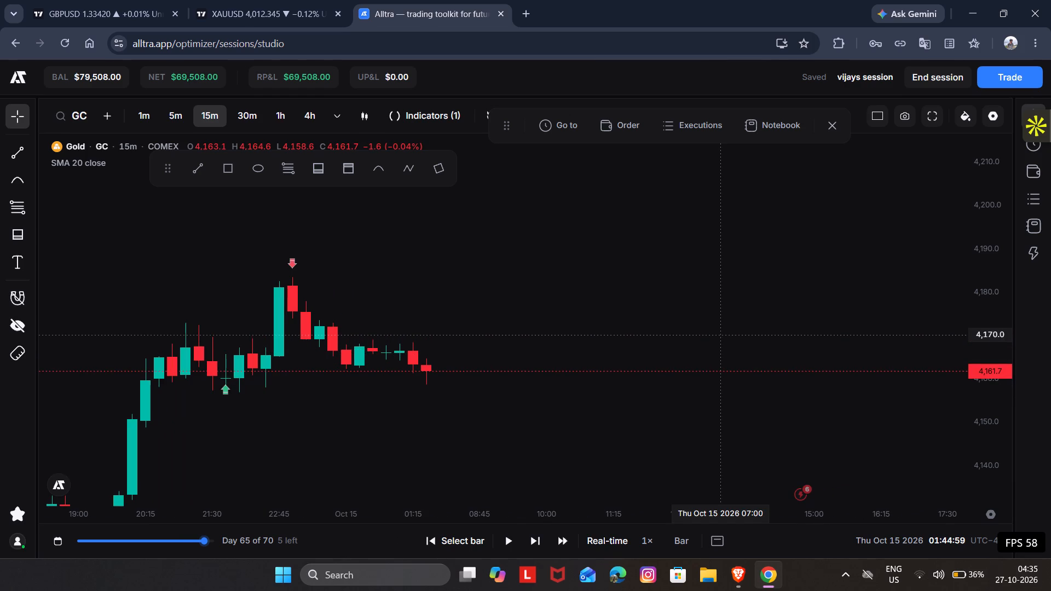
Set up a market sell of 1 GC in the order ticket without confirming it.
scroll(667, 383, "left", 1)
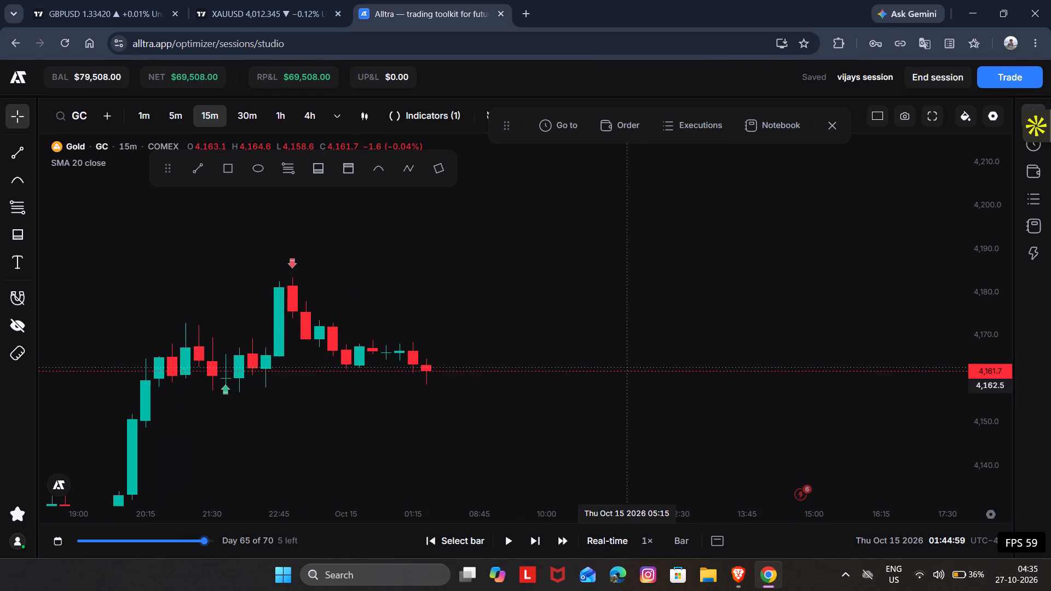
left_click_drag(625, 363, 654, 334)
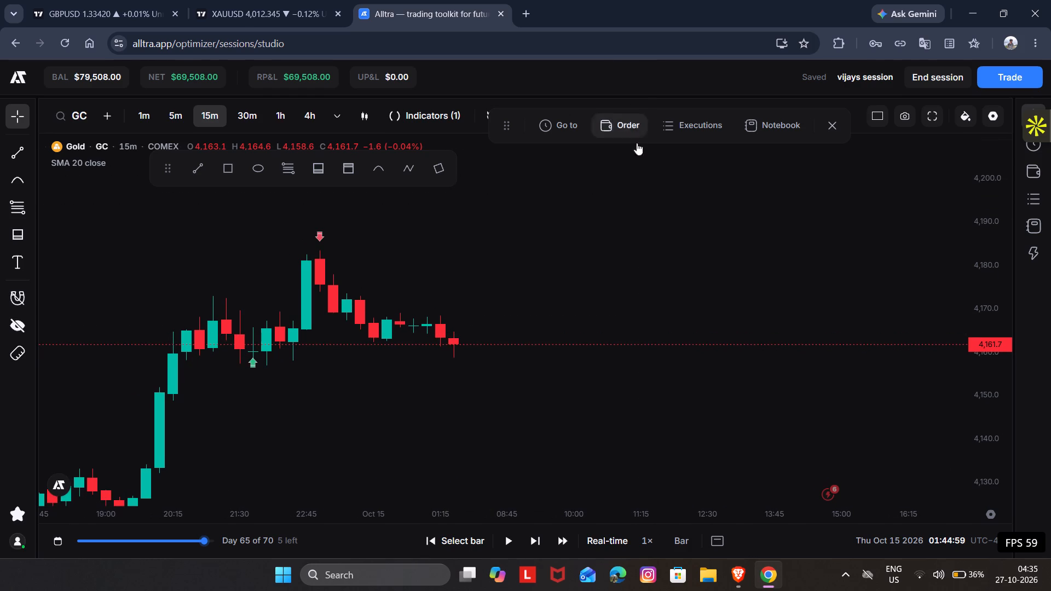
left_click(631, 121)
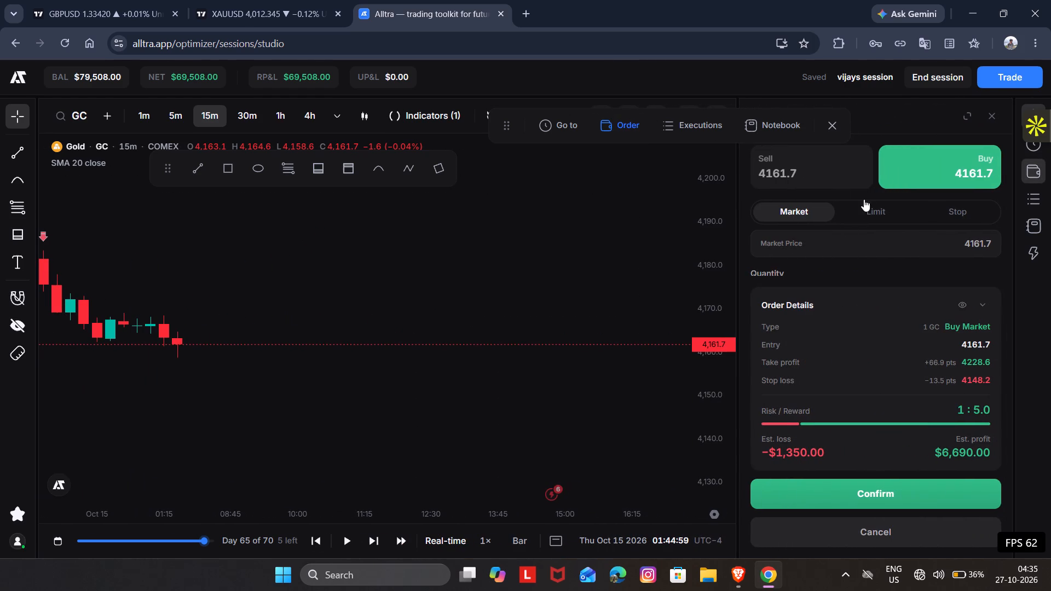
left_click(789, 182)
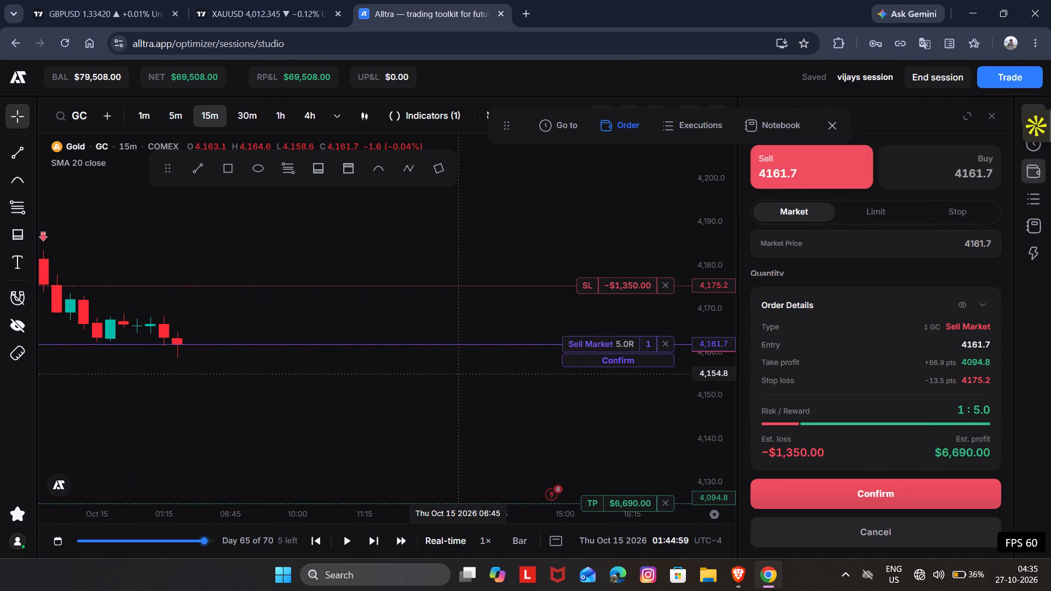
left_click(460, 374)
Play the replay forward to 04:59:59 on Oct 15 and close the order ticket without placing the sell order.
key("space")
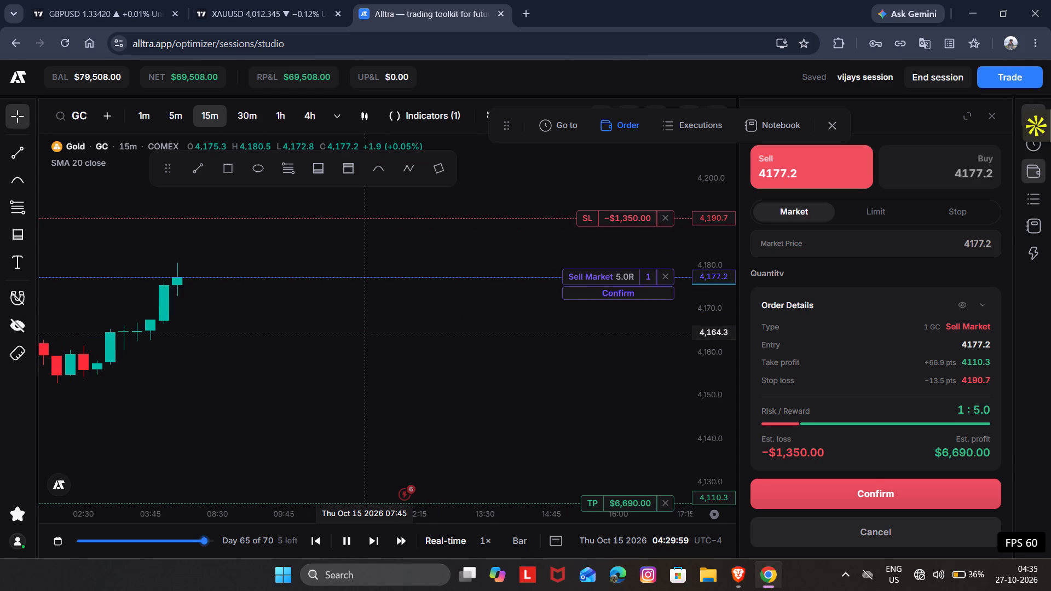
key("space")
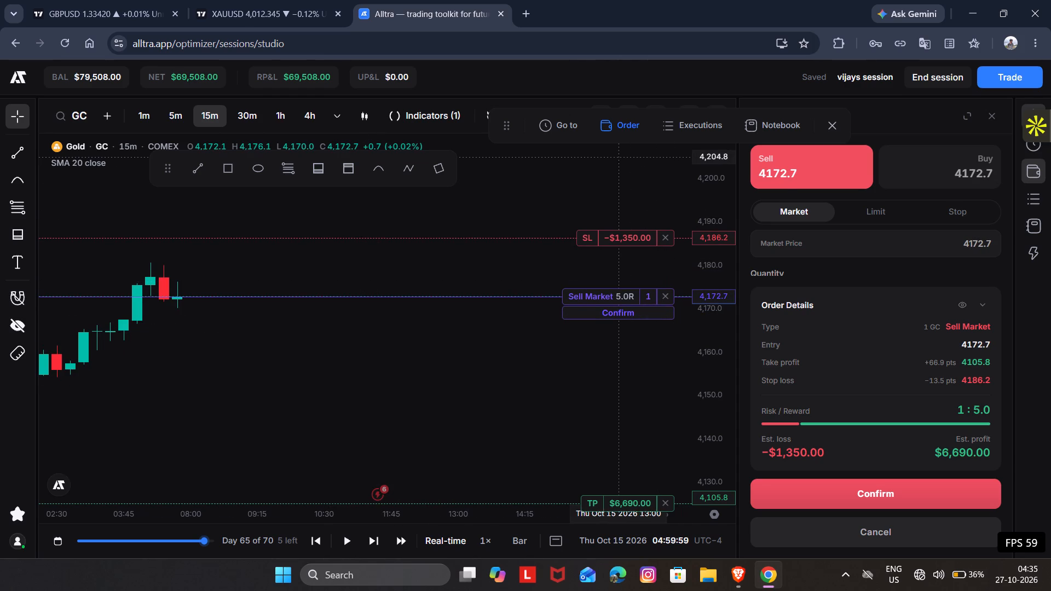
left_click(625, 132)
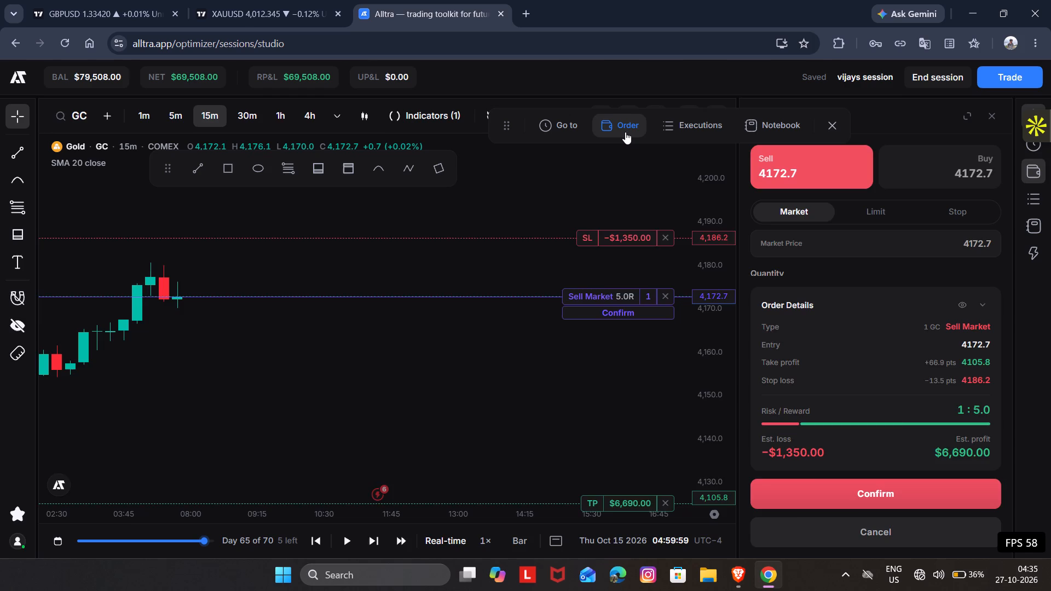
left_click_drag(636, 213, 661, 238)
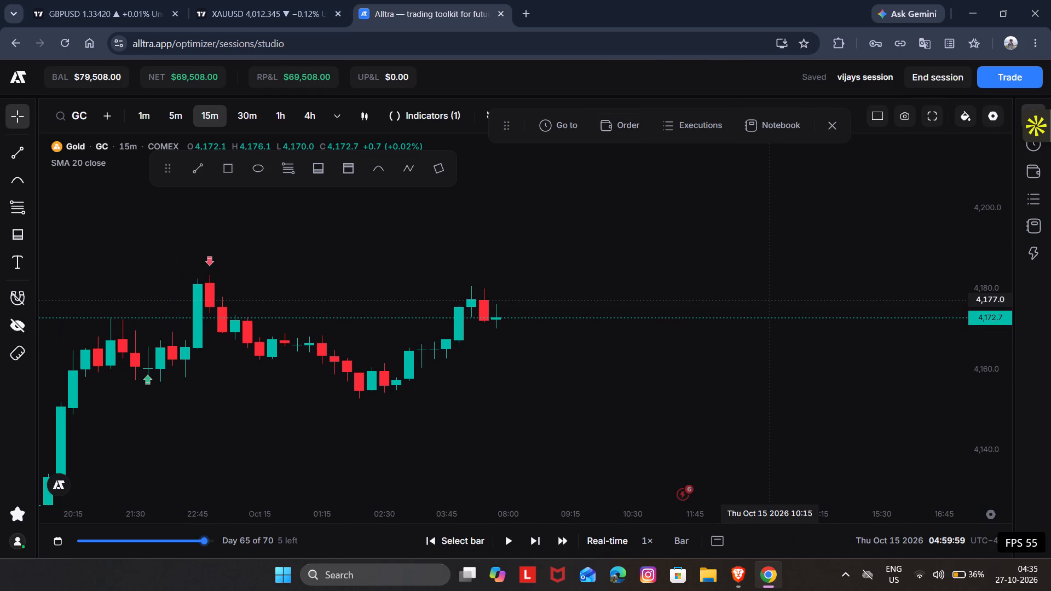
Play the replay forward and pause it at 09:14:59 on Oct 15.
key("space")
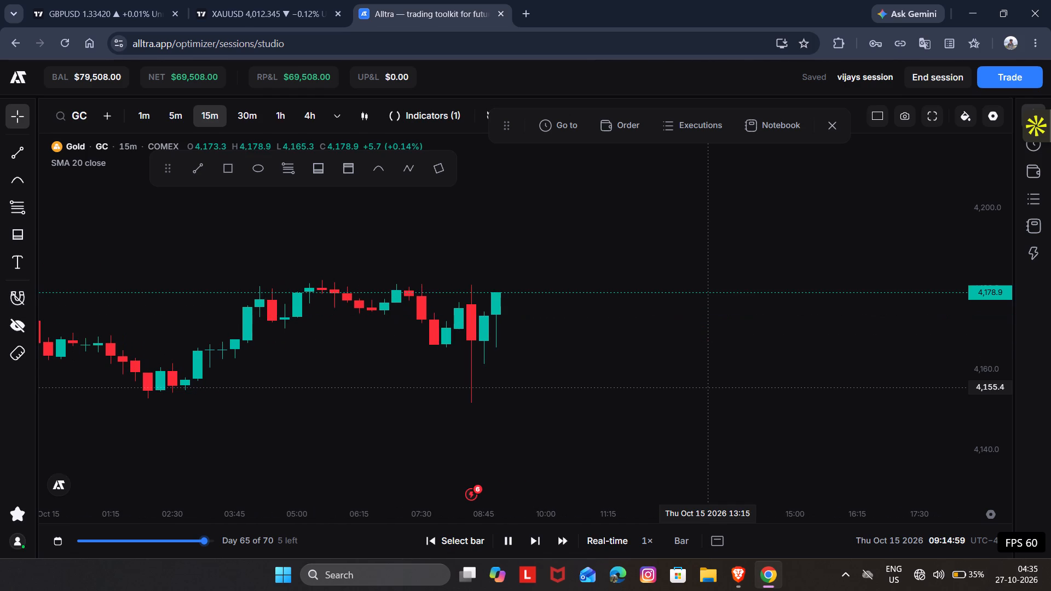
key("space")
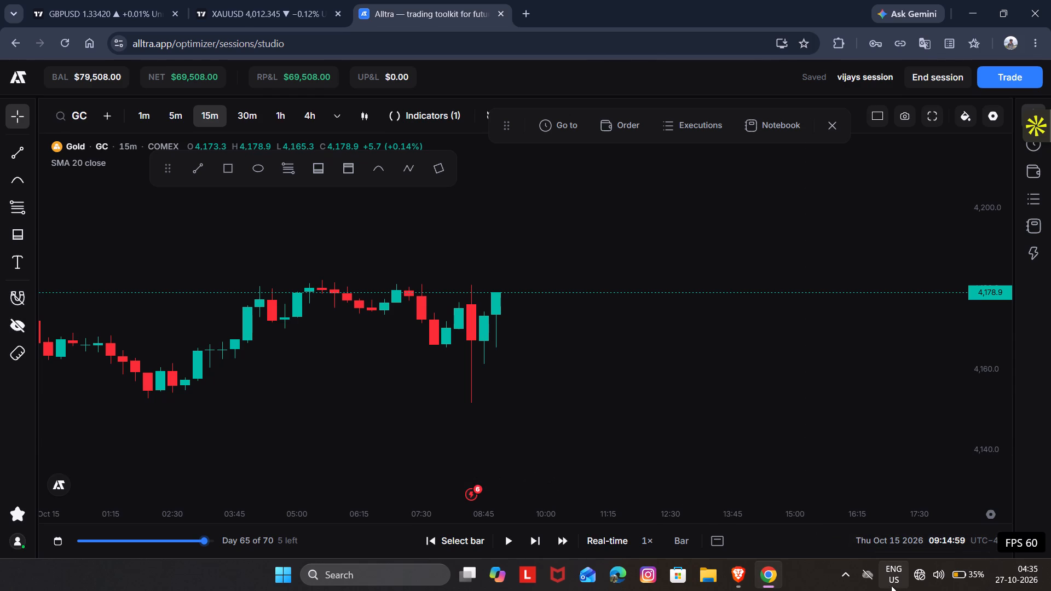
Connect the computer to the Redmi 9 Power Wi-Fi network with automatic connection enabled, retrying if necessary.
left_click(922, 577)
left_click(860, 329)
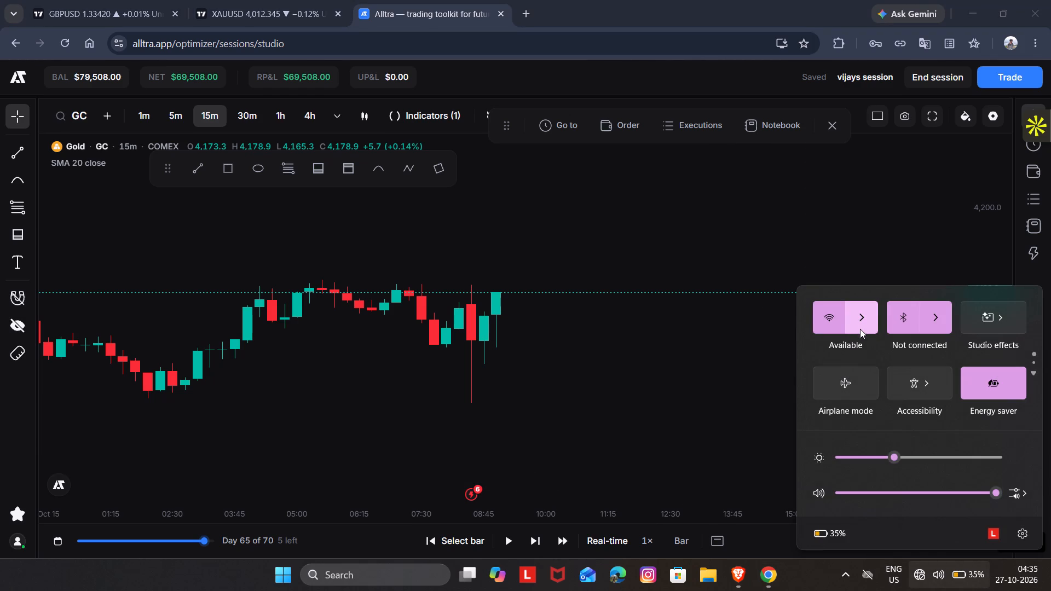
left_click(874, 332)
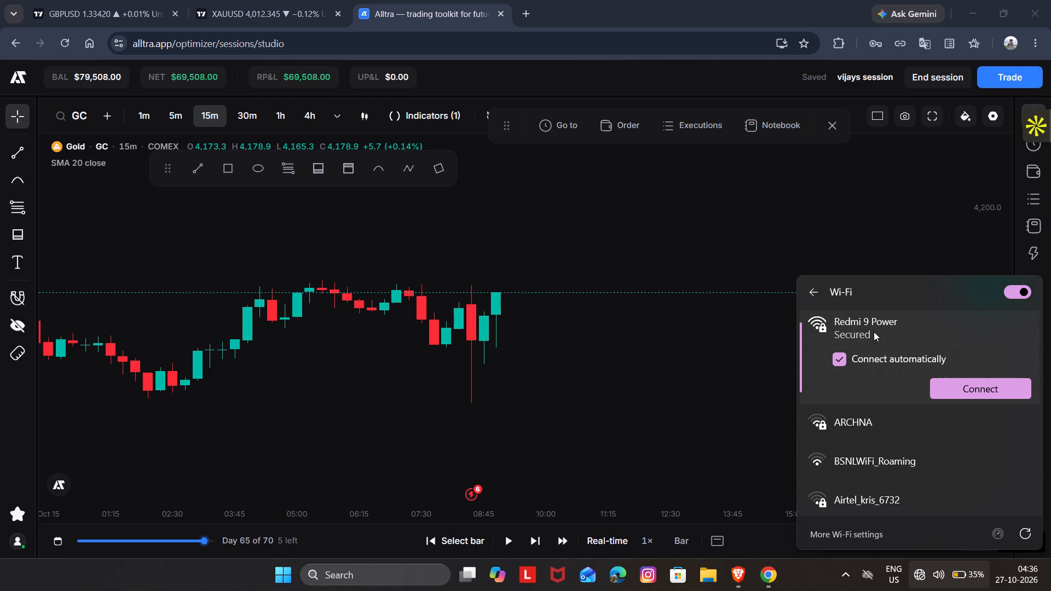
left_click(972, 384)
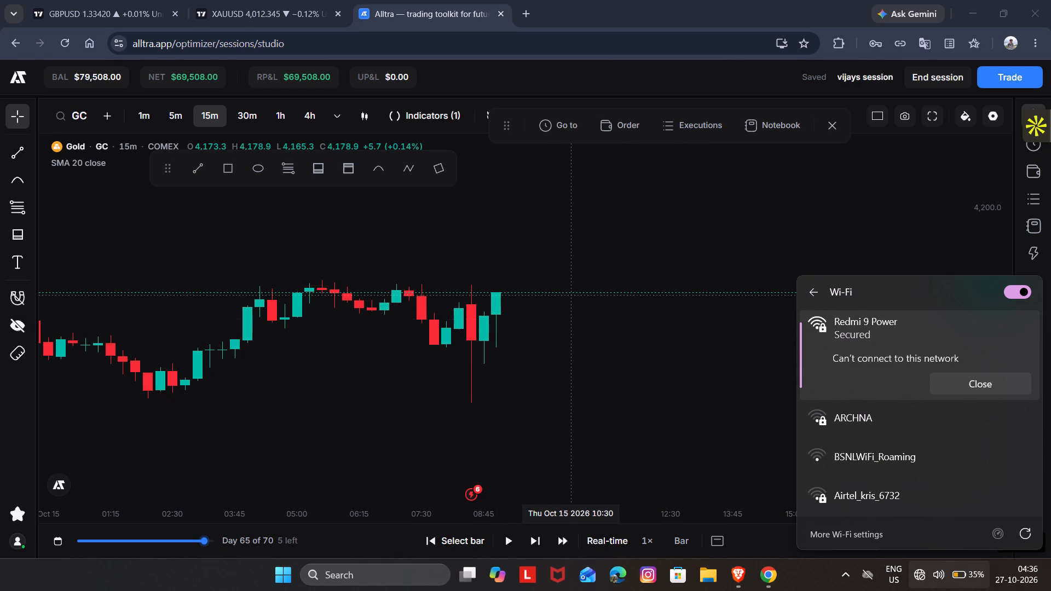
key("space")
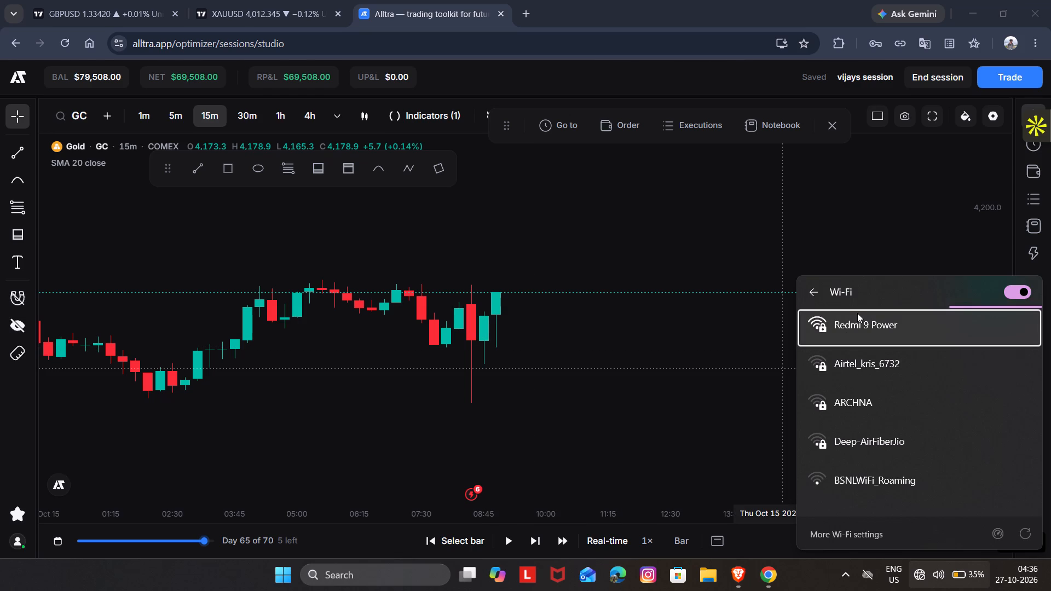
left_click(858, 328)
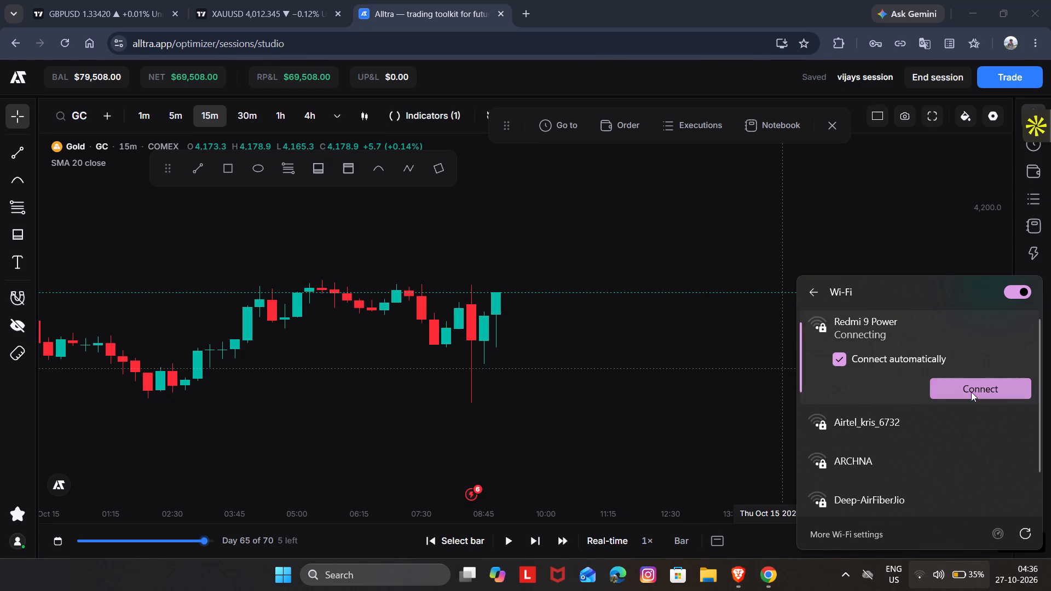
left_click(971, 392)
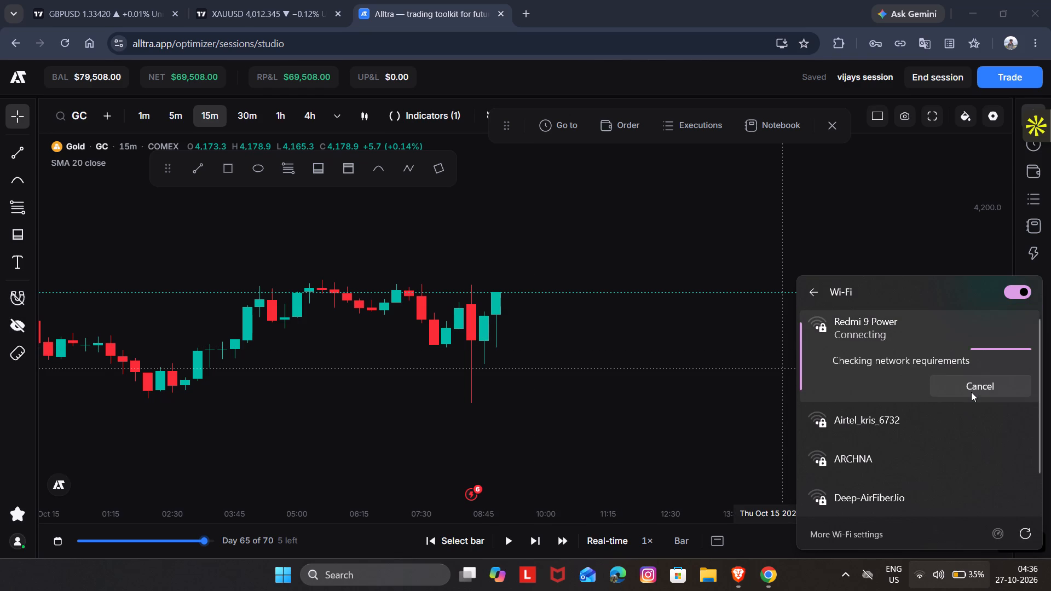
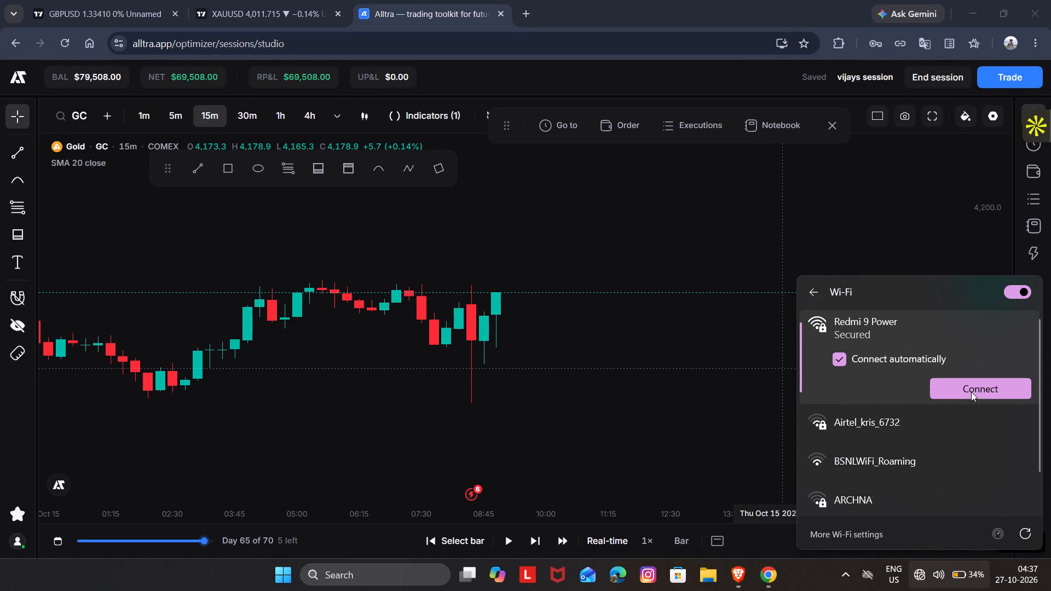
Connect the computer to the Redmi 9 Power Wi-Fi network and return to the Gold replay.
left_click(966, 391)
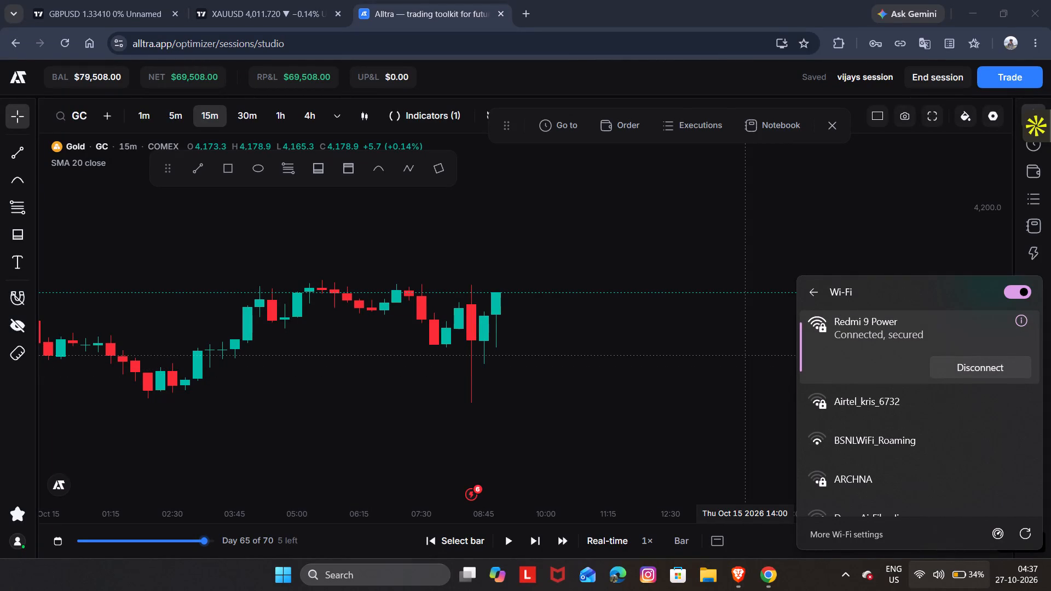
left_click(401, 382)
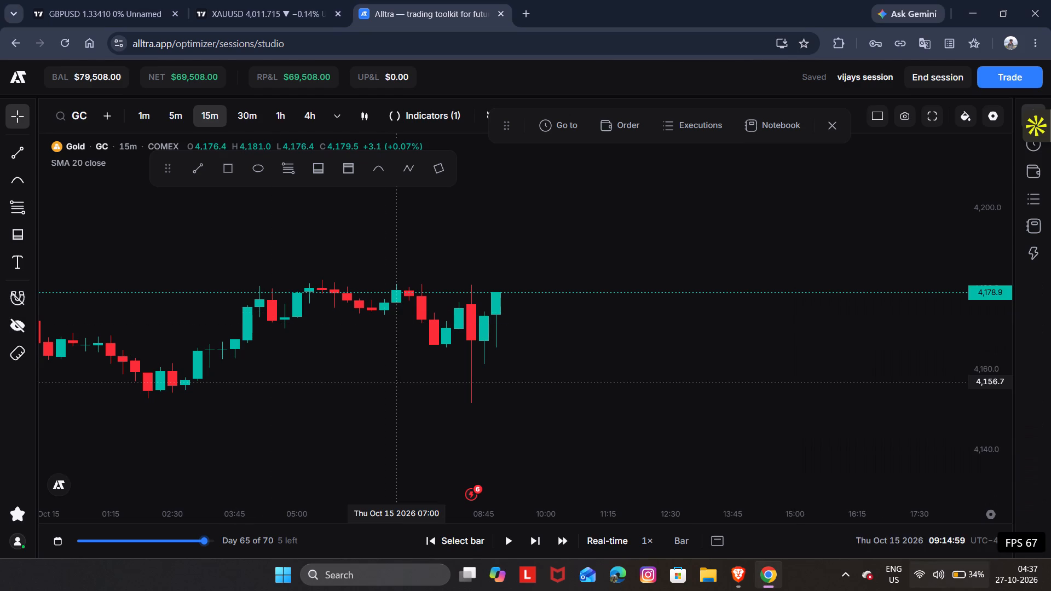
Check the 15-minute XAUUSD chart on TradingView, then return to Alltra and examine the latest Gold replay candles up close.
left_click(198, 0)
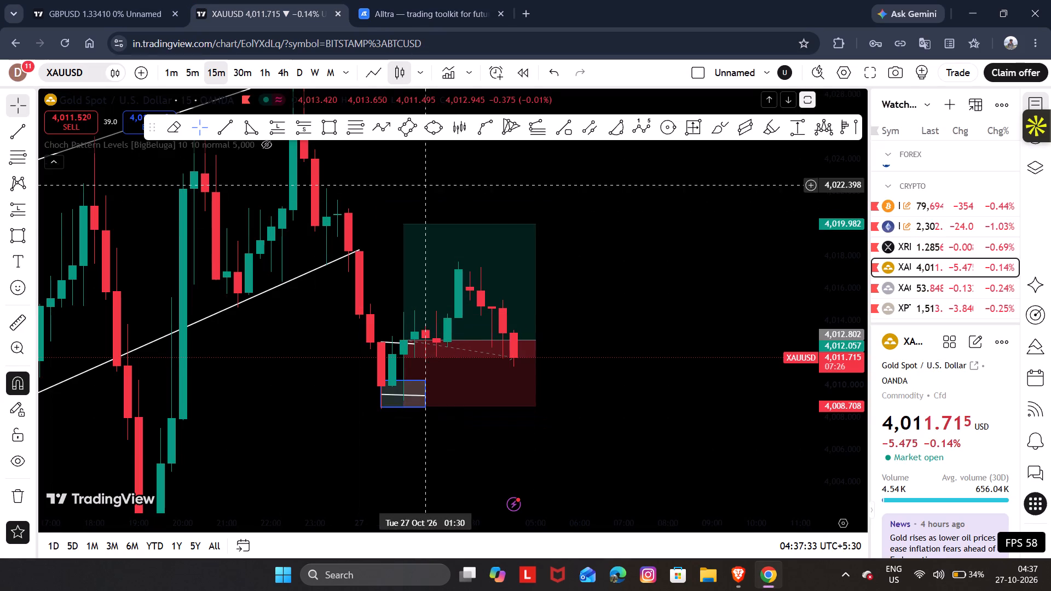
left_click(427, 0)
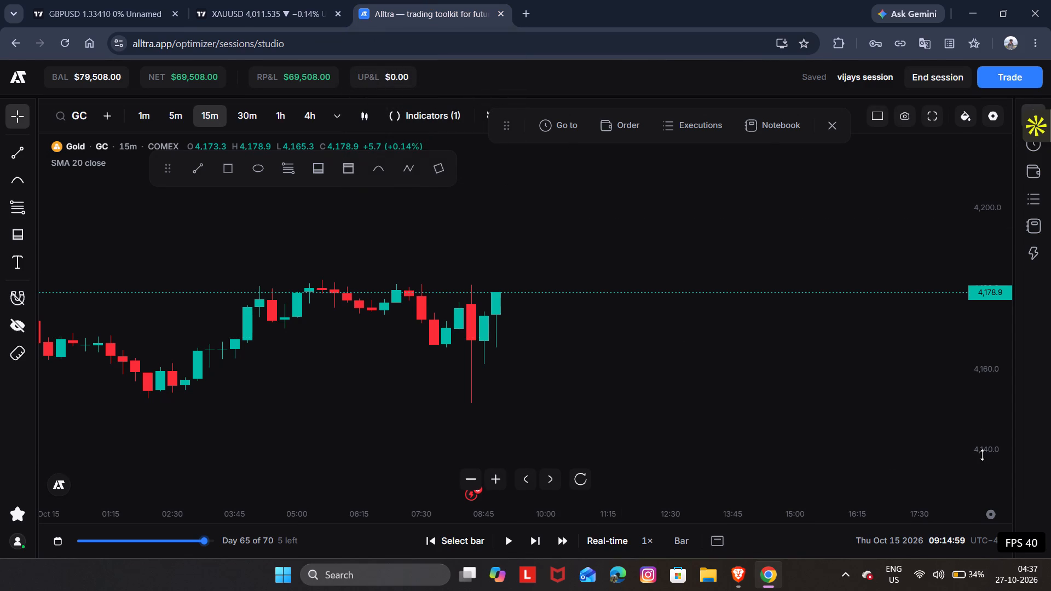
left_click_drag(982, 455, 969, 248)
left_click_drag(686, 248, 787, 375)
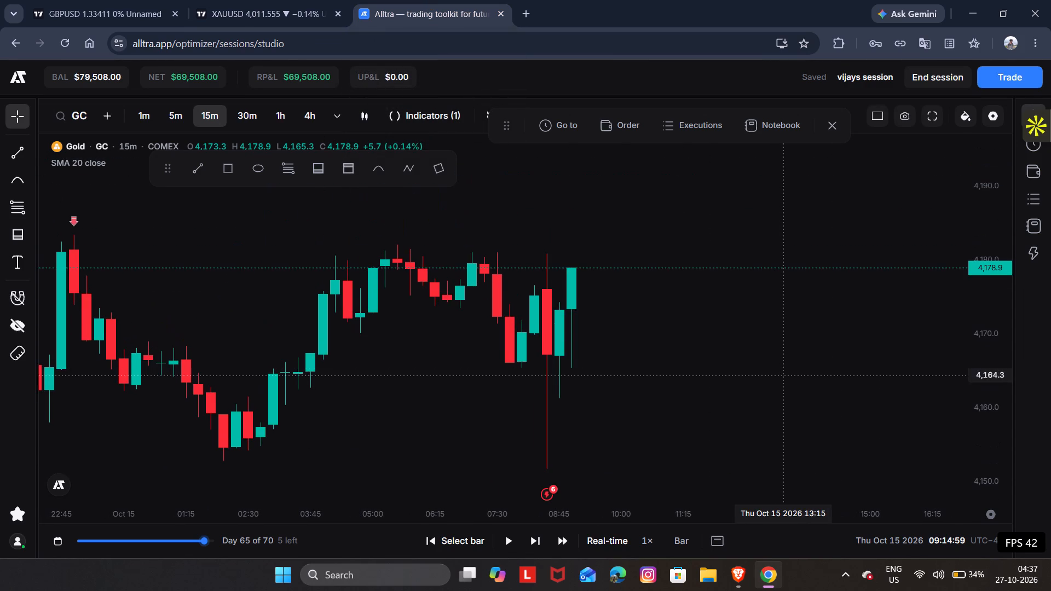
Play the Gold replay forward in short runs and pause at 10:29:59 on Oct 15.
key("space")
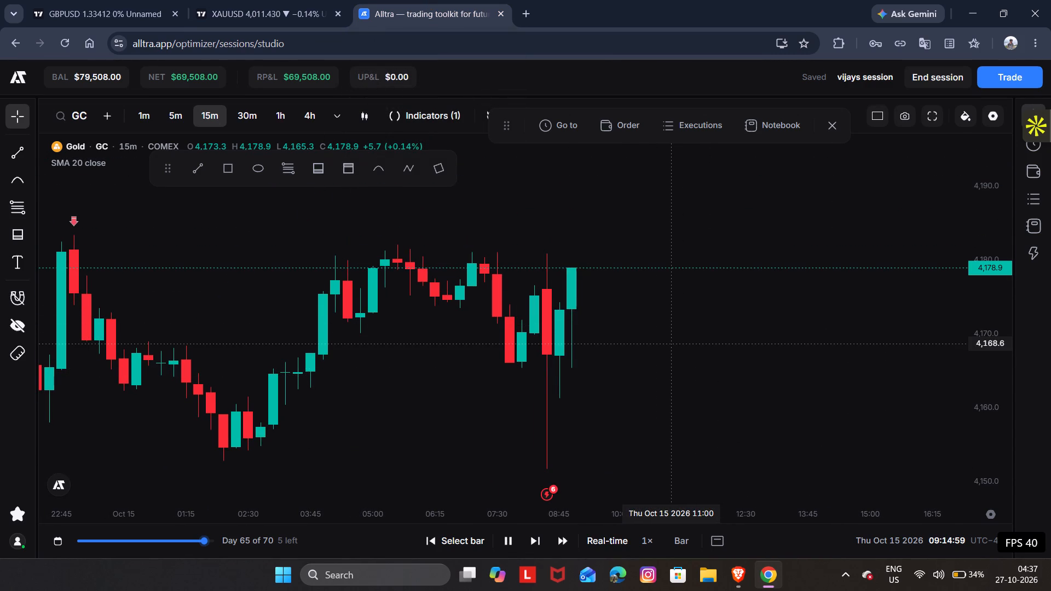
left_click_drag(667, 344, 752, 325)
key("space")
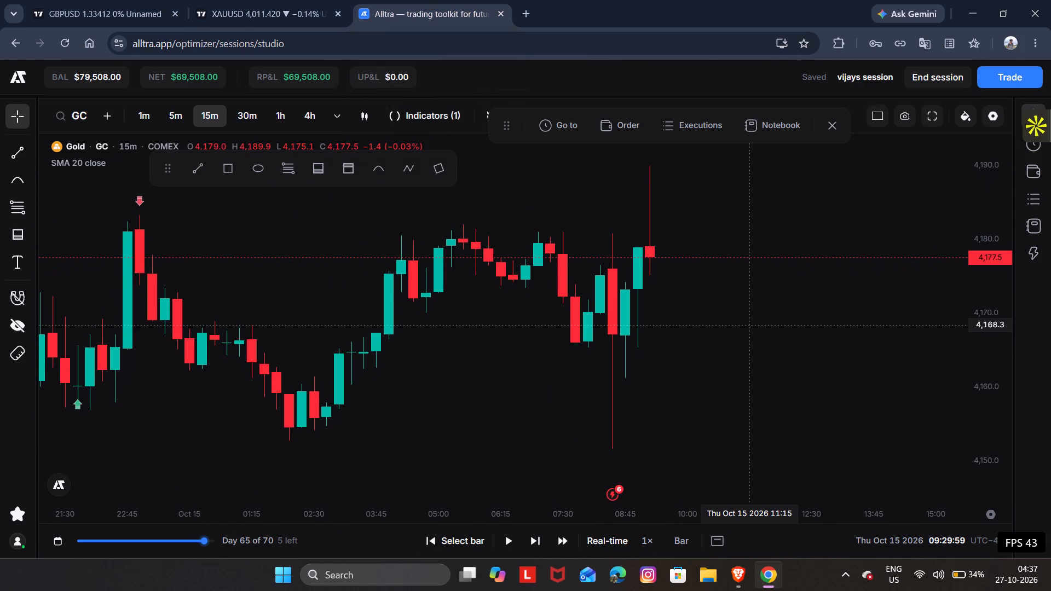
key("space")
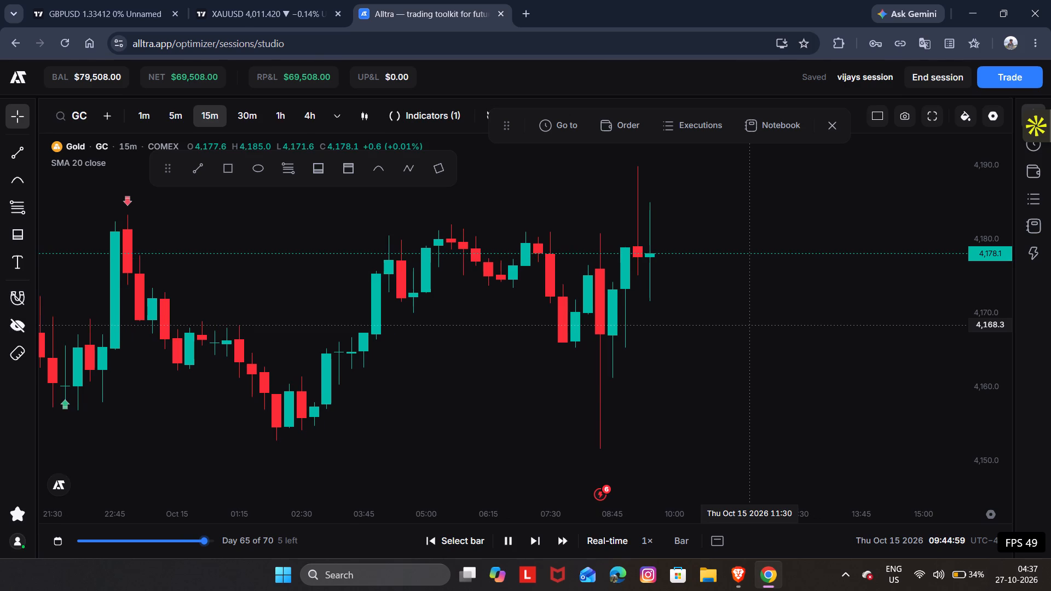
type("m")
key("space")
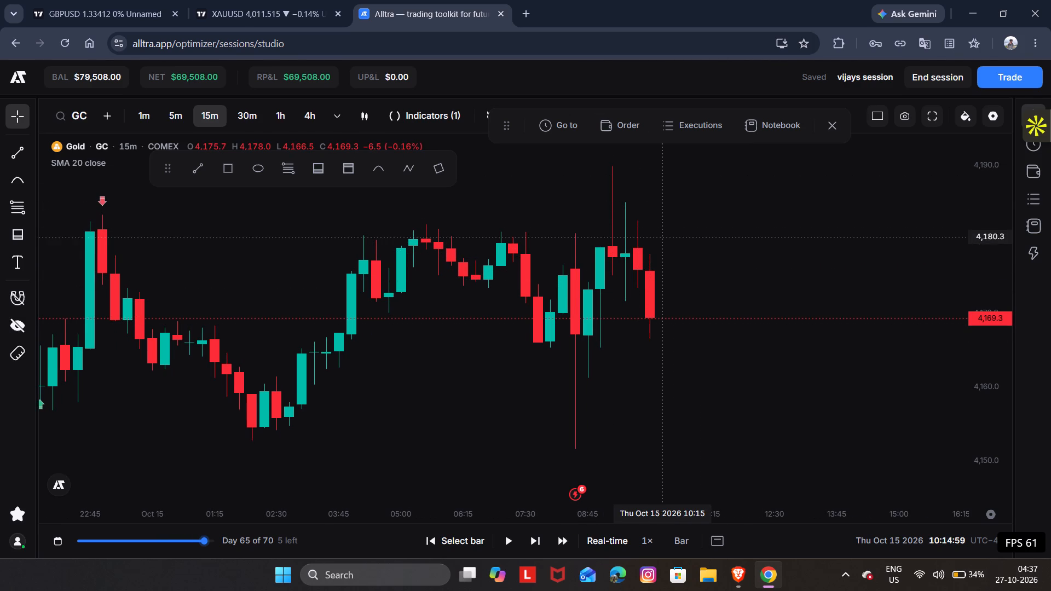
key("space")
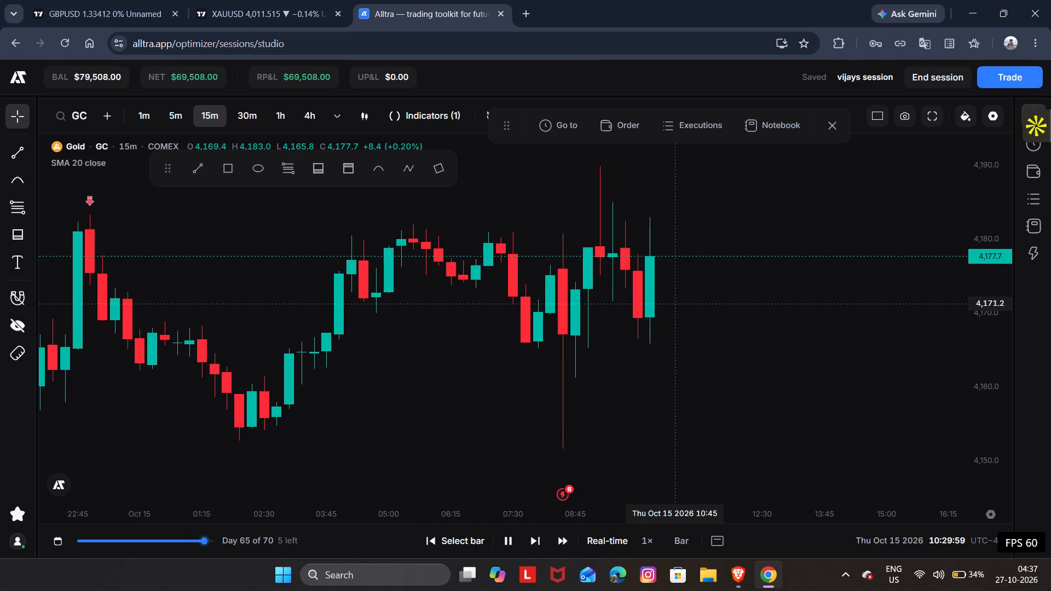
key("space")
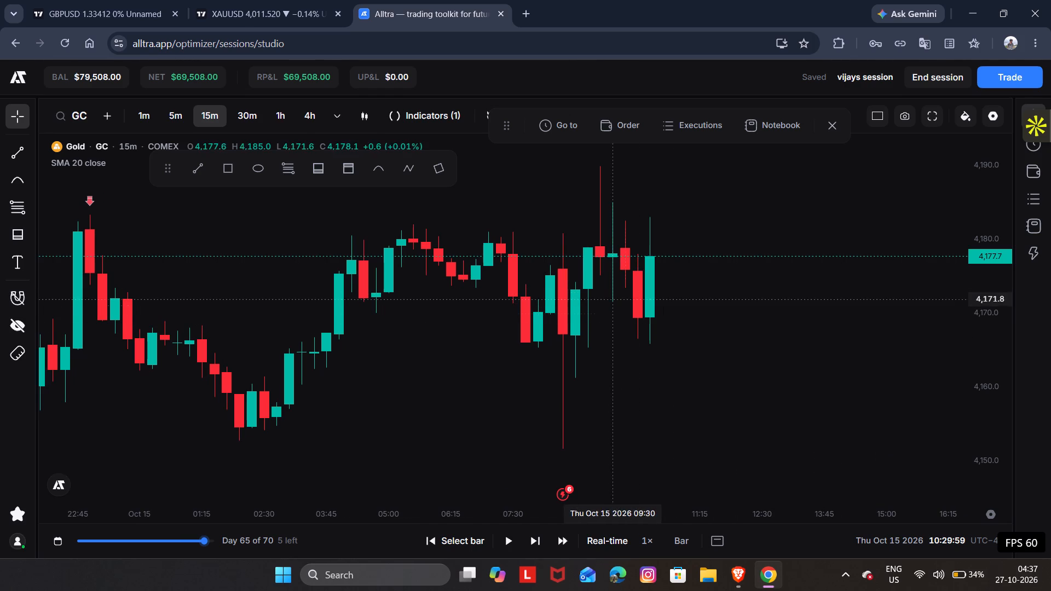
Play the replay forward bar by bar and pause at 12:14:59 on Oct 15.
key("space")
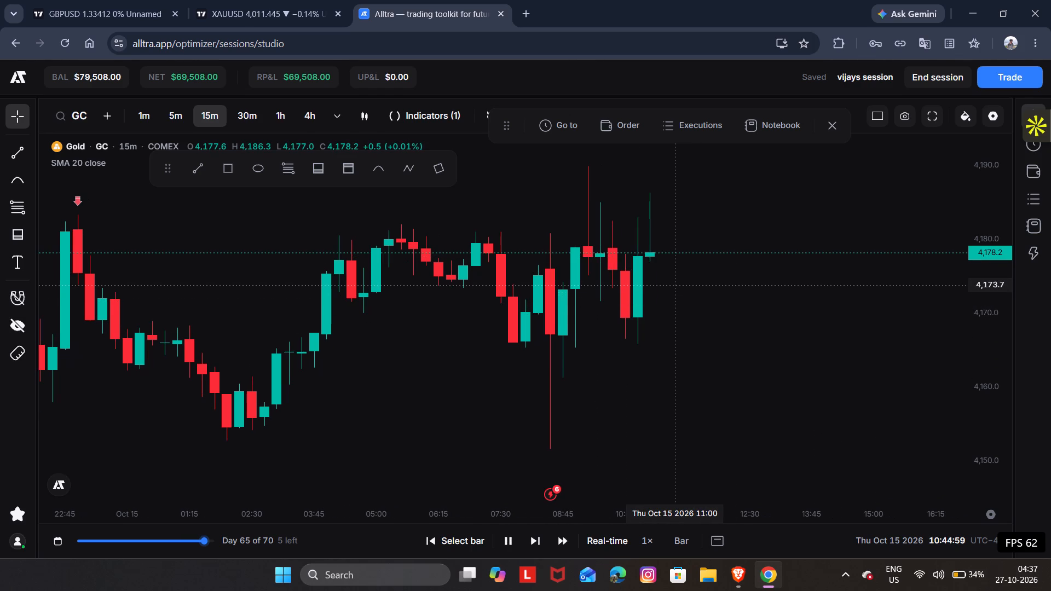
key("space")
key("space")
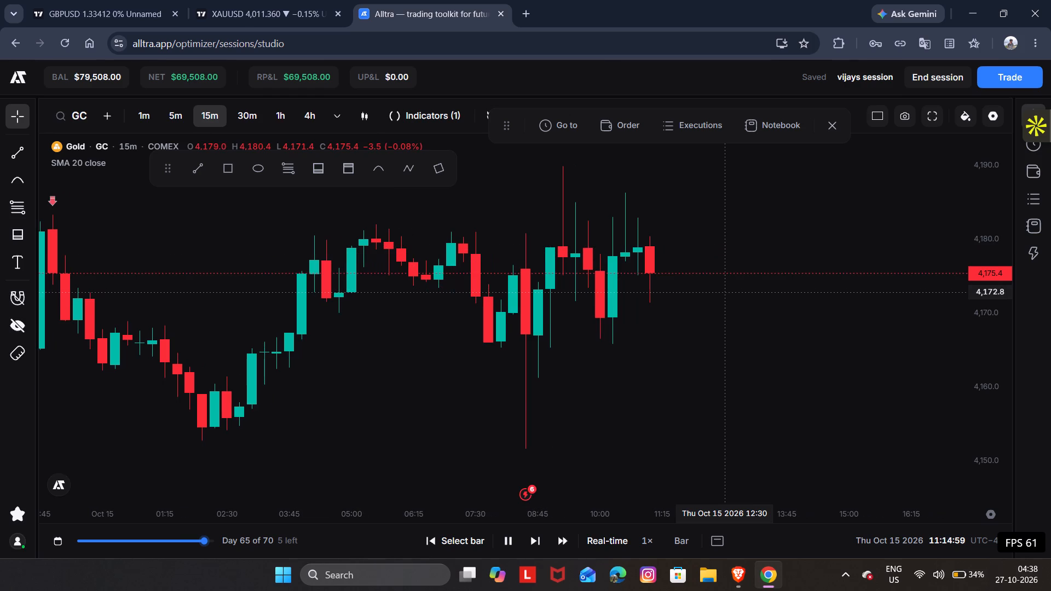
key("space")
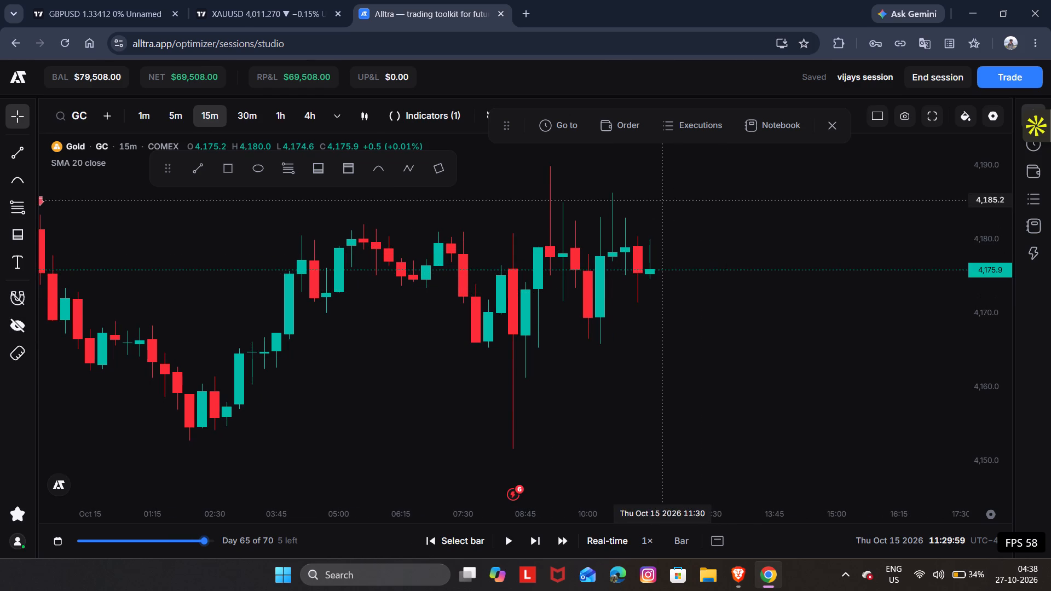
key("space")
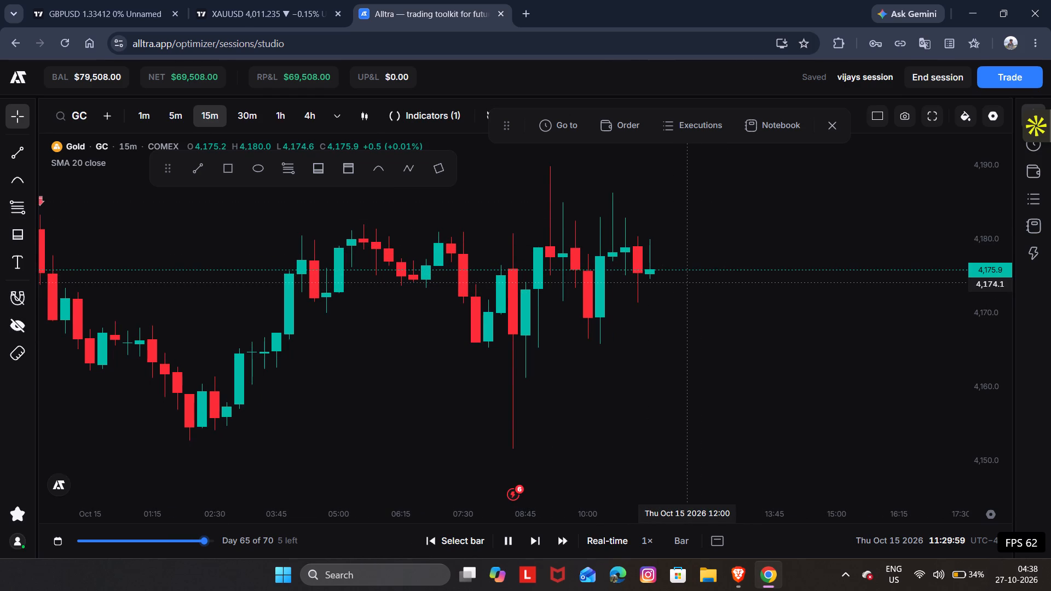
key("space")
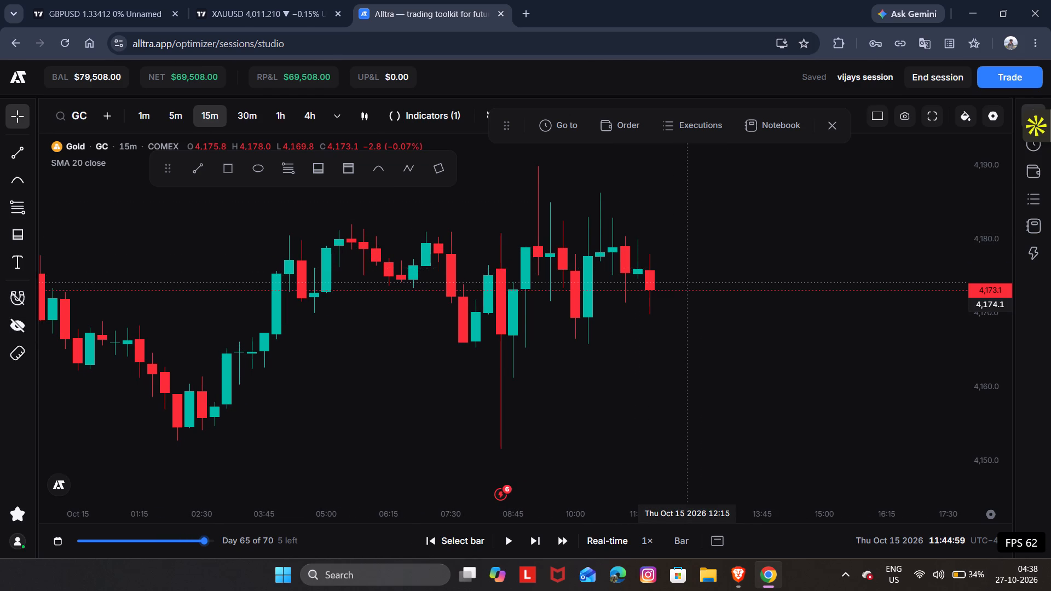
key("space")
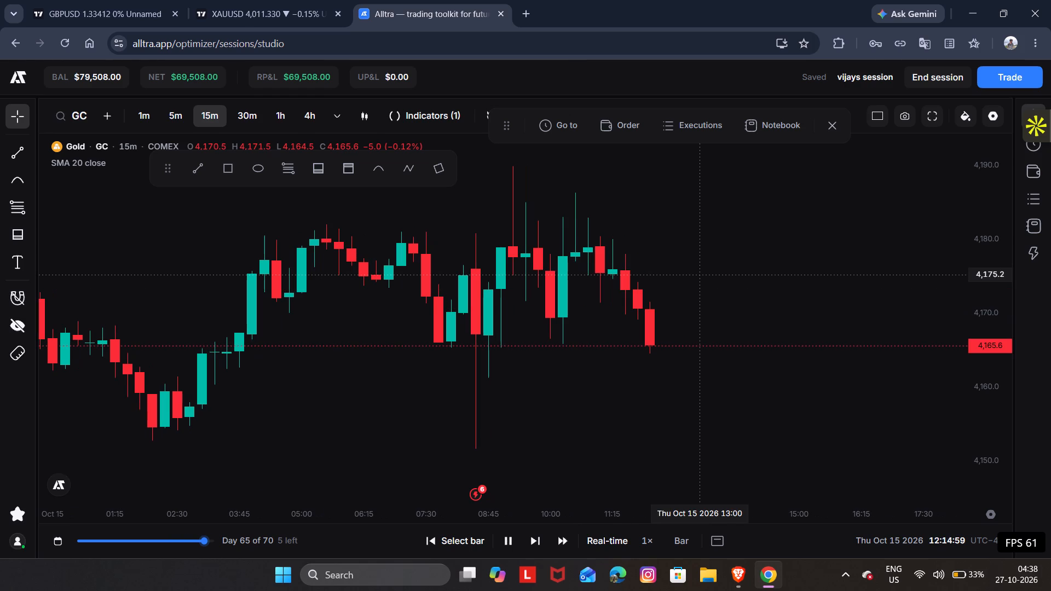
key("space")
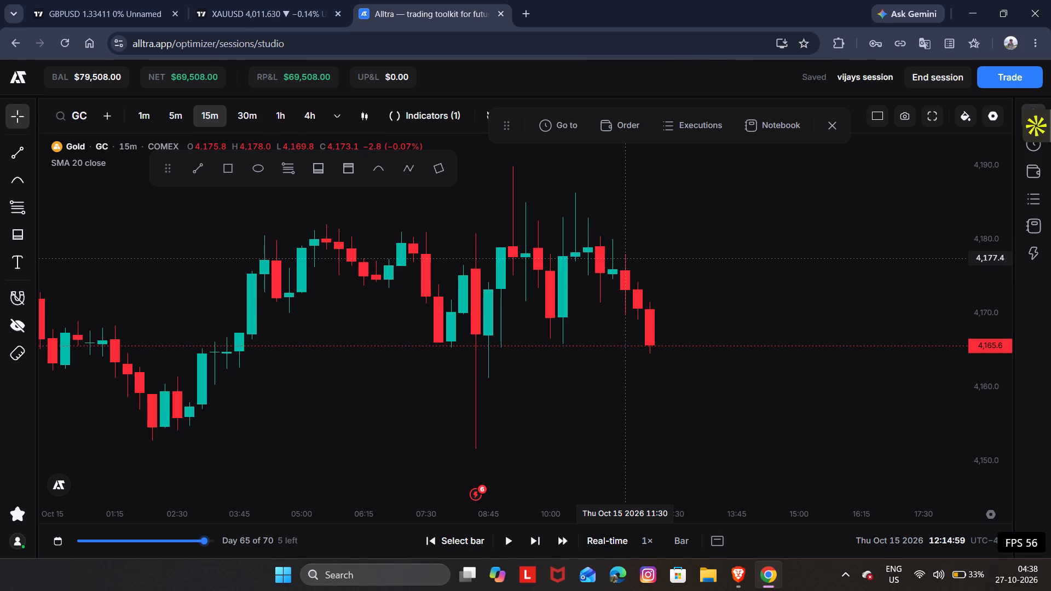
On the live XAUUSD chart, extend the long position drawing forward in time to about 06:30 on 27 Oct.
left_click(287, 0)
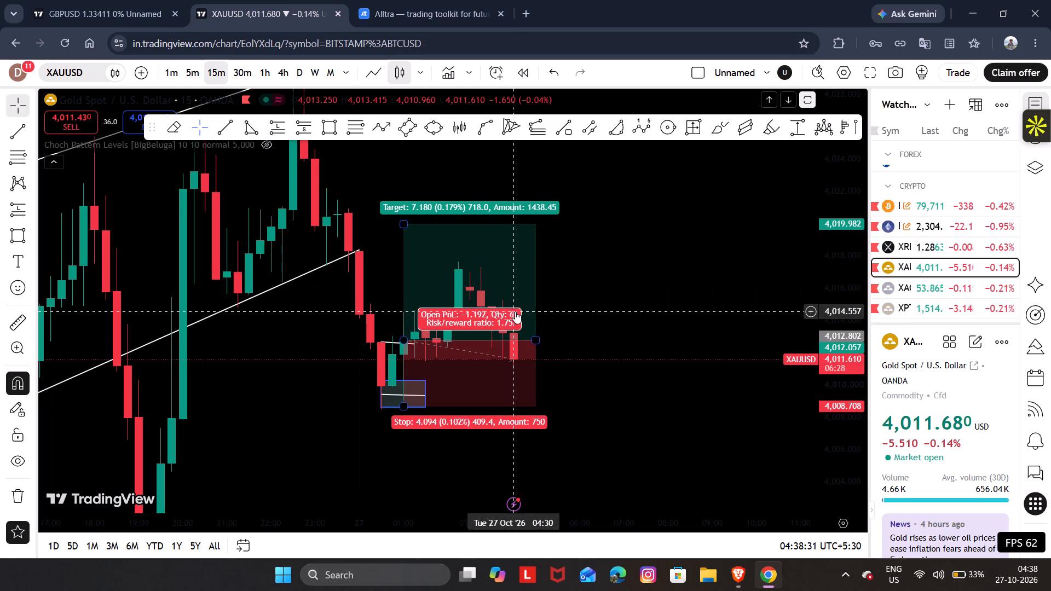
left_click_drag(537, 345, 604, 354)
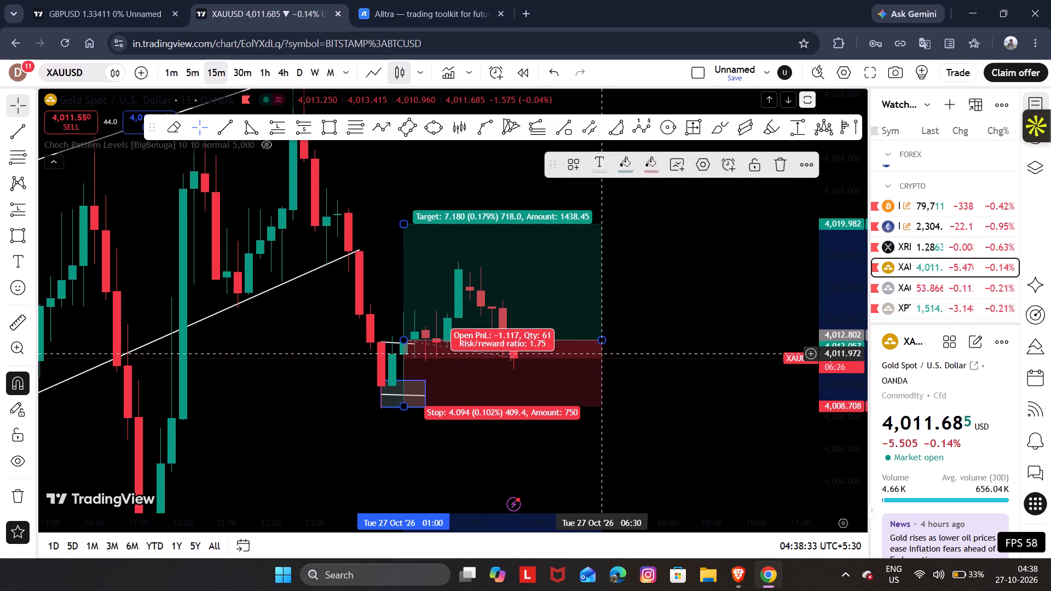
left_click(683, 352)
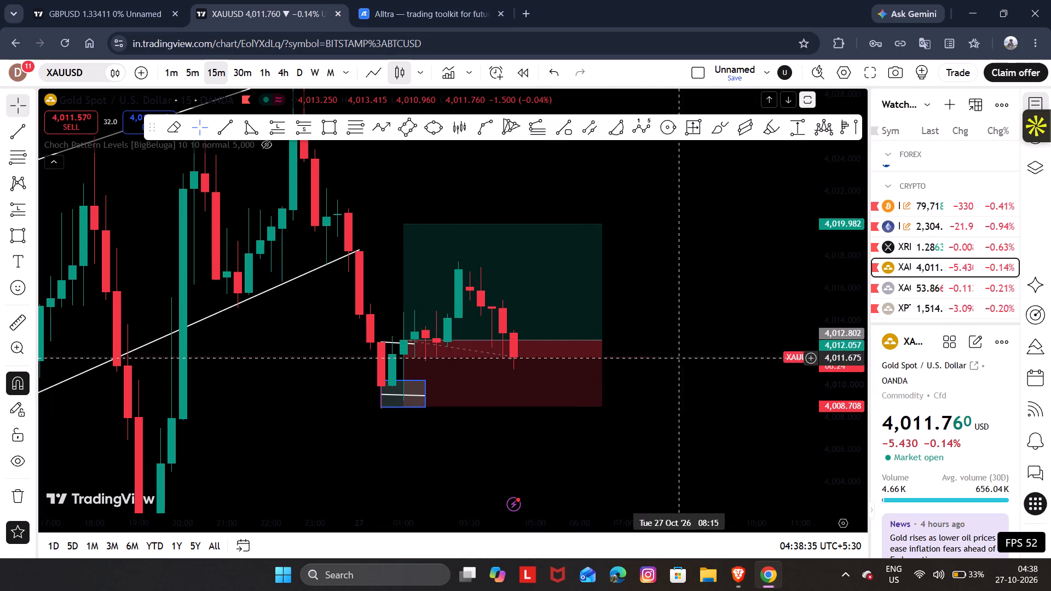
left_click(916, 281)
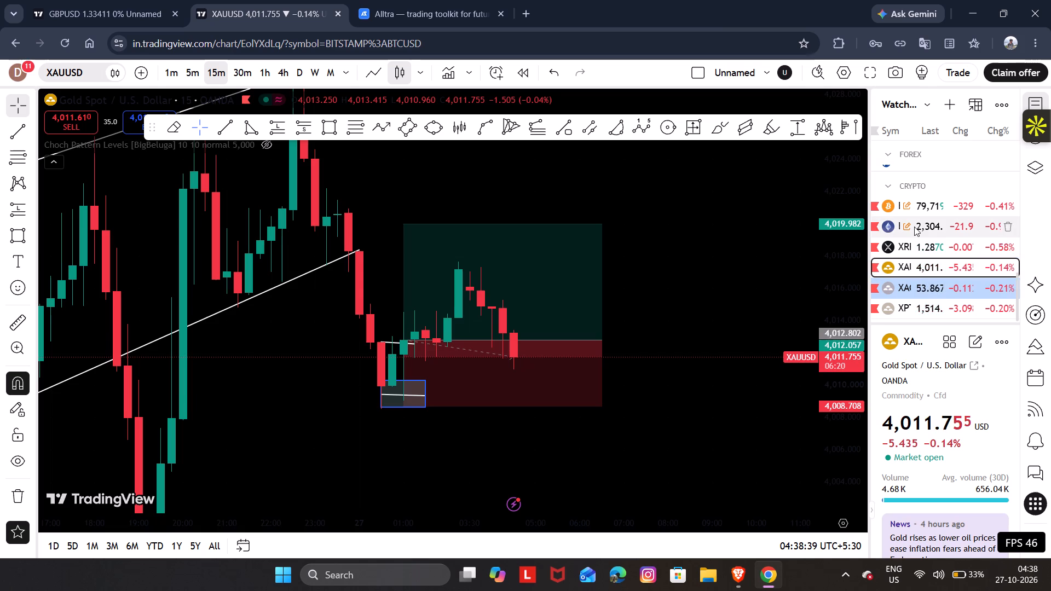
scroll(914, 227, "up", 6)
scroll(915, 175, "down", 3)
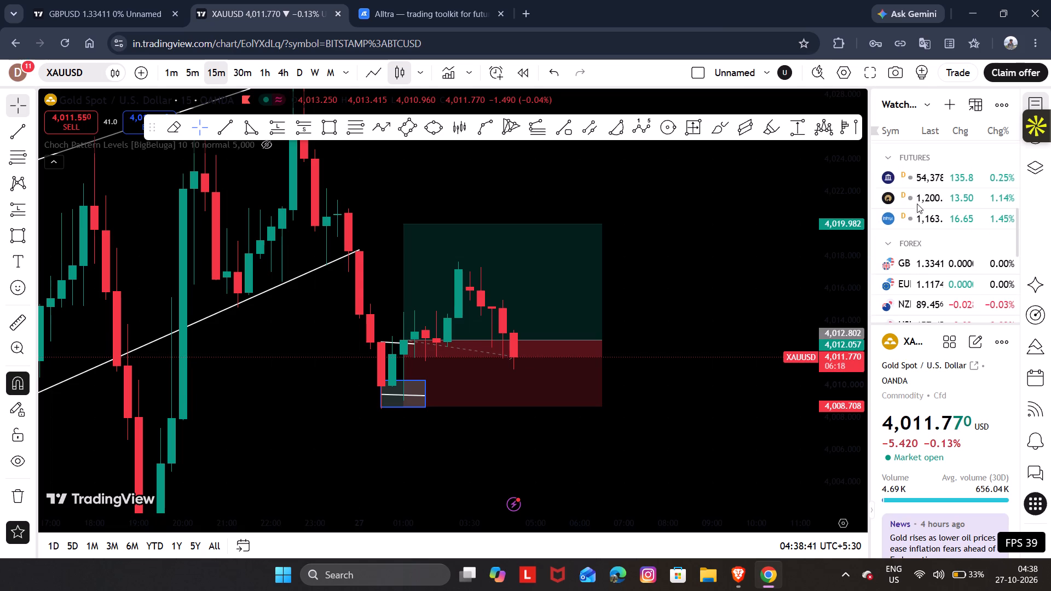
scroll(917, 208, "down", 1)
Return to the Gold replay and play it forward in short runs, pausing at 13:44:59 on Oct 15.
left_click(441, 0)
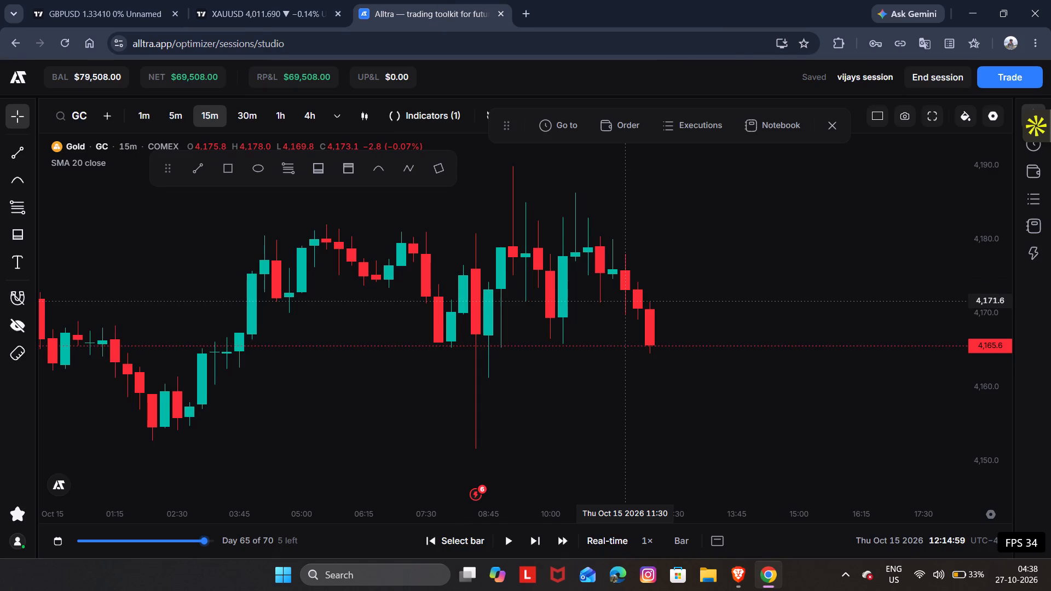
key("space")
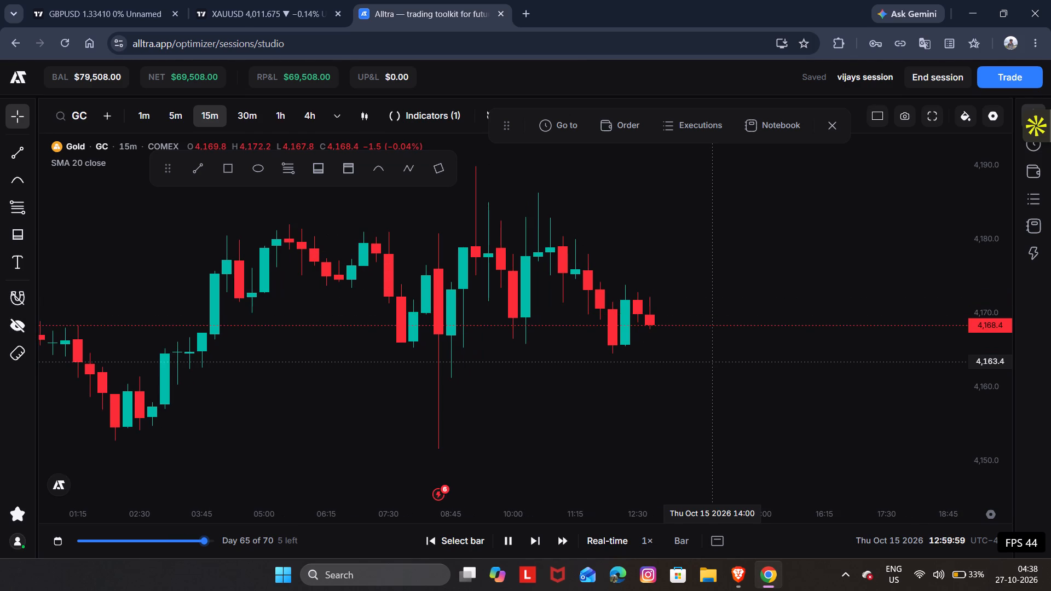
key("space")
key("space")
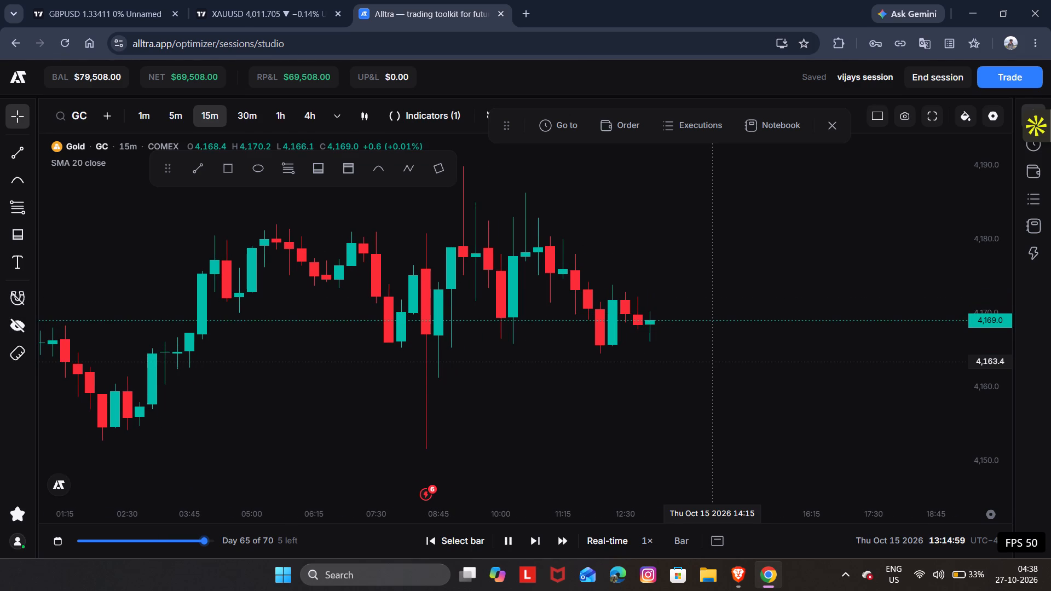
key("space")
key("space")
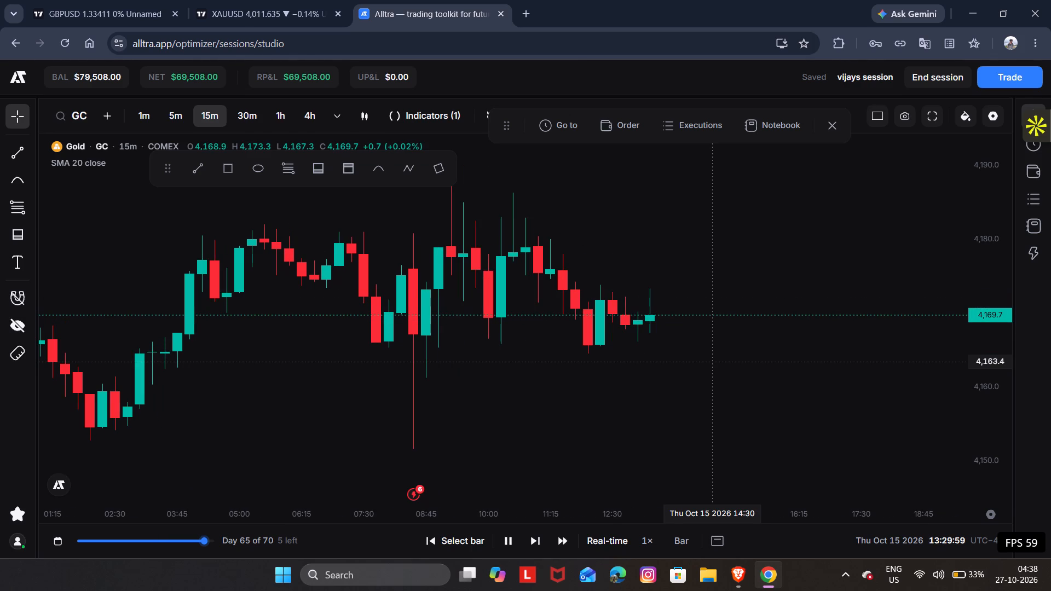
key("space")
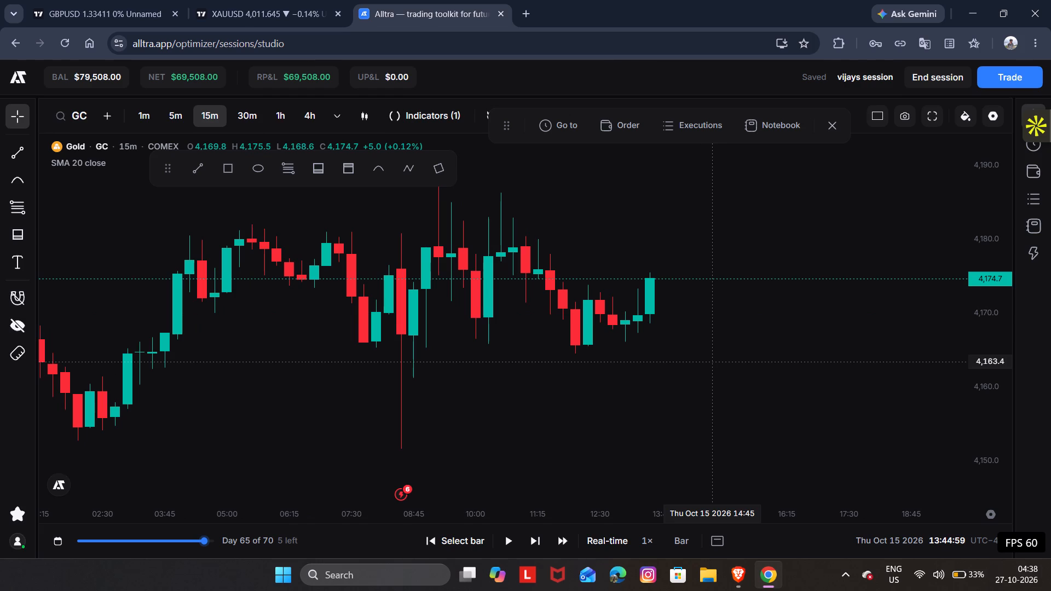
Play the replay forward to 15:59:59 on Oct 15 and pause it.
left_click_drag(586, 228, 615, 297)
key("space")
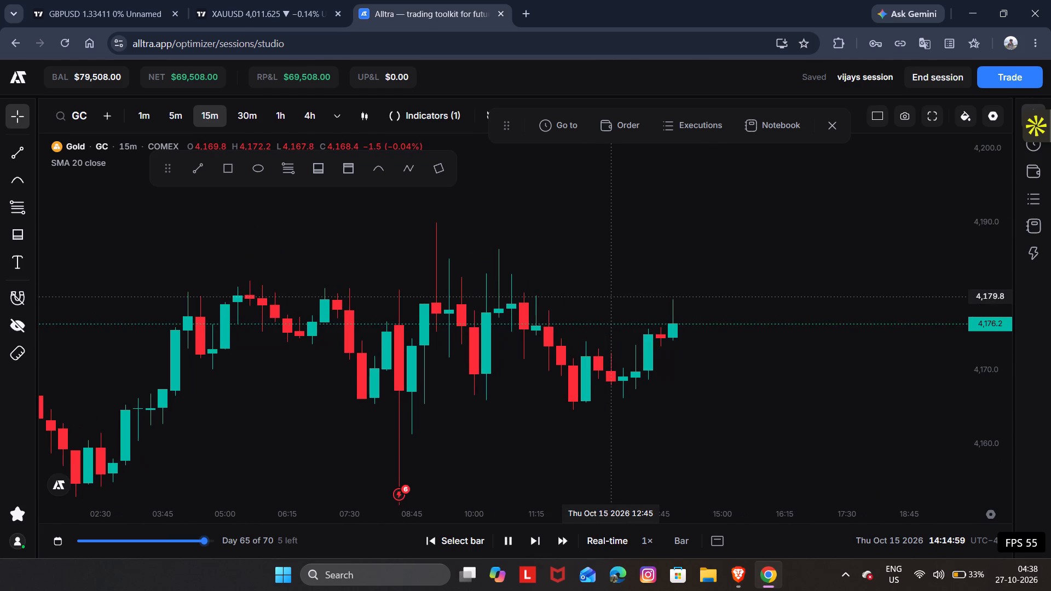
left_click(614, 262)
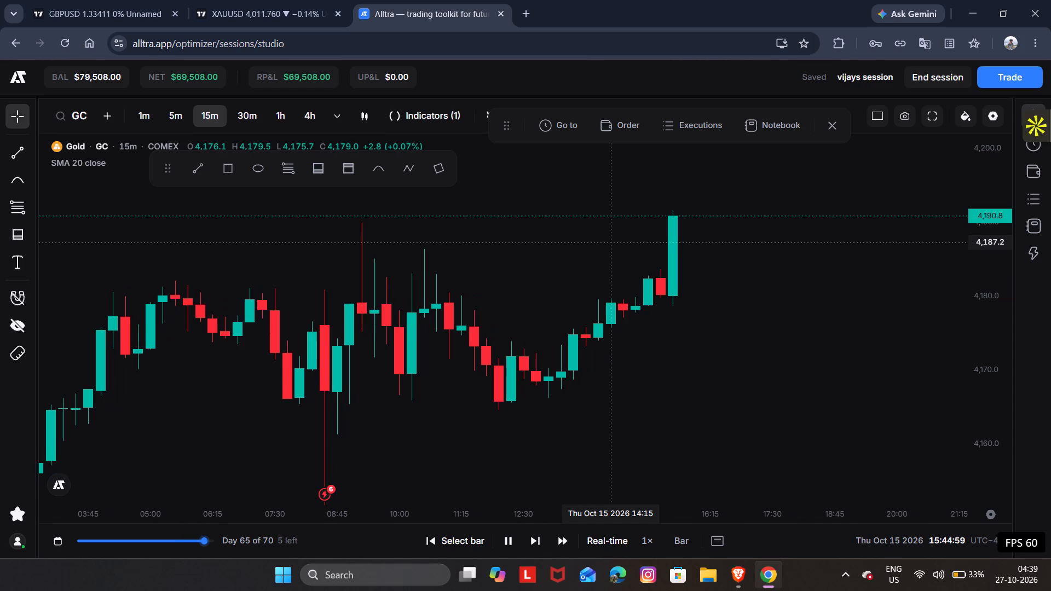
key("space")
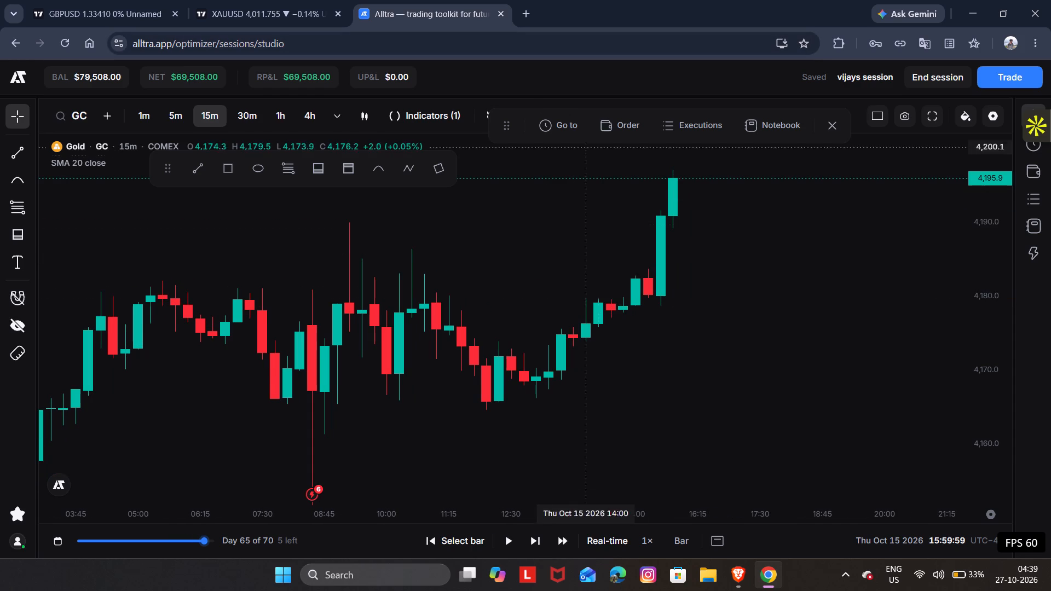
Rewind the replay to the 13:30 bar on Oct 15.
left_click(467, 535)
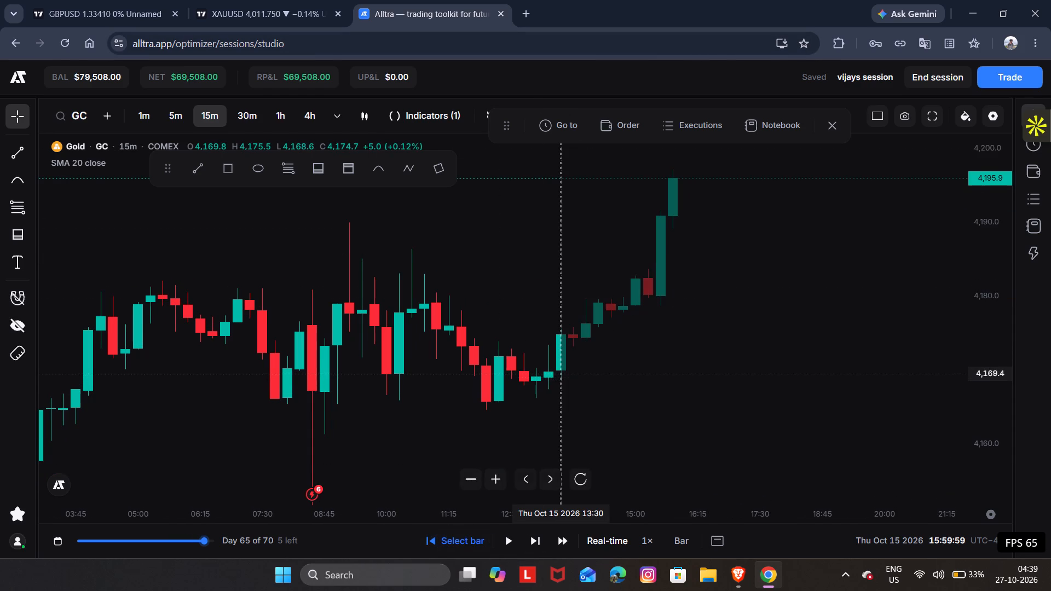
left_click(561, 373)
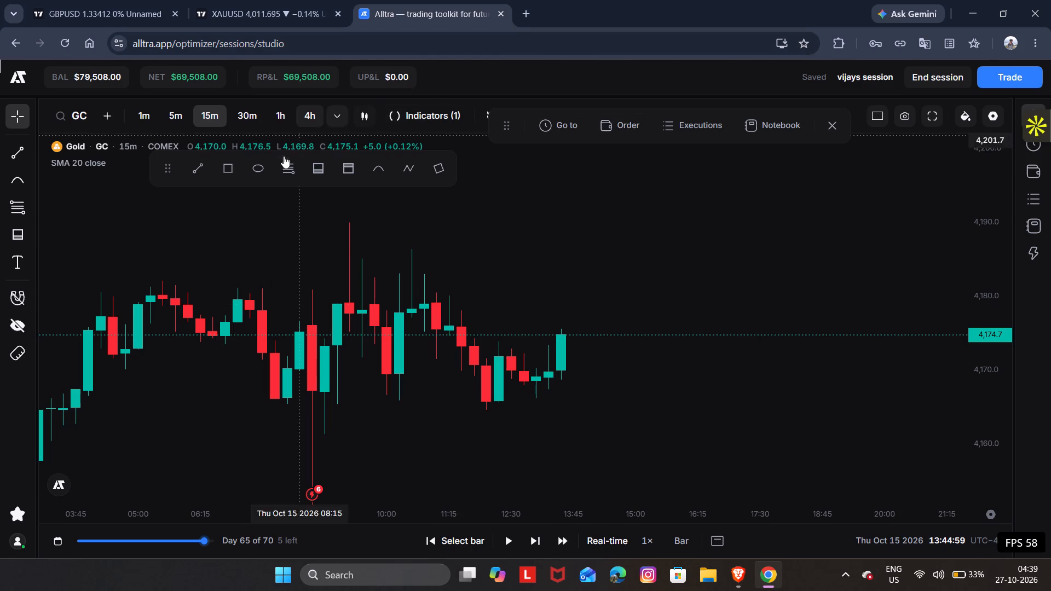
Draw a rectangle zone under the latest candles from 12:45 to about 16:15, between about 4,169 and 4,166.
left_click(240, 167)
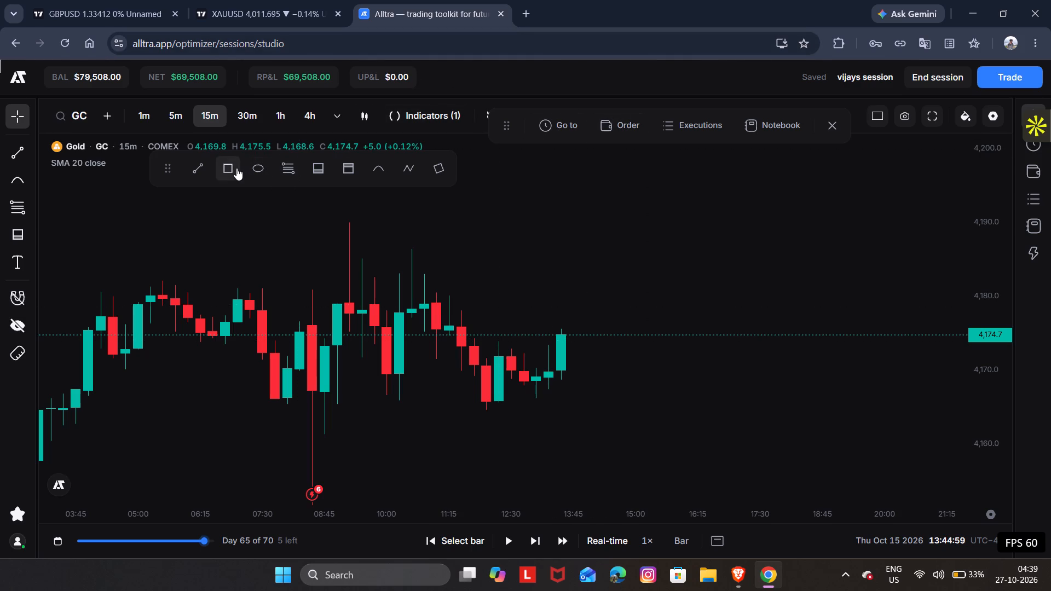
left_click(236, 168)
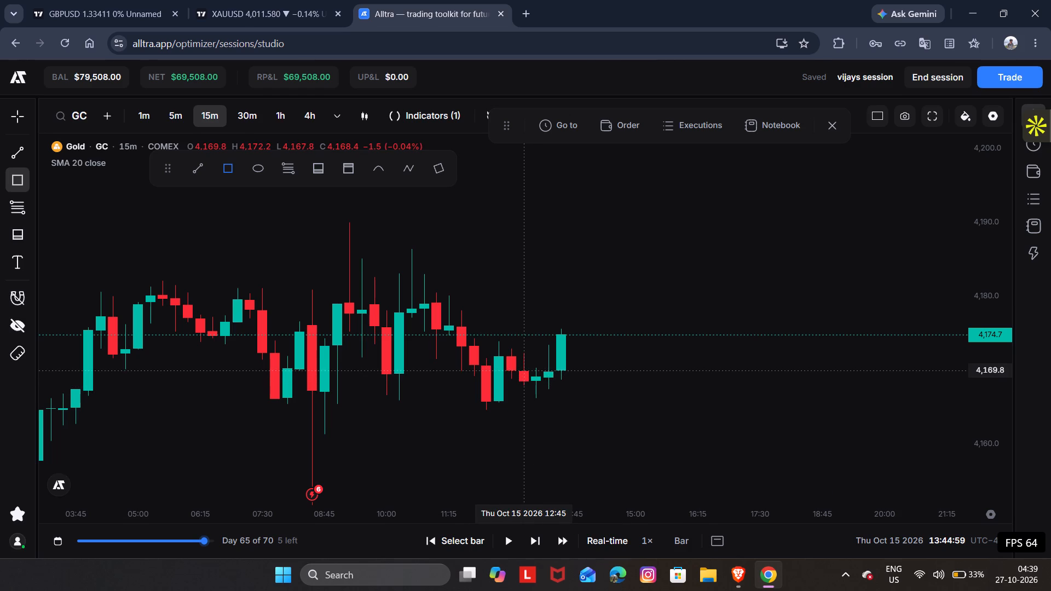
left_click_drag(523, 374, 694, 390)
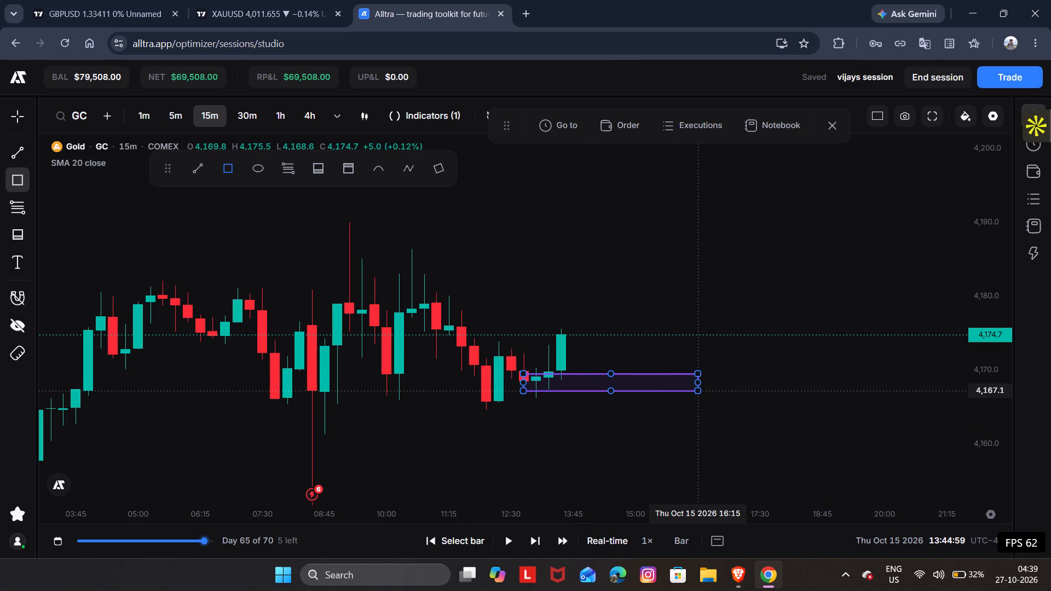
left_click_drag(694, 390, 700, 401)
left_click(700, 401)
left_click(630, 261)
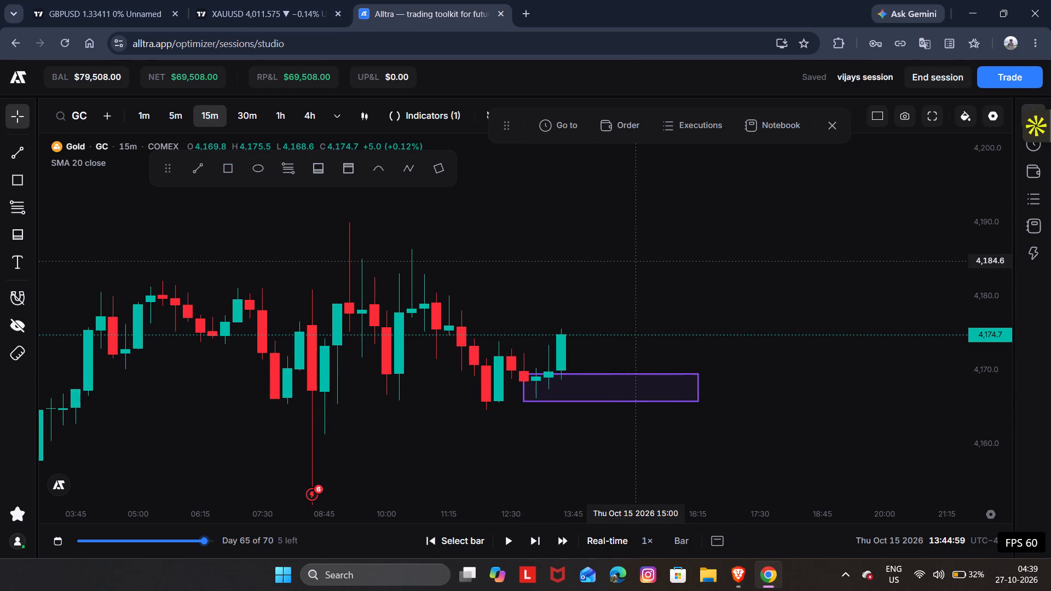
Set up a one-contract Gold market buy order and lower its take profit to 4,192.3, with the stop loss at 4,161.2.
left_click(620, 130)
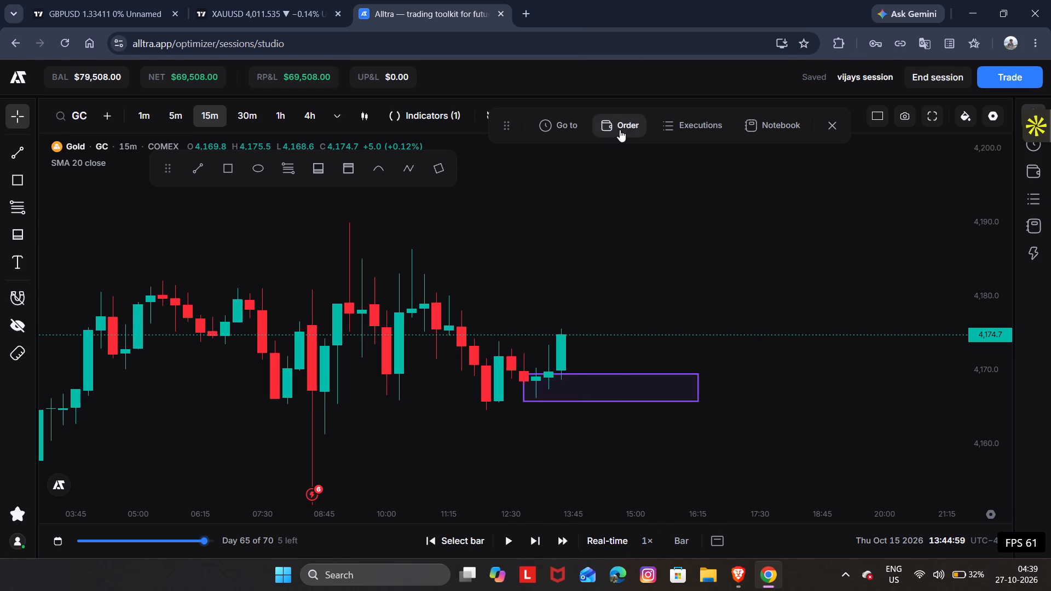
left_click(925, 177)
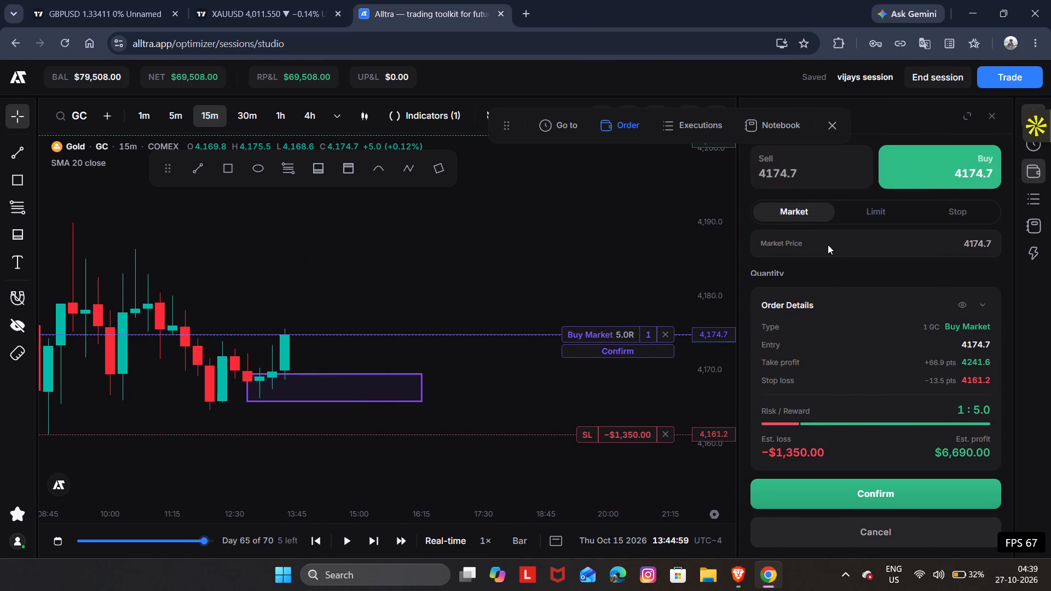
left_click_drag(566, 257, 607, 335)
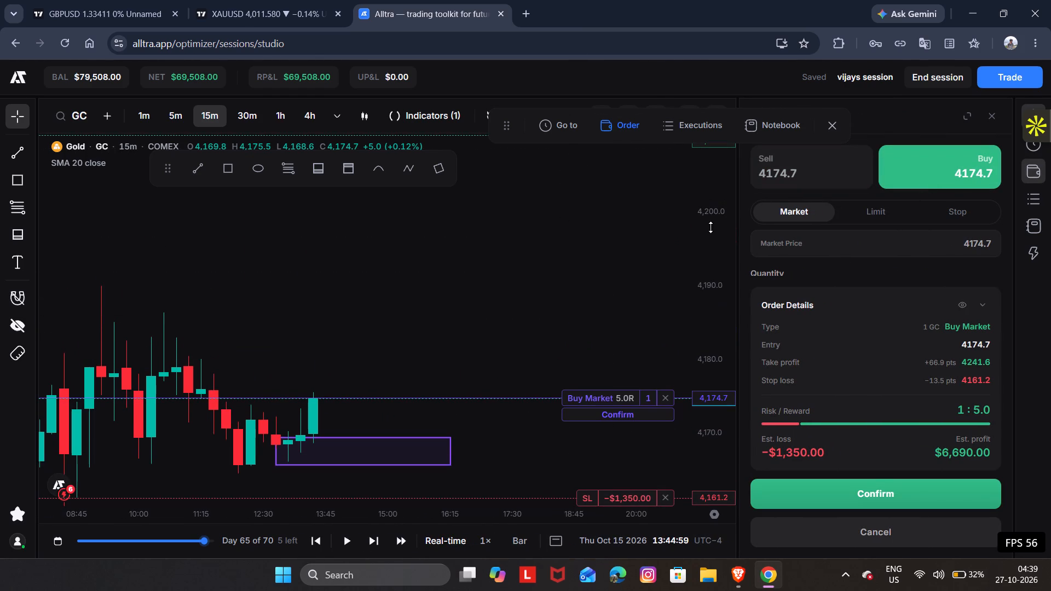
left_click_drag(580, 200, 598, 339)
left_click_drag(602, 239, 615, 353)
left_click_drag(719, 256, 711, 479)
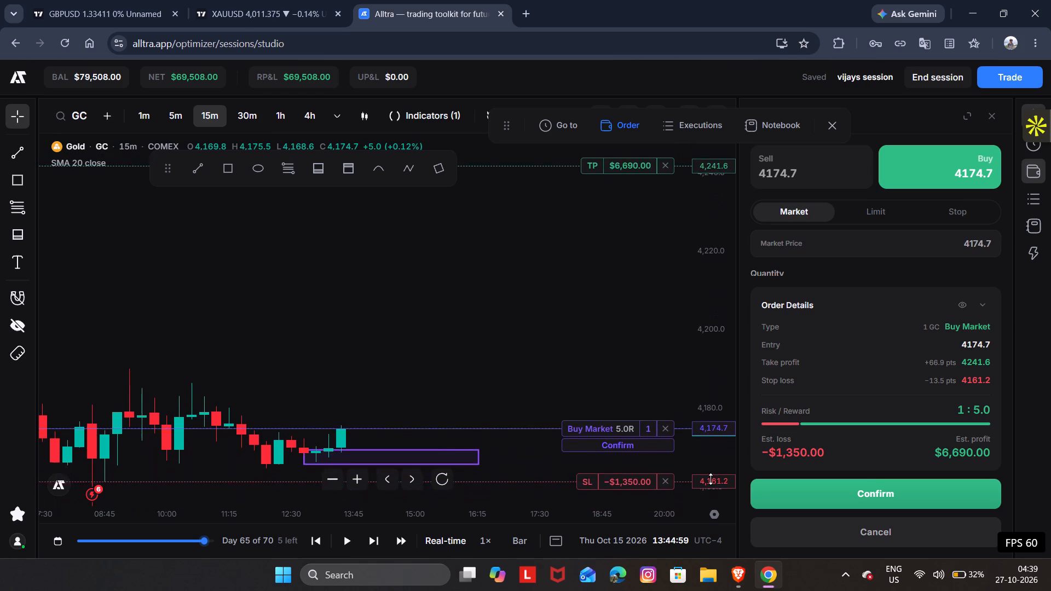
left_click_drag(711, 479, 708, 490)
left_click_drag(583, 366, 626, 250)
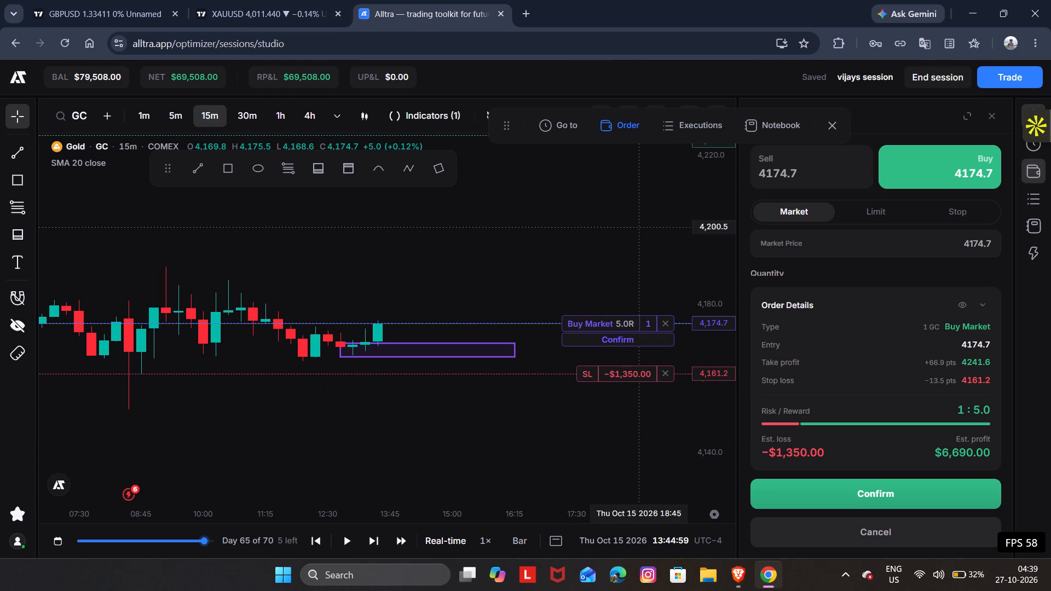
left_click_drag(610, 209, 593, 279)
left_click_drag(599, 210, 604, 261)
left_click_drag(624, 190, 626, 369)
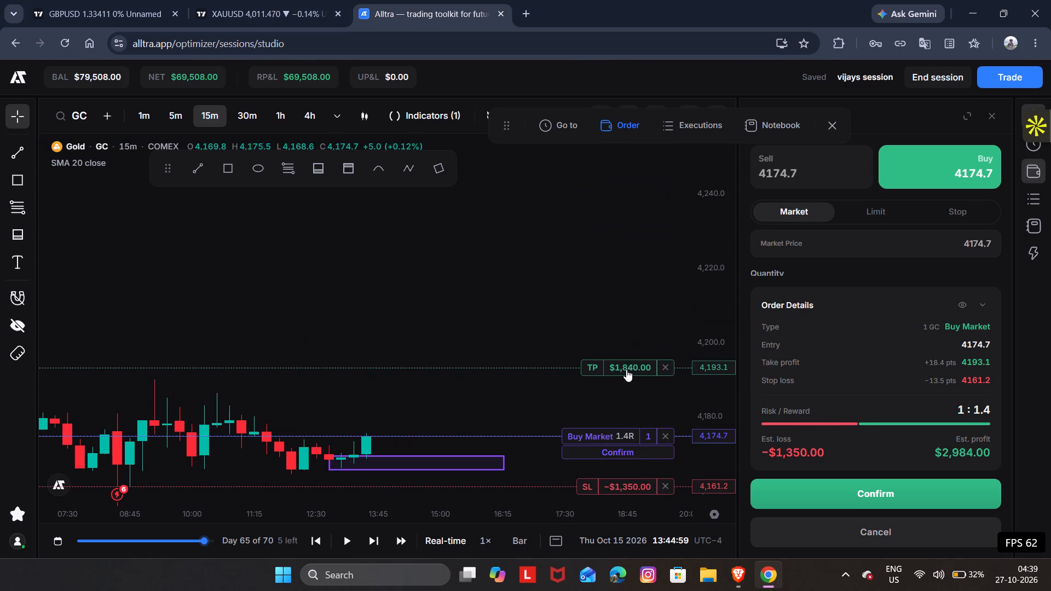
left_click_drag(626, 369, 626, 371)
left_click_drag(626, 371, 624, 374)
Confirm the Gold market buy order to enter the long position.
double_click(489, 276)
left_click_drag(489, 276, 493, 264)
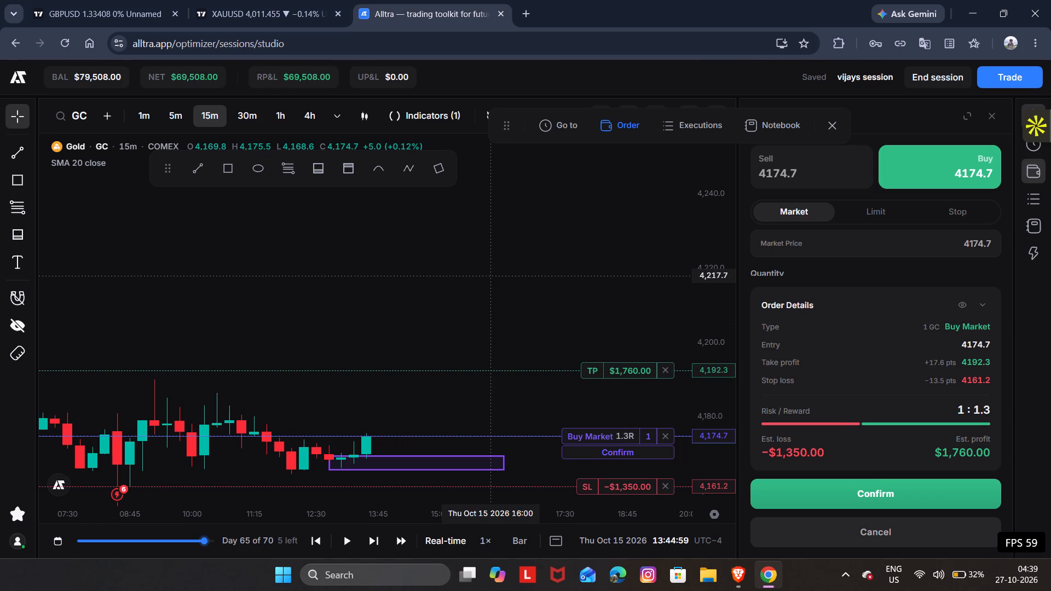
left_click_drag(493, 264, 500, 223)
left_click(601, 404)
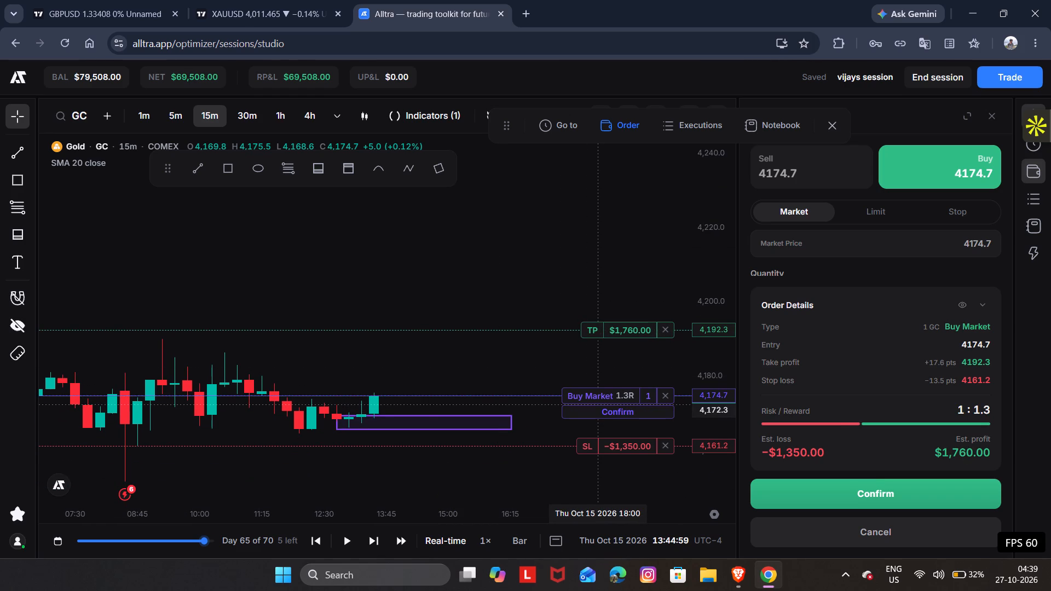
left_click(602, 409)
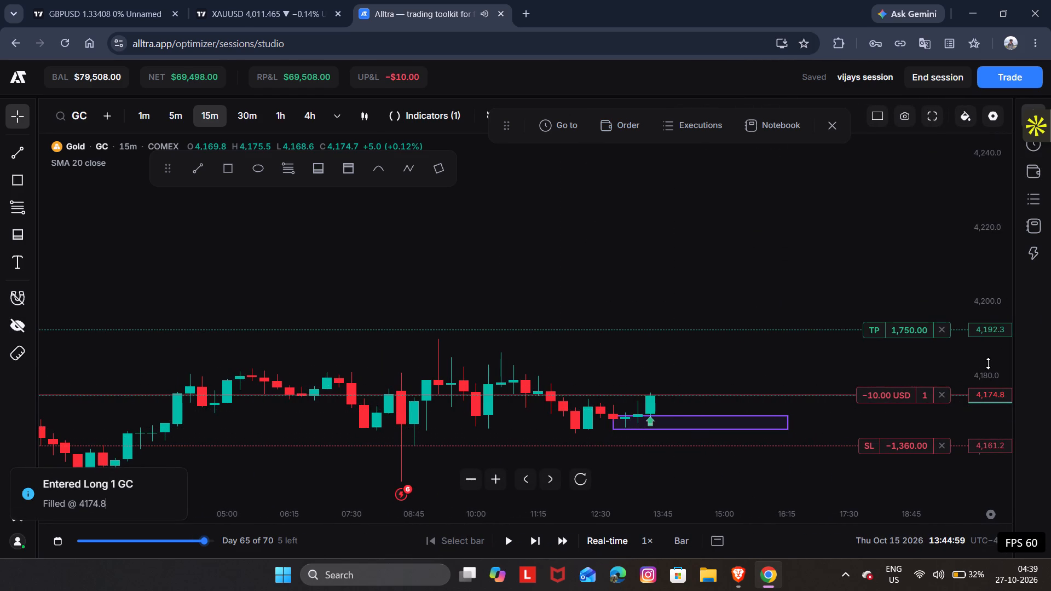
Play the replay forward with the long trade open and pause it at 15:59:59 on Oct 15.
left_click_drag(977, 375, 914, 103)
left_click_drag(788, 316, 712, 285)
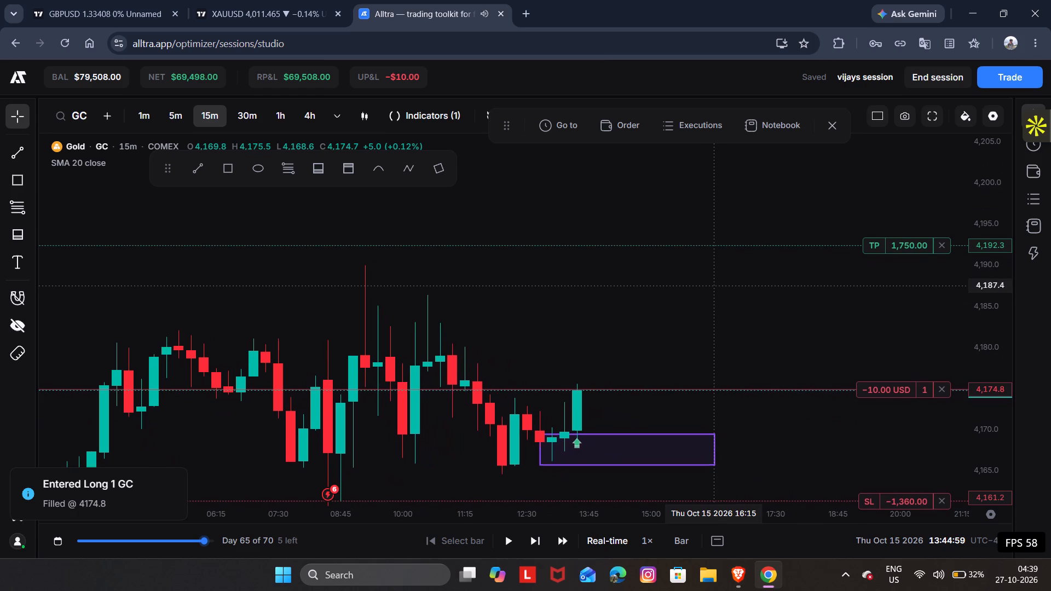
key("space")
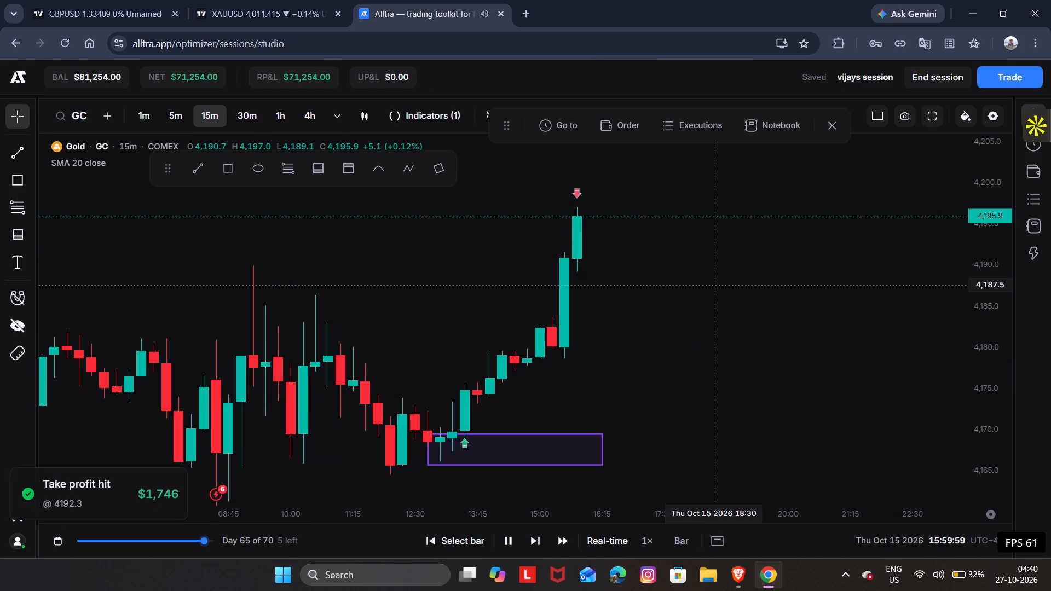
key("space")
Play the Gold replay forward in short runs, pausing at 19:14:59 on Oct 15.
left_click_drag(663, 275, 764, 333)
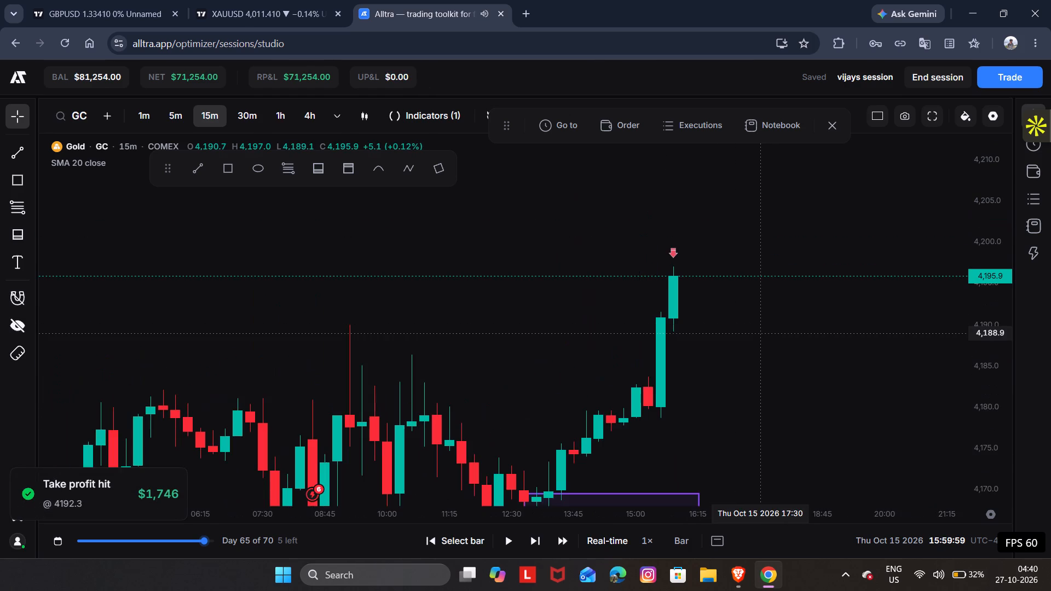
left_click_drag(764, 333, 817, 358)
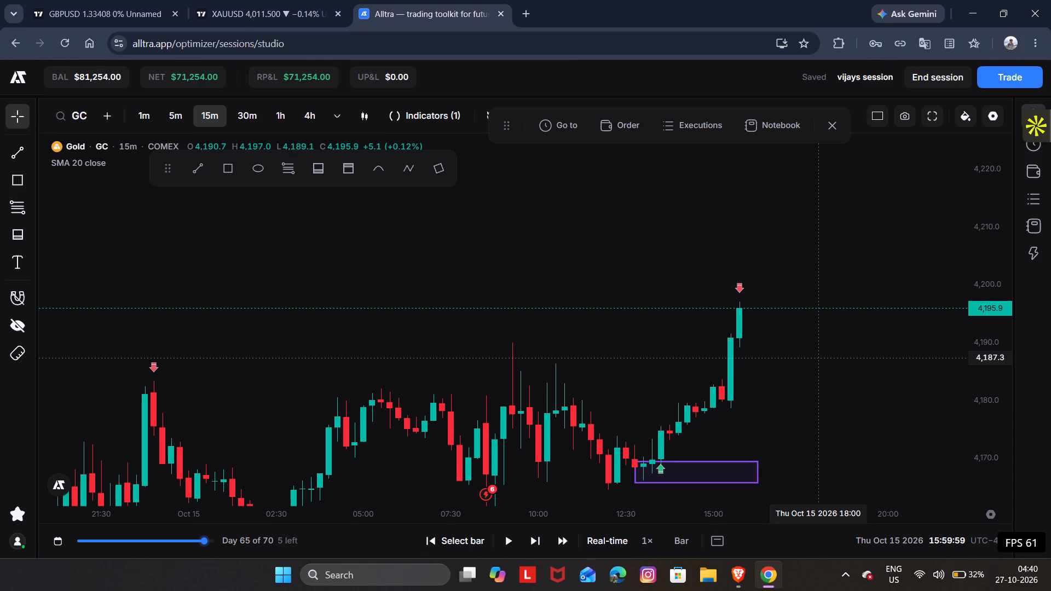
key("space")
key("space")
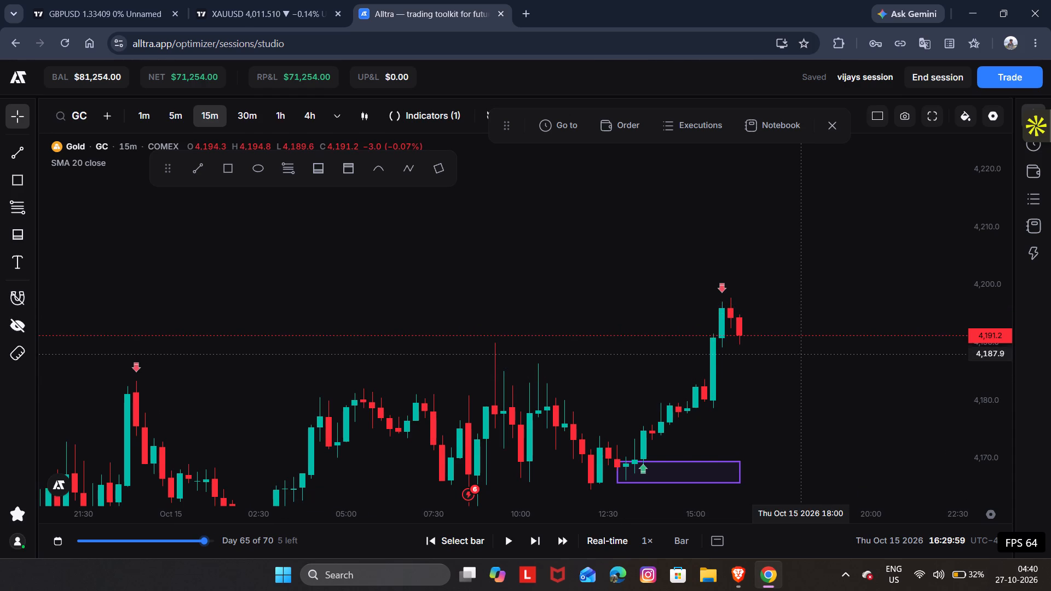
key("space")
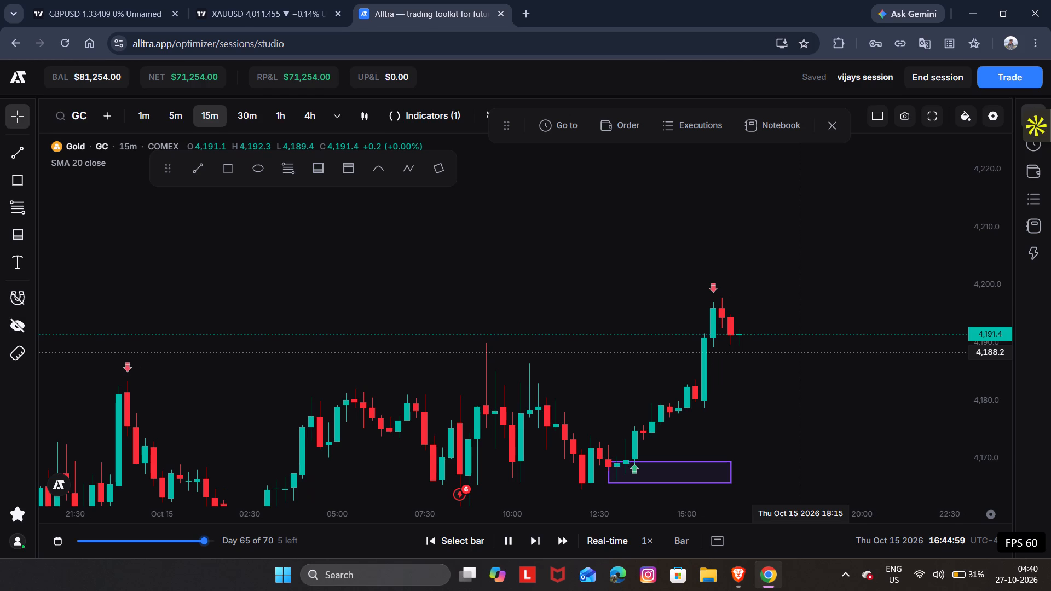
key("space")
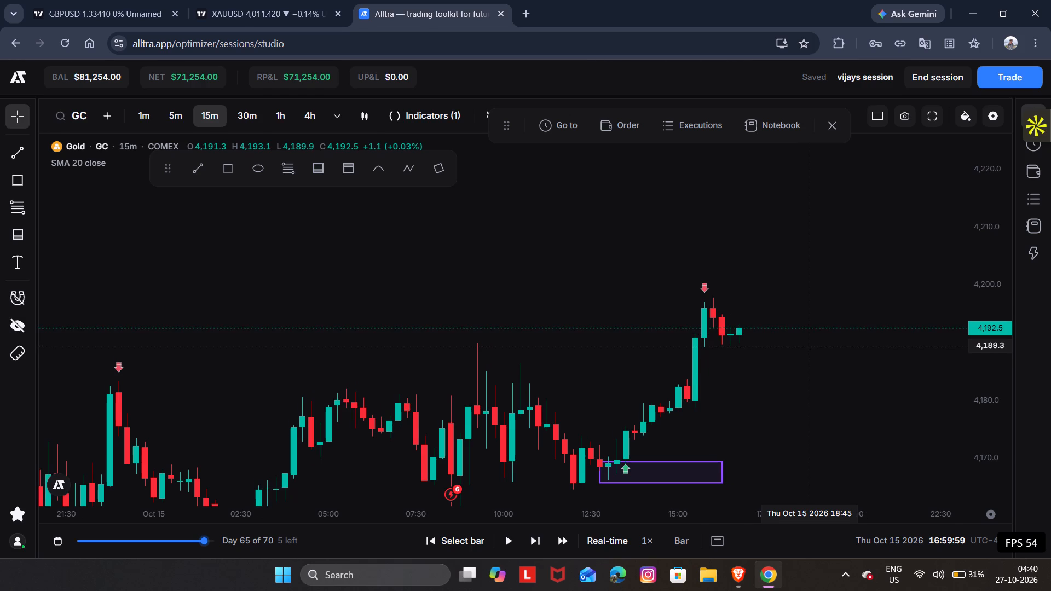
key("space")
key("space")
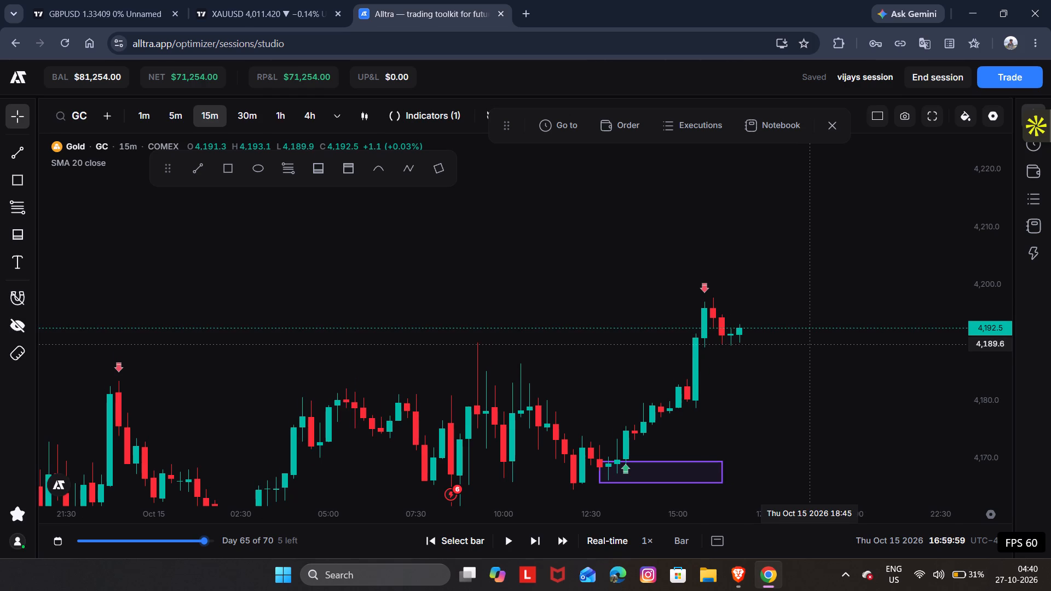
key("space")
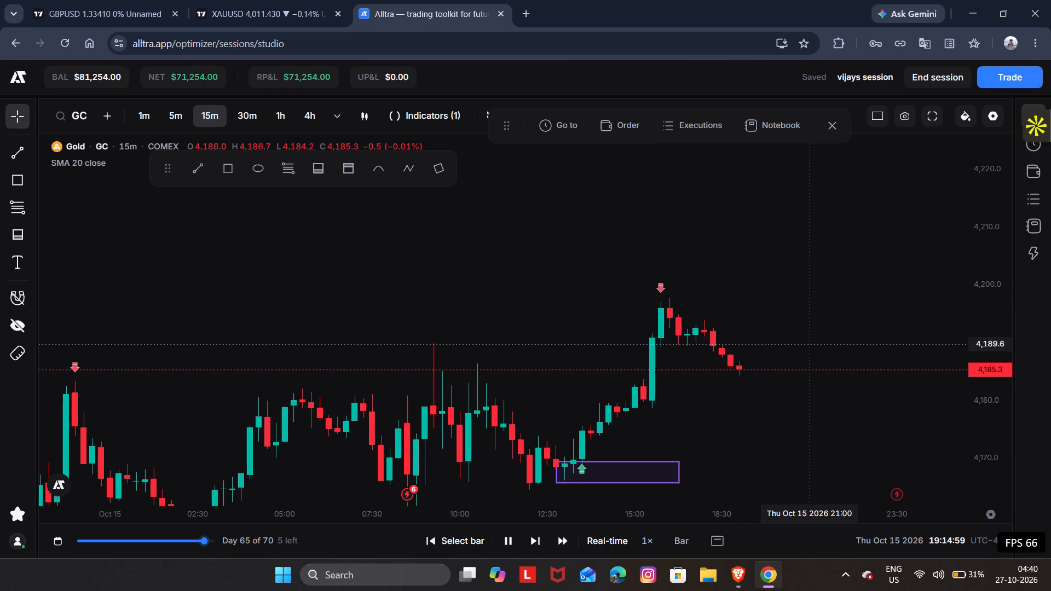
key("space")
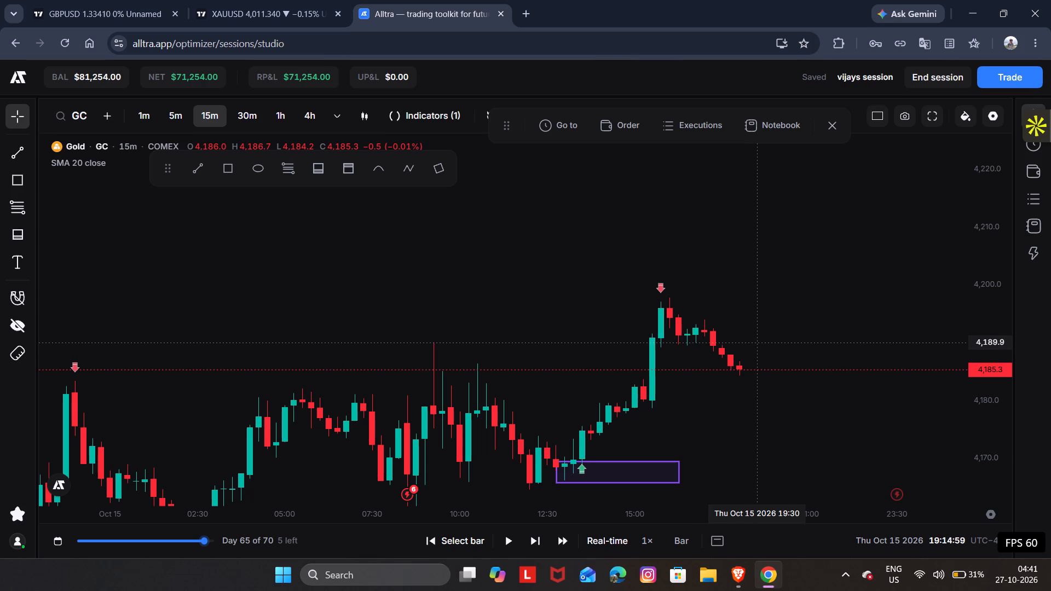
Play the replay forward to 20:29:59 on Oct 15 and pause it.
key("space")
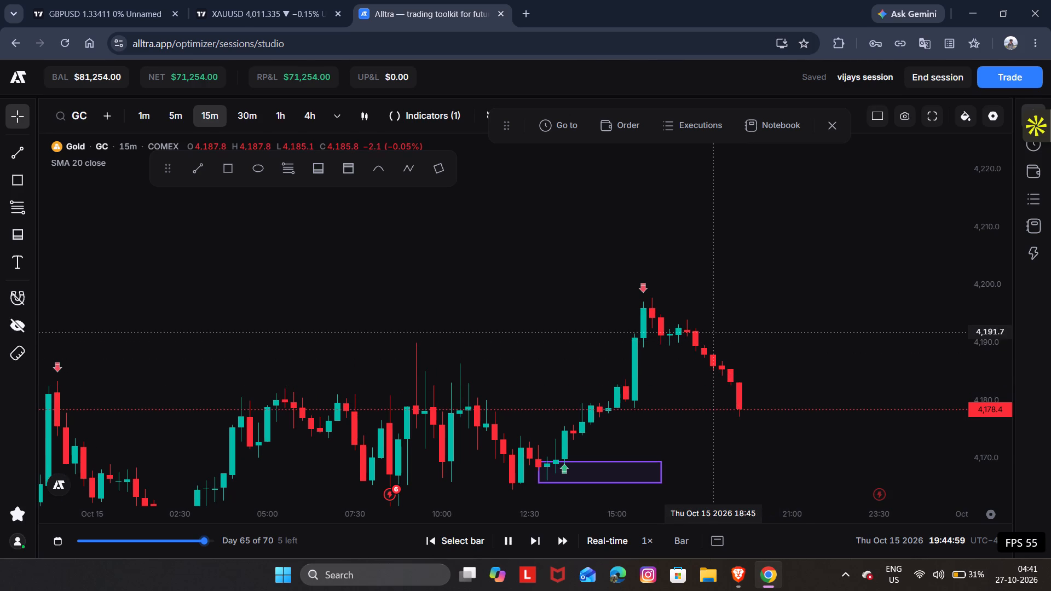
left_click_drag(757, 367, 616, 255)
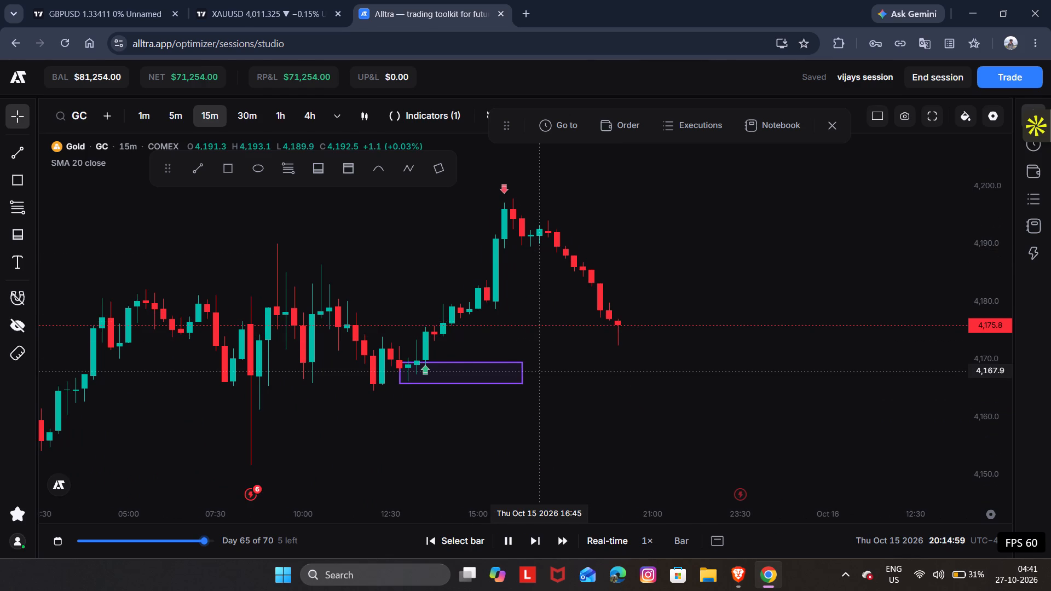
key("space")
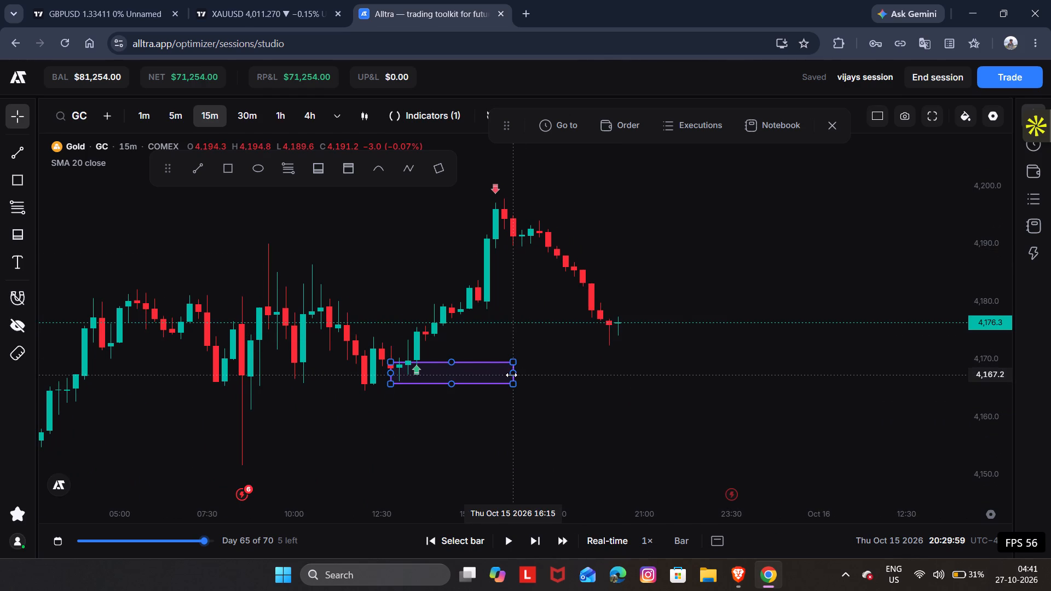
Extend the rectangle zone's later edge to about 00:45 on Oct 16.
left_click_drag(511, 375, 779, 409)
Play the replay forward to 21:59:59 on Oct 15, deselect the zone and pause the replay.
key("space")
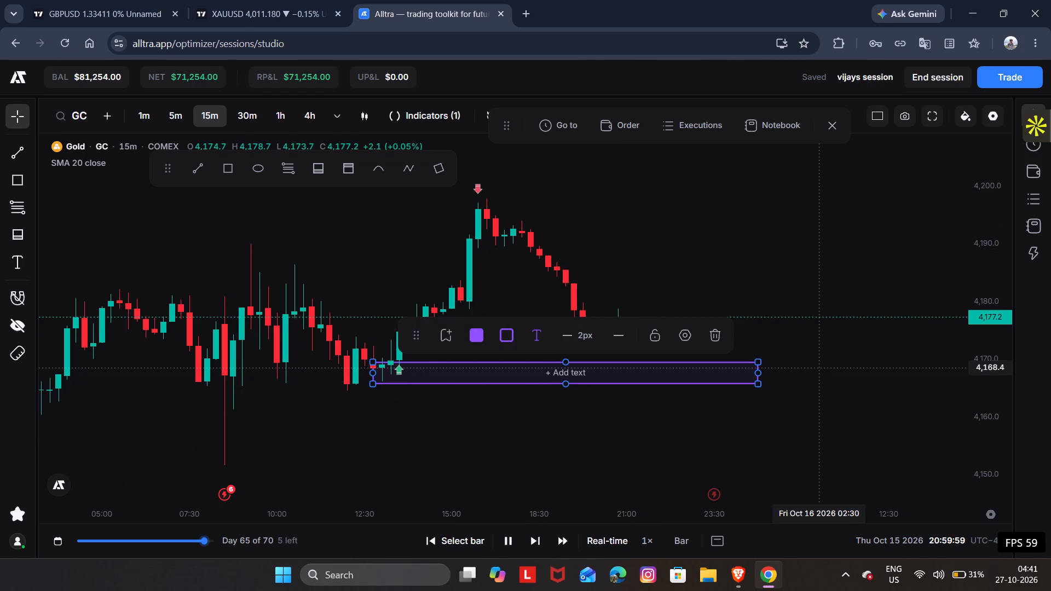
left_click(626, 253)
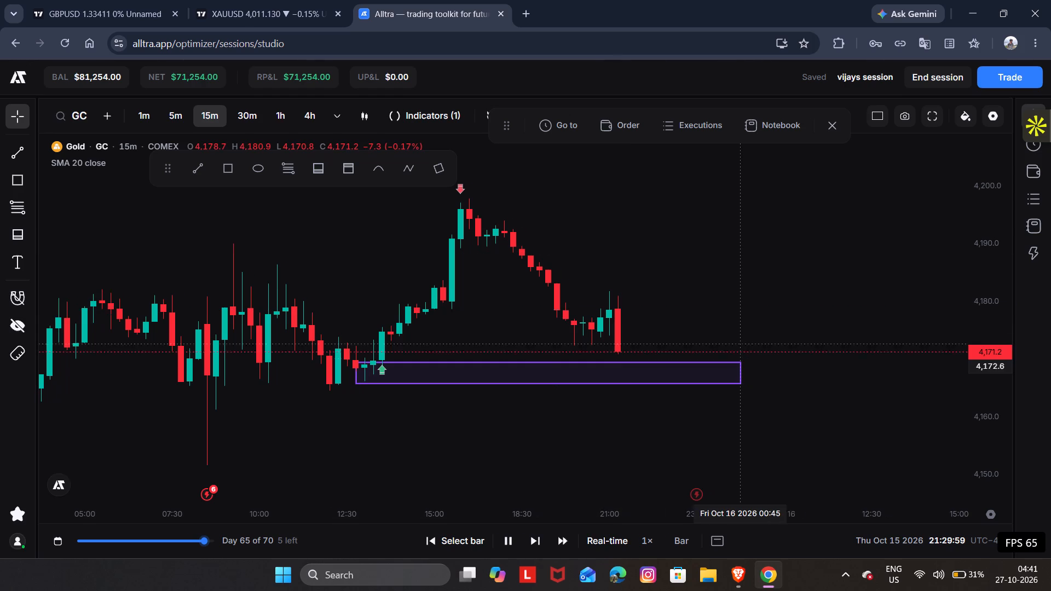
key("space")
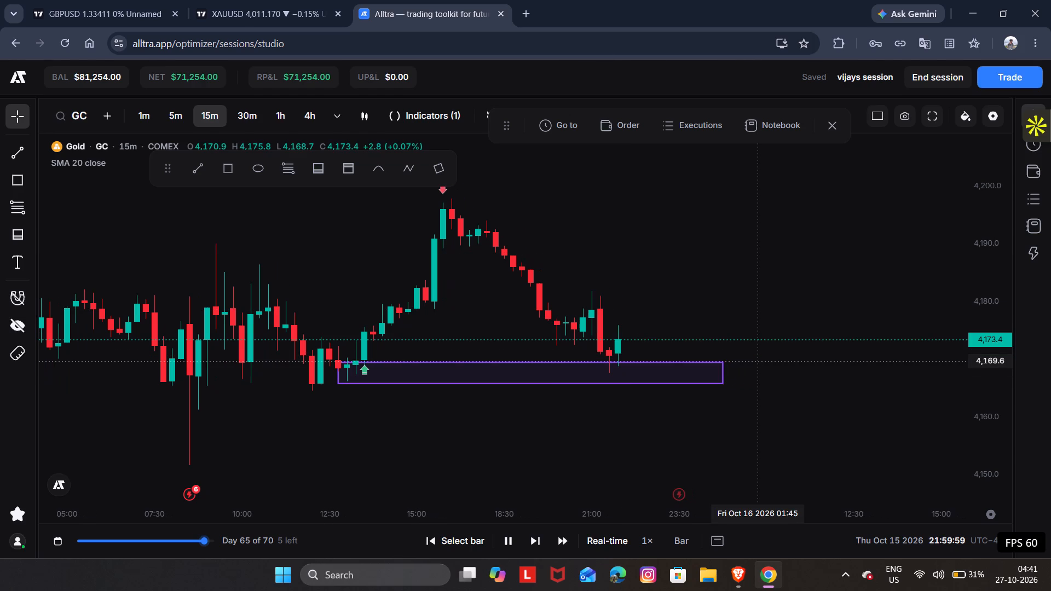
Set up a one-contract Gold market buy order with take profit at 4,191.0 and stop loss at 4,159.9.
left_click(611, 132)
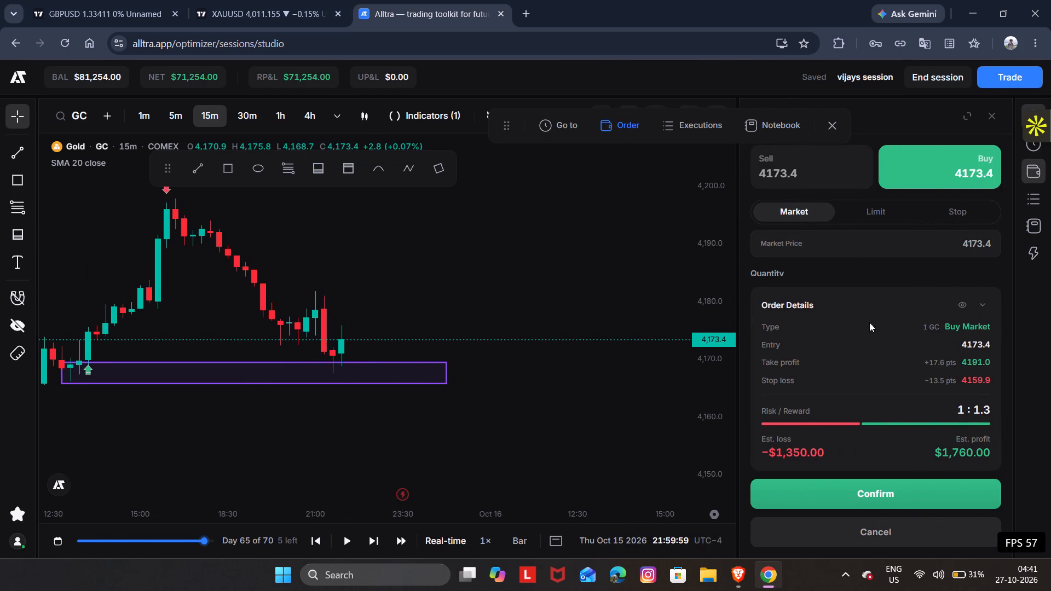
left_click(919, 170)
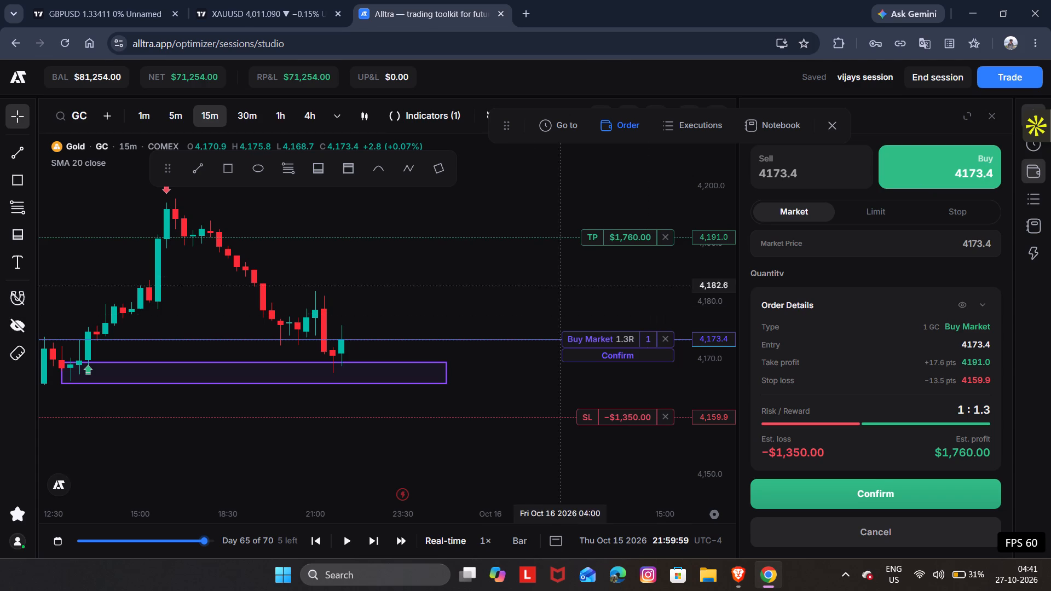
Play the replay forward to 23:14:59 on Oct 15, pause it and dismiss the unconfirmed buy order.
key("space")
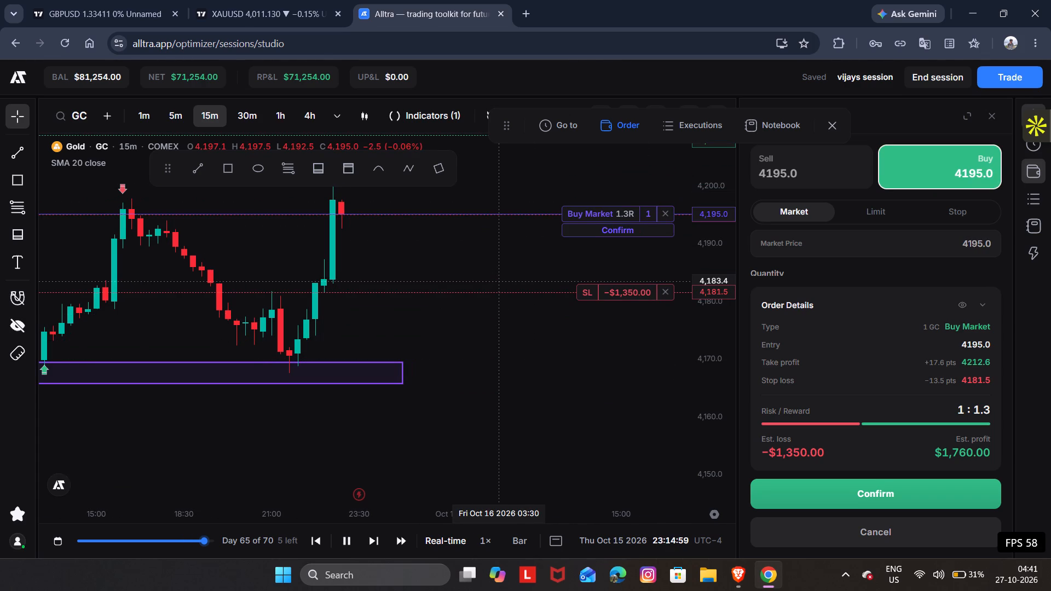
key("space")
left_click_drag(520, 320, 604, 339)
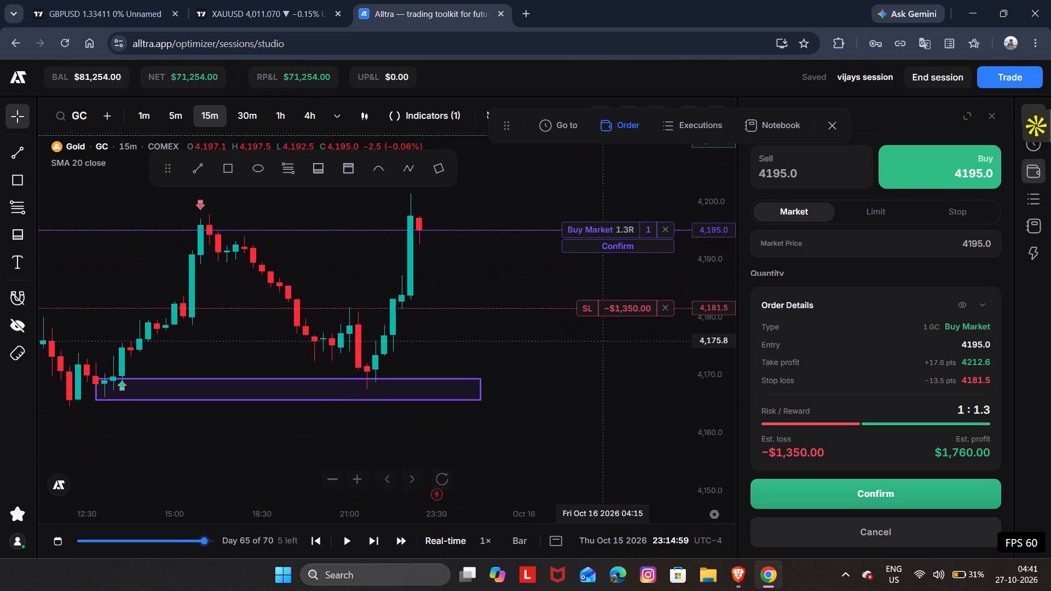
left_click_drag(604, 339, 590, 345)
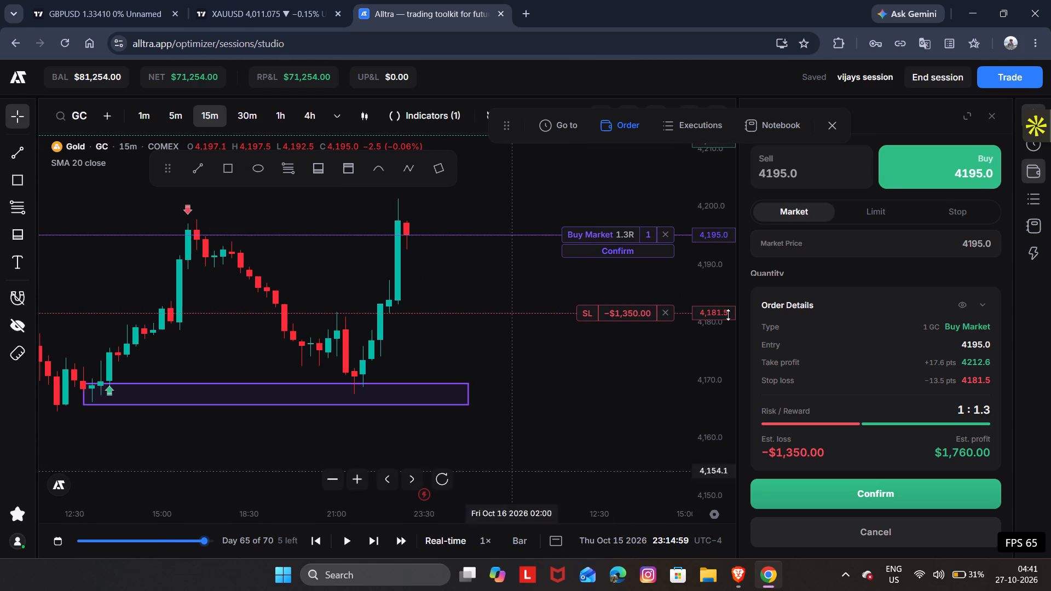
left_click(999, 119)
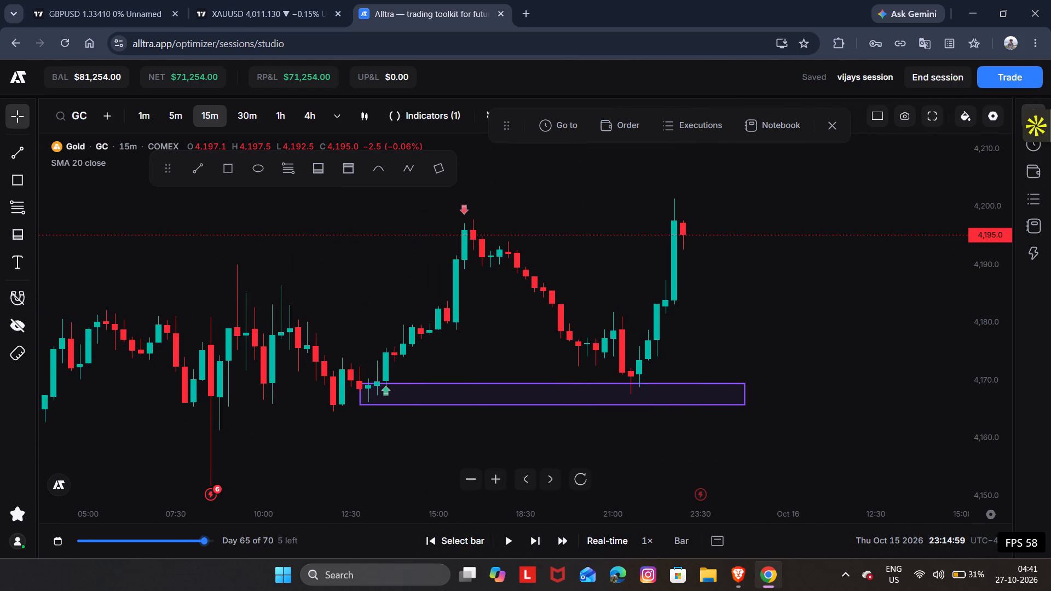
Rewind the replay to the 21:30 bar on Oct 15.
left_click(449, 542)
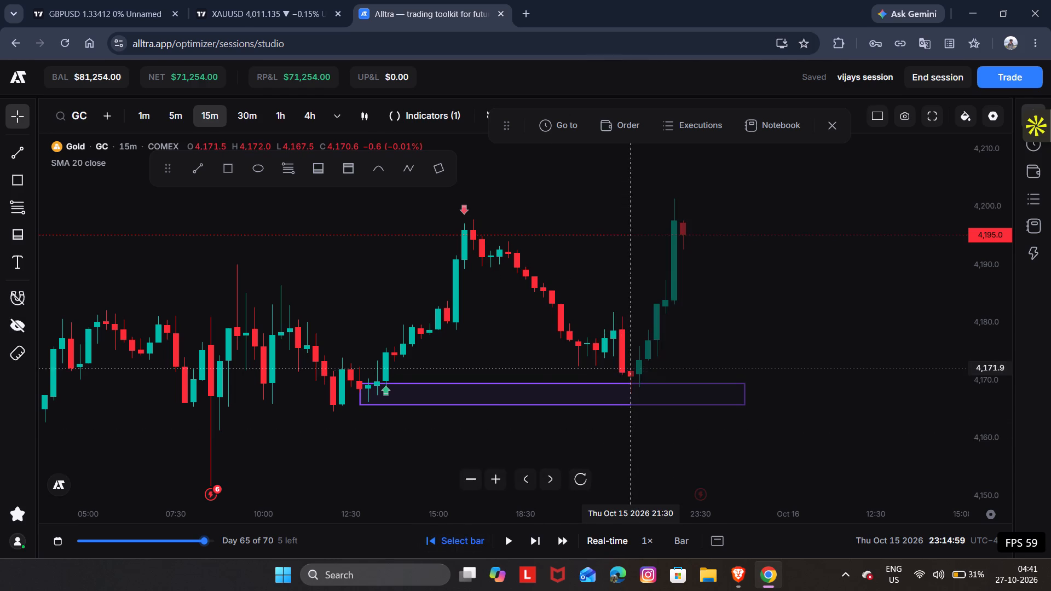
left_click(629, 374)
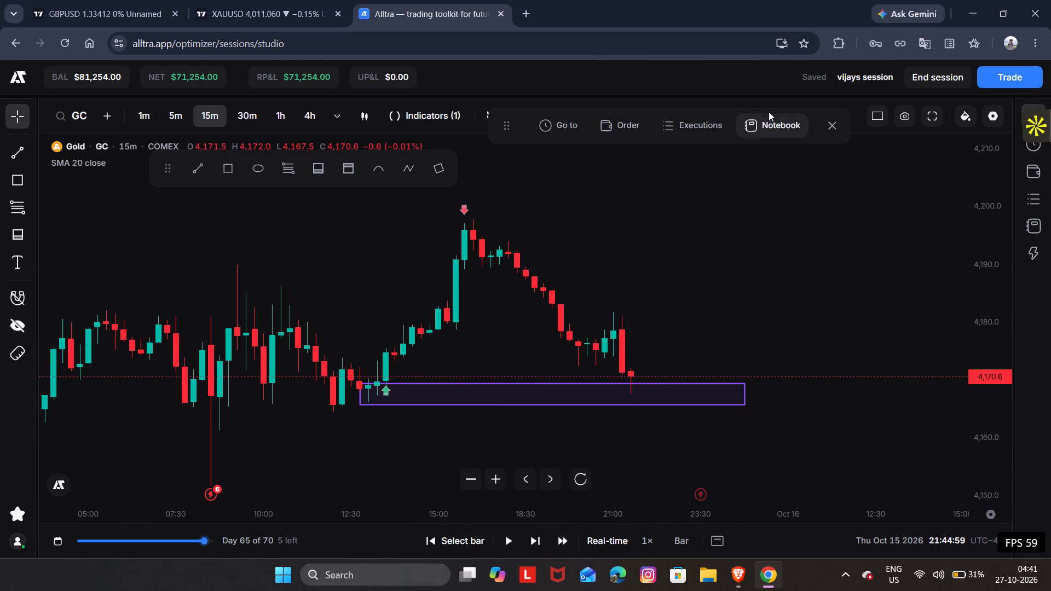
Place a one-contract Gold market buy order at 4,170.6 with stop loss at 4,164.8 and take profit at 4,196.4.
left_click(635, 124)
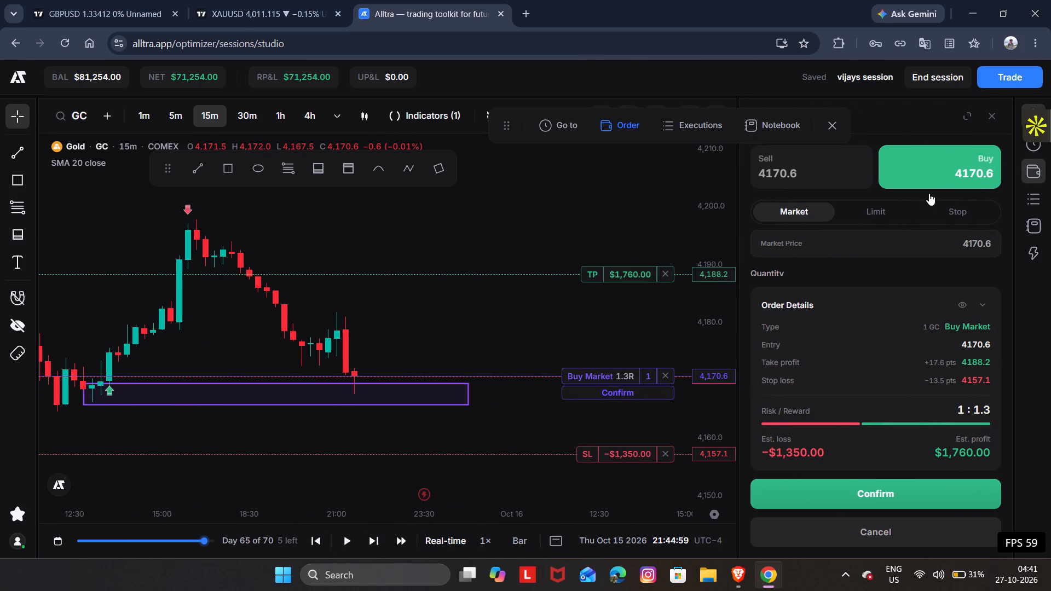
left_click(924, 185)
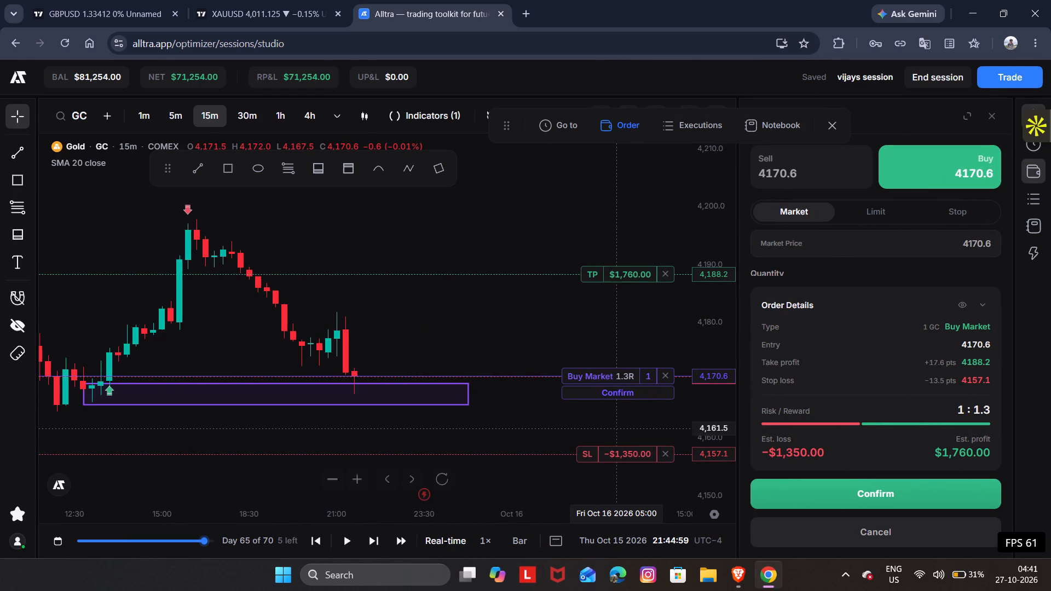
left_click_drag(618, 453, 638, 408)
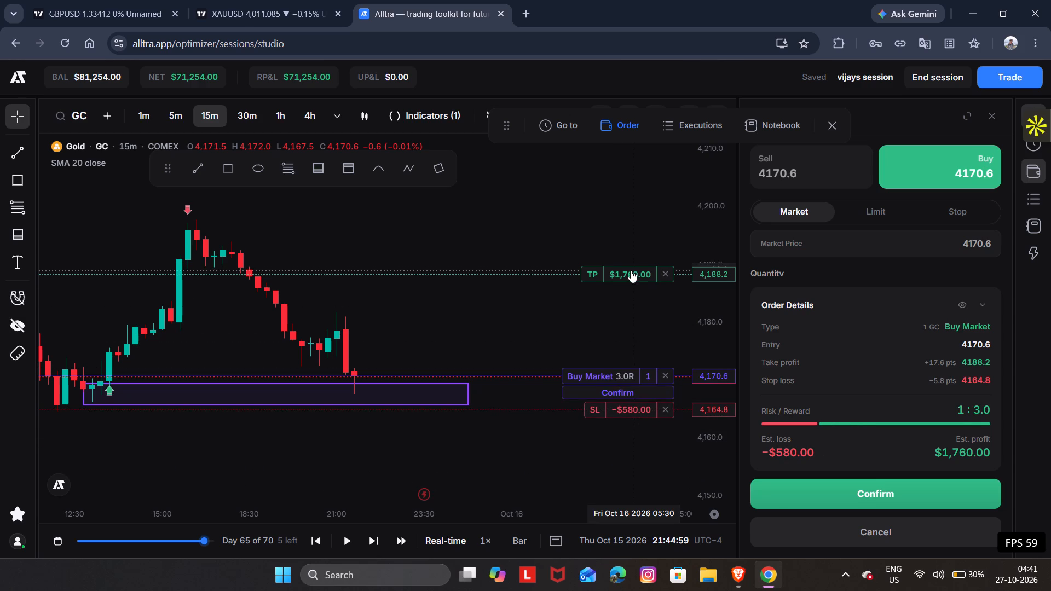
left_click_drag(625, 276, 637, 229)
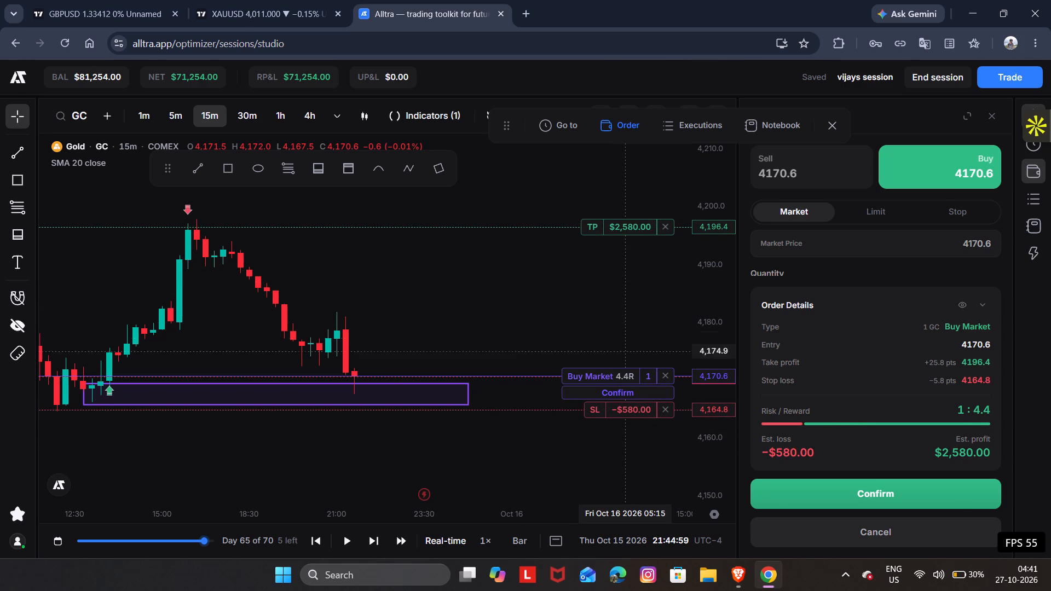
left_click(612, 390)
Play the replay forward through the open long trade to 00:44:59 on Oct 16 and pause it.
key("space")
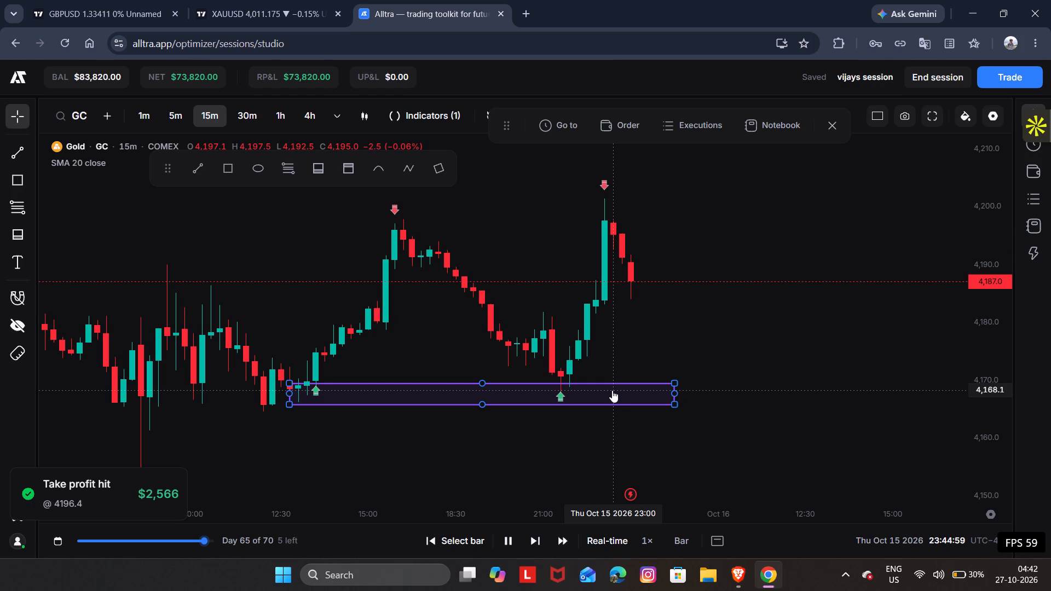
key("space")
key("space")
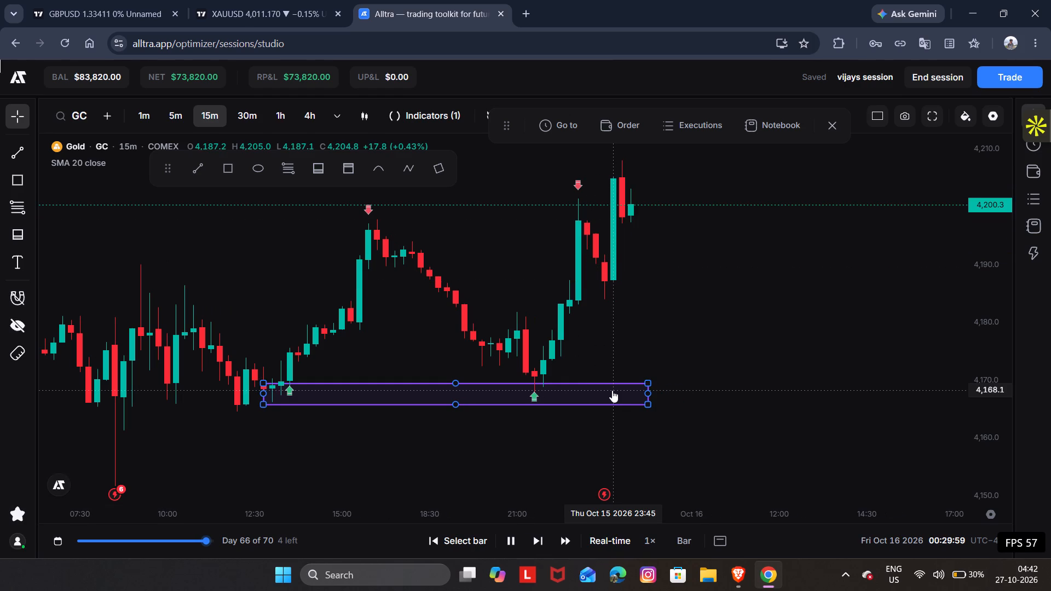
key("space")
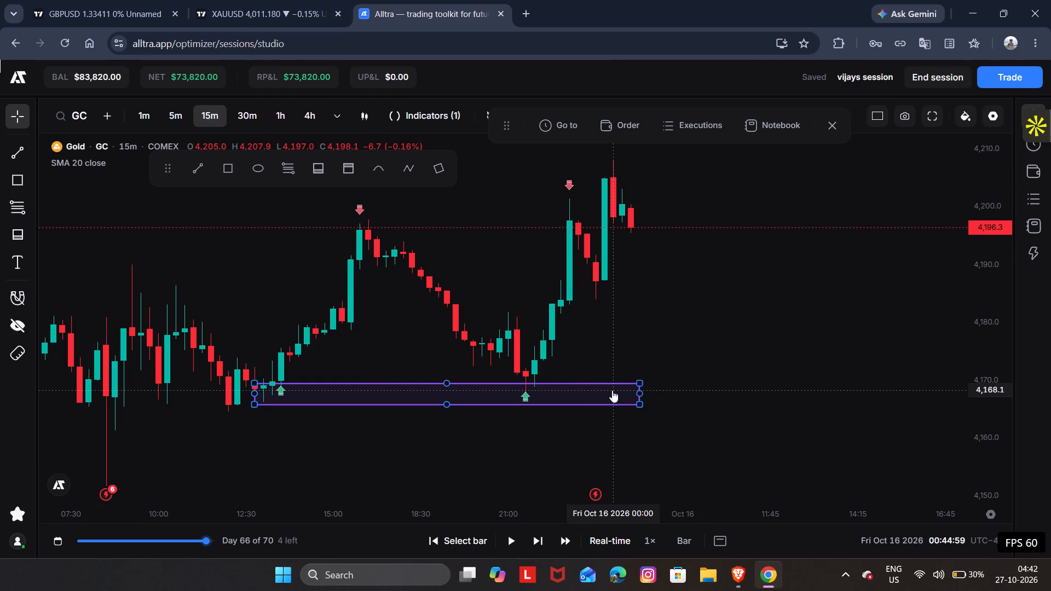
Play the replay forward in short bursts to 03:29:59 on Oct 16 and pause it.
key("space")
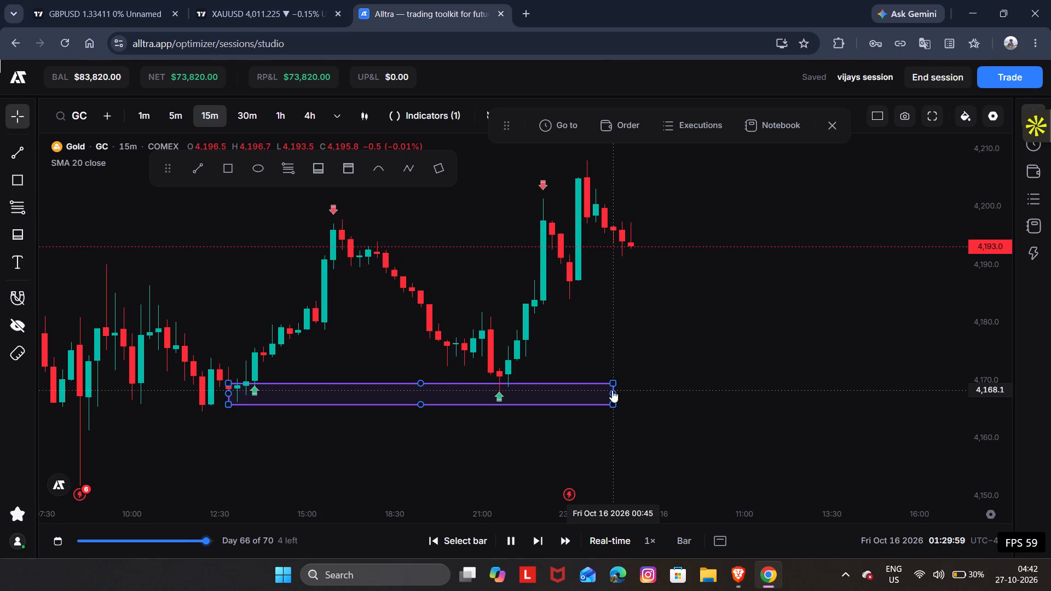
key("space")
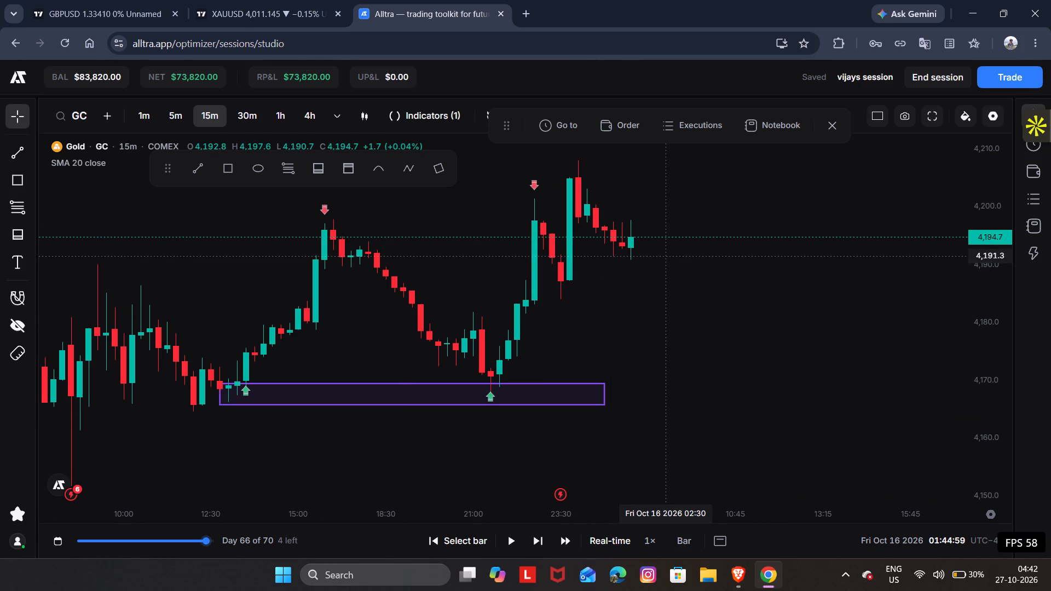
key("space")
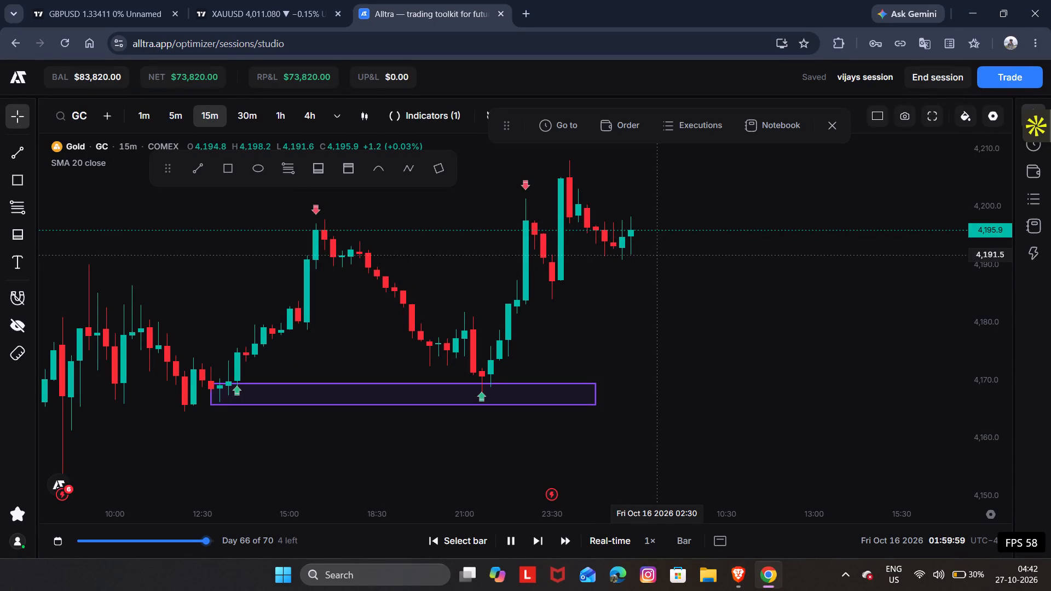
key("space")
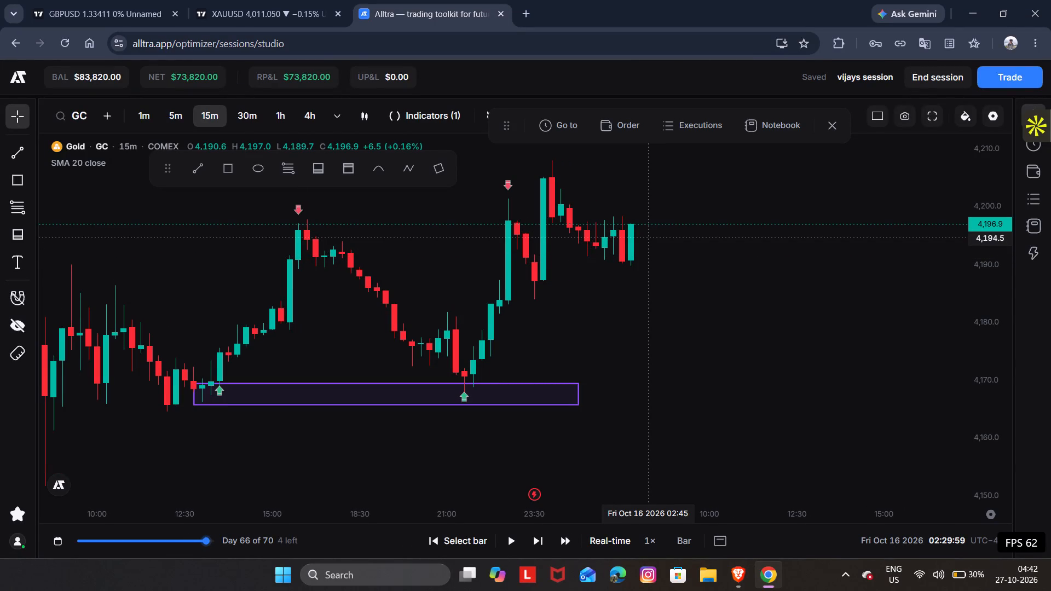
key("space")
left_click_drag(630, 333, 593, 336)
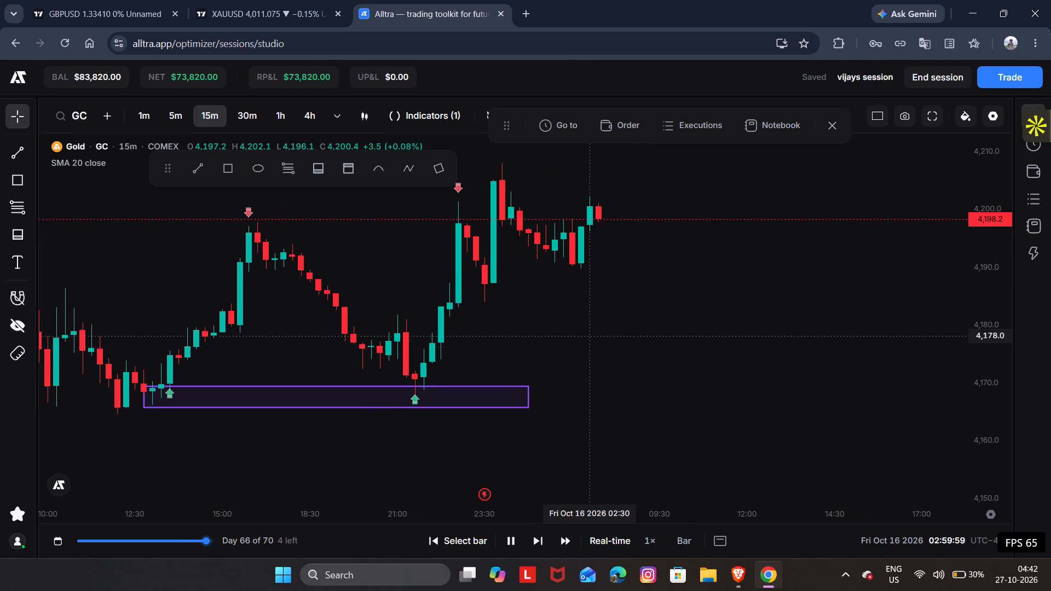
key("space")
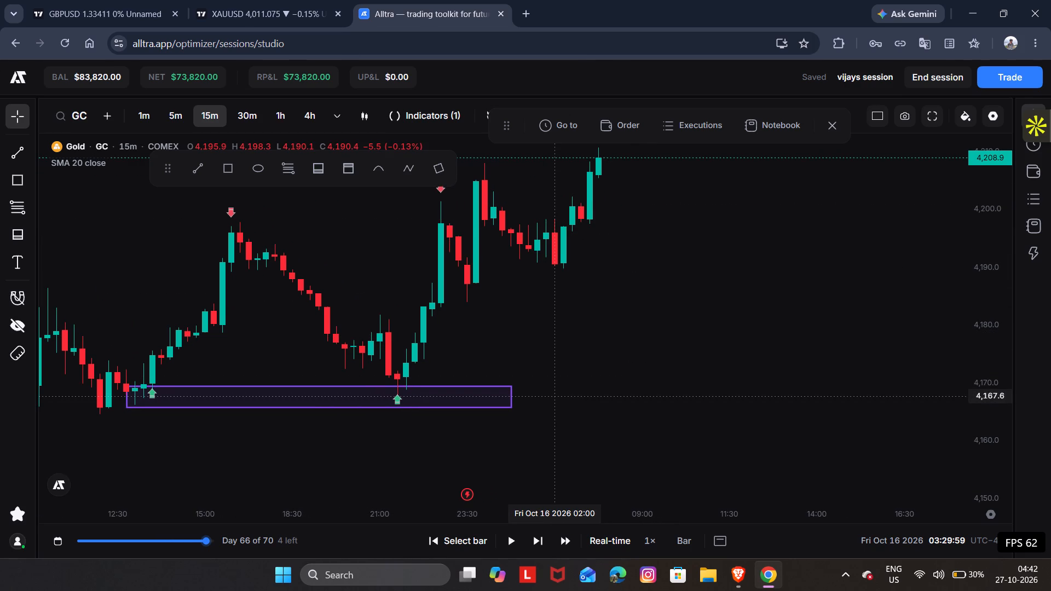
Extend the far end of the purple support zone forward in time, well past the latest bar.
left_click_drag(509, 397, 746, 440)
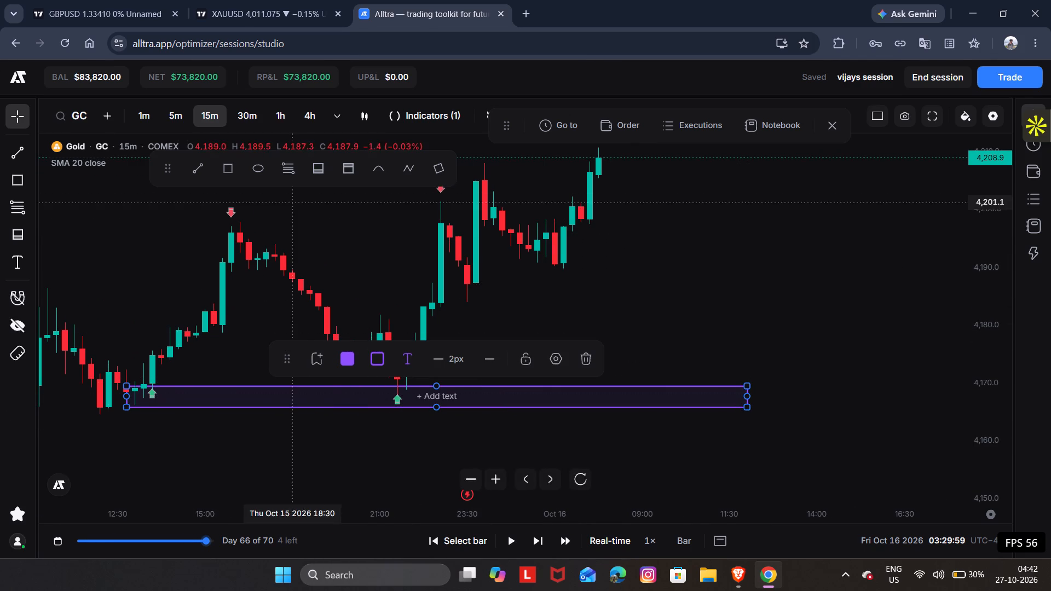
Deselect the zone, advance the replay a bar or two at a time to 05:14:59 on Oct 16 and pause it.
left_click_drag(333, 254, 322, 307)
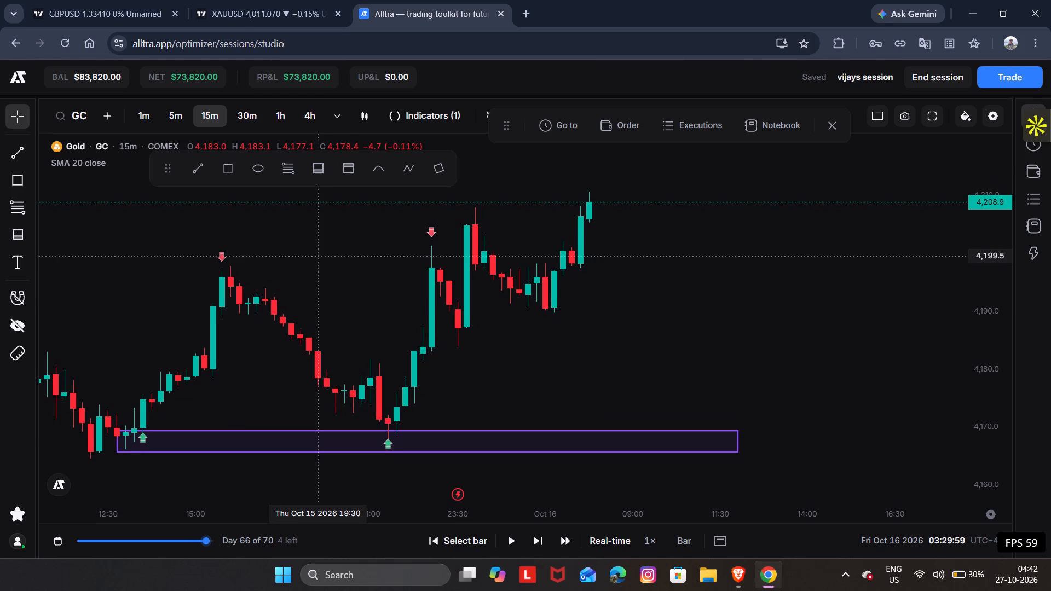
left_click_drag(312, 264, 223, 246)
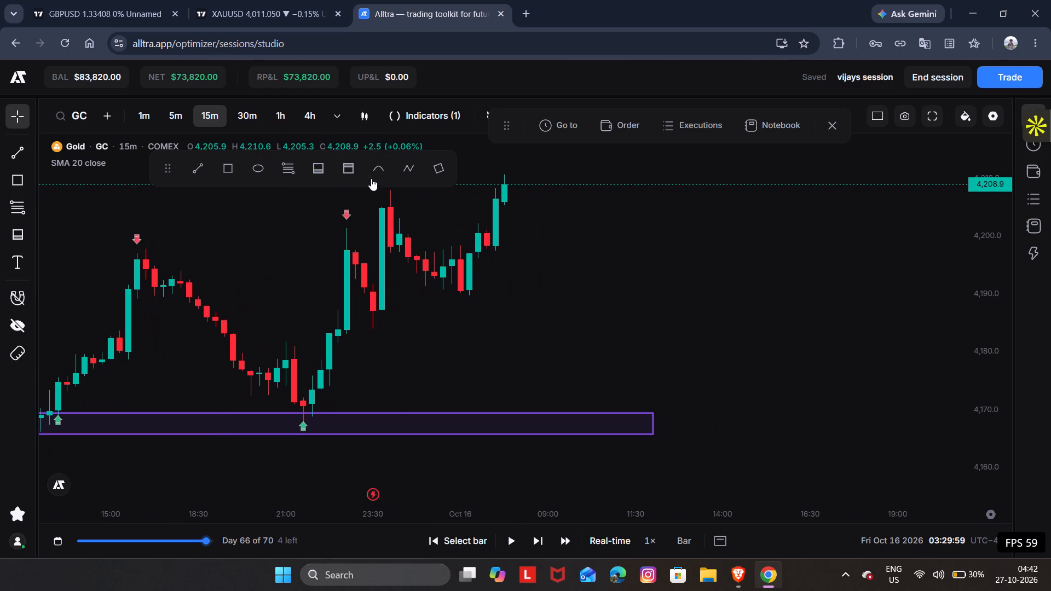
left_click_drag(474, 312, 530, 354)
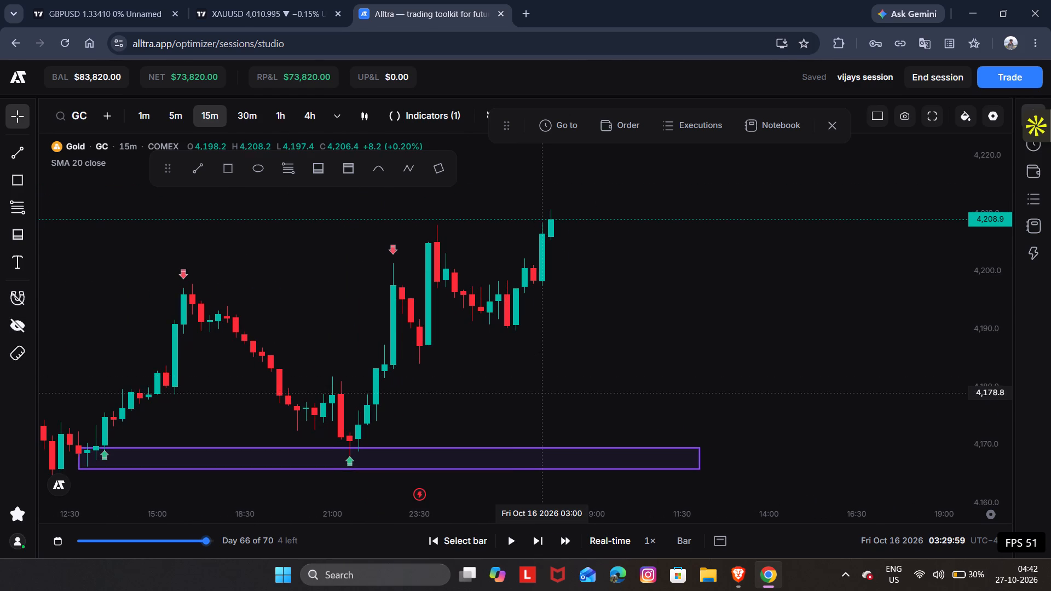
key("space")
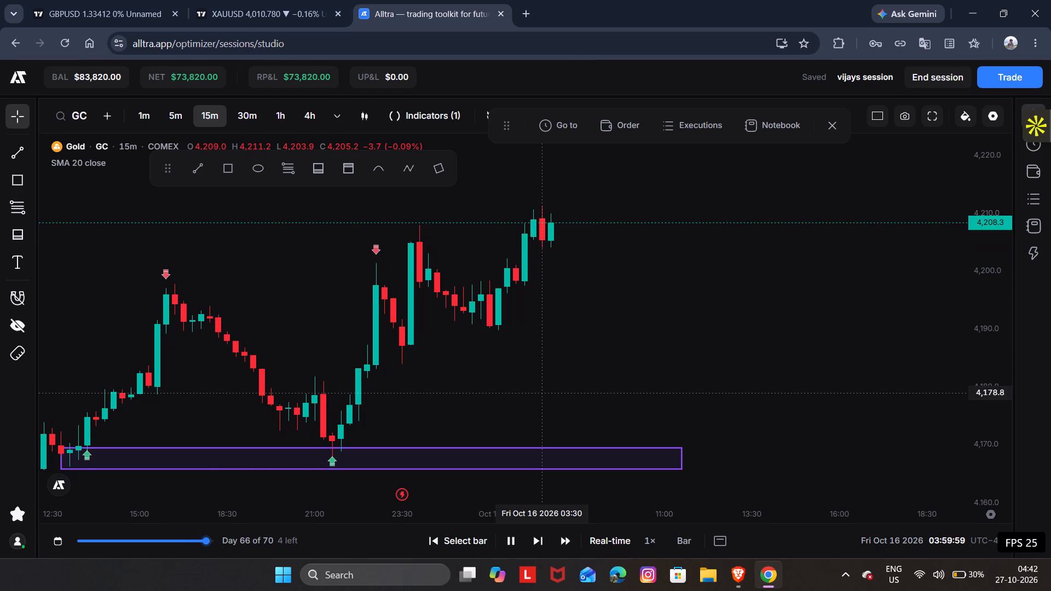
key("space")
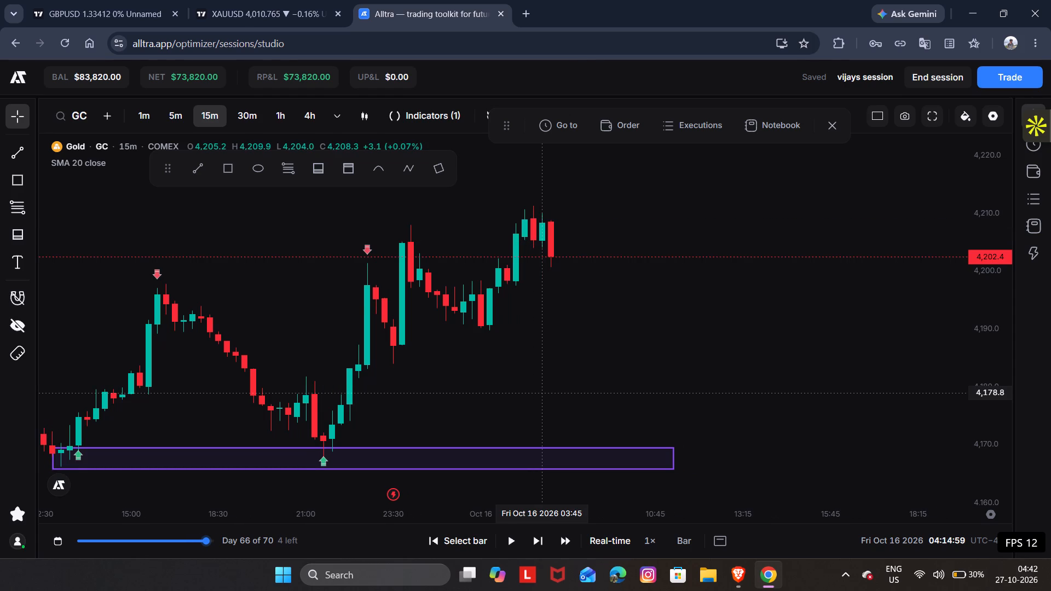
key("space")
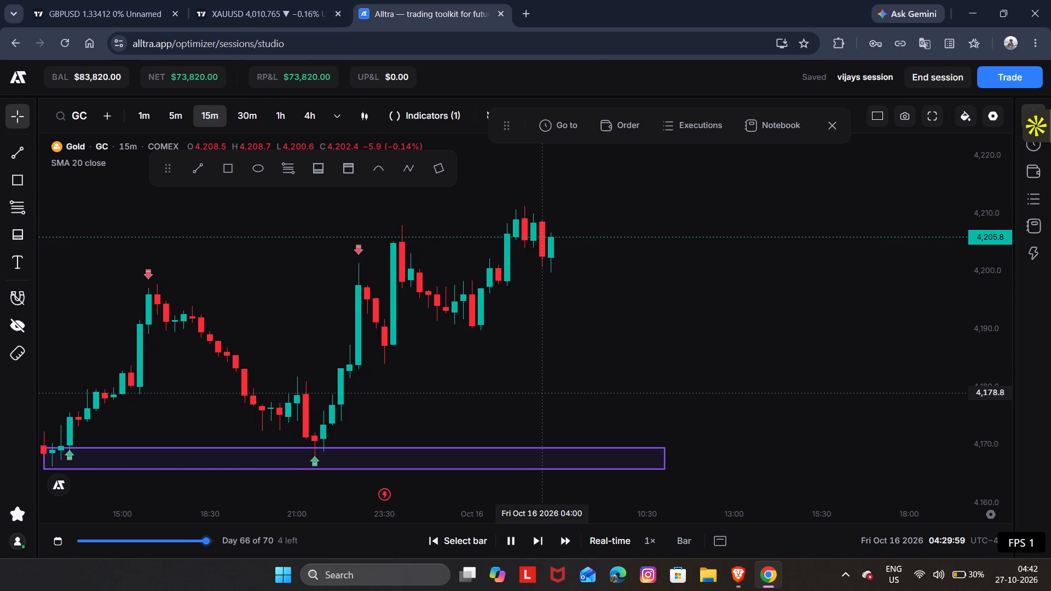
key("space")
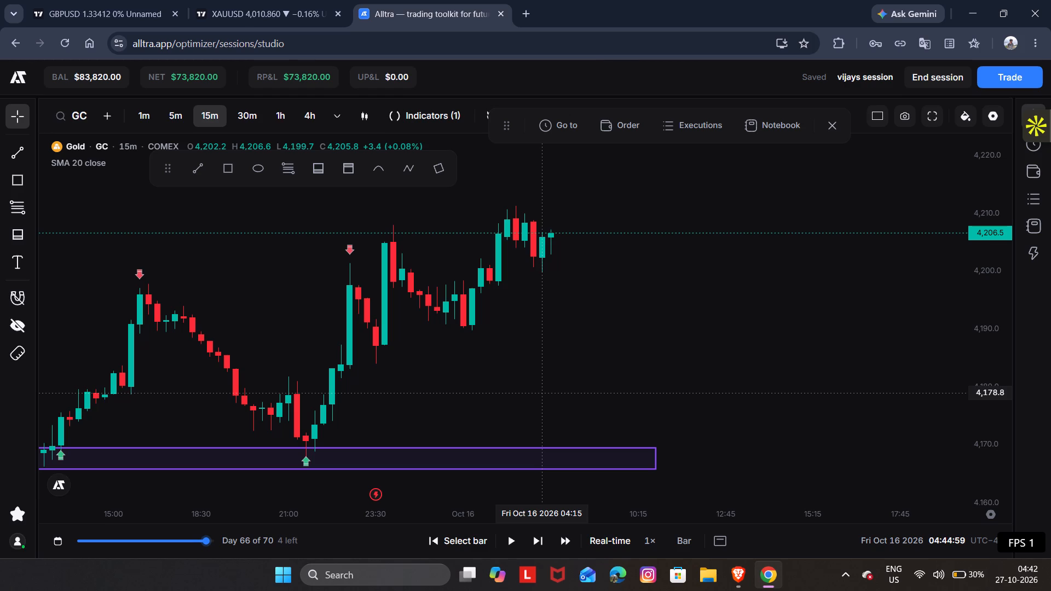
key("space")
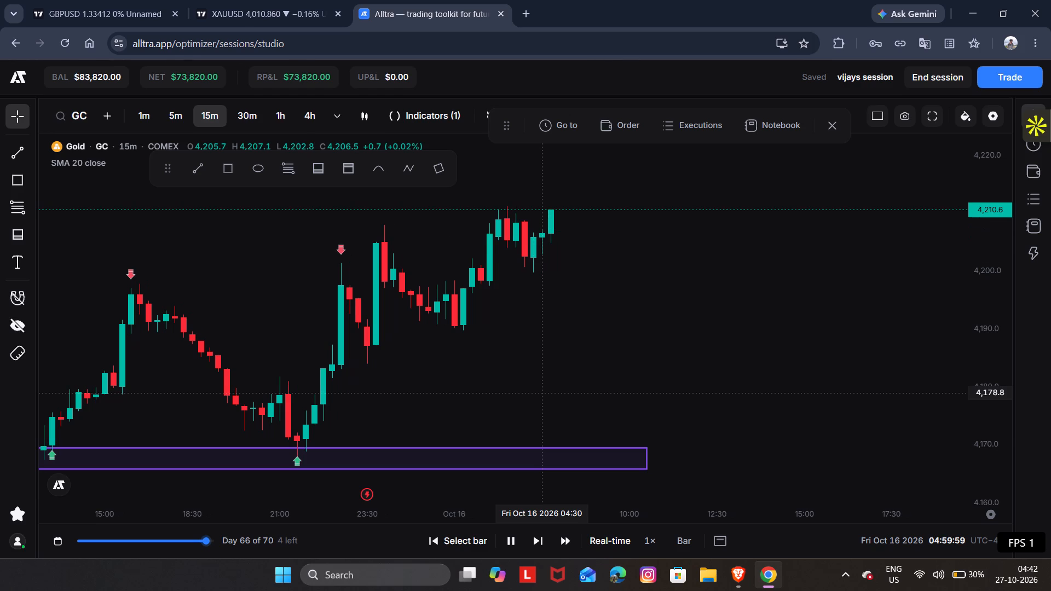
key("space")
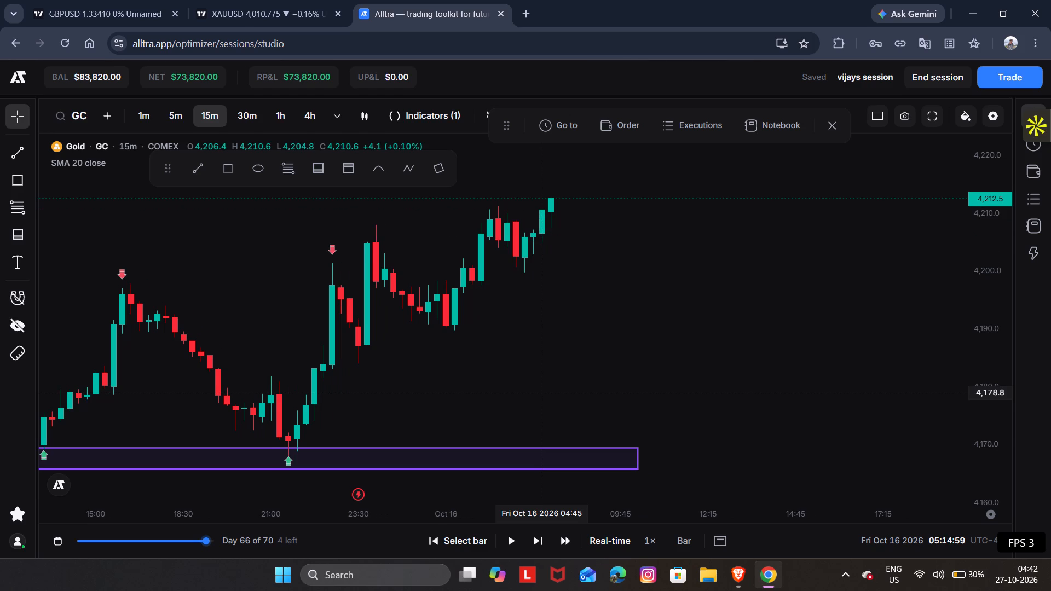
Advance the replay bar by bar to 05:59:59 on Oct 16 and pause it.
key("space")
left_click_drag(643, 356, 639, 400)
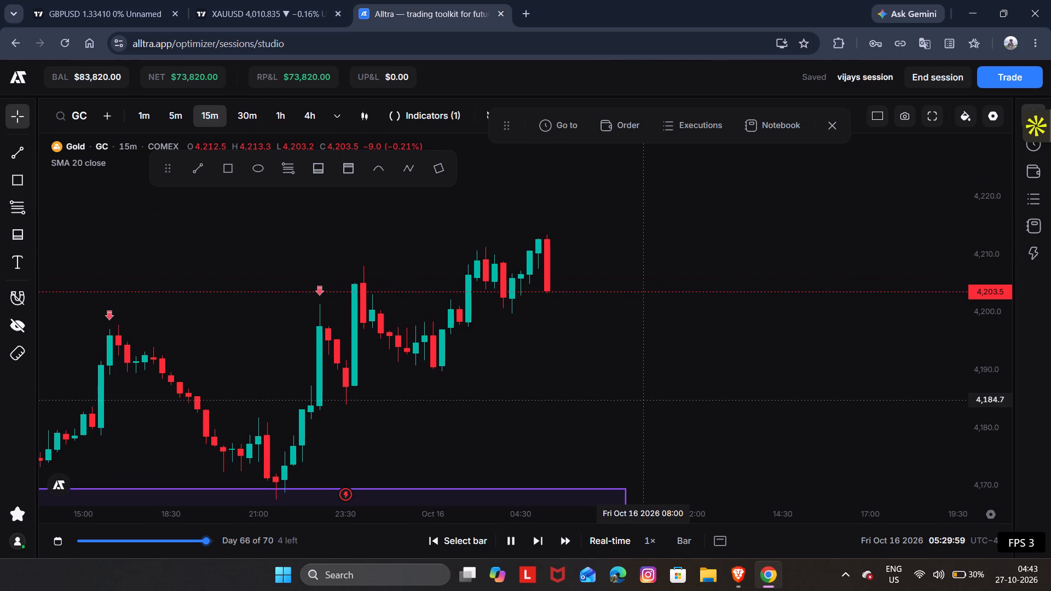
key("space")
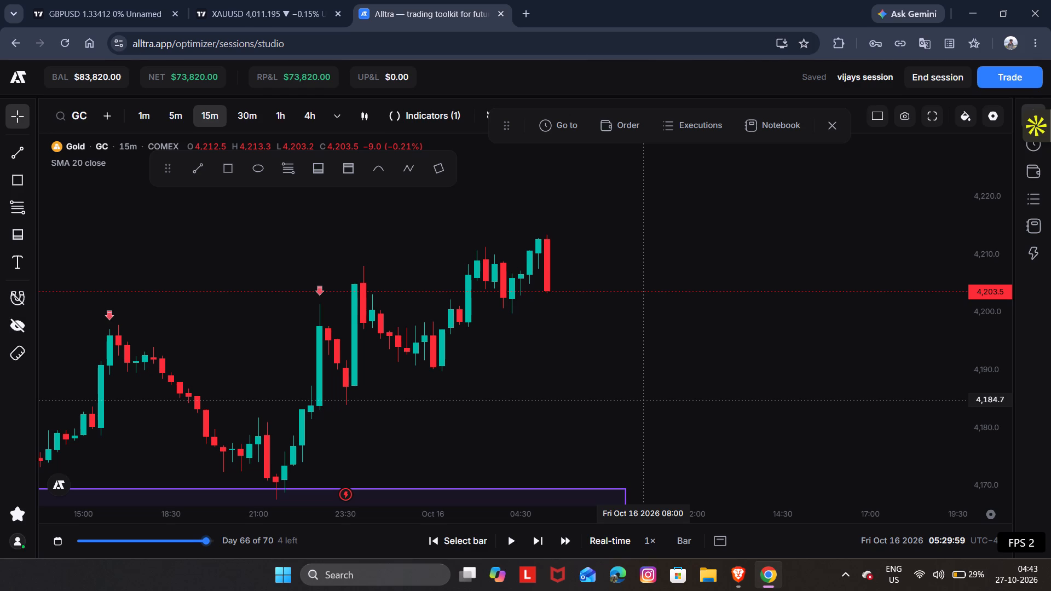
key("space")
key("space")
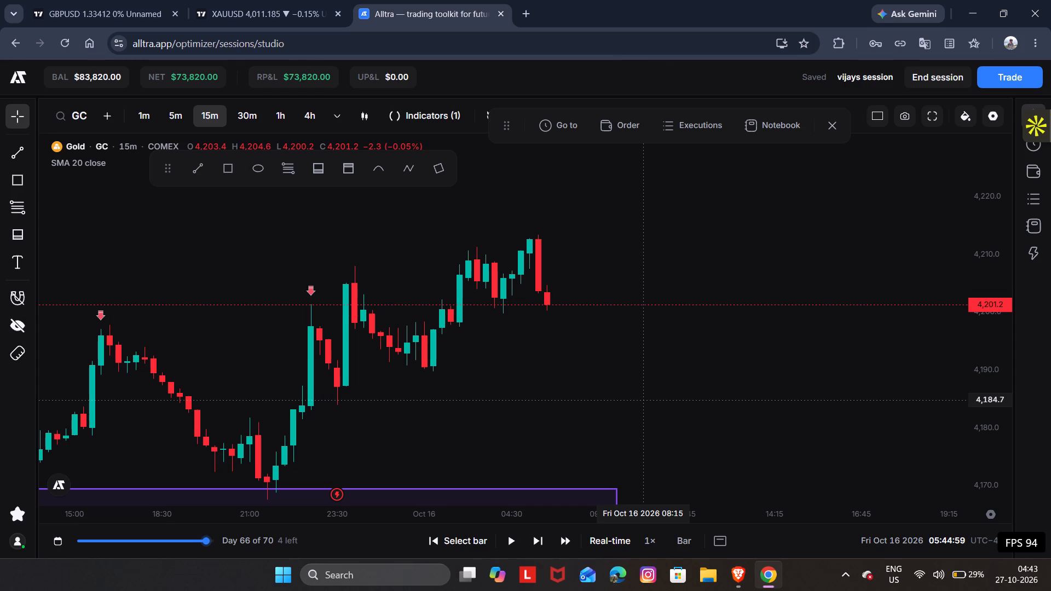
key("space")
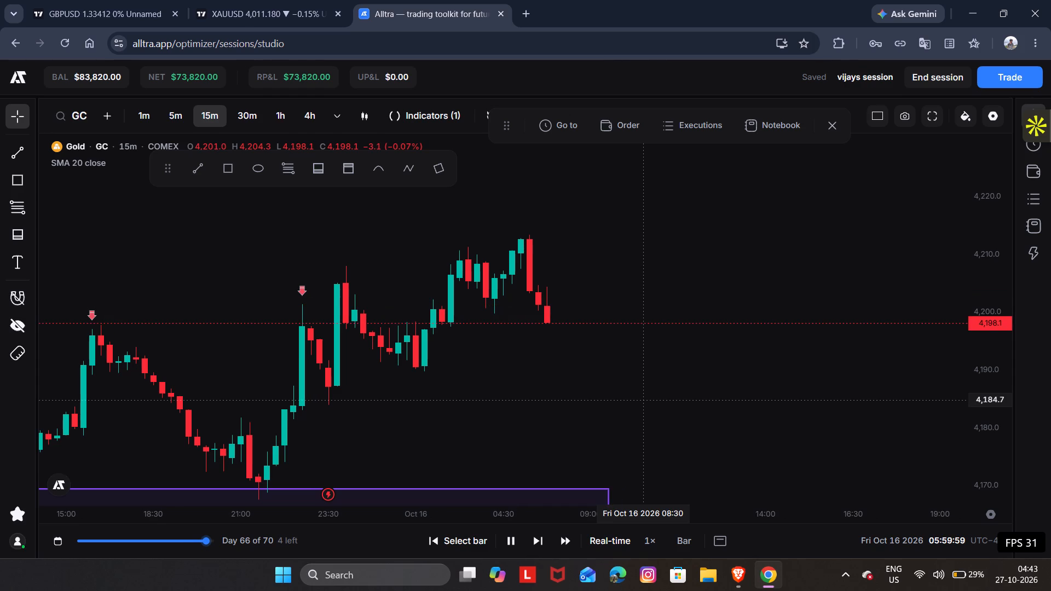
key("space")
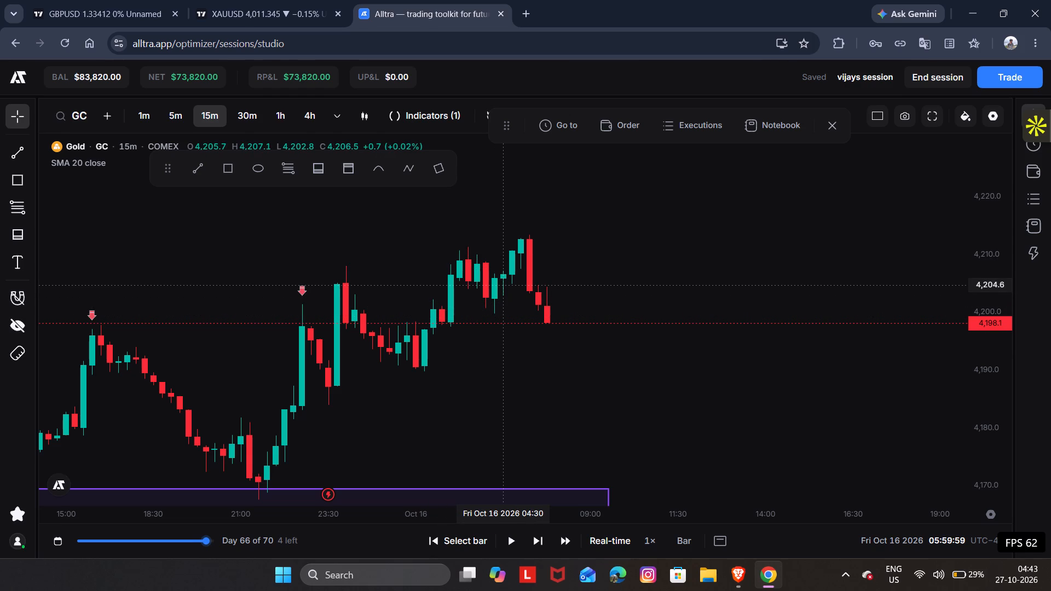
Open the Gold order ticket at the 05:59:59 bar on Oct 16.
left_click(538, 267)
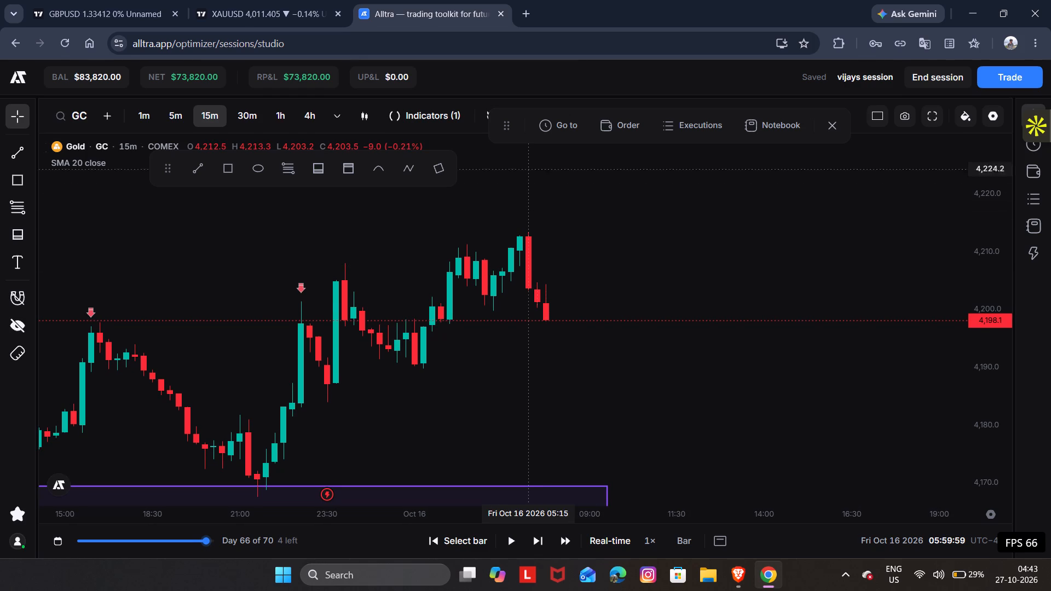
left_click(638, 116)
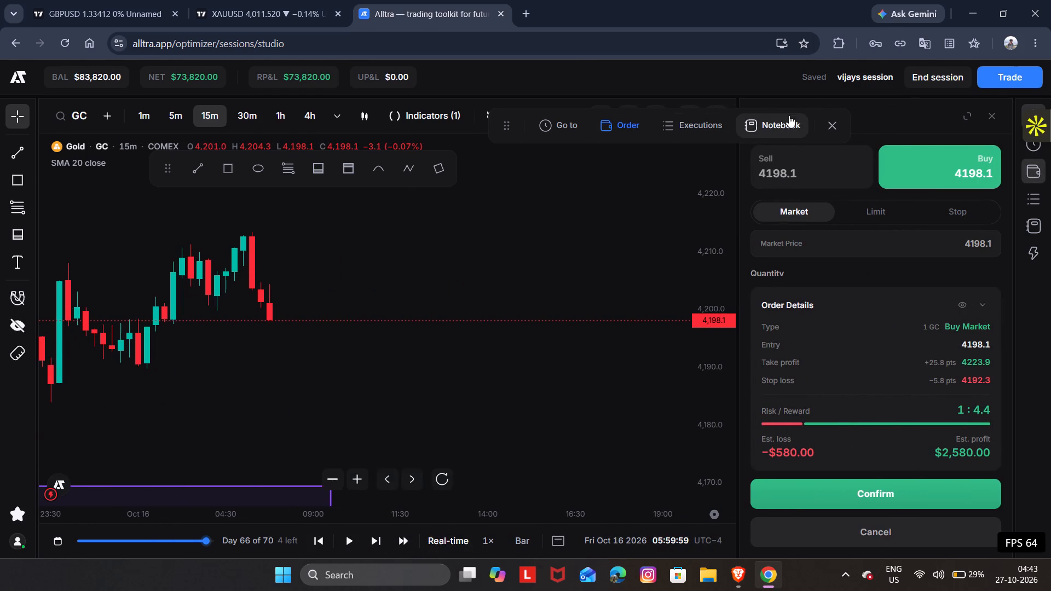
Hide the floating shortcut bar, move the yellow overlay widget down clear of the sidebar tools, and bring the shortcut bar back.
left_click(826, 124)
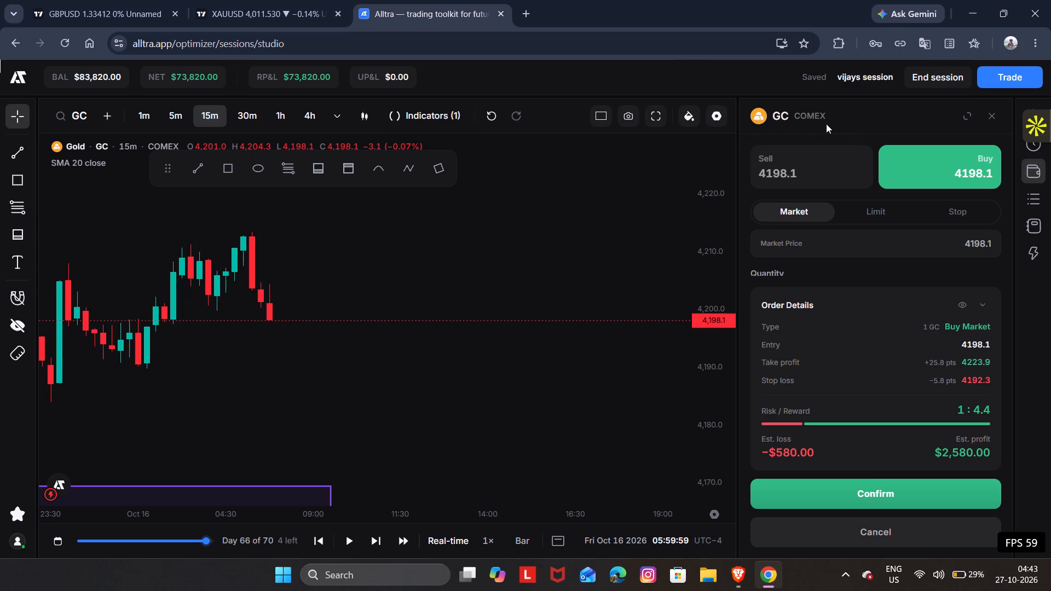
left_click_drag(1050, 132, 1050, 234)
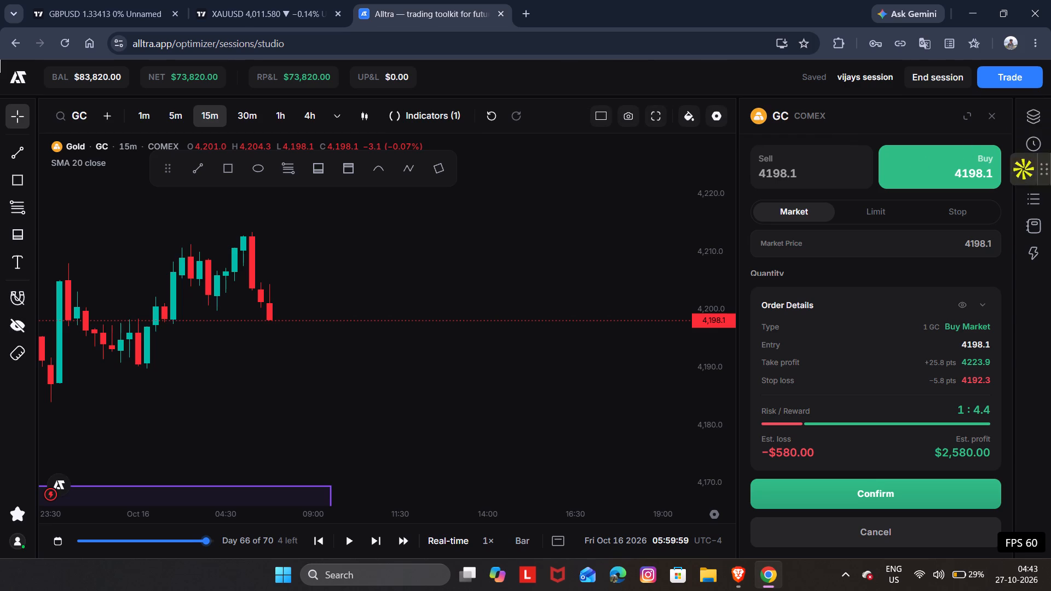
left_click_drag(1050, 234, 1050, 350)
left_click(1032, 124)
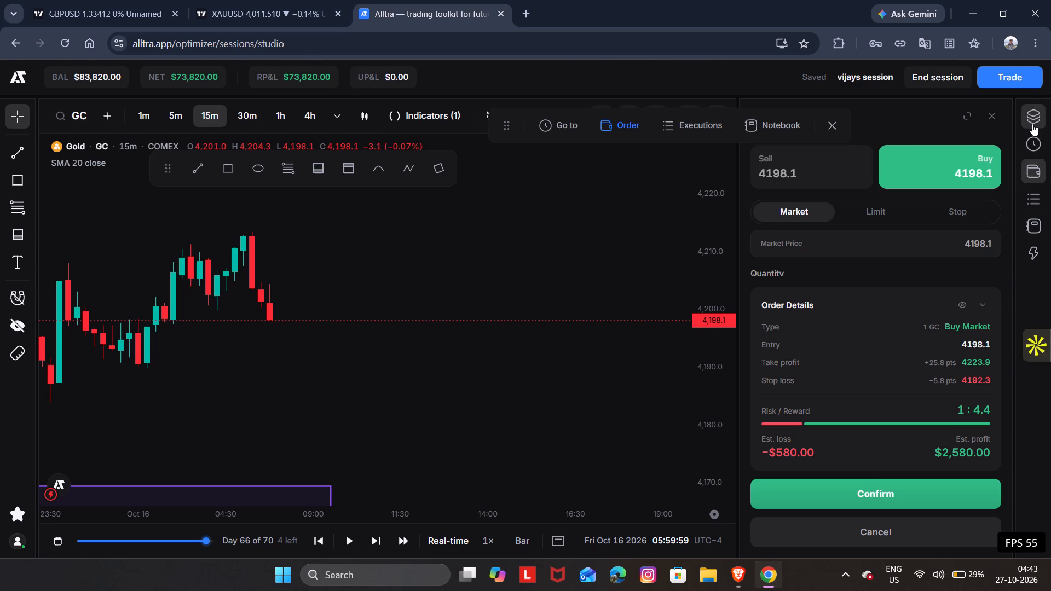
Close the Gold order ticket and rewind the replay to the 05:00 bar on Oct 16.
left_click(1034, 153)
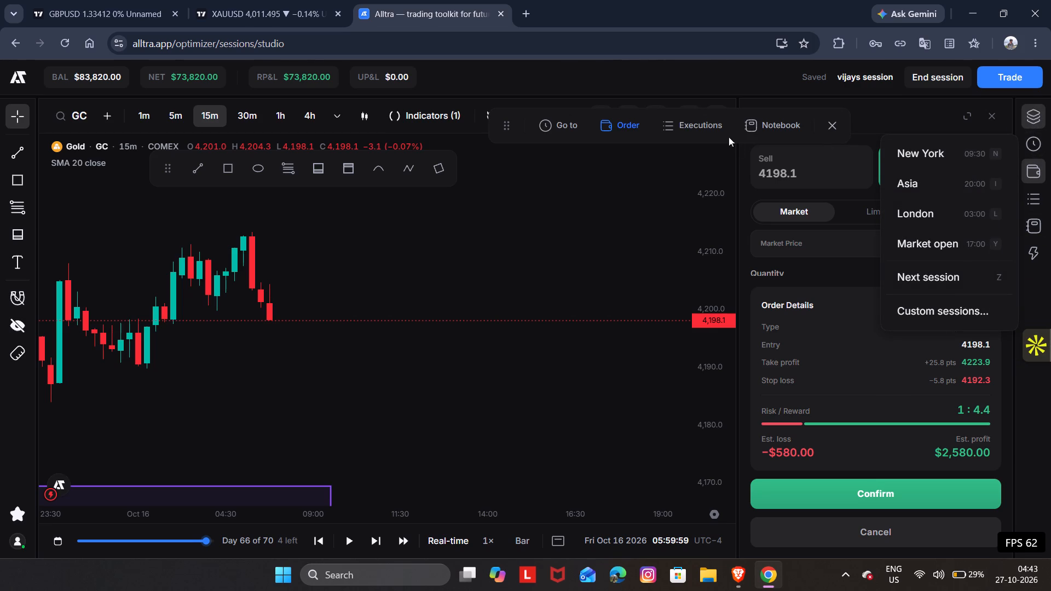
left_click(613, 124)
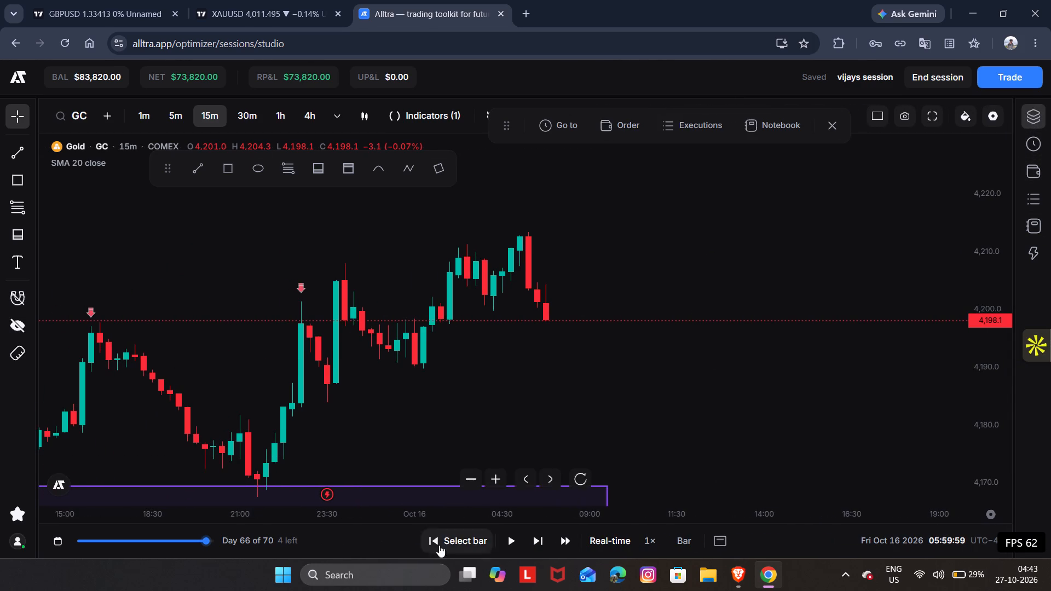
left_click(460, 529)
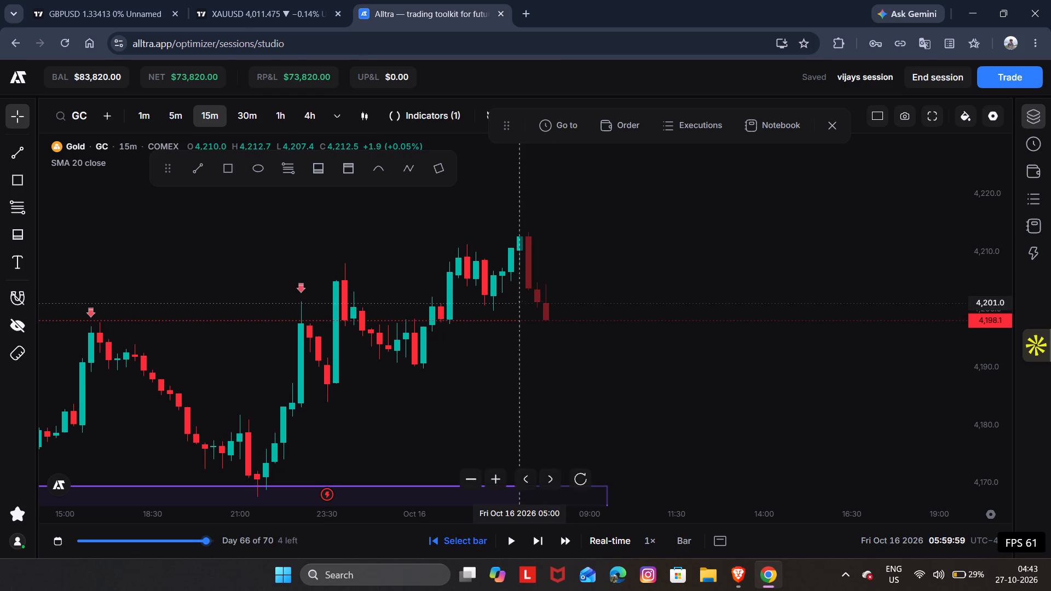
left_click(518, 304)
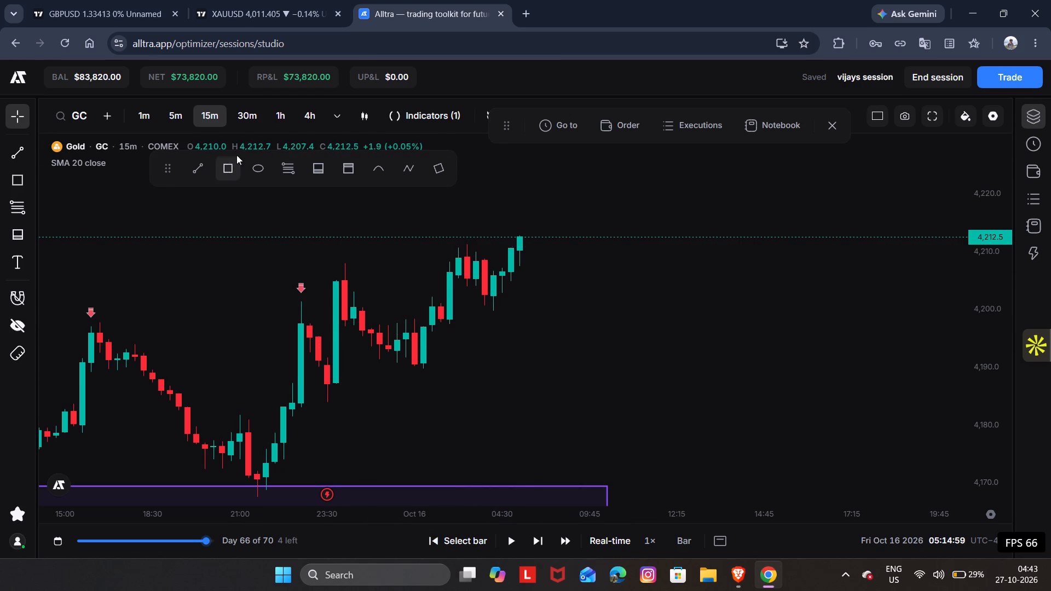
Draw a near-horizontal trend line at about 4,210.6 from the 03:15 bar on Oct 16 to about 06:00.
left_click(201, 161)
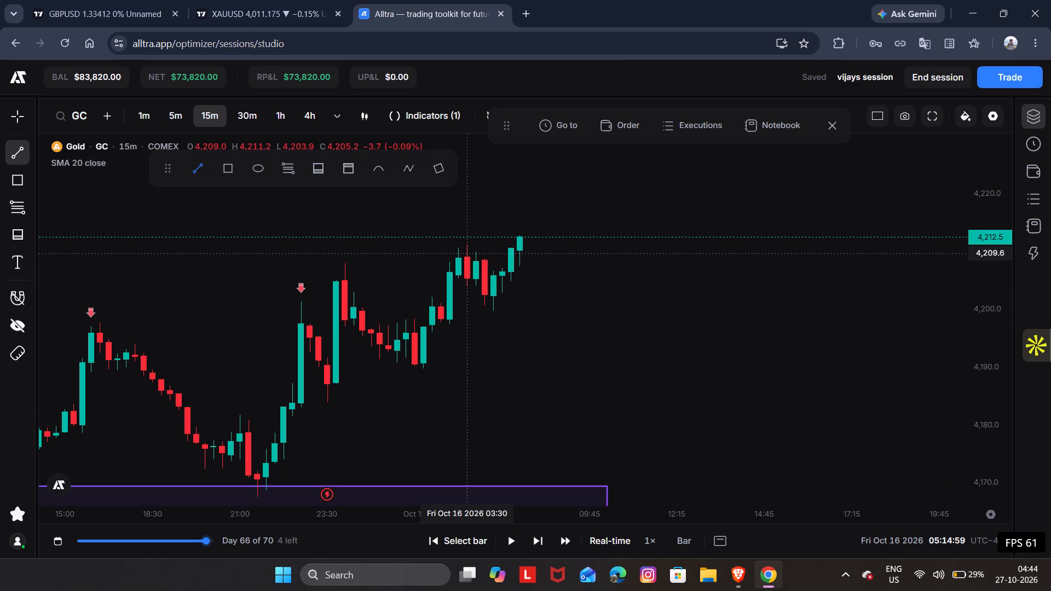
left_click_drag(458, 247, 488, 247)
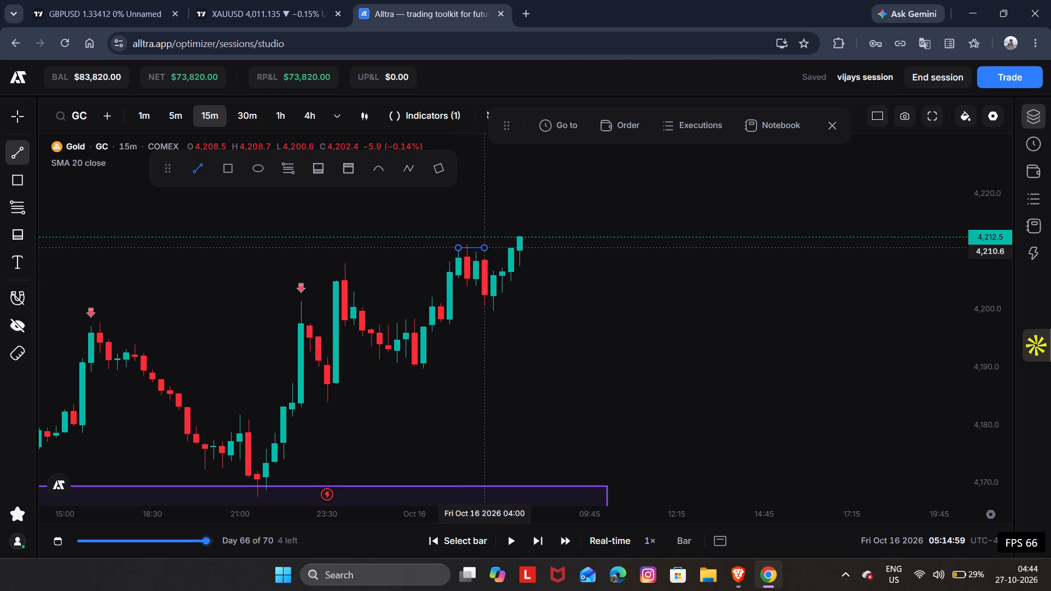
left_click_drag(488, 247, 546, 247)
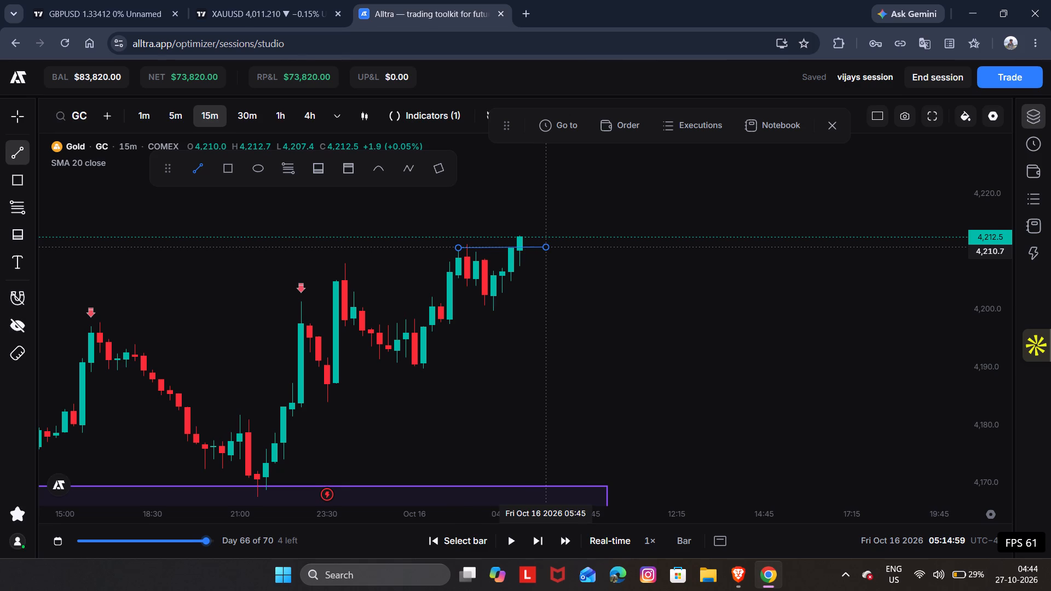
left_click_drag(546, 247, 550, 245)
left_click(550, 245)
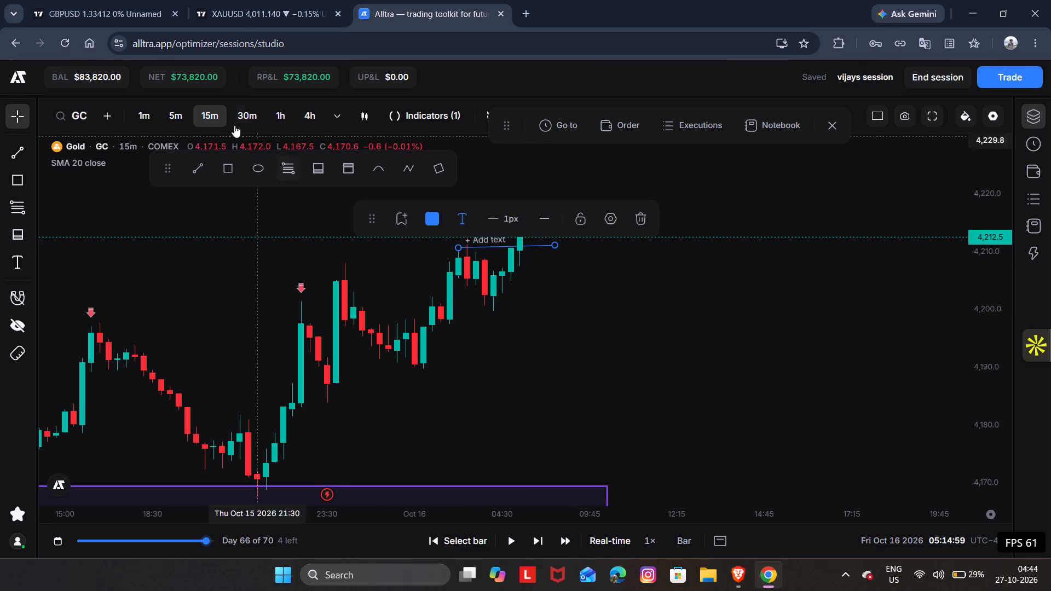
Draw a second near-horizontal trend line at about 4,205.3 from the 03:15 bar to about 06:15, and deselect it.
left_click(201, 165)
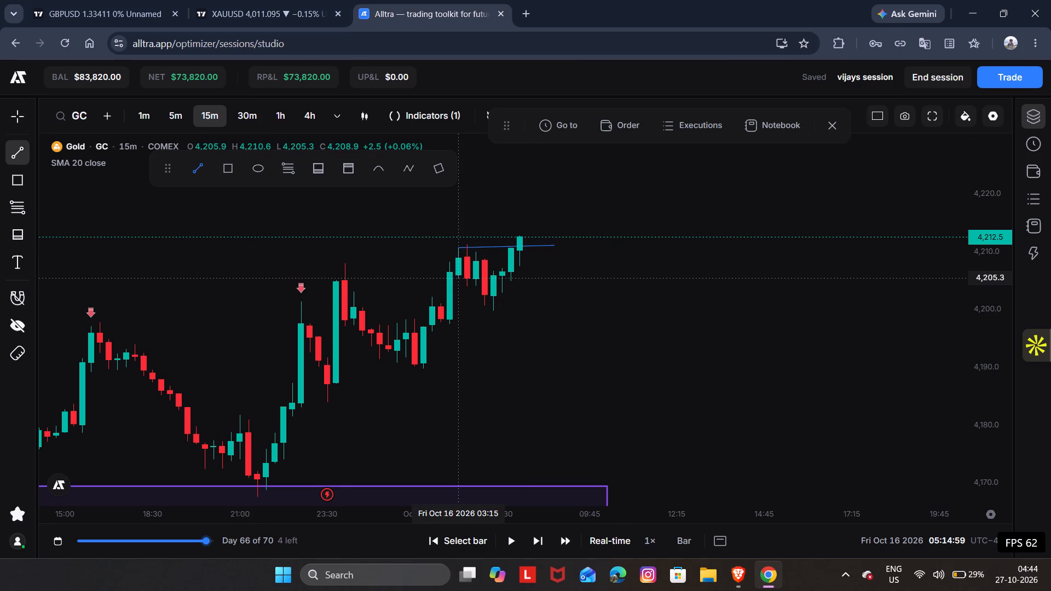
left_click_drag(457, 278, 566, 277)
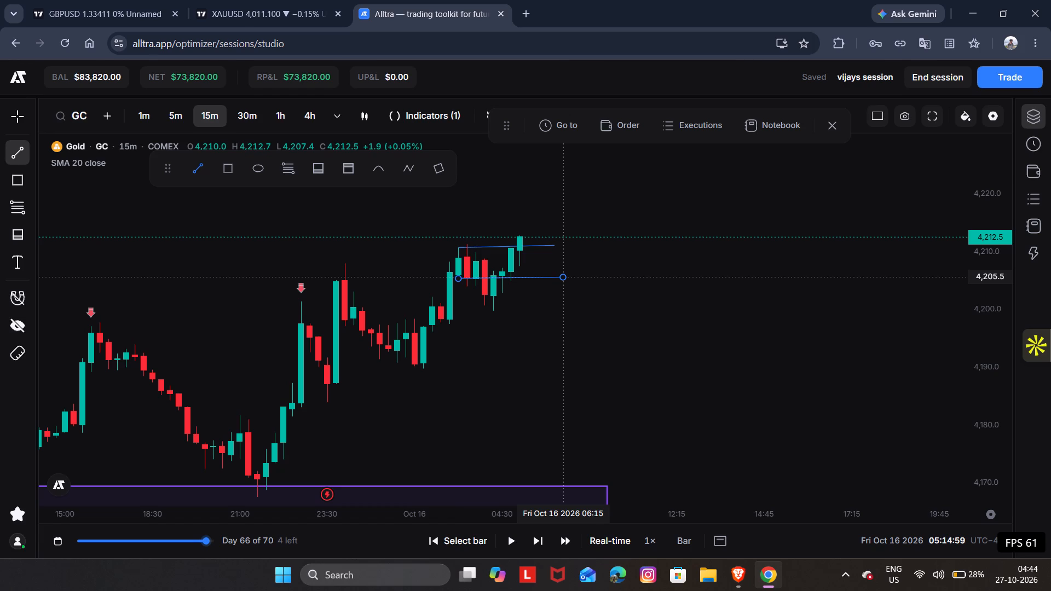
left_click_drag(566, 277, 563, 277)
left_click(563, 277)
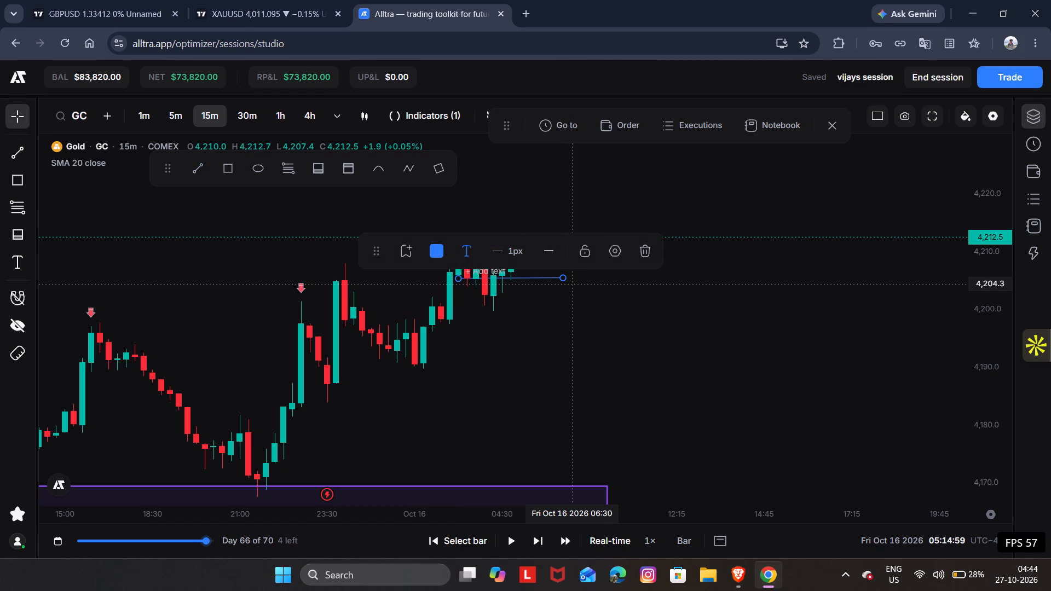
left_click(574, 289)
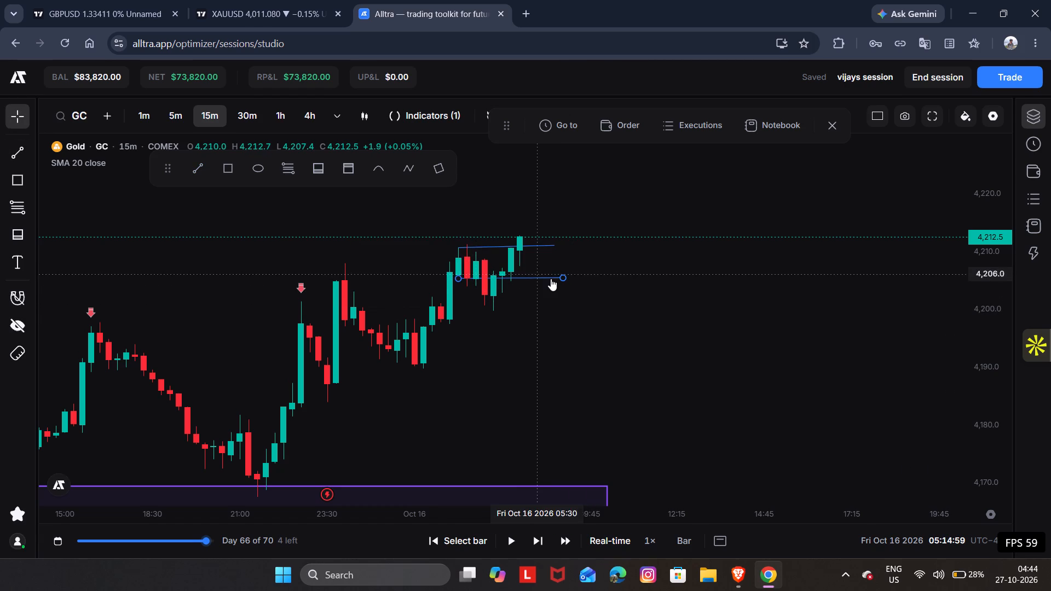
Place a market sell order for 1 GC at 4212.5 with stop loss 4218.3 and take profit 4186.7.
left_click(625, 129)
left_click(809, 160)
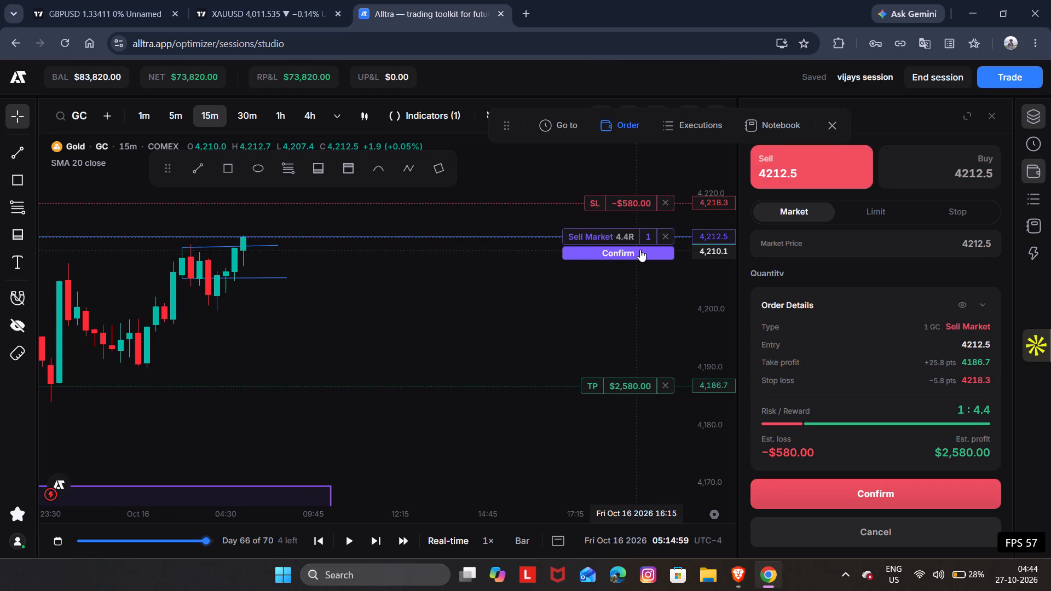
left_click(640, 250)
Run the replay, close the short Gold position at about 4196.5, and pause at 07:59:59 on Oct 16.
key("space")
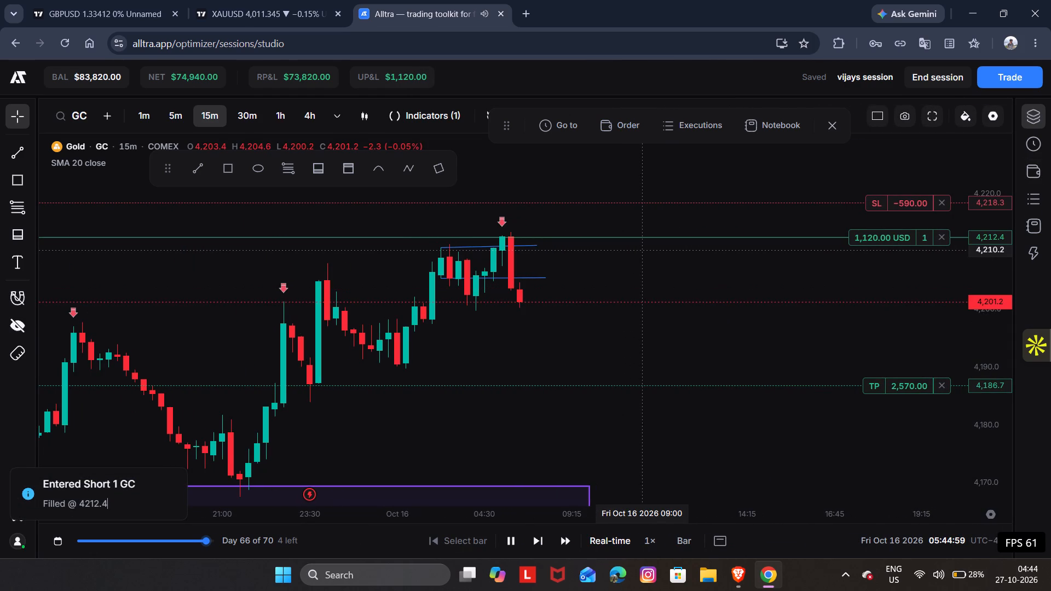
left_click(943, 231)
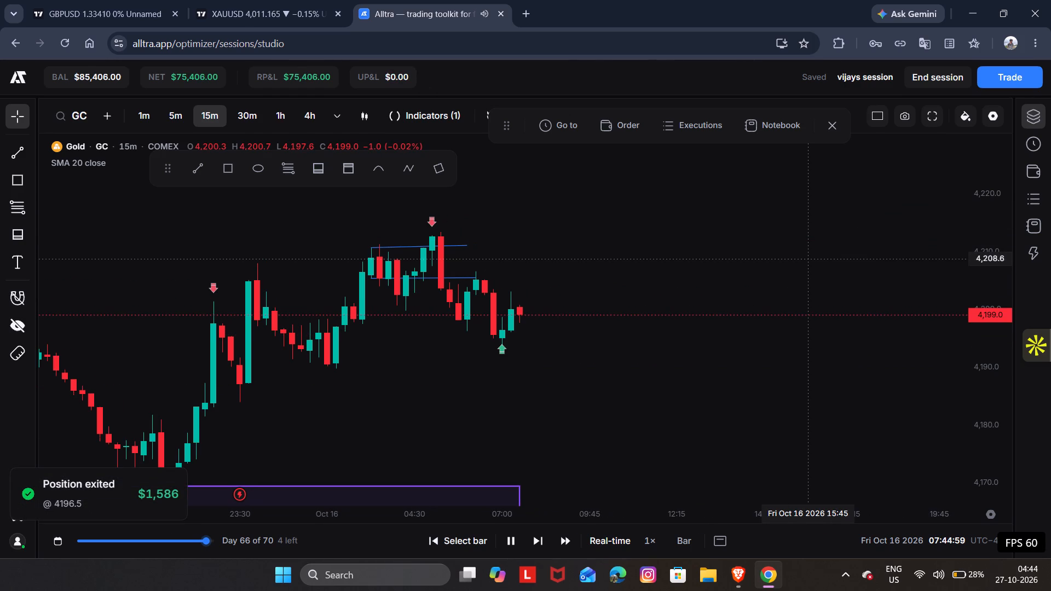
key("space")
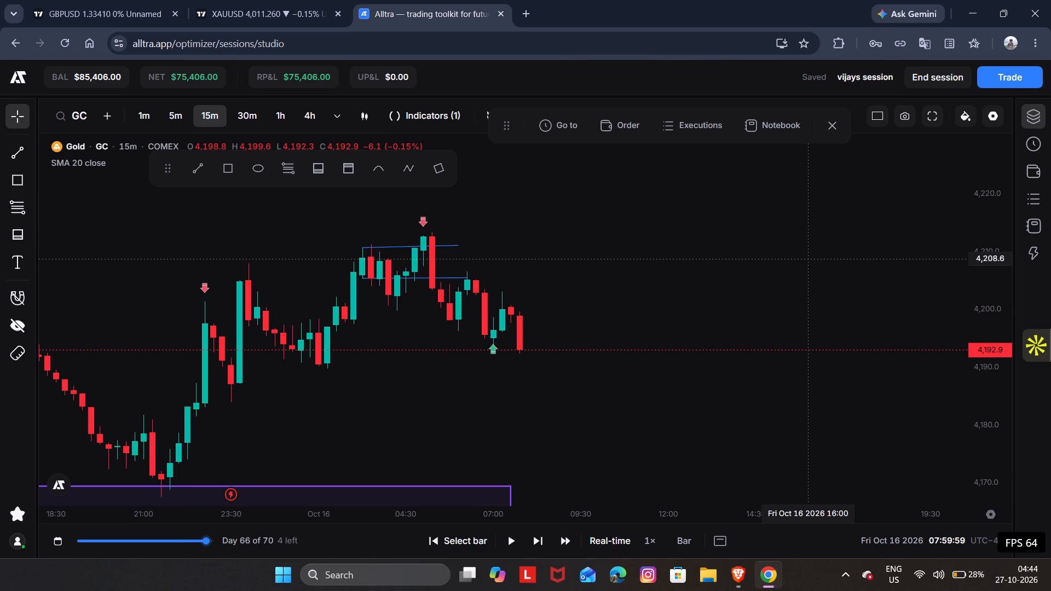
Advance the replay in short runs of one to three bars to 09:44:59 on Oct 16 and pause it.
key("space")
left_click_drag(784, 315, 755, 286)
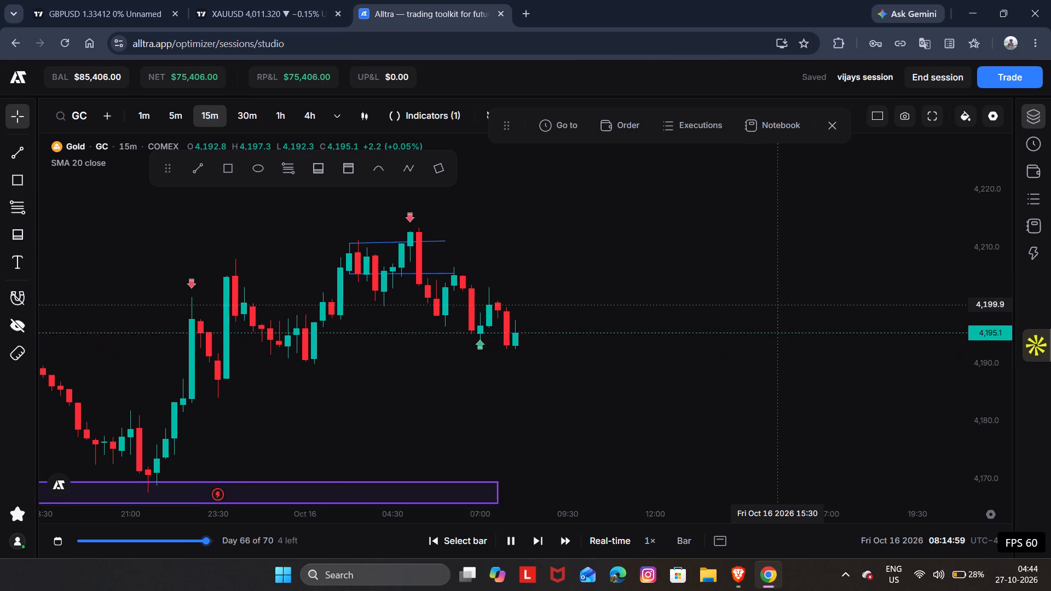
left_click_drag(755, 286, 754, 285)
key("space")
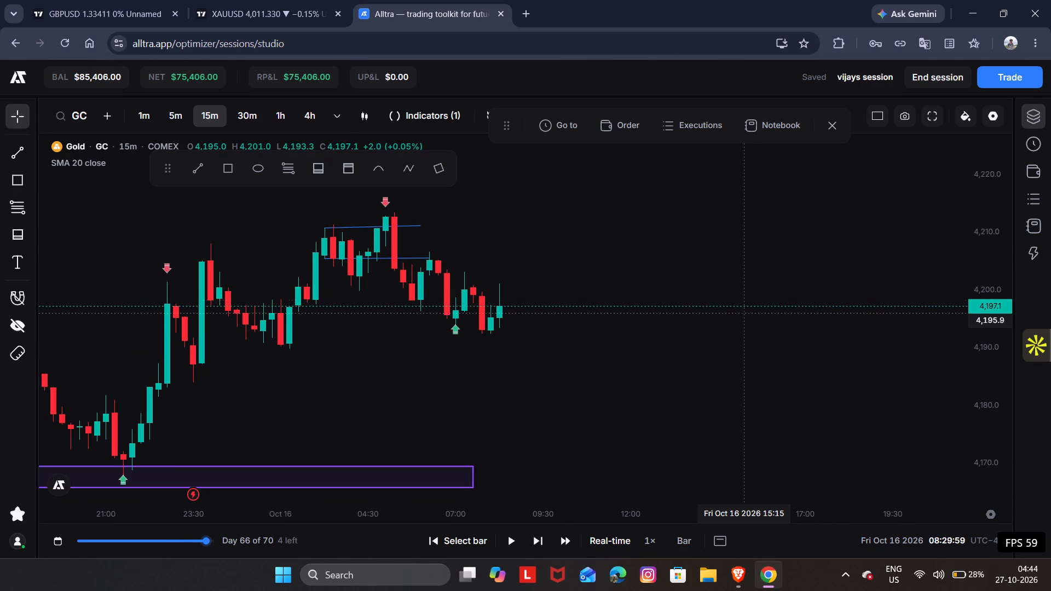
key("space")
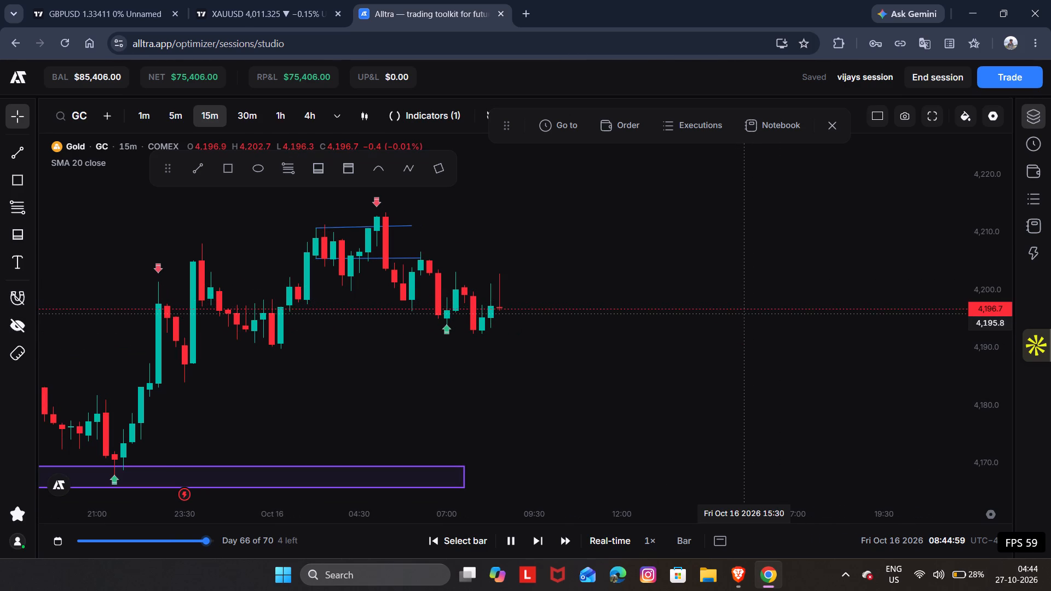
key("space")
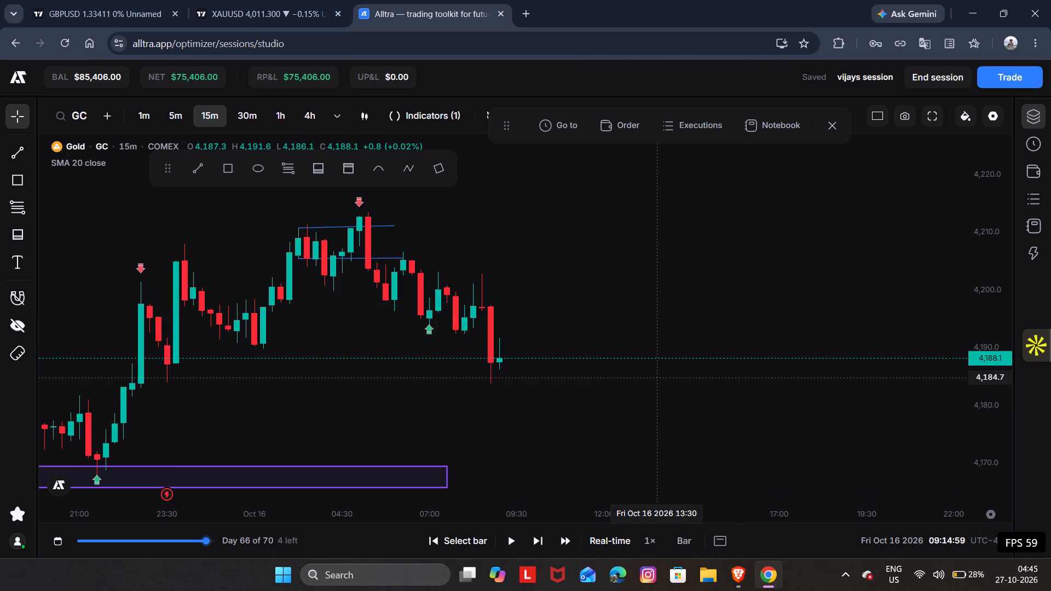
left_click_drag(659, 378, 728, 316)
key("space")
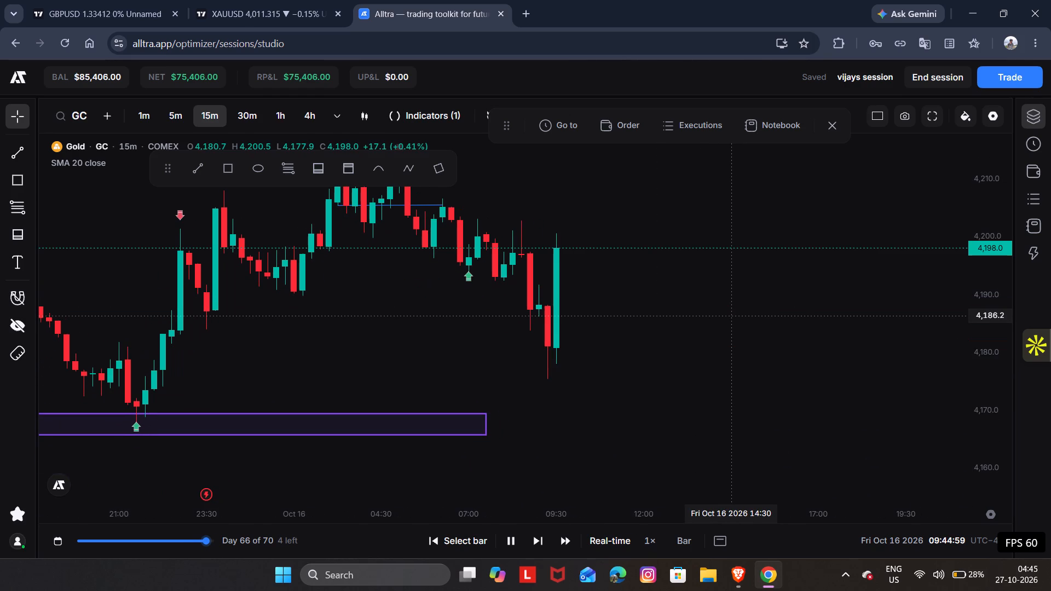
key("space")
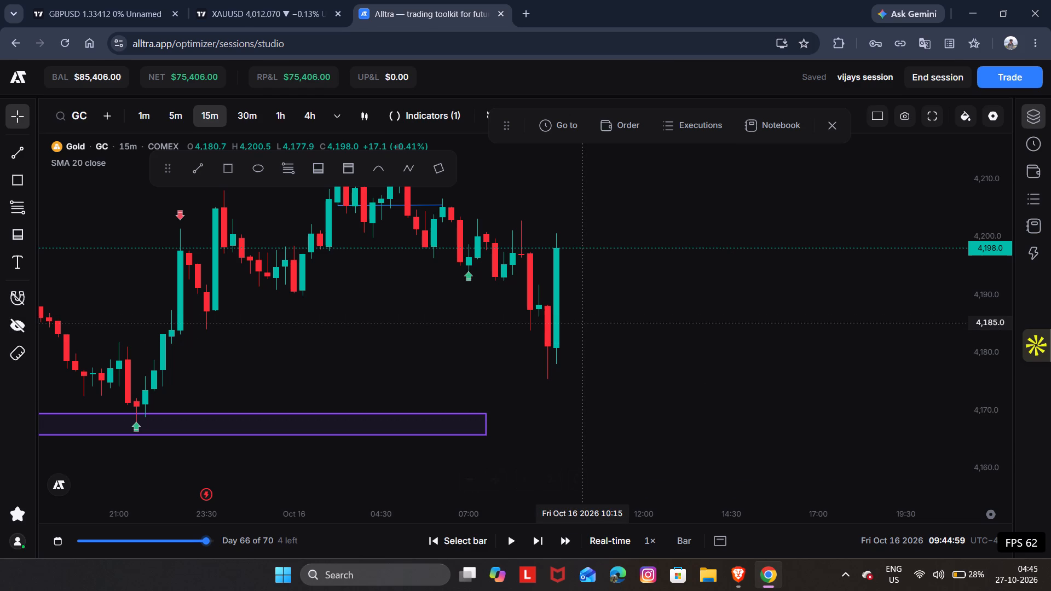
Review the price action around the zone and advance the replay in short runs to 10:44:59 on Oct 16.
left_click_drag(609, 327, 639, 423)
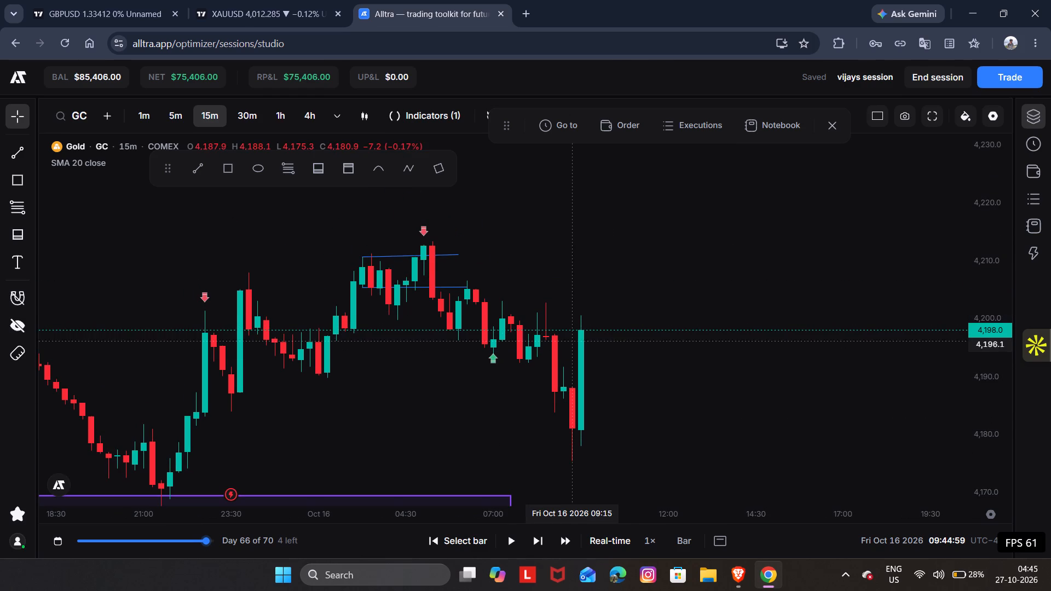
left_click_drag(619, 356, 592, 323)
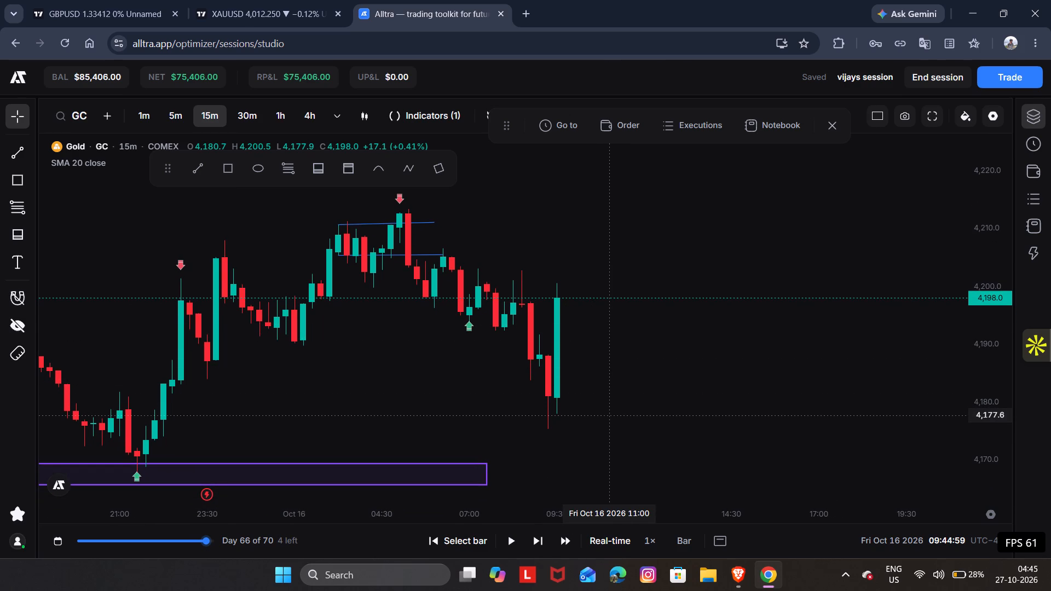
left_click_drag(620, 449, 614, 447)
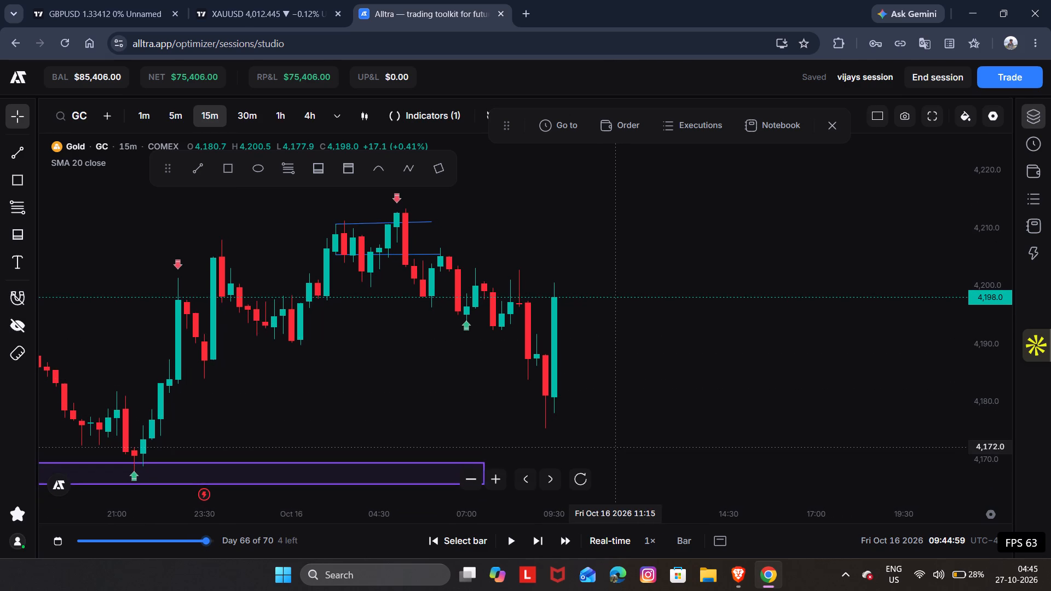
left_click_drag(614, 447, 609, 443)
left_click_drag(640, 437, 785, 431)
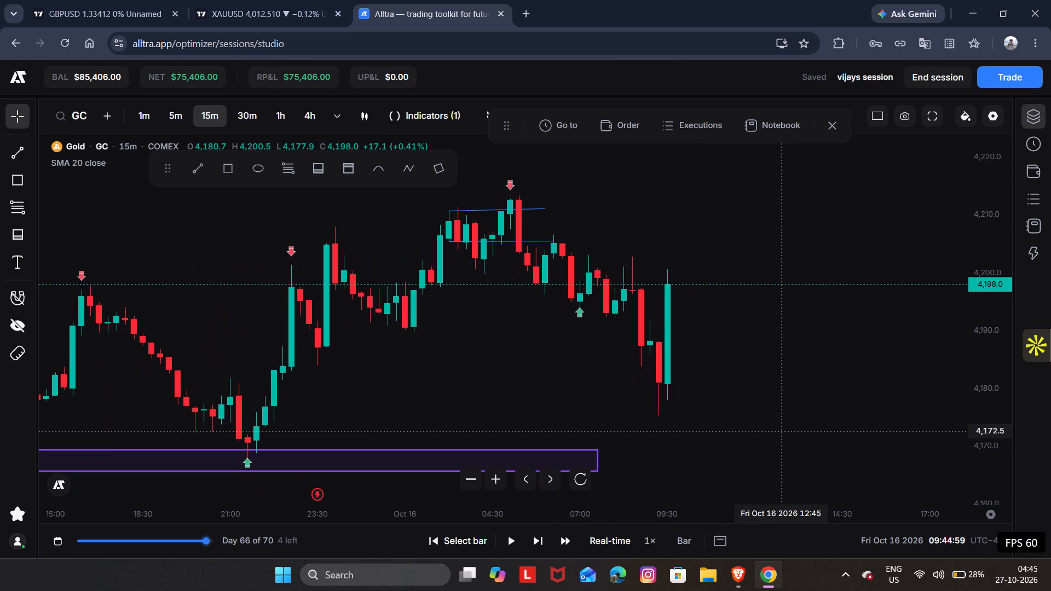
double_click(785, 431)
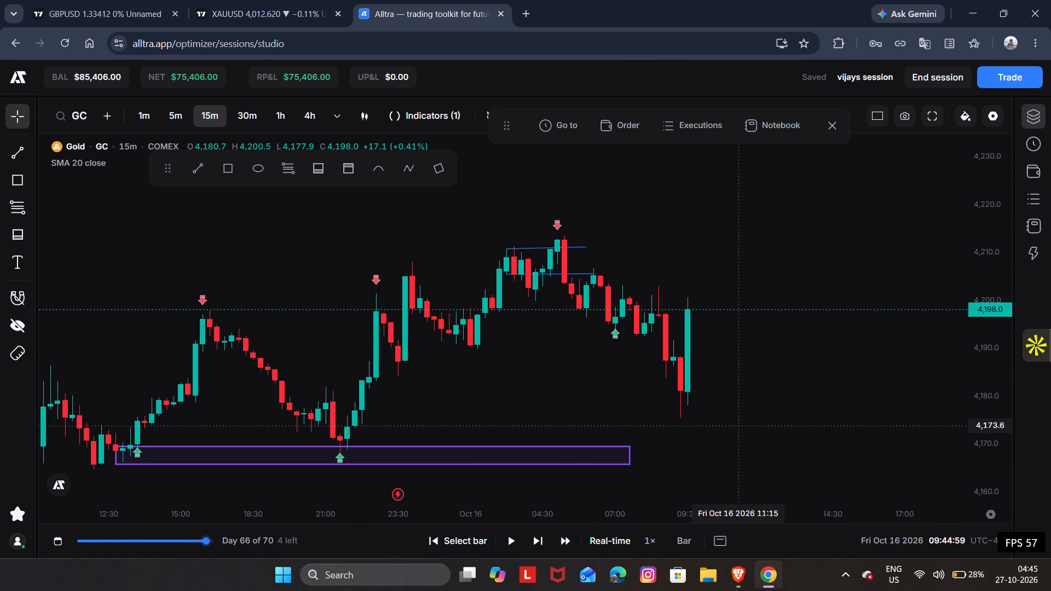
key("space")
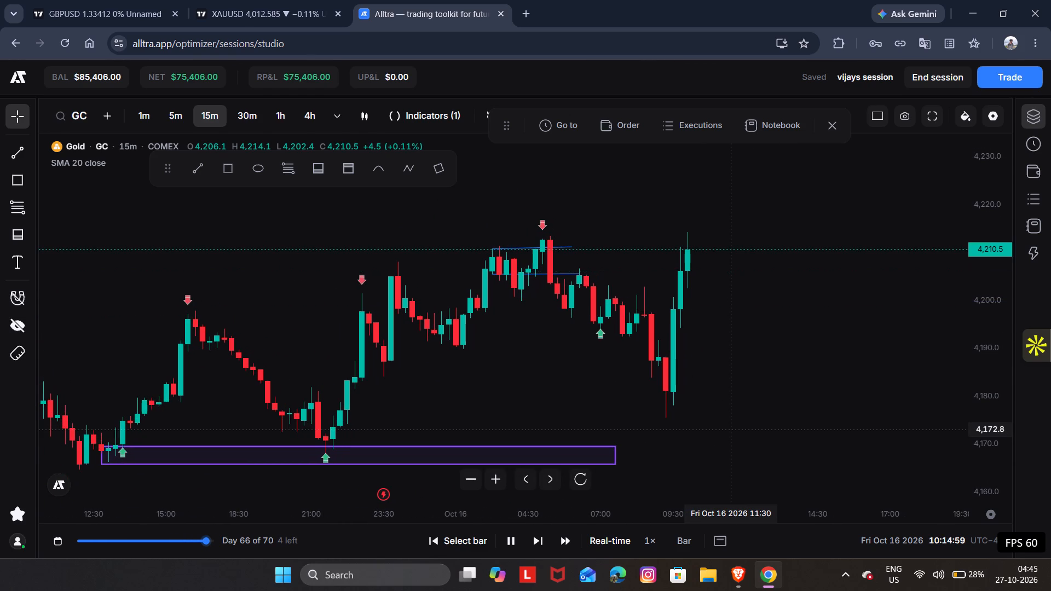
key("space")
left_click_drag(698, 289, 639, 333)
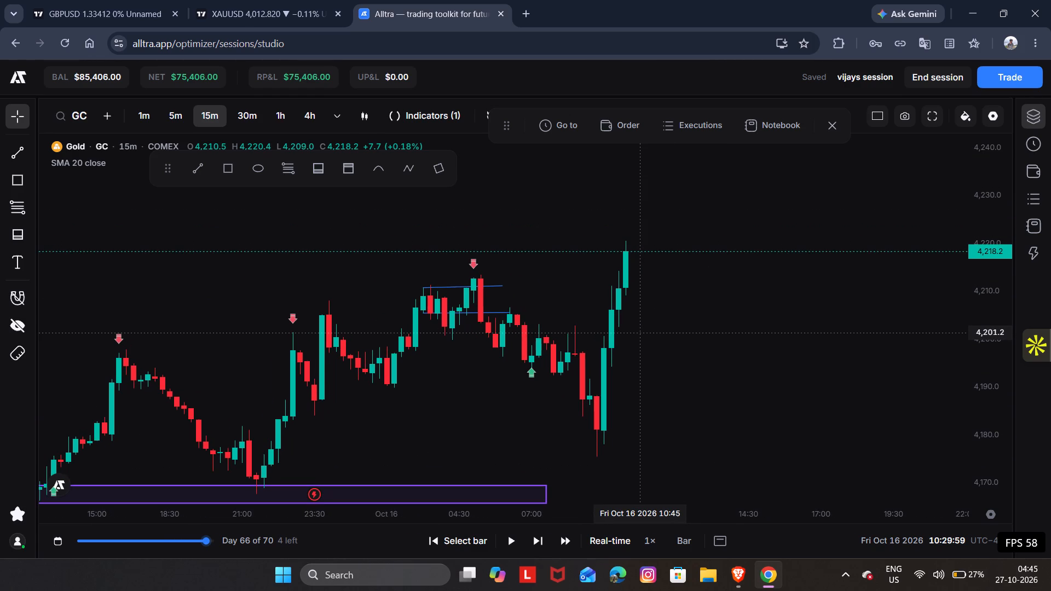
key("space")
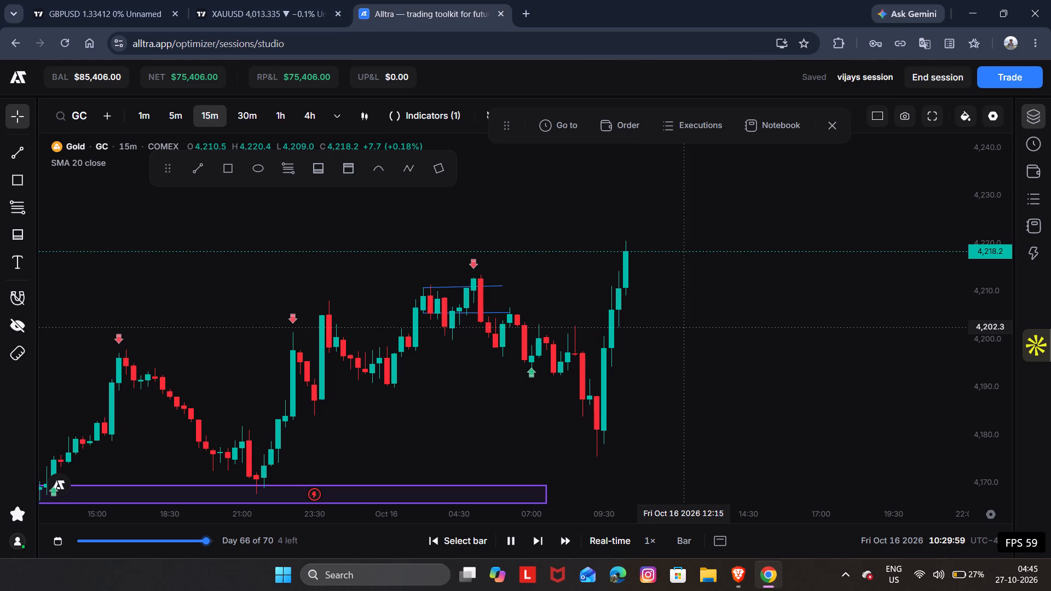
key("space")
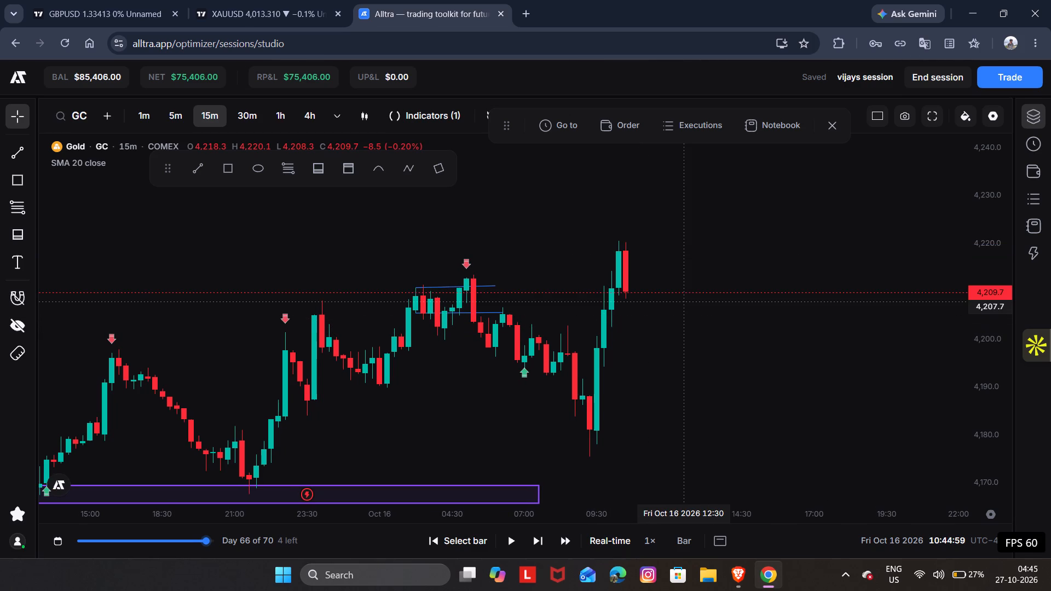
Place a market sell order for 1 GC at 4209.7 with stop loss 4221.0 and take profit 4183.9.
left_click(630, 125)
left_click(773, 173)
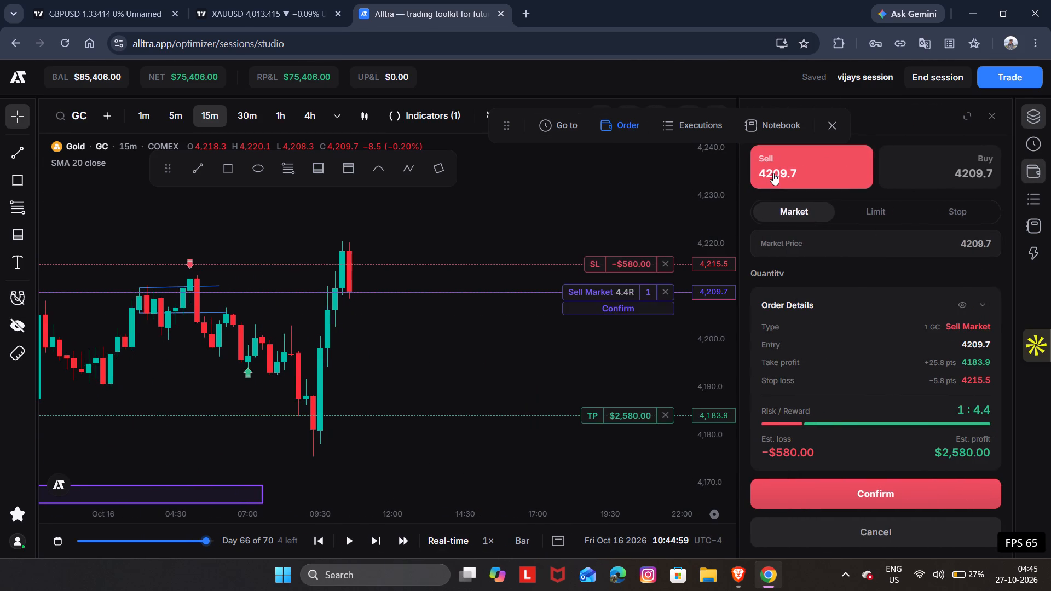
left_click_drag(616, 262, 623, 242)
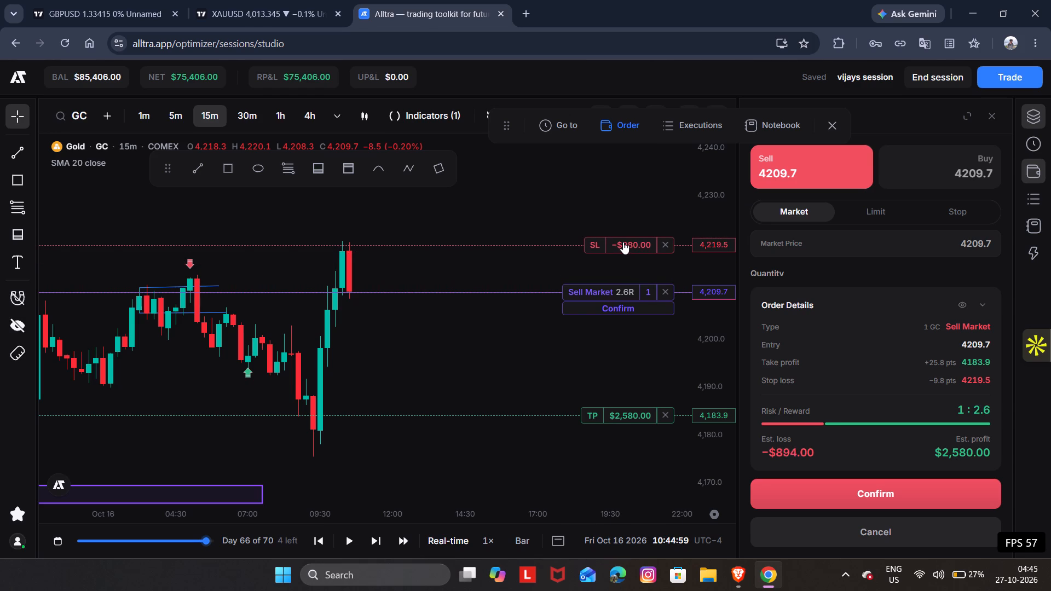
left_click_drag(623, 242, 625, 235)
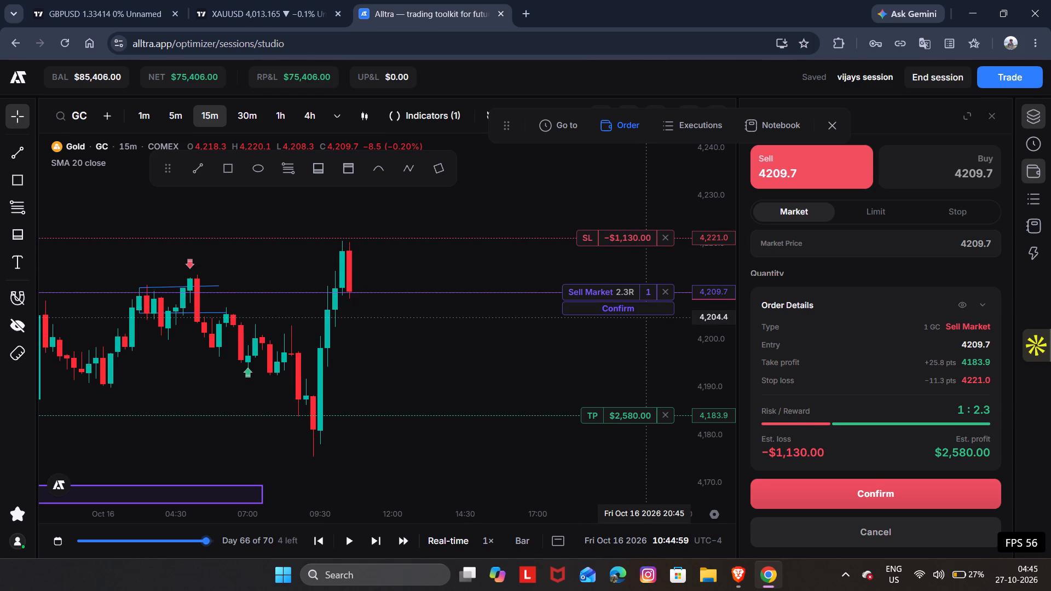
left_click(647, 318)
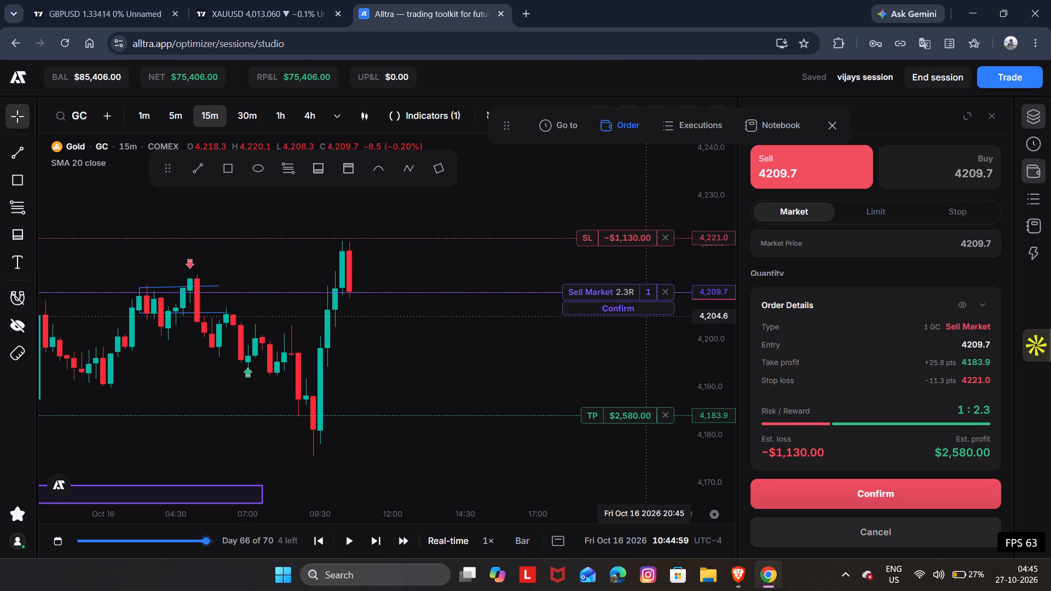
left_click_drag(647, 316, 636, 301)
left_click(636, 301)
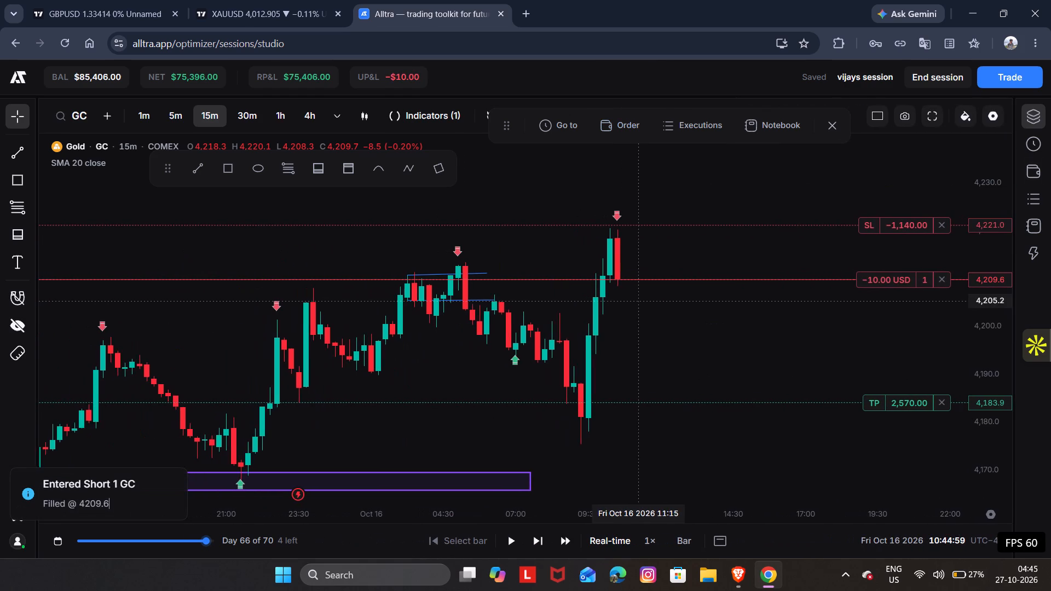
Run the replay until the short Gold position reaches its 4183.9 take profit, and pause at 12:29:59 on Oct 16.
key("space")
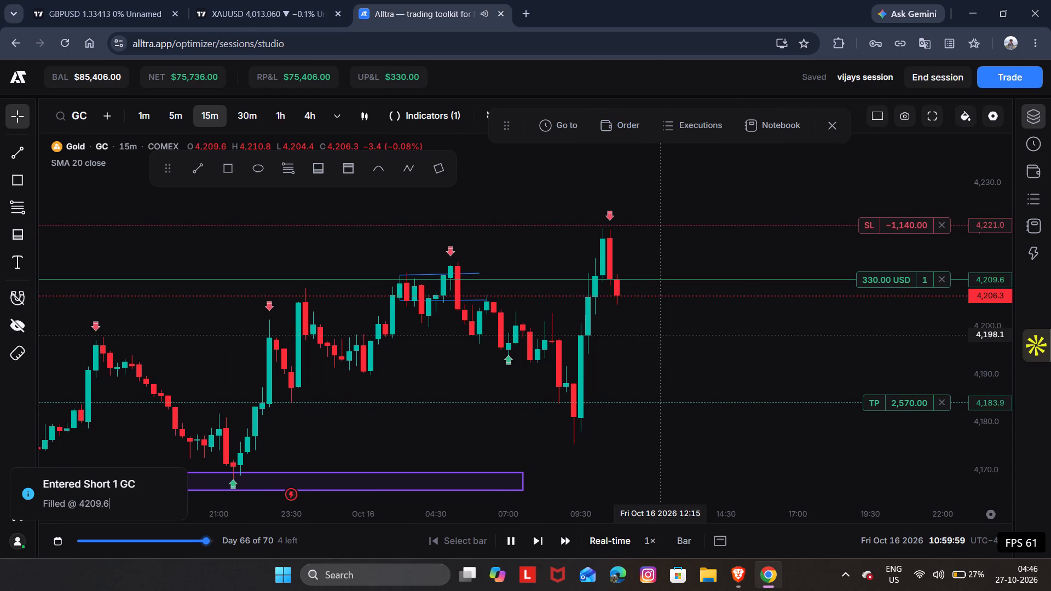
left_click_drag(683, 356, 568, 332)
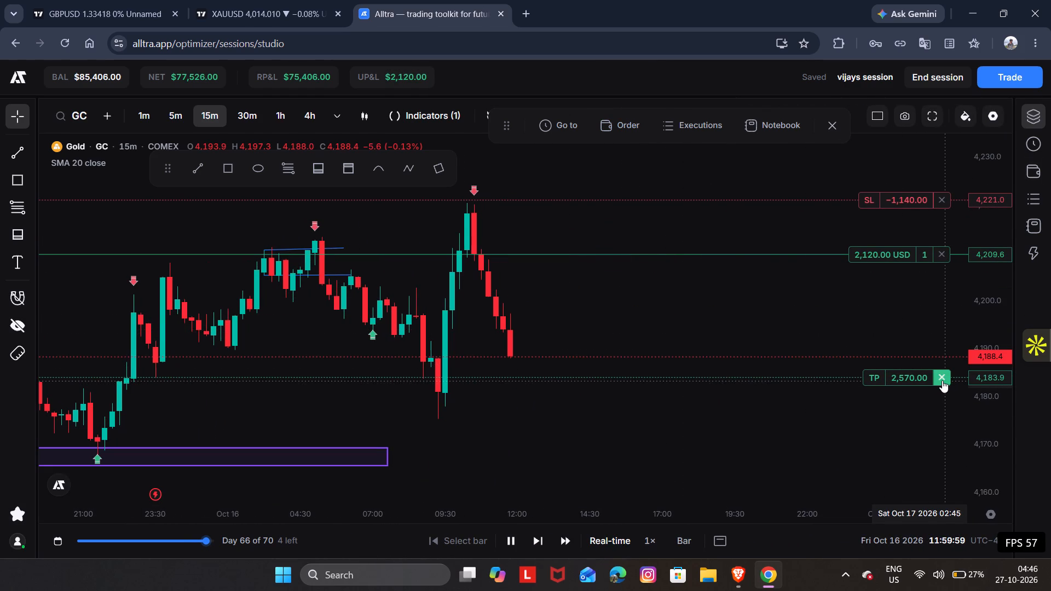
key("space")
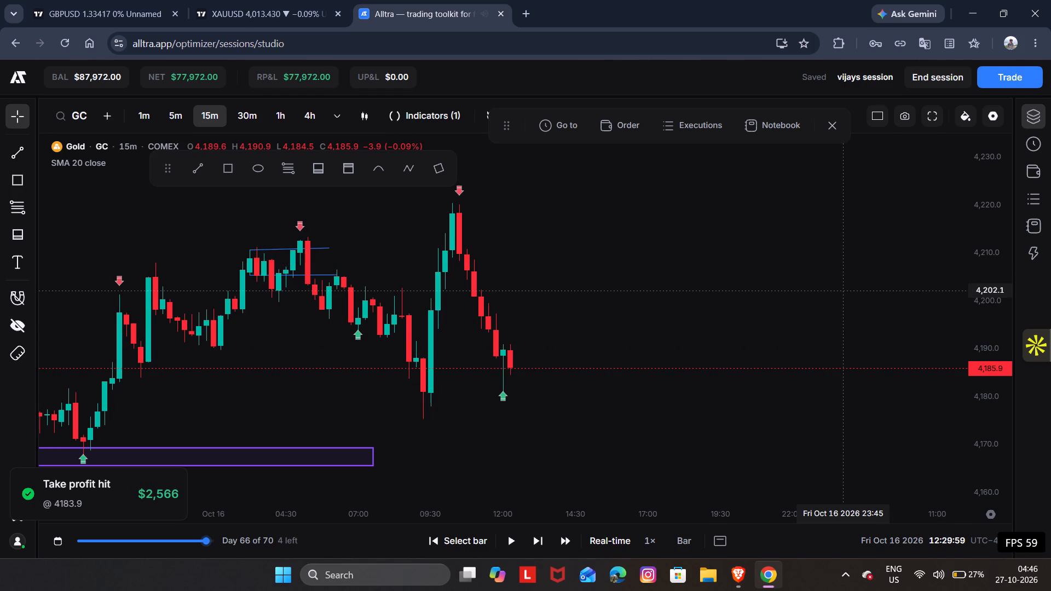
Advance the replay in short runs from Oct 16 to 18:44:59 on Oct 18 and pause it.
left_click_drag(821, 293, 827, 286)
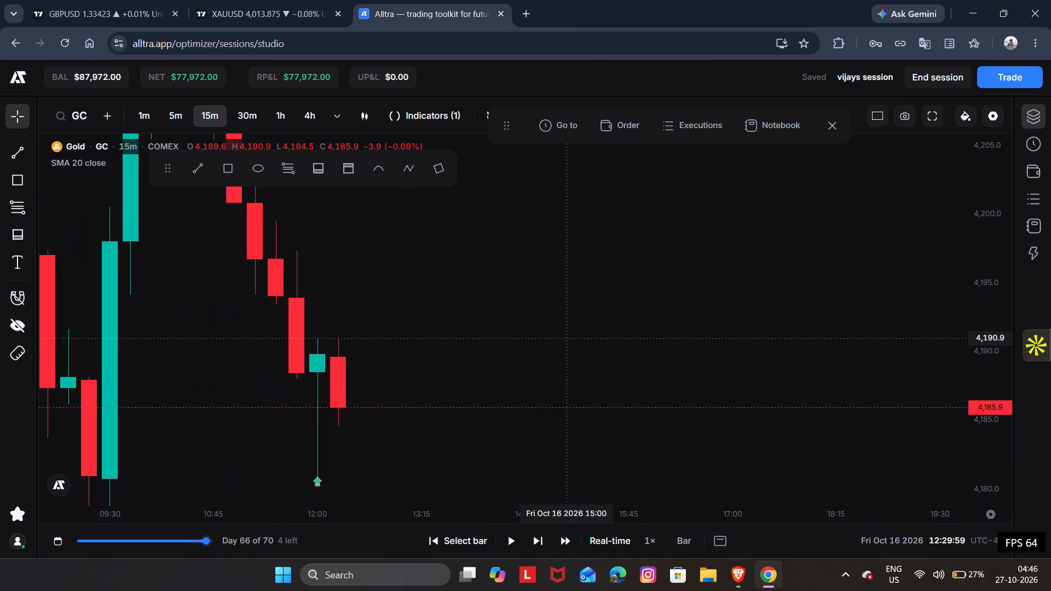
left_click_drag(620, 370, 656, 413)
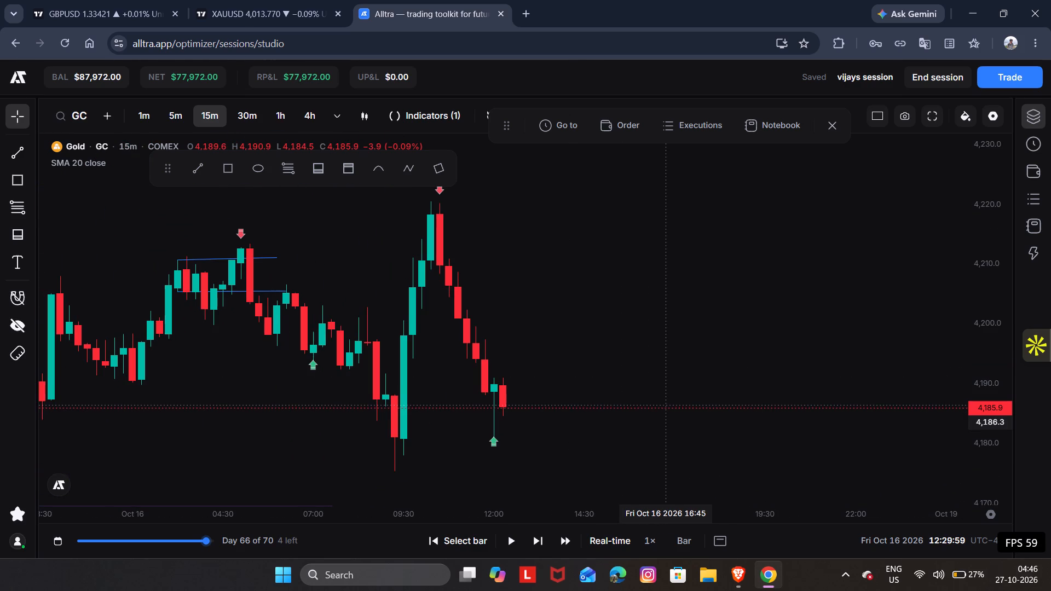
key("space")
left_click_drag(661, 407, 648, 383)
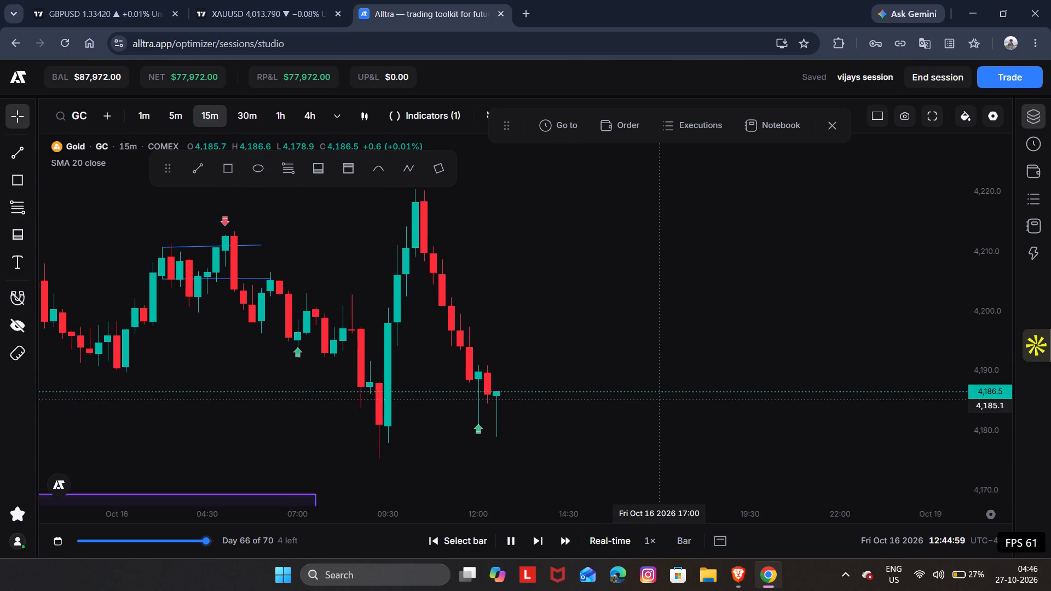
left_click_drag(648, 383, 645, 377)
key("space")
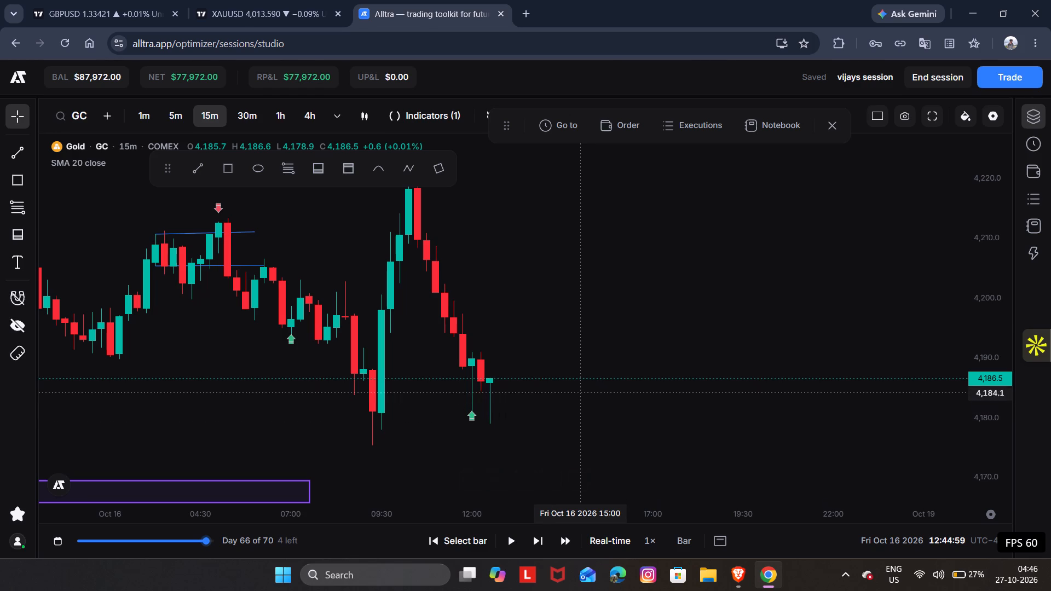
key("space")
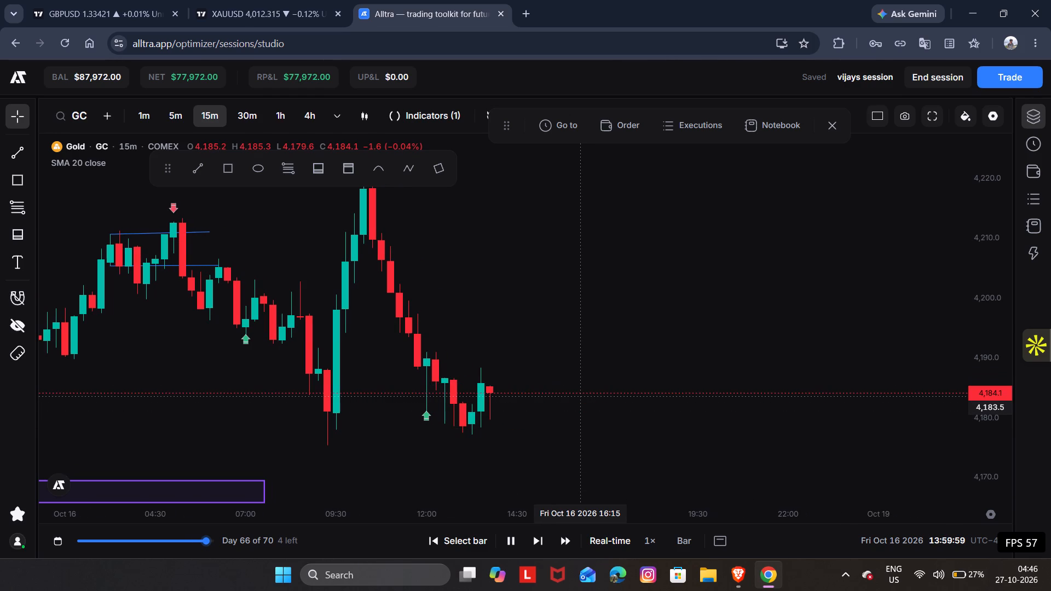
key("space")
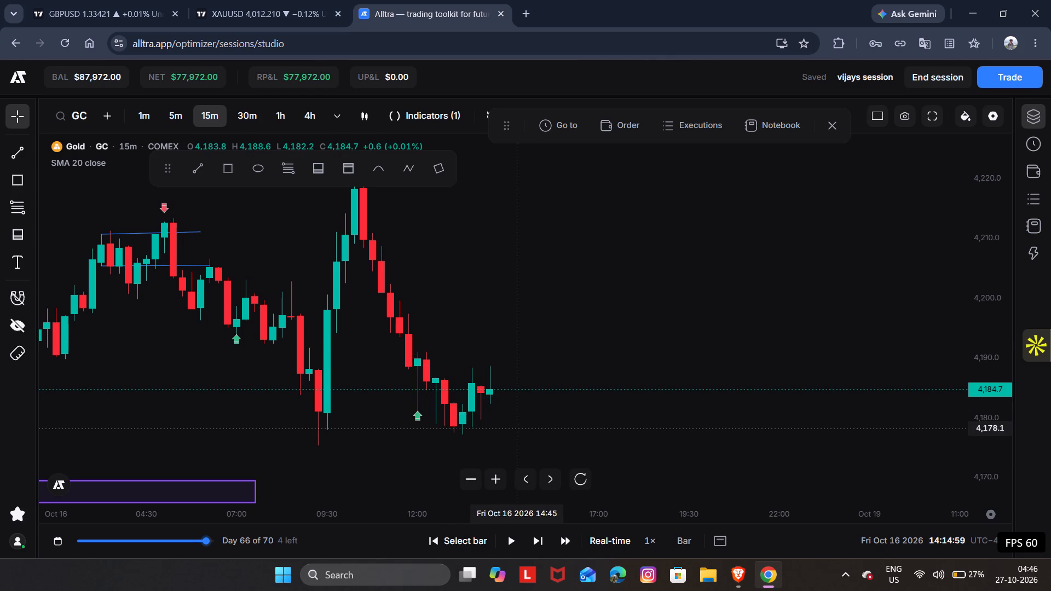
key("space")
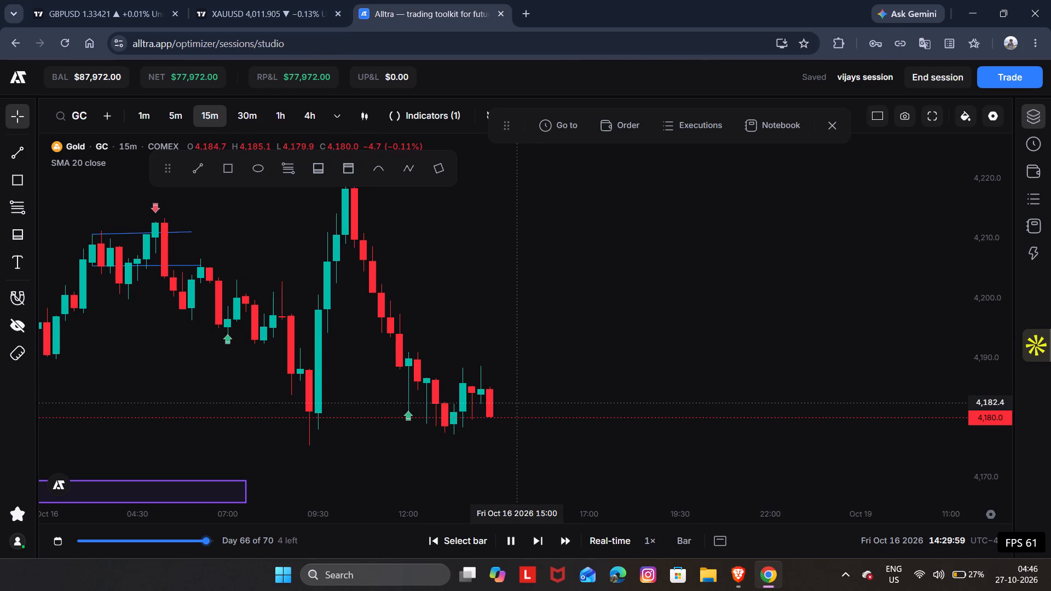
key("space")
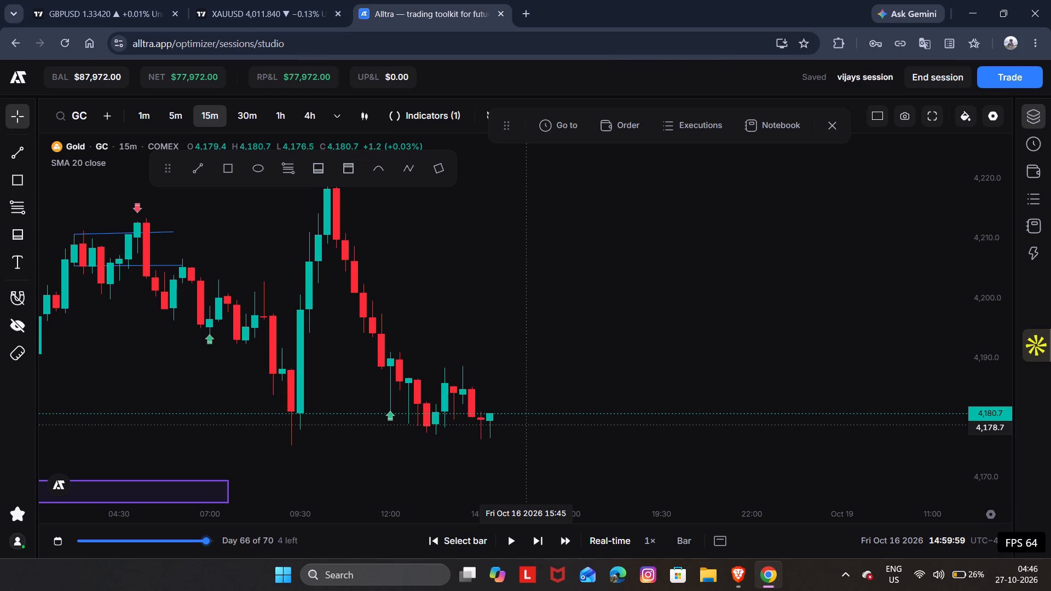
key("space")
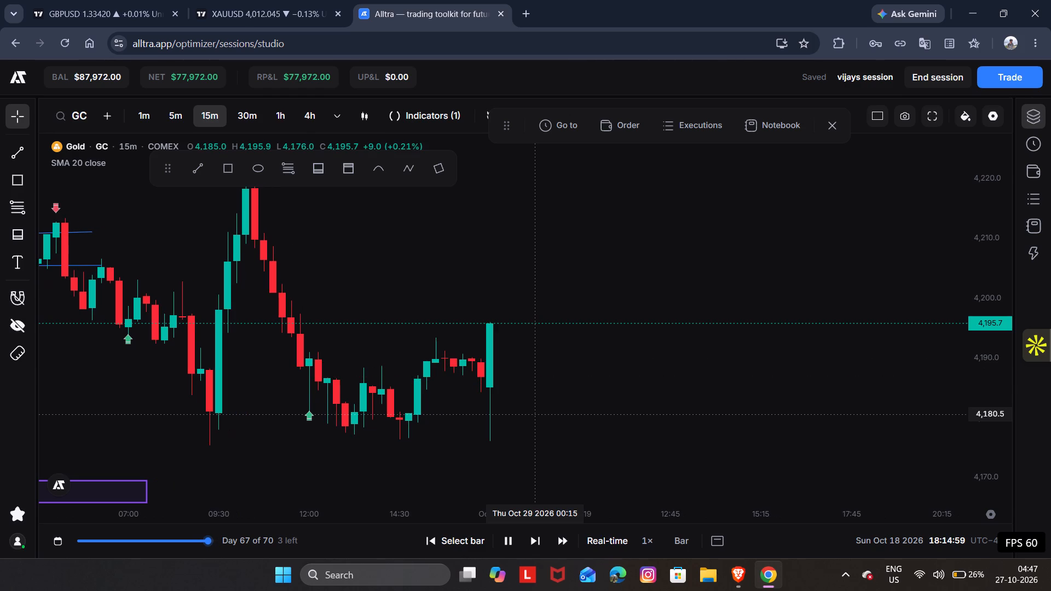
key("space")
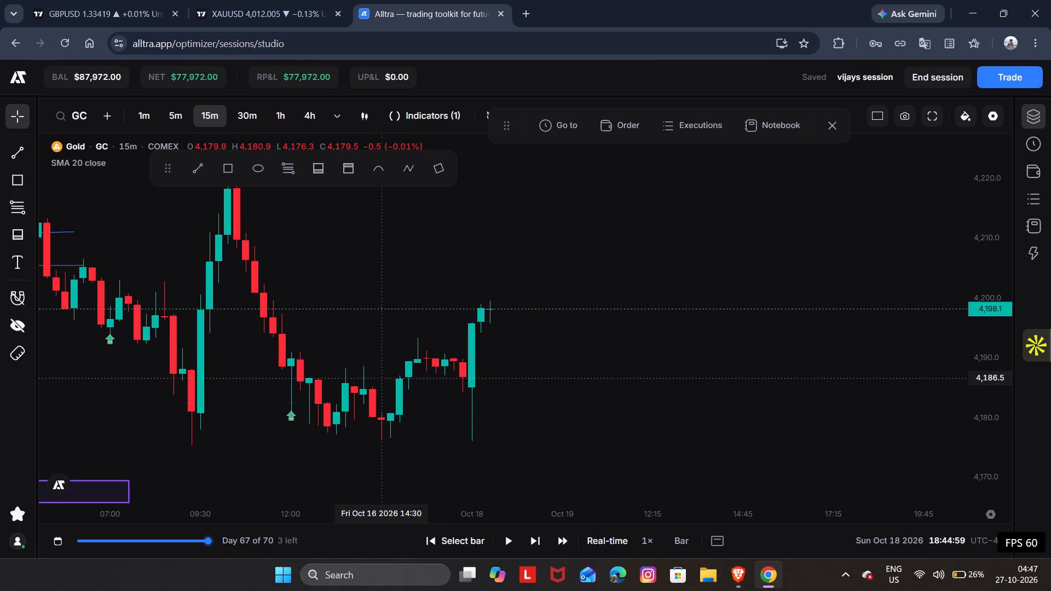
Draw a horizontal trend line at about 4182.2 from the Oct 16 13:15 candle to Oct 18 18:30.
left_click(421, 432)
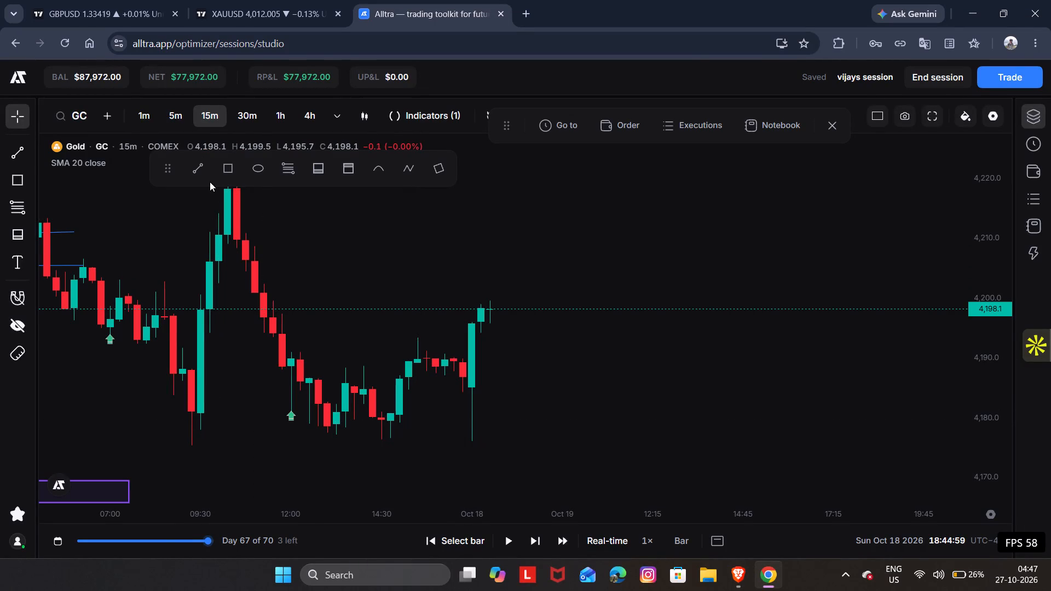
left_click(198, 161)
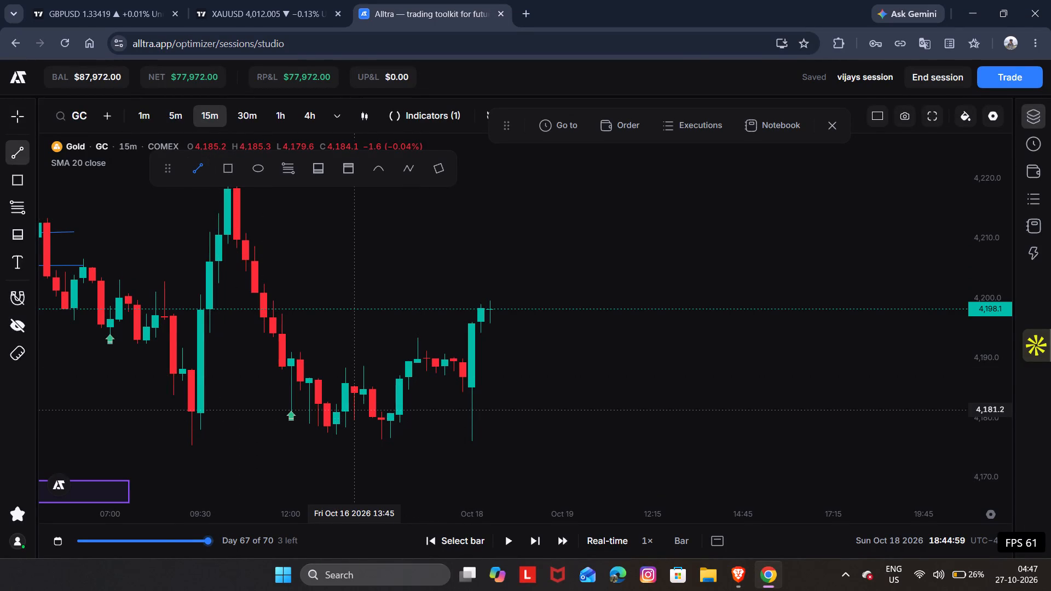
left_click_drag(336, 404, 446, 398)
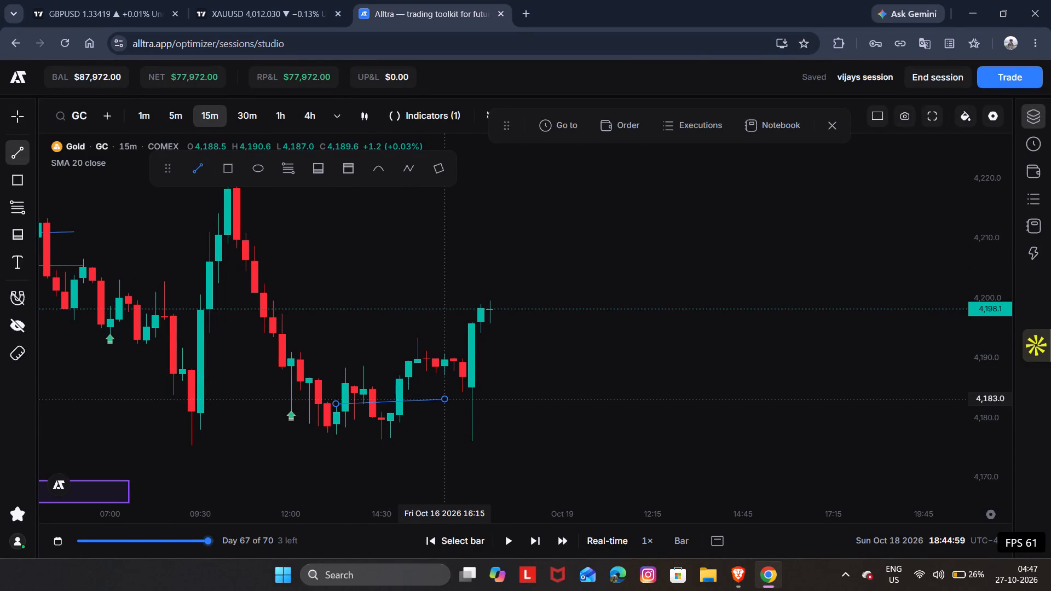
left_click_drag(446, 398, 487, 404)
left_click(487, 404)
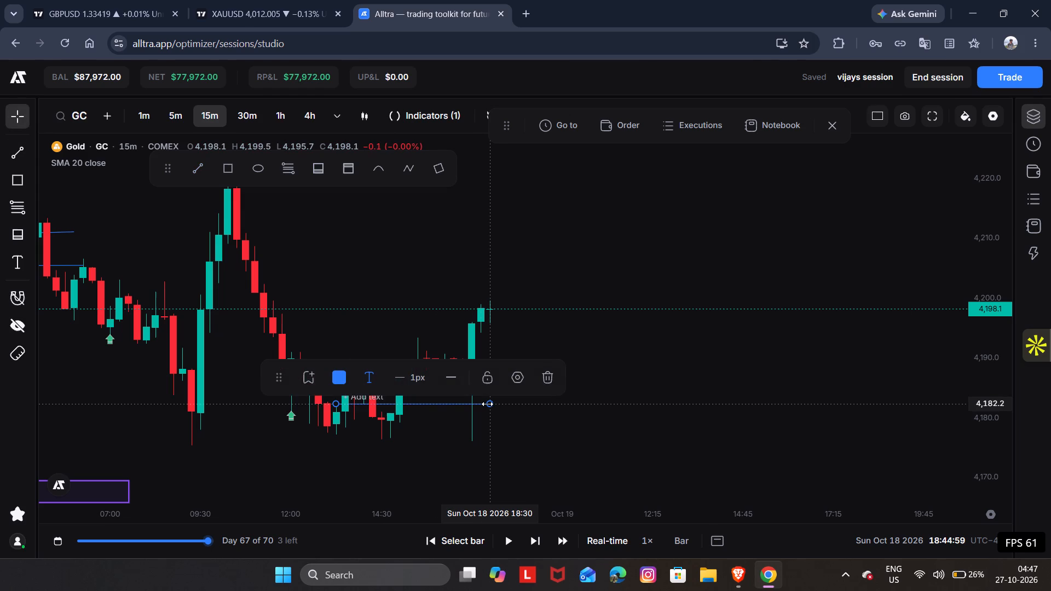
Draw a second, nearly horizontal trend line at about 4178.4 from the Oct 16 13:15 candle to just past the latest Oct 18 candle.
left_click(194, 163)
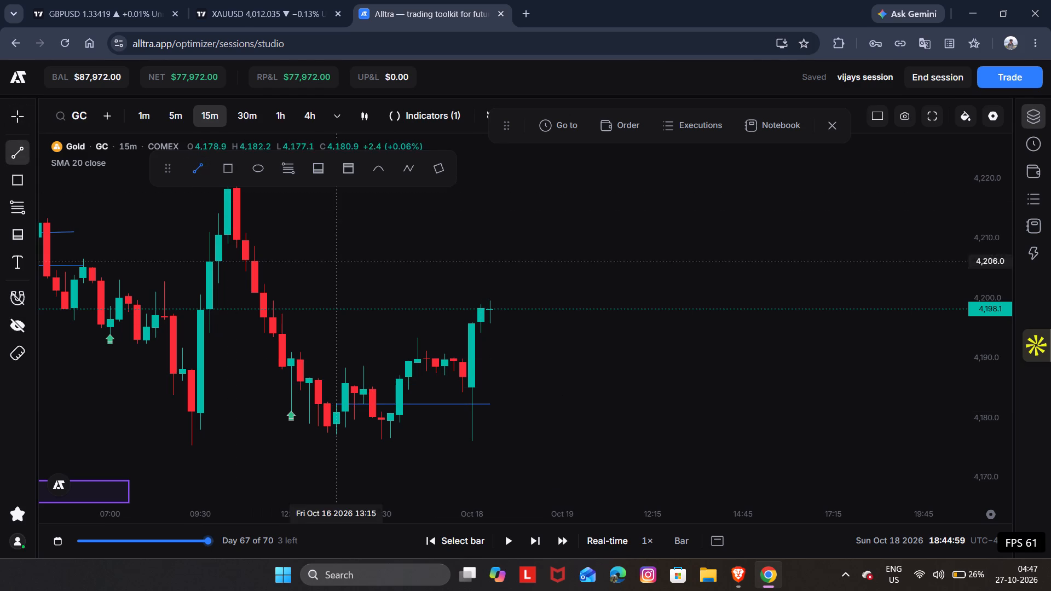
left_click_drag(336, 427, 343, 427)
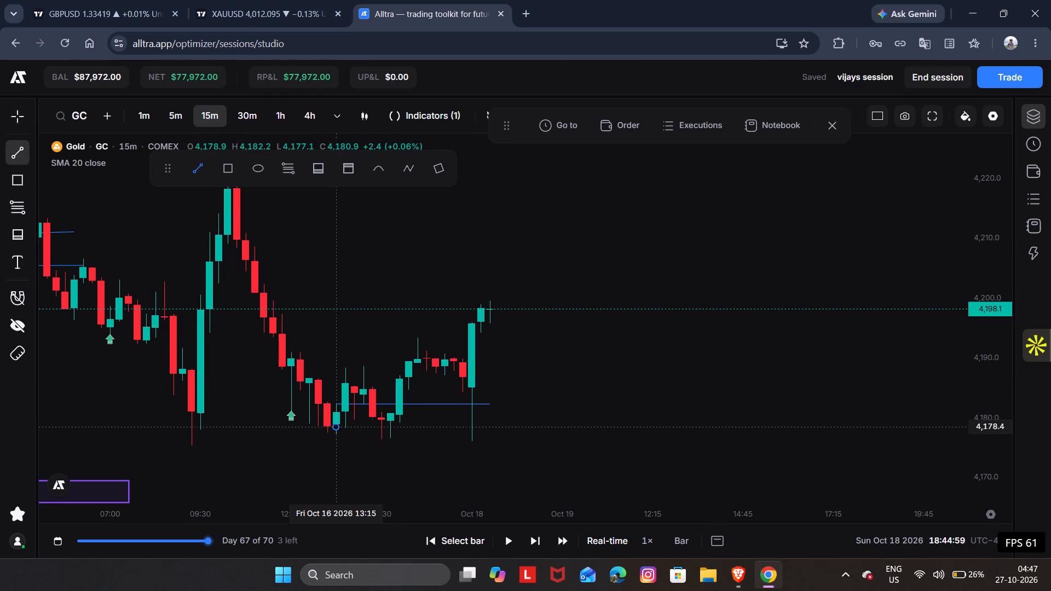
left_click_drag(343, 427, 512, 432)
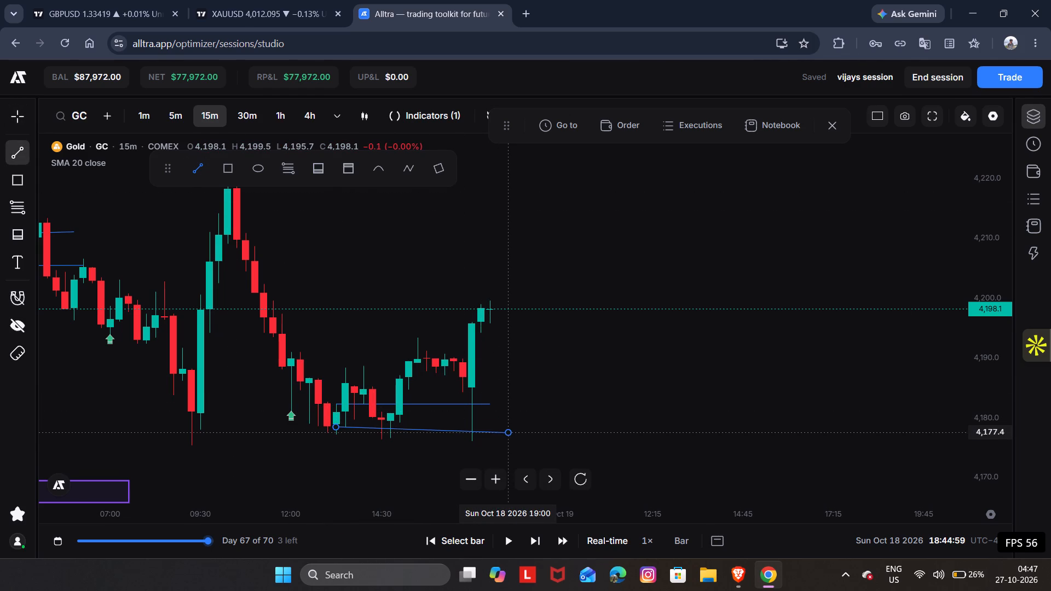
left_click_drag(512, 432, 510, 427)
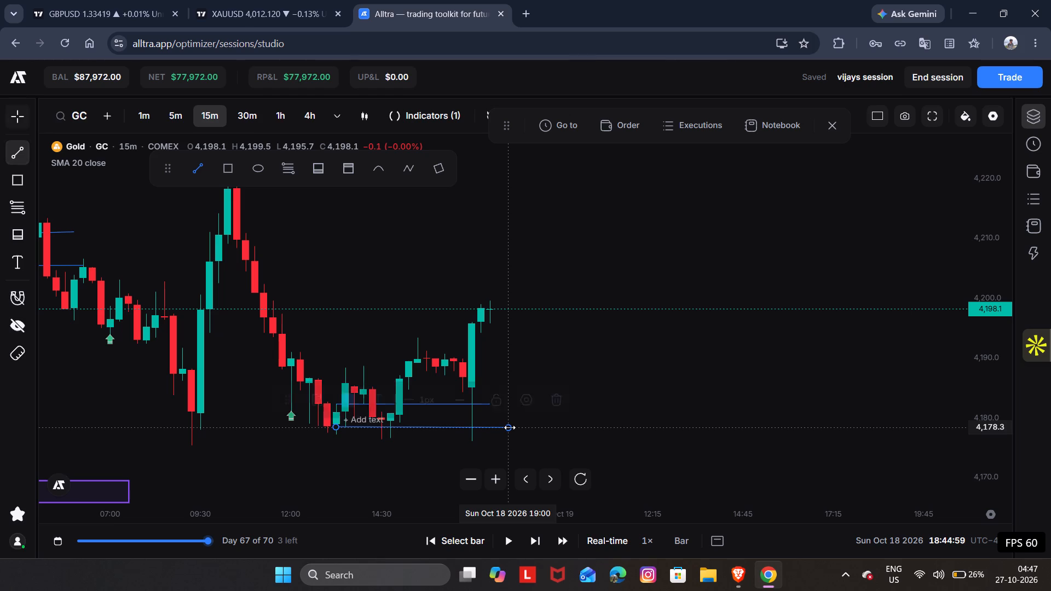
left_click_drag(510, 427, 496, 455)
left_click(496, 455)
left_click_drag(496, 455, 505, 437)
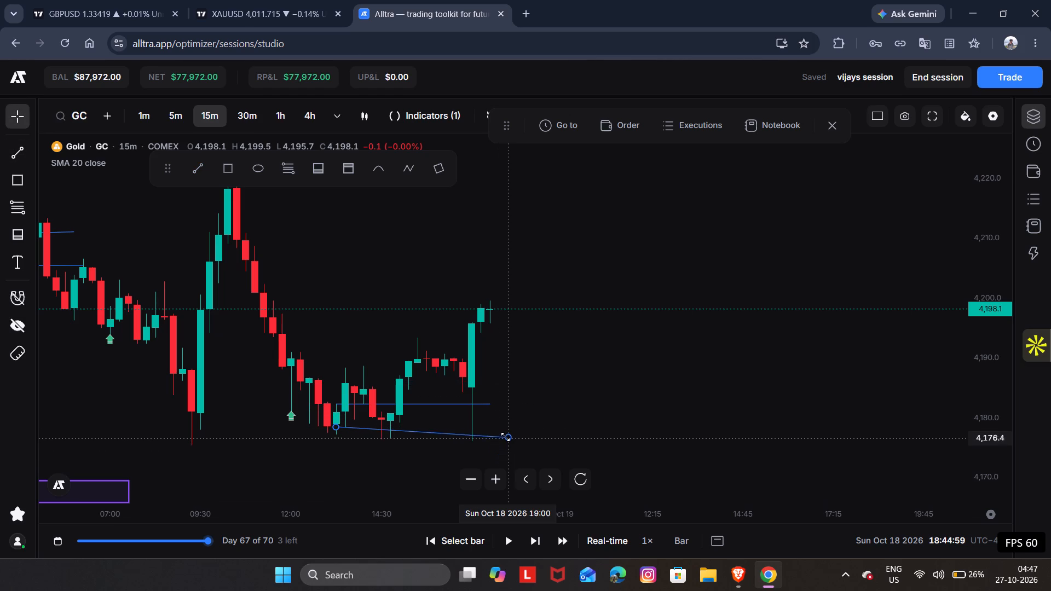
left_click_drag(505, 437, 503, 427)
left_click(503, 427)
left_click(800, 448)
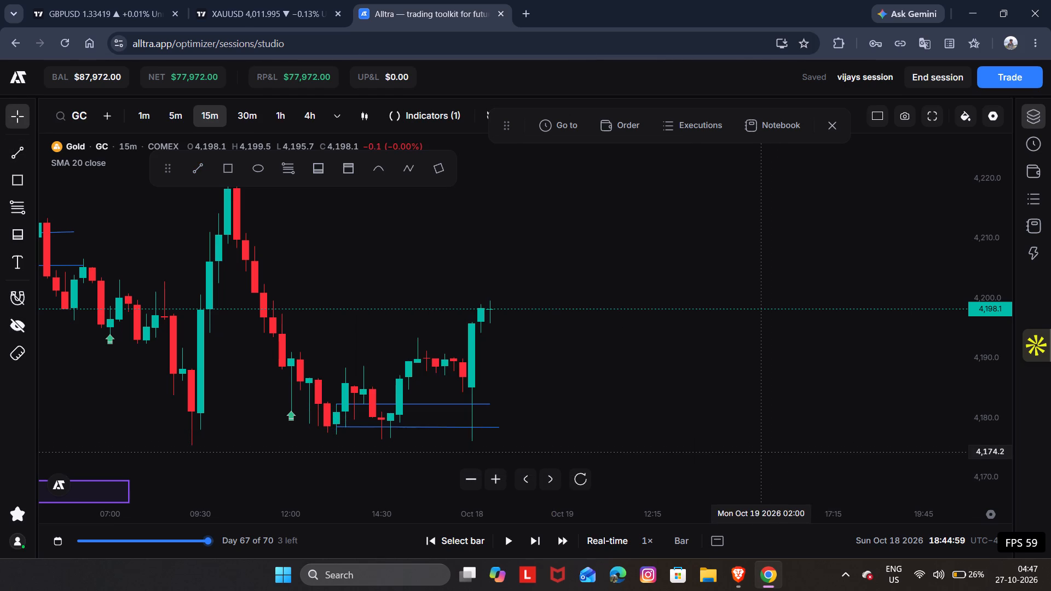
Draw a third, nearly horizontal trend line at about 4177.0 from the Oct 16 13:15 candle to the early Oct 18 candles.
left_click(191, 180)
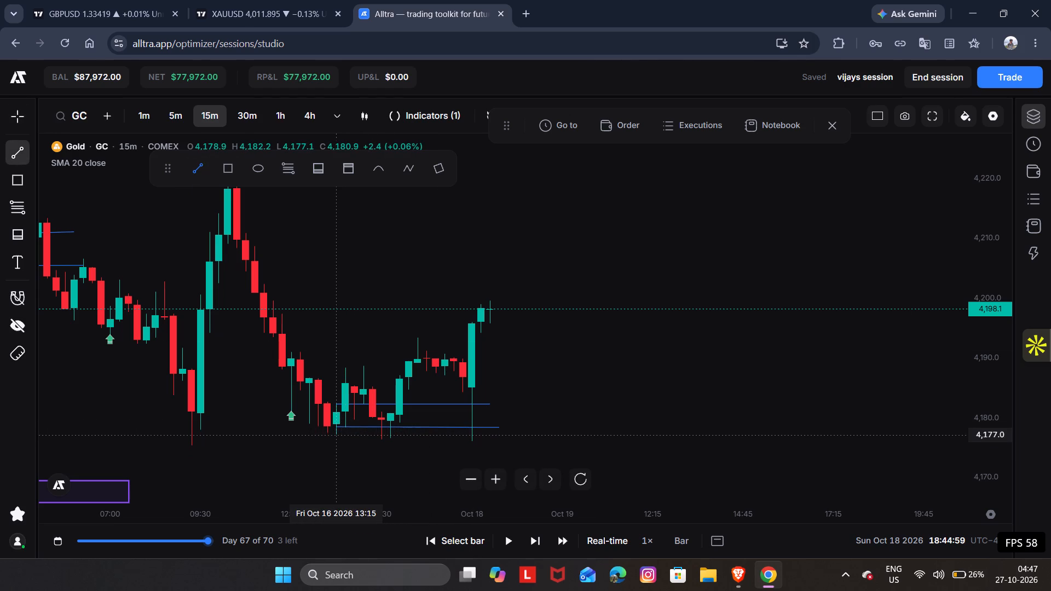
left_click_drag(338, 435, 482, 436)
left_click(482, 436)
left_click(584, 441)
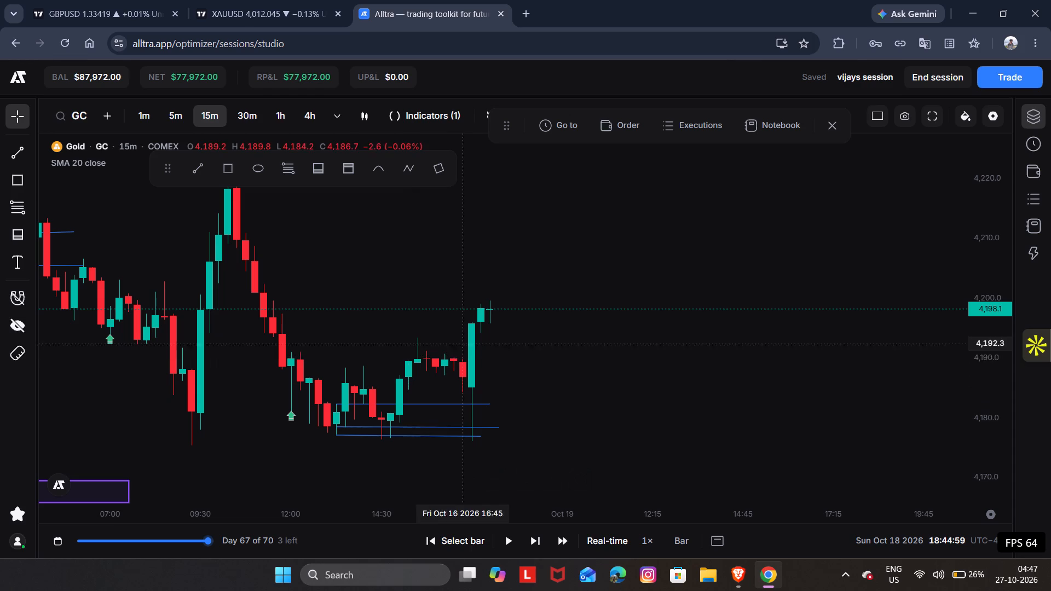
Advance the replay in short runs from 18:44:59 to 20:44:59 on Oct 18 and pause it.
key("space")
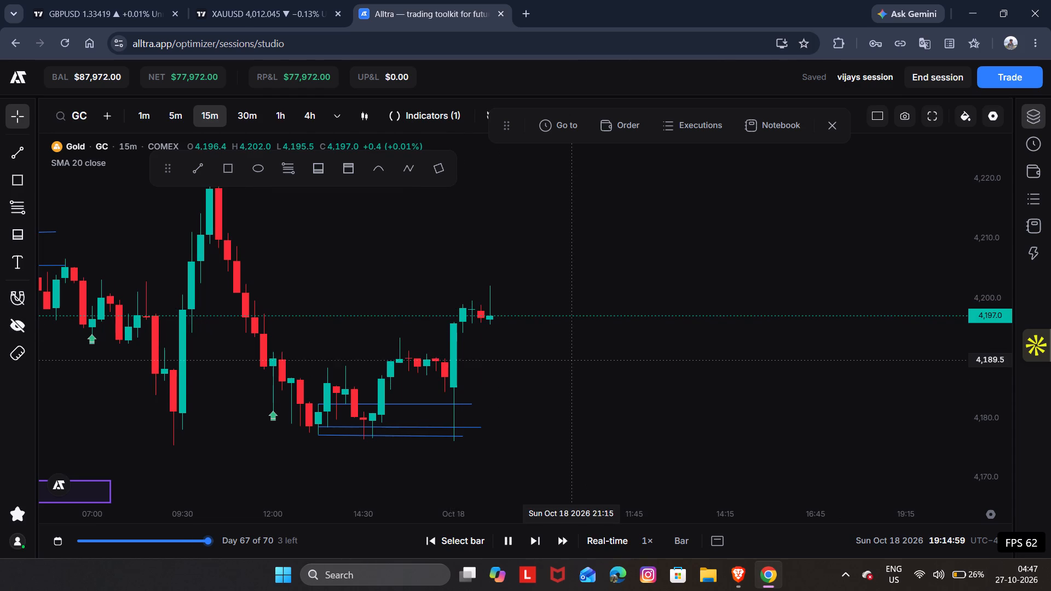
left_click_drag(573, 365, 437, 365)
left_click_drag(490, 372, 529, 380)
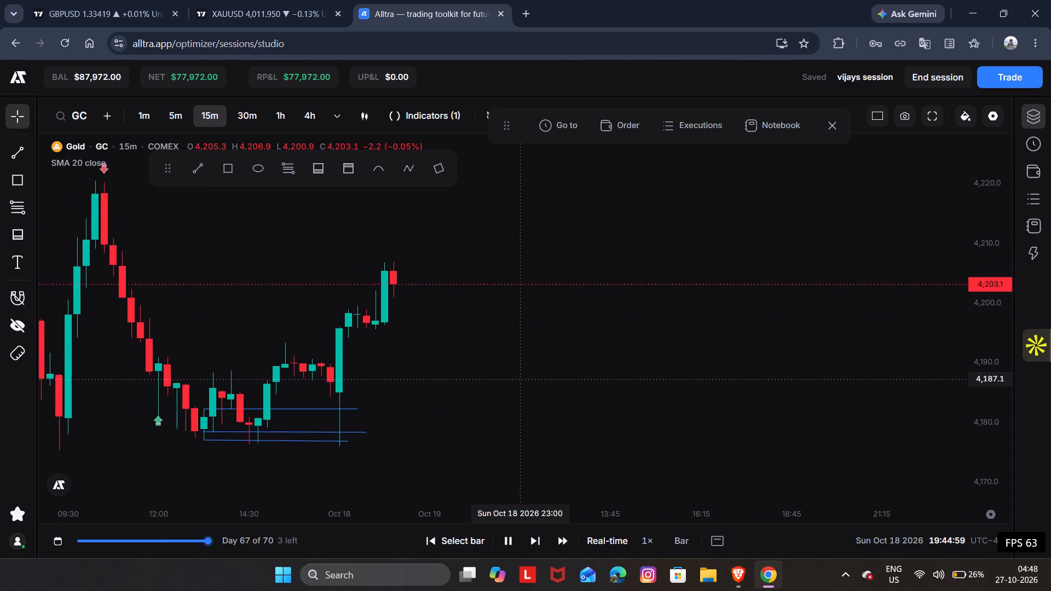
left_click_drag(529, 380, 535, 381)
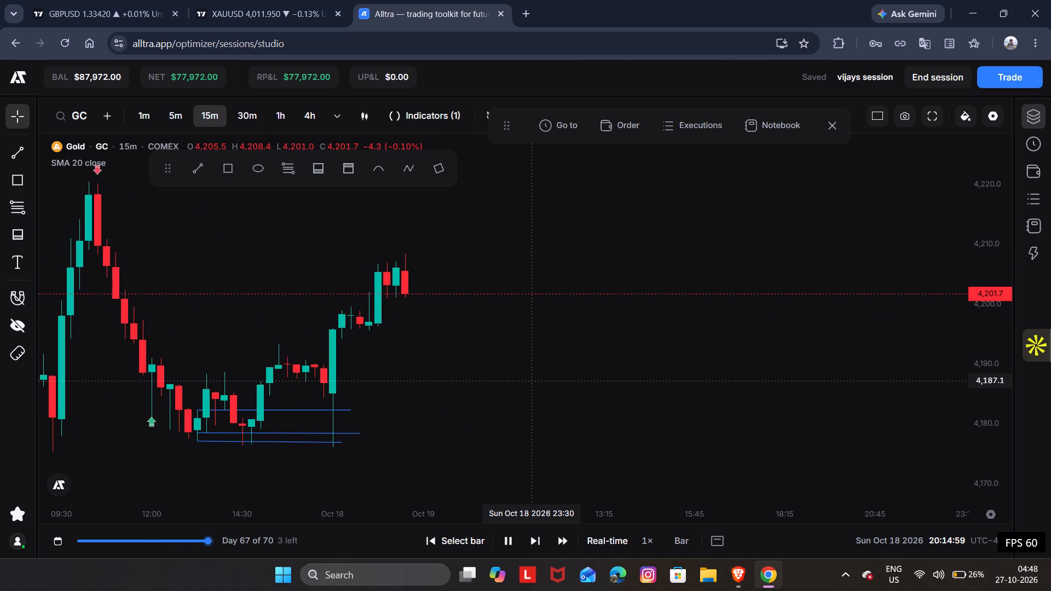
key("space")
left_click_drag(497, 362, 552, 354)
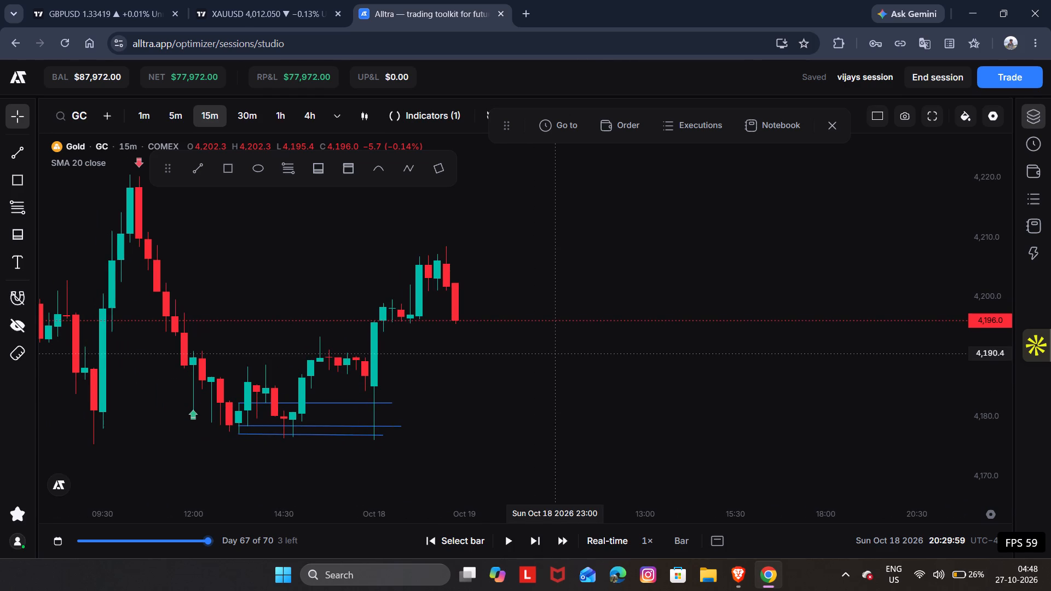
key("space")
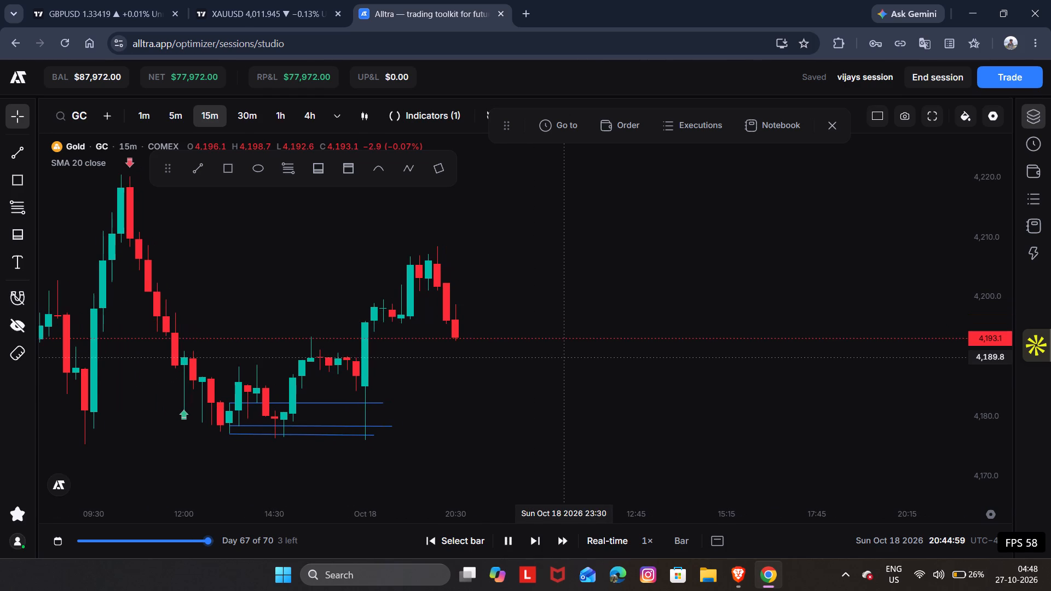
key("space")
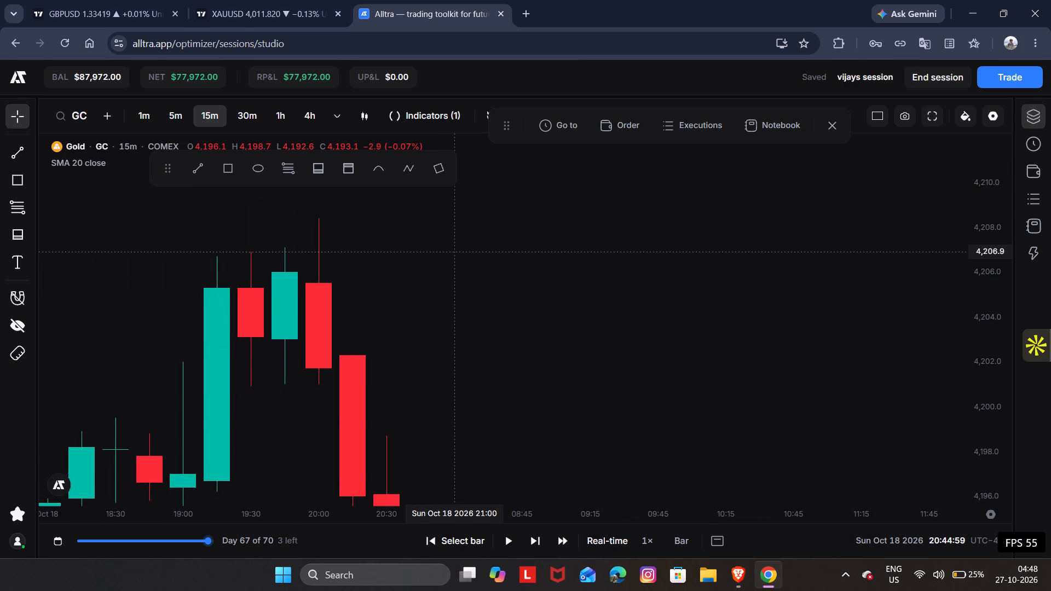
Examine the latest Oct 18 candles up close, then advance the replay to 00:29:59 on Oct 19 and pause it.
left_click_drag(487, 383, 512, 334)
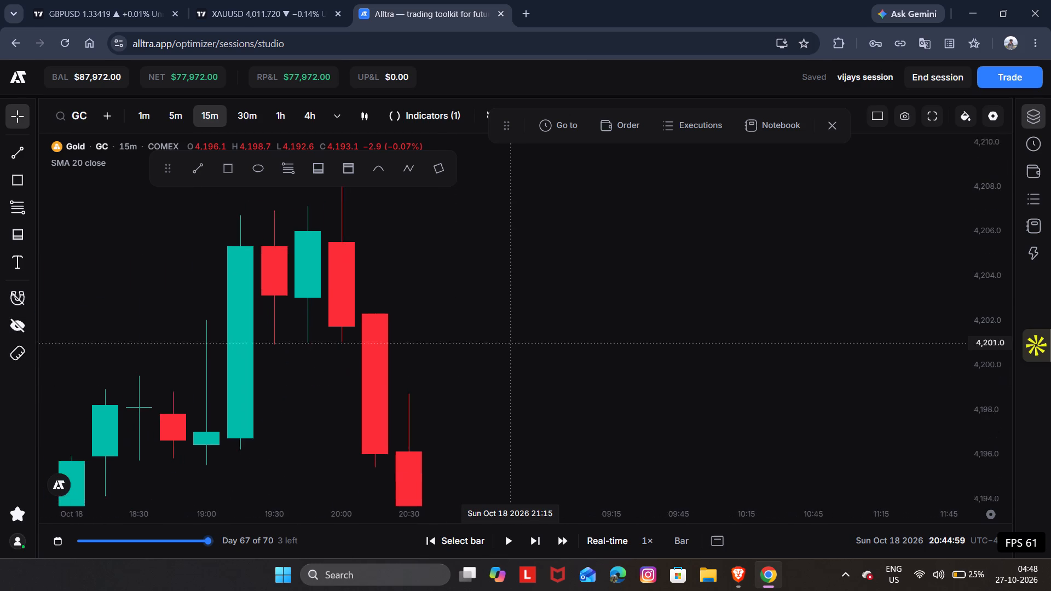
left_click_drag(512, 334, 514, 281)
left_click_drag(514, 281, 506, 351)
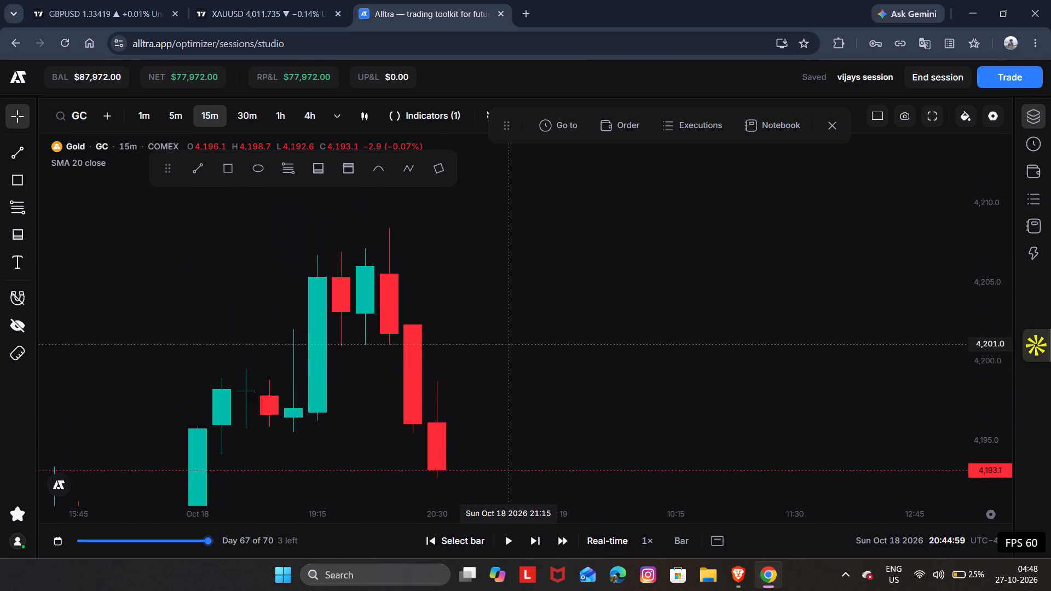
left_click_drag(506, 351, 507, 358)
left_click(507, 358)
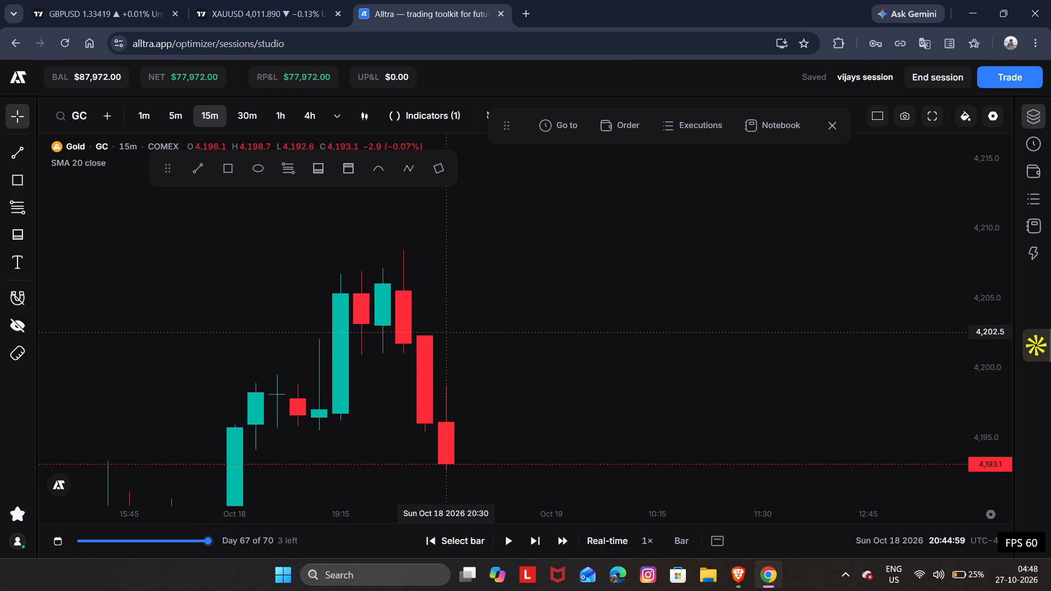
left_click_drag(446, 329, 494, 265)
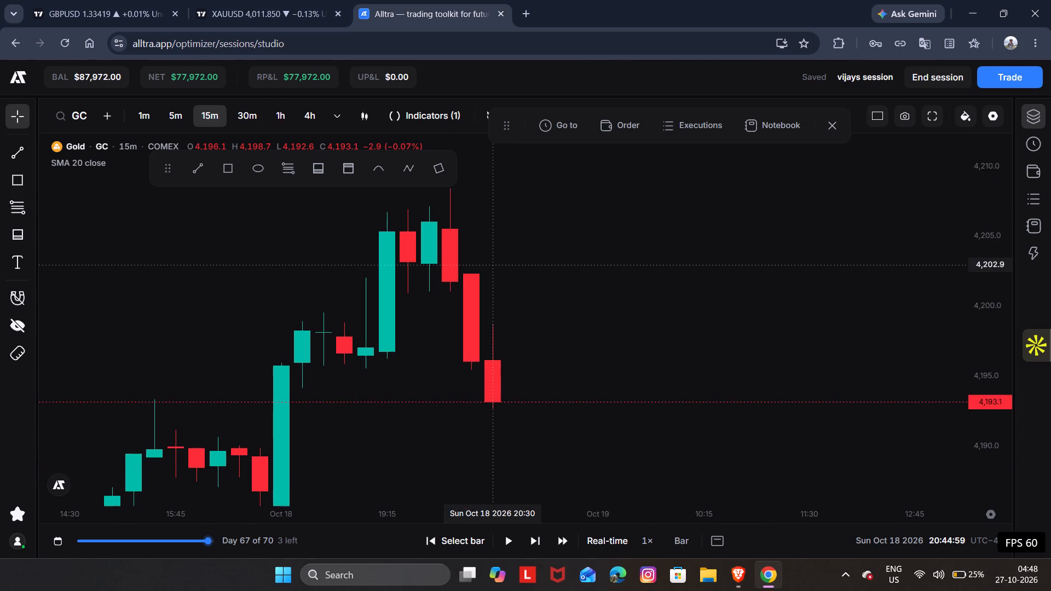
key("space")
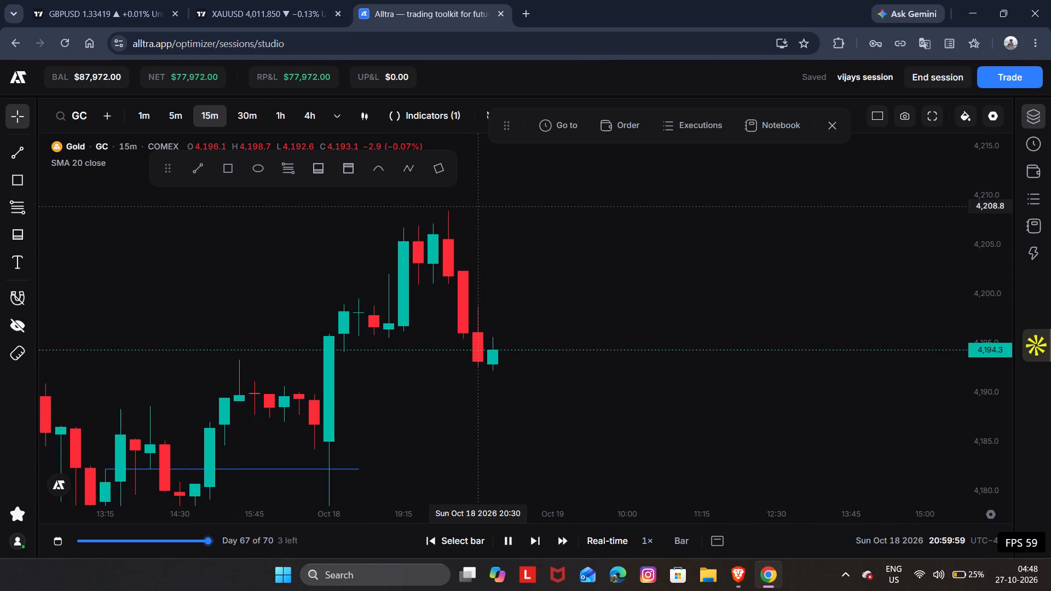
scroll(489, 233, "up", 1)
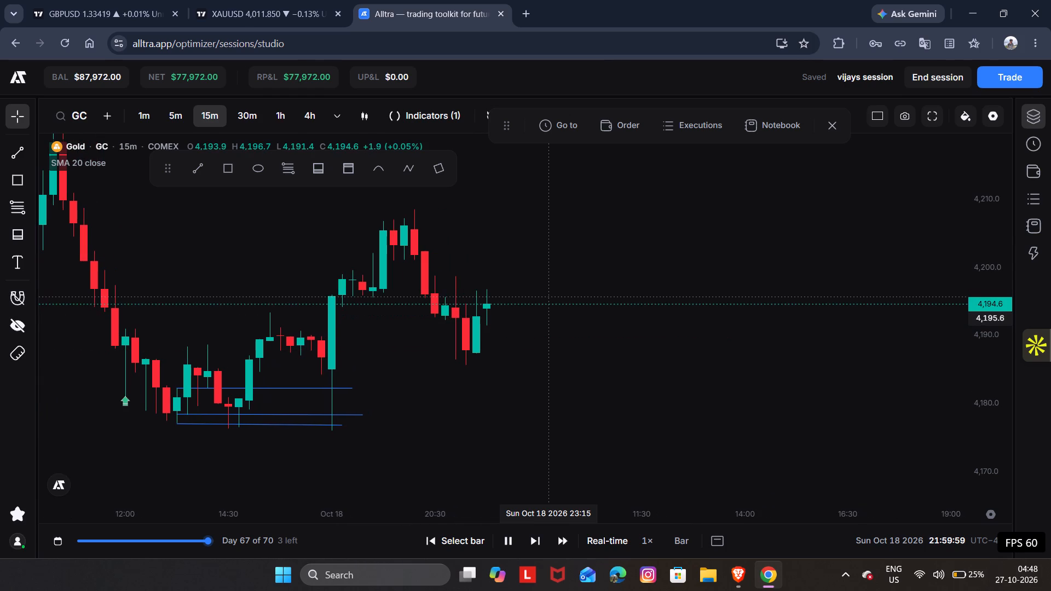
left_click(548, 297)
left_click(548, 297)
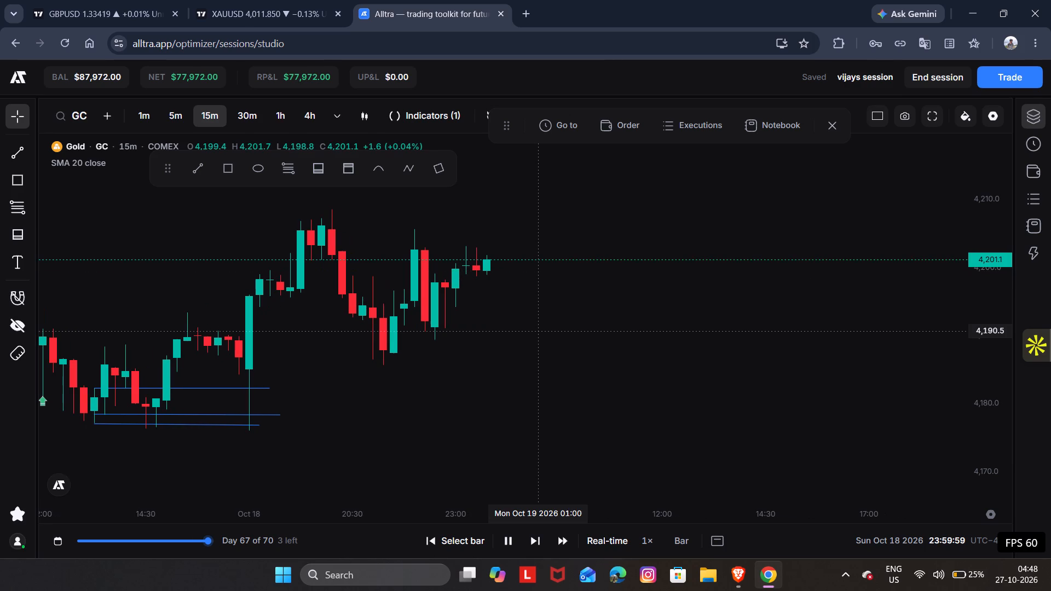
key("space")
key("space")
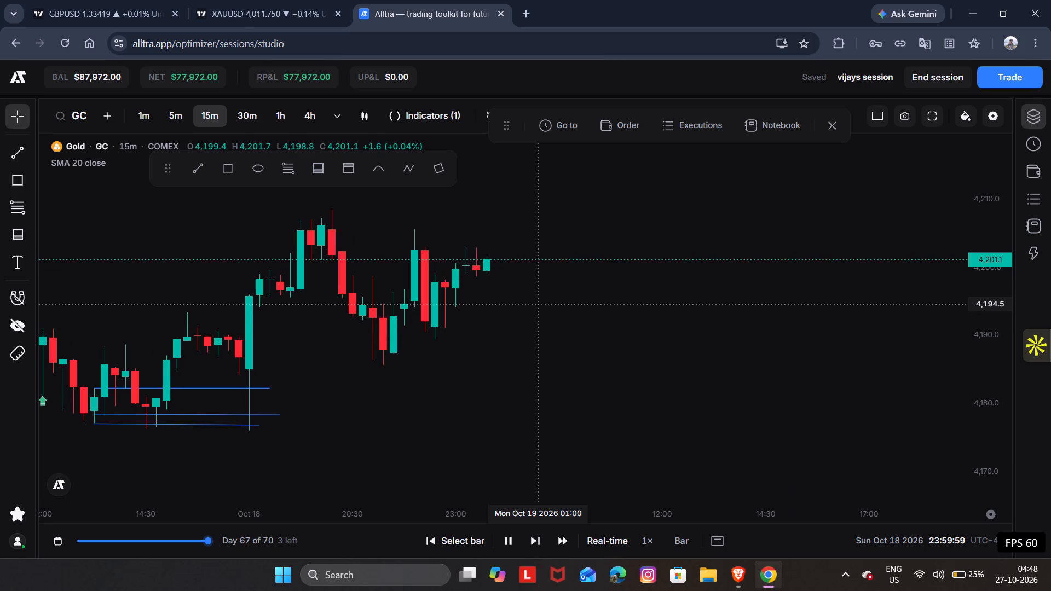
key("space")
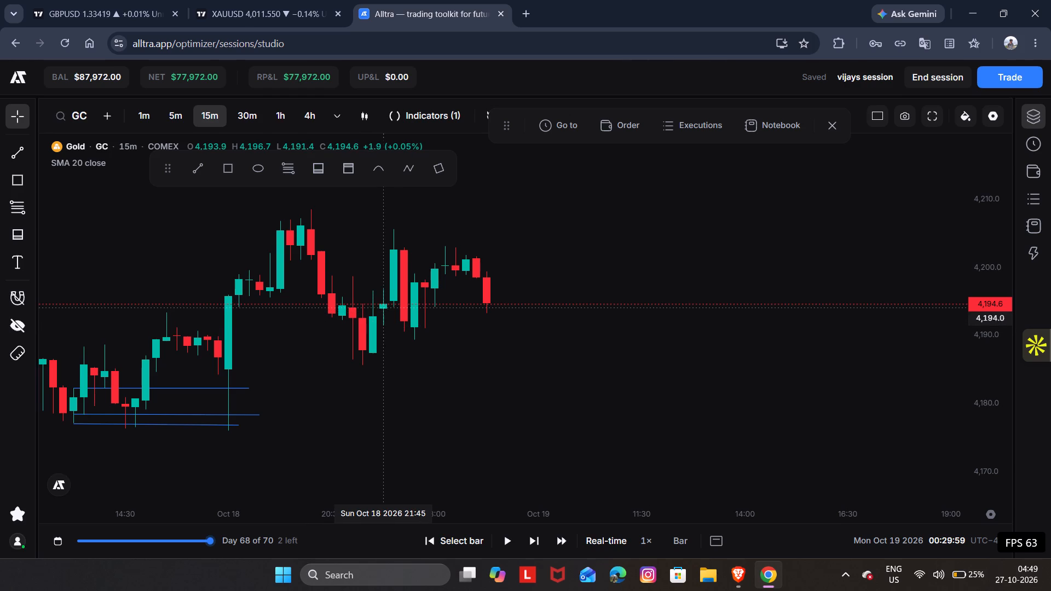
Place a market sell order for 1 GC with the stop loss at 4205.9 and the take profit at 4168.8.
left_click_drag(520, 220, 528, 225)
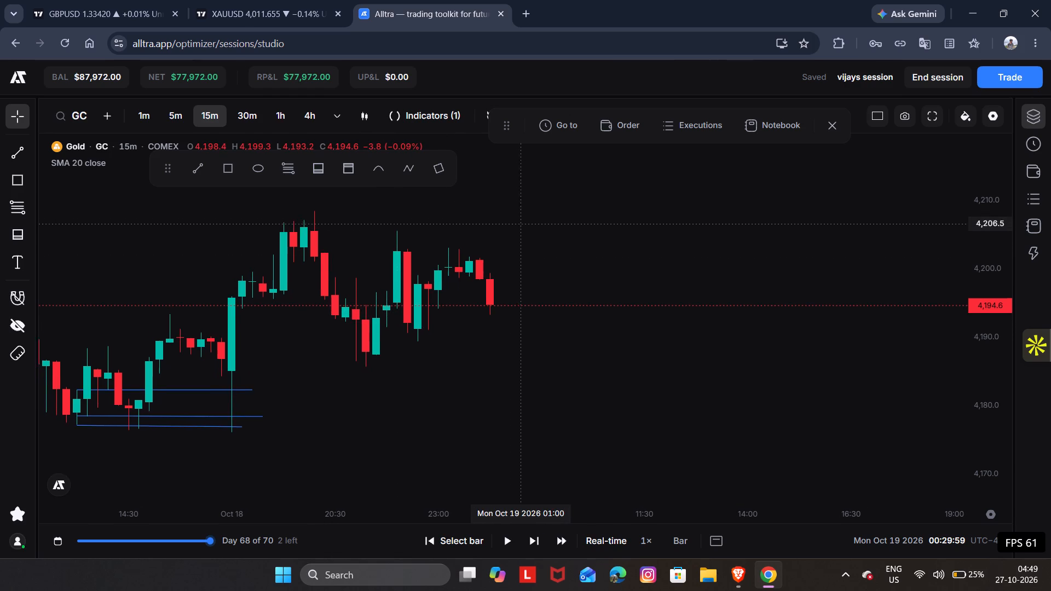
left_click_drag(528, 225, 532, 228)
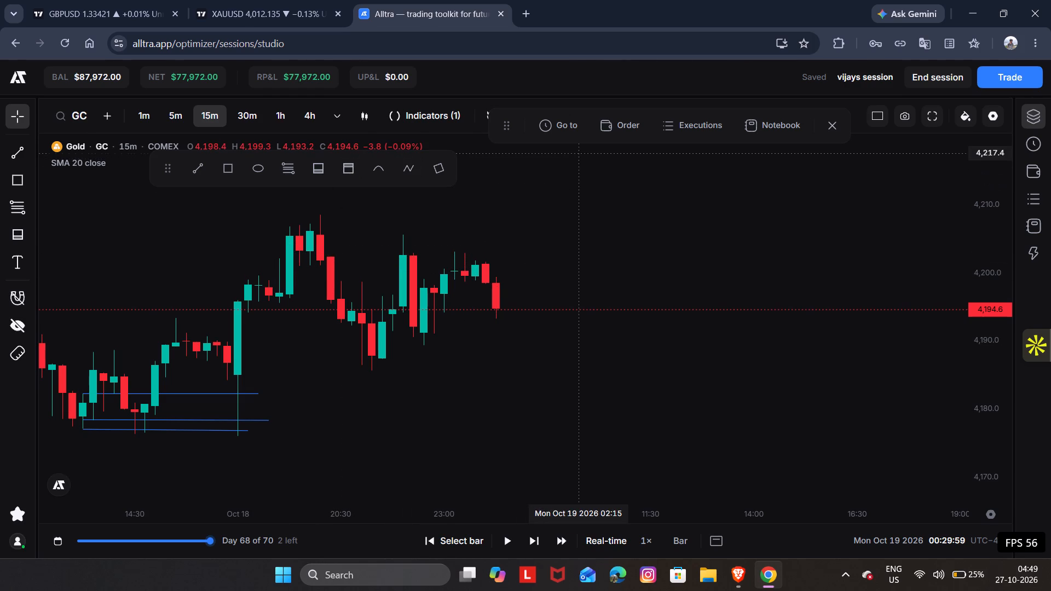
left_click(623, 127)
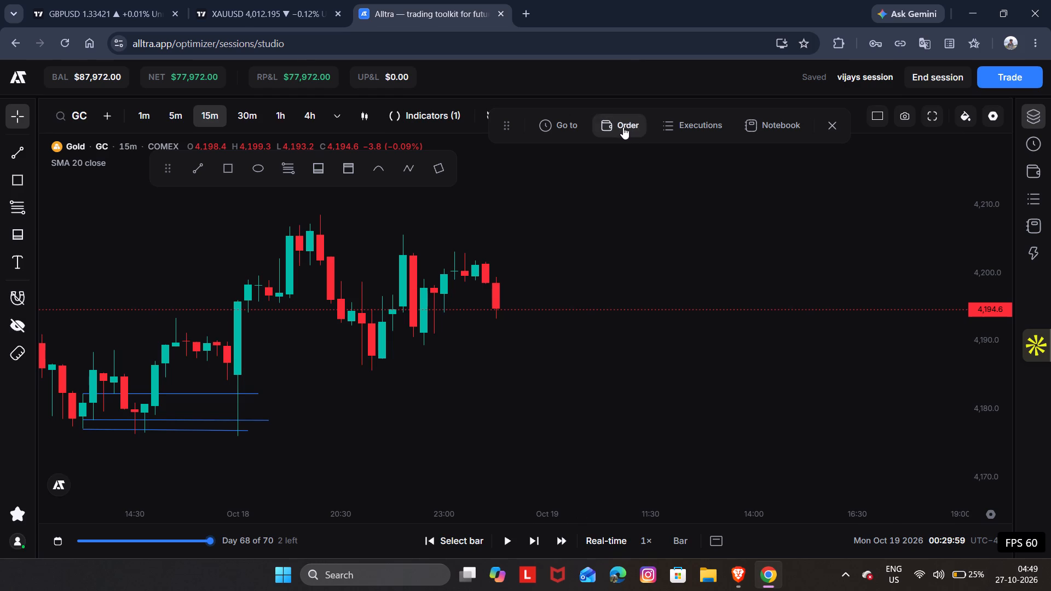
left_click(822, 150)
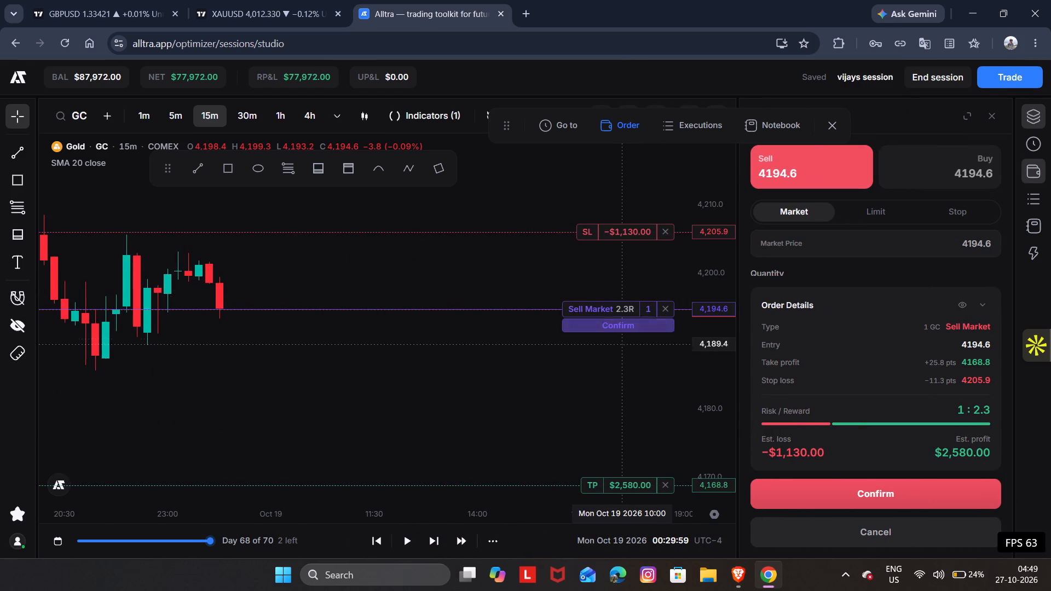
left_click(632, 334)
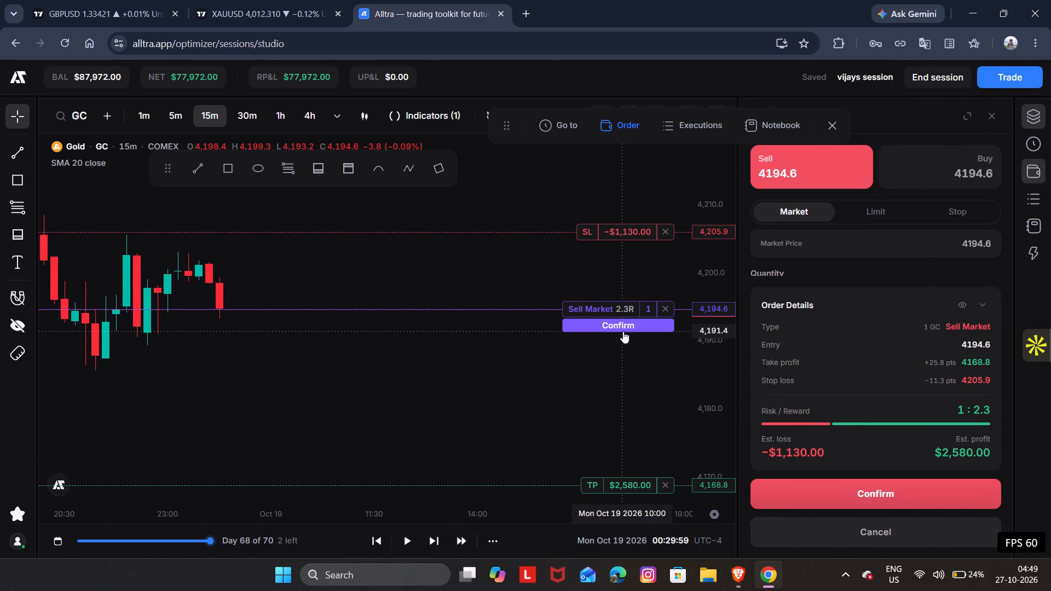
left_click(623, 331)
Run the replay to 00:59:59 on Oct 19 with the short open and pause it.
key("space")
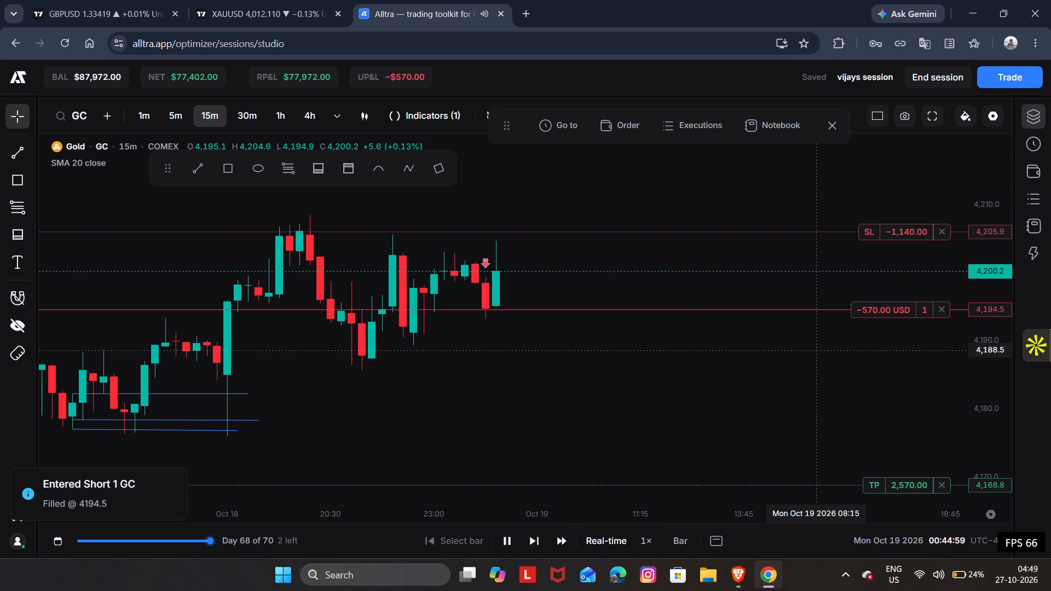
key("space")
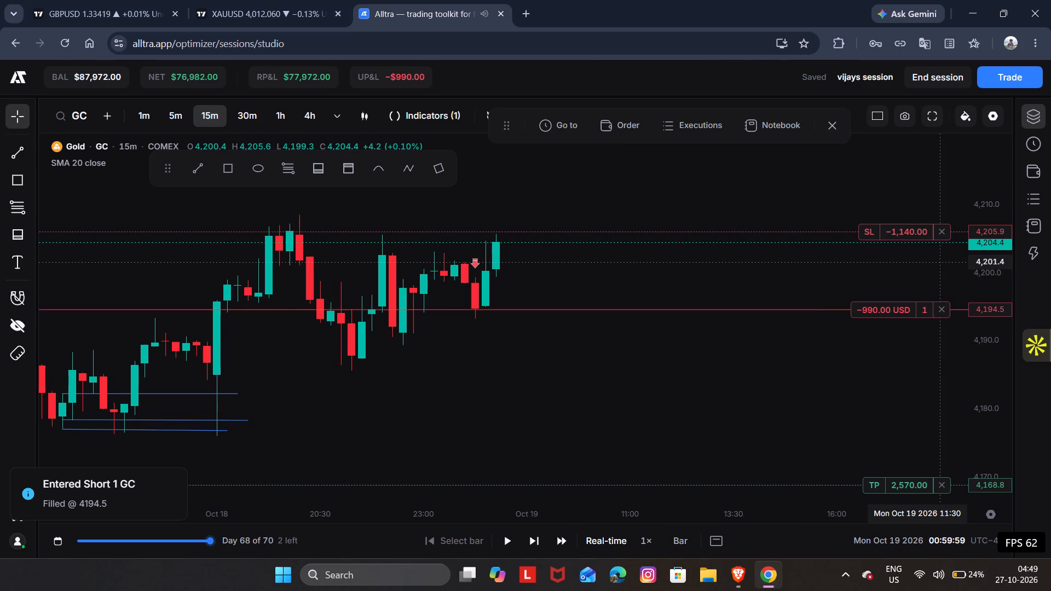
Move the open short's stop loss to 4209.1.
left_click_drag(911, 229, 906, 189)
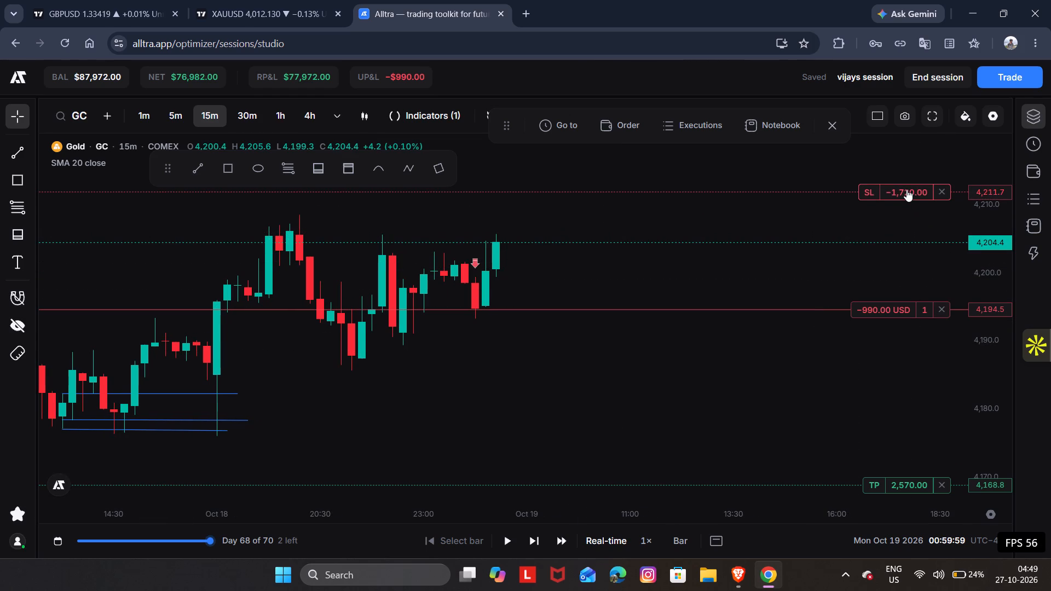
left_click_drag(906, 189, 901, 207)
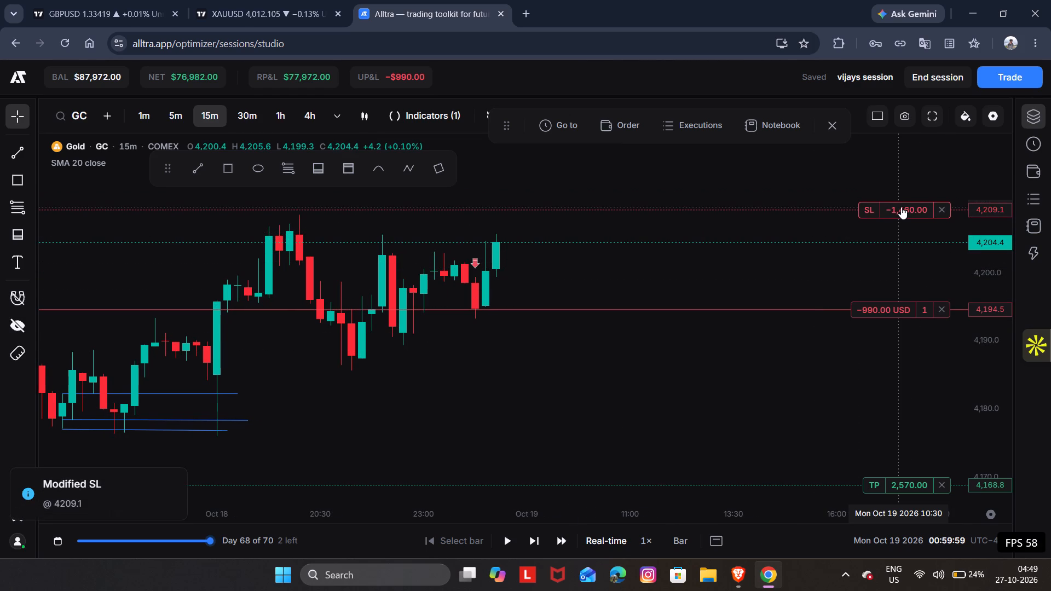
Advance the replay from 00:59:59 to 03:29:59 on Oct 19 to play out the short trade, and pause it.
key("space")
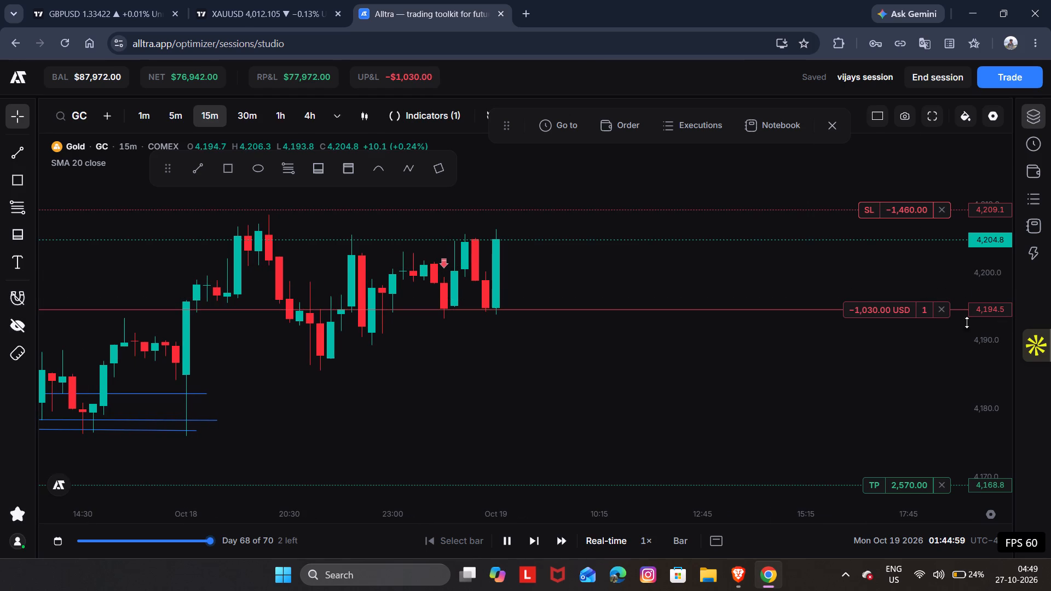
key("space")
key("space")
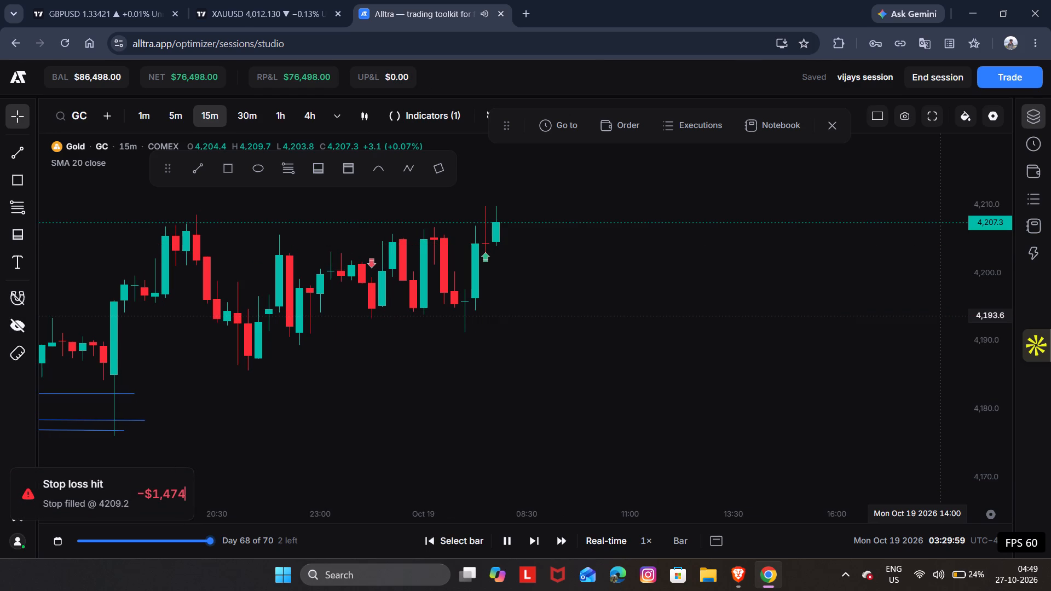
key("space")
Advance the replay in short runs from 03:29:59 to 04:59:59 on Oct 19 and pause it.
left_click_drag(798, 296, 729, 351)
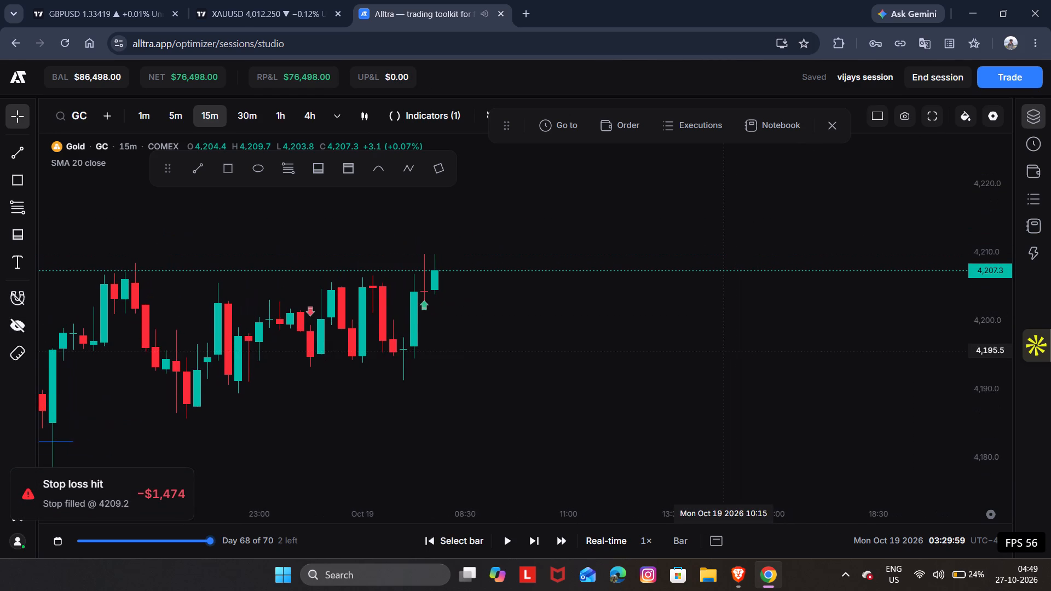
key("space")
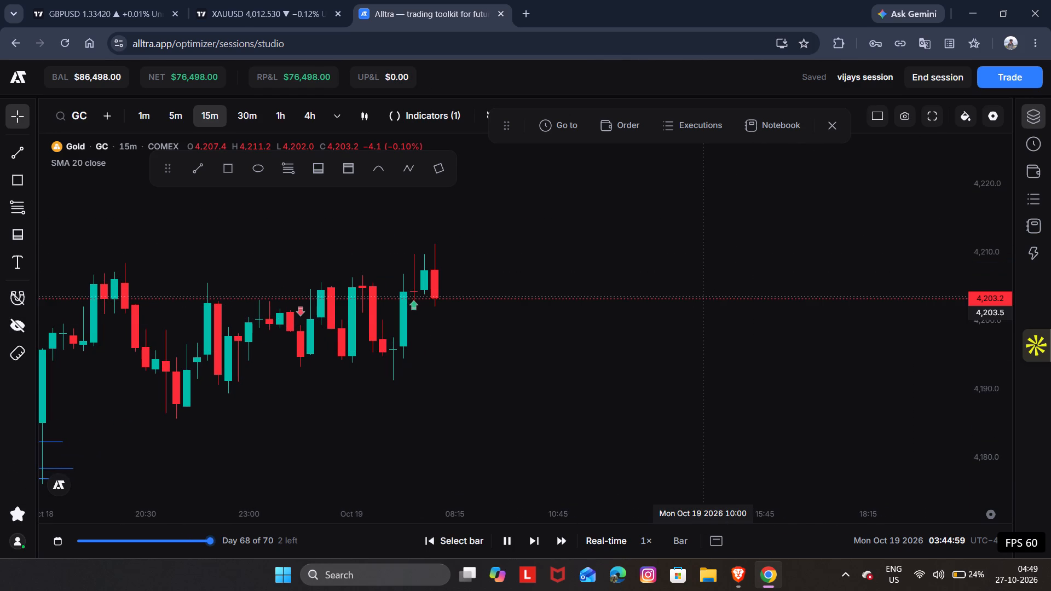
key("space")
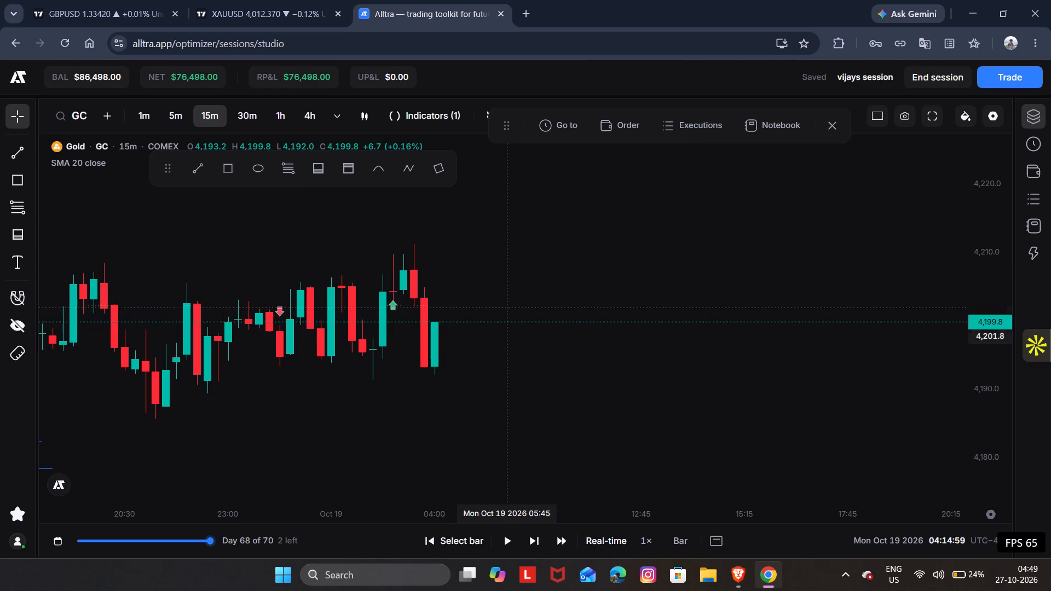
key("space")
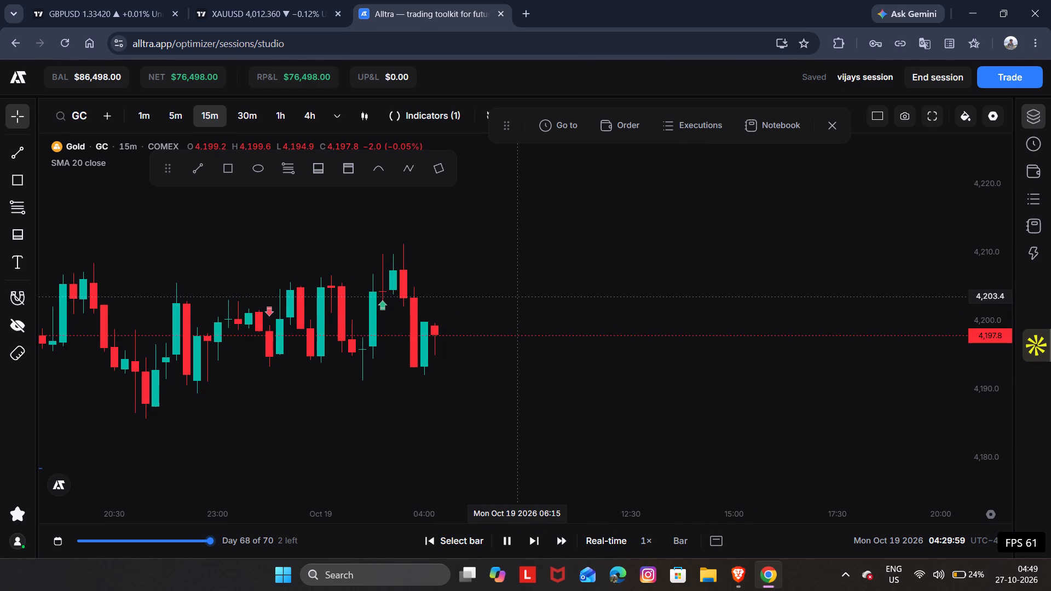
key("space")
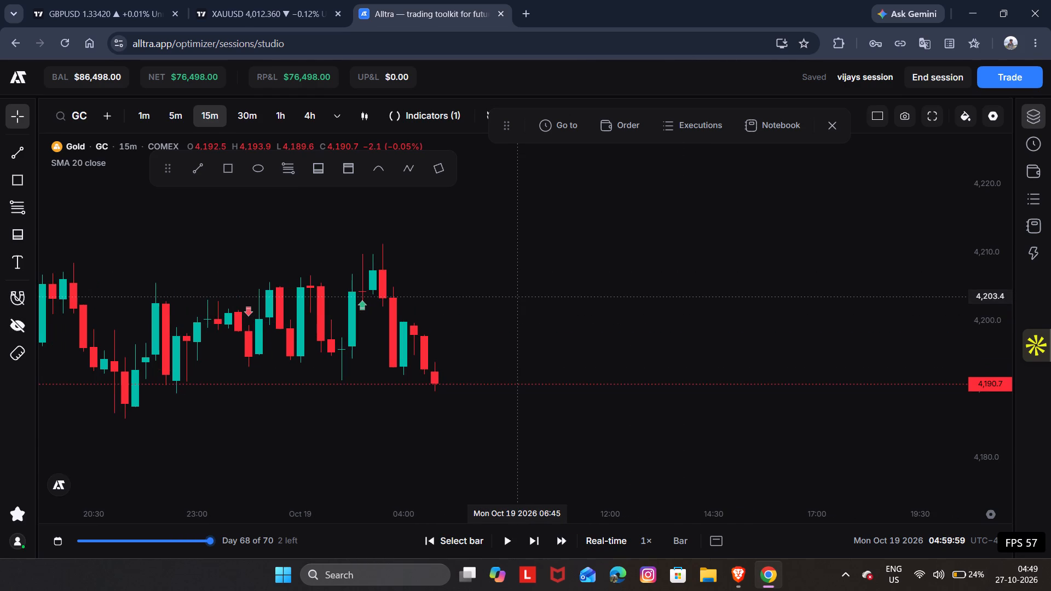
Advance the replay in short runs from 04:59:59 to 07:14:59 on Oct 19 and pause it.
left_click_drag(517, 341, 600, 276)
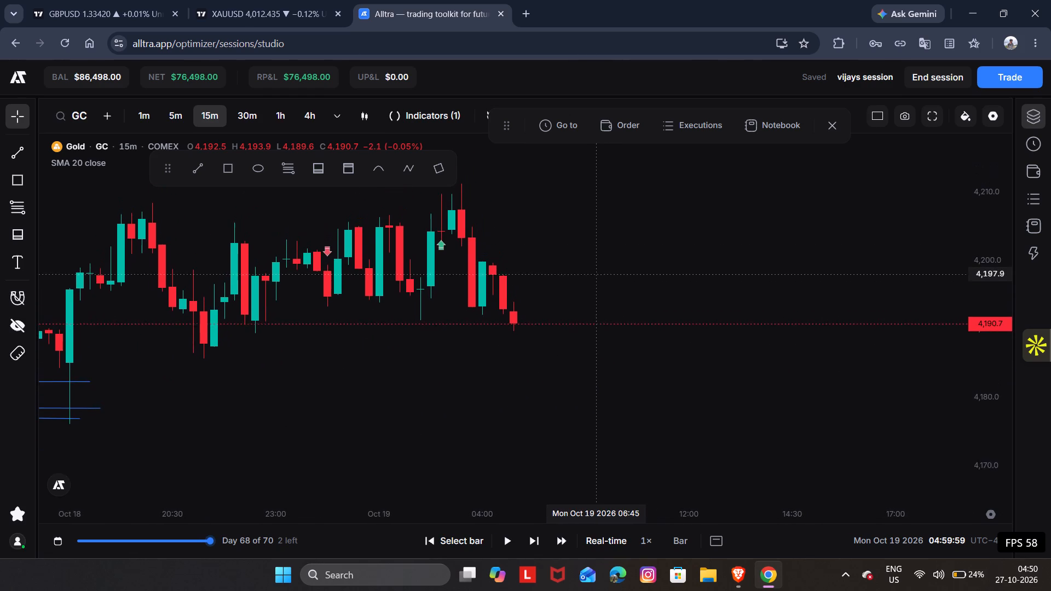
left_click_drag(600, 276, 600, 282)
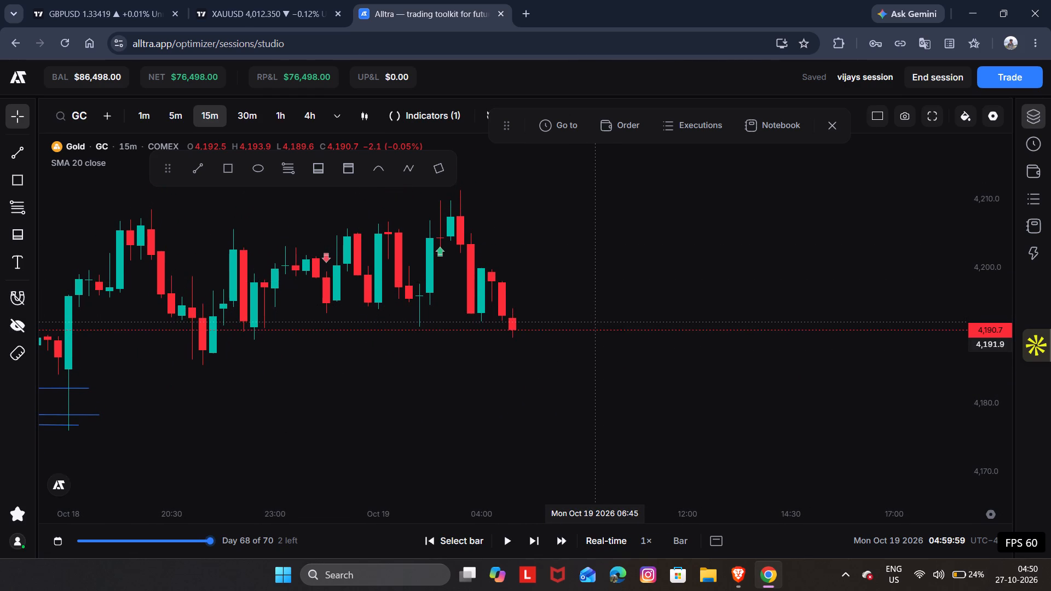
key("space")
key("space")
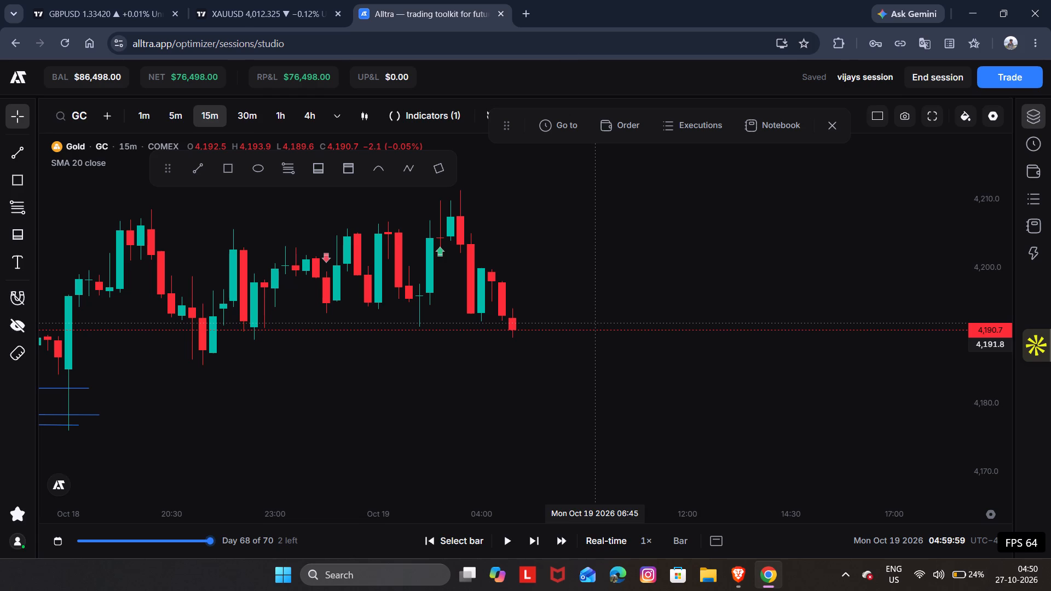
key("space")
key("space")
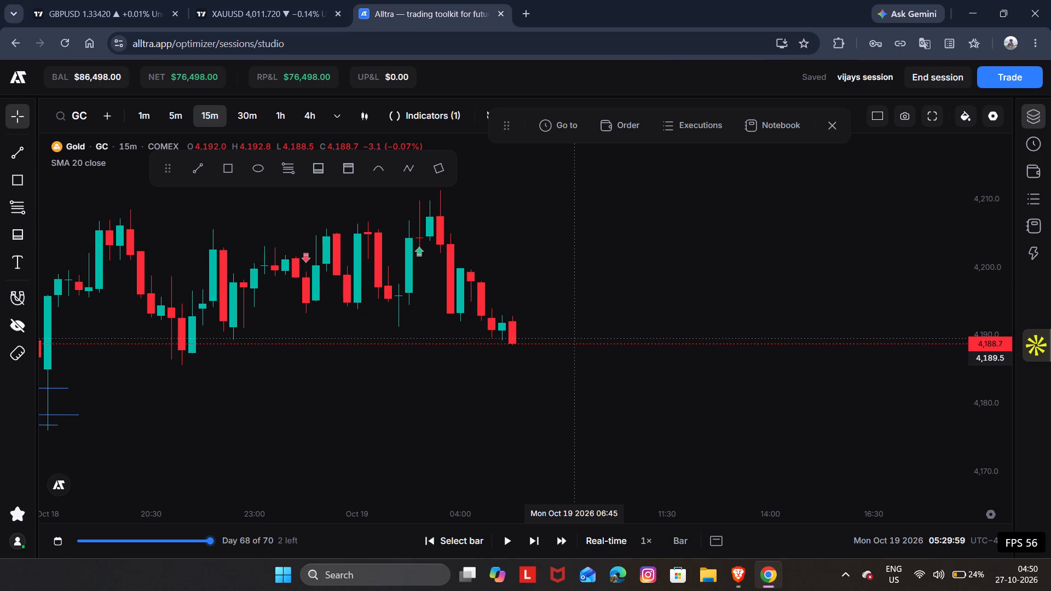
key("space")
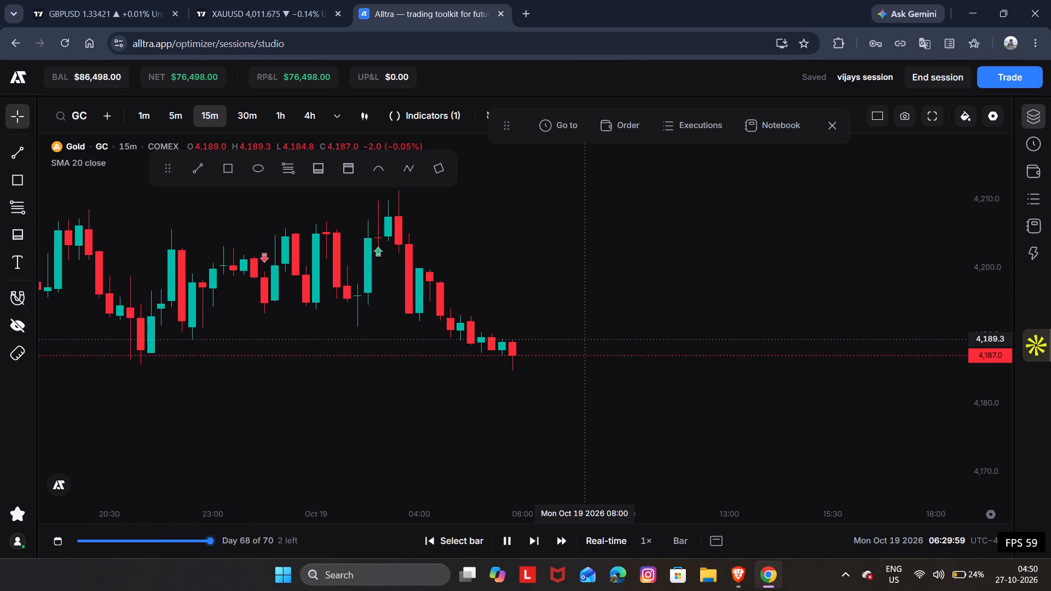
key("space")
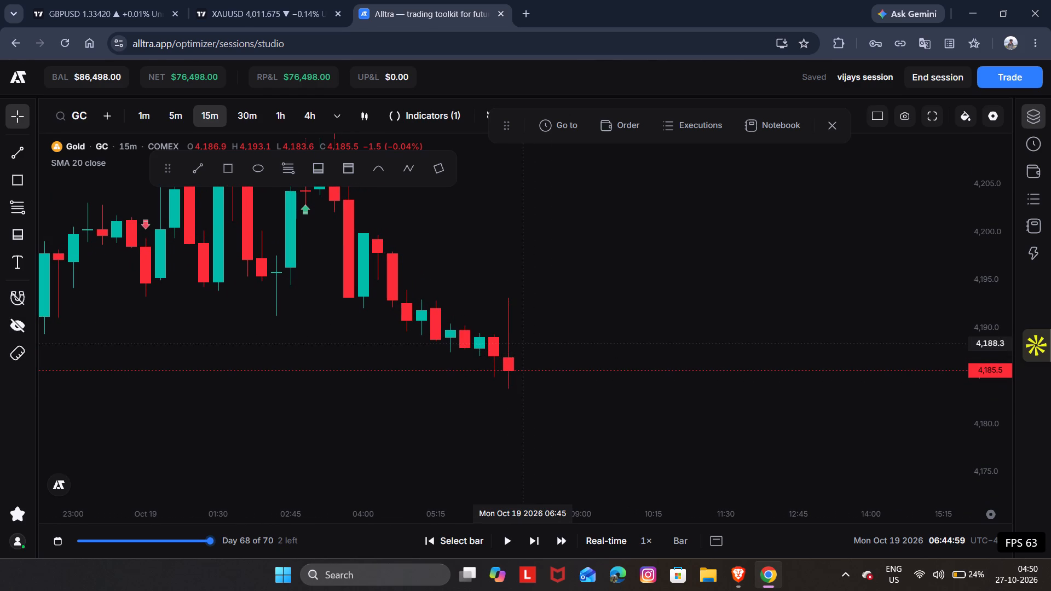
key("space")
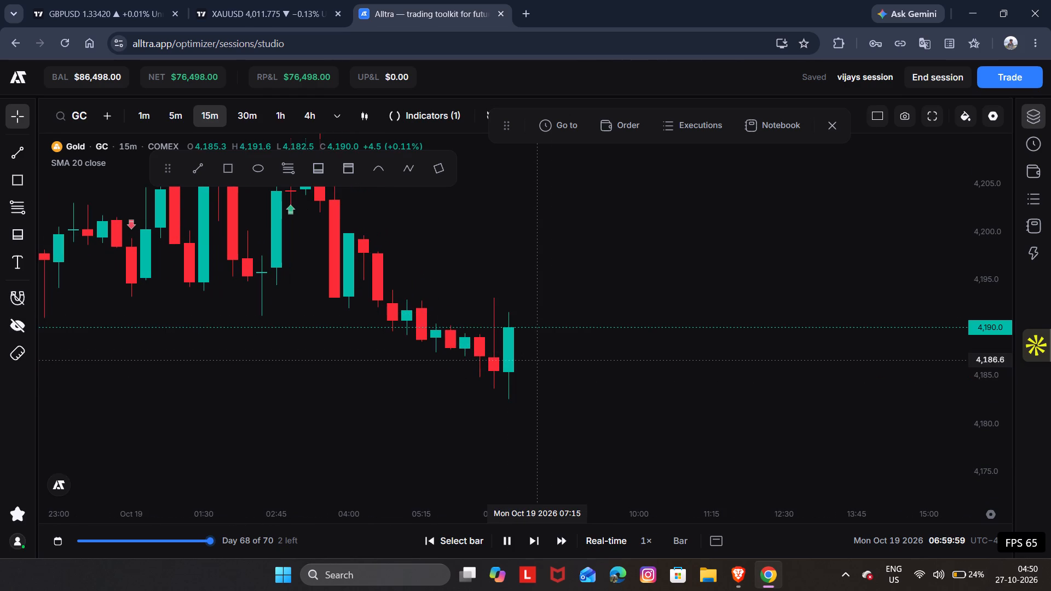
key("space")
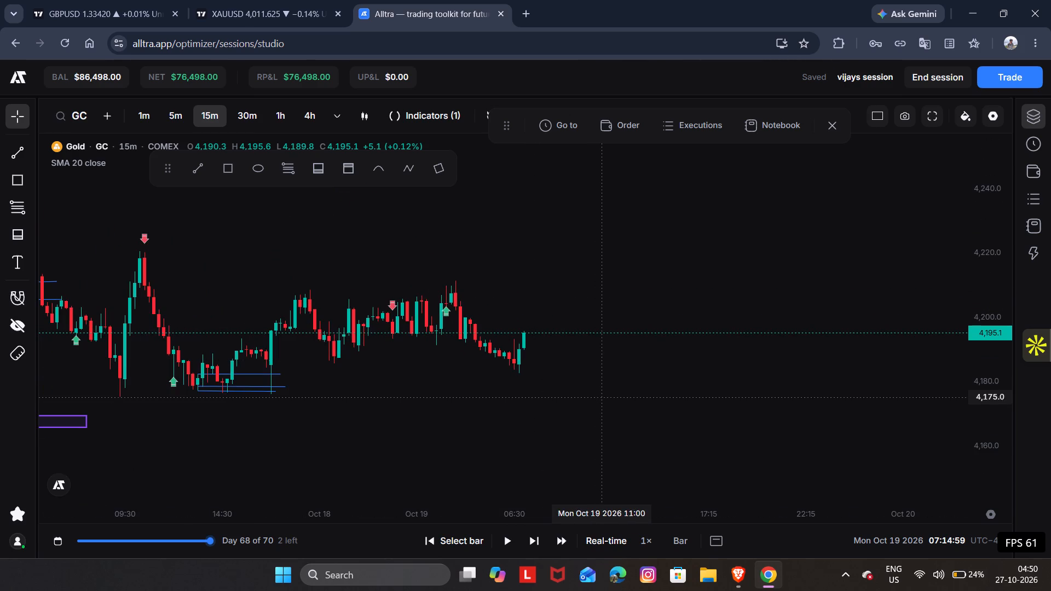
Advance the replay from 07:14:59 to 08:14:59 on Oct 19 and pause it.
left_click_drag(602, 397, 668, 375)
key("space")
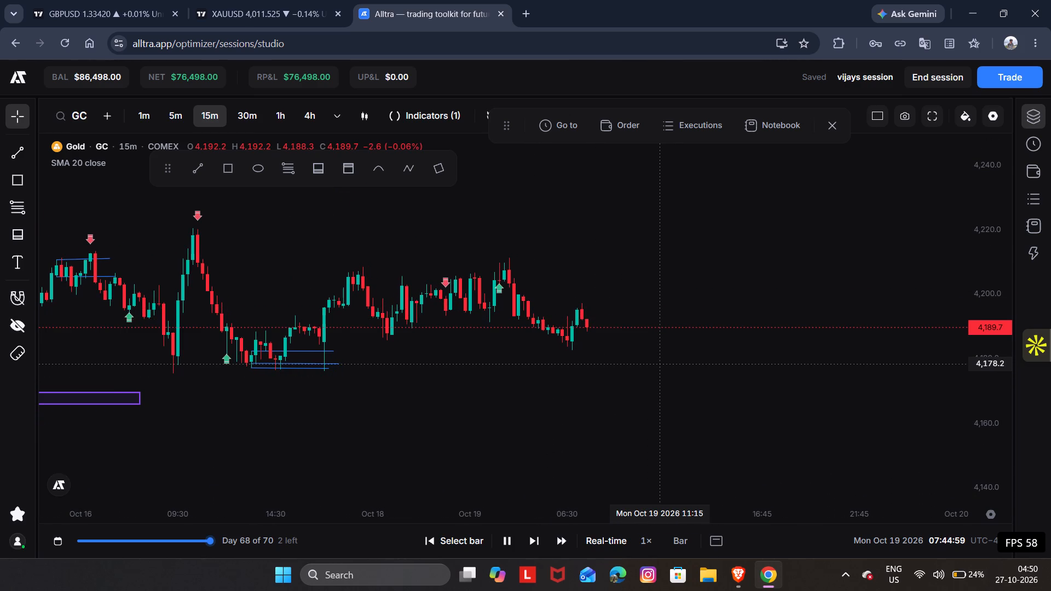
key("space")
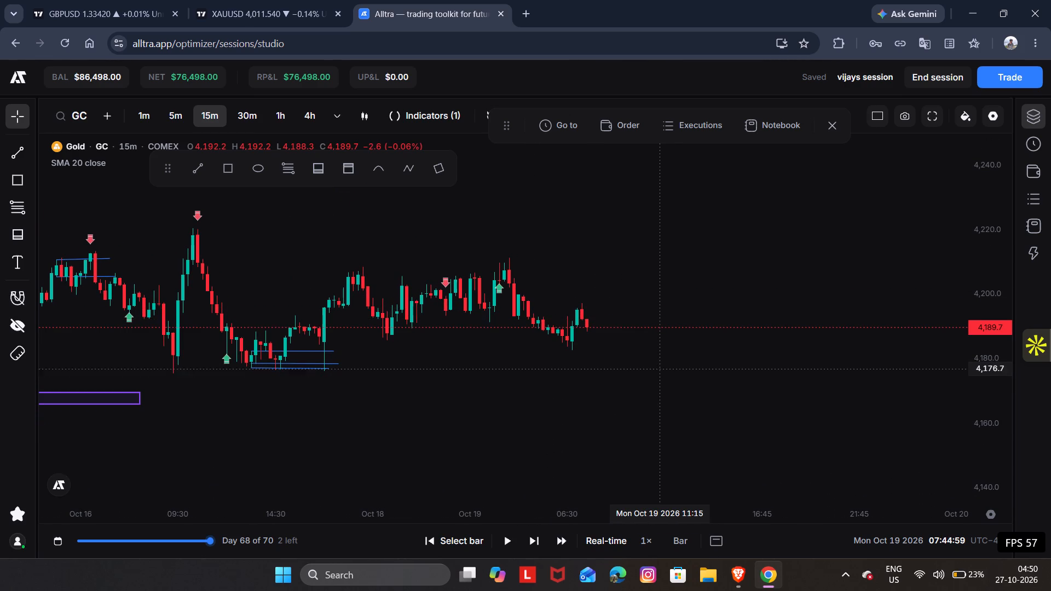
left_click(638, 352)
key("space")
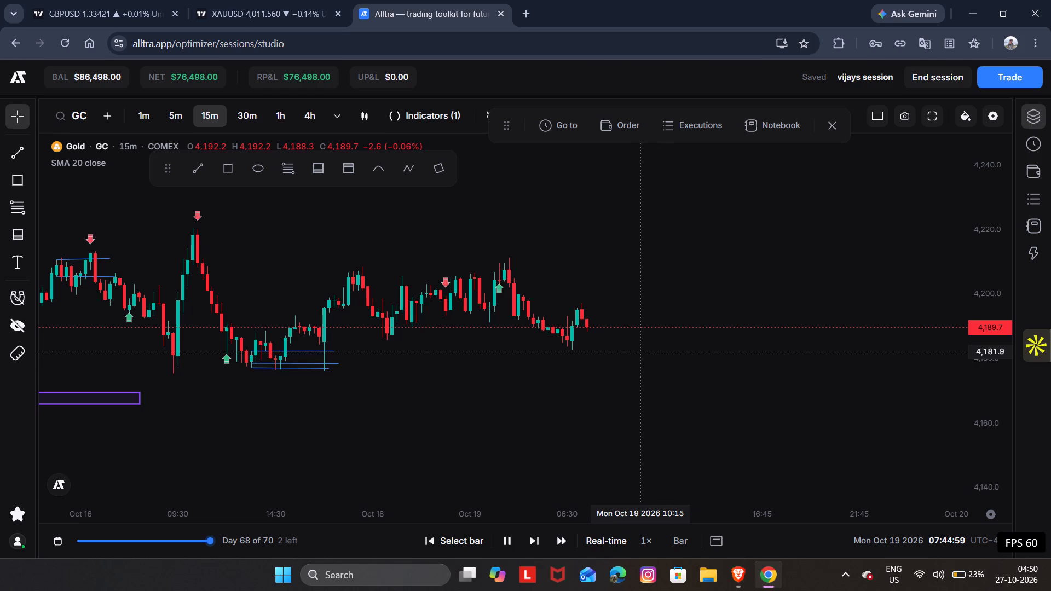
key("space")
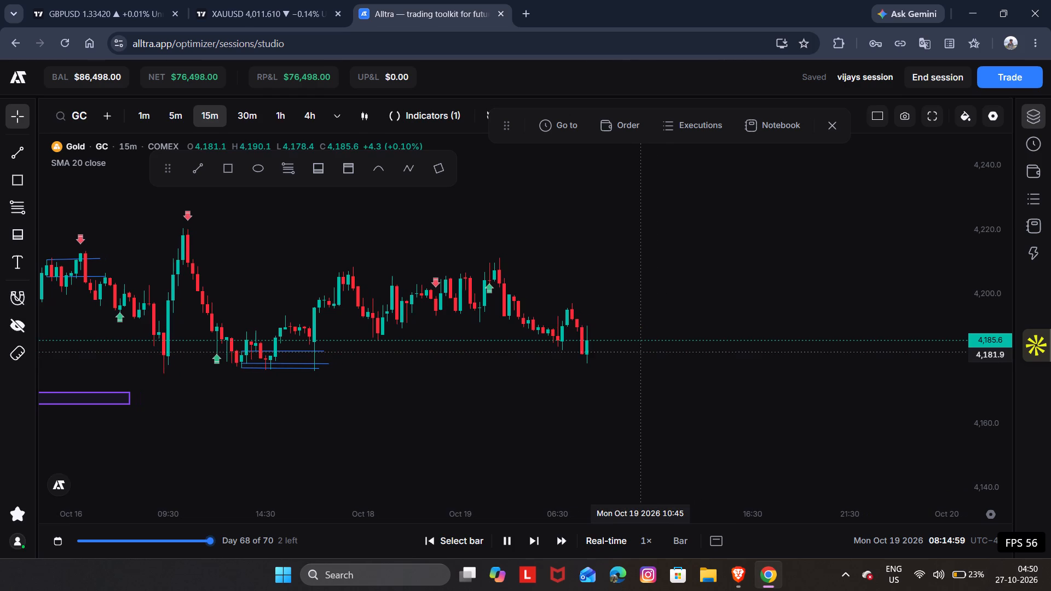
Advance the replay in short runs from 08:14:59 to 09:44:59 on Oct 19 and pause it.
left_click_drag(662, 369, 553, 356)
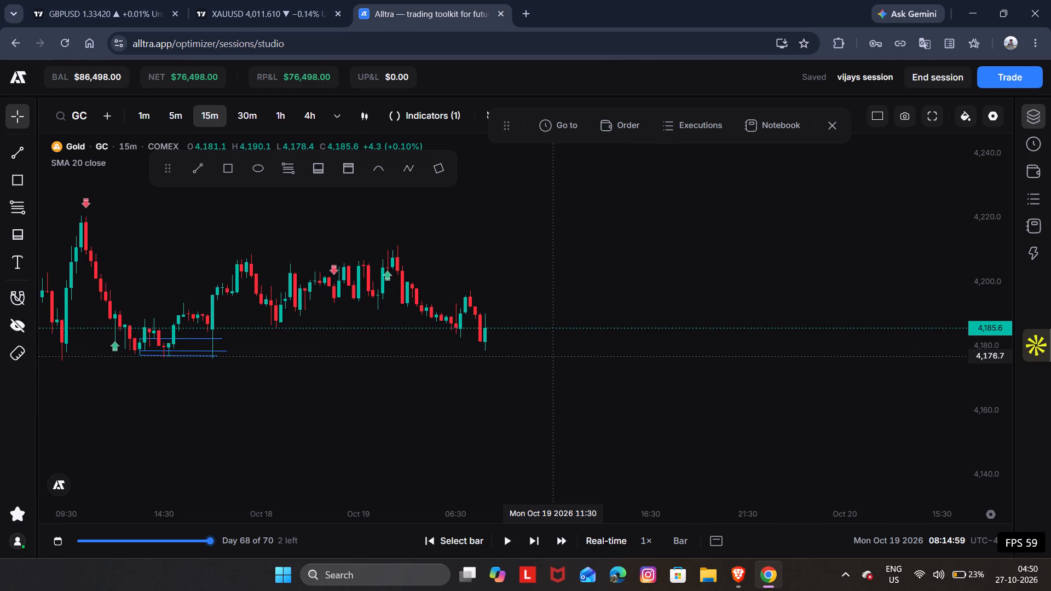
key("space")
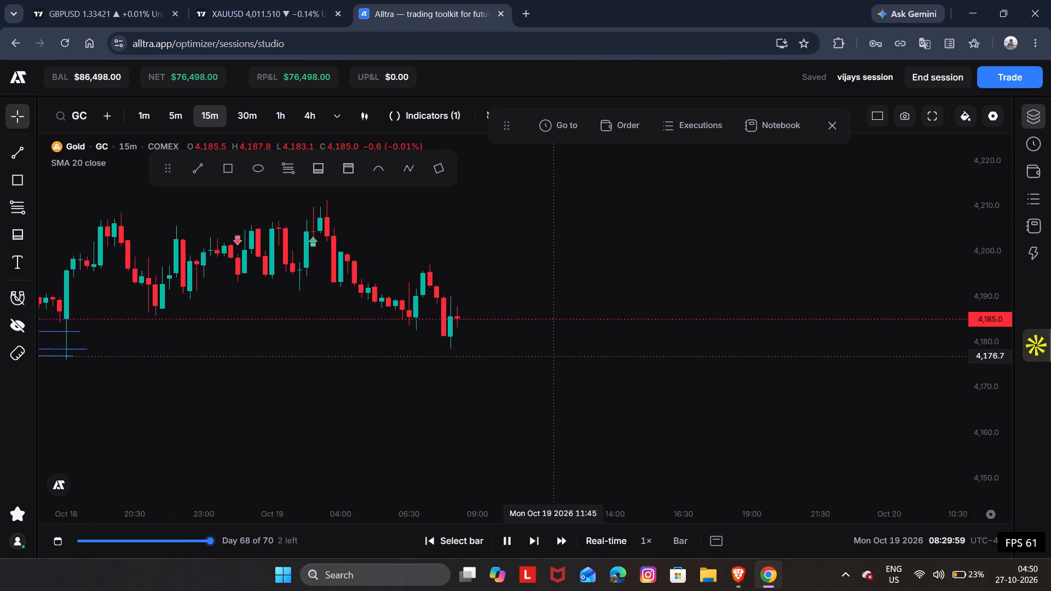
key("space")
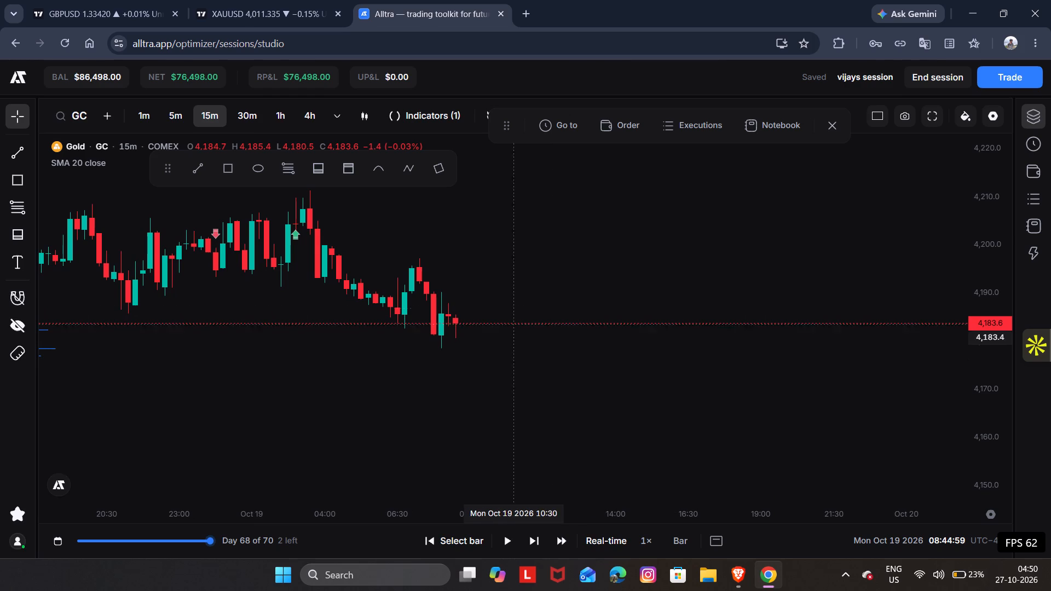
key("space")
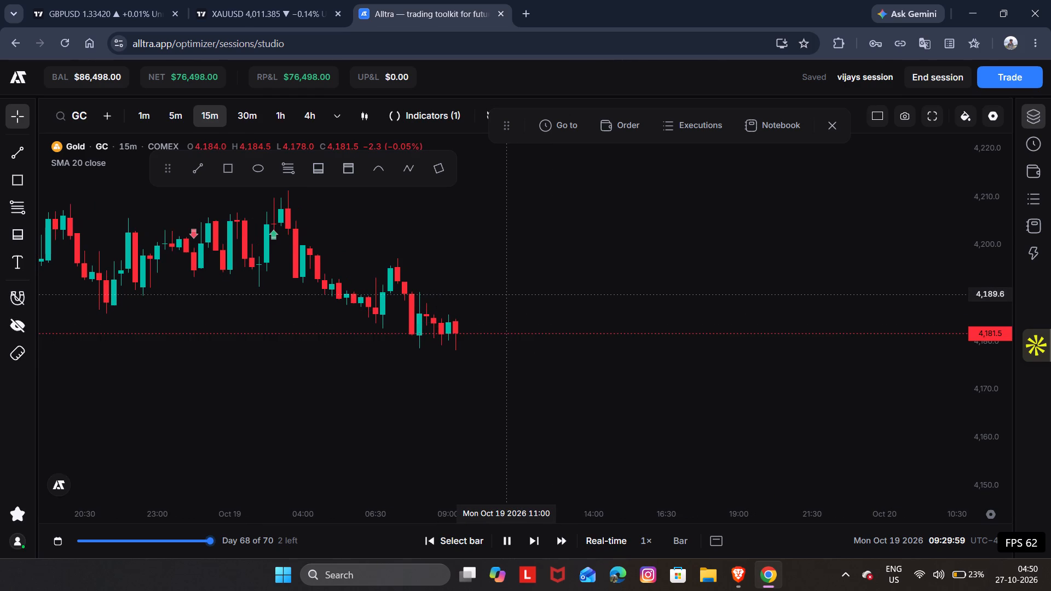
key("space")
key("space")
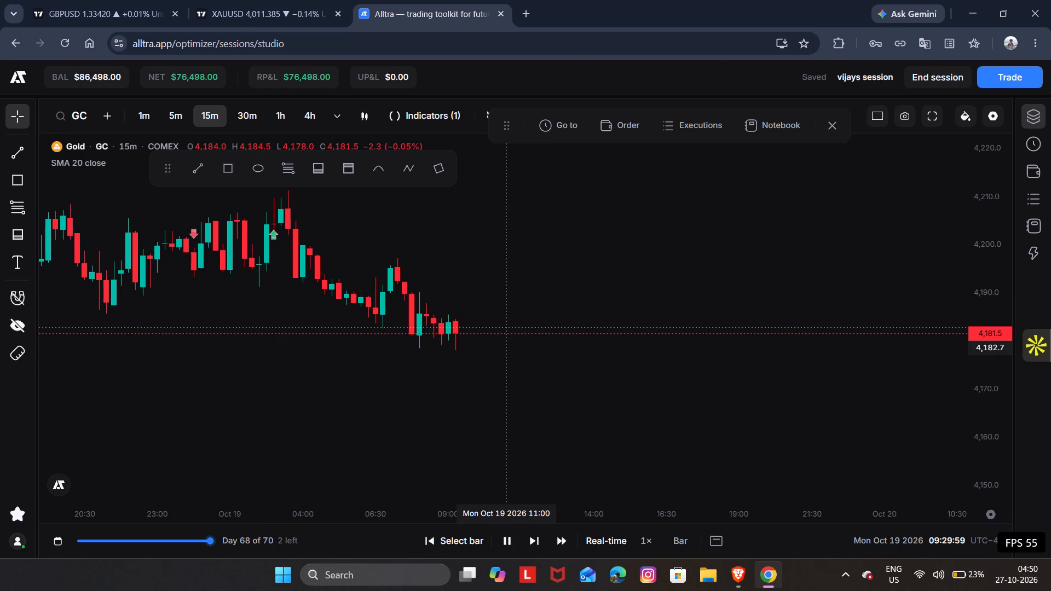
key("space")
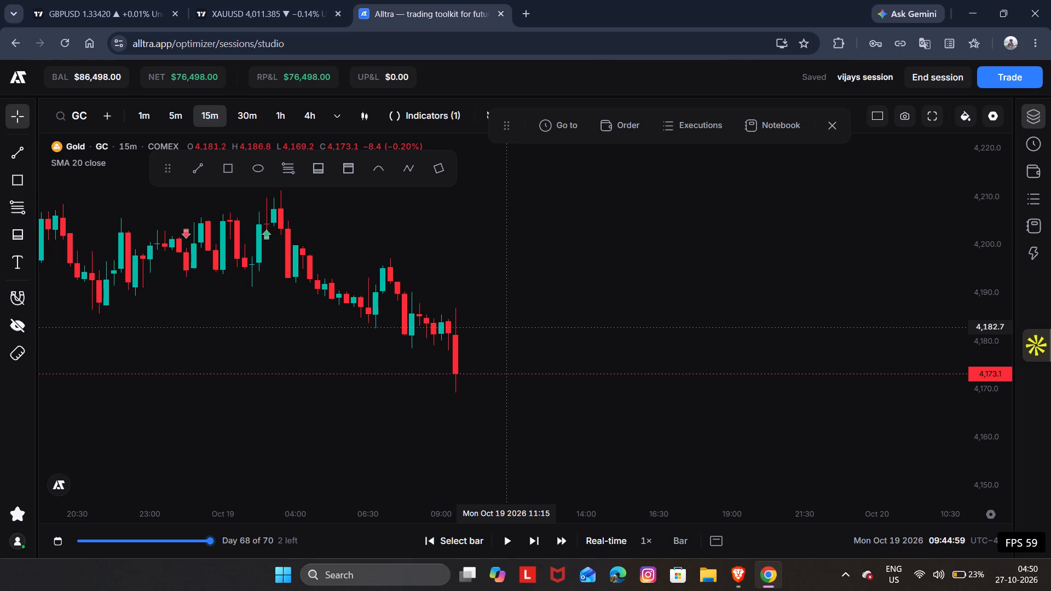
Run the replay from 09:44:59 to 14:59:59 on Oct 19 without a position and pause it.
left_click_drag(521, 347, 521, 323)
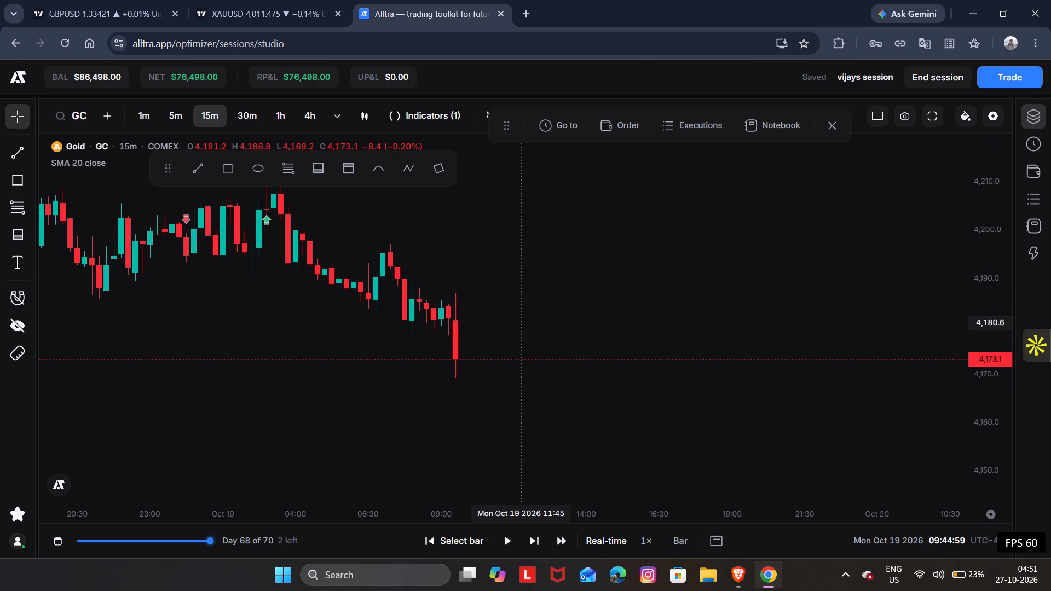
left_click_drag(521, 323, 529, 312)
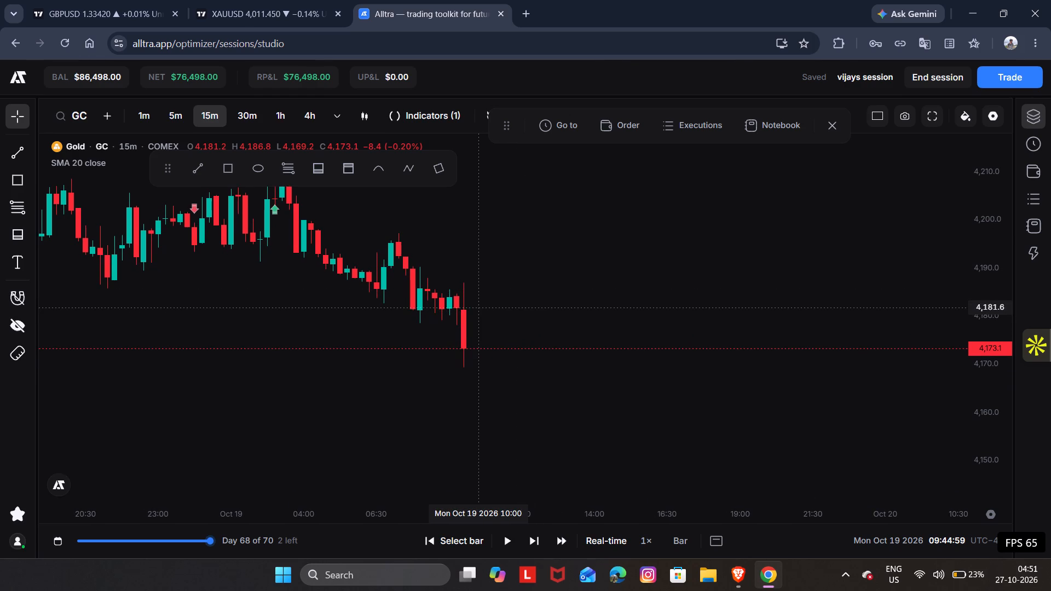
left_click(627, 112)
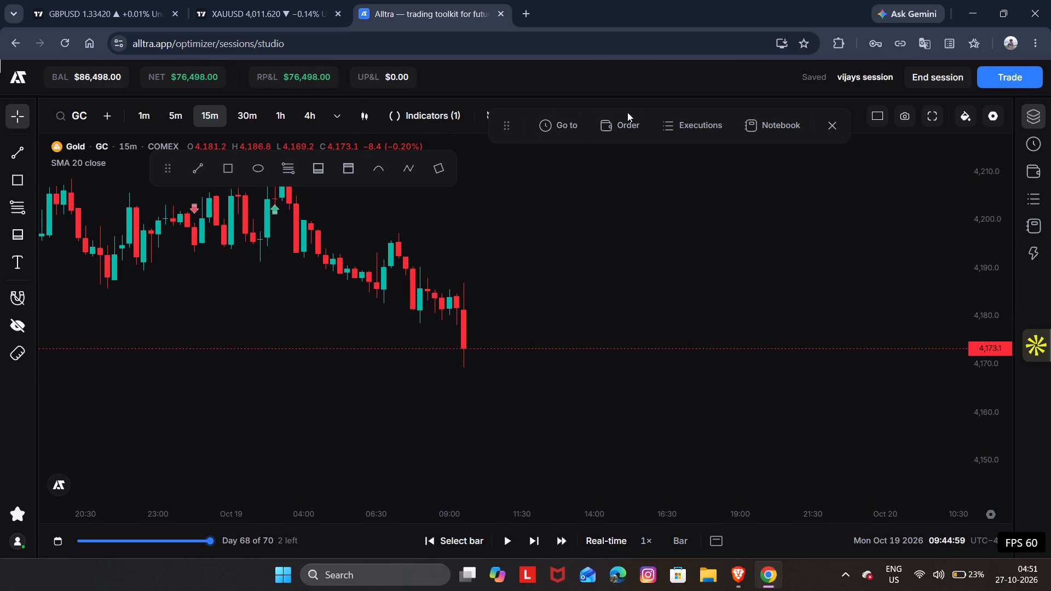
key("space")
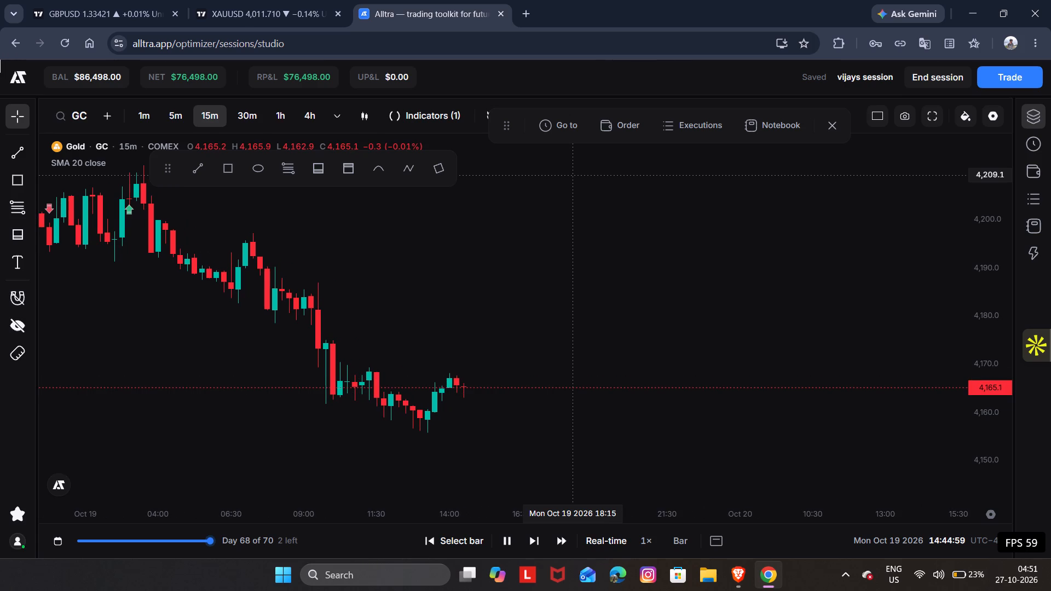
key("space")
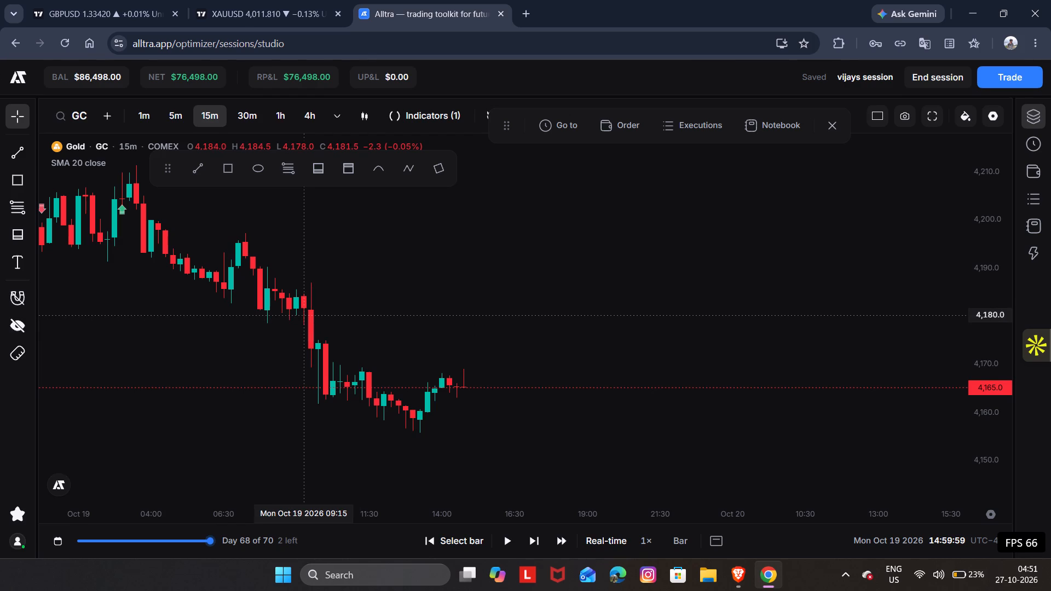
Rewind the replay to the 09:15 bar on Oct 19, at 09:29:59.
left_click(429, 538)
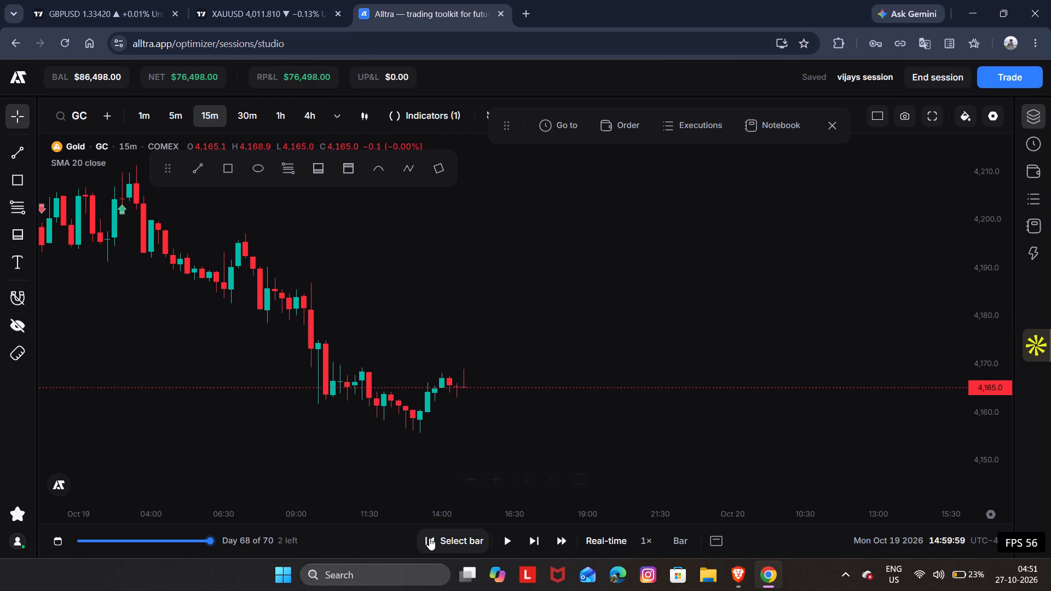
left_click(304, 367)
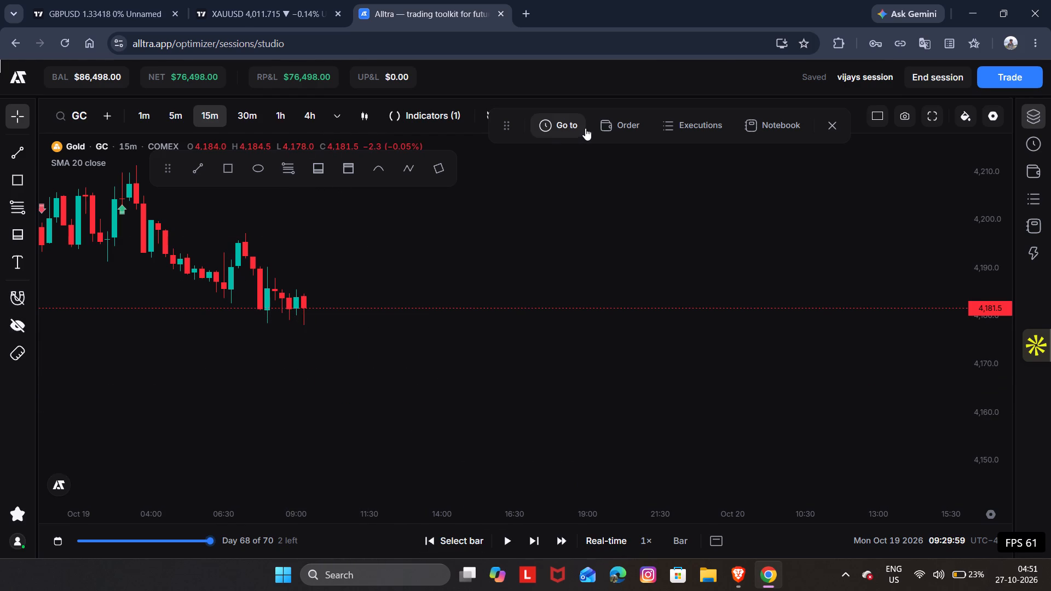
Place a market sell order for 1 GC at 4181.5 with stop loss 4192.8 and take profit 4155.7.
left_click(614, 118)
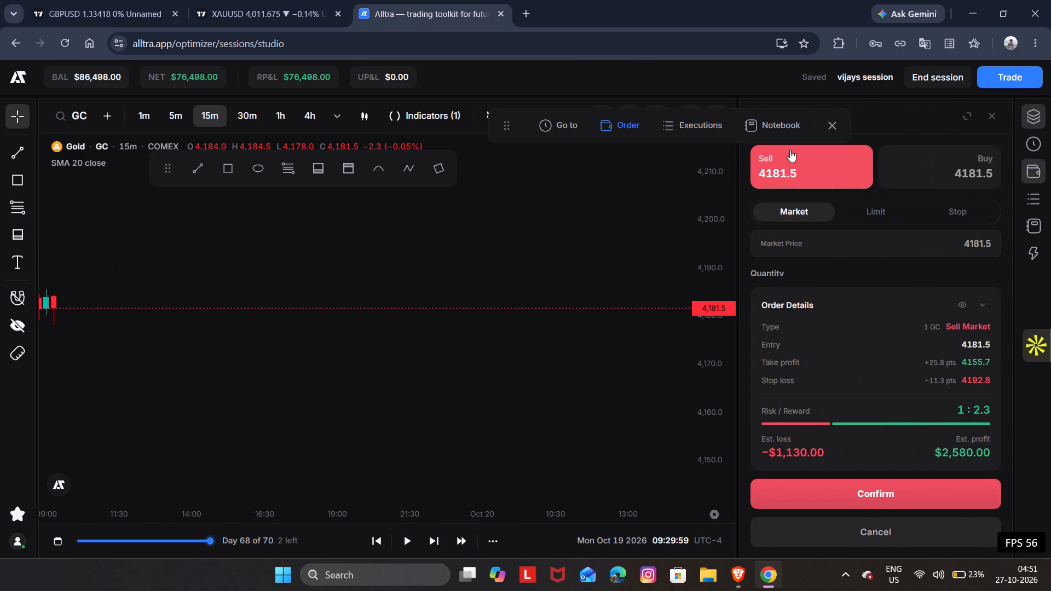
left_click(790, 150)
left_click_drag(439, 368, 600, 358)
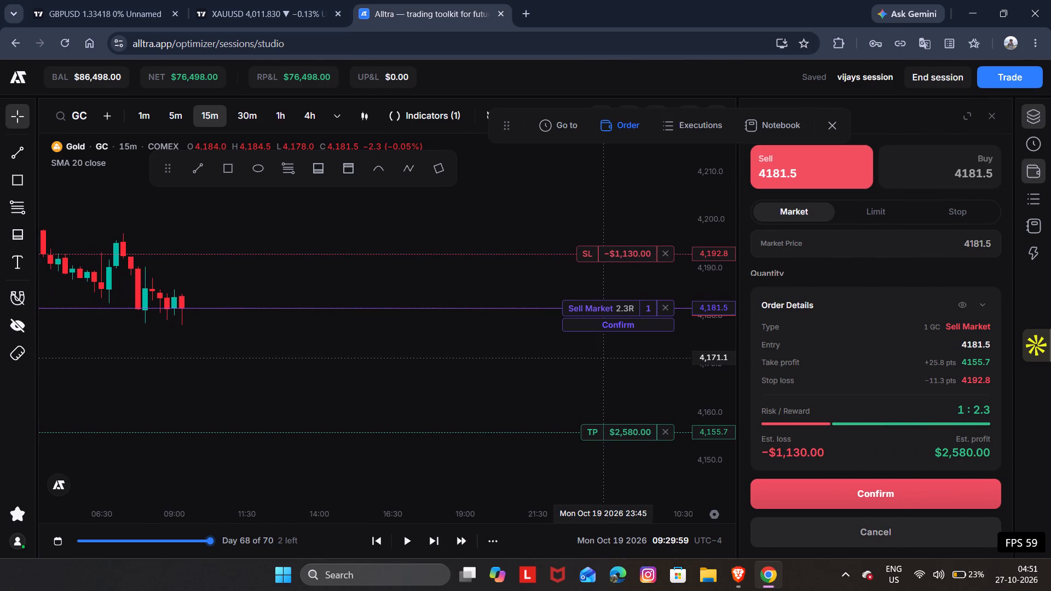
left_click(620, 327)
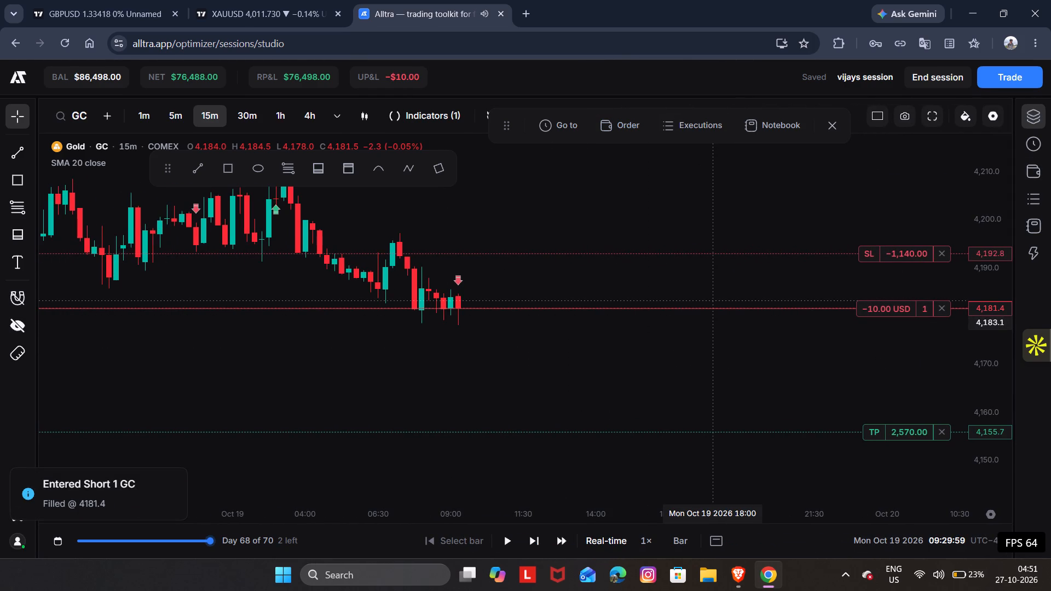
Run the replay from 09:29:59 to 15:29:59 on Oct 19 to play out the short trade, and pause it.
key("space")
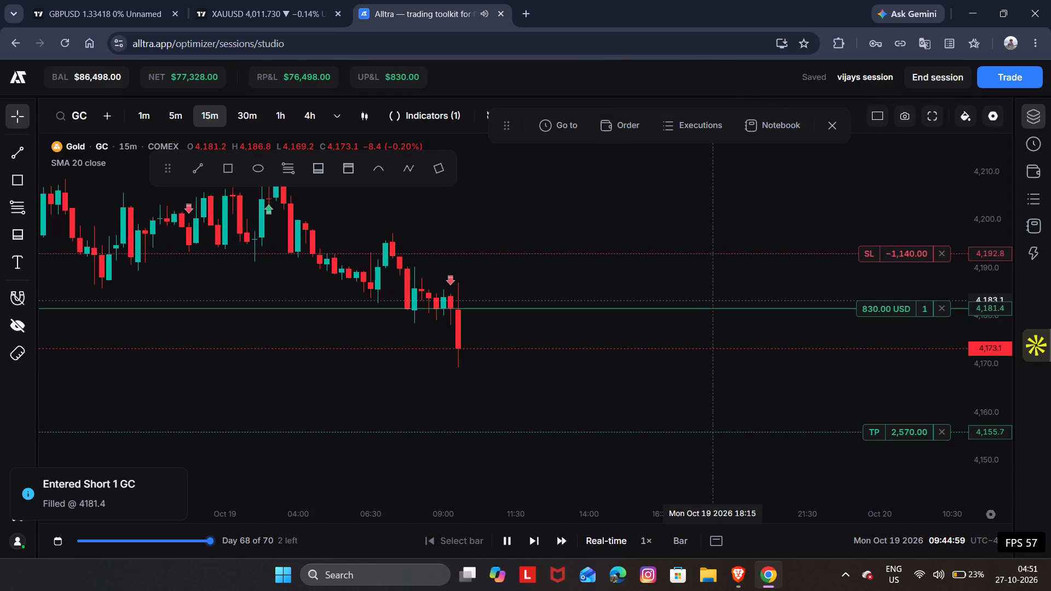
left_click(835, 355)
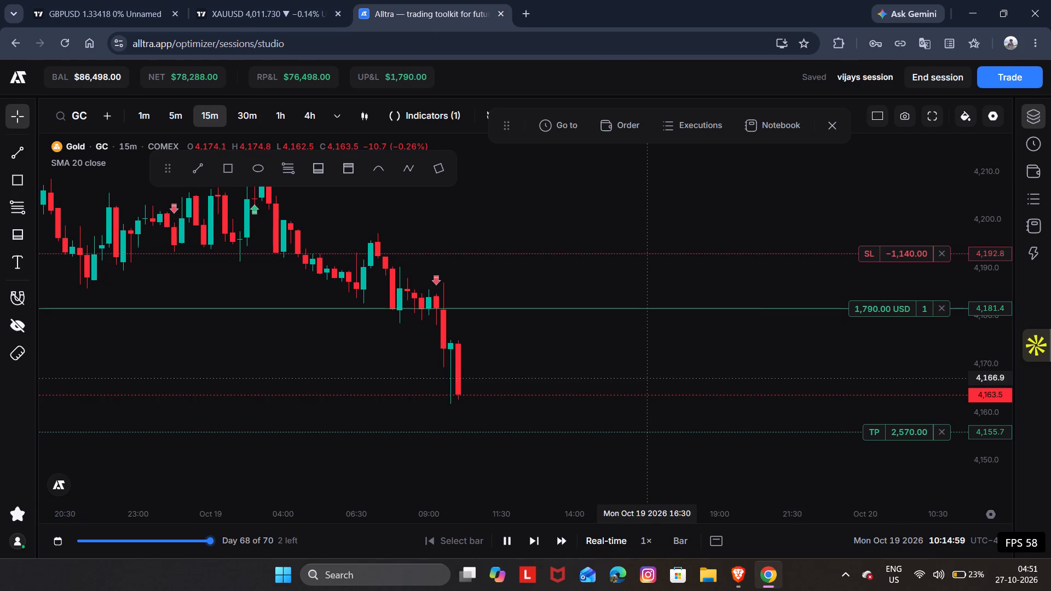
left_click_drag(715, 372, 550, 403)
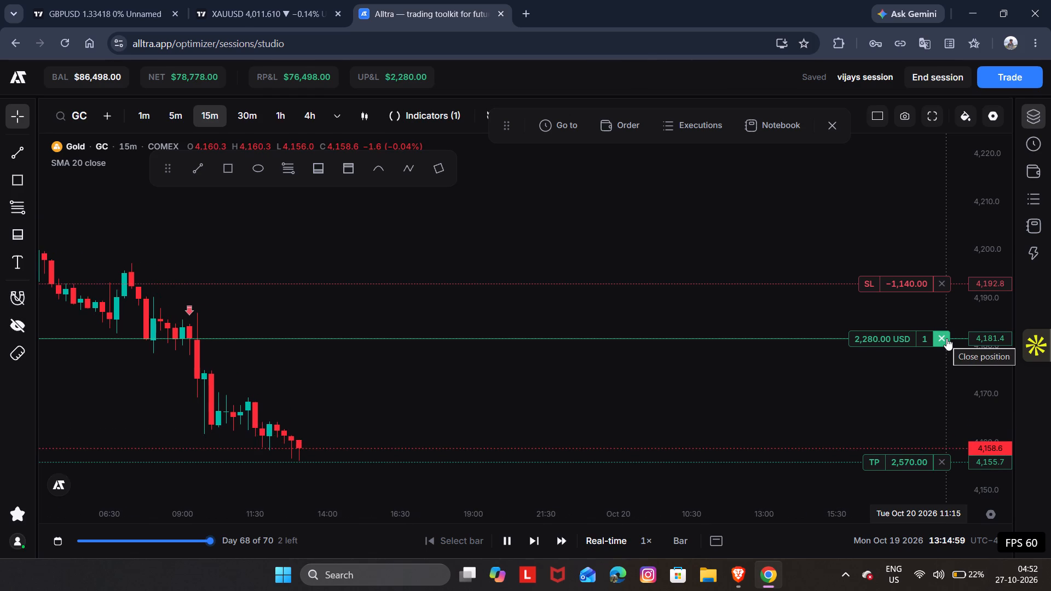
left_click_drag(736, 309, 744, 257)
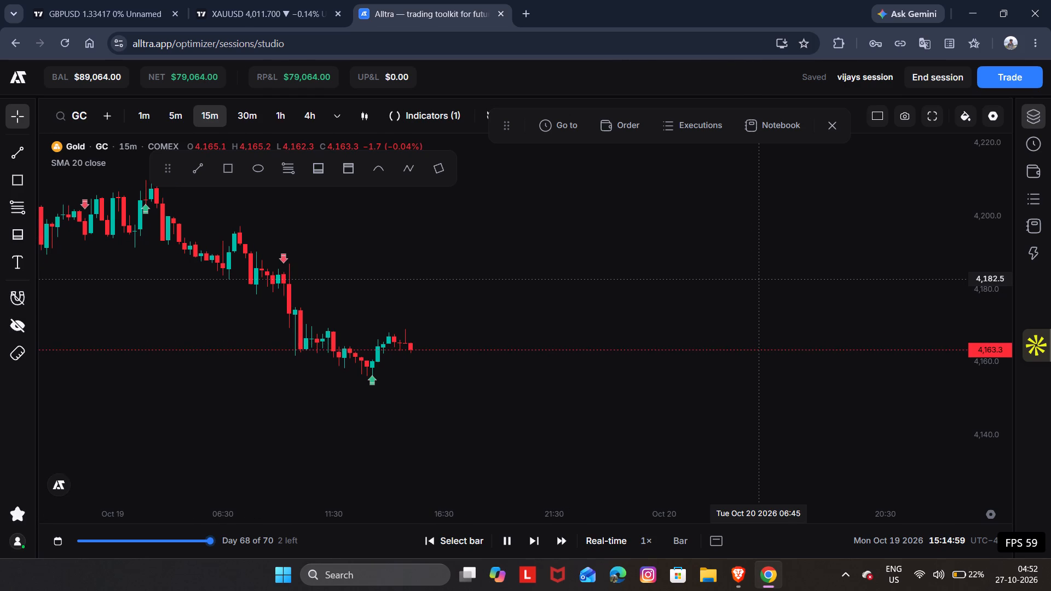
key("space")
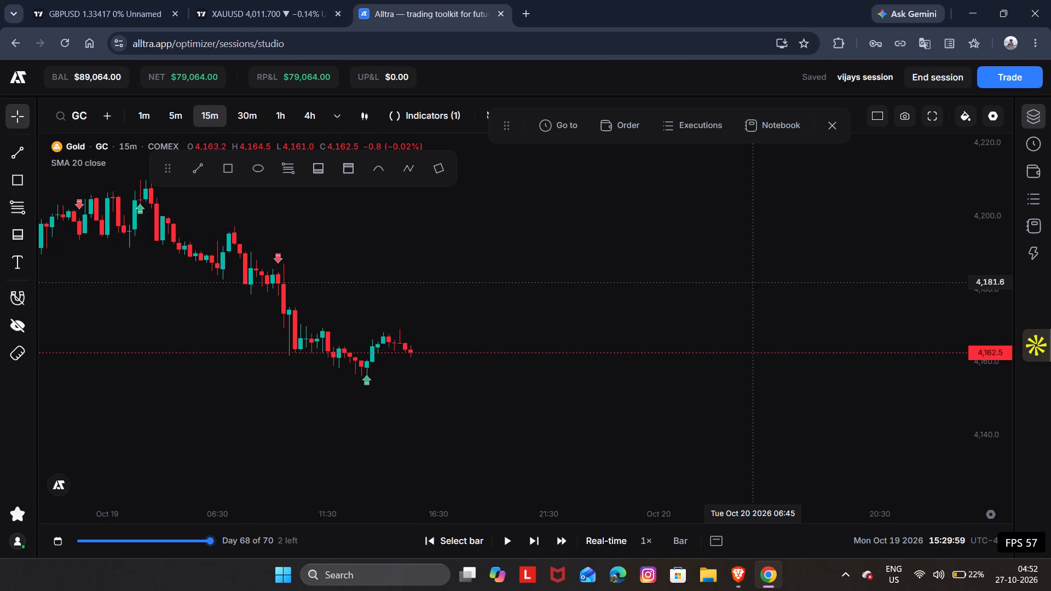
left_click(421, 364)
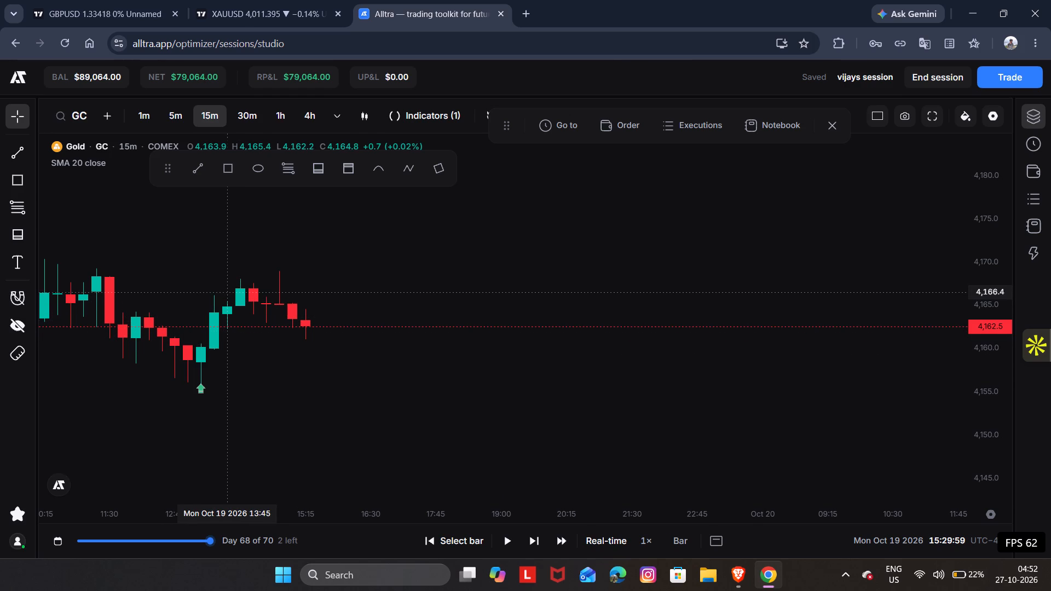
Check the live XAUUSD 15-minute chart with its long setup, and return to the Gold replay session.
left_click(217, 0)
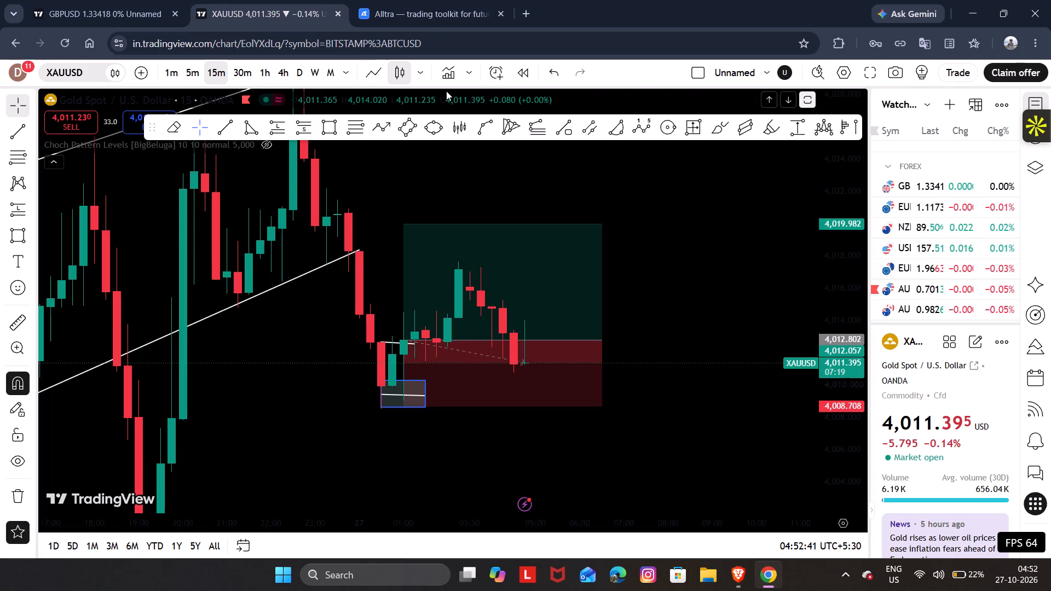
left_click(434, 9)
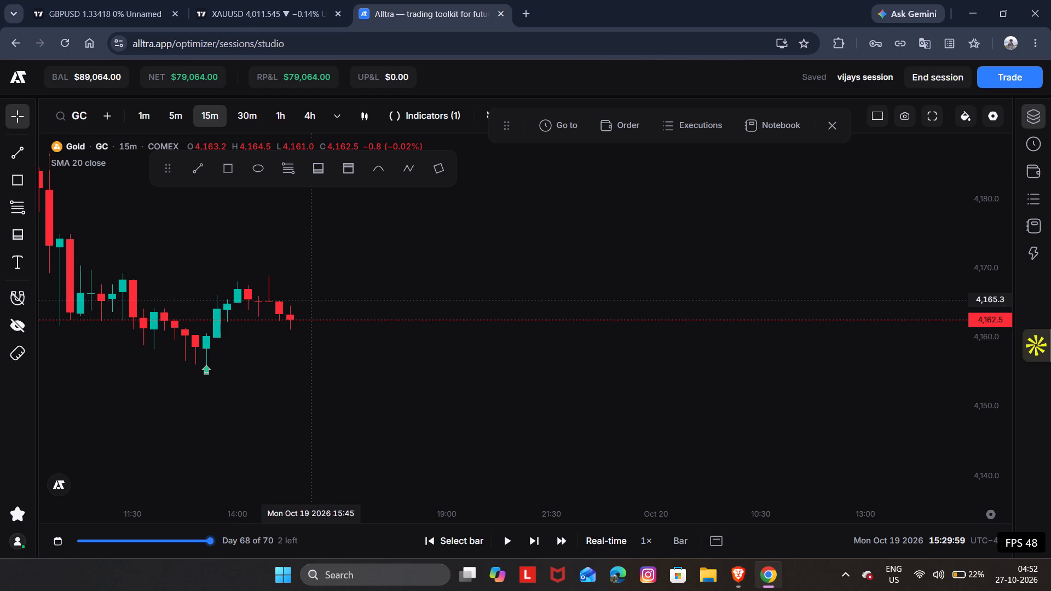
Run the replay from 15:29:59 on Oct 19 to 00:59:59 on Oct 20 without a position and pause it.
key("space")
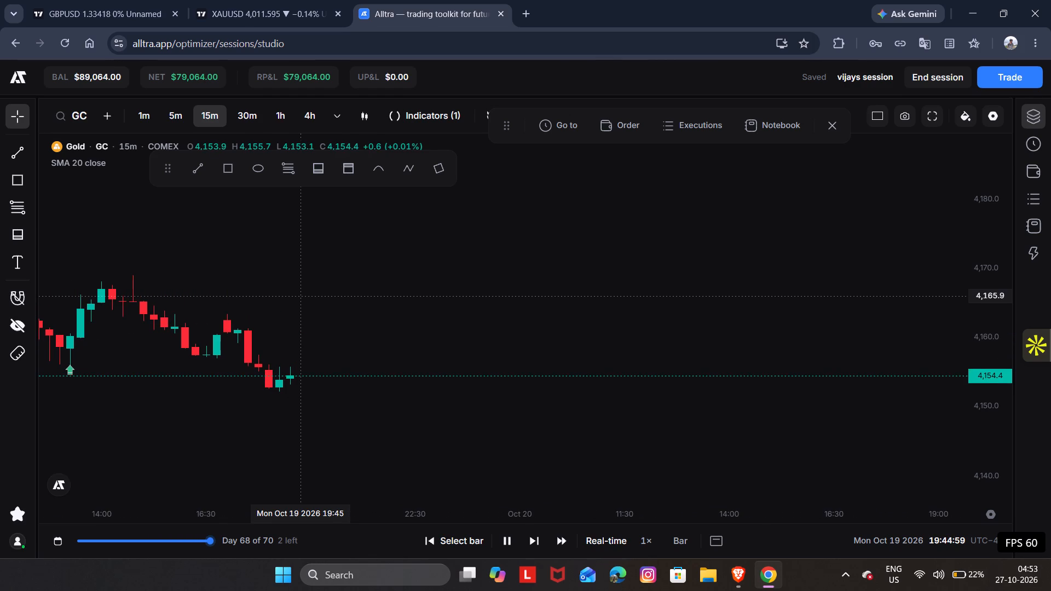
key("space")
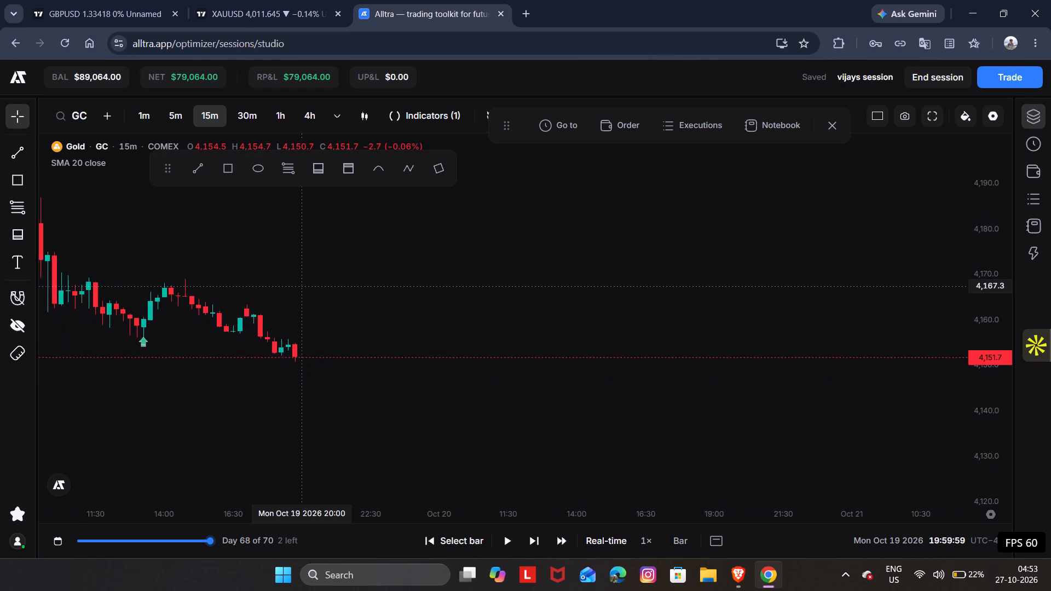
key("space")
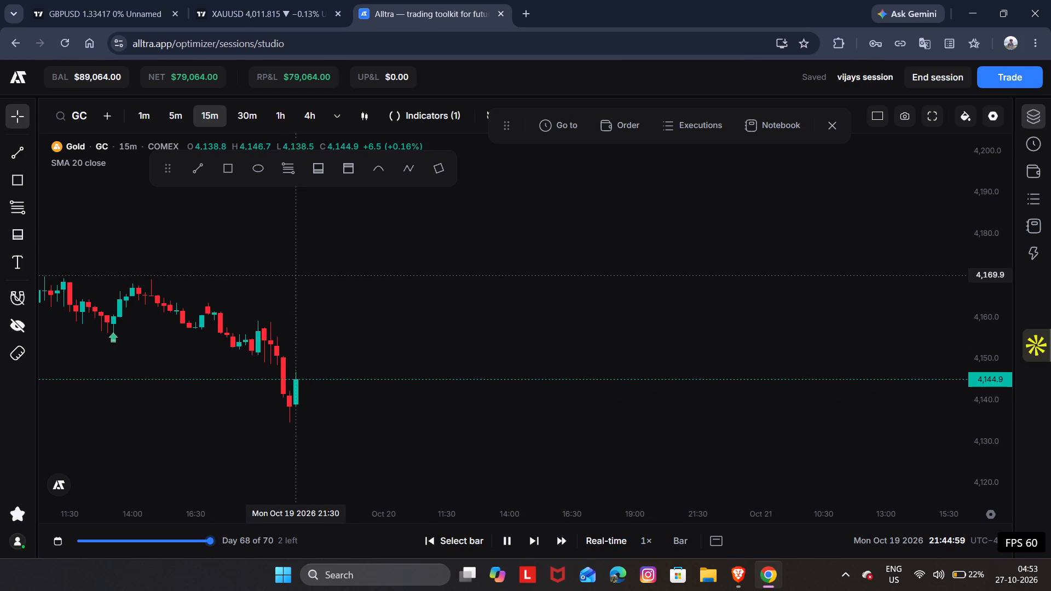
key("space")
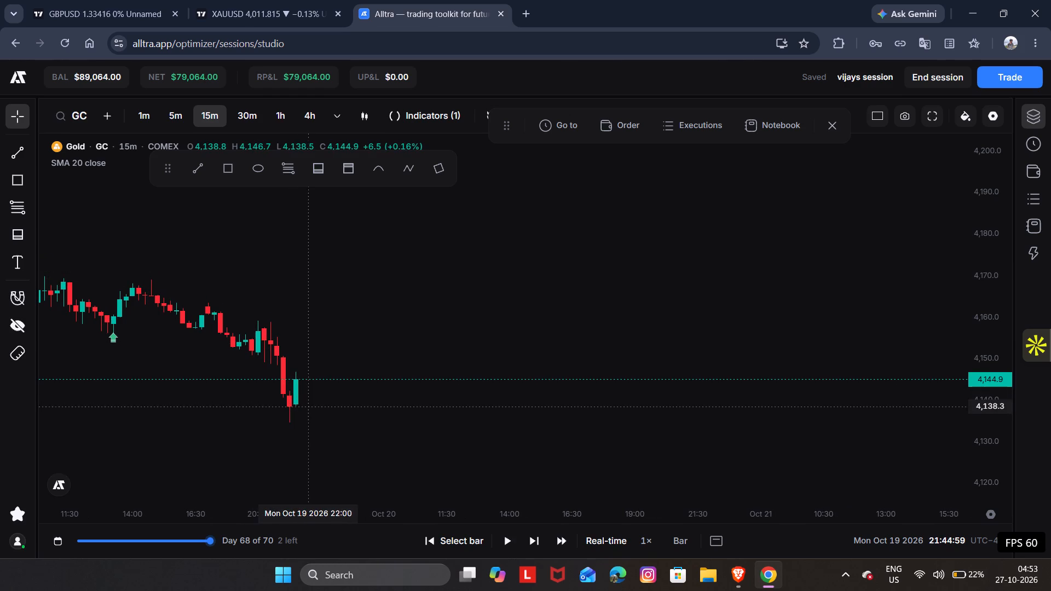
key("space")
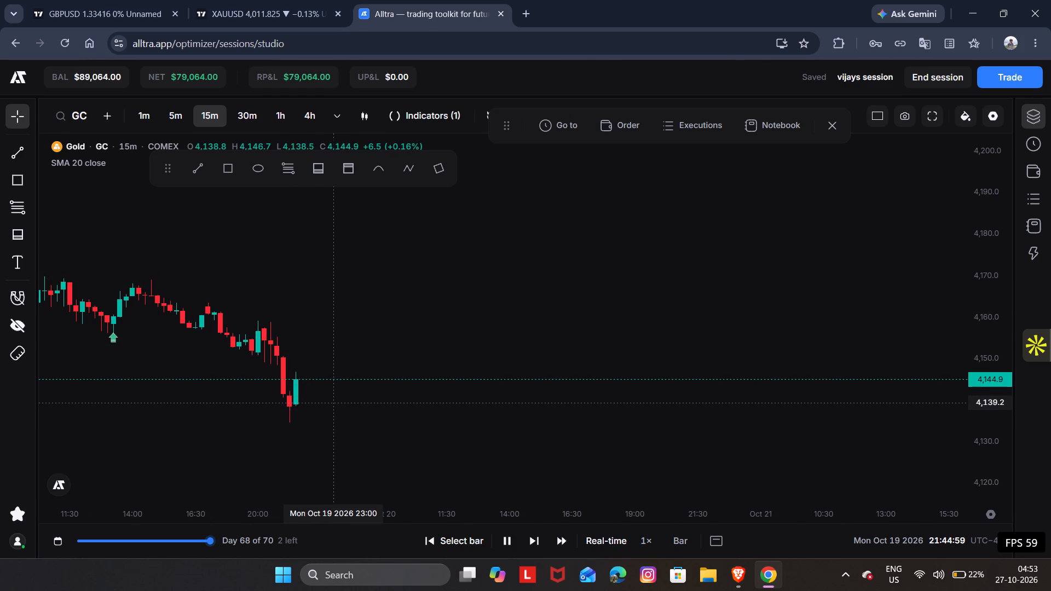
key("space")
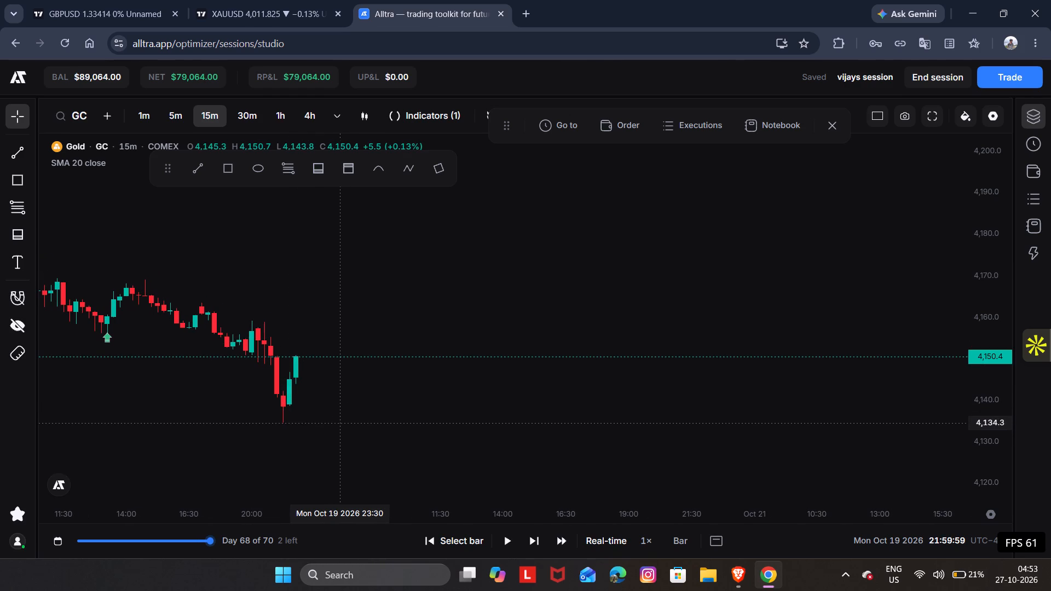
key("space")
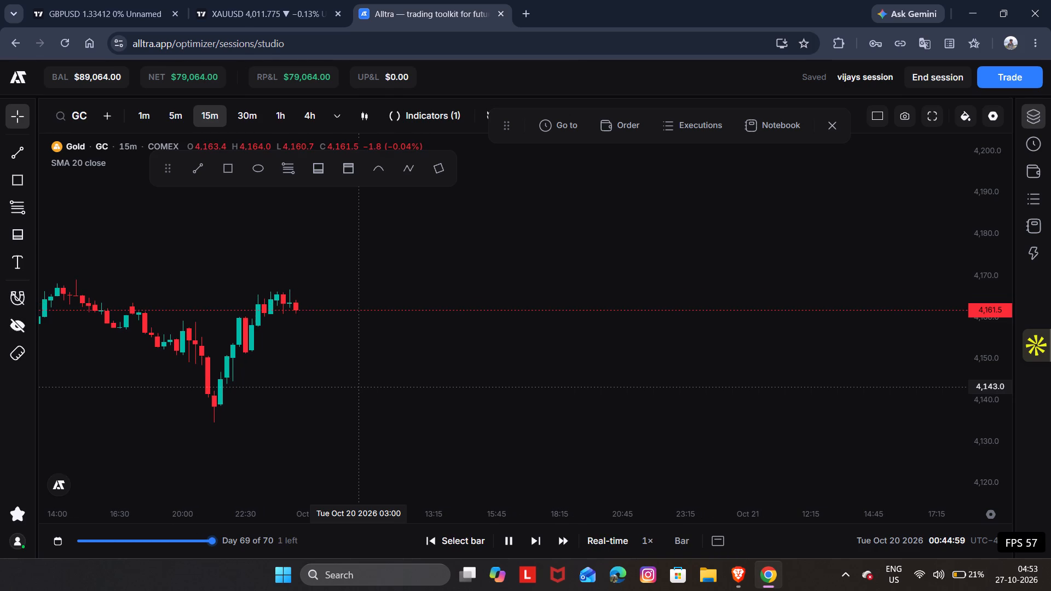
key("space")
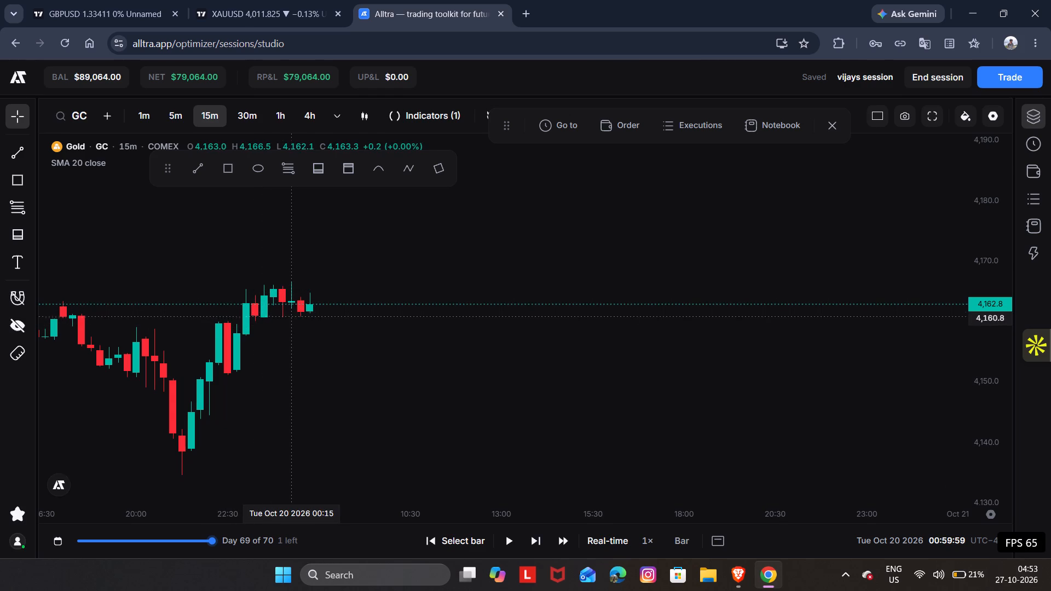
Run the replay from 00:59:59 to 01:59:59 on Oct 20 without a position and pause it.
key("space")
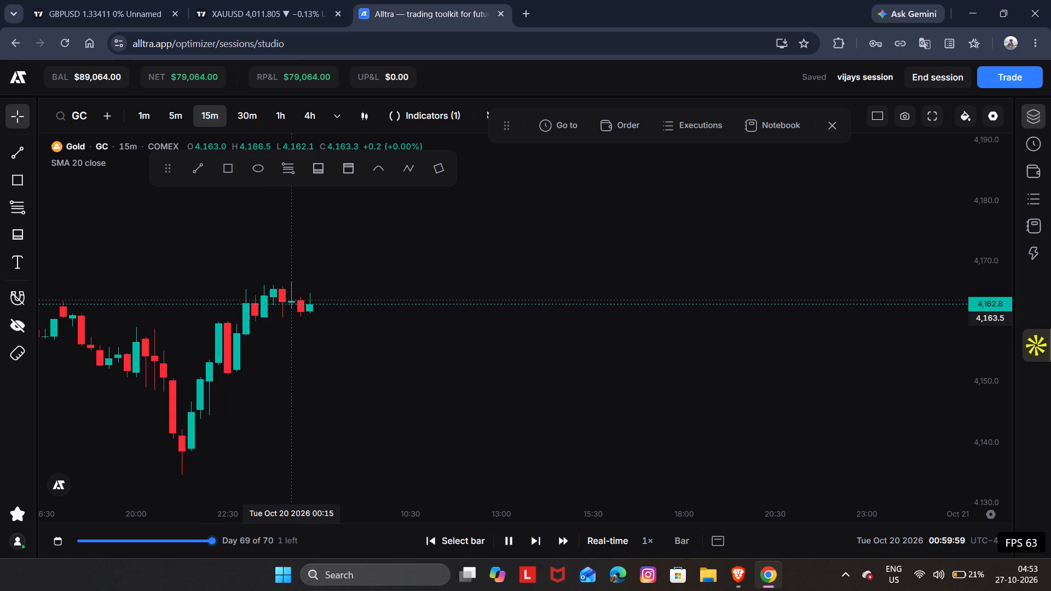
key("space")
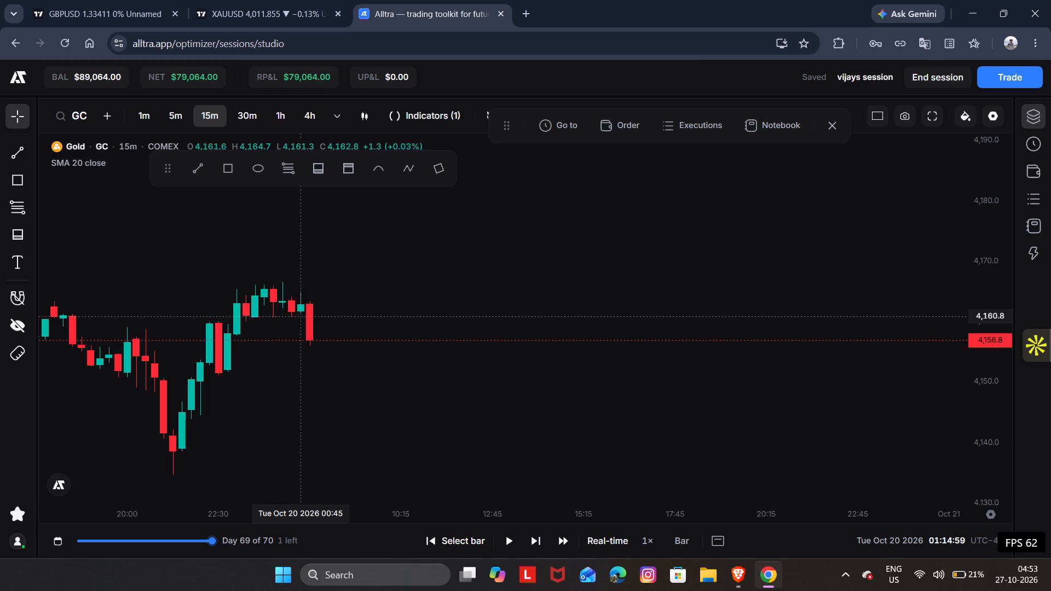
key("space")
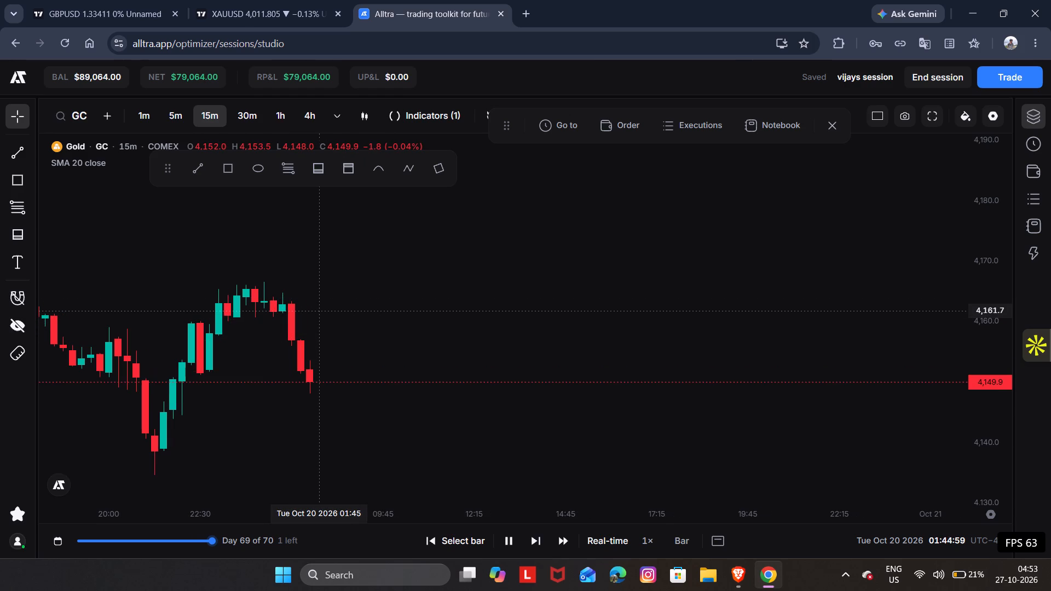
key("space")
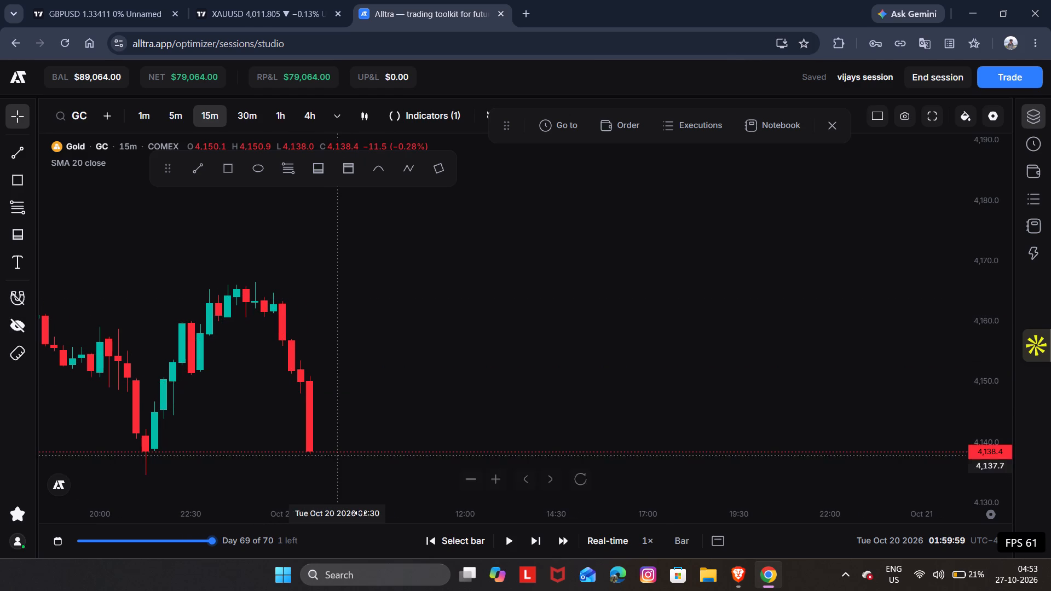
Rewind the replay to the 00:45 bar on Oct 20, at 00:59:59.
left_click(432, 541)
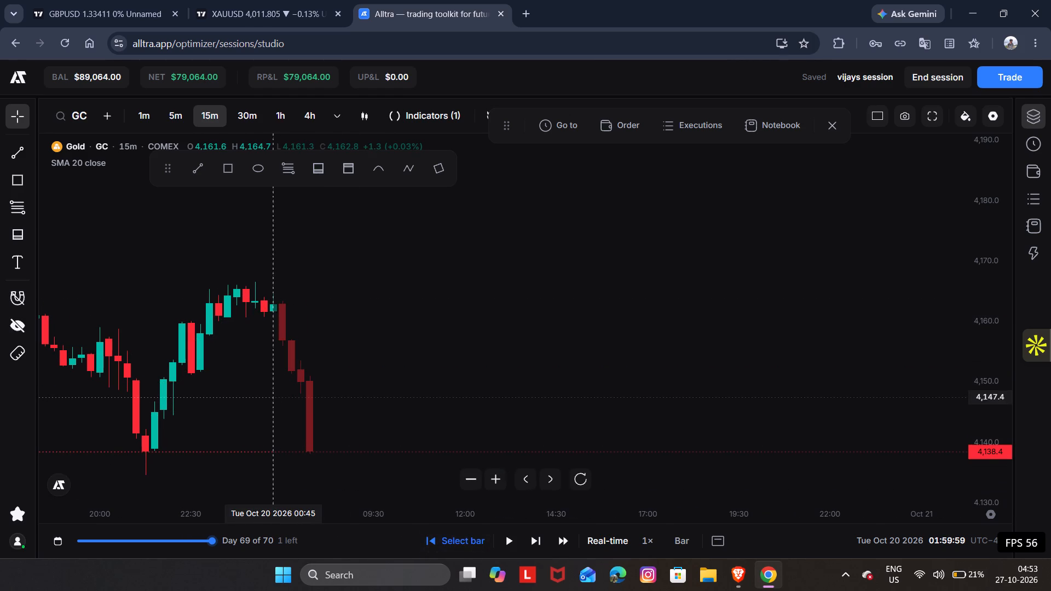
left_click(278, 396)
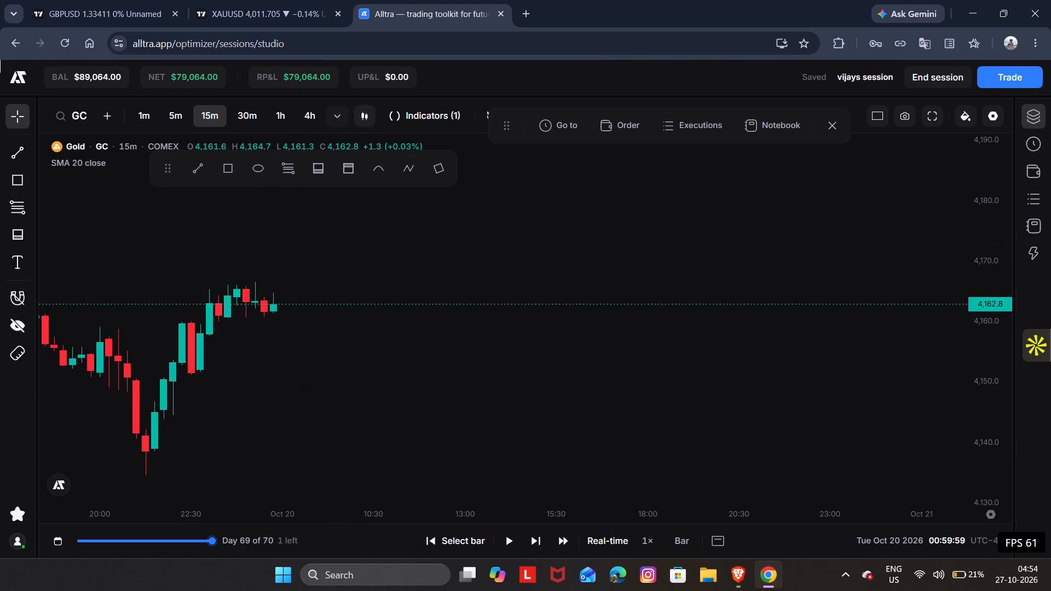
Place a market sell order for 1 GC at 4162.8 with stop loss 4170.0 and take profit 4137.0.
left_click(631, 130)
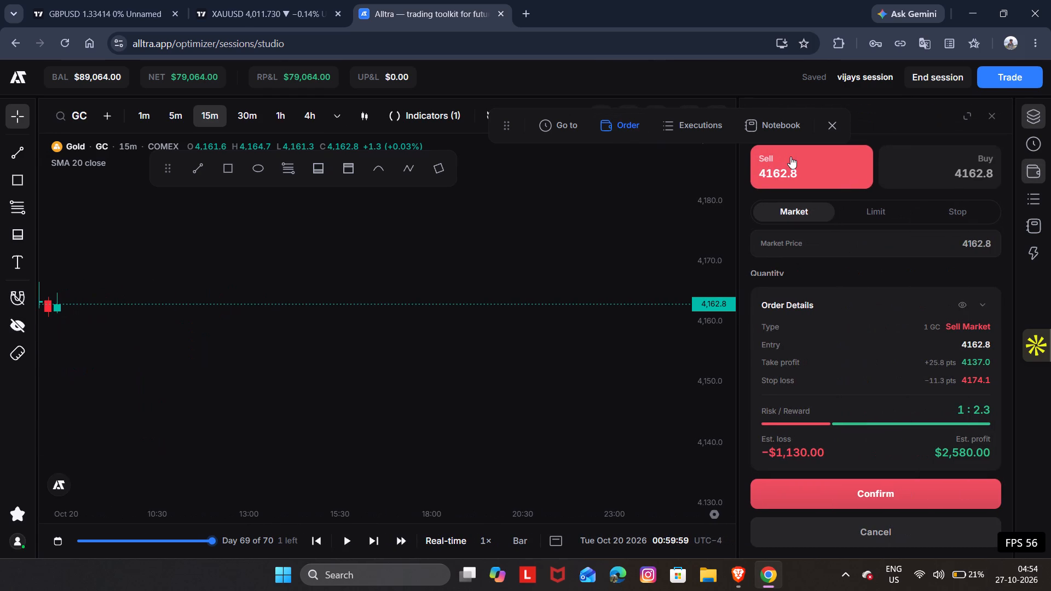
left_click(790, 157)
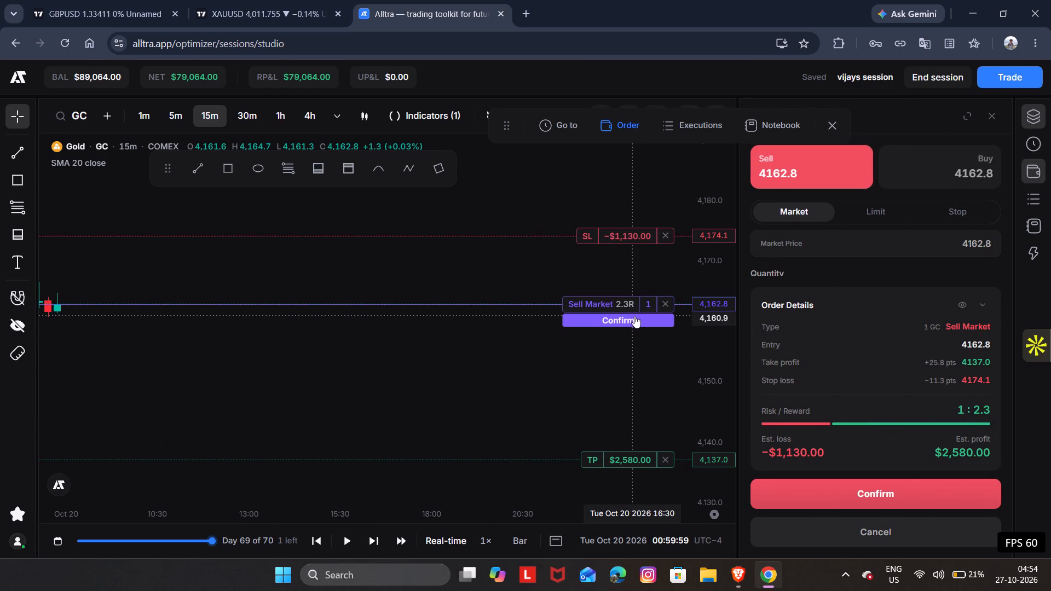
left_click_drag(628, 233, 622, 251)
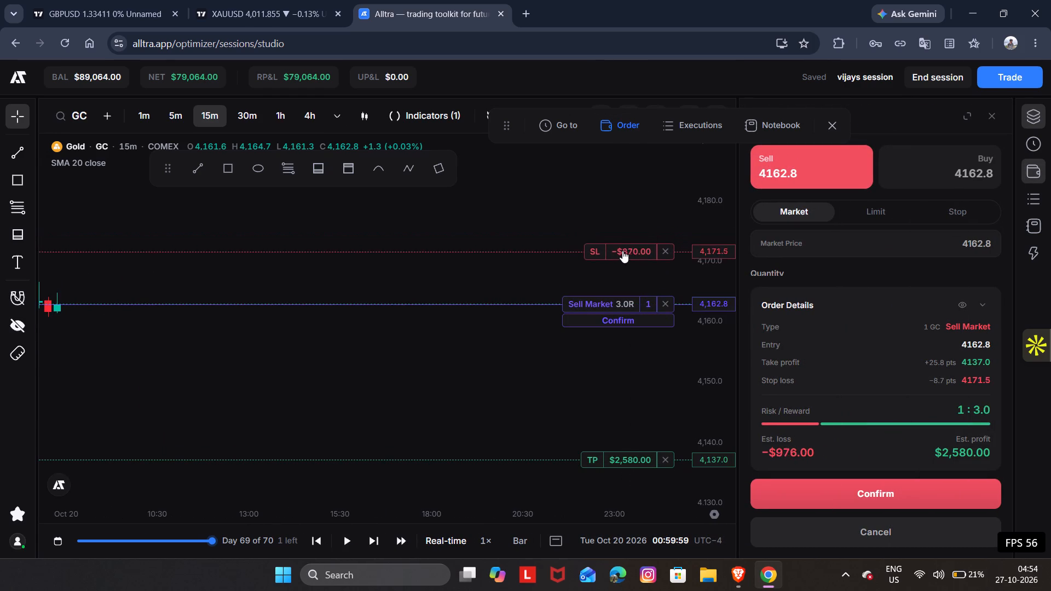
left_click_drag(622, 251, 621, 258)
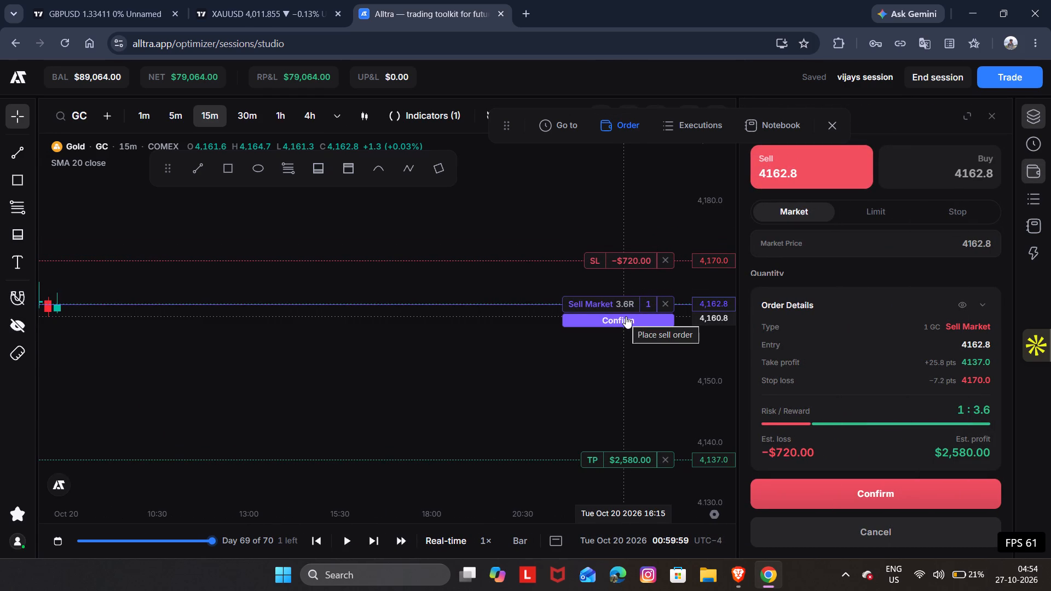
left_click(626, 316)
Run the replay from 00:59:59 to 02:29:59 on Oct 20 with the short trade open, and pause it.
key("space")
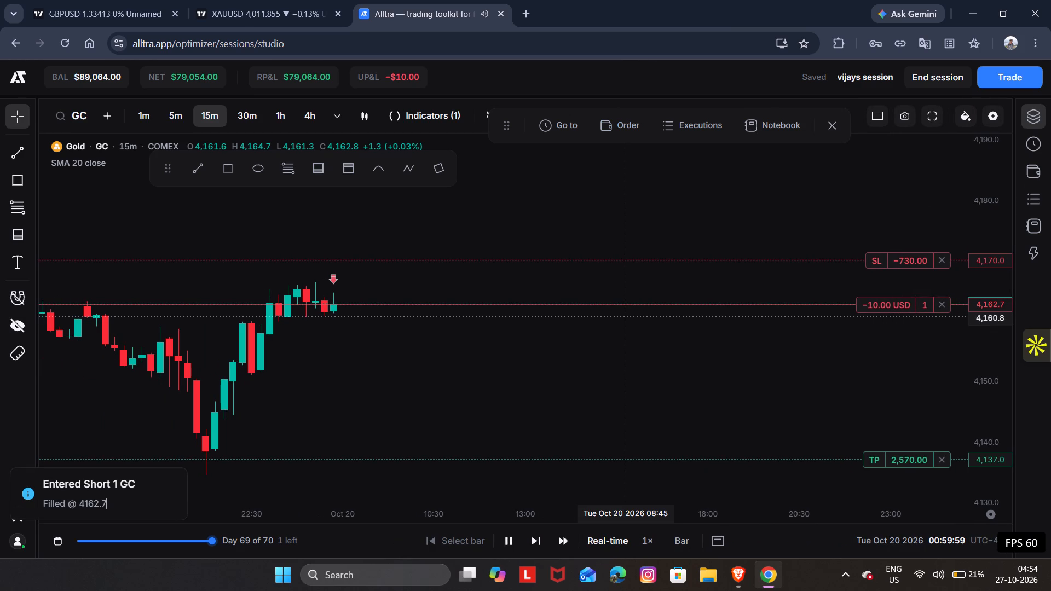
left_click_drag(638, 359, 563, 329)
left_click_drag(630, 360, 593, 330)
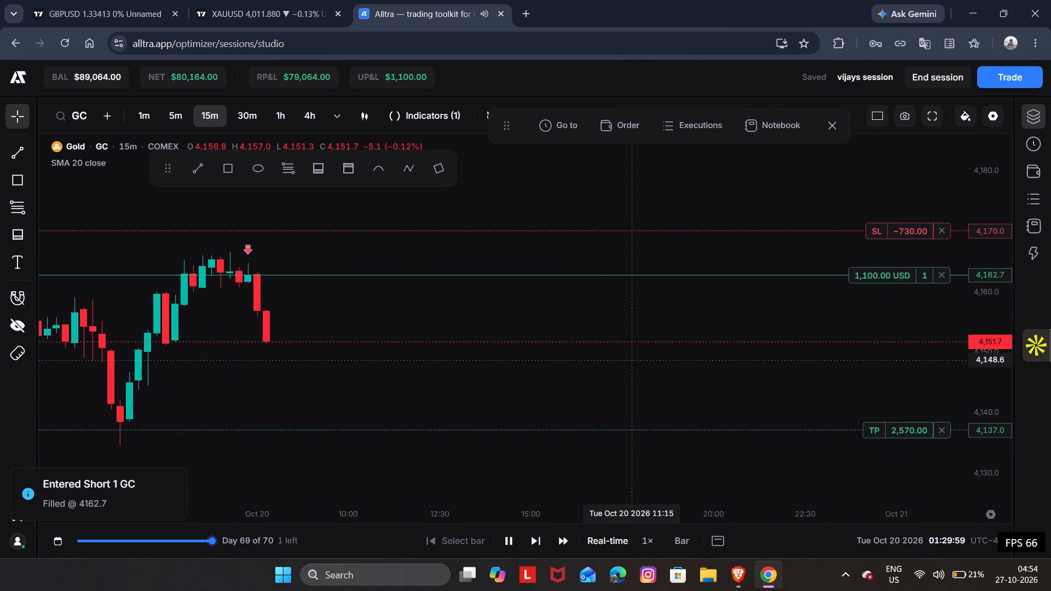
left_click_drag(593, 330, 569, 306)
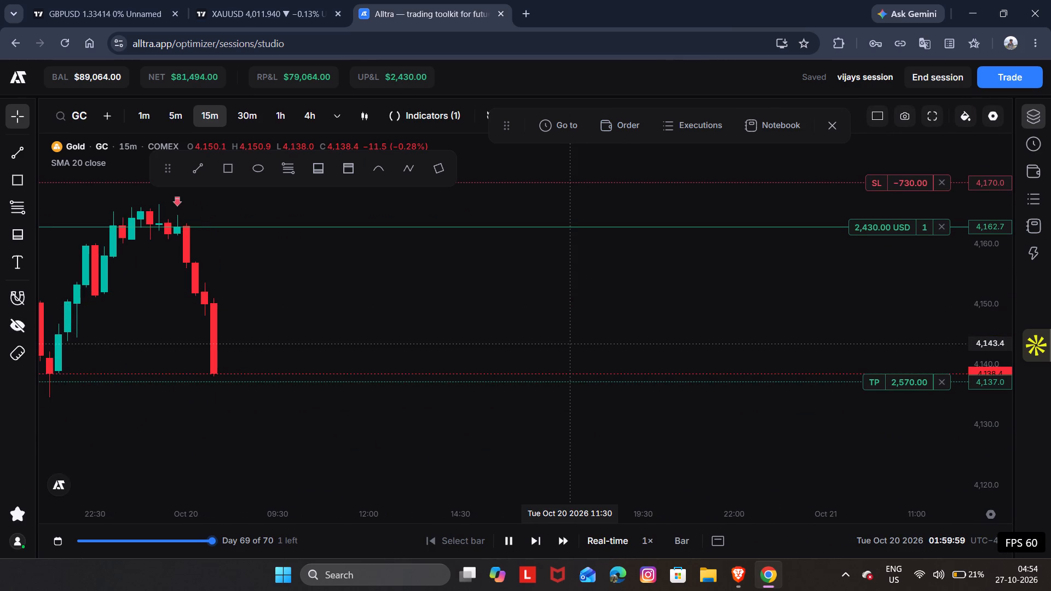
key("space")
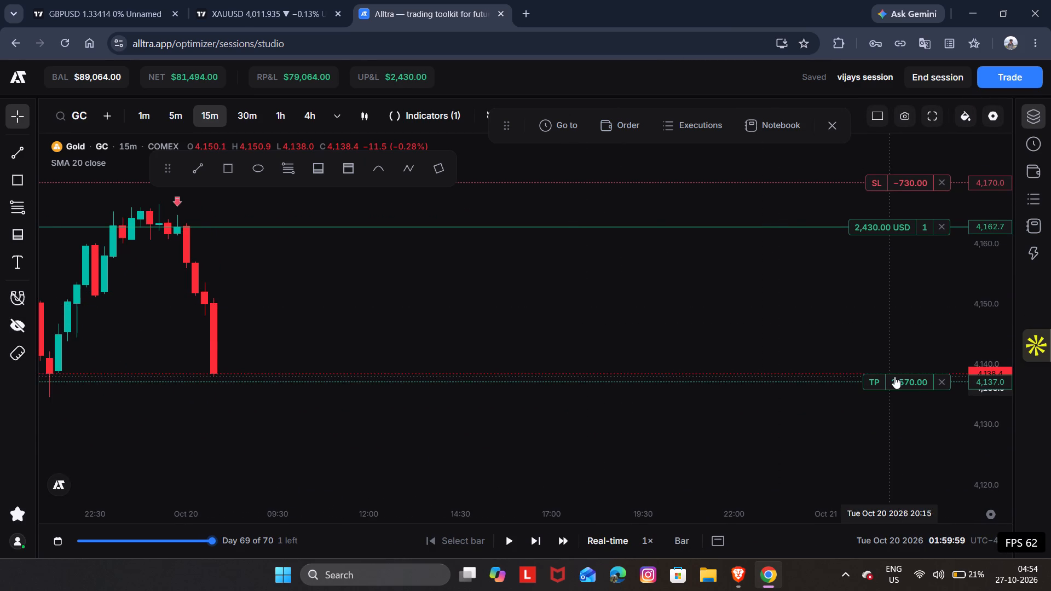
key("space")
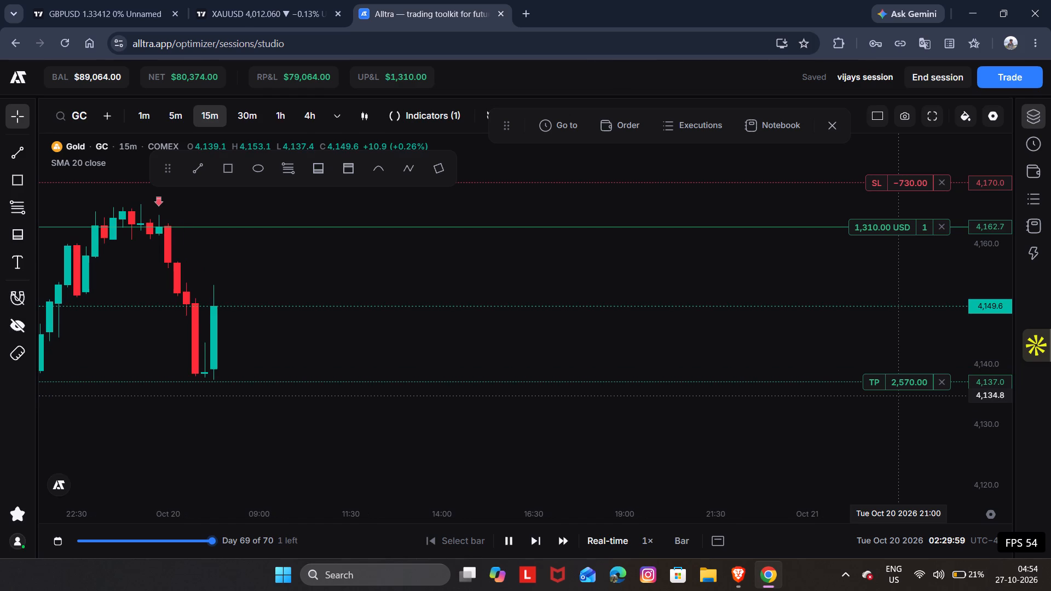
key("space")
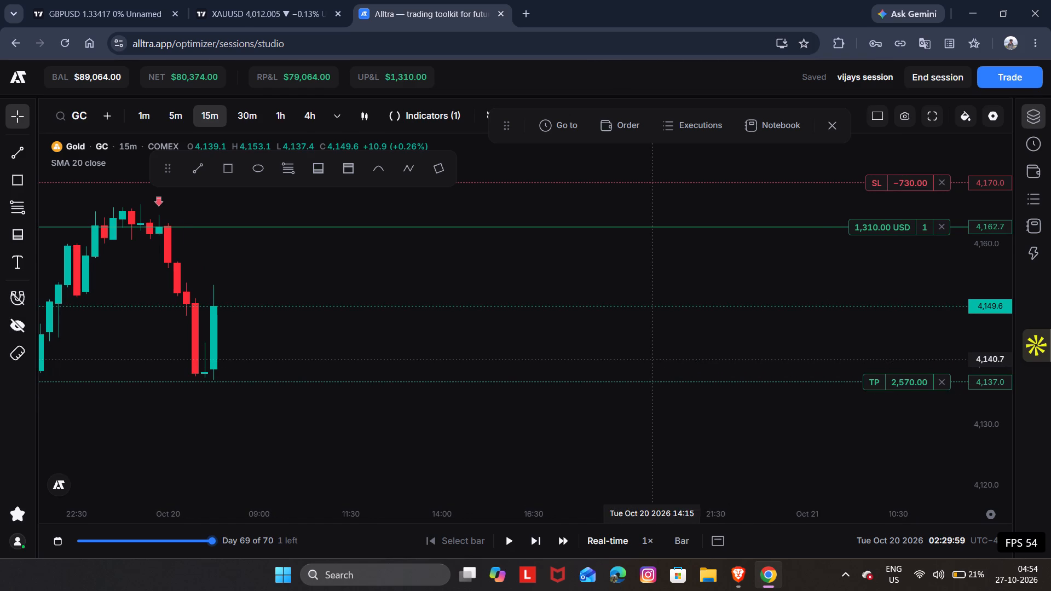
Close the open short position of 1 GC at the 02:29:59 bar on Oct 20.
left_click(949, 222)
Run the replay from 02:29:59 to 03:44:59 on Oct 20 without a position and pause it.
key("space")
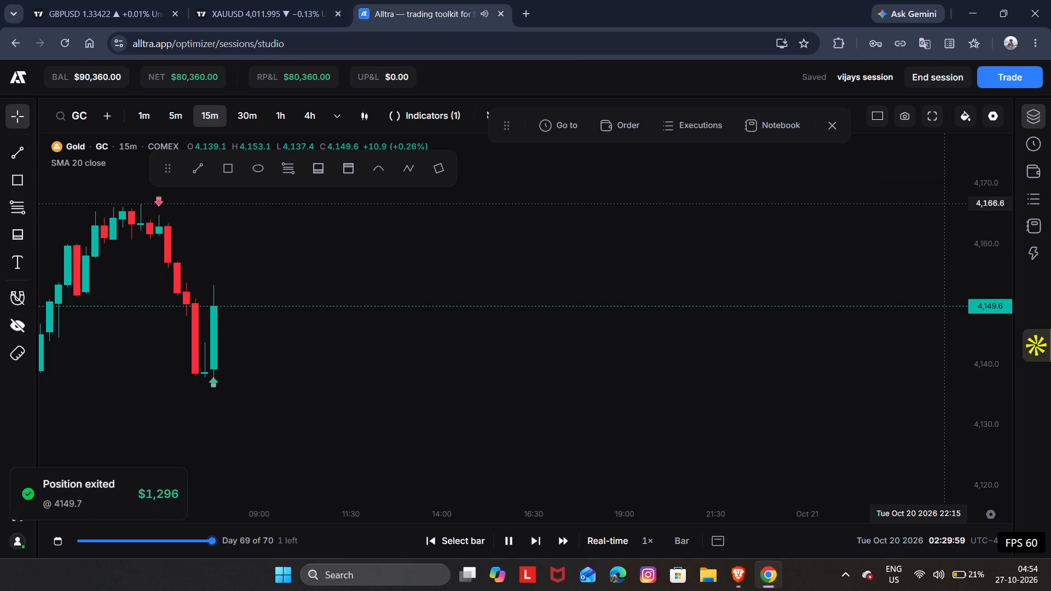
key("space")
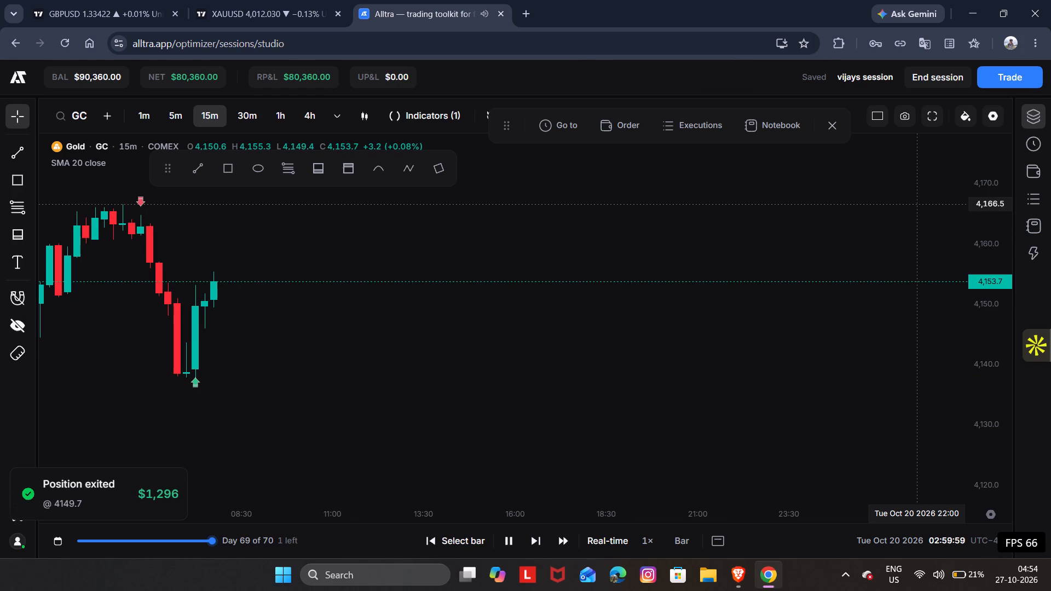
key("space")
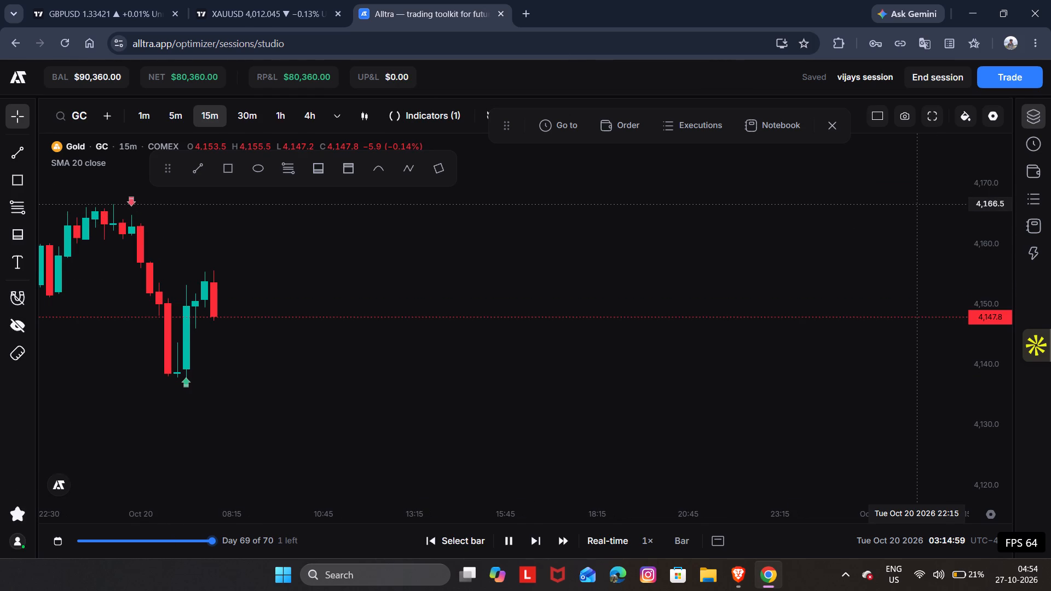
key("space")
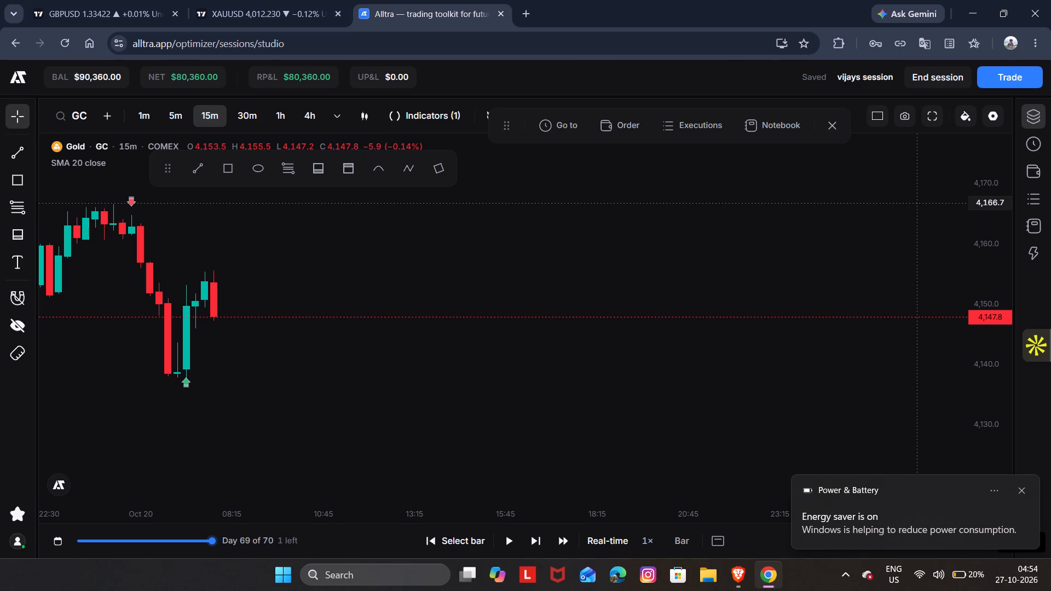
key("space")
key("space")
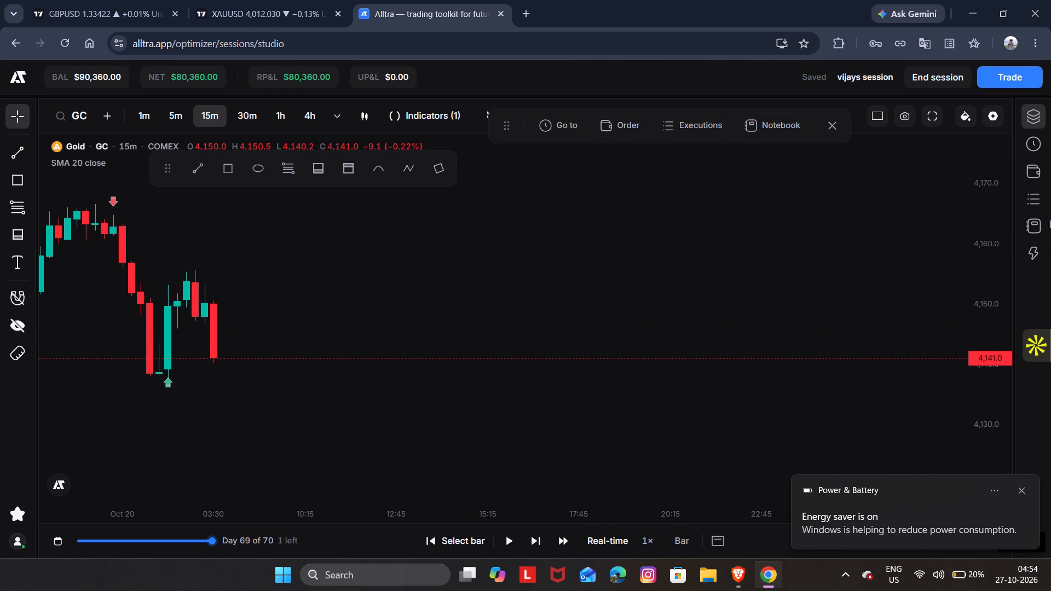
Place a market sell order for 1 GC at 4141.0 with stop loss 4148.2 and take profit 4115.2.
left_click(1033, 136)
left_click(1033, 159)
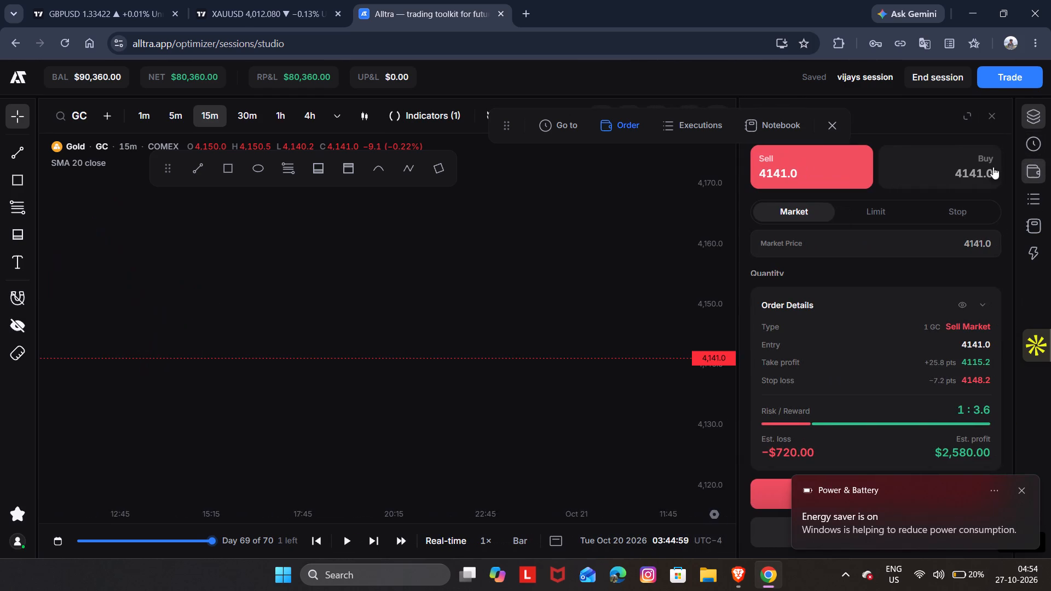
left_click(813, 156)
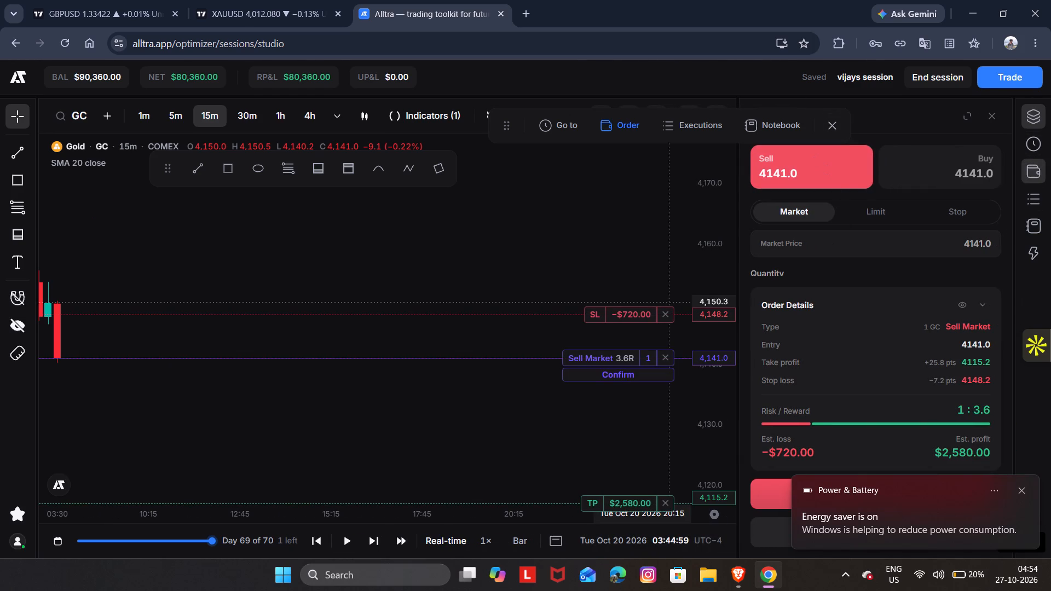
left_click(636, 370)
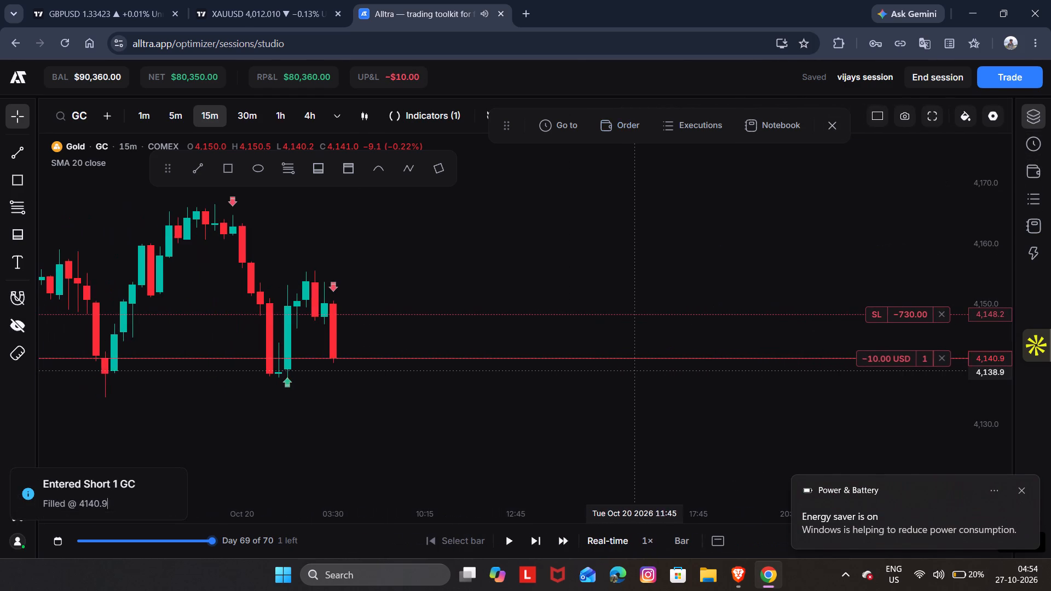
Run the replay from 03:44:59 on Oct 20 with the short trade open and close the position at the 05:59:59 bar.
key("space")
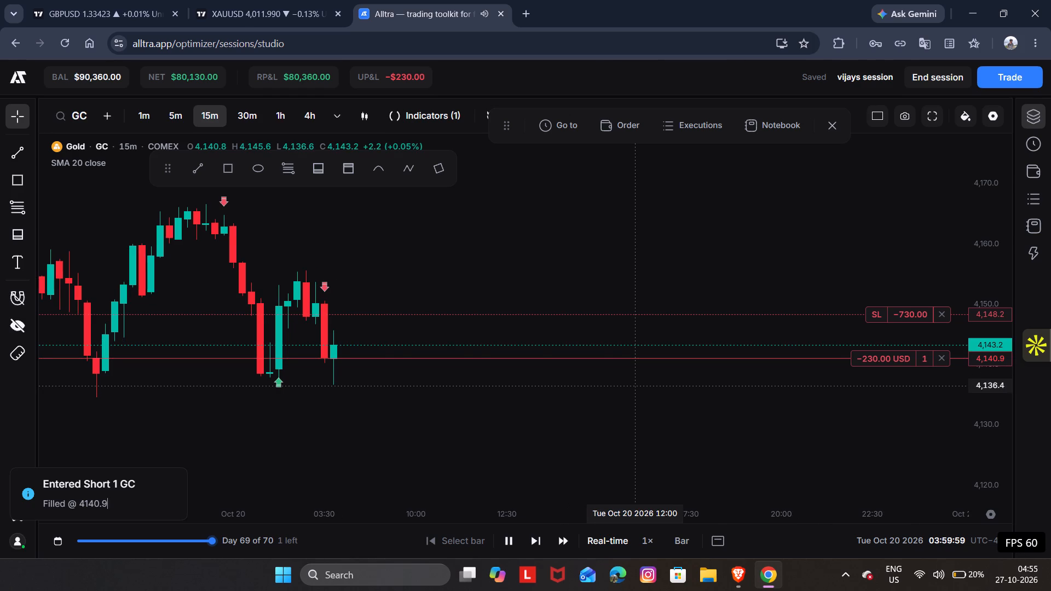
key("space")
key("space")
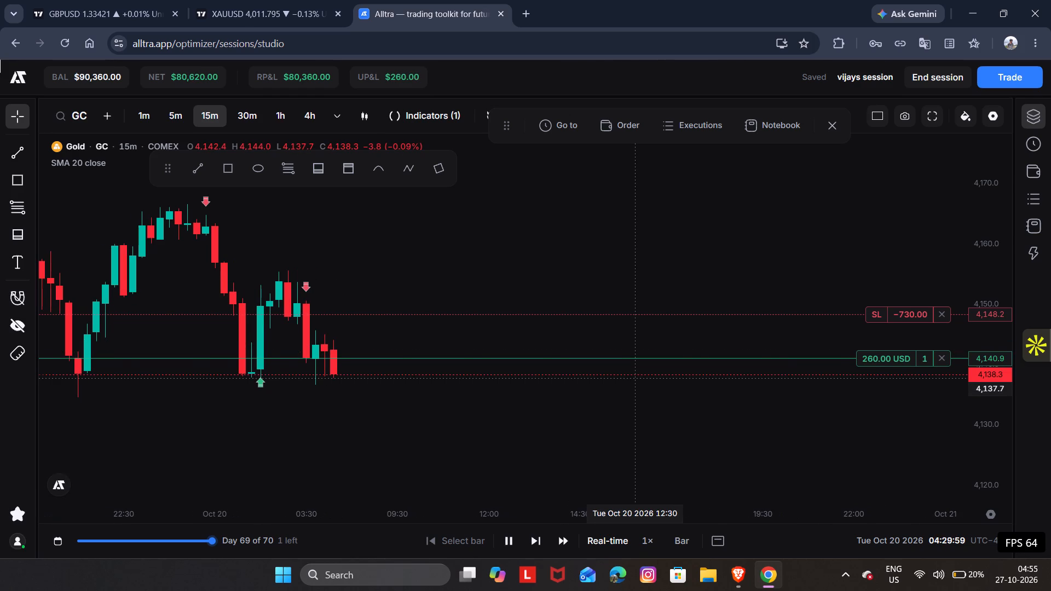
left_click(937, 361)
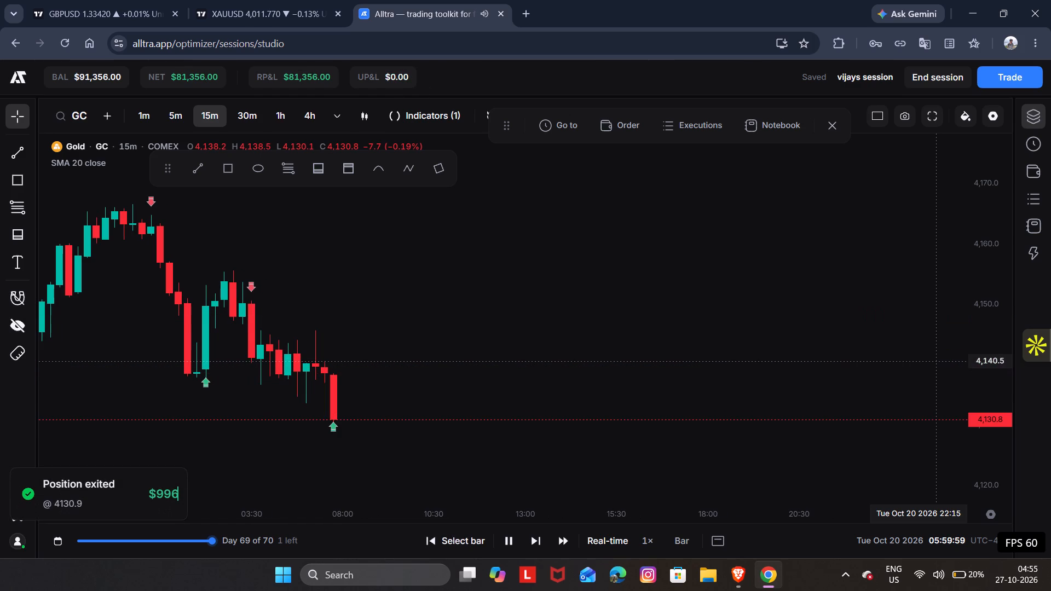
Run the replay in stages from 05:59:59 to 08:14:59 on Oct 20 without a position and pause it.
key("space")
left_click_drag(785, 340, 672, 323)
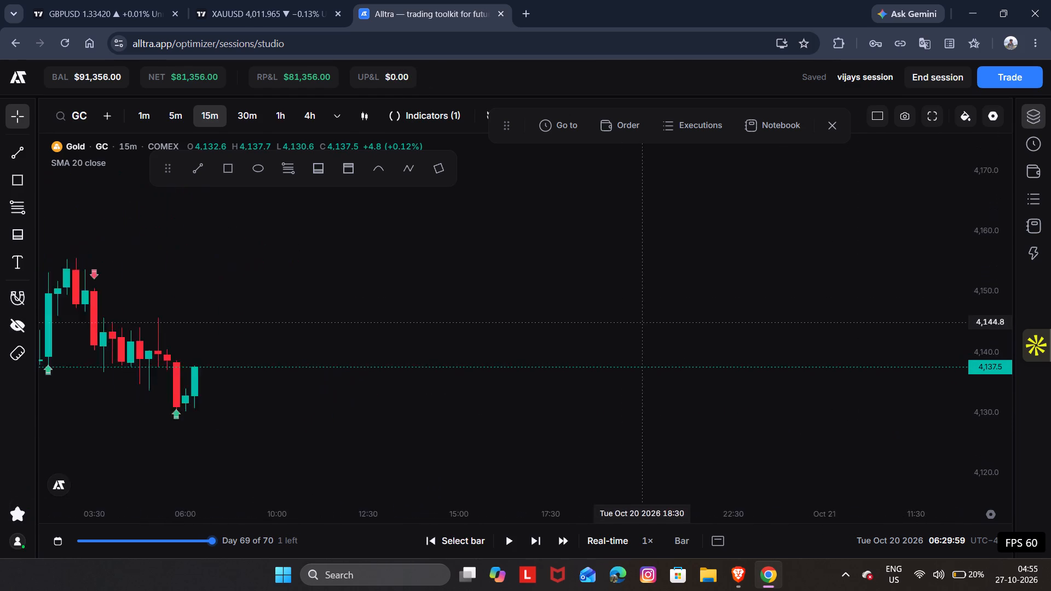
left_click_drag(672, 323, 887, 309)
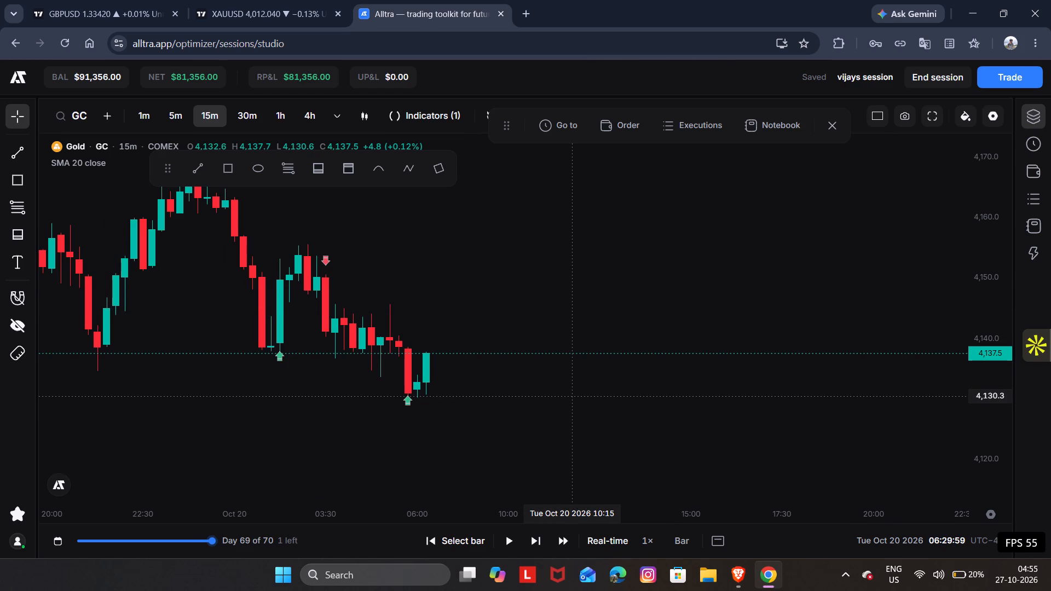
key("space")
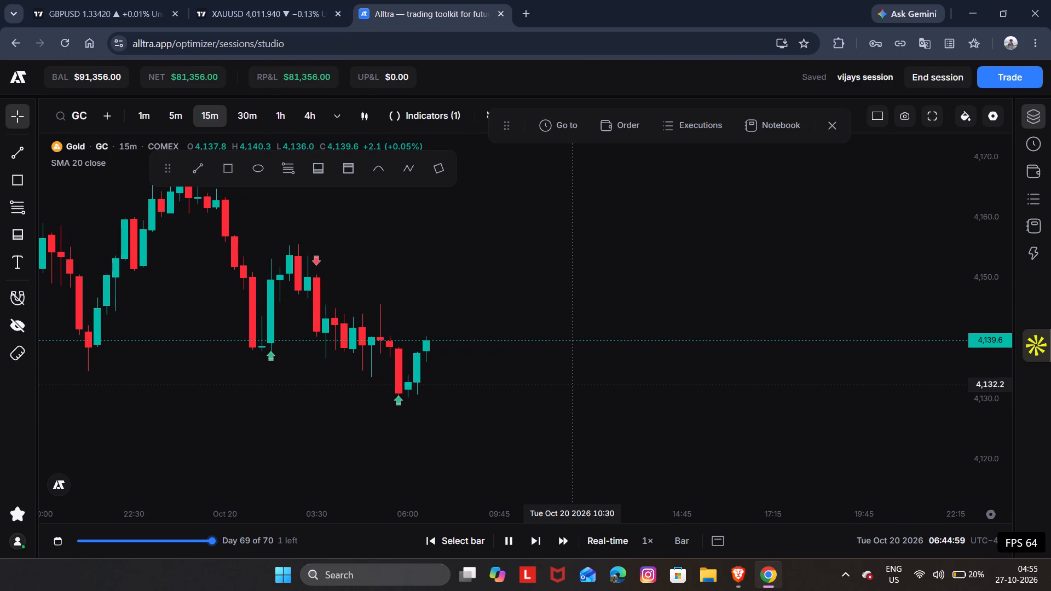
left_click(570, 385)
key("space")
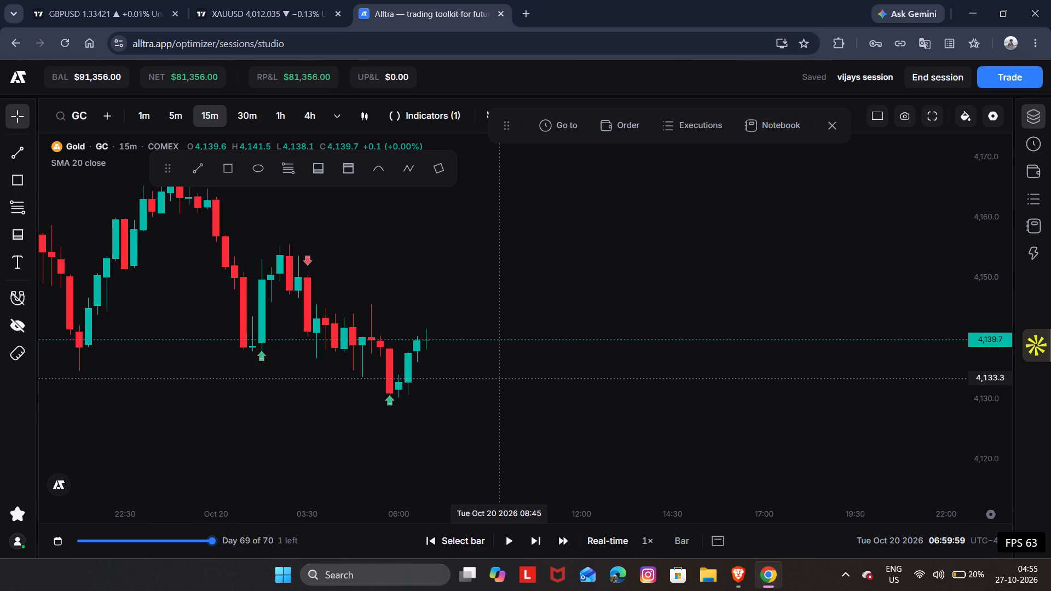
key("space")
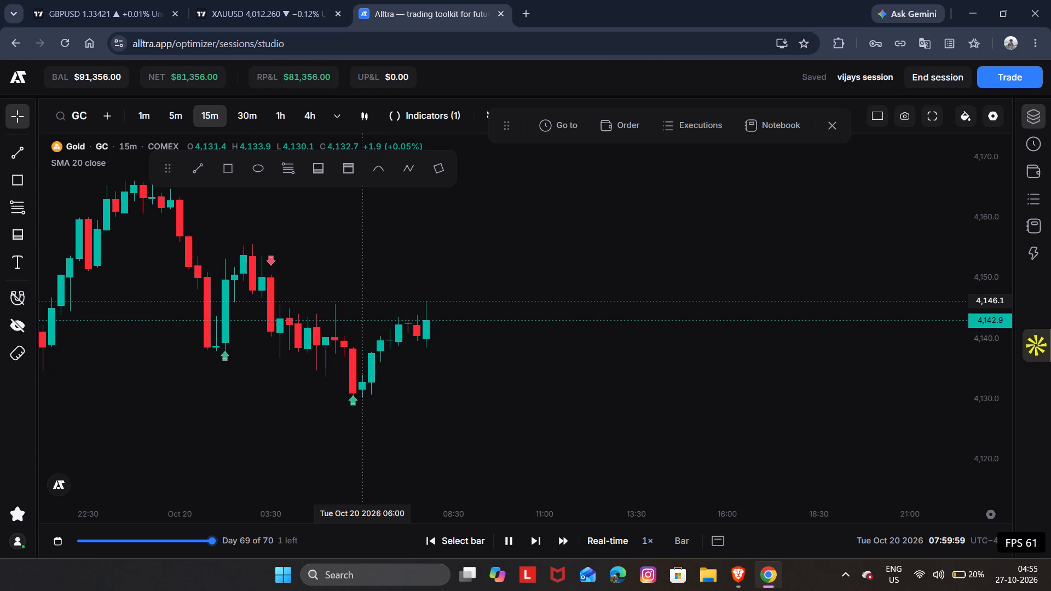
key("space")
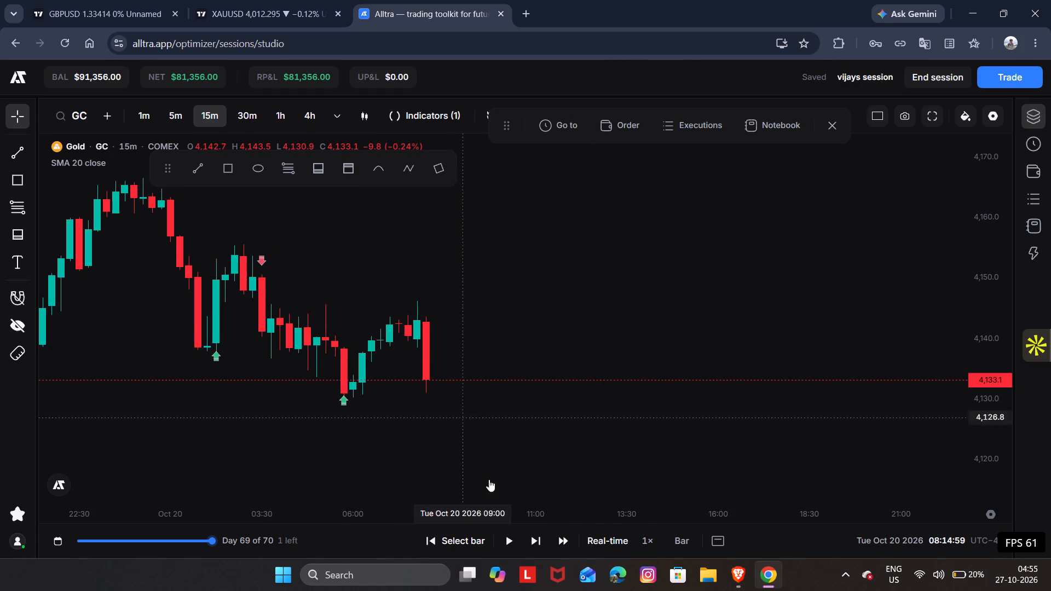
Rewind the replay by one bar to 07:59:59 on Oct 20.
left_click(480, 534)
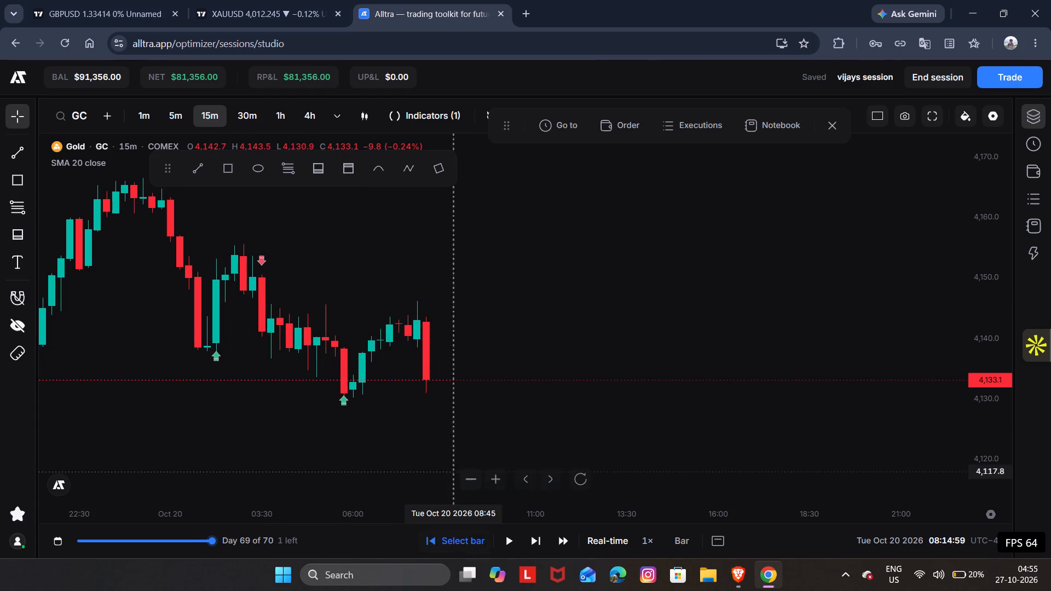
left_click(417, 382)
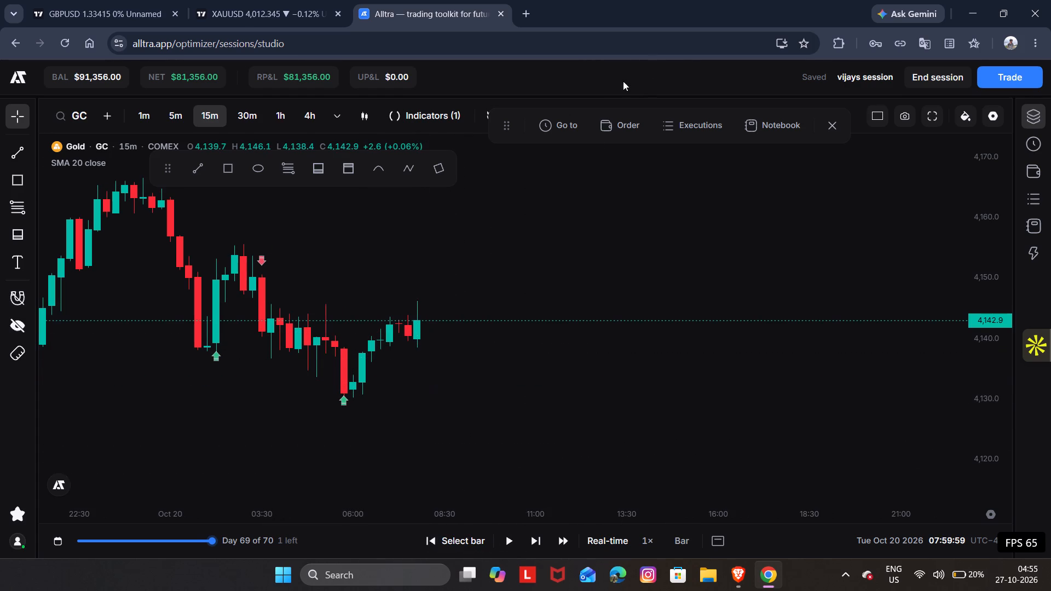
Place a market sell order for 1 GC at 4142.9 with stop loss 4150.1 and take profit 4117.1.
left_click(608, 114)
left_click(805, 151)
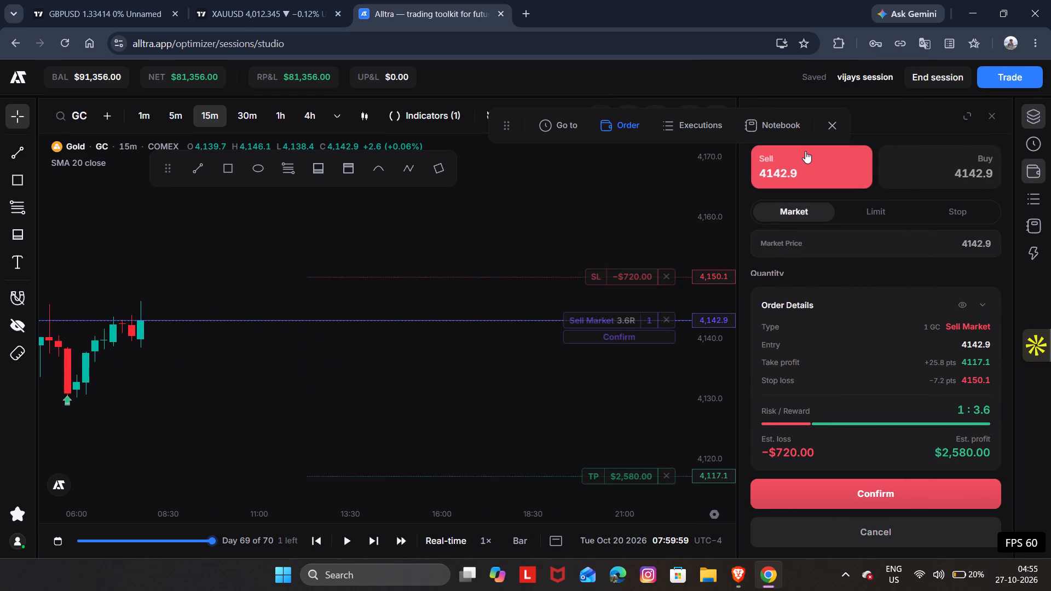
left_click(624, 340)
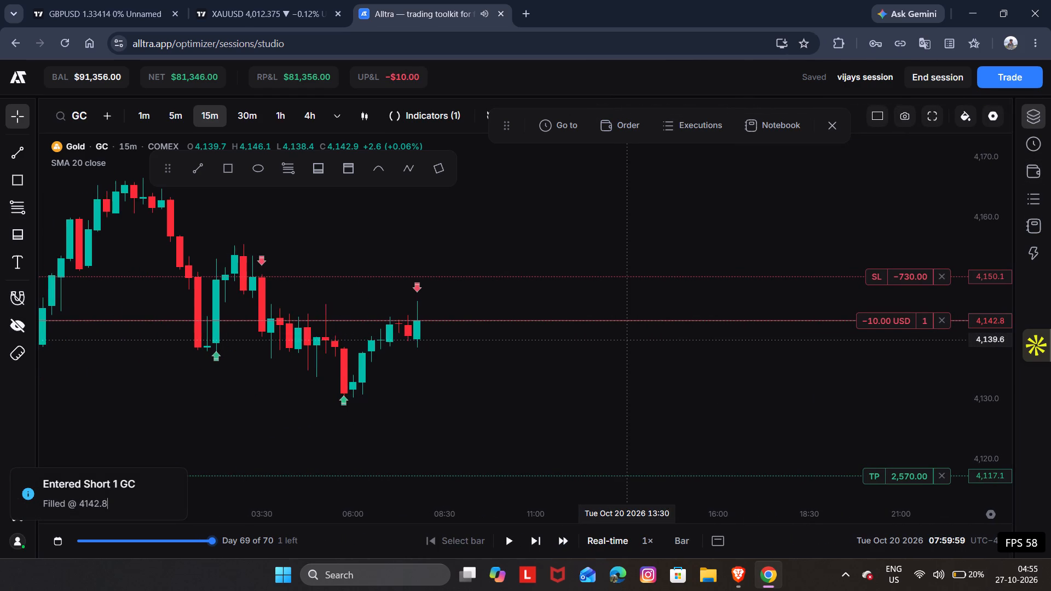
Advance the replay to 08:29:59 on Oct 20 with the short trade open and close the 1 GC position there.
key("space")
key("space")
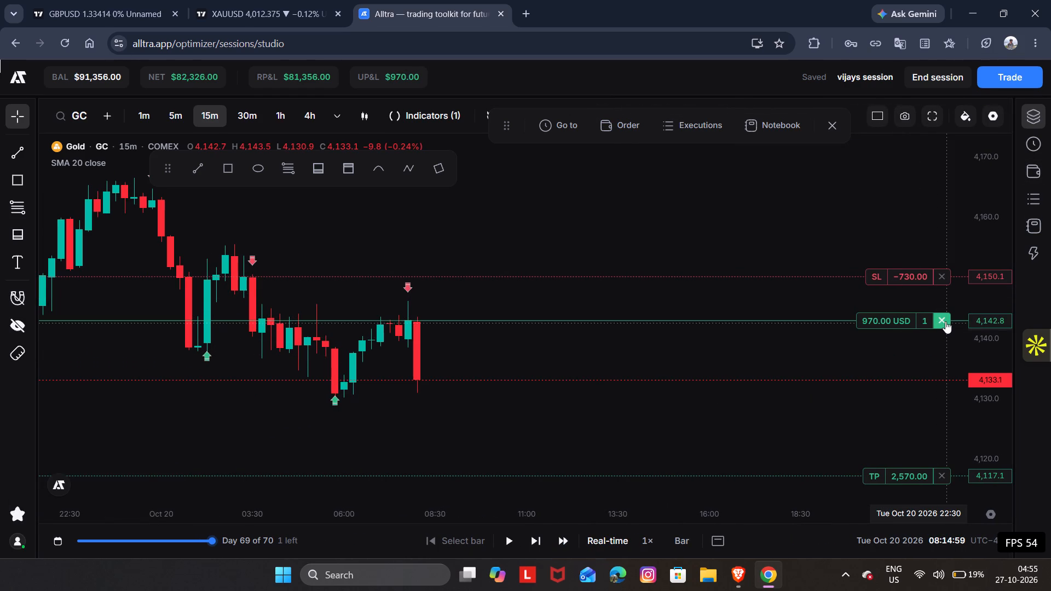
key("space")
key("space")
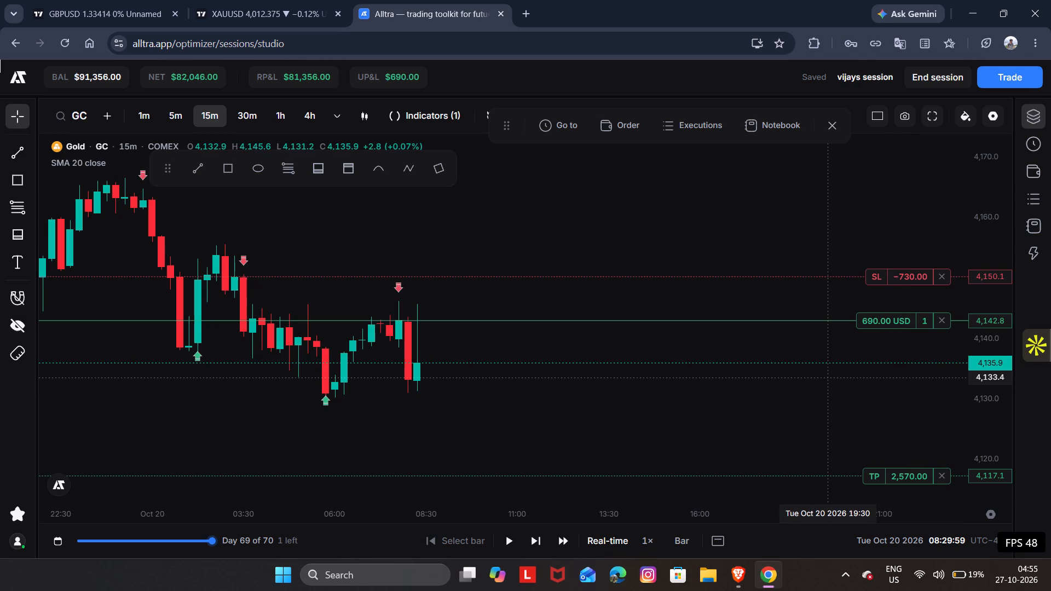
scroll(908, 335, "right", 1)
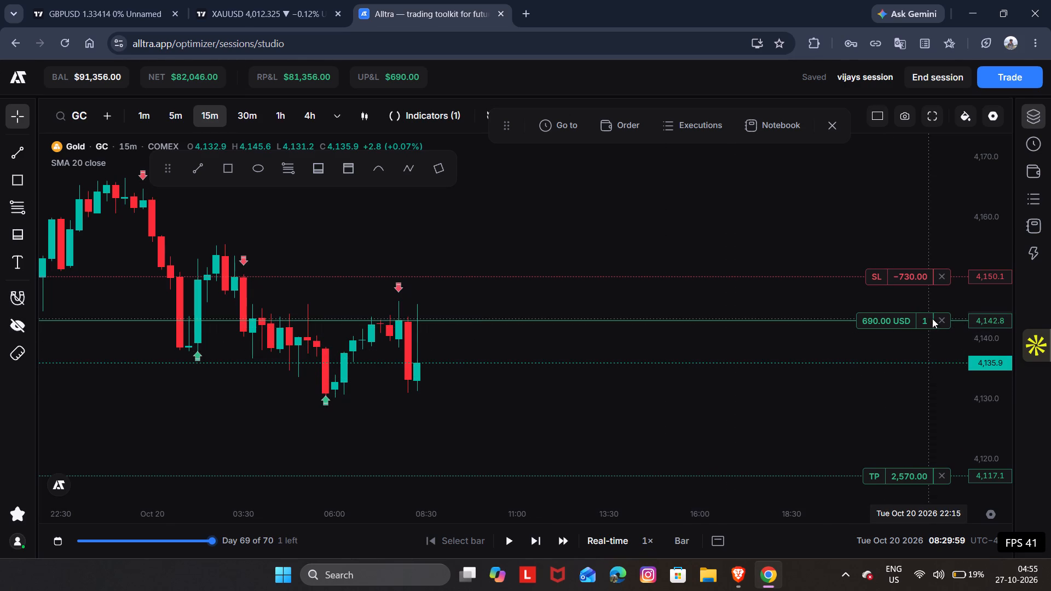
scroll(932, 318, "right", 1)
left_click(936, 318)
Run the replay in stages from 08:29:59 to 11:29:59 on Oct 20 without a position and pause it.
left_click_drag(590, 360, 719, 335)
left_click(719, 335)
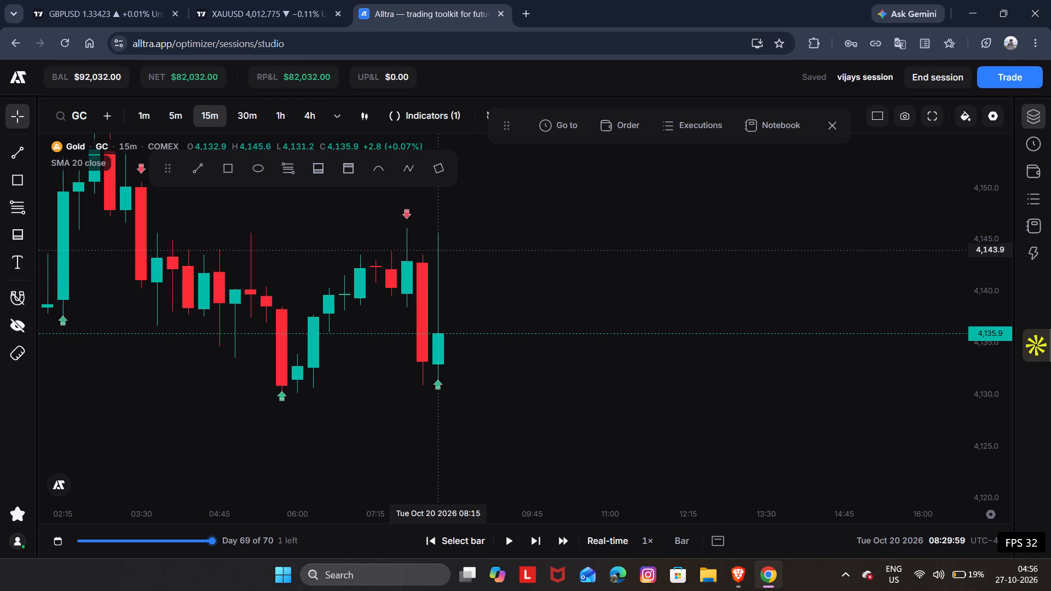
key("space")
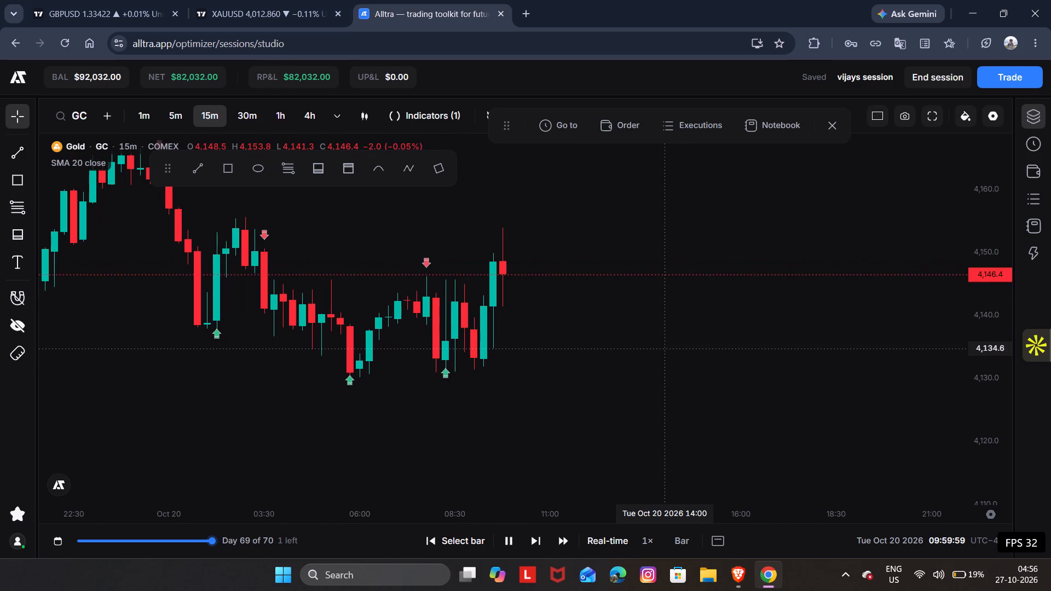
key("space")
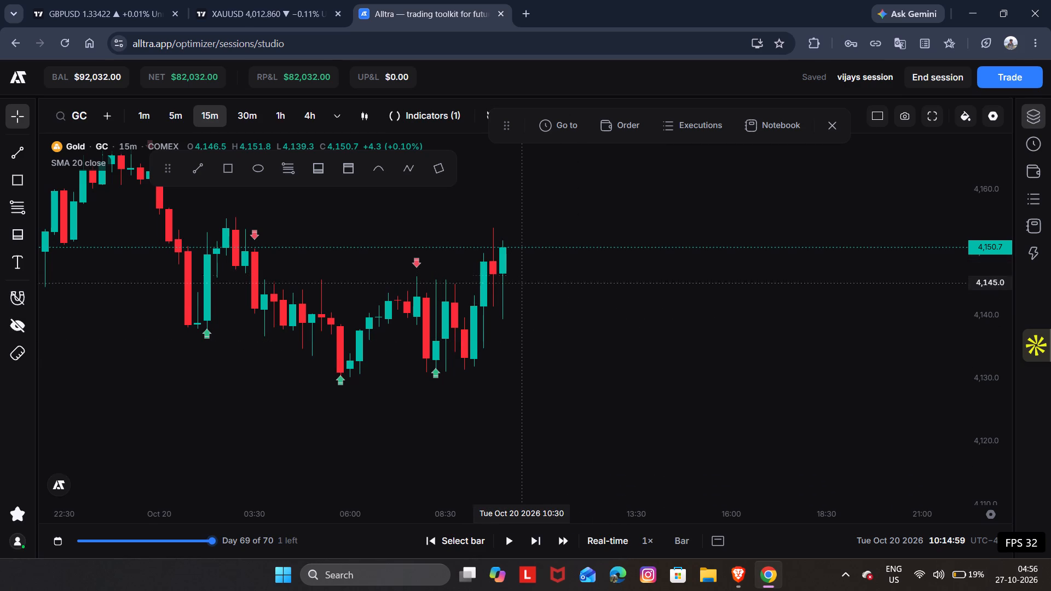
key("space")
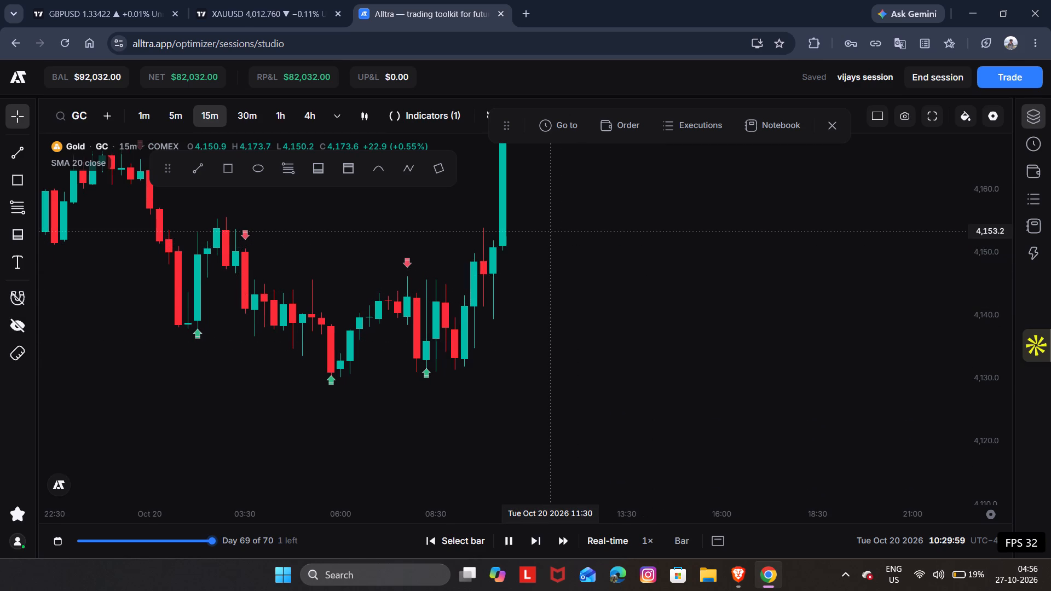
key("space")
key("space")
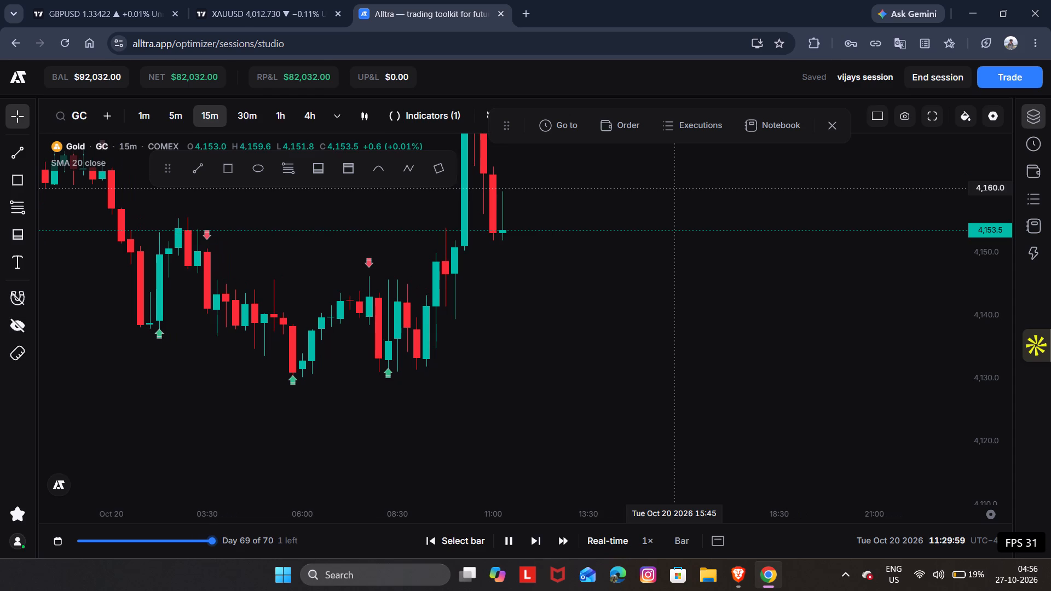
key("space")
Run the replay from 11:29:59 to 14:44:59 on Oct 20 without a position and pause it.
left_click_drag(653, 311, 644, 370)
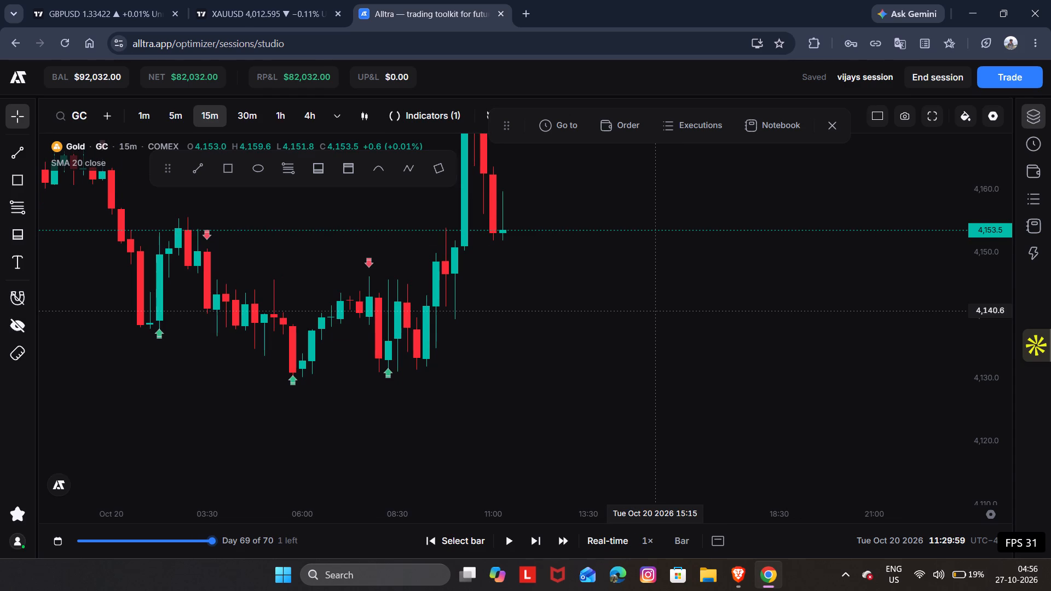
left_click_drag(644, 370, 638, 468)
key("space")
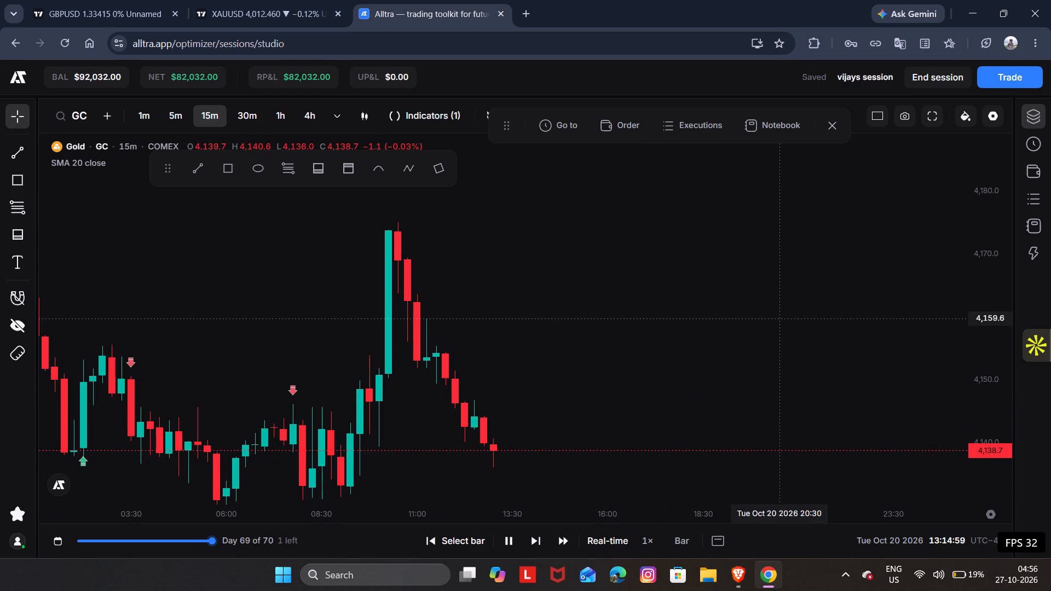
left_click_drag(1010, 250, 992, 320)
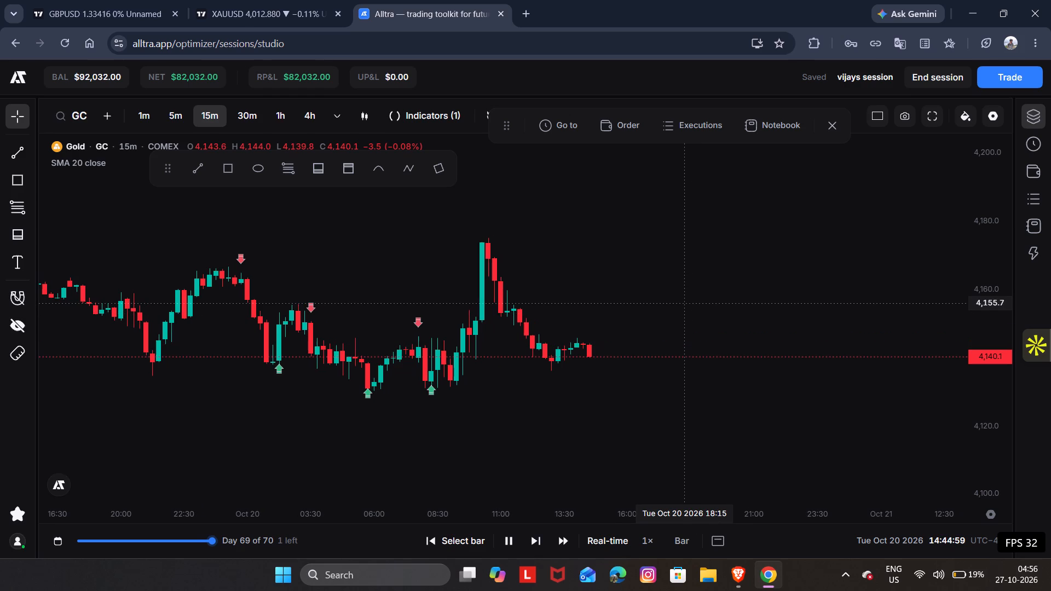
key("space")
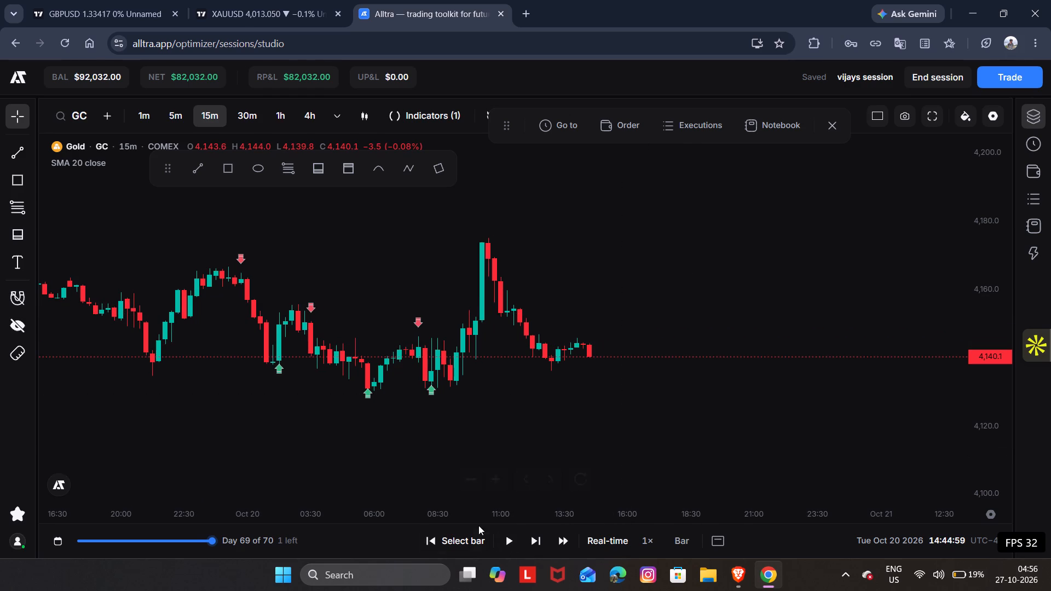
Rewind the replay to the 10:44:59 bar on Oct 20, just after the sharp rally.
left_click(473, 530)
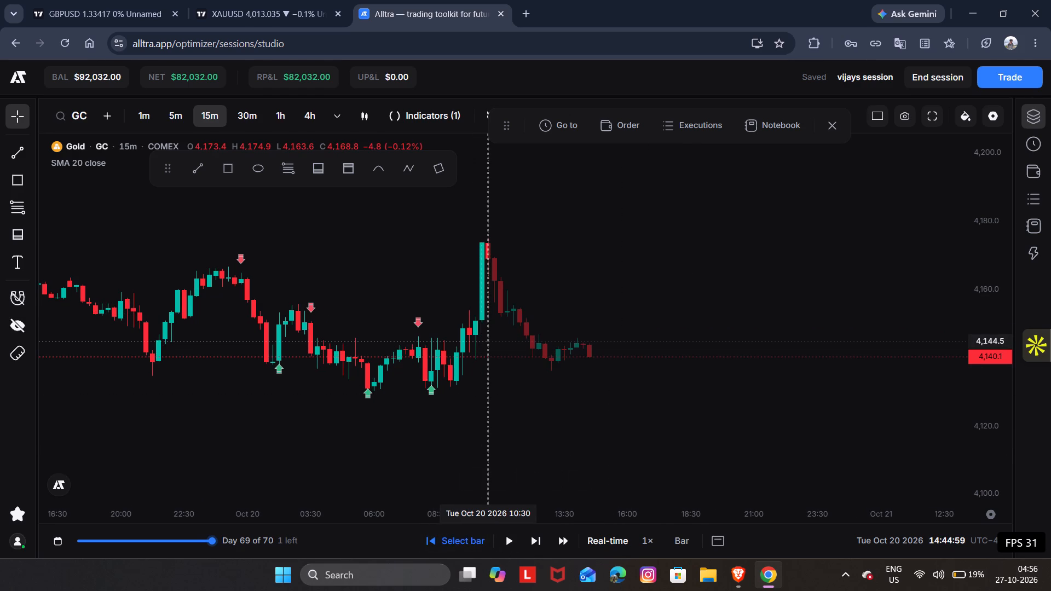
left_click(487, 341)
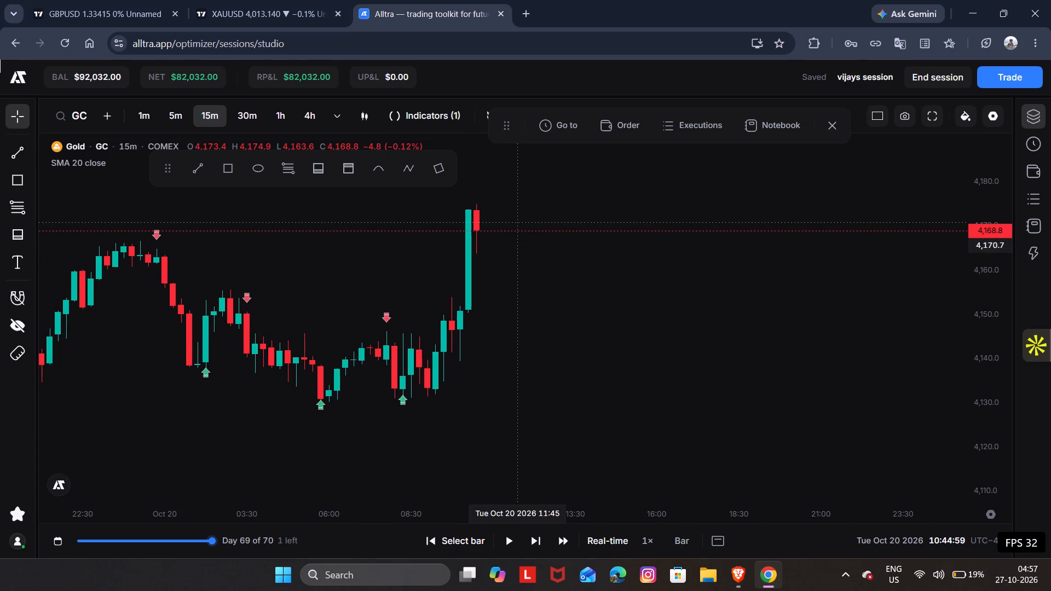
scroll(631, 159, "down", 1)
Leave the replay session with its progress saved and return to the Backtest overview.
left_click(929, 76)
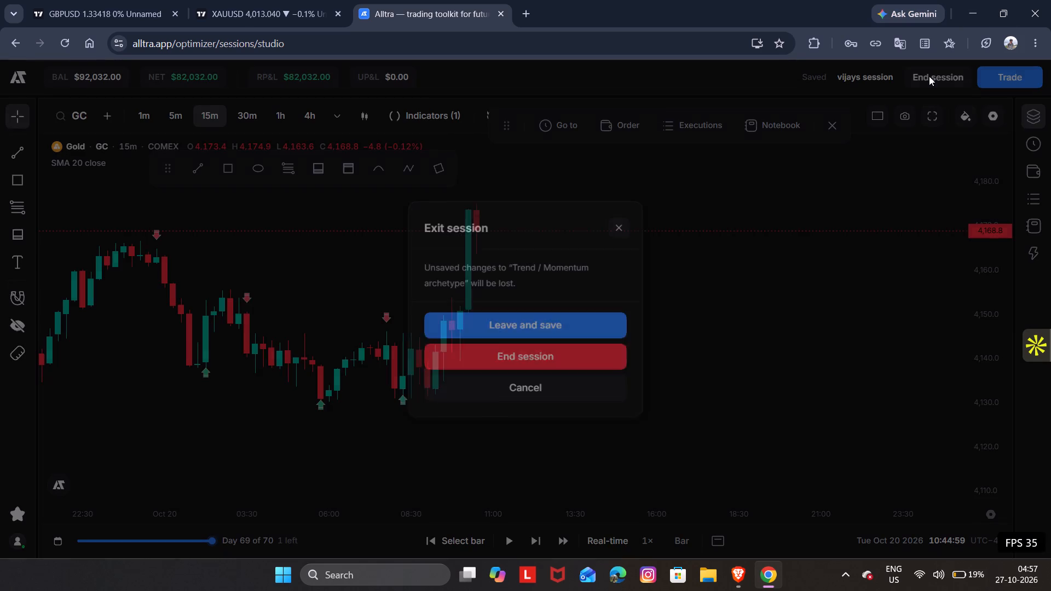
left_click(579, 339)
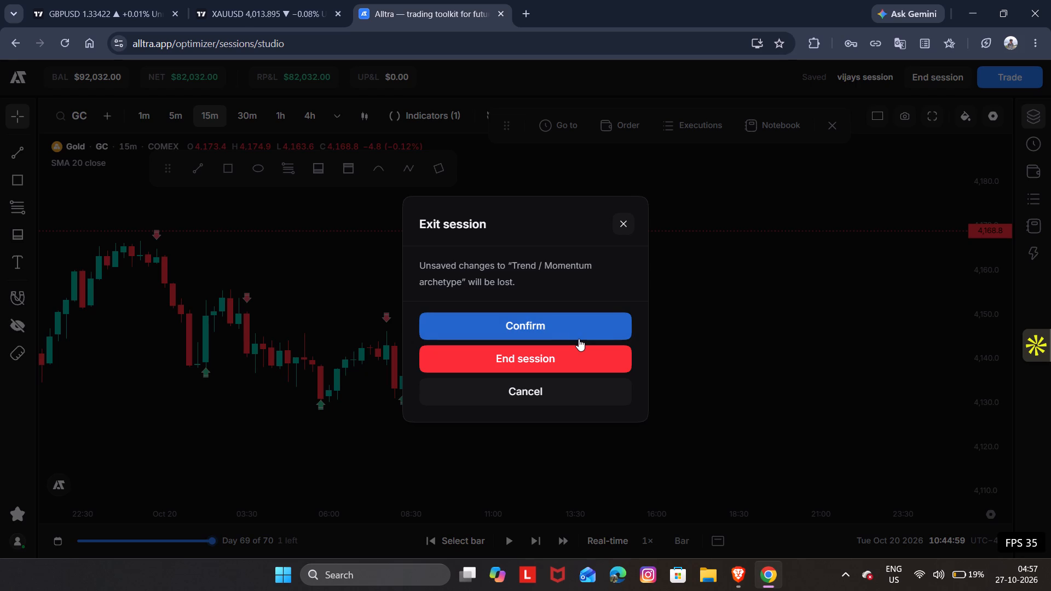
left_click(574, 334)
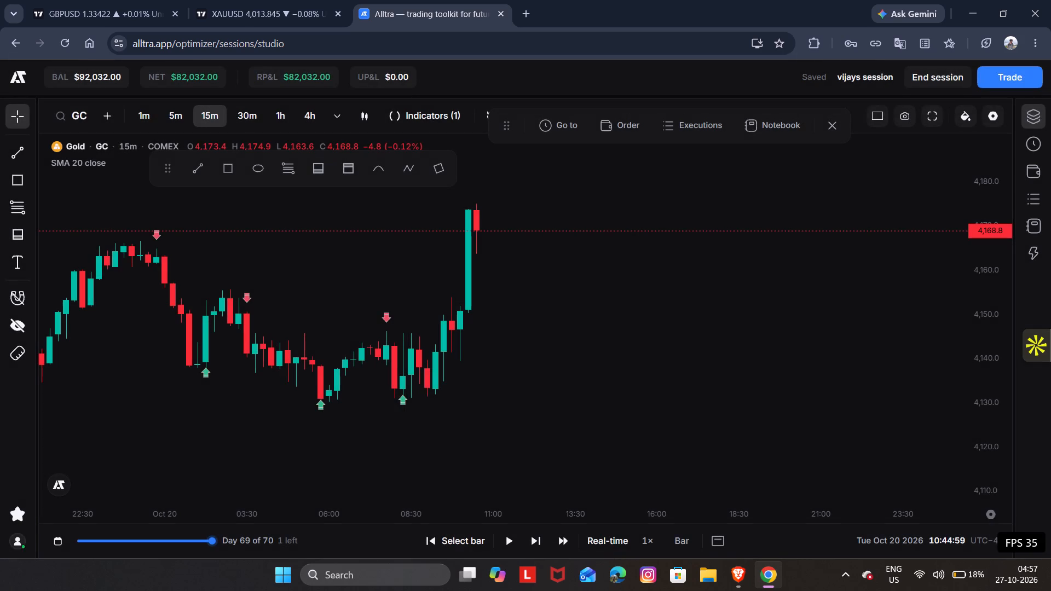
left_click(955, 65)
left_click(941, 76)
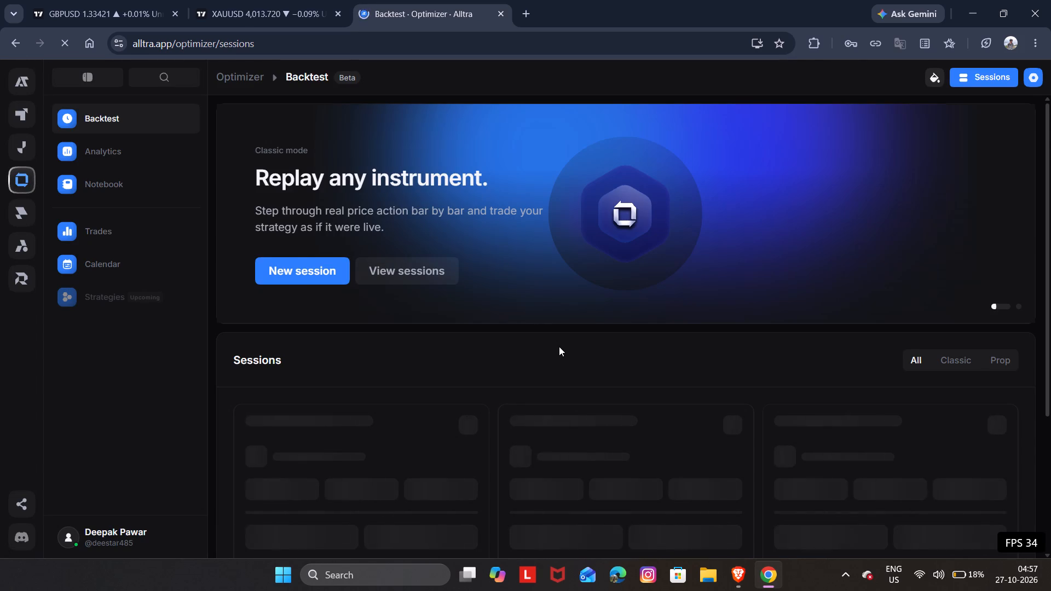
Look through the list of sessions on the Backtest page.
scroll(559, 346, "down", 4)
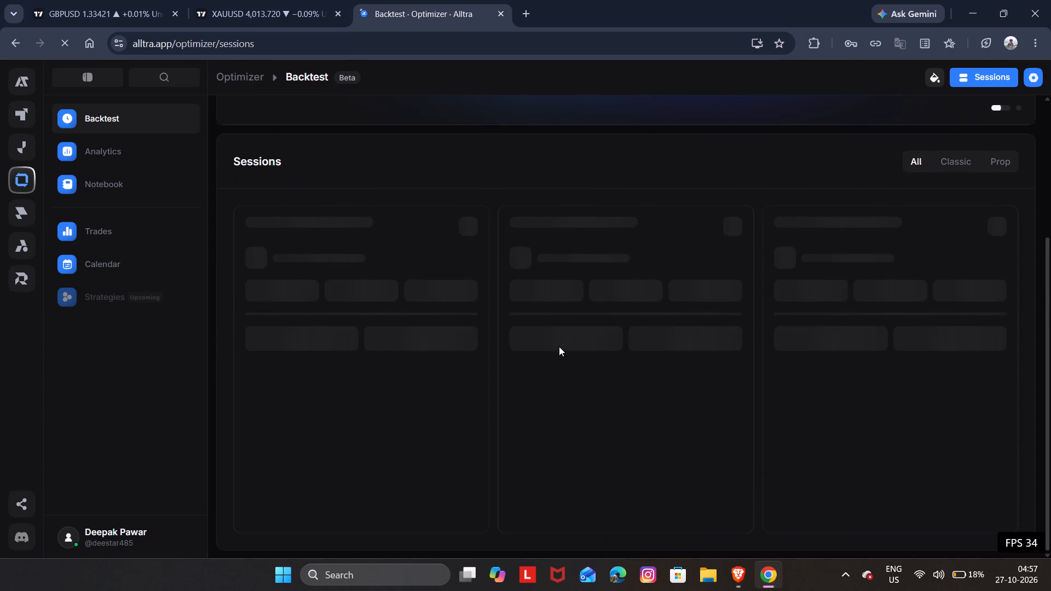
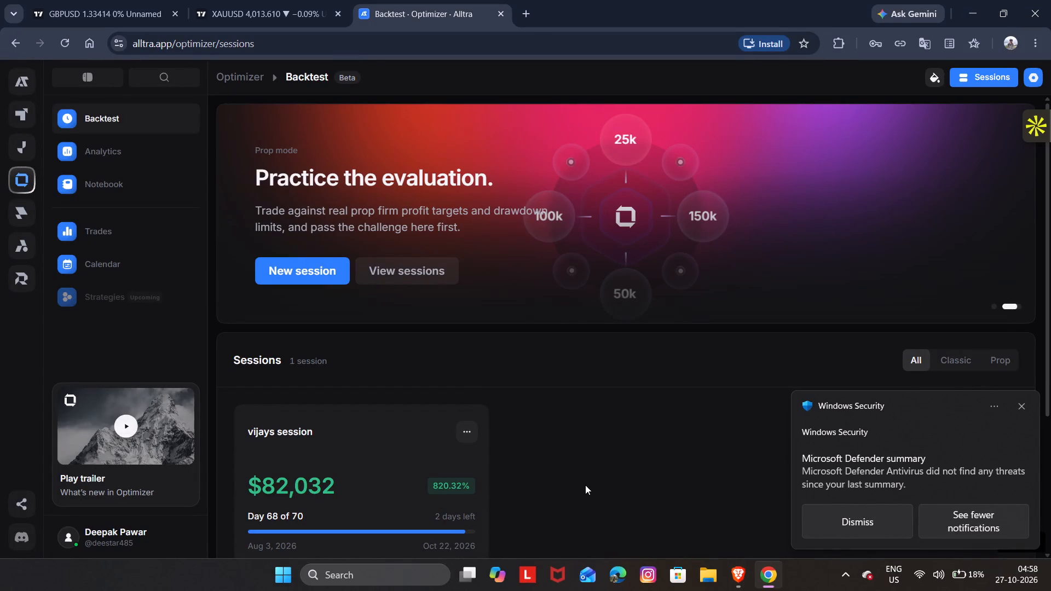
Review the saved session's card on the Backtest page, including its balance, day progress and win rate.
left_click_drag(585, 485, 507, 313)
left_click(620, 456)
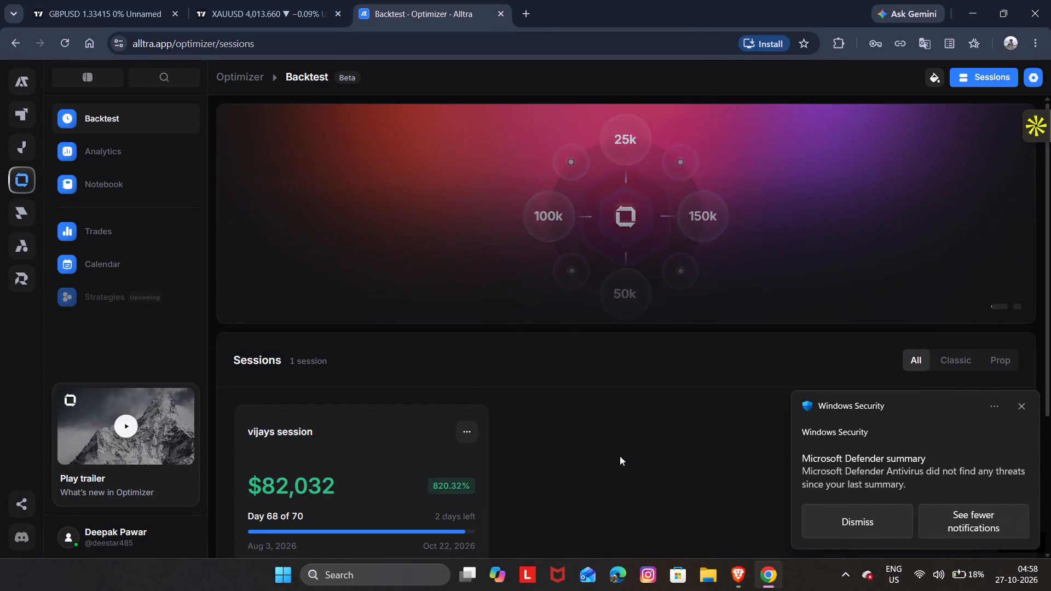
scroll(620, 456, "down", 4)
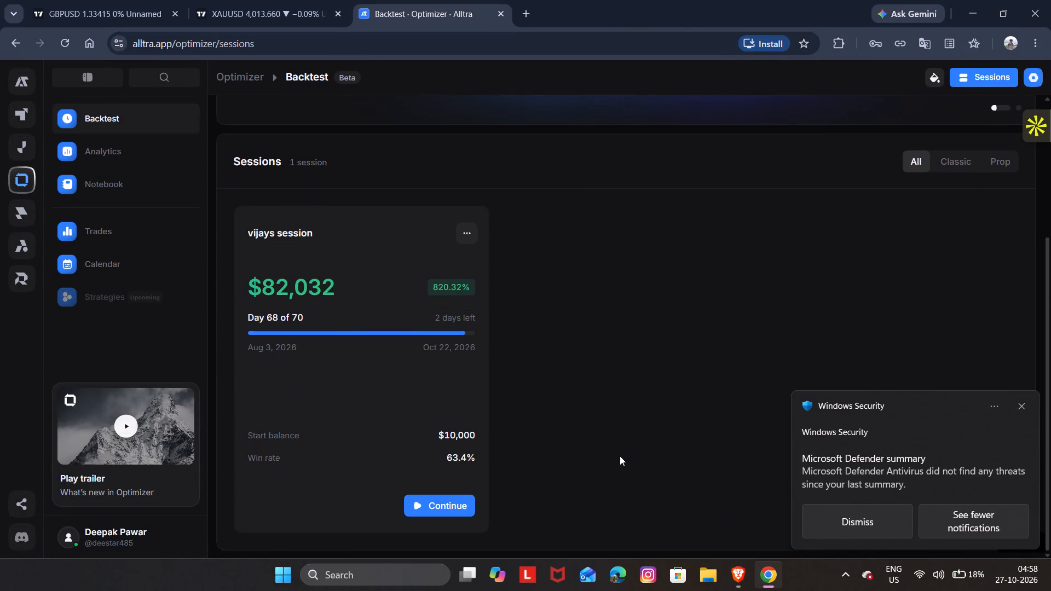
left_click(389, 343)
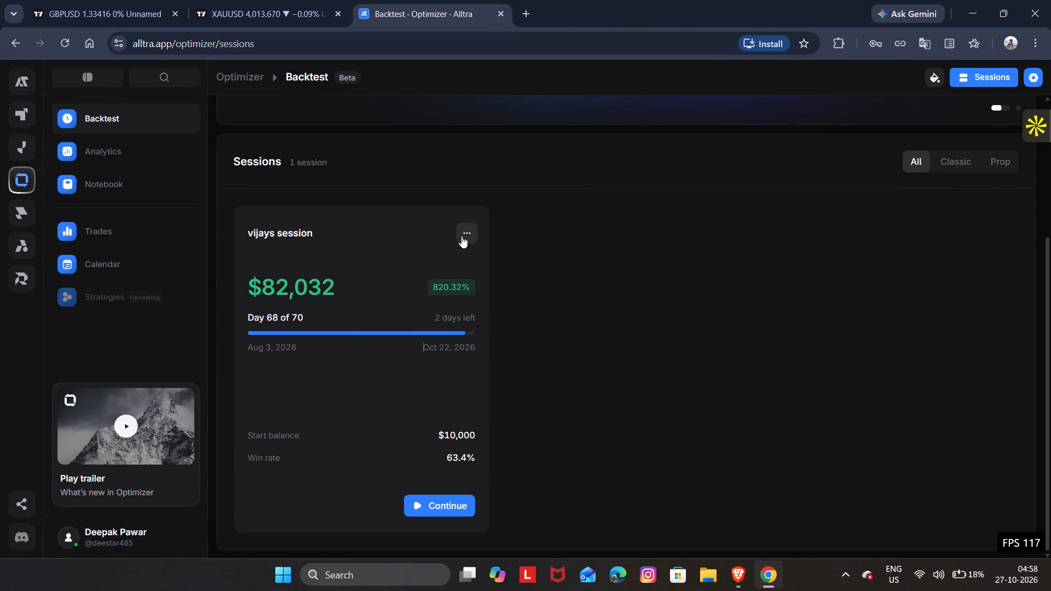
left_click(461, 236)
left_click(506, 289)
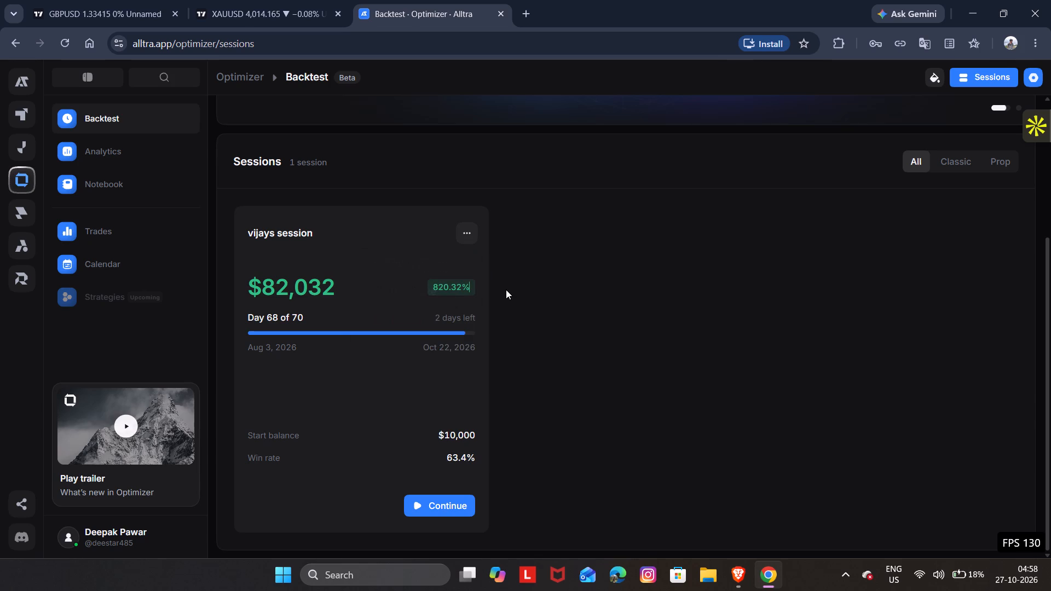
scroll(343, 269, "up", 3)
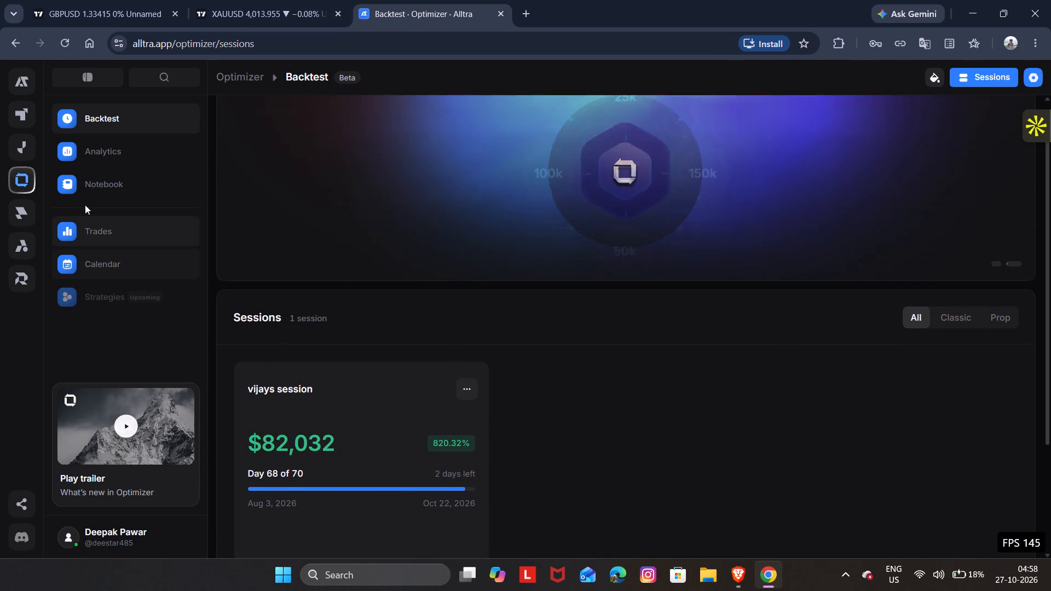
Open the Analytics page and look over its summary cards and the Net P&L, Drawdown and P&L by session charts.
left_click(141, 153)
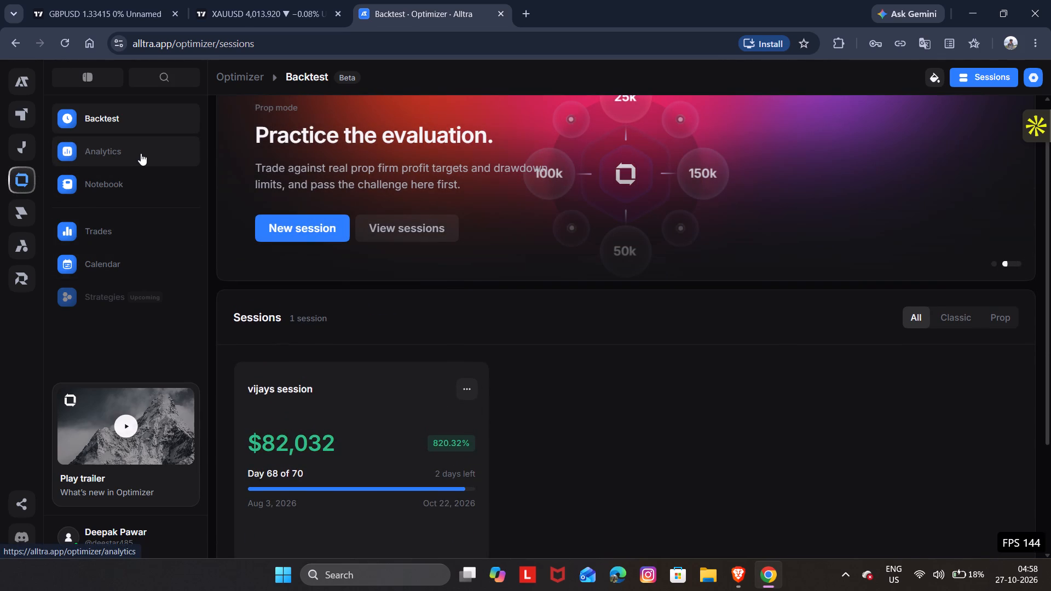
left_click(141, 153)
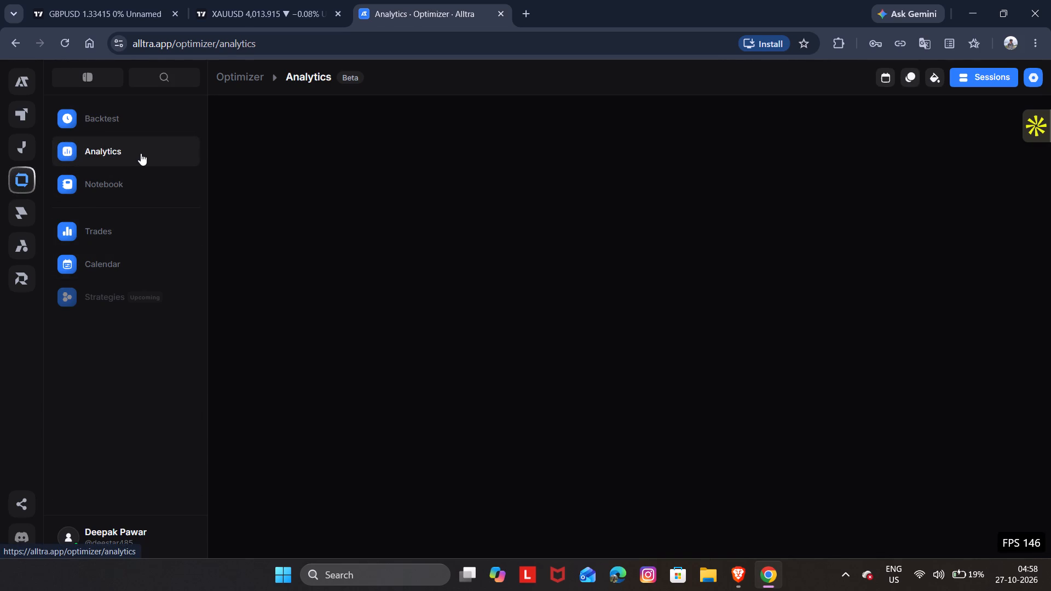
left_click_drag(320, 241, 194, 202)
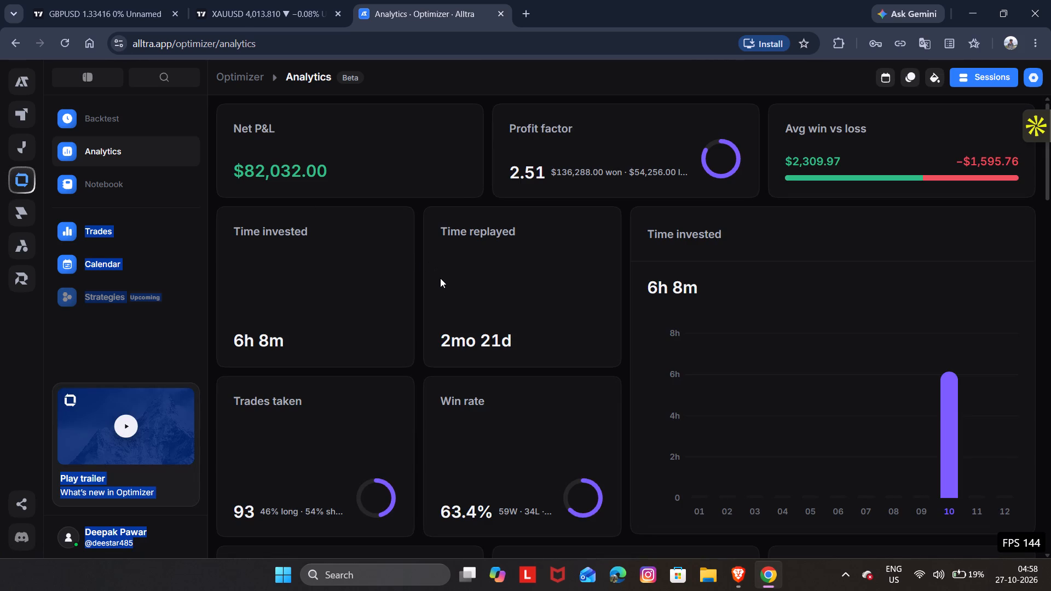
scroll(440, 278, "down", 2)
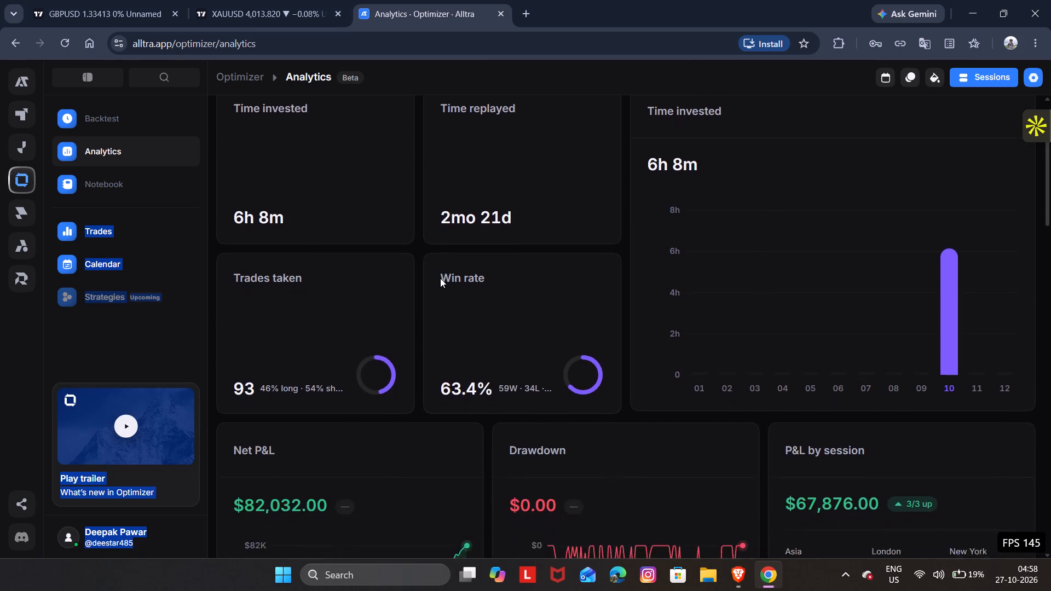
scroll(440, 278, "down", 1)
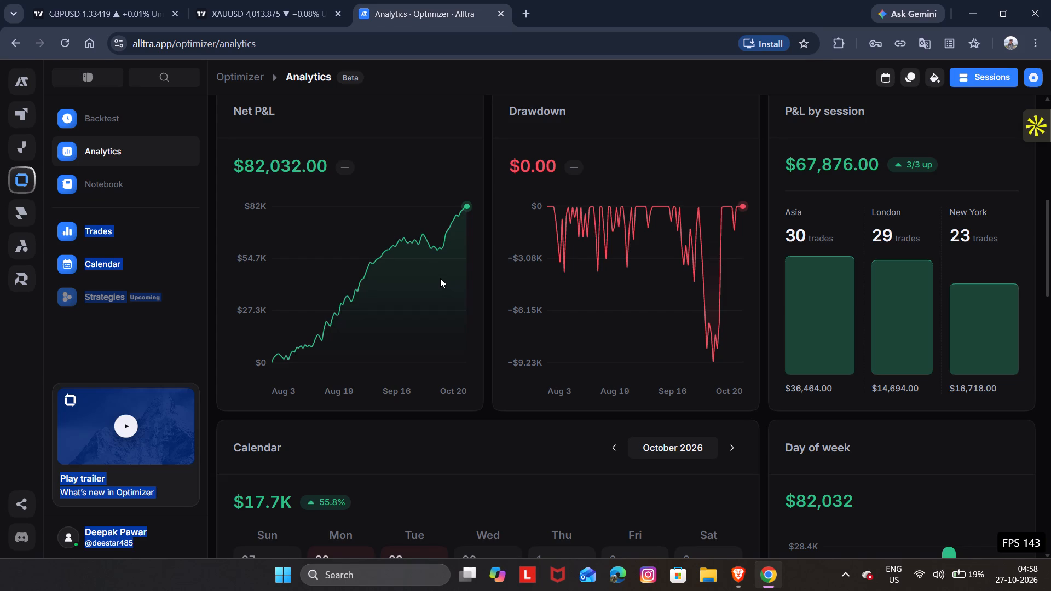
scroll(440, 278, "up", 3)
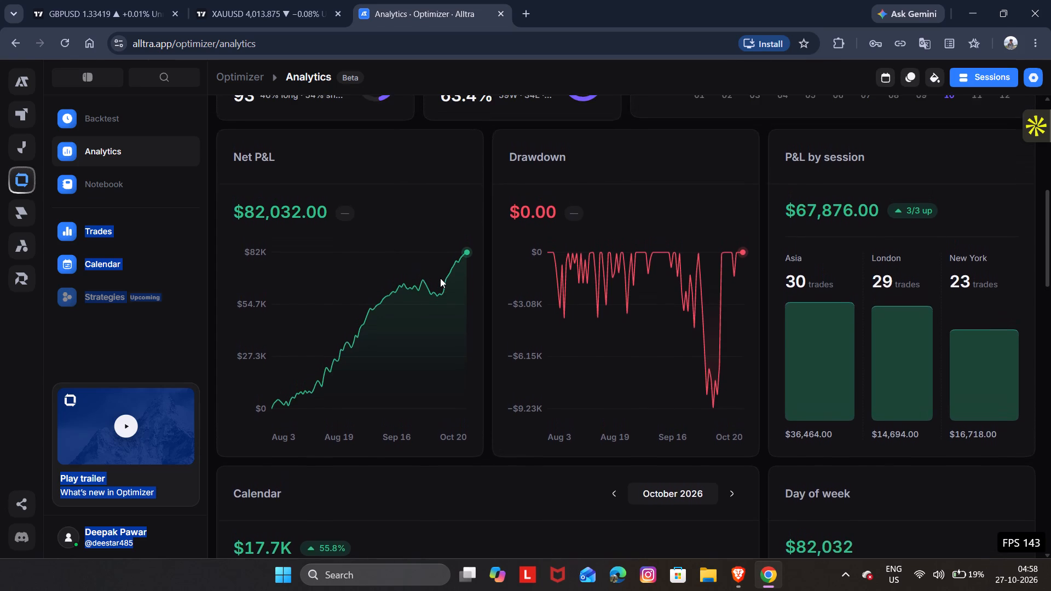
scroll(440, 278, "up", 5)
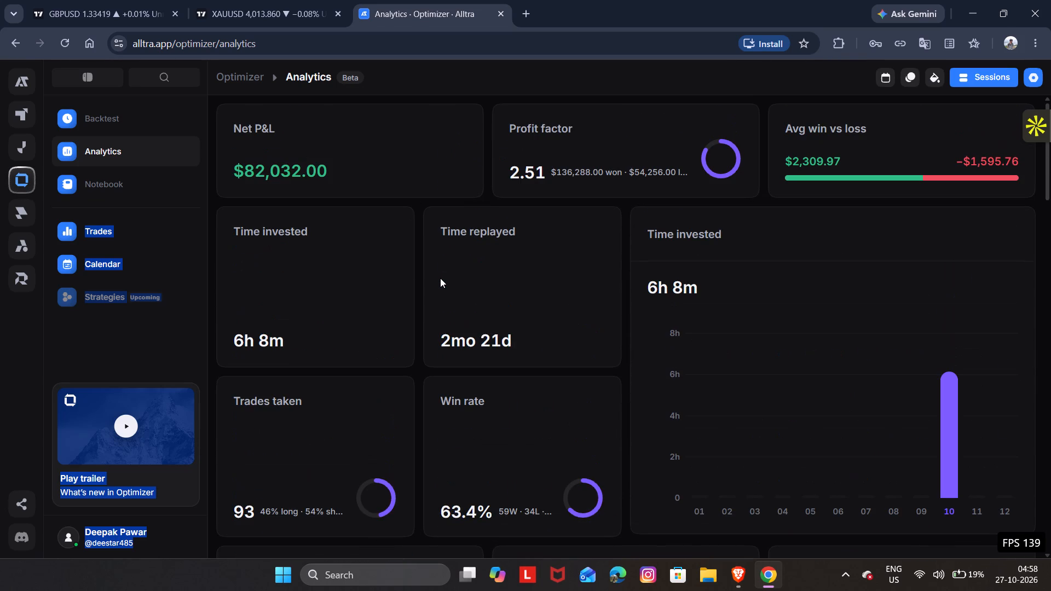
Examine the headline statistics, the October 2026 calendar, and the Day of week and Trade time breakdowns.
scroll(440, 278, "down", 1)
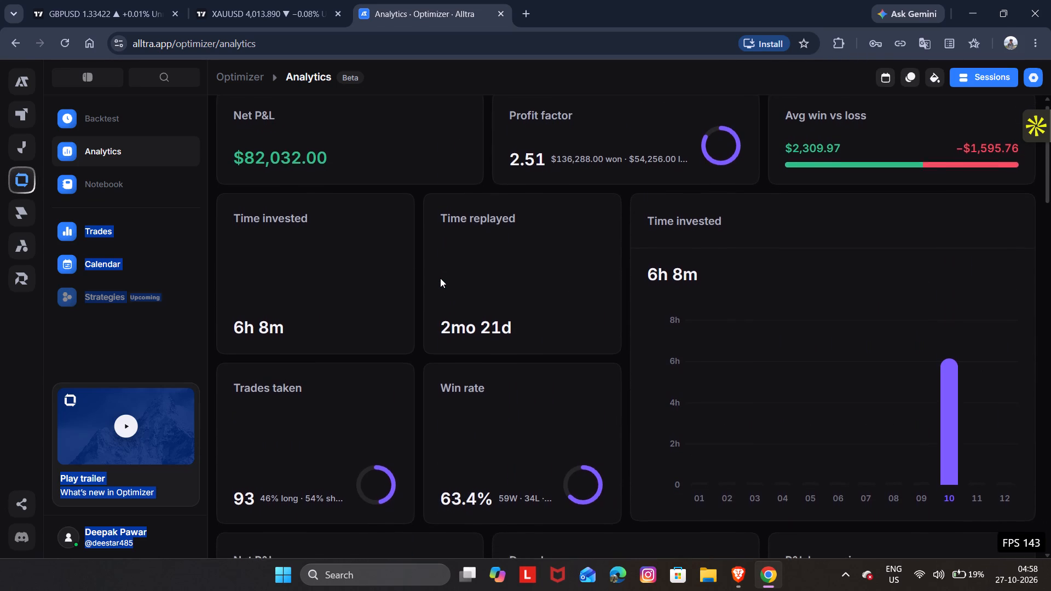
scroll(440, 278, "down", 1)
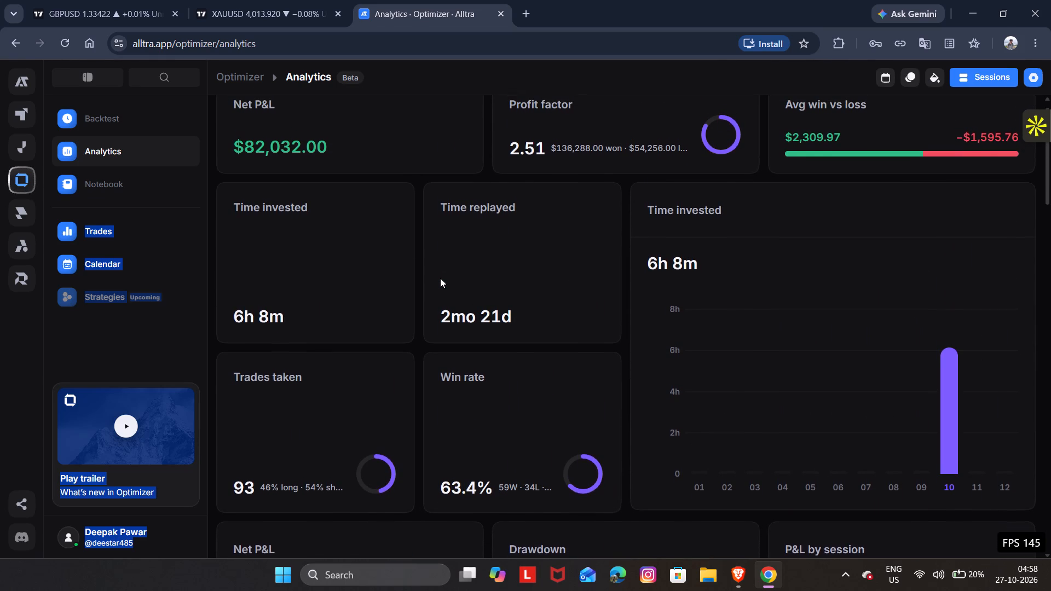
scroll(440, 278, "down", 1)
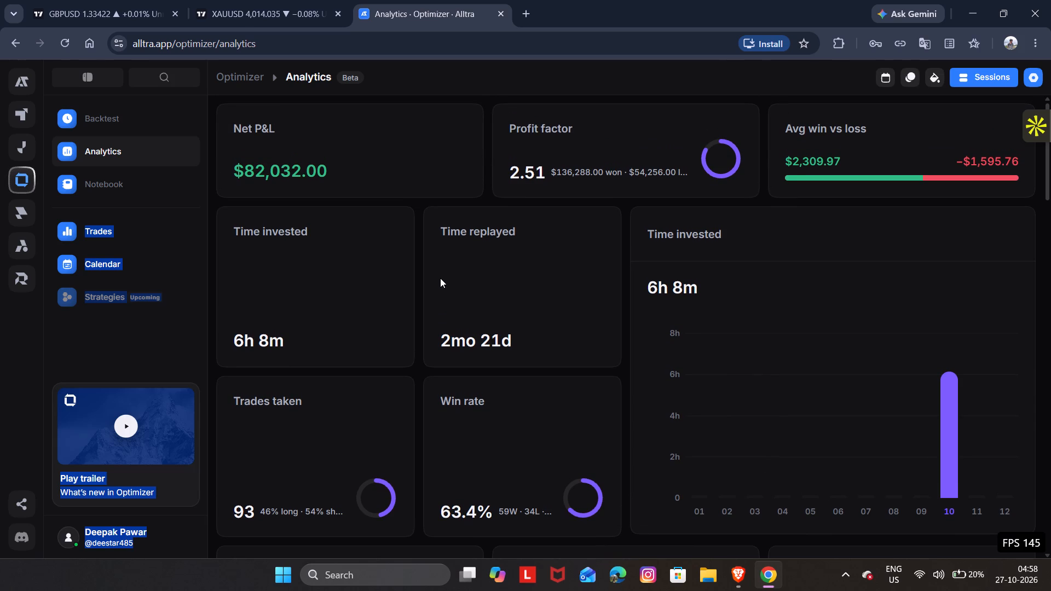
scroll(440, 278, "down", 4)
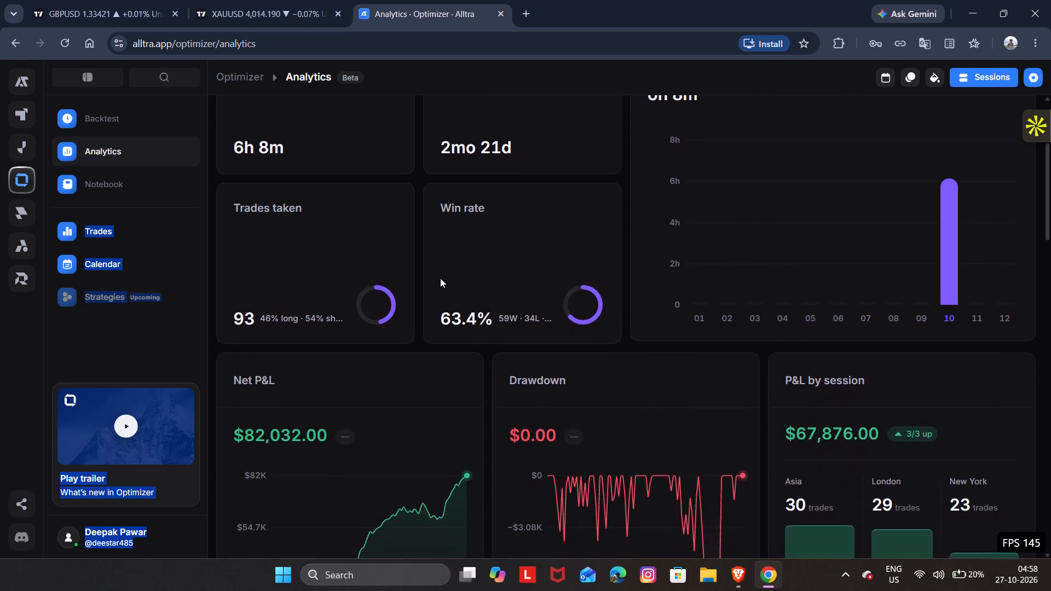
scroll(440, 278, "down", 3)
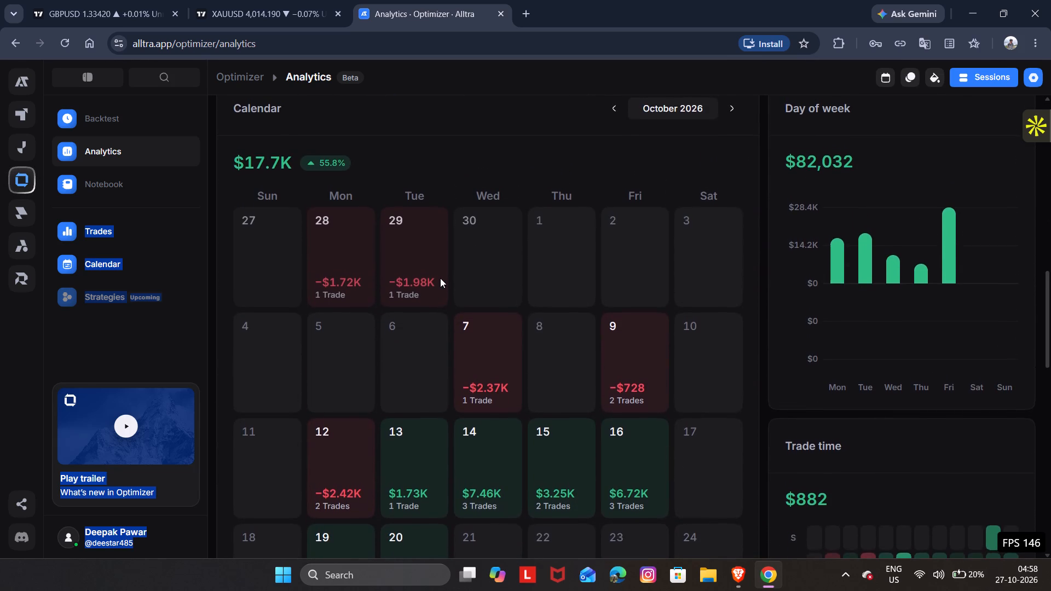
scroll(440, 278, "down", 4)
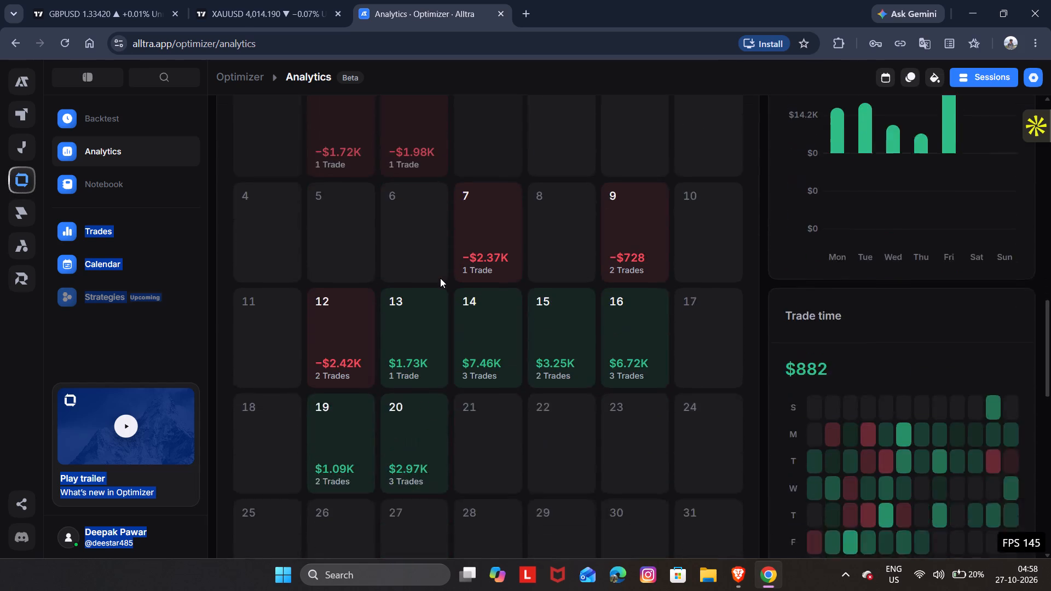
Examine the Long vs short comparison, monthly results, win rate by hold time and October 2026 trade distribution.
scroll(440, 278, "down", 4)
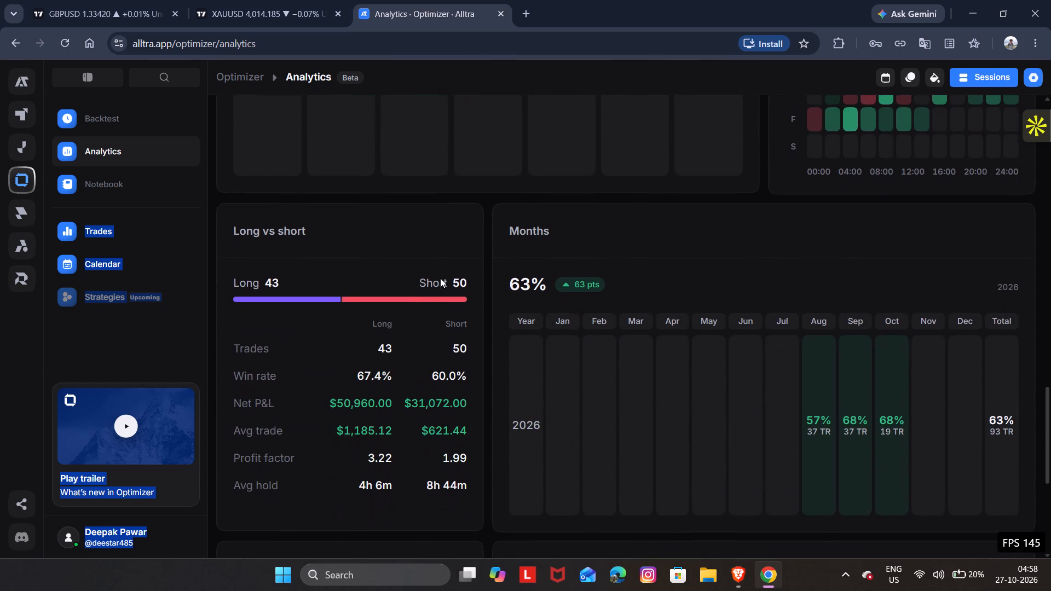
scroll(440, 278, "down", 3)
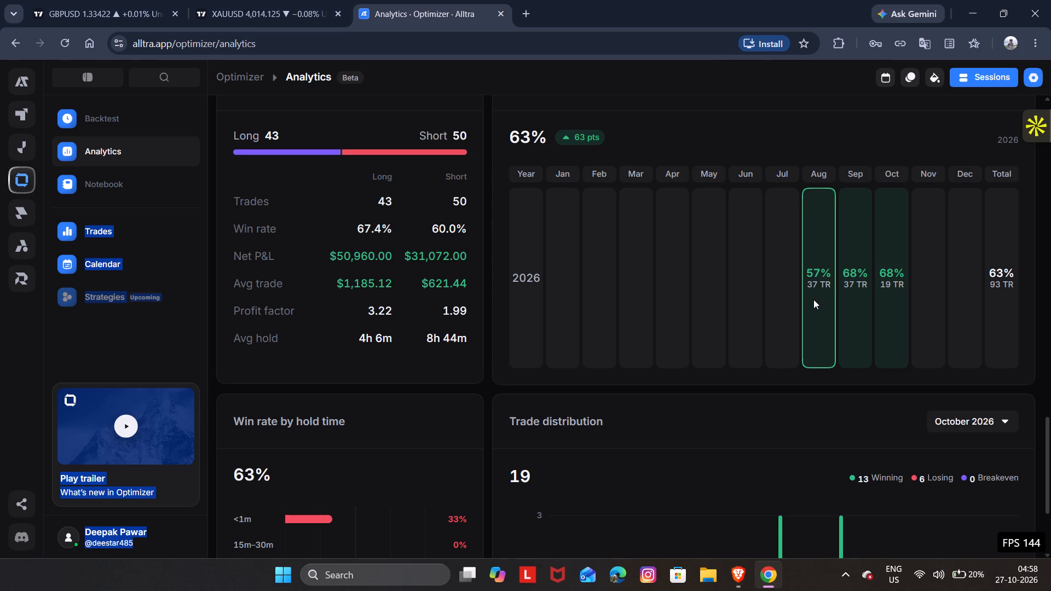
scroll(813, 299, "down", 4)
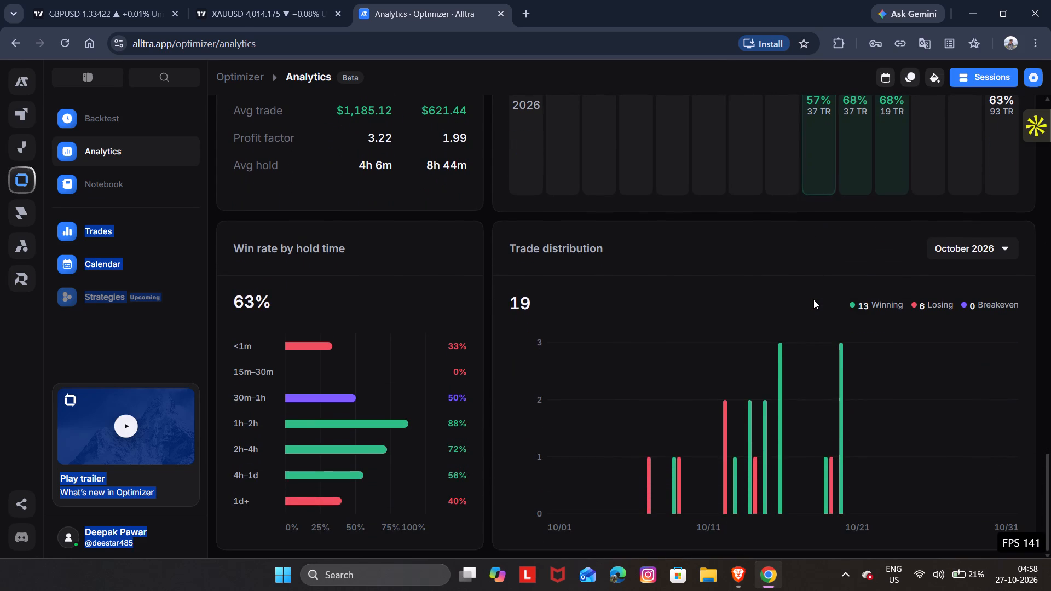
scroll(813, 299, "down", 2)
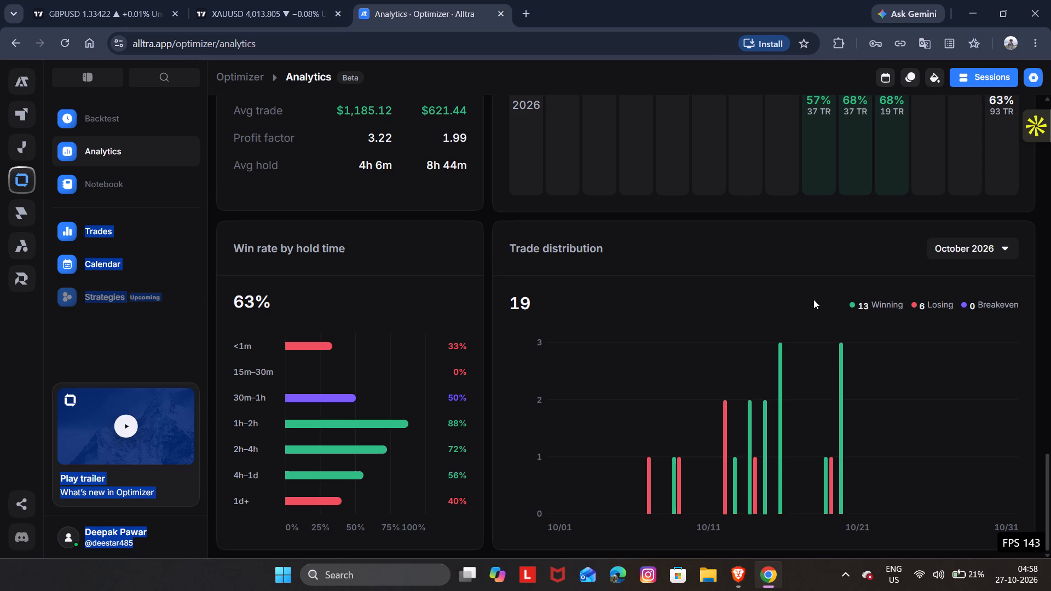
scroll(813, 299, "down", 1)
scroll(630, 416, "down", 1)
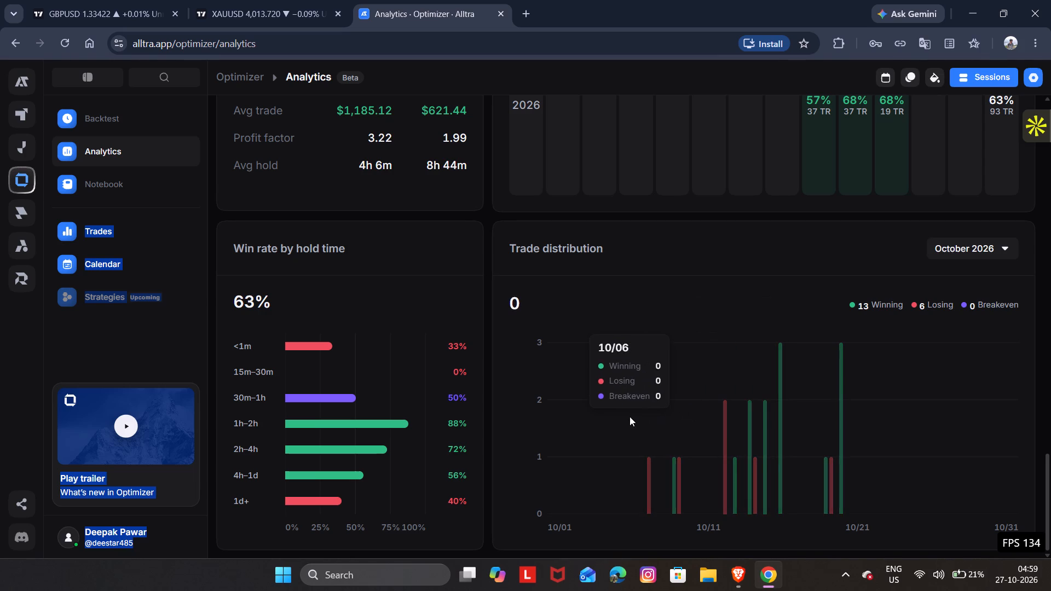
scroll(630, 416, "down", 1)
left_click(561, 404)
scroll(561, 404, "down", 4)
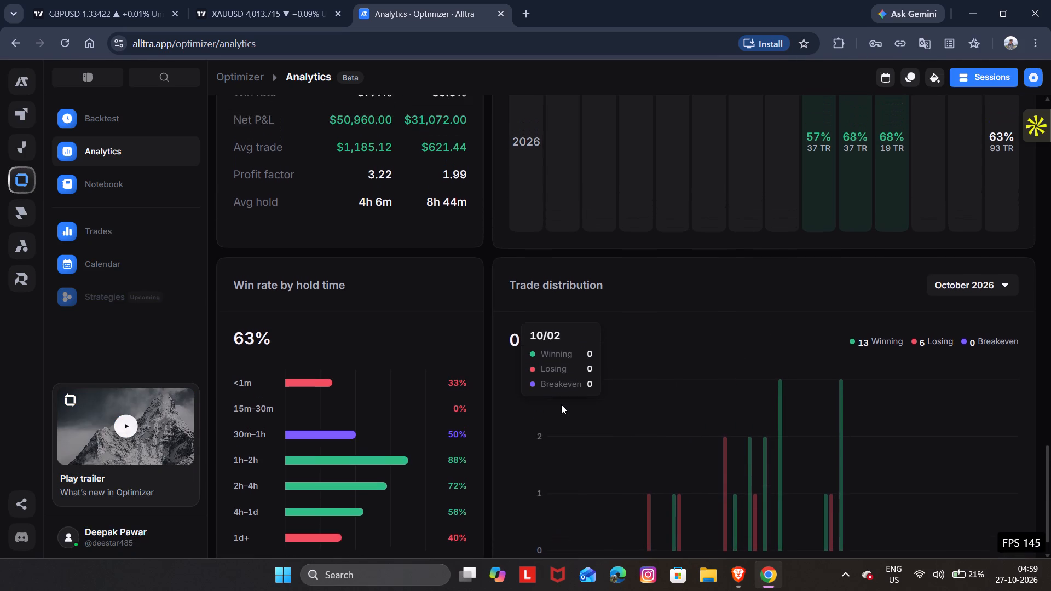
scroll(561, 404, "down", 1)
Recheck the monthly results and the October 2026 calendar, and inspect the Net P&L curve by date.
scroll(561, 404, "up", 2)
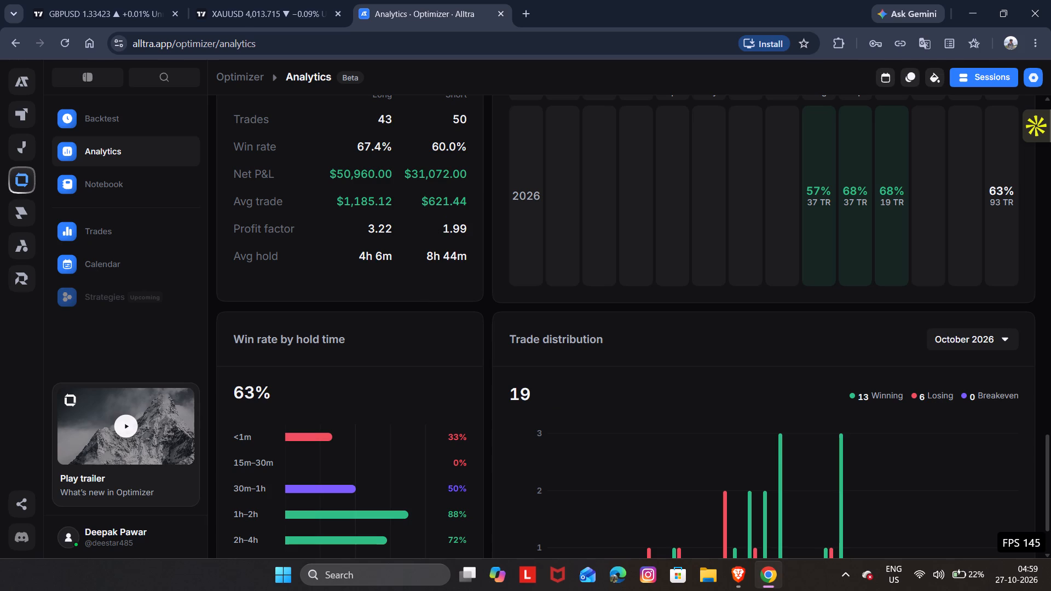
scroll(441, 206, "up", 3)
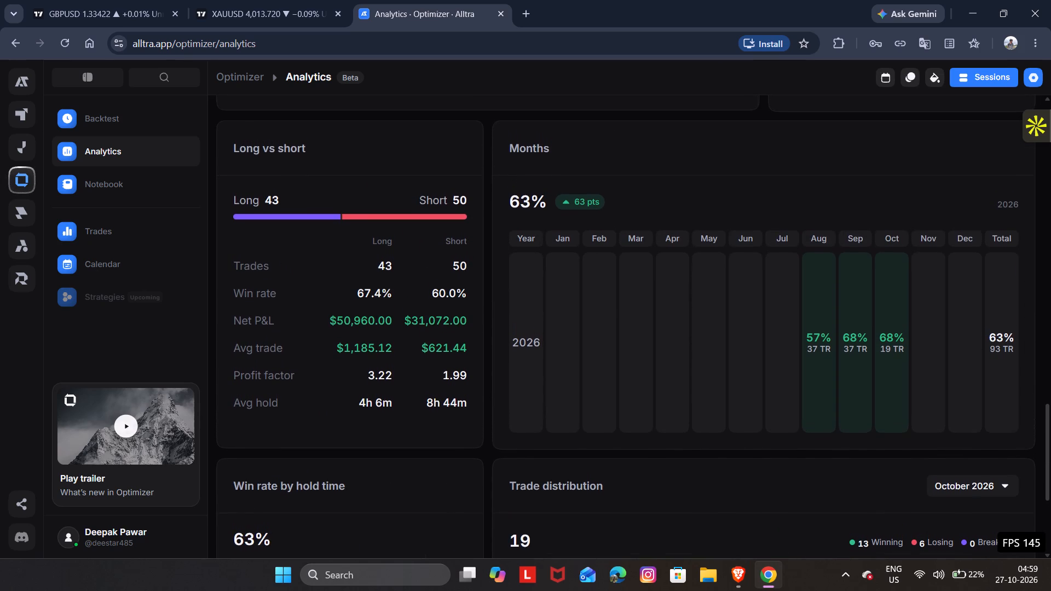
scroll(441, 206, "up", 7)
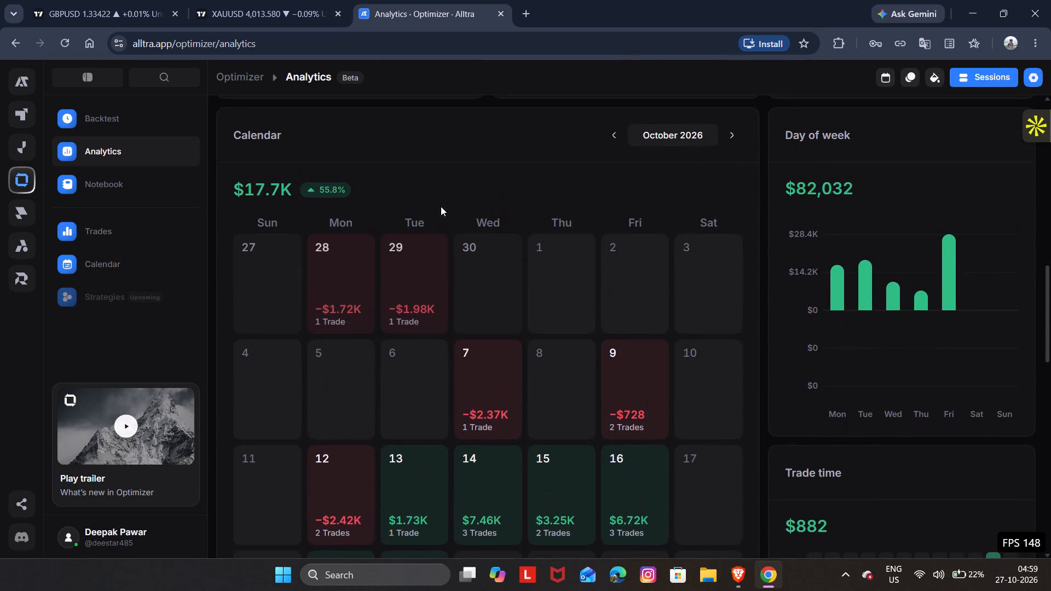
scroll(419, 242, "up", 3)
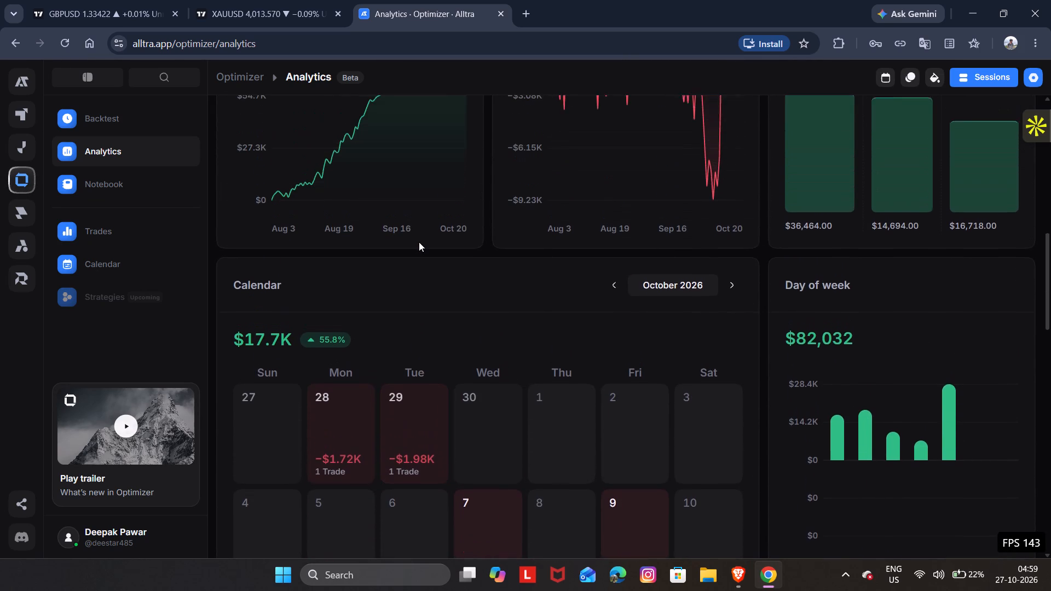
scroll(419, 242, "up", 3)
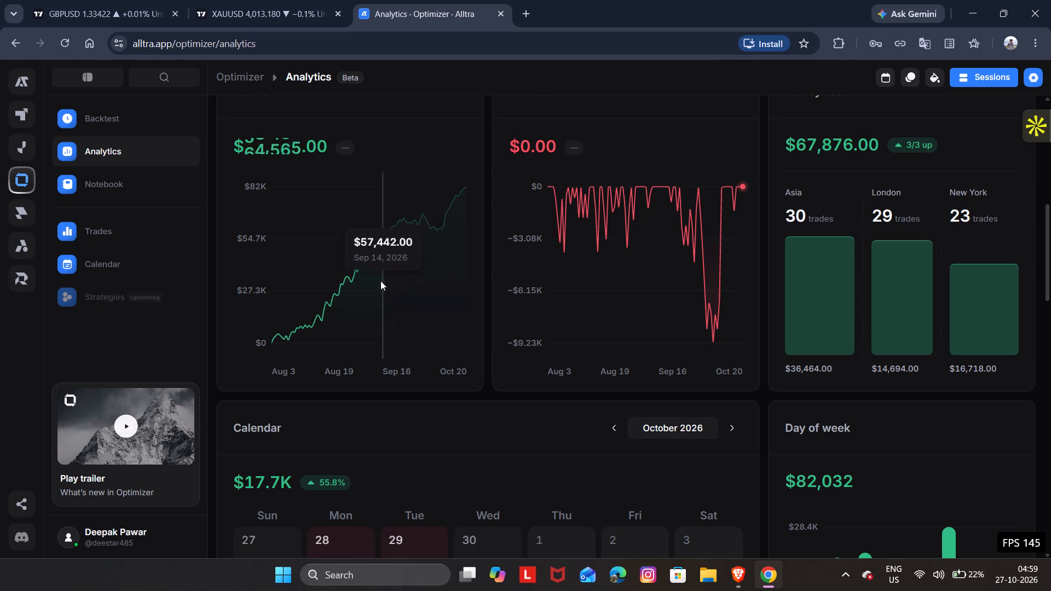
Review the Time invested, Trades taken and Win rate cards, highlighting the overall win rate percentage.
scroll(328, 226, "up", 4)
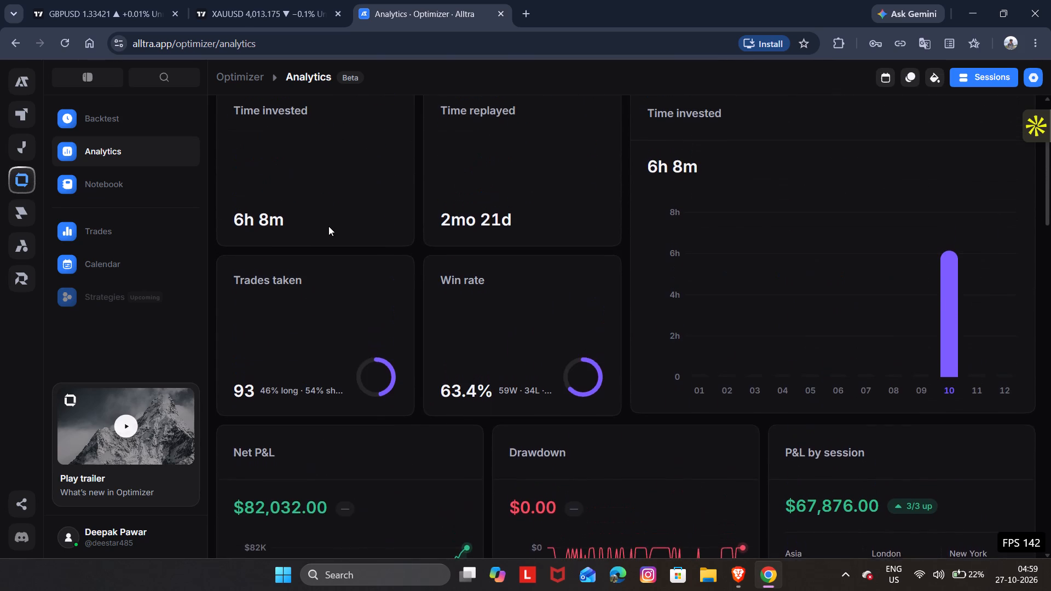
scroll(328, 226, "up", 2)
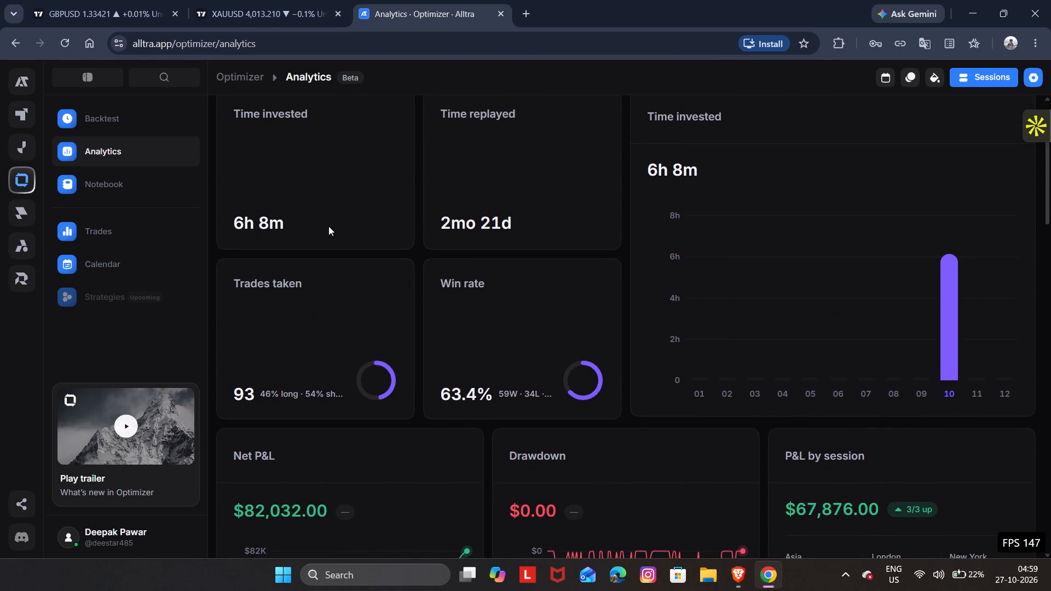
scroll(328, 226, "up", 1)
left_click_drag(493, 392, 435, 395)
left_click(435, 395)
left_click_drag(435, 395, 496, 422)
left_click(496, 422)
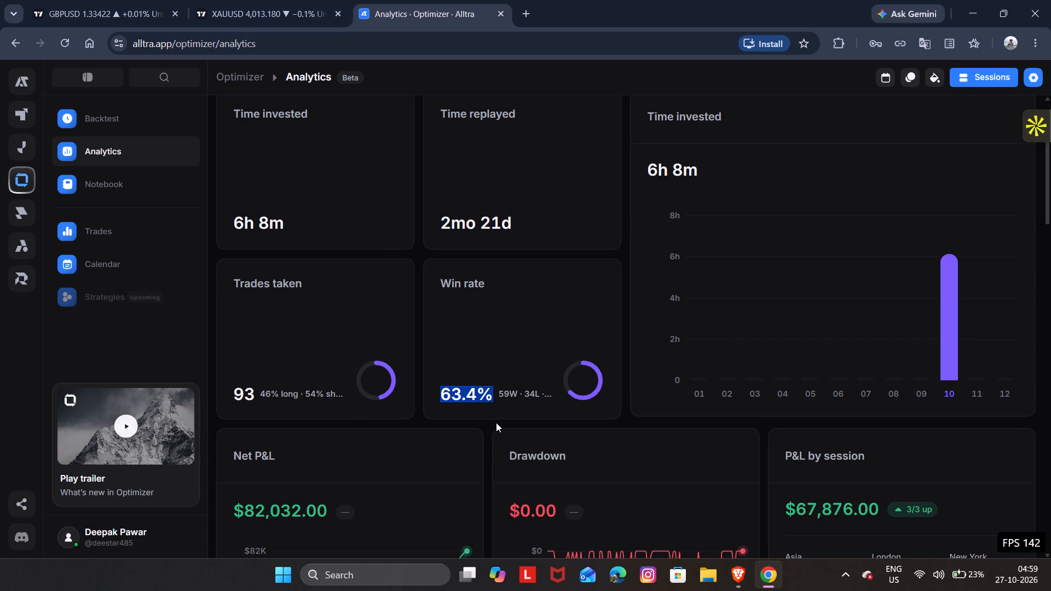
Examine the Net P&L, Drawdown and P&L by session charts, the October 2026 calendar and the Trade time heatmap.
left_click_drag(515, 386, 533, 304)
left_click(533, 304)
scroll(533, 304, "down", 3)
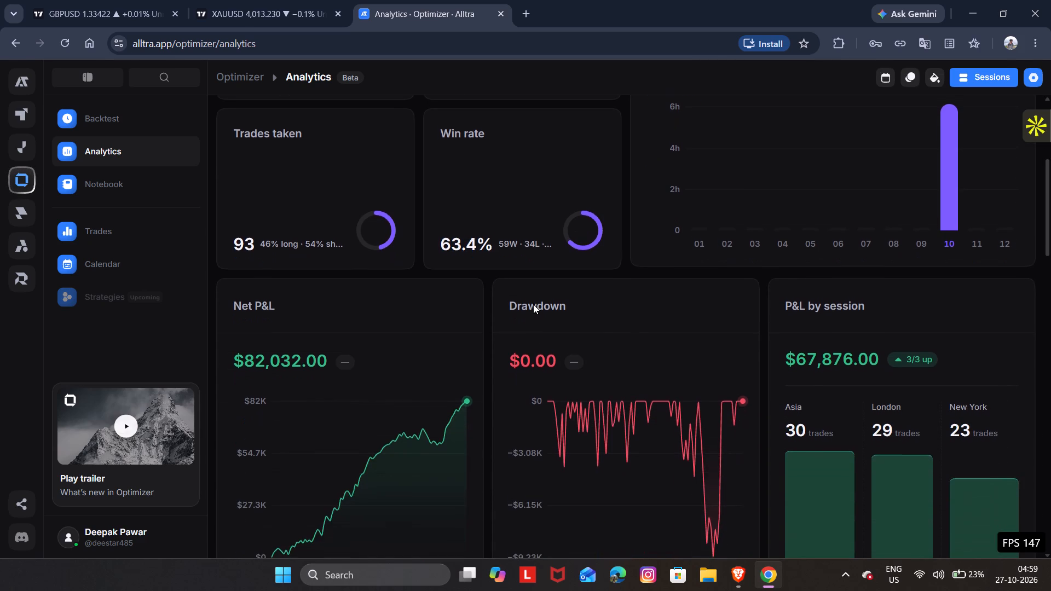
scroll(533, 304, "down", 4)
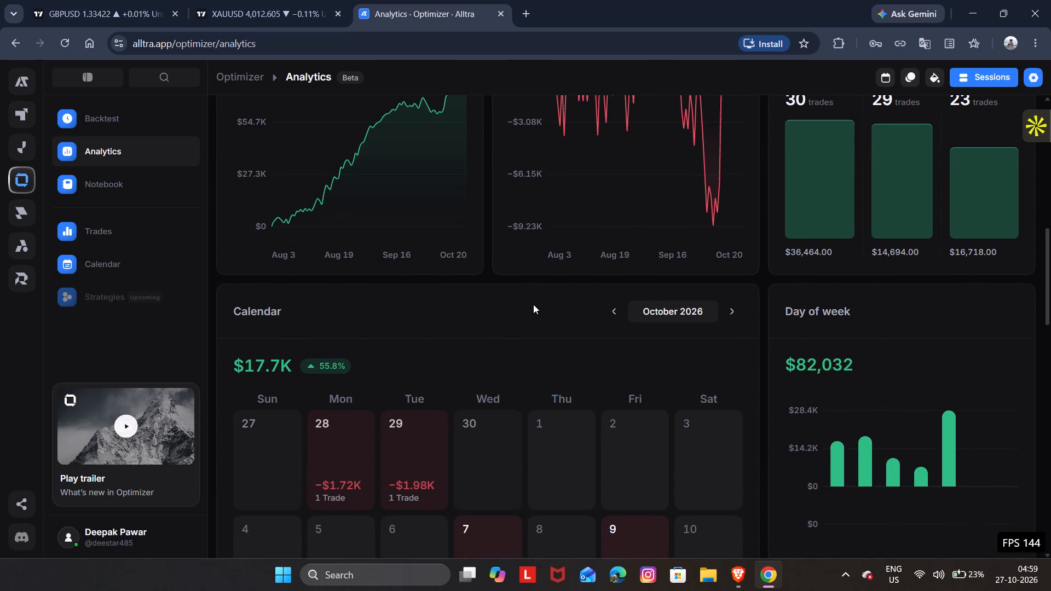
scroll(533, 304, "down", 2)
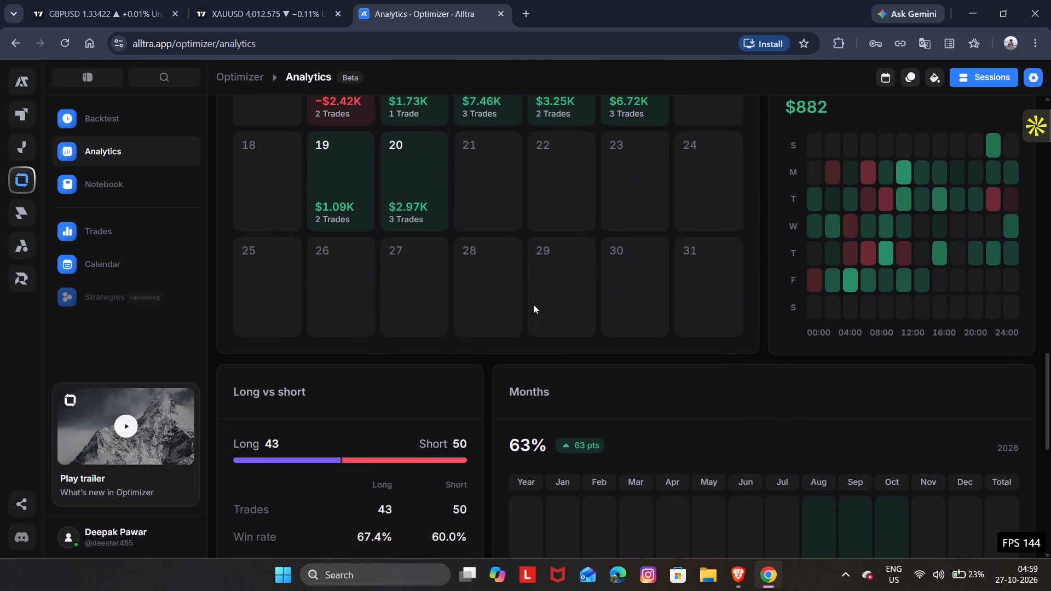
Examine Long vs short, Months, Win rate by hold time and the October 2026 trade distribution, then return to the summary cards.
scroll(533, 304, "down", 4)
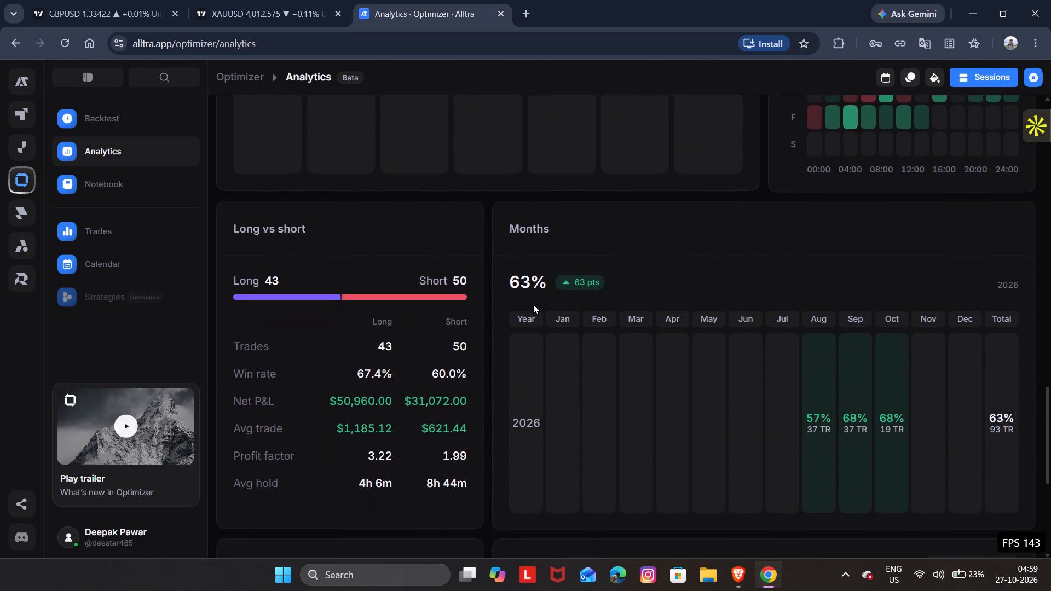
scroll(533, 304, "down", 8)
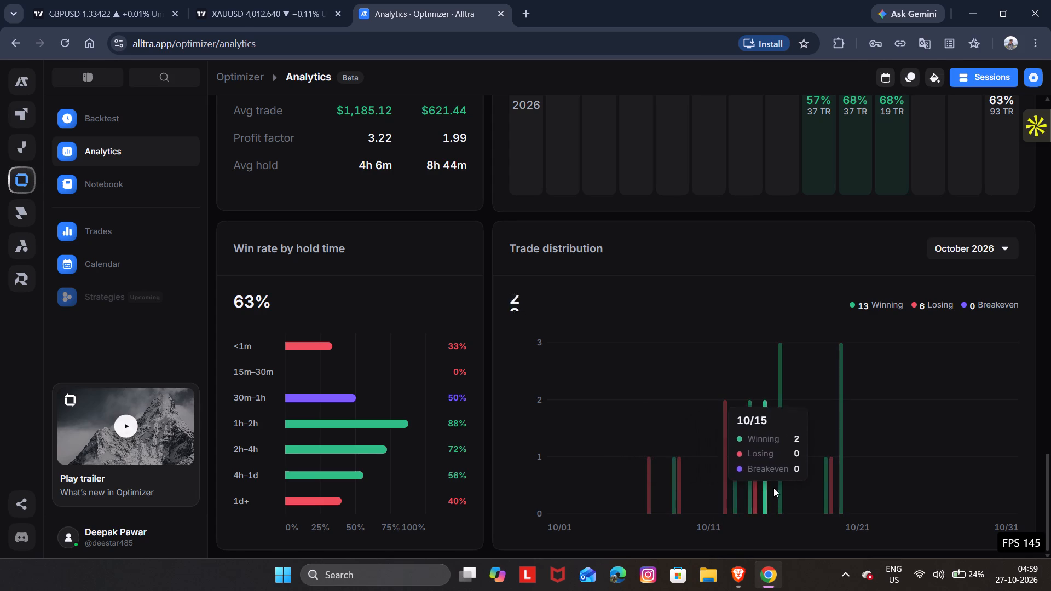
scroll(512, 259, "up", 7)
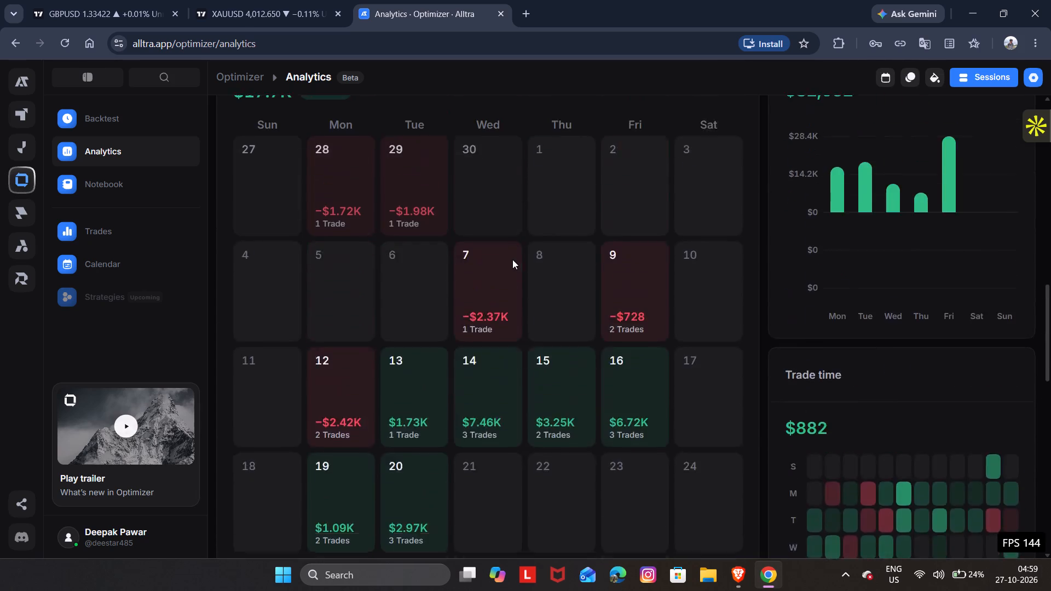
scroll(512, 259, "up", 6)
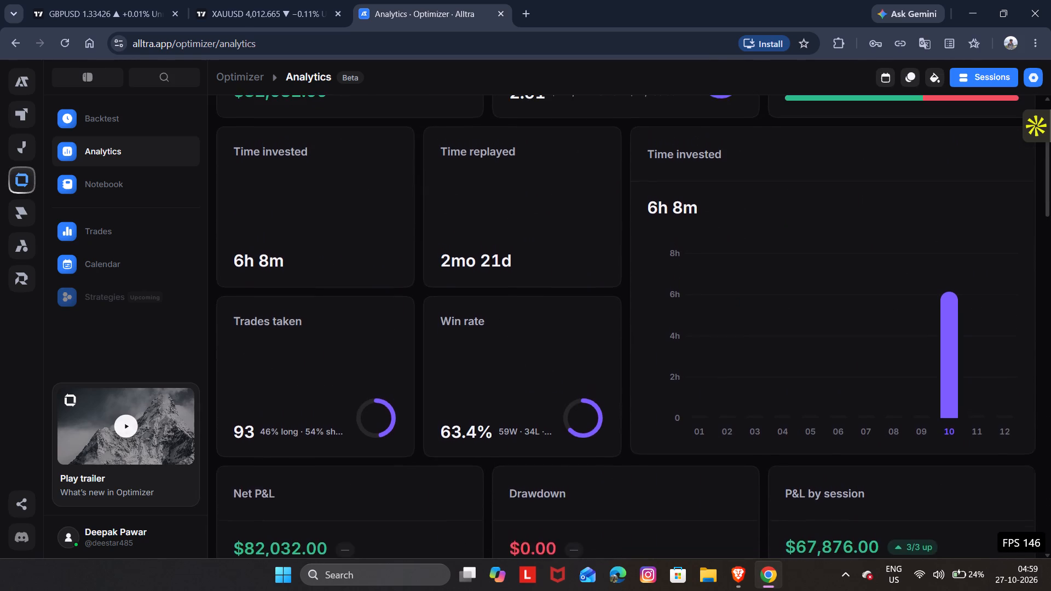
scroll(135, 205, "down", 2)
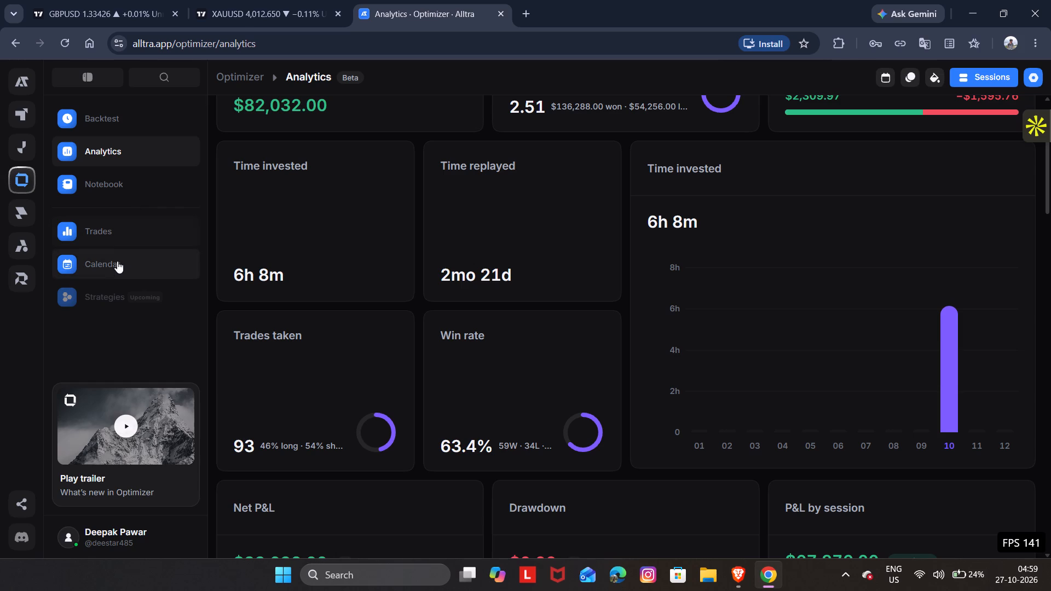
Open the Portfolio dashboard and look over its Portfolio Balance and Cashflow Insights sections.
left_click(24, 208)
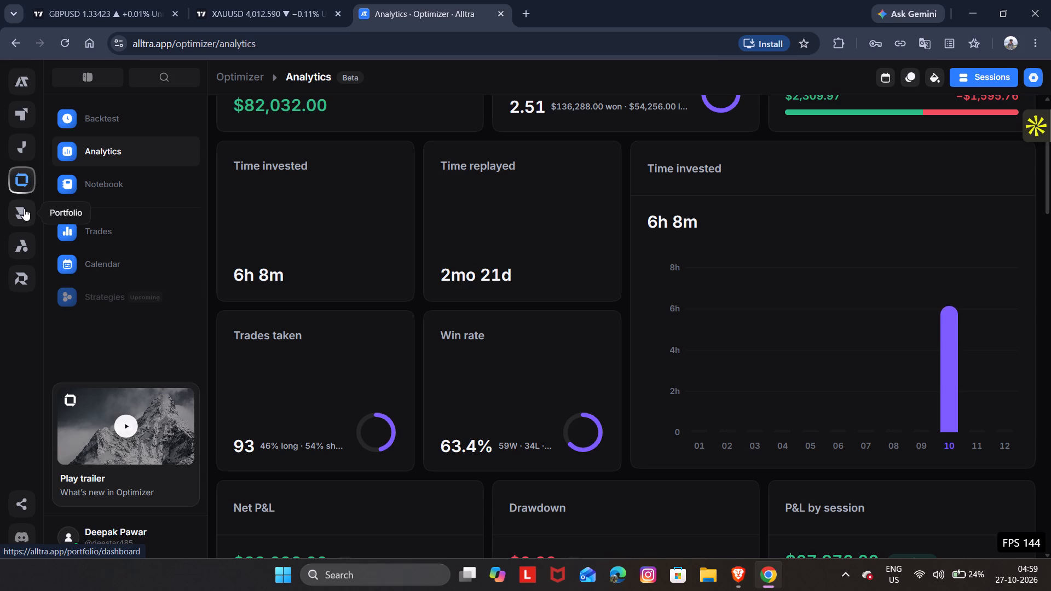
left_click(24, 208)
triple_click(24, 208)
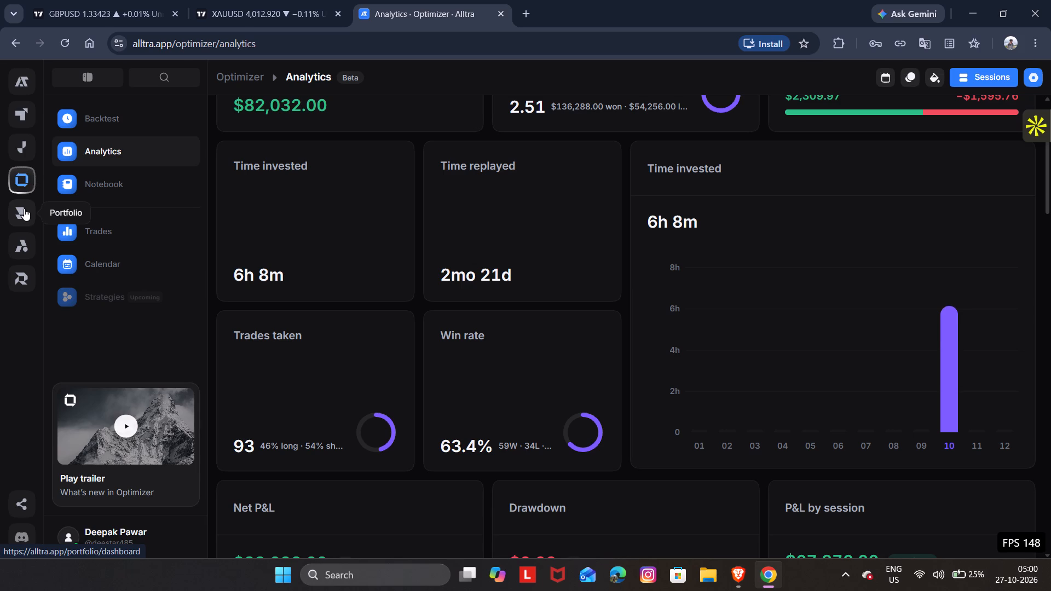
double_click(24, 208)
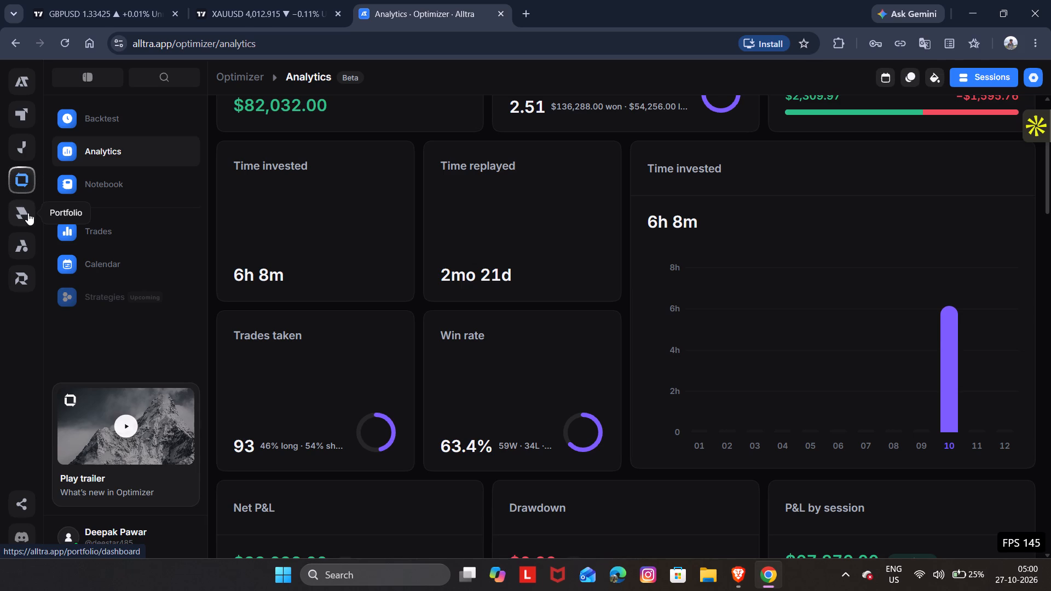
double_click(28, 213)
double_click(28, 213)
scroll(298, 314, "down", 3)
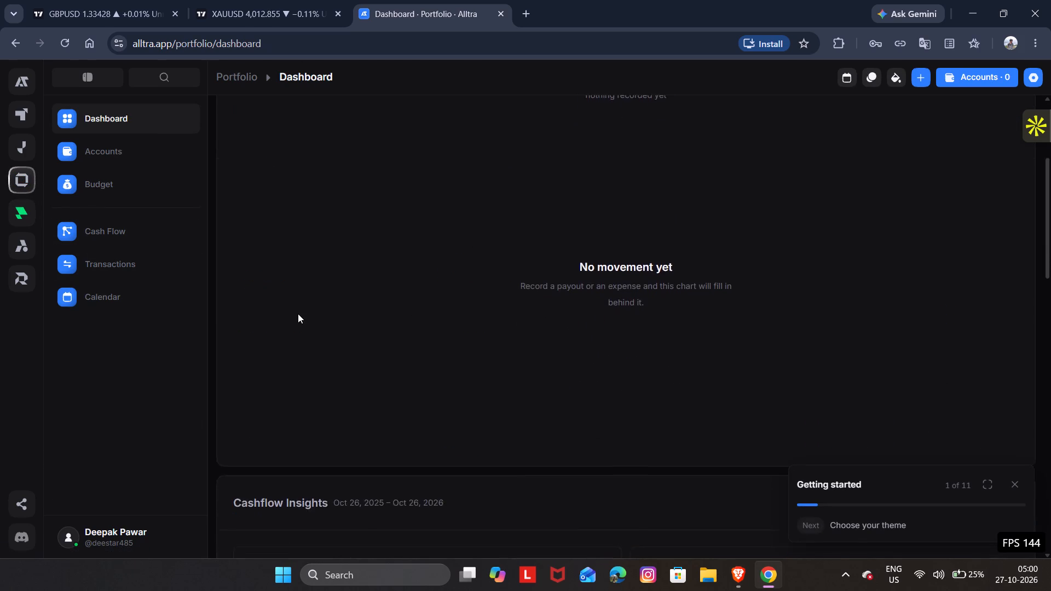
scroll(298, 314, "down", 1)
scroll(298, 314, "up", 3)
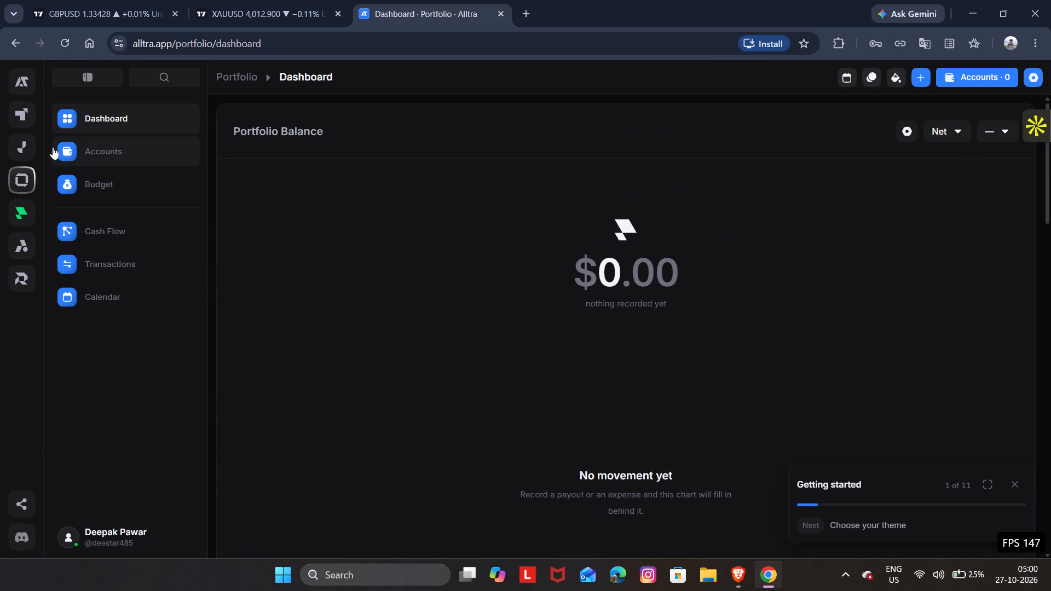
Open the Journal home page and look over its pages.
left_click(11, 148)
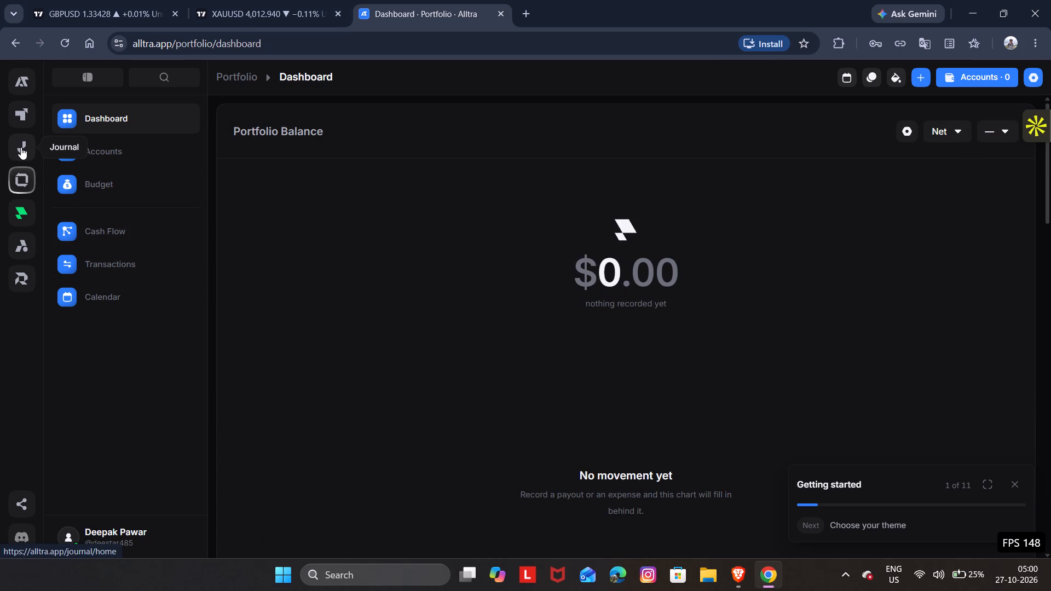
left_click(21, 147)
triple_click(21, 147)
double_click(21, 147)
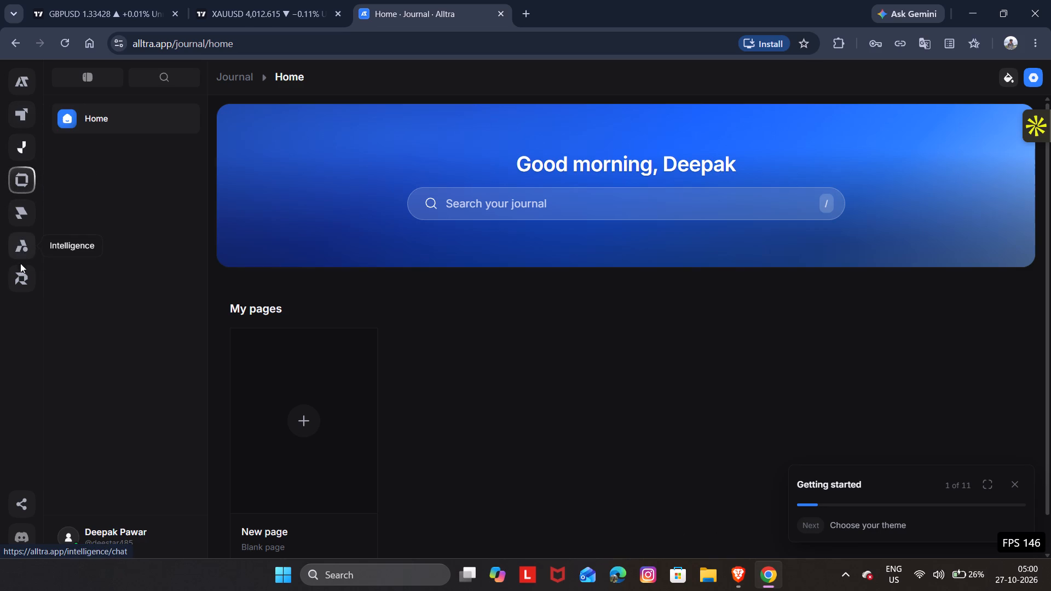
scroll(21, 254, "down", 2)
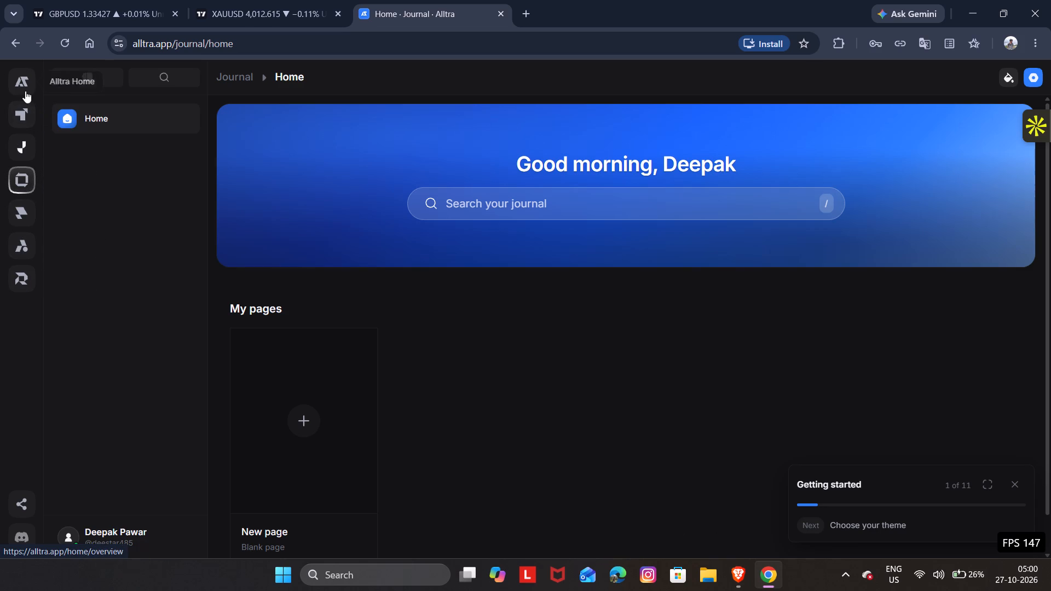
Open the Tracker's Performance page and look through its statistics, yearly calendar and Monthly Trade Distribution.
left_click(18, 126)
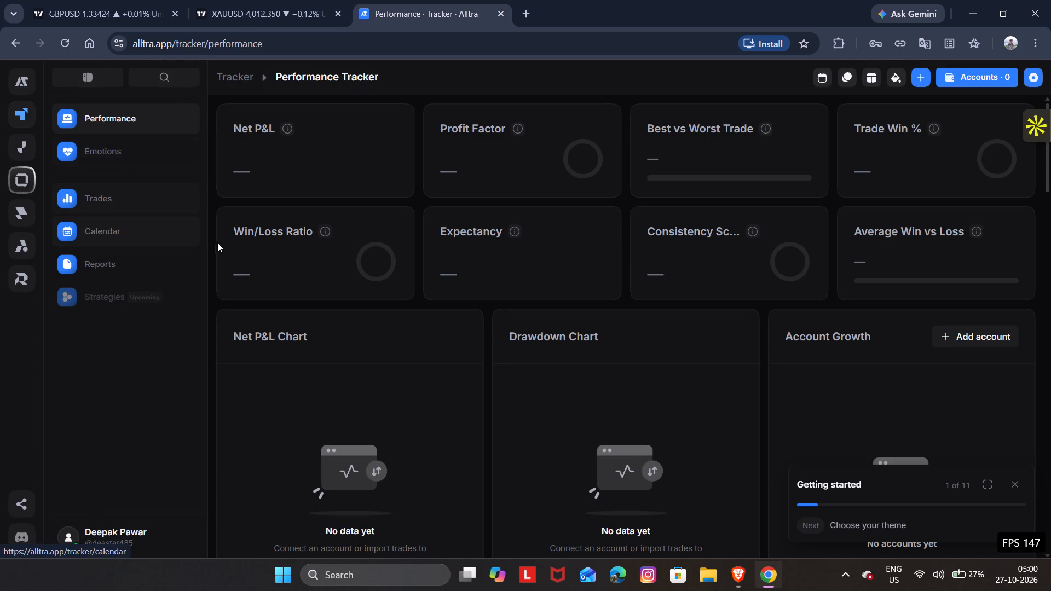
scroll(158, 159, "down", 1)
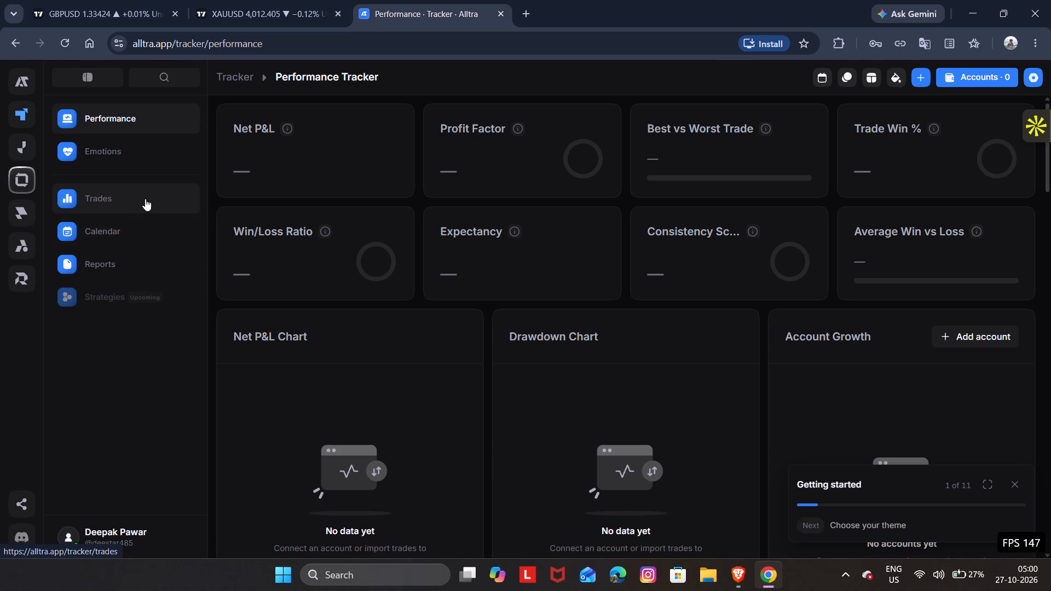
scroll(348, 337, "up", 2)
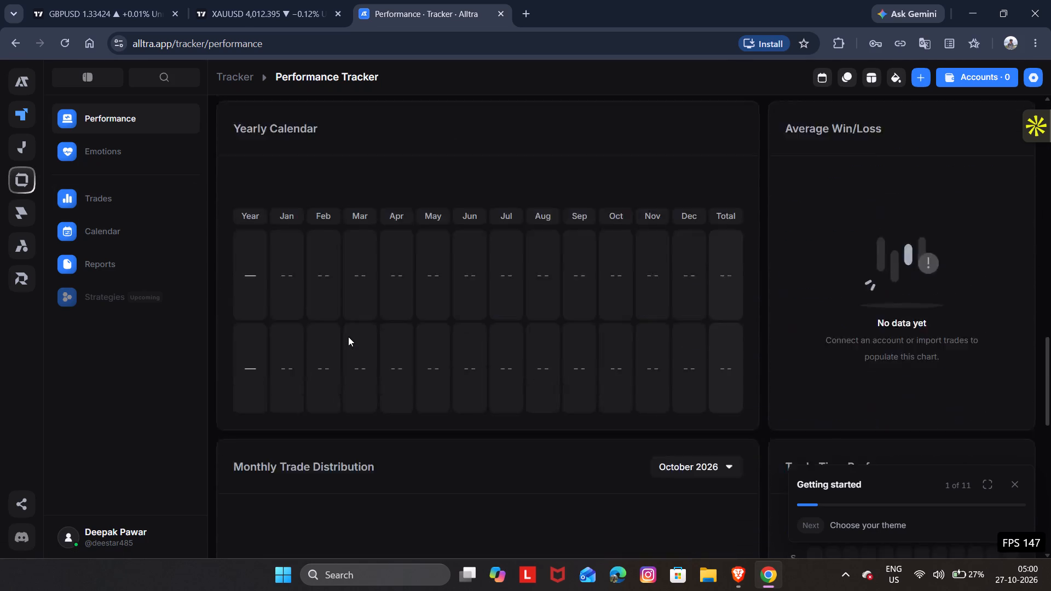
scroll(348, 337, "up", 2)
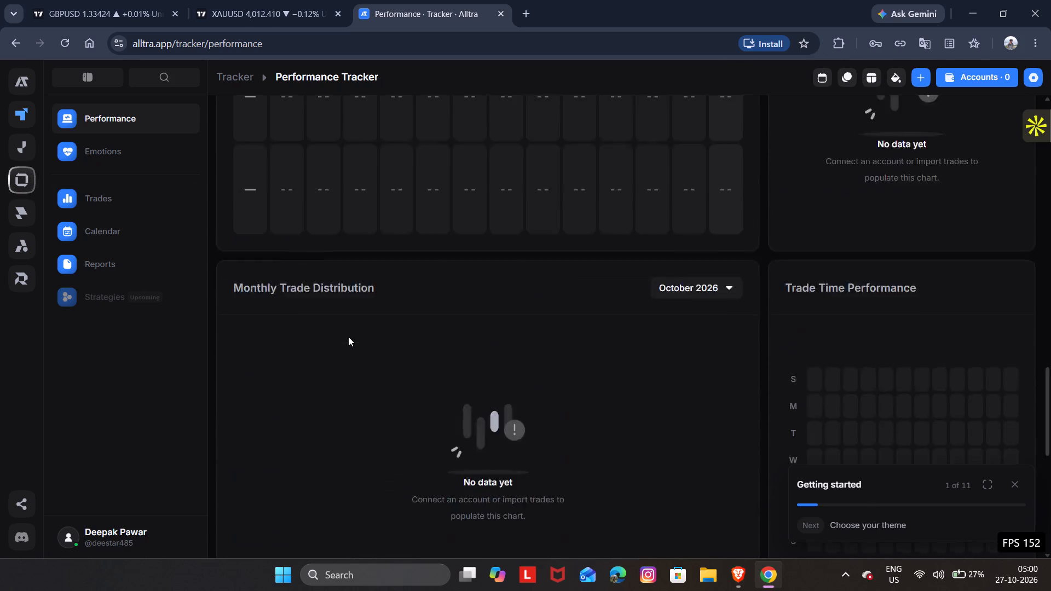
scroll(348, 337, "up", 4)
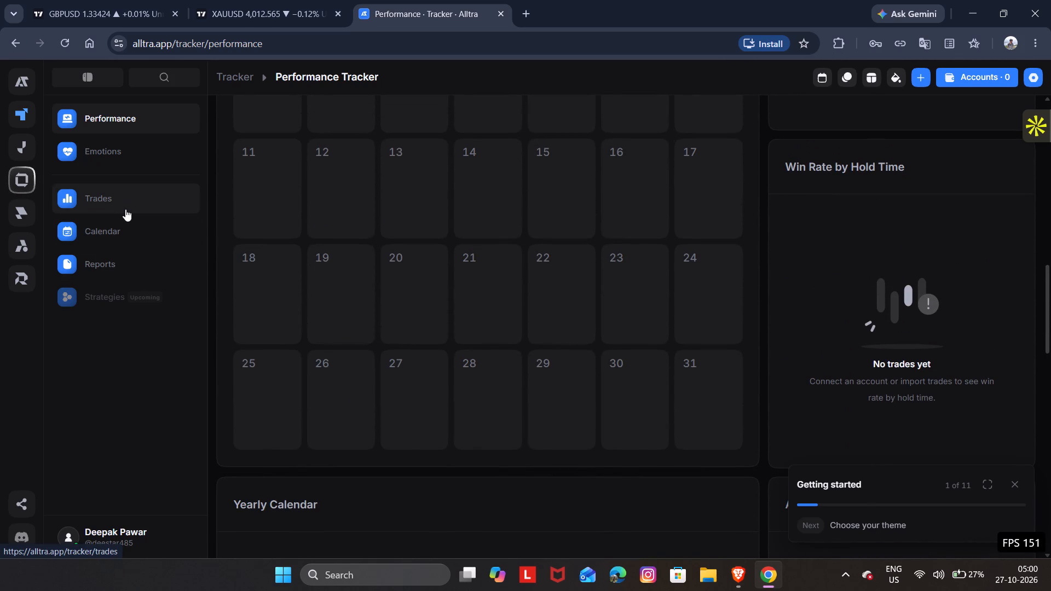
Check the Tracker's Trade History and return to its Performance page.
left_click(125, 209)
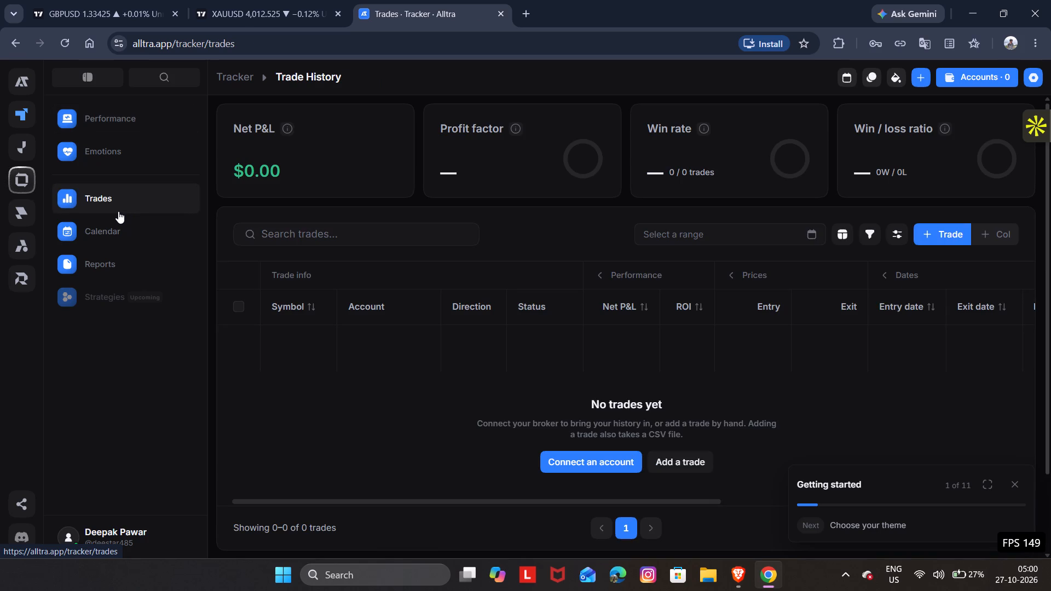
scroll(355, 351, "down", 3)
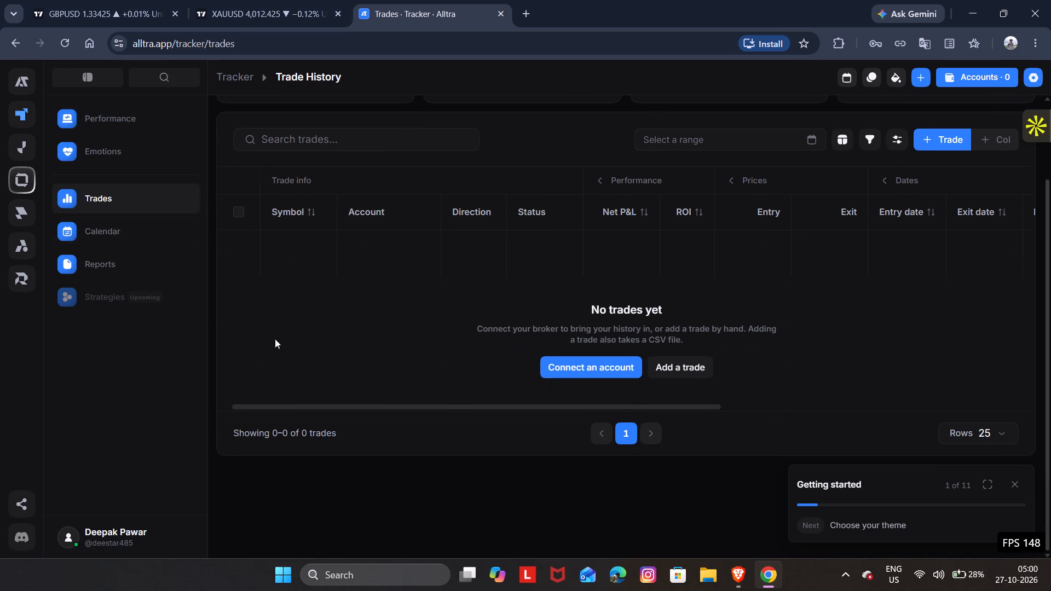
scroll(163, 260, "down", 1)
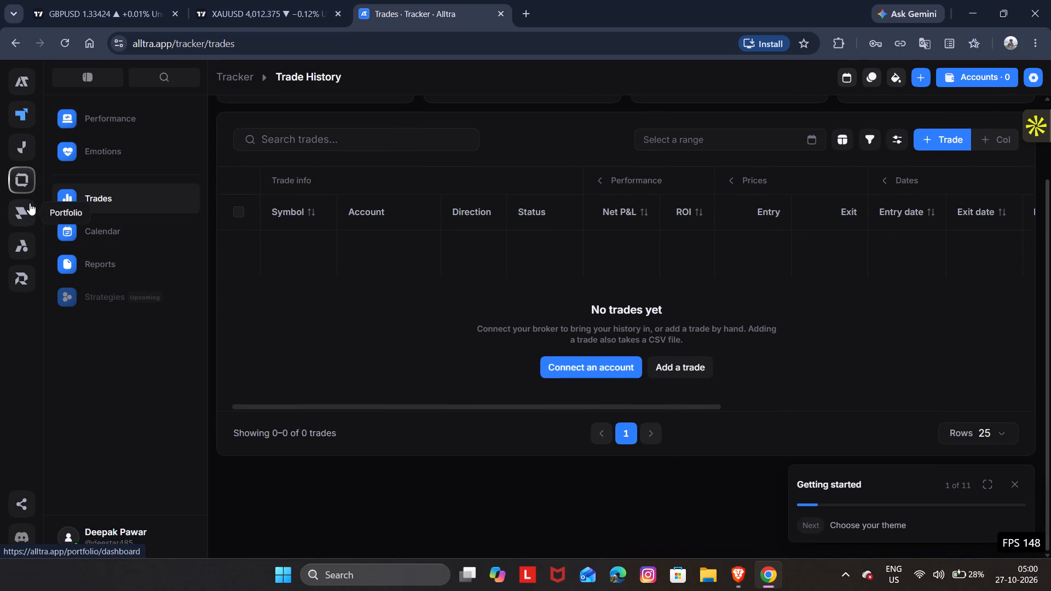
left_click(221, 83)
scroll(76, 157, "up", 1)
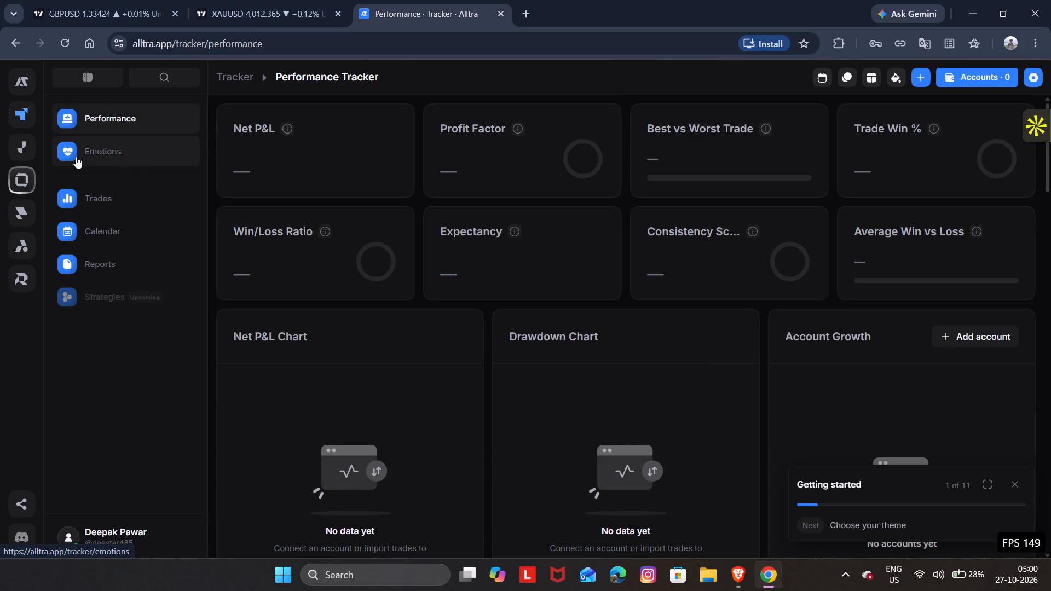
scroll(76, 157, "up", 1)
Open Alltra Home and examine the apps, recent activity, Nasdaq 100 chart and economic calendar.
left_click(18, 82)
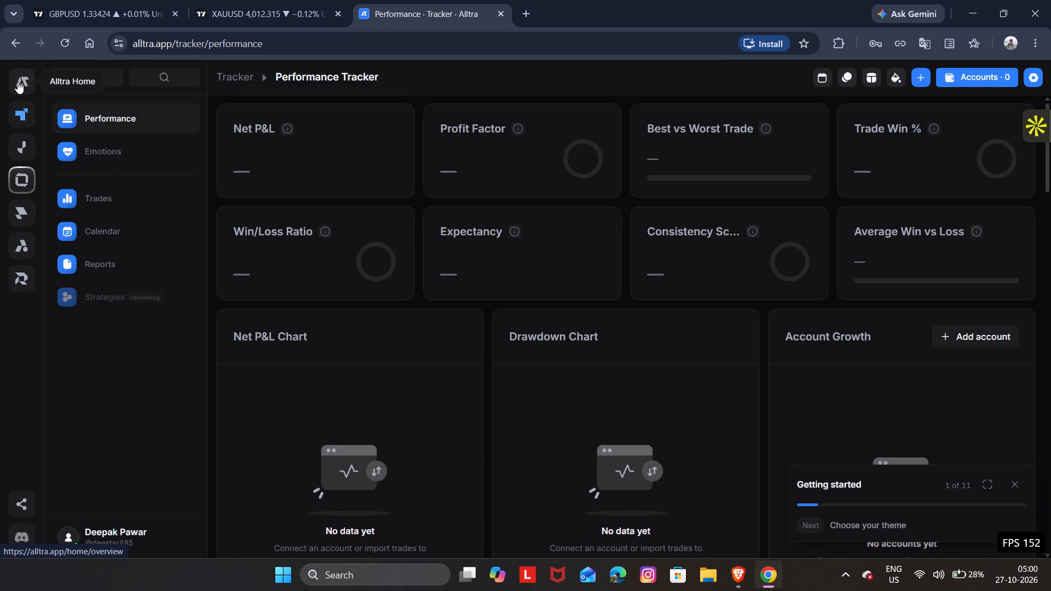
left_click(18, 82)
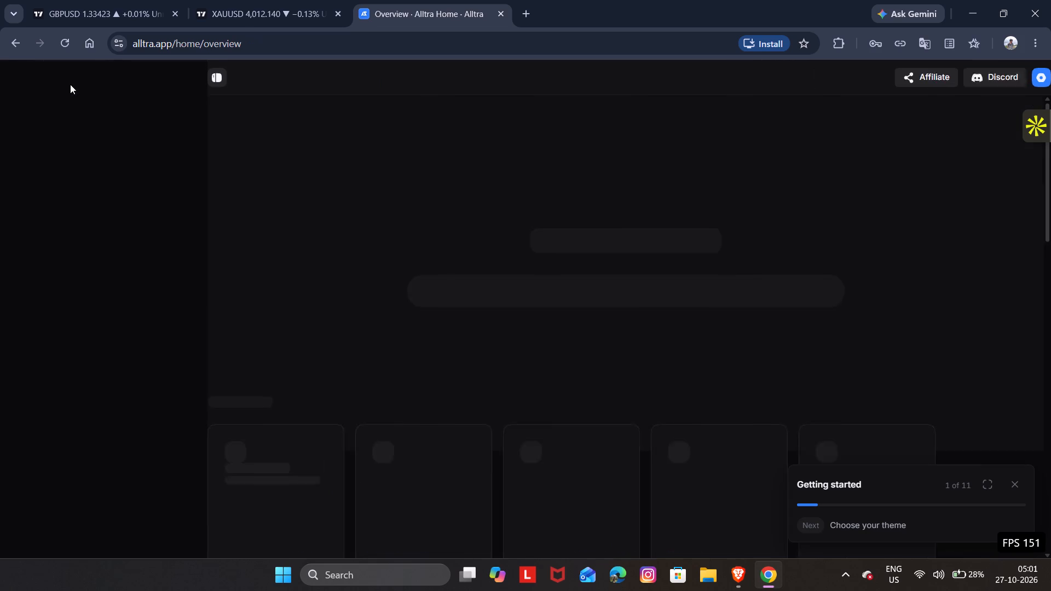
scroll(139, 190, "down", 2)
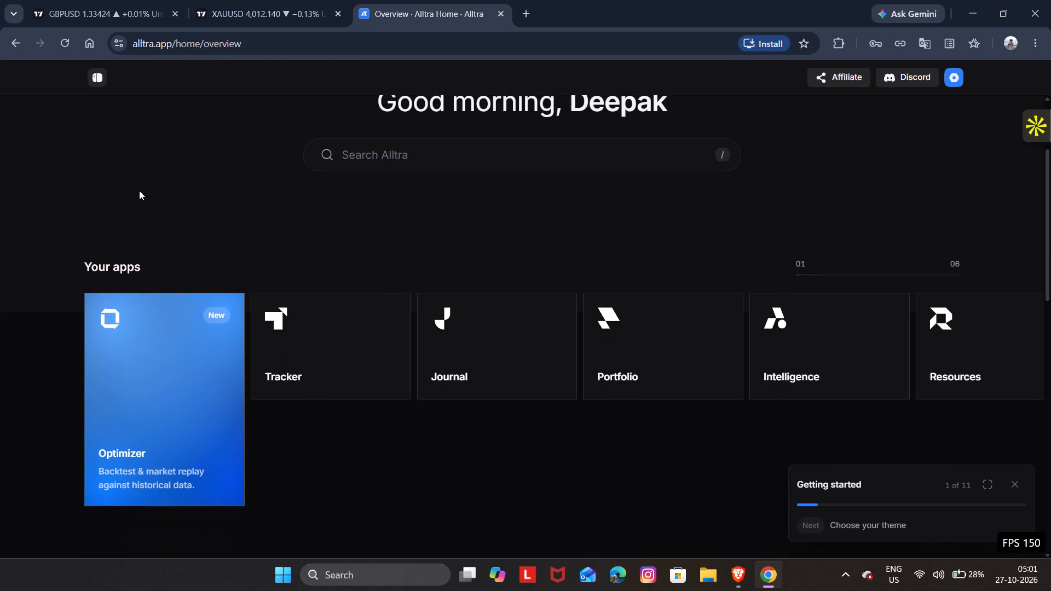
scroll(139, 190, "down", 3)
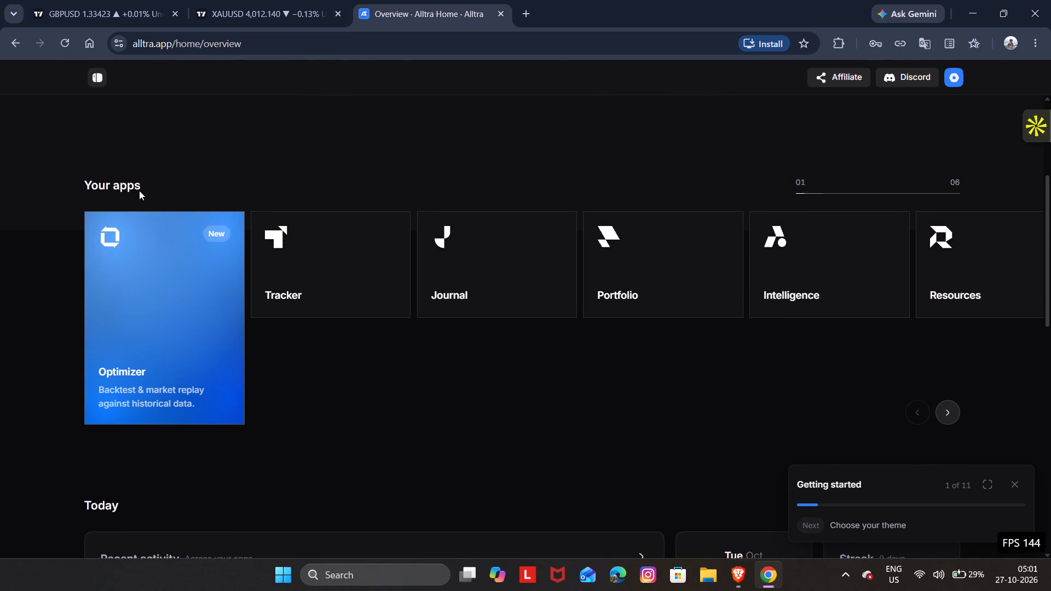
scroll(139, 190, "down", 3)
scroll(139, 190, "up", 1)
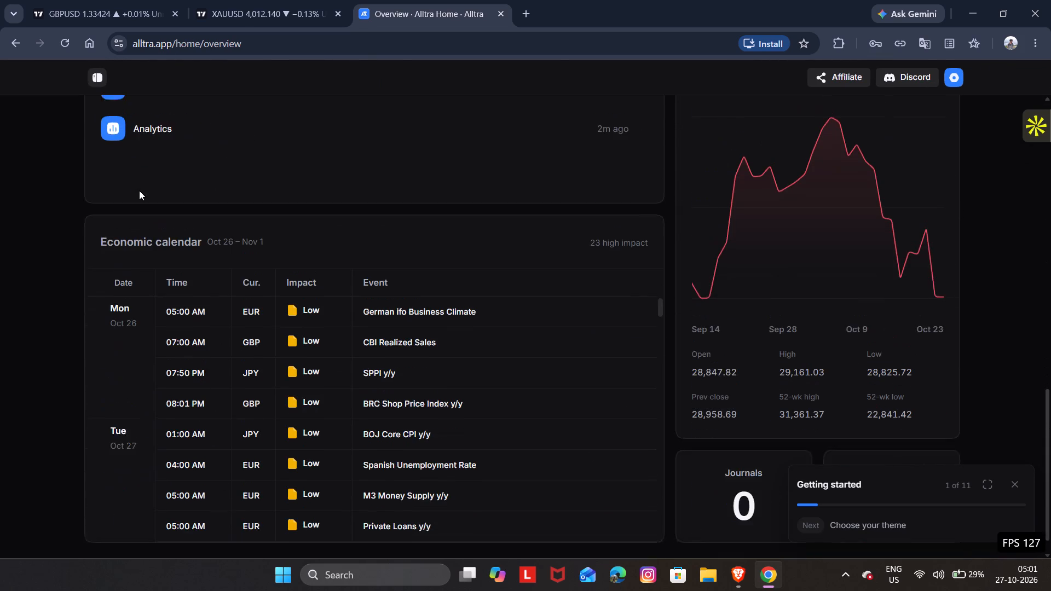
scroll(139, 190, "up", 3)
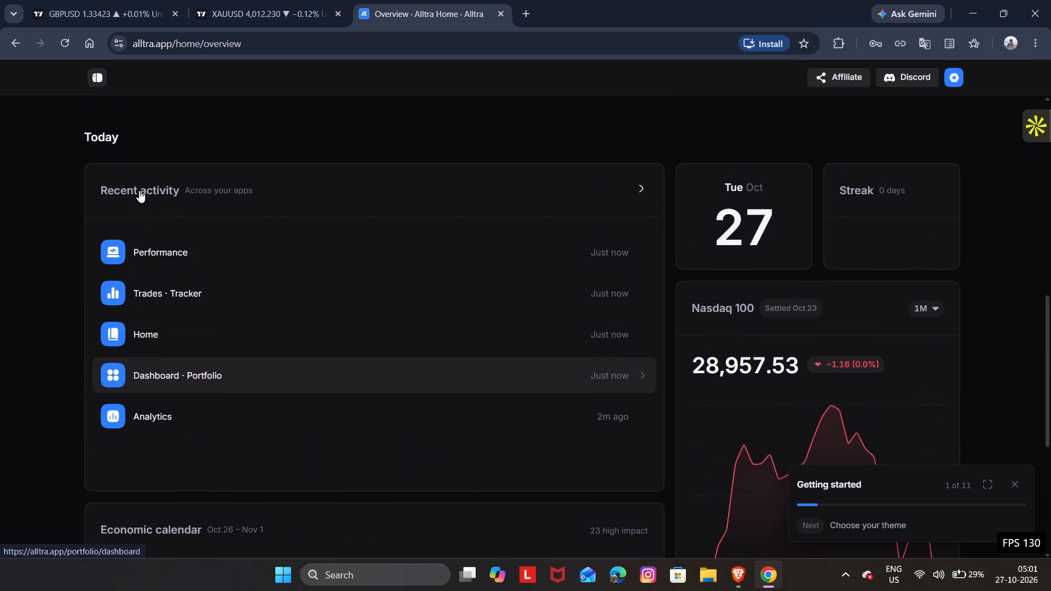
scroll(139, 190, "up", 1)
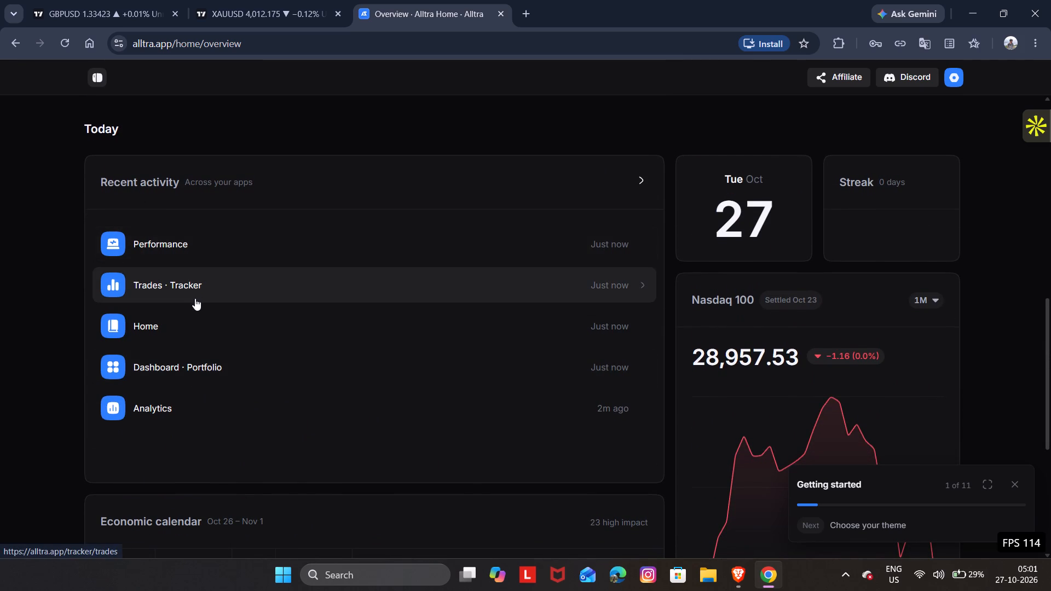
Reopen the Optimizer's Analytics from the recent activity on the home overview.
left_click(160, 392)
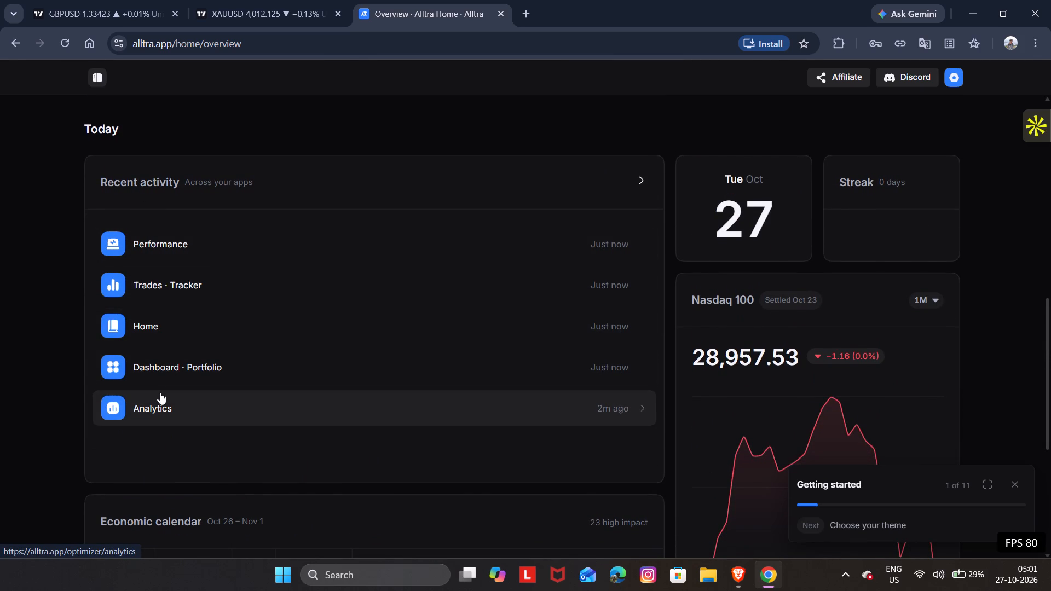
left_click(189, 405)
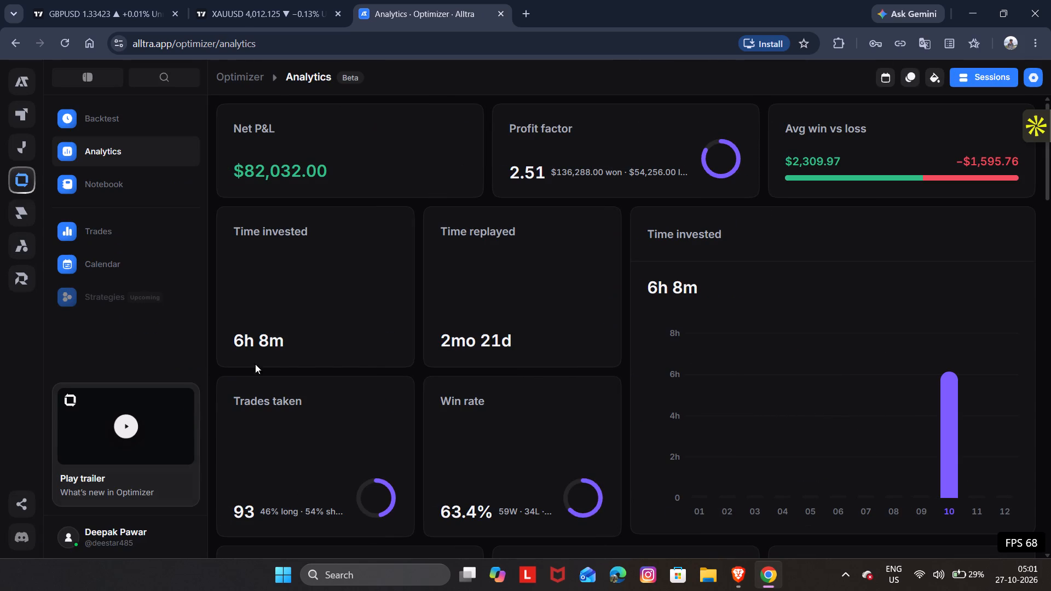
Look through the Analytics statistics, from the P&L overview to the calendar, Long vs short, Months and Trade distribution.
scroll(141, 196, "up", 1)
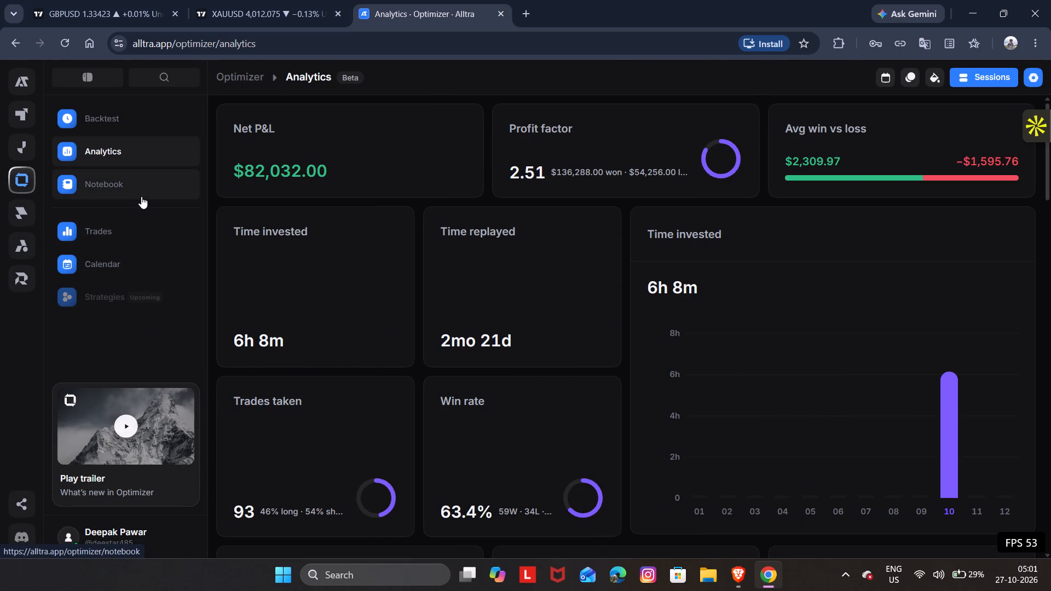
scroll(141, 196, "up", 1)
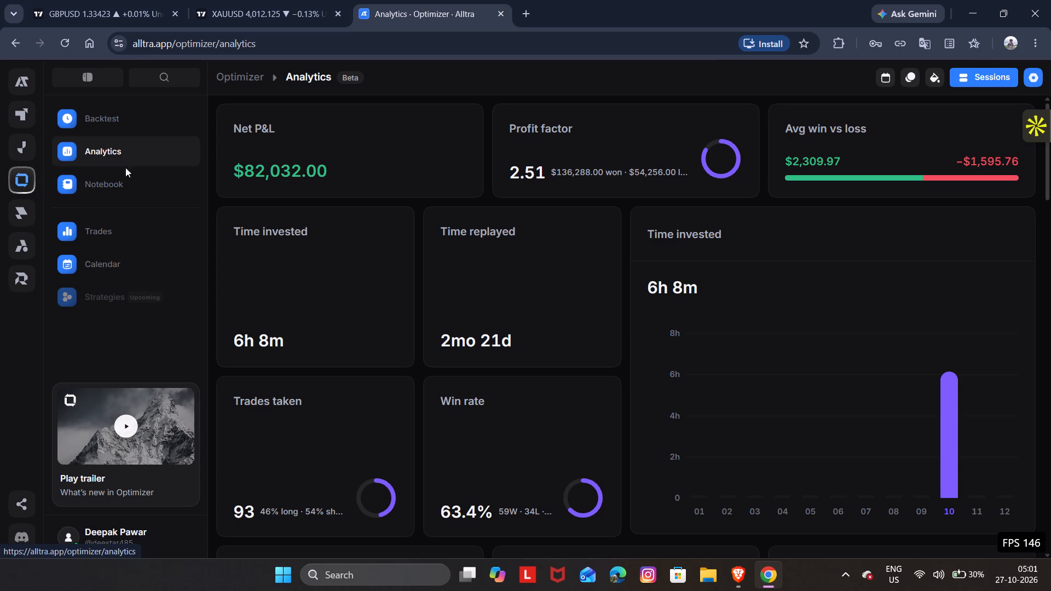
scroll(348, 222, "up", 3)
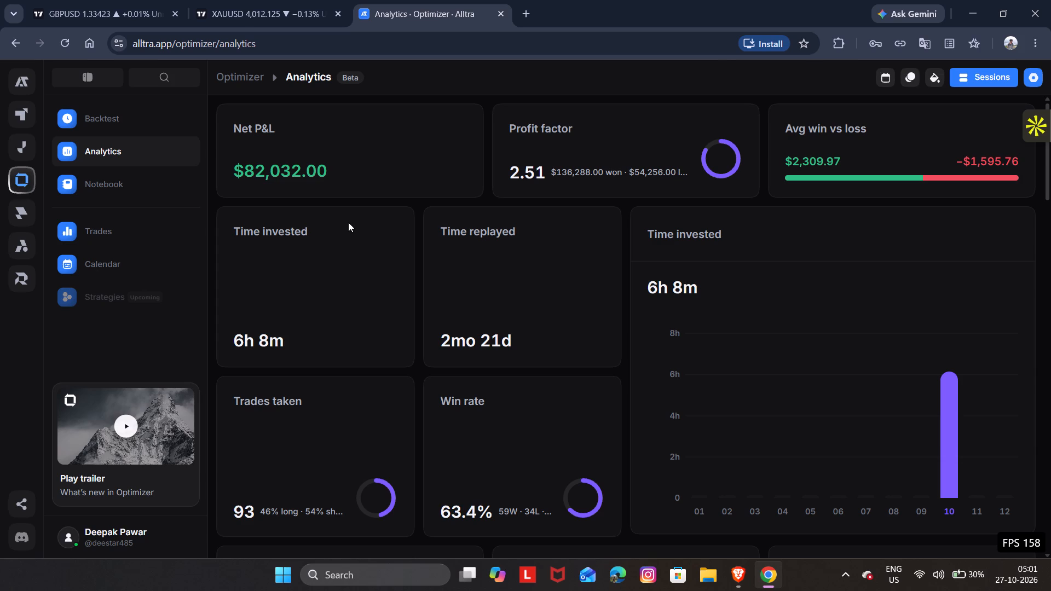
scroll(587, 315, "down", 4)
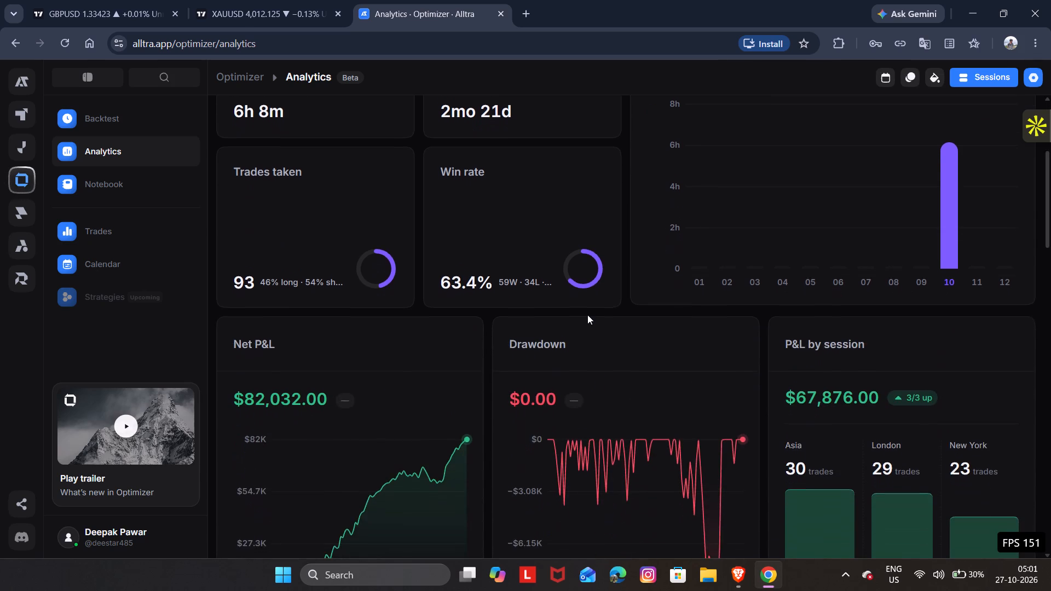
scroll(587, 315, "down", 5)
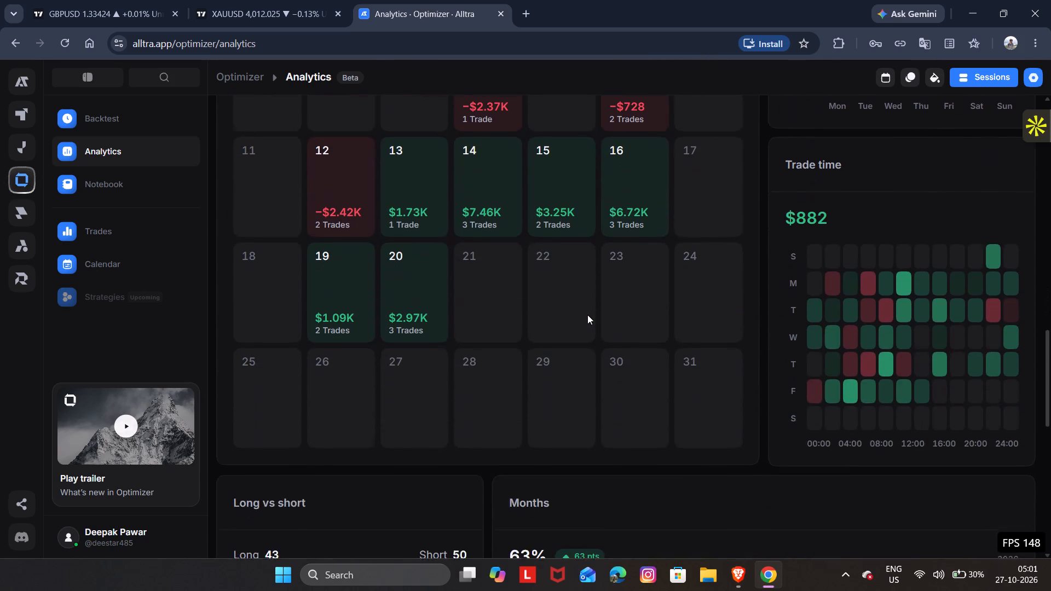
scroll(587, 315, "down", 6)
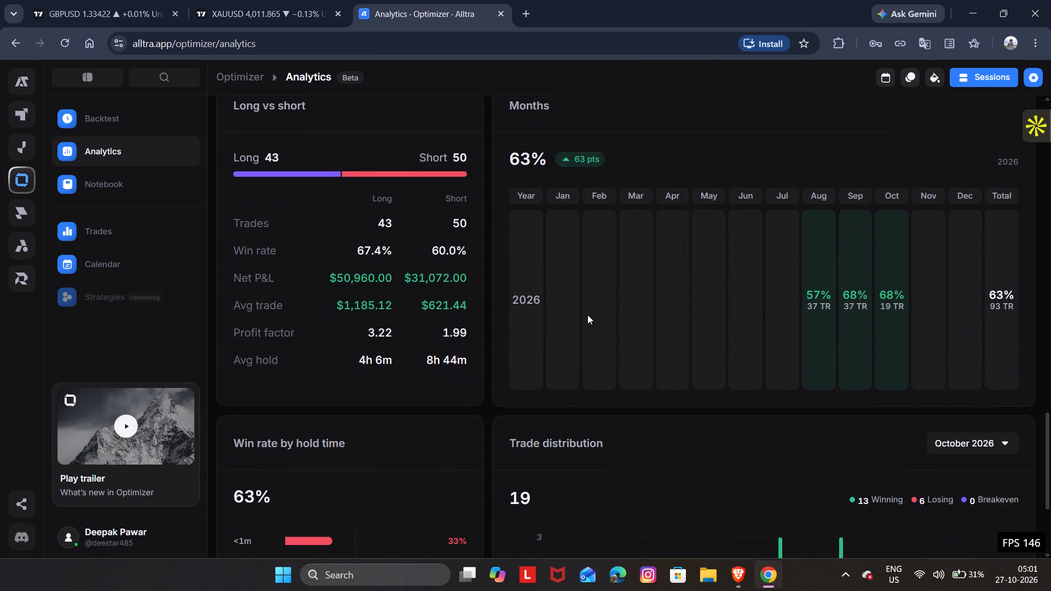
scroll(587, 315, "down", 1)
scroll(587, 315, "up", 4)
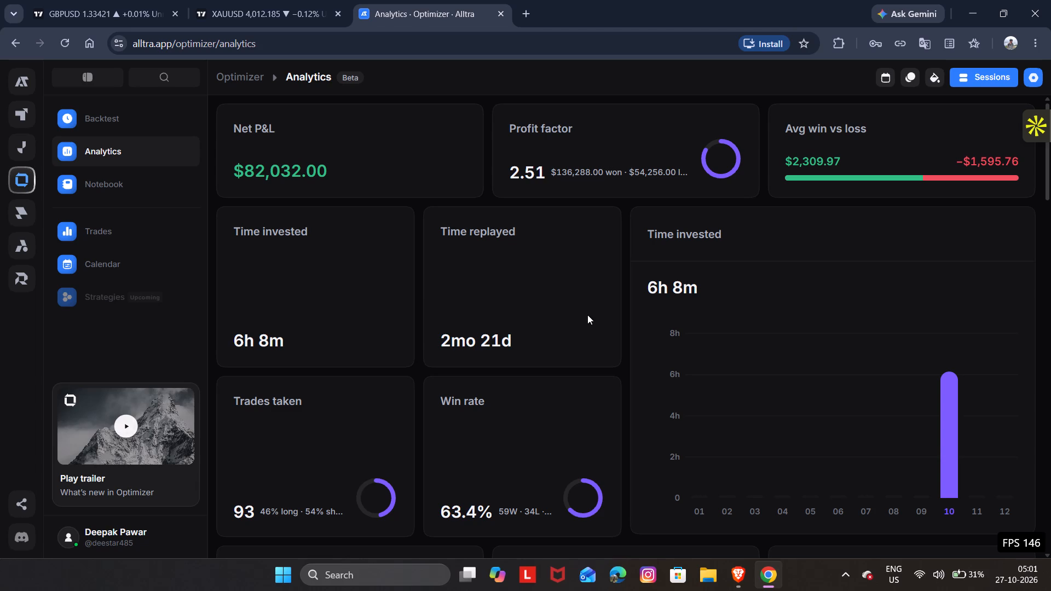
Open the NYS Markets prop accounts dashboard in a new browser tab.
left_click(536, 1)
left_click(533, 5)
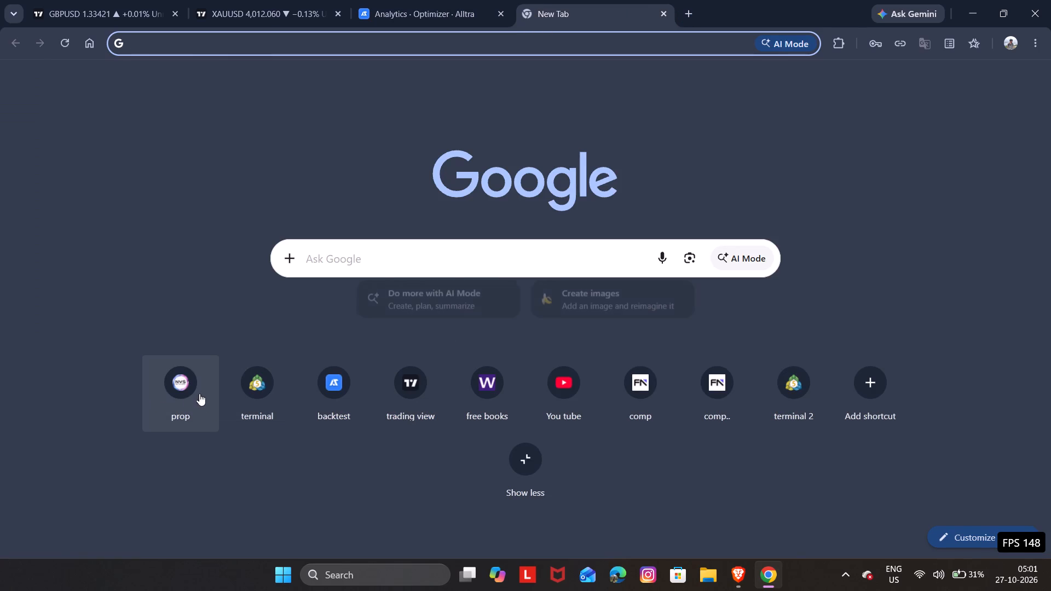
left_click(186, 392)
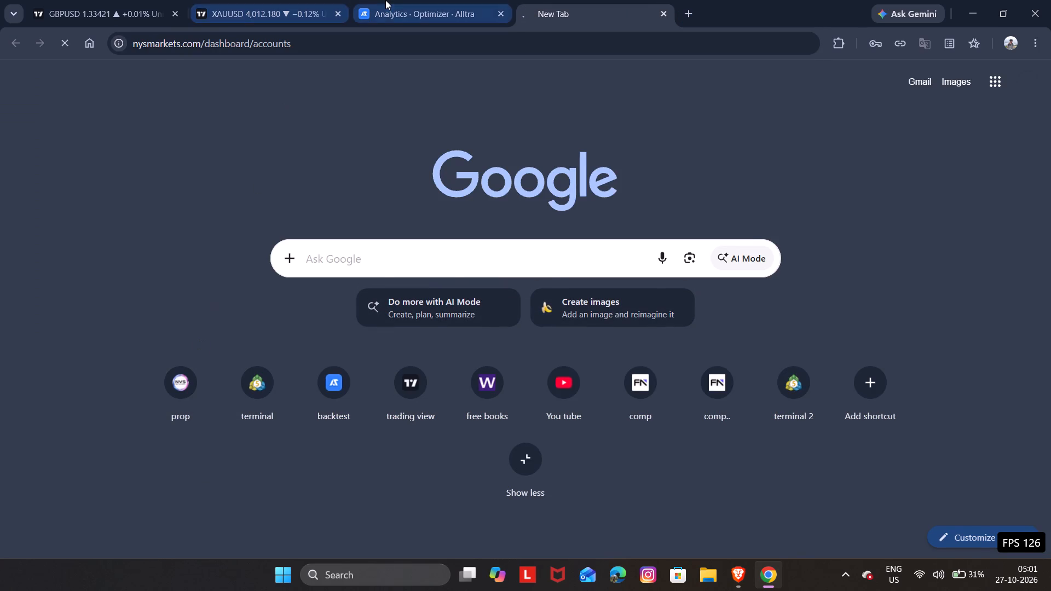
Return to the Optimizer Analytics and examine the Net P&L, Drawdown and P&L by session charts.
left_click(385, 0)
scroll(557, 263, "down", 5)
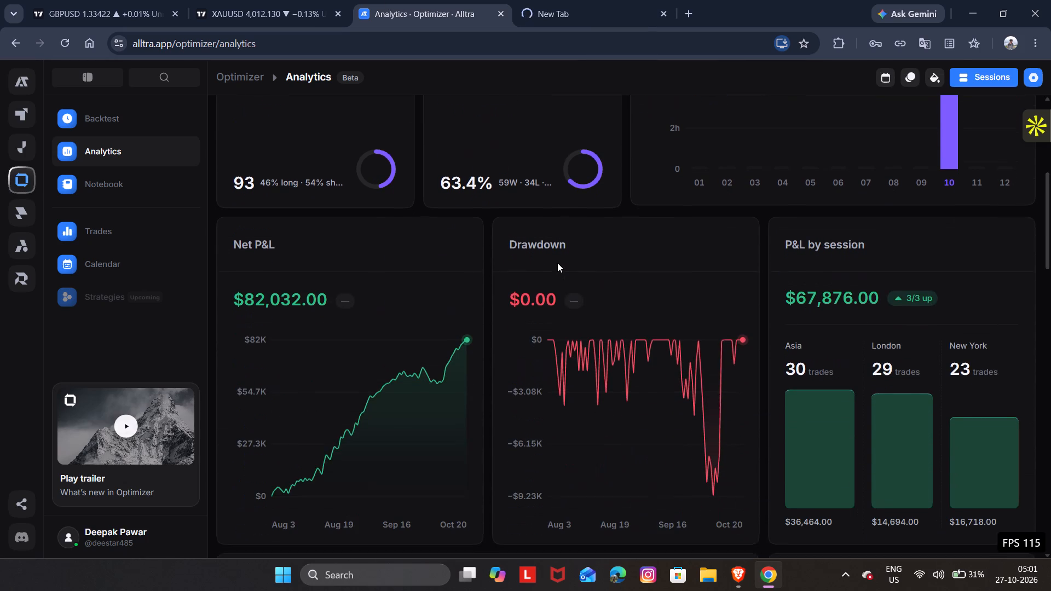
scroll(557, 263, "down", 1)
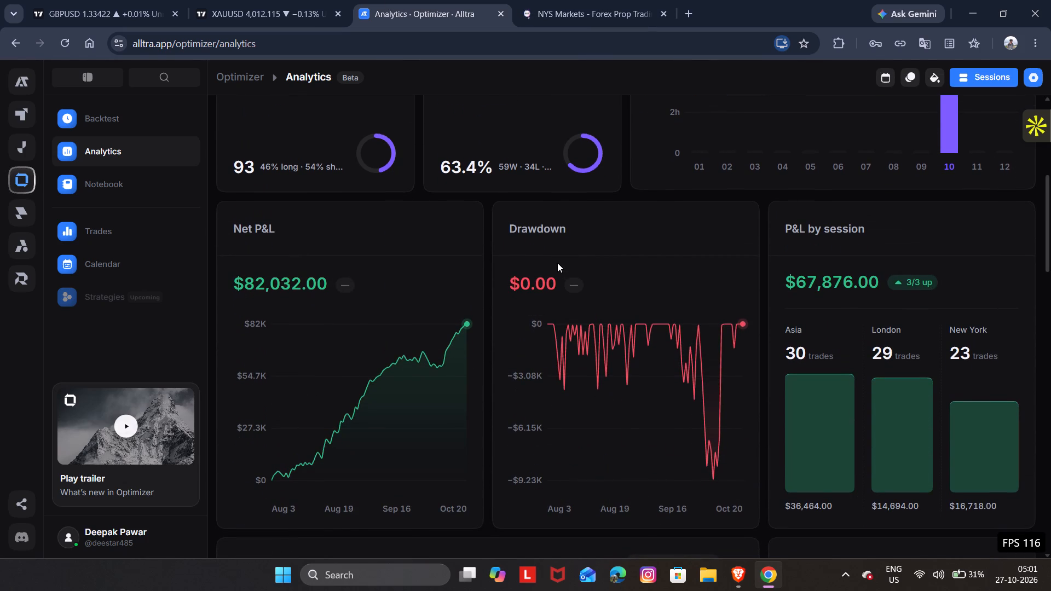
scroll(557, 263, "down", 5)
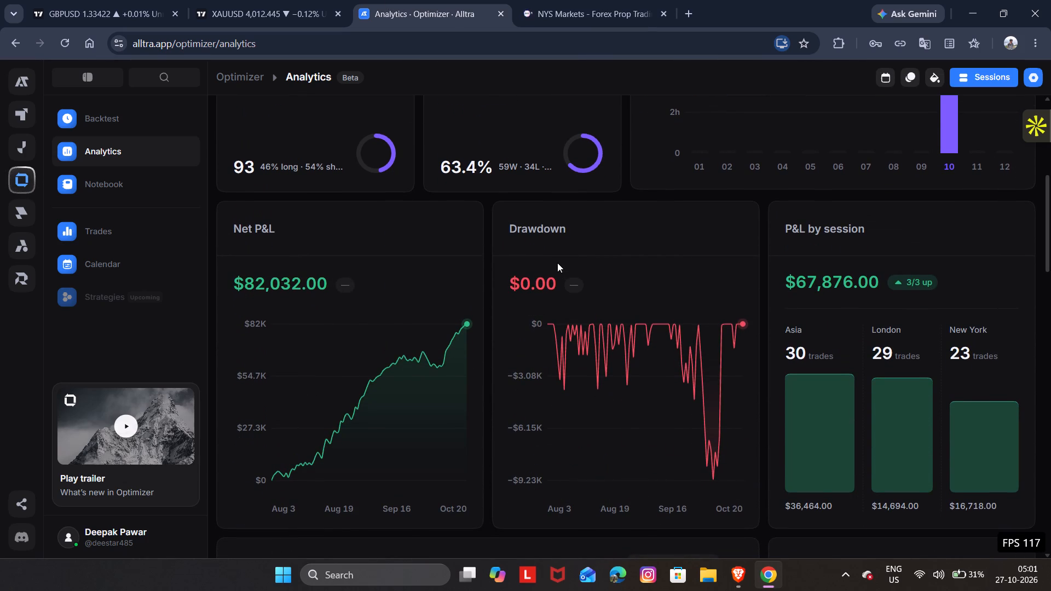
scroll(557, 263, "down", 2)
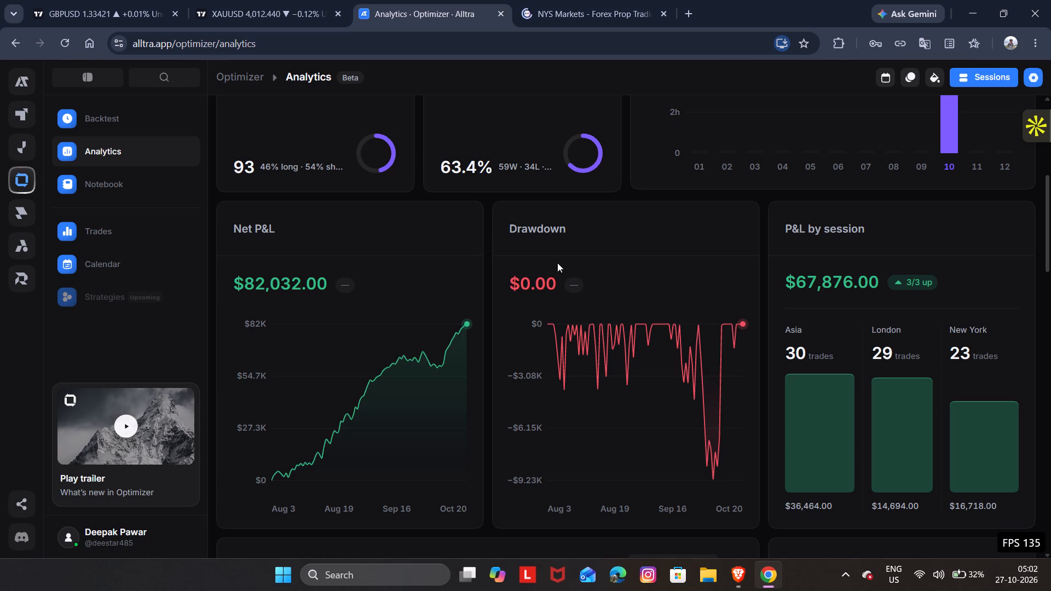
scroll(557, 263, "down", 6)
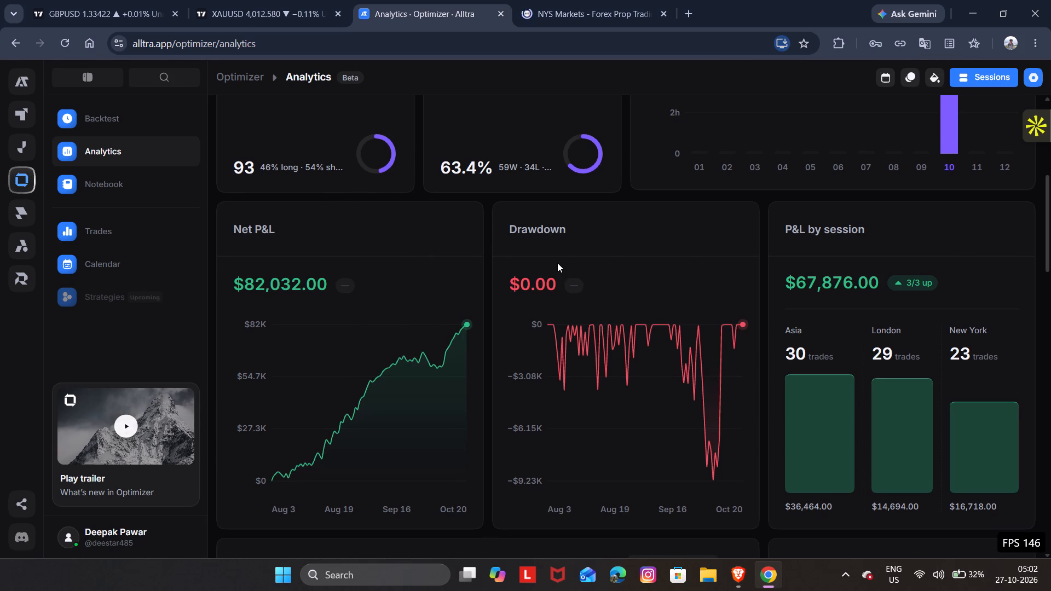
scroll(861, 412, "right", 1)
left_click_drag(948, 353, 1003, 349)
left_click(1003, 349)
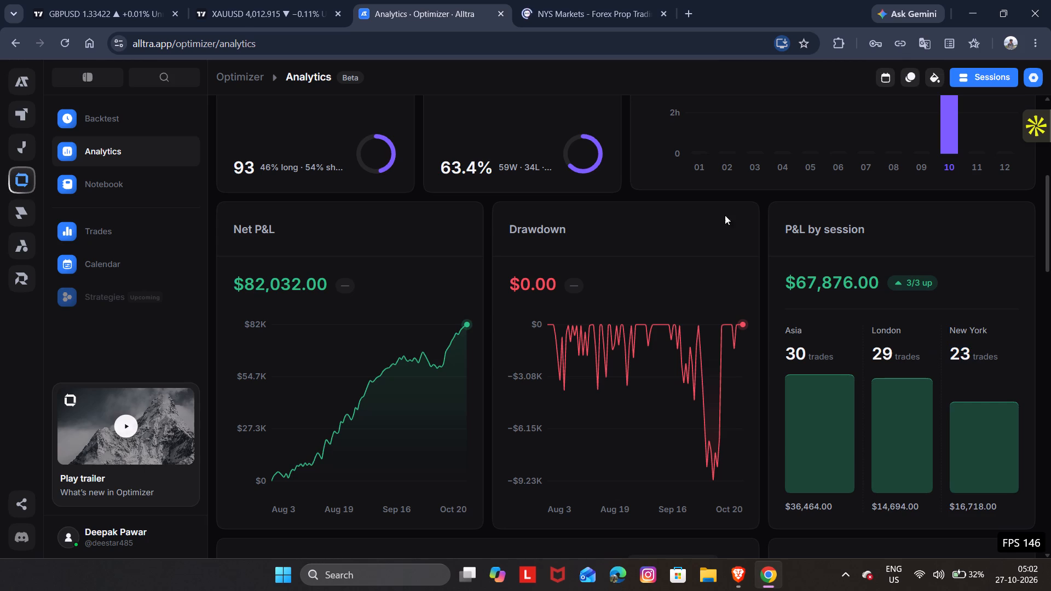
Detach the Optimizer Analytics tab into its own browser window and maximize that window.
left_click(597, 0)
left_click_drag(448, 0, 463, 162)
scroll(463, 162, "up", 6)
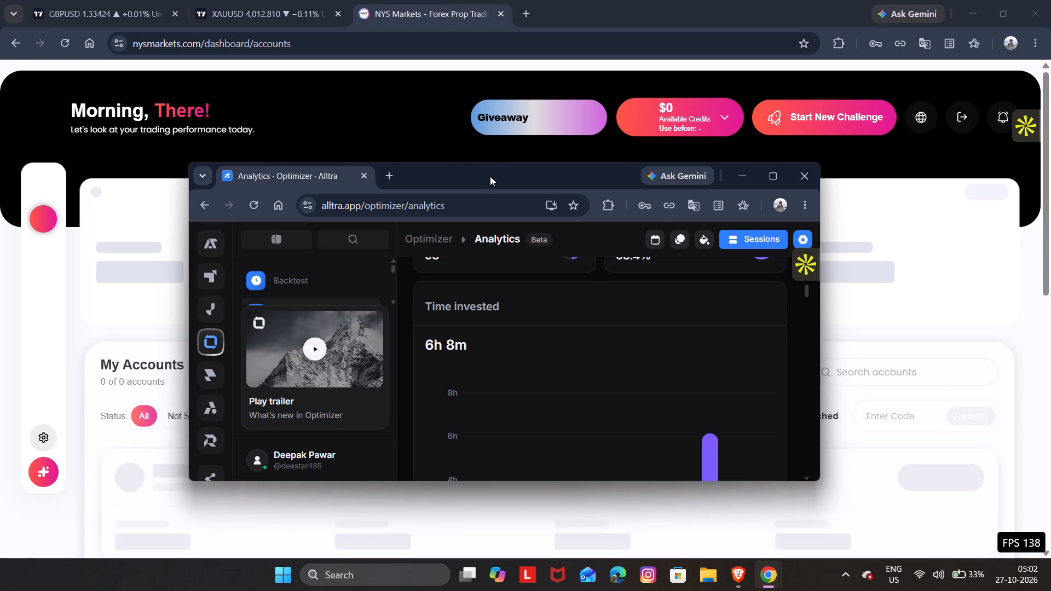
left_click_drag(490, 176, 391, 143)
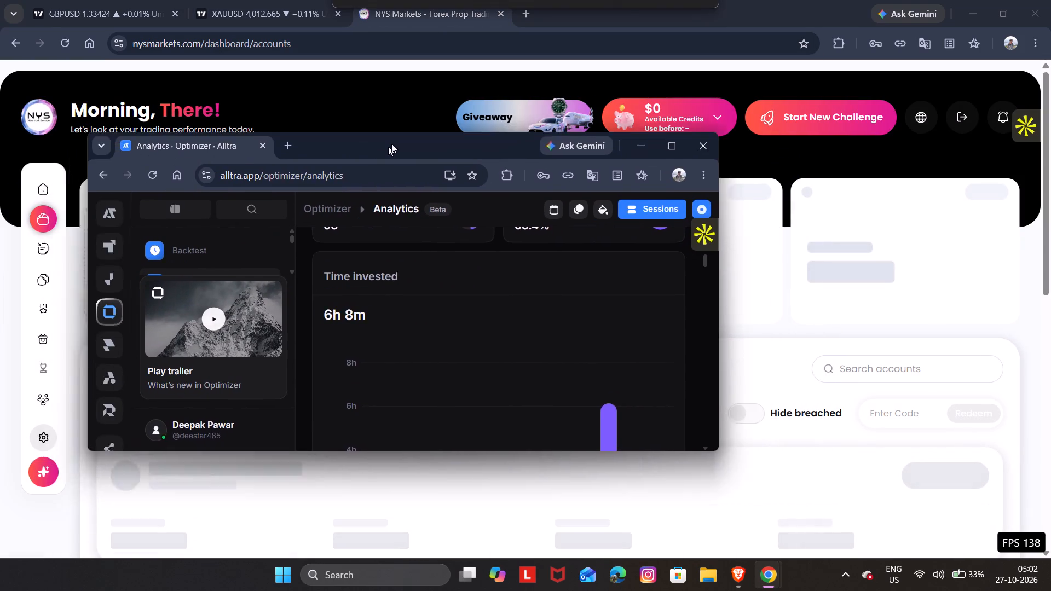
left_click_drag(391, 143, 439, 11)
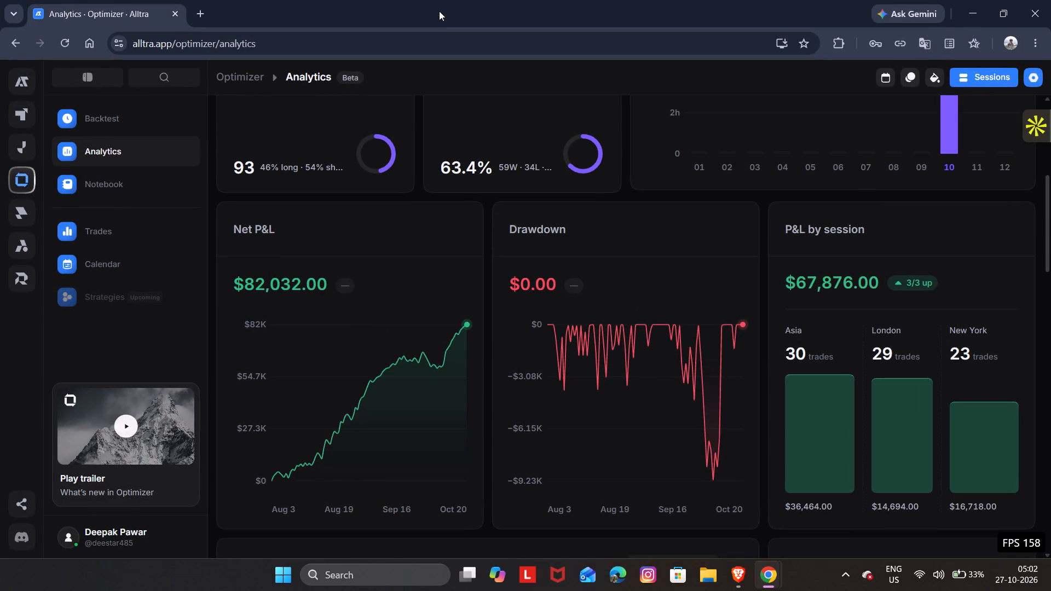
Begin creating a new session from the Optimizer's Backtest page and set it to Prop firm mode.
scroll(563, 218, "up", 16)
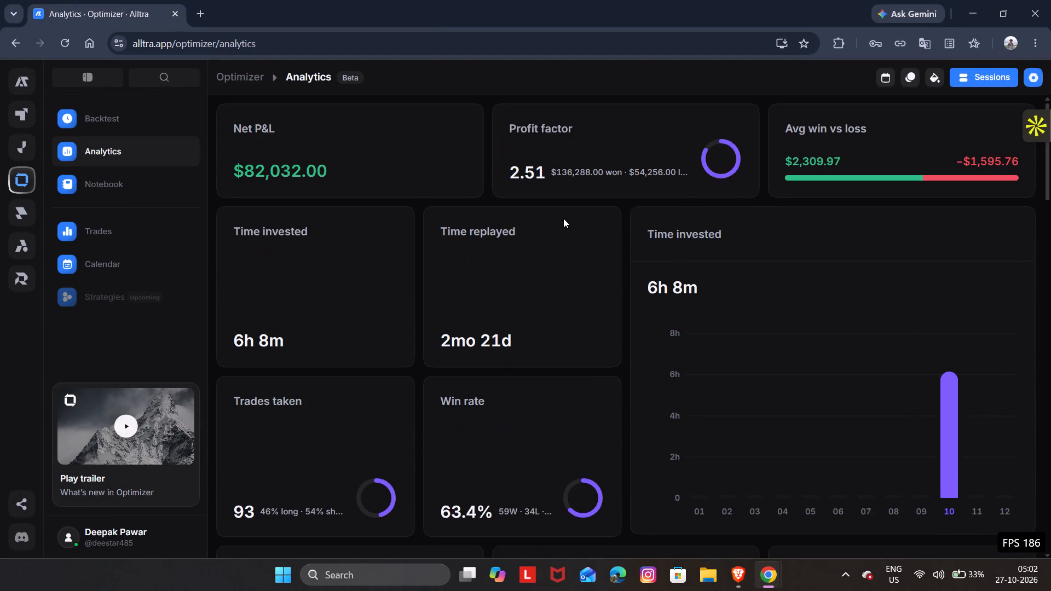
scroll(457, 195, "up", 6)
left_click(147, 117)
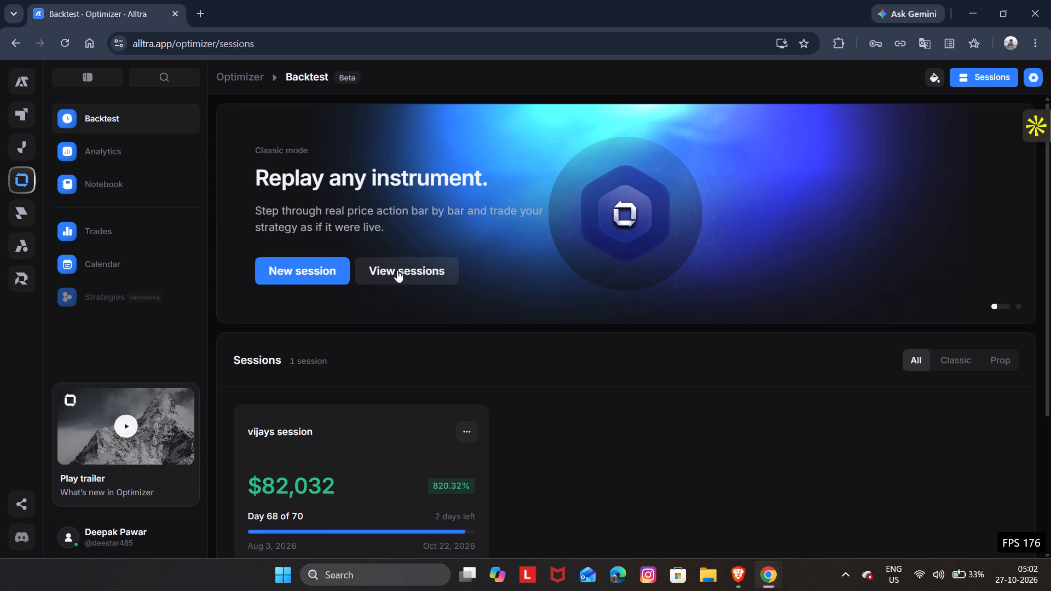
left_click(324, 265)
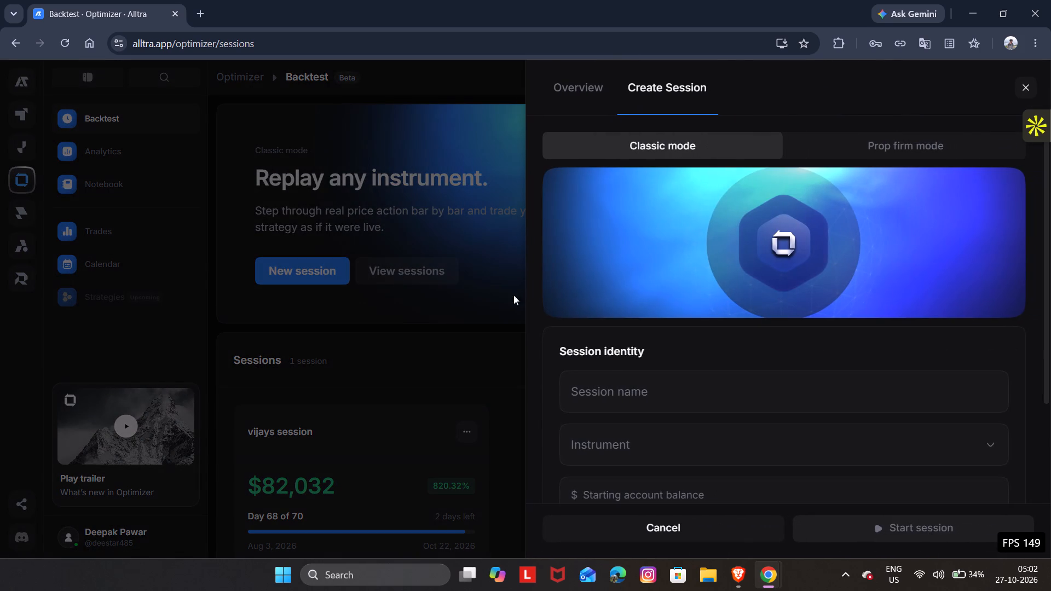
scroll(657, 385, "right", 1)
left_click(939, 151)
Review the challenge options and select the $25,000 Challenge with the $1,500 target.
scroll(793, 271, "down", 1)
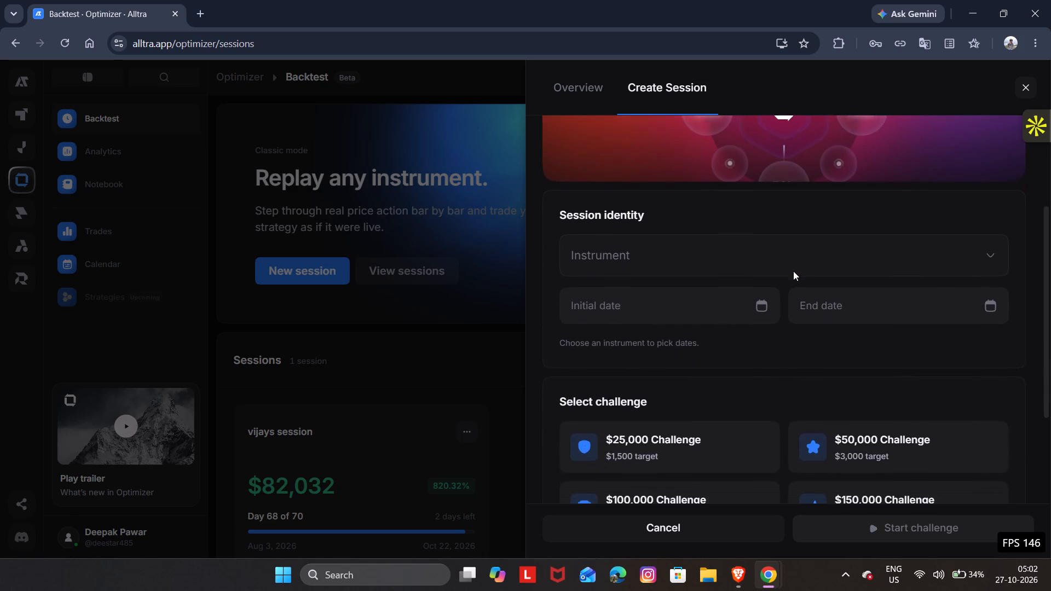
scroll(793, 271, "down", 3)
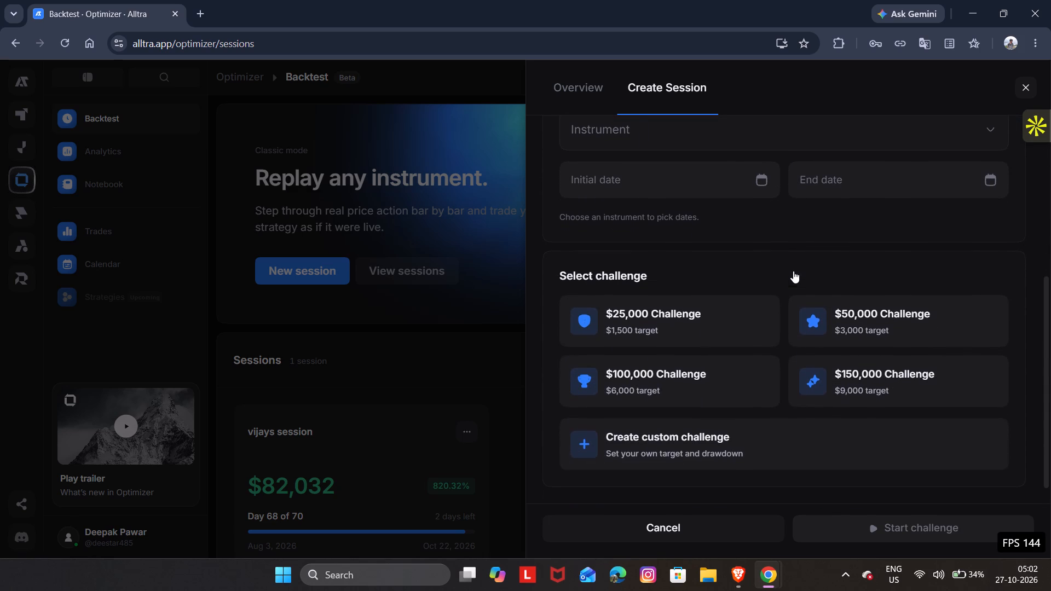
scroll(793, 271, "down", 2)
left_click(721, 327)
Find Bitcoin (BTC) with the search term bt and set it as the session's instrument.
scroll(668, 197, "up", 1)
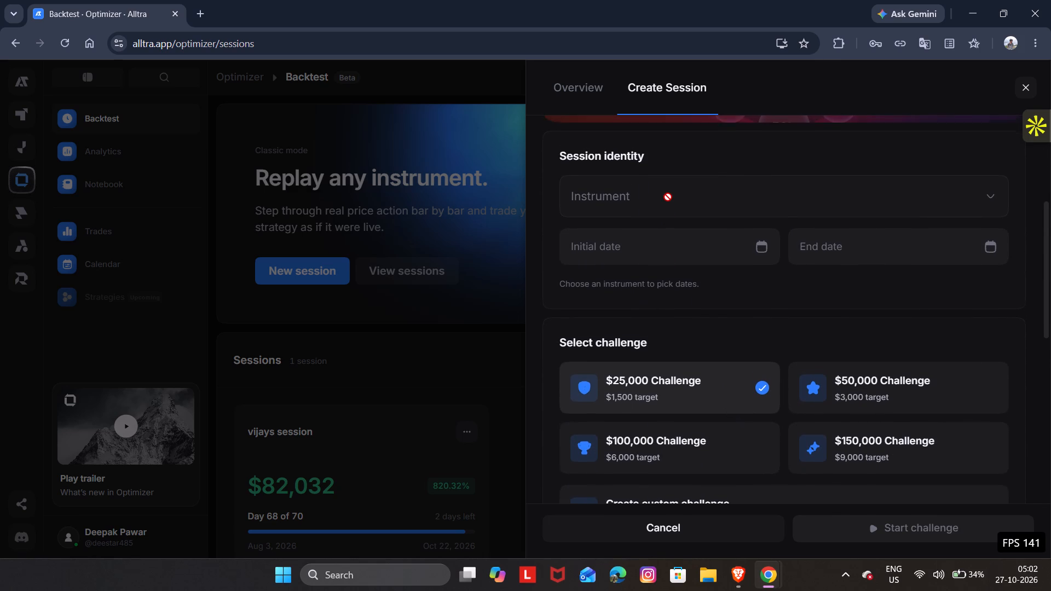
scroll(668, 197, "up", 1)
left_click(656, 201)
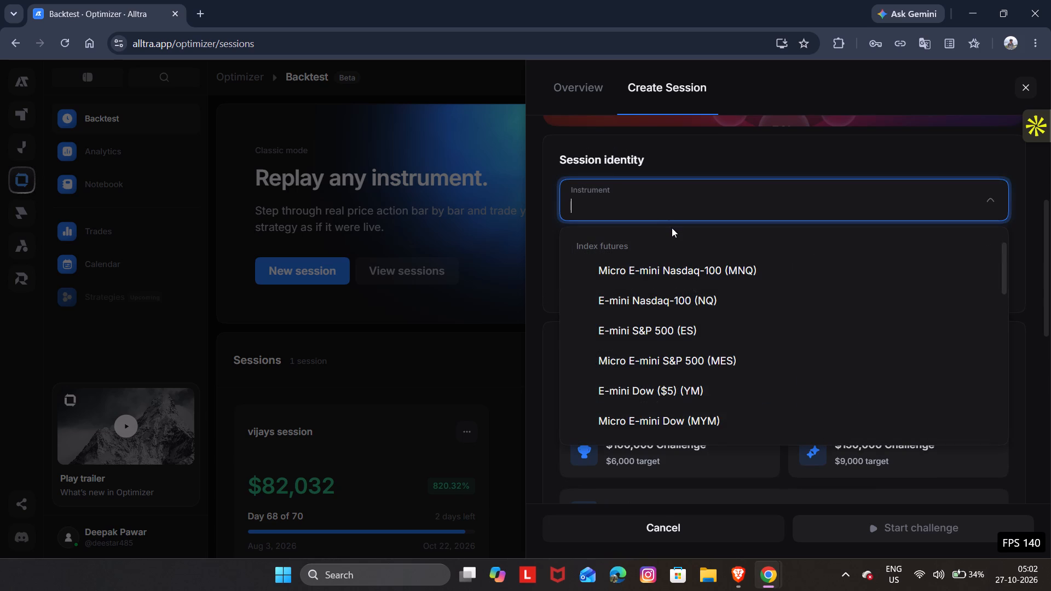
type("bt")
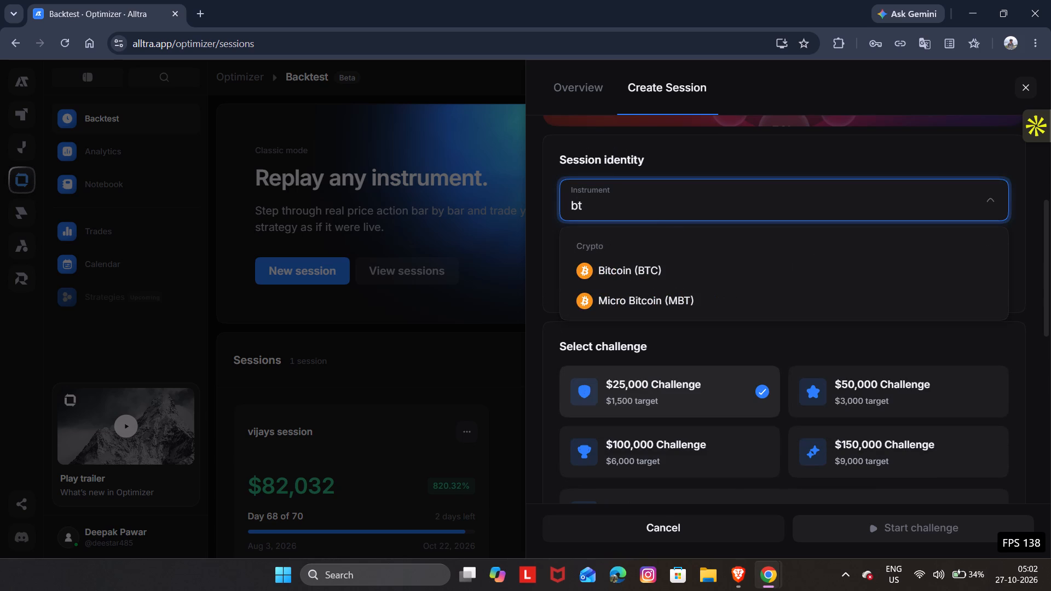
left_click(667, 265)
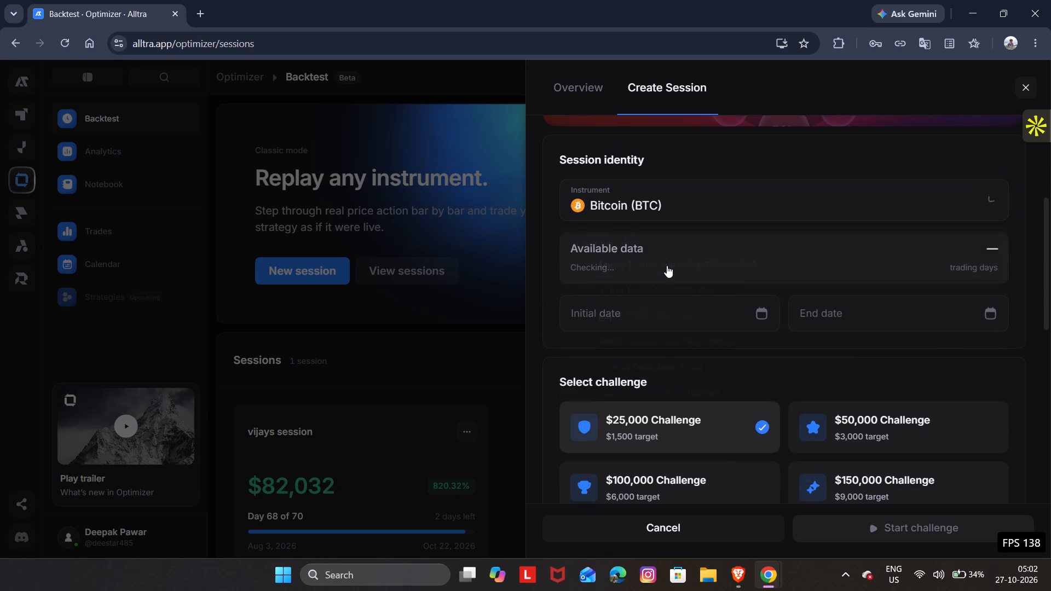
left_click(667, 265)
left_click(687, 281)
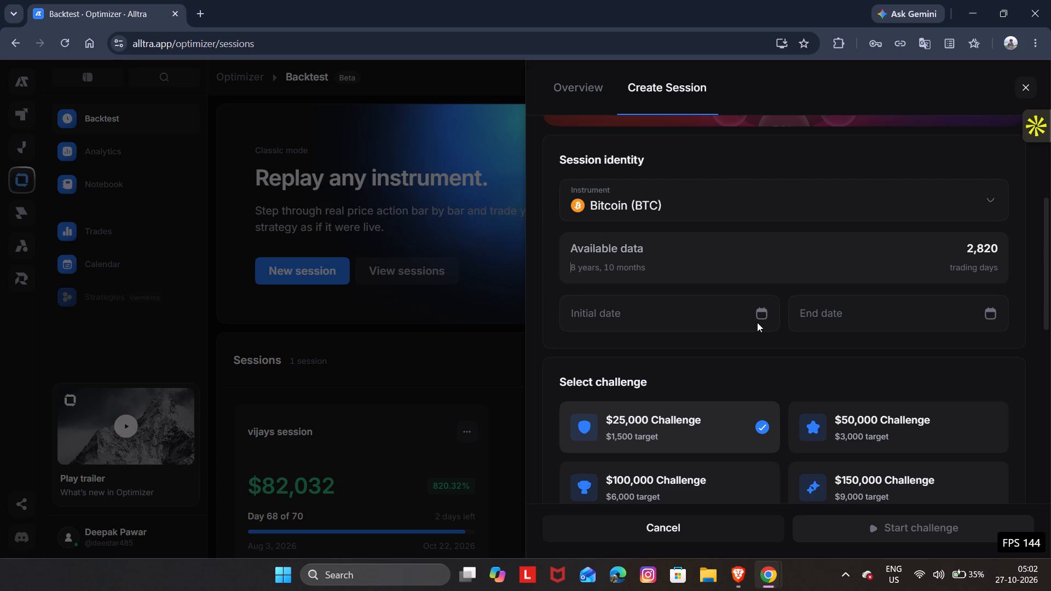
left_click(673, 254)
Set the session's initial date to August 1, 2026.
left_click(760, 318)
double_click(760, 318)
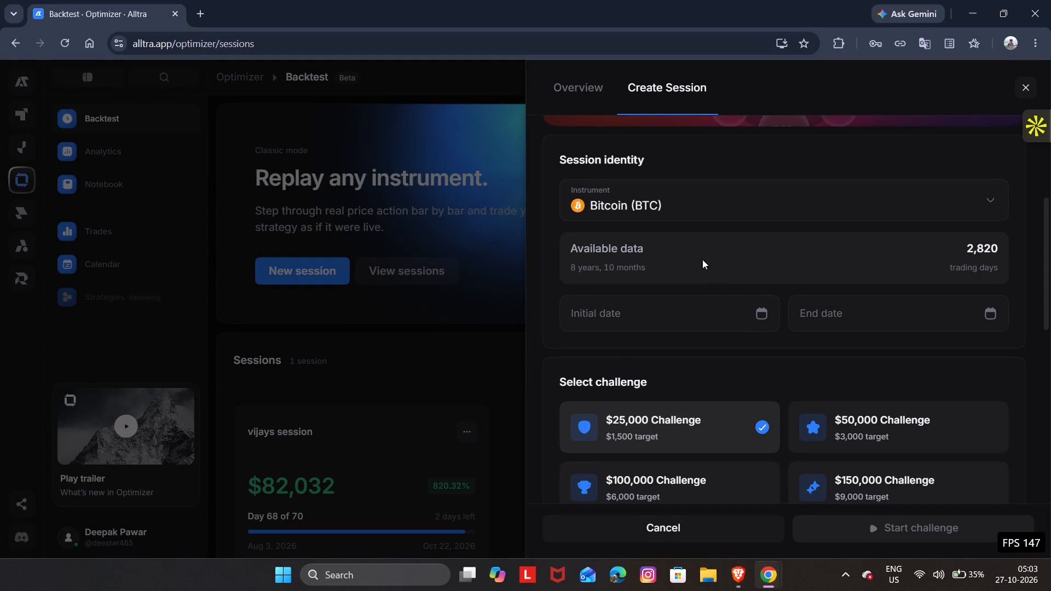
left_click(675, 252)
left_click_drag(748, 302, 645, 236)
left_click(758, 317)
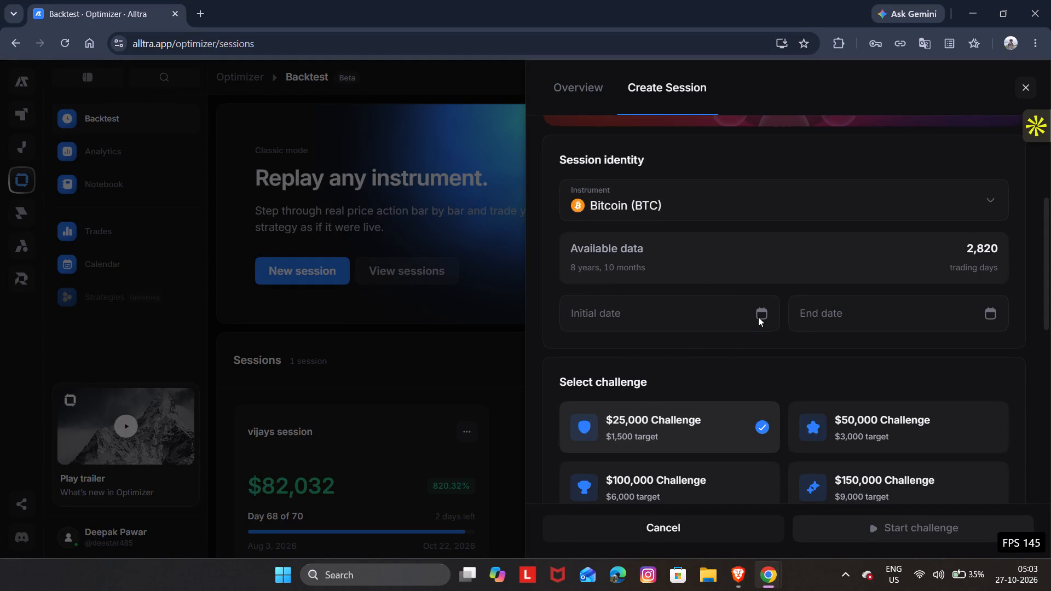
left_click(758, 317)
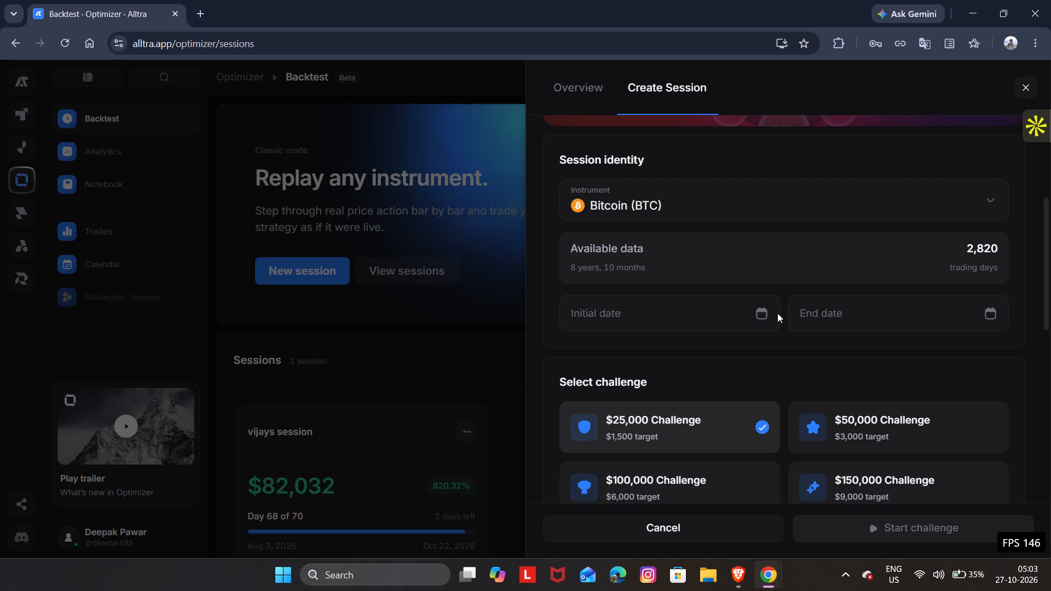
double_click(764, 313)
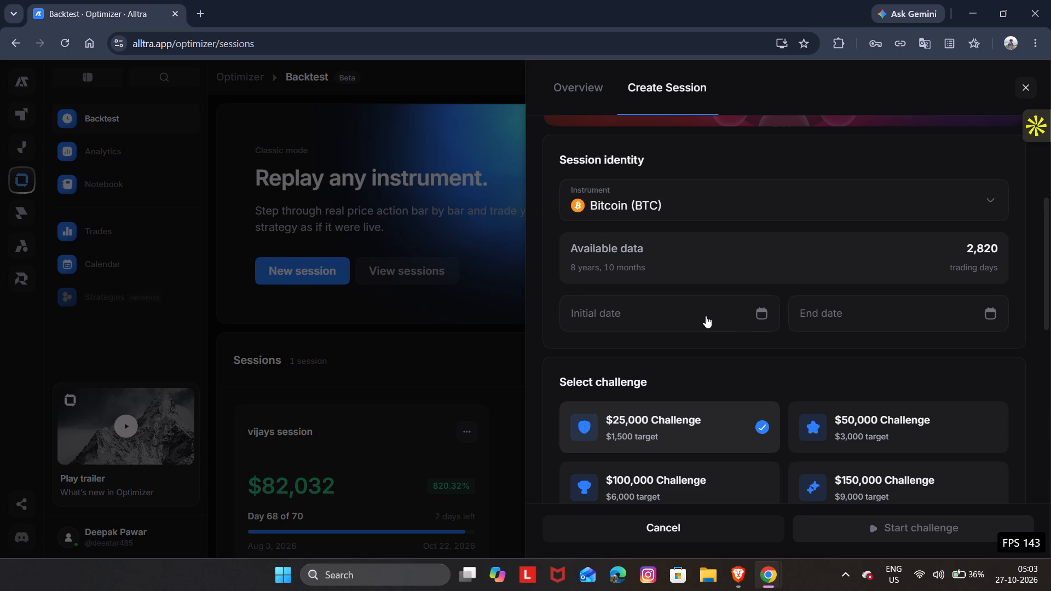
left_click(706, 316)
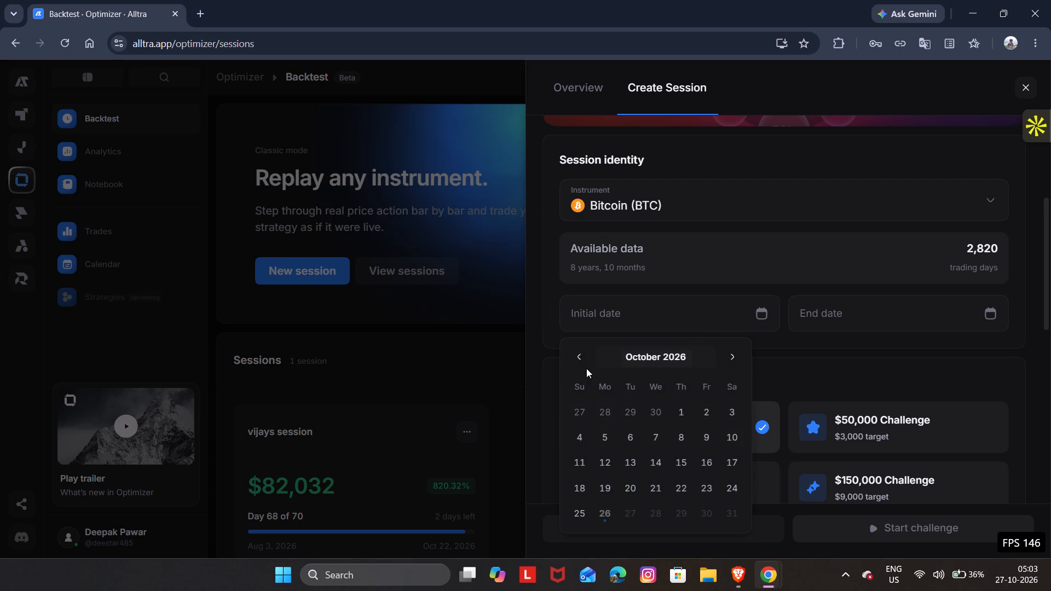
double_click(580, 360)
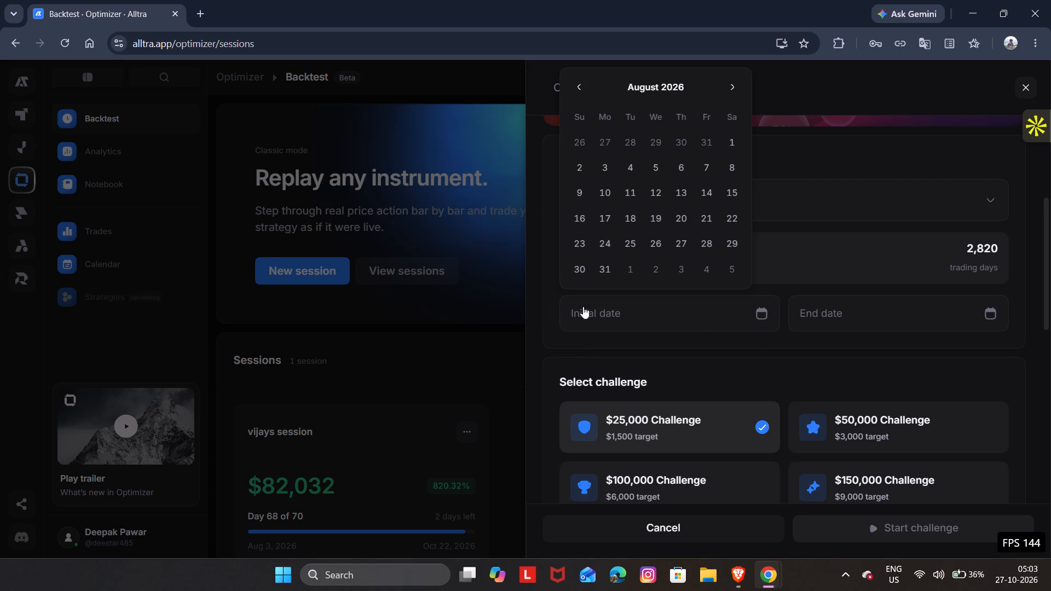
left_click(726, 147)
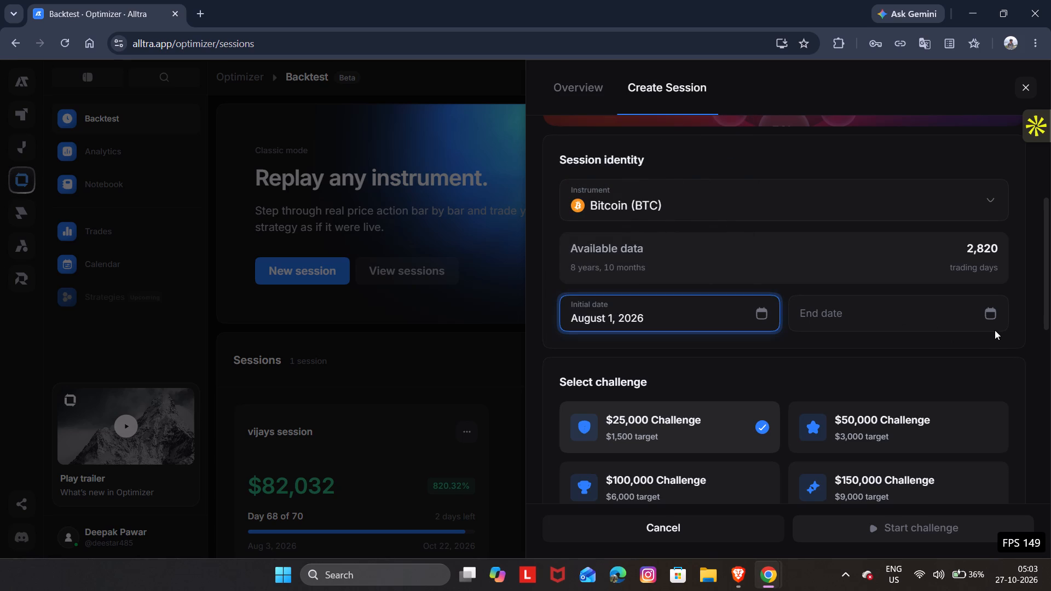
Set the session's end date to October 25, 2026.
left_click(994, 318)
left_click(985, 312)
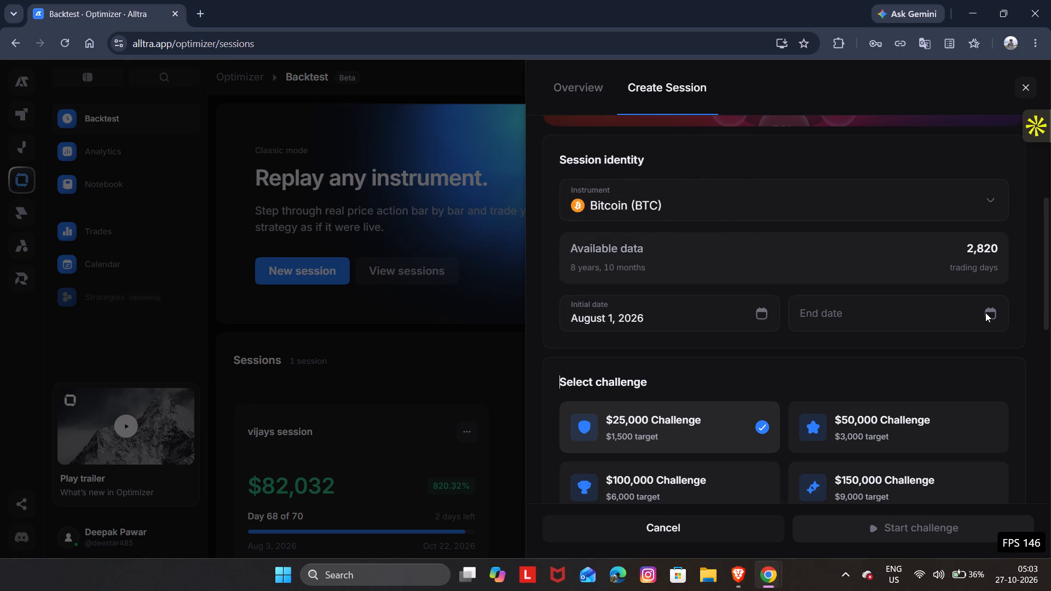
left_click(985, 312)
left_click(912, 309)
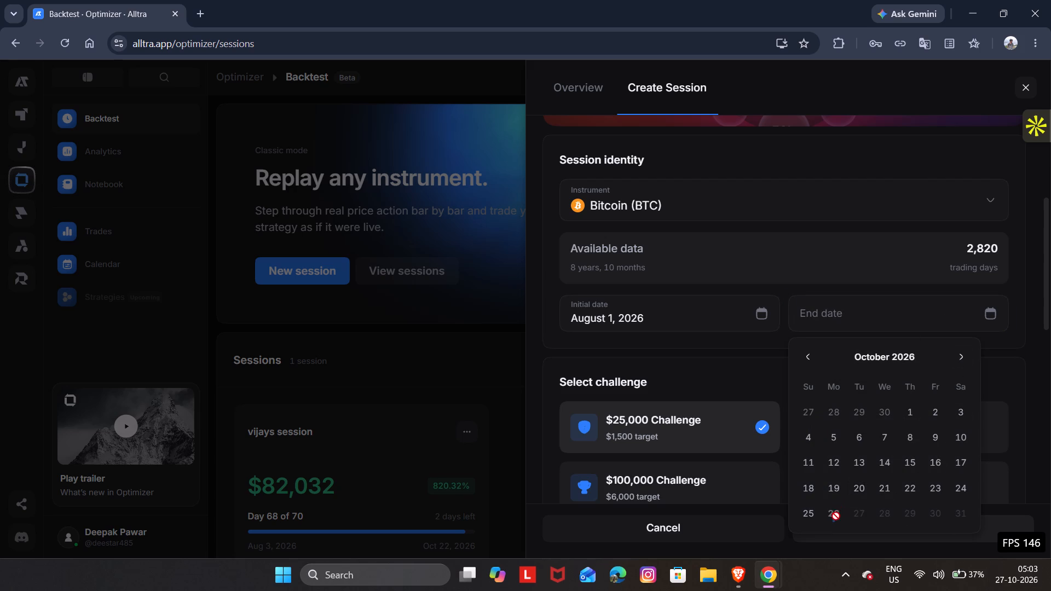
left_click(807, 505)
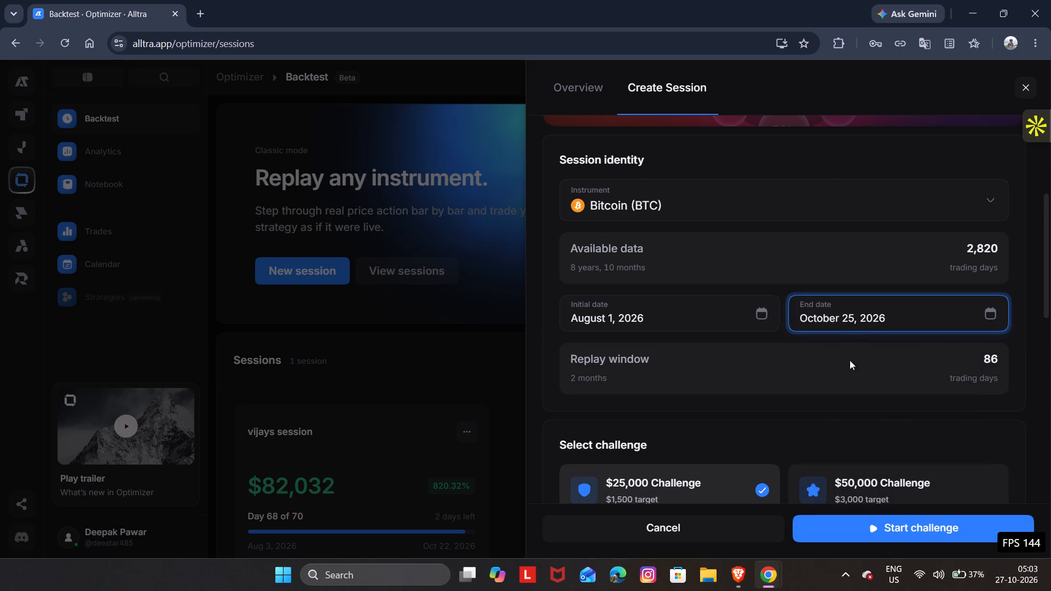
Change the session's initial date to July 1, 2026.
scroll(848, 340, "down", 2)
left_click(805, 285)
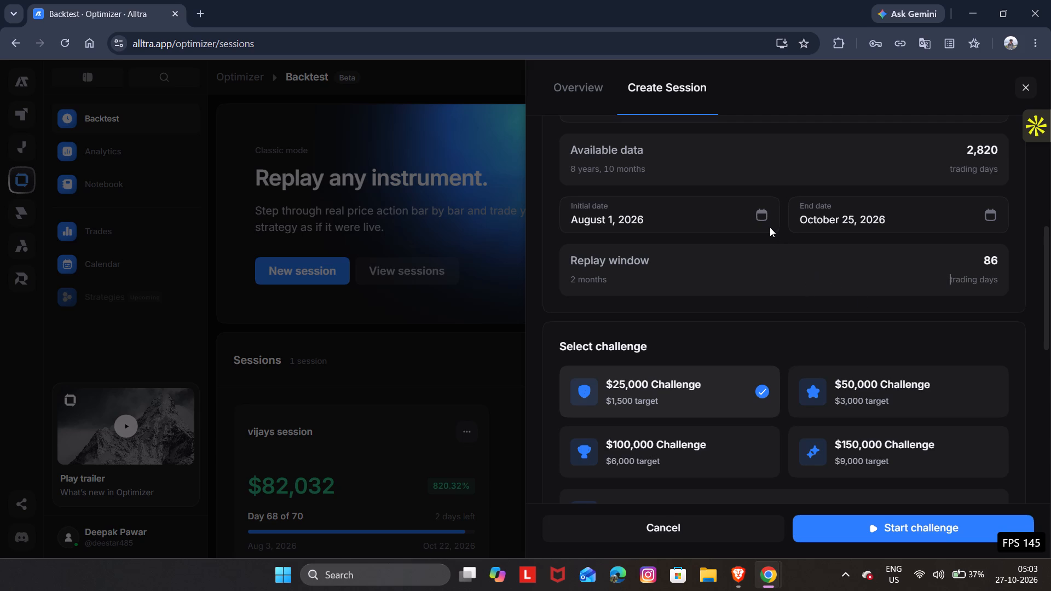
left_click(760, 214)
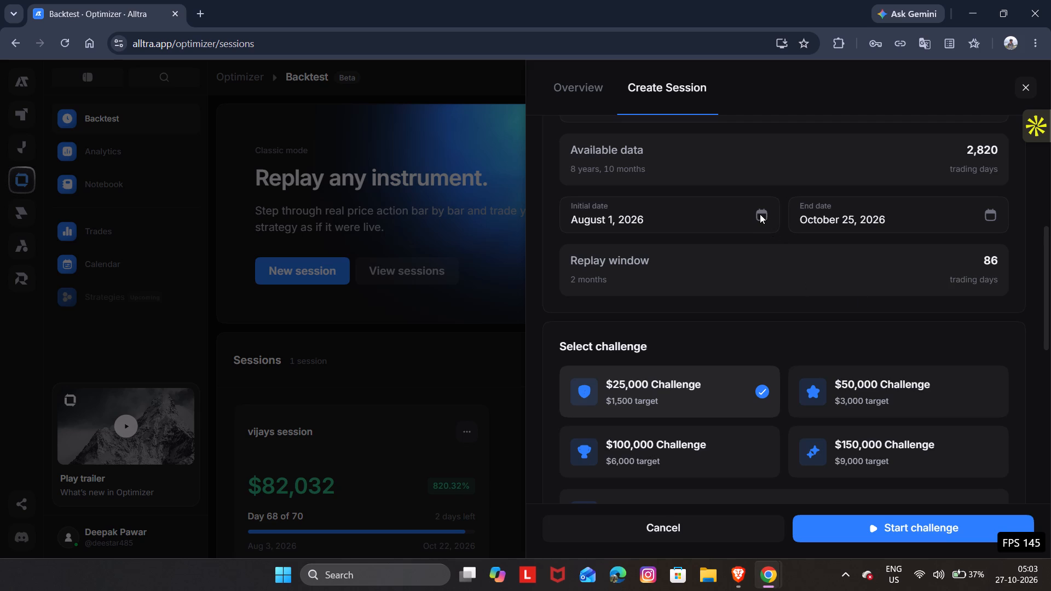
left_click(751, 222)
left_click(637, 206)
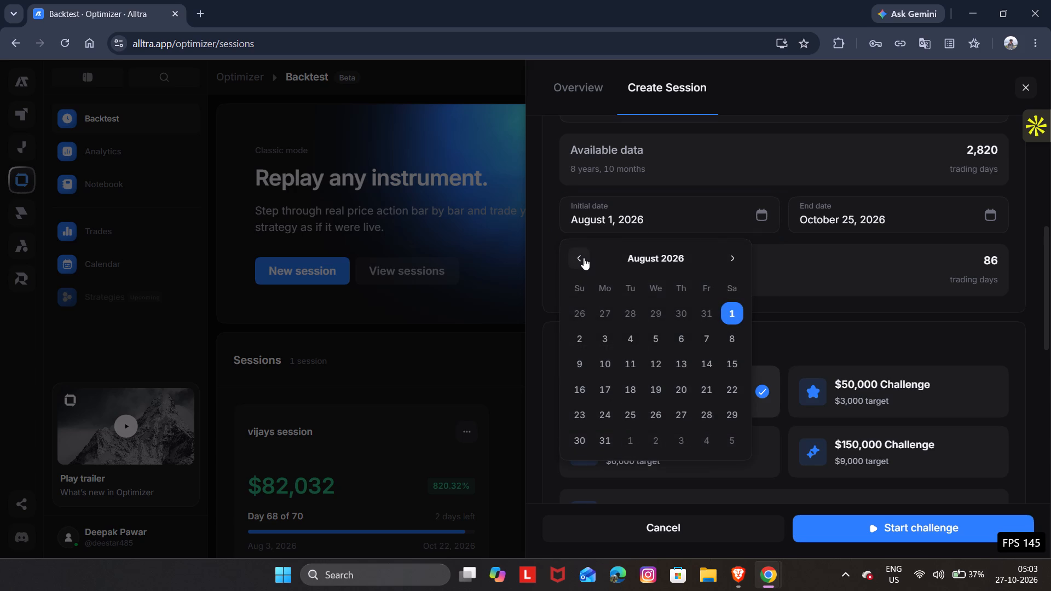
left_click(584, 258)
left_click(659, 304)
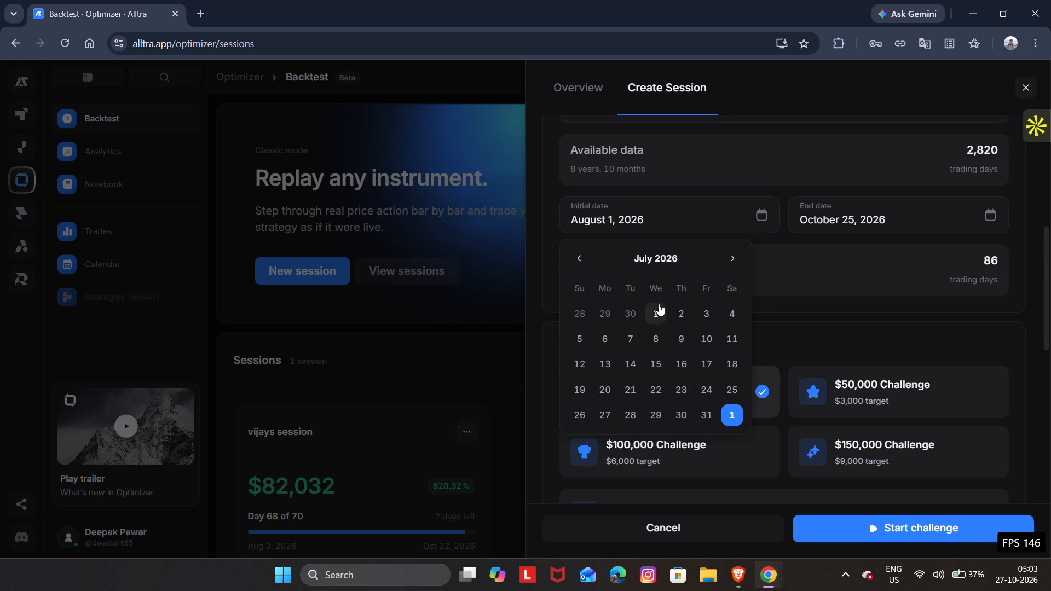
Keep the $25,000 Challenge selected, review its rules and consistency settings, and start the challenge.
scroll(714, 288, "down", 3)
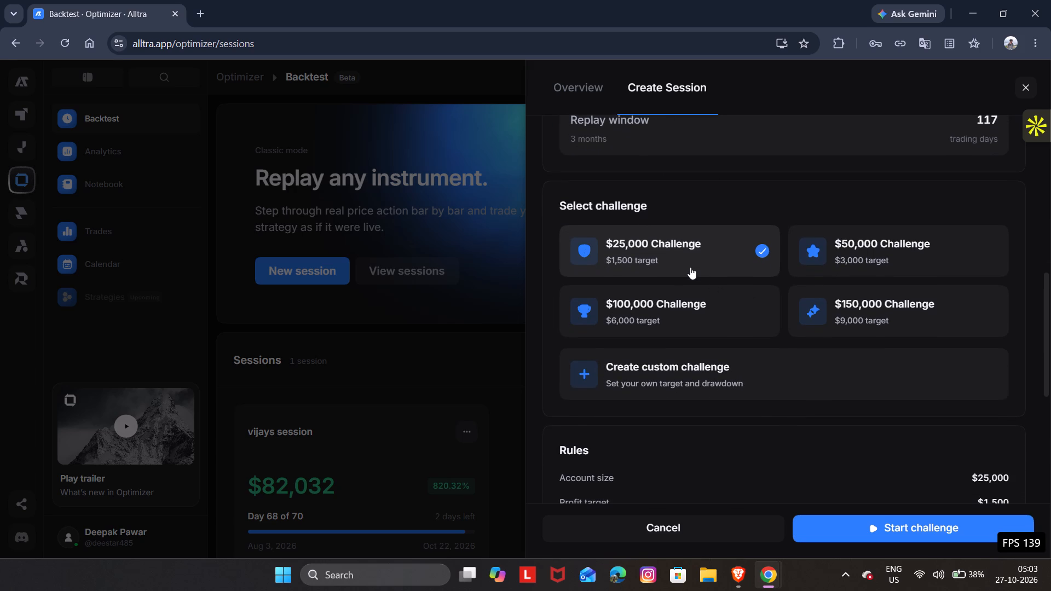
left_click(690, 267)
scroll(690, 267, "down", 2)
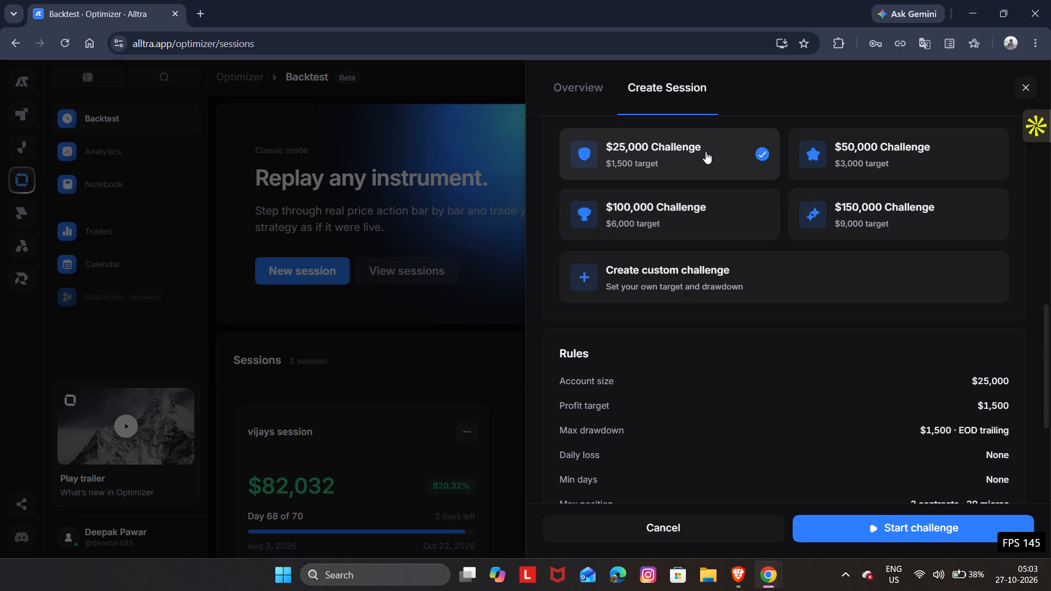
scroll(754, 367, "down", 2)
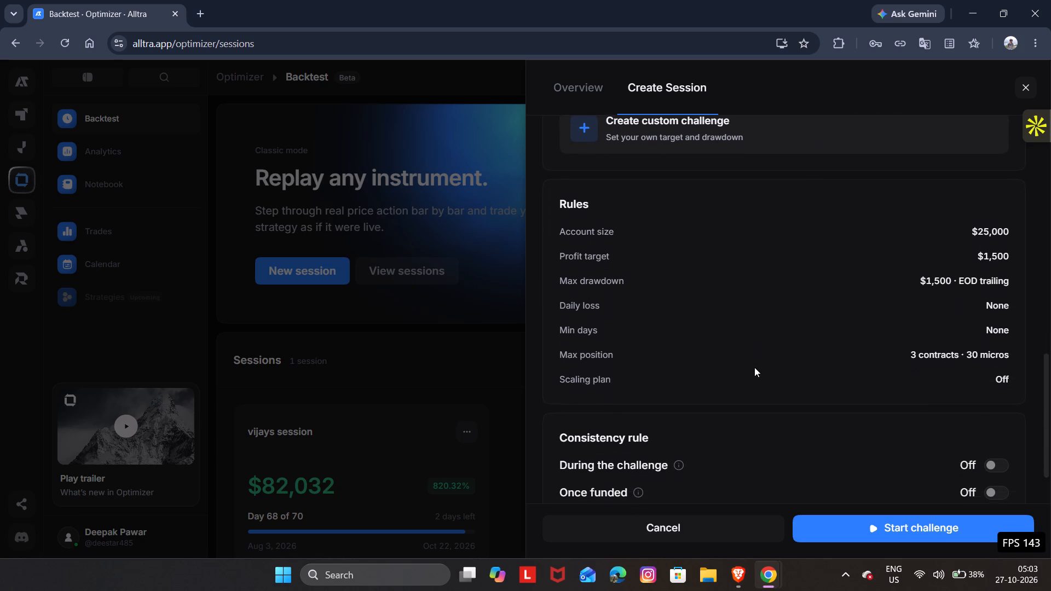
scroll(754, 367, "down", 1)
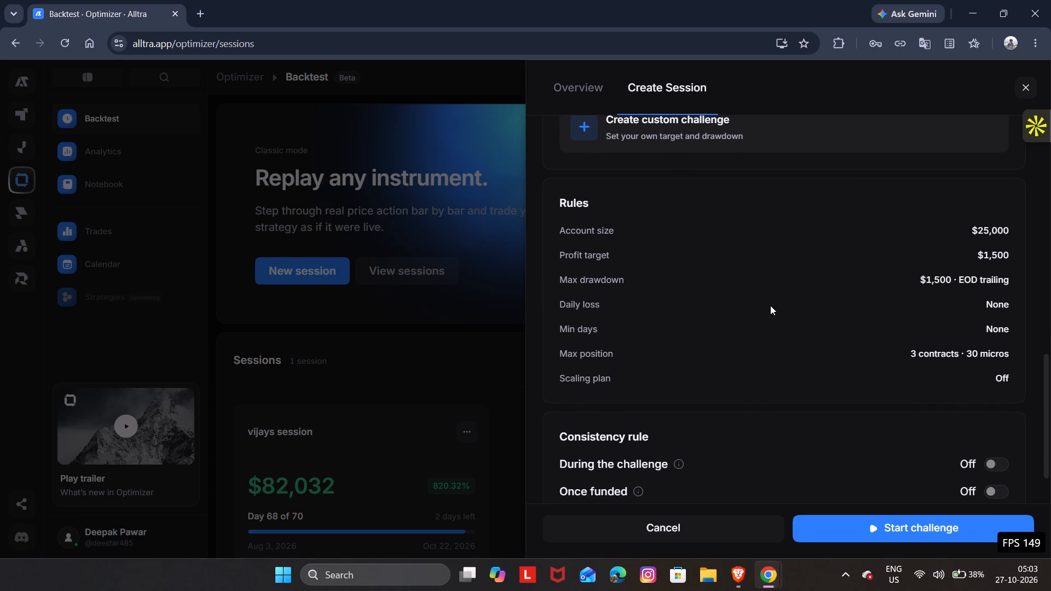
scroll(770, 308, "down", 2)
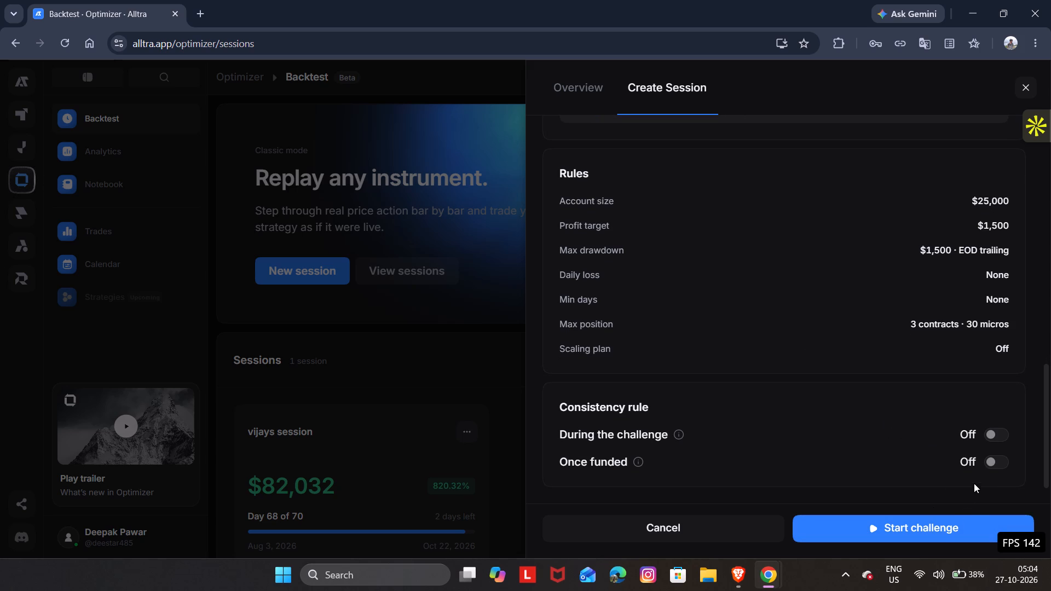
left_click(946, 535)
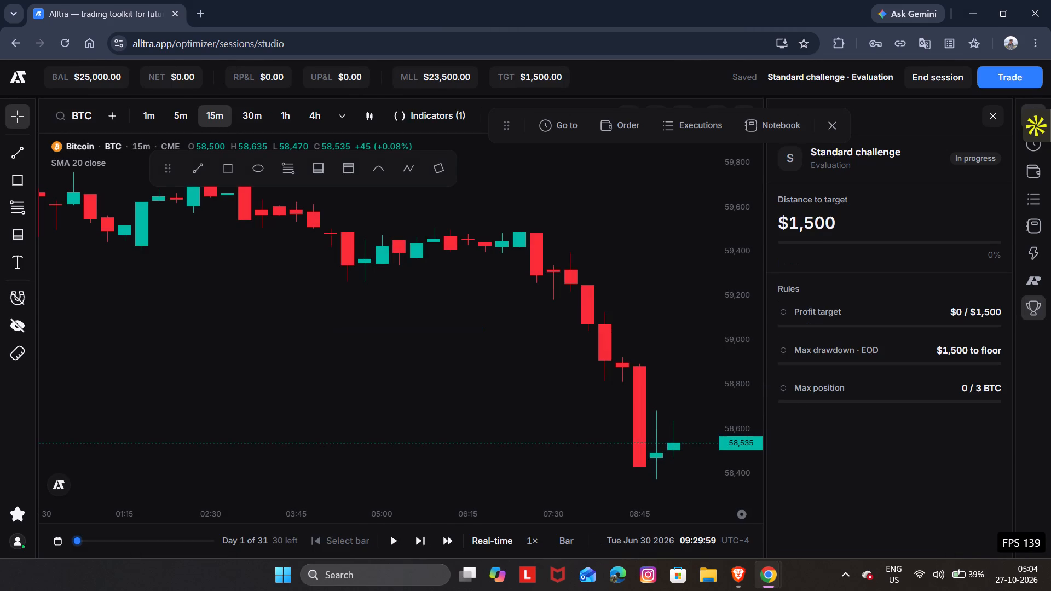
Run the Bitcoin 15-minute replay in two short bursts, pausing at 10:14:59 on June 30, 2026.
left_click_drag(684, 344, 500, 317)
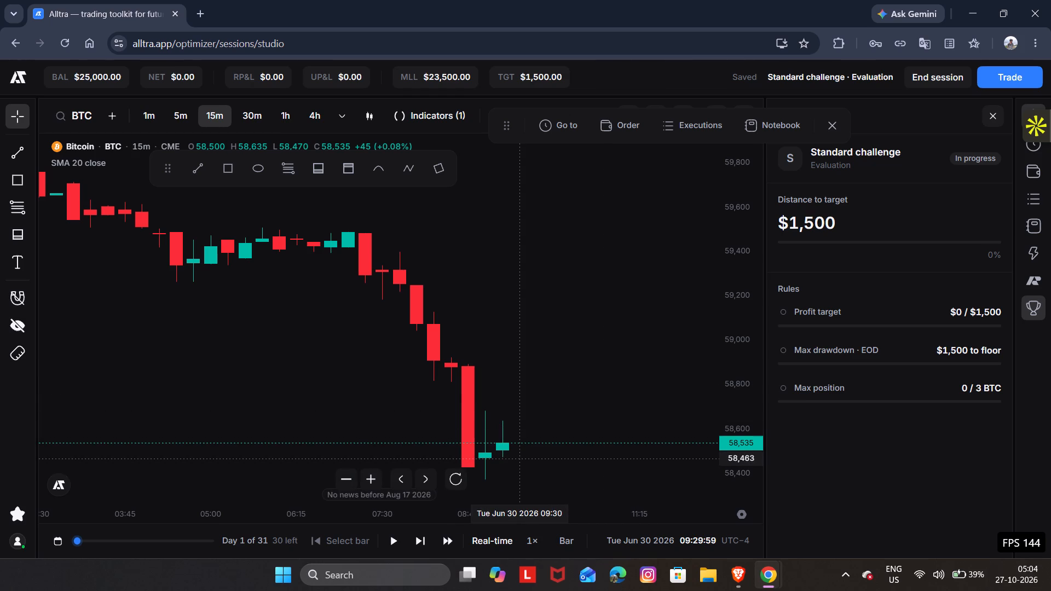
left_click_drag(568, 418, 546, 415)
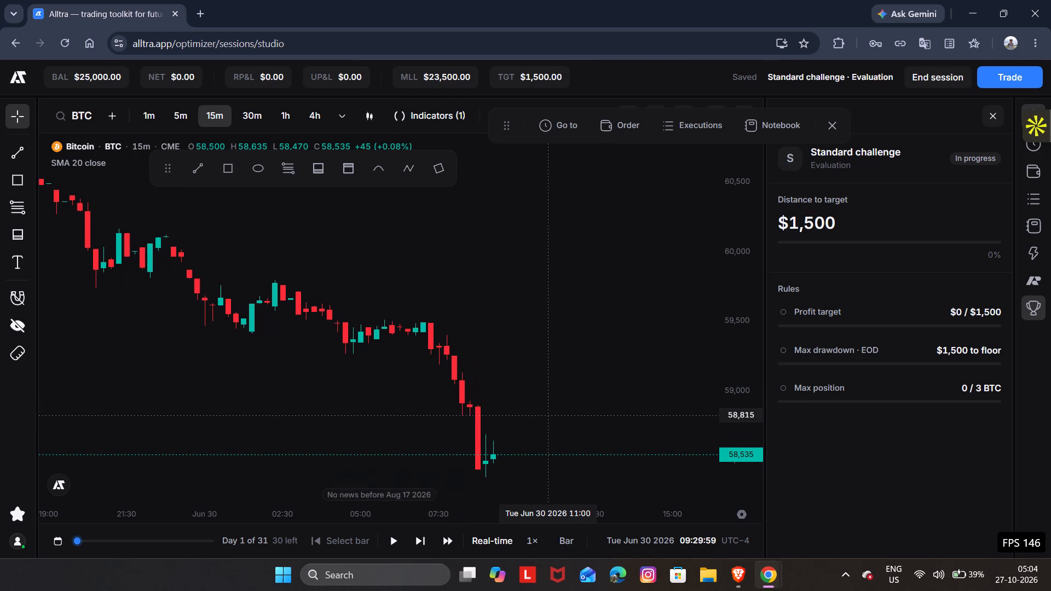
key("space")
key("space")
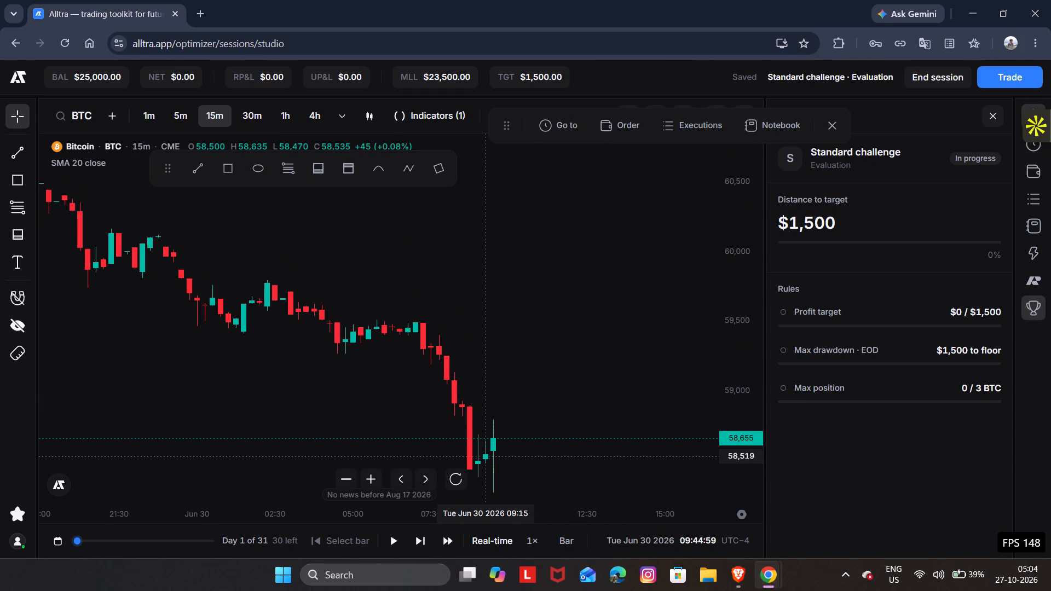
key("space")
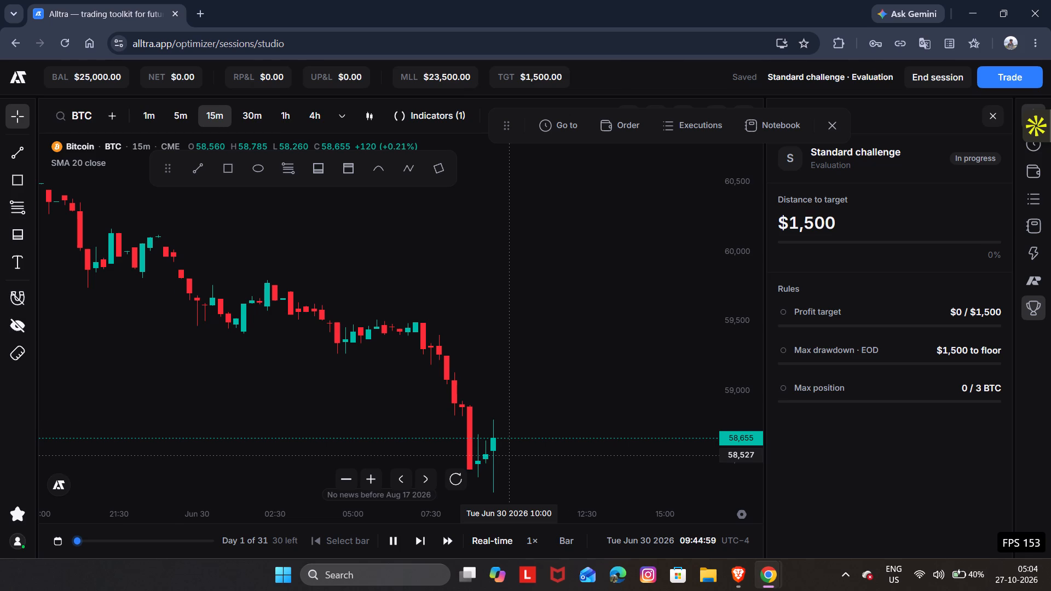
key("space")
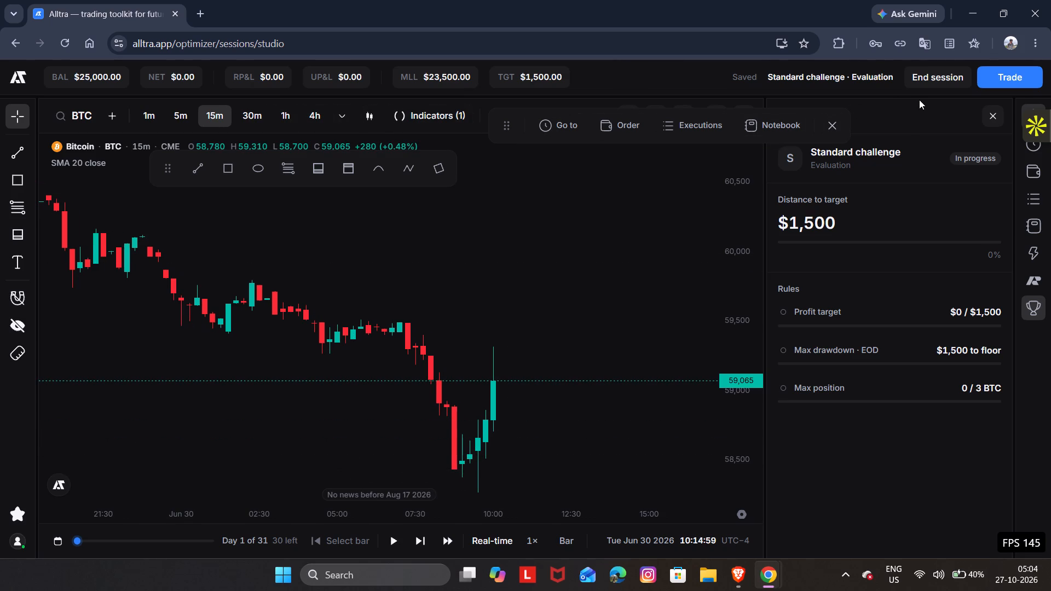
View the options for exiting the session and dismiss them without leaving.
left_click(937, 73)
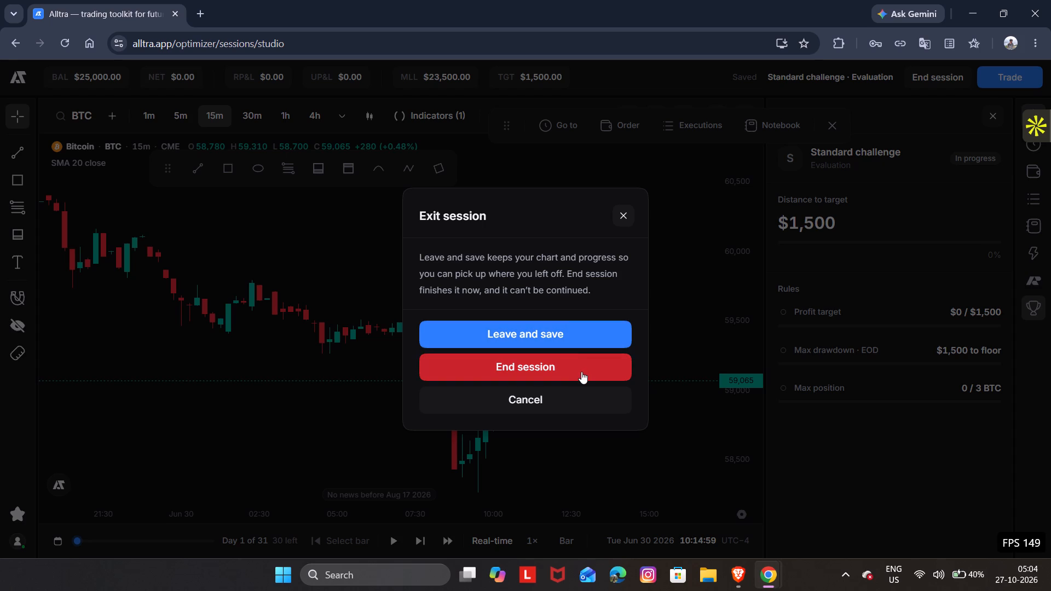
left_click(619, 212)
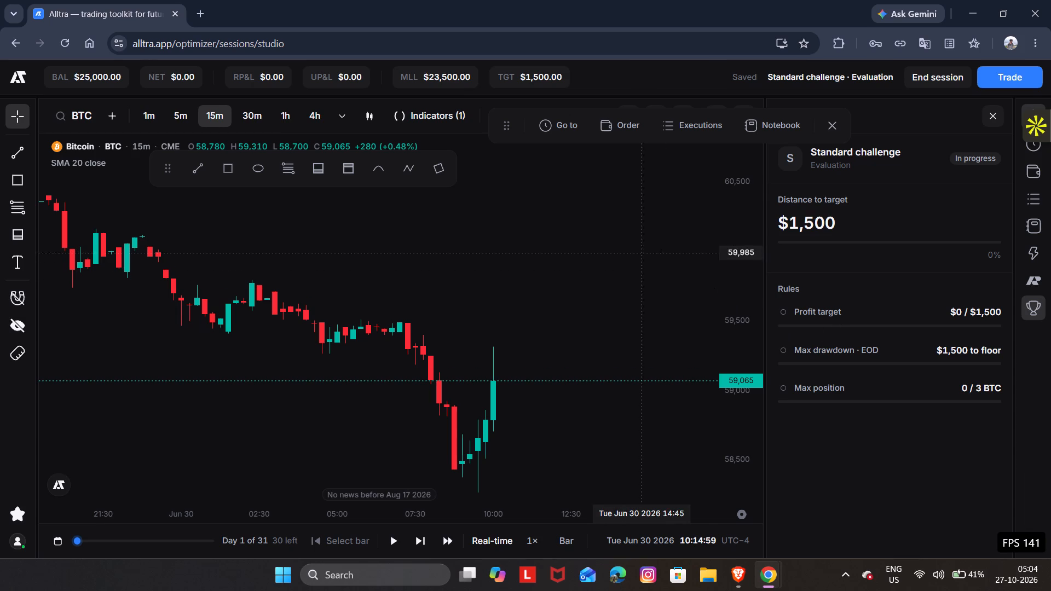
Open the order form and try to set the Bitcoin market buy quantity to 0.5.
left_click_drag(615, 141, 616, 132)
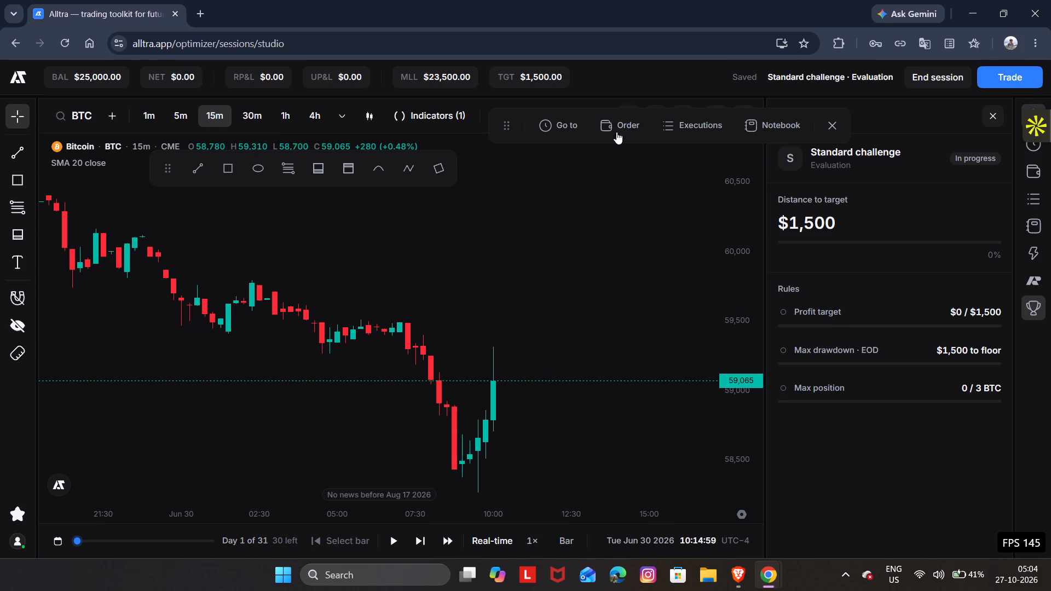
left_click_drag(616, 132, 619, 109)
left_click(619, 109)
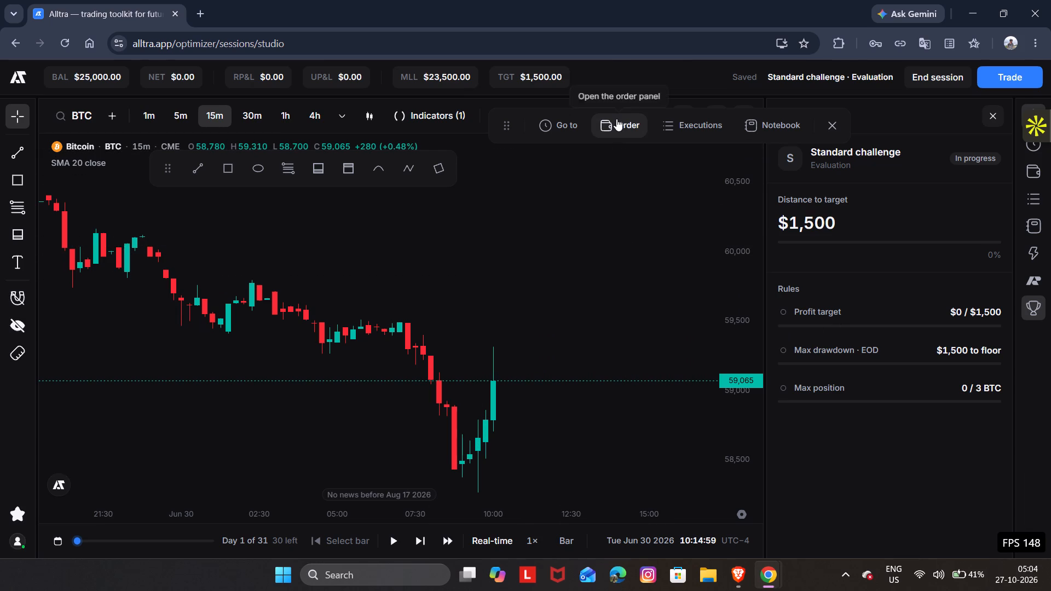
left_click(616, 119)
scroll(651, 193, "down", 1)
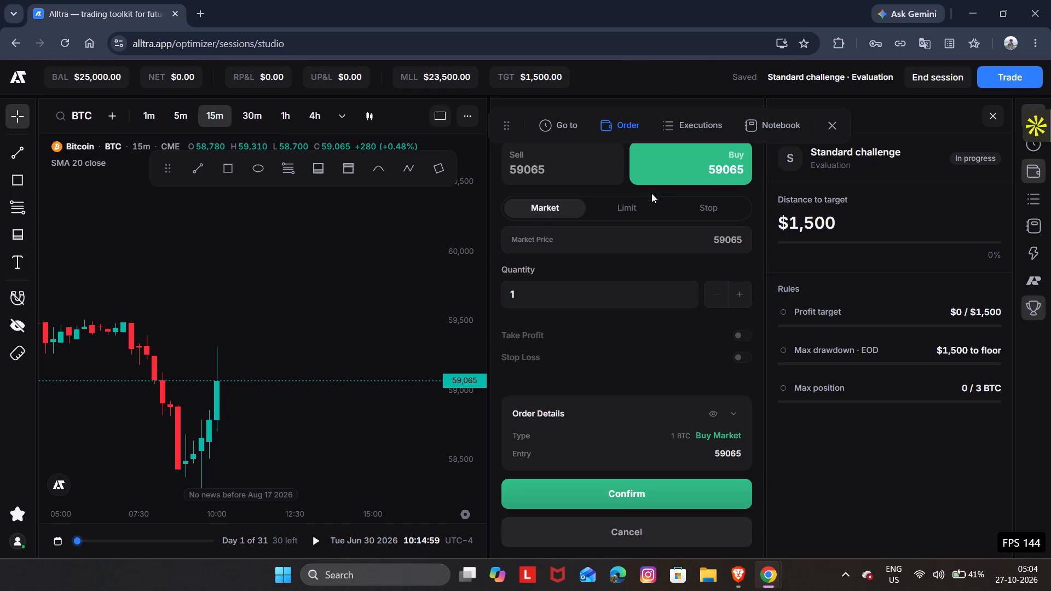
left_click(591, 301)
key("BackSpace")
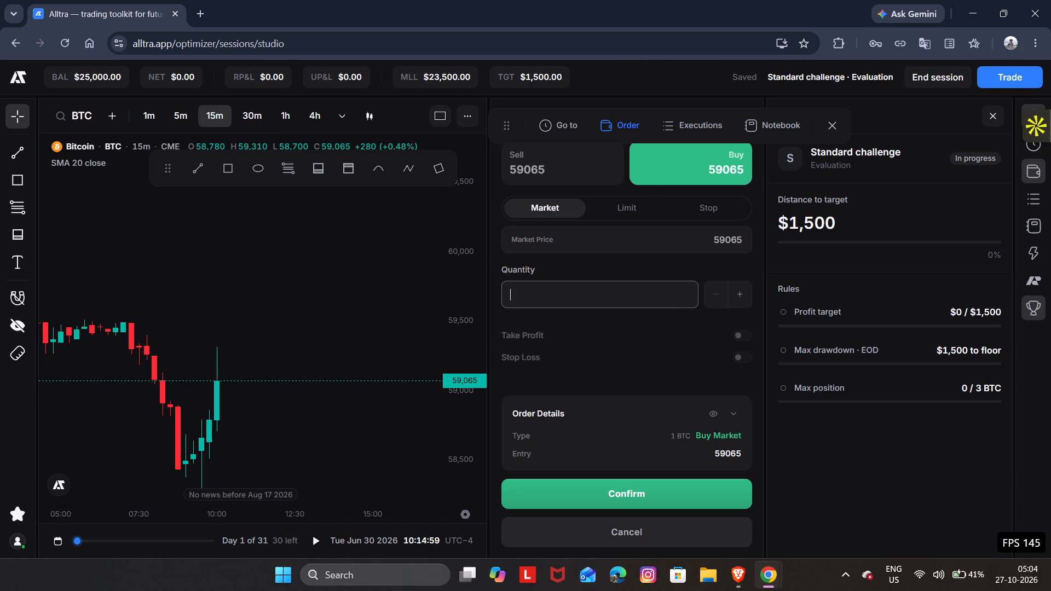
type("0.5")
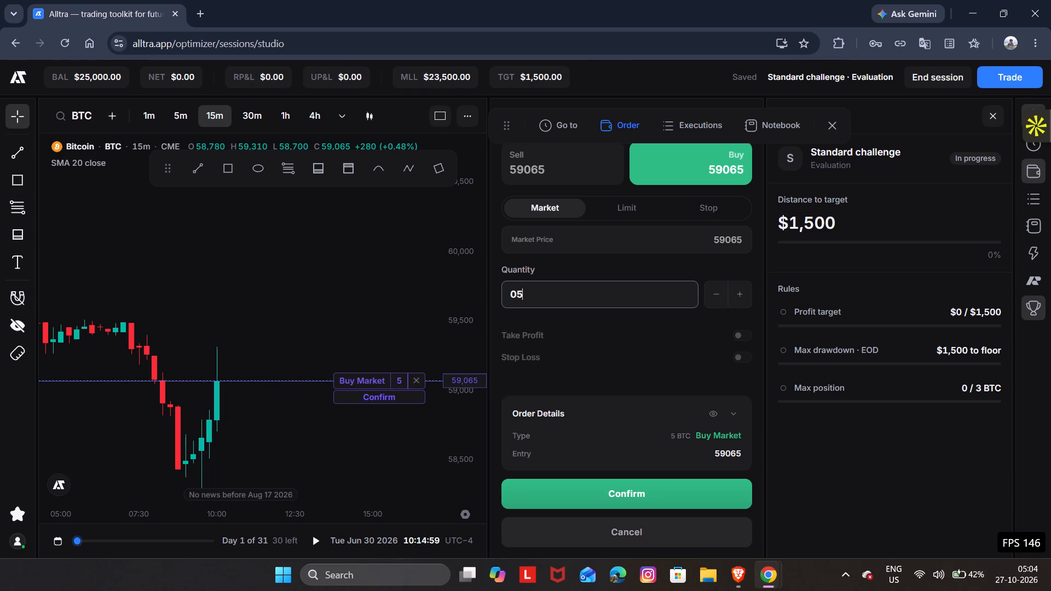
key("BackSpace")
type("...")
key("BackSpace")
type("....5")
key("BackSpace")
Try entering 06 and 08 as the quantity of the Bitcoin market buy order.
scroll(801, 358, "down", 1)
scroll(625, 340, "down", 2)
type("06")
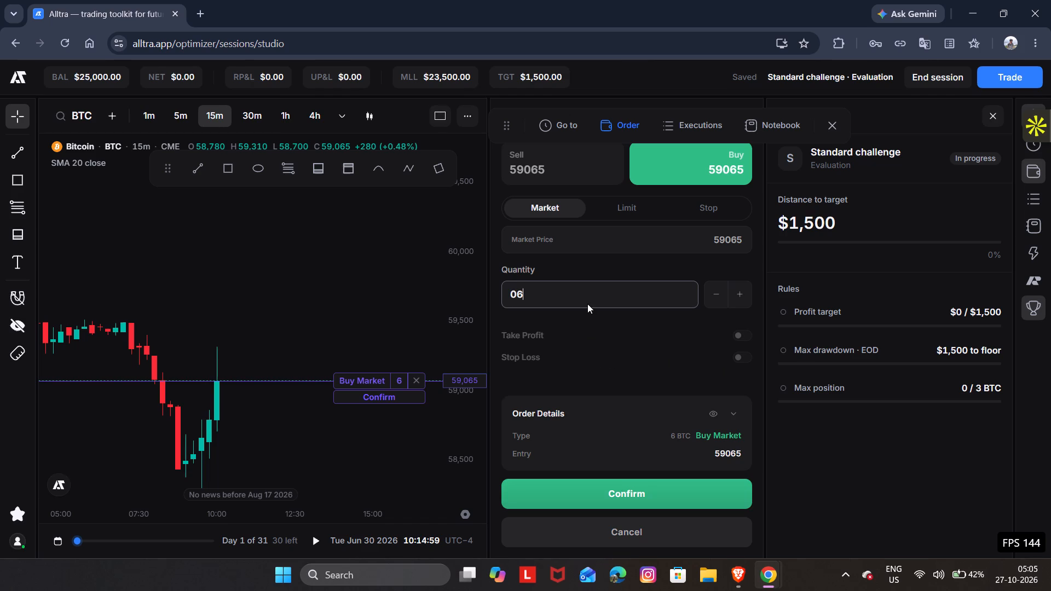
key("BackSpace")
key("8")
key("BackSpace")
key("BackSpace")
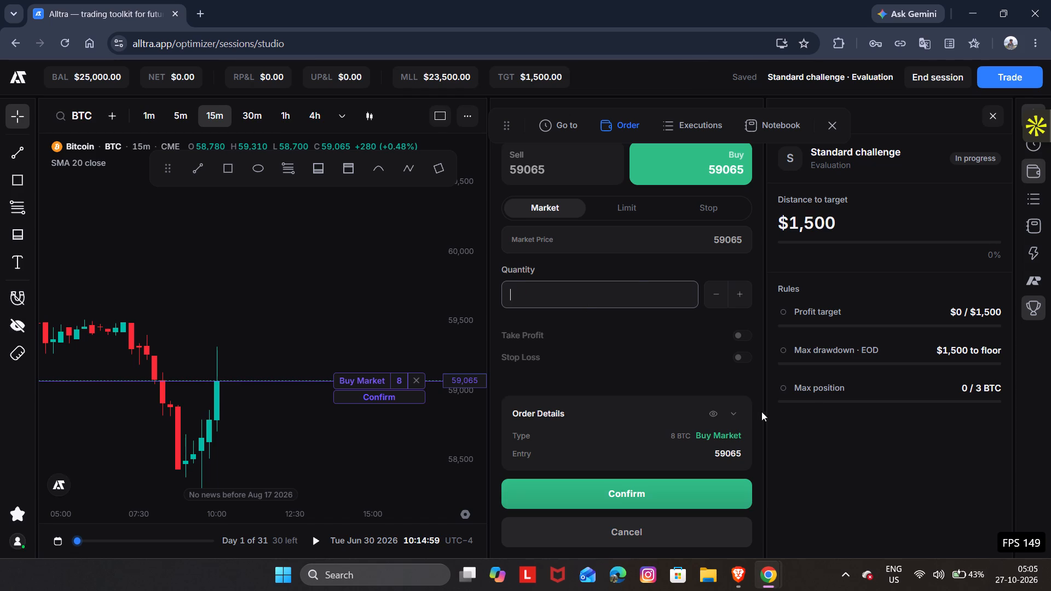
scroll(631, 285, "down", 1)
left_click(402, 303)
Dismiss the floating shortcut bar and close the Bitcoin order form without placing the order.
left_click_drag(459, 289, 480, 372)
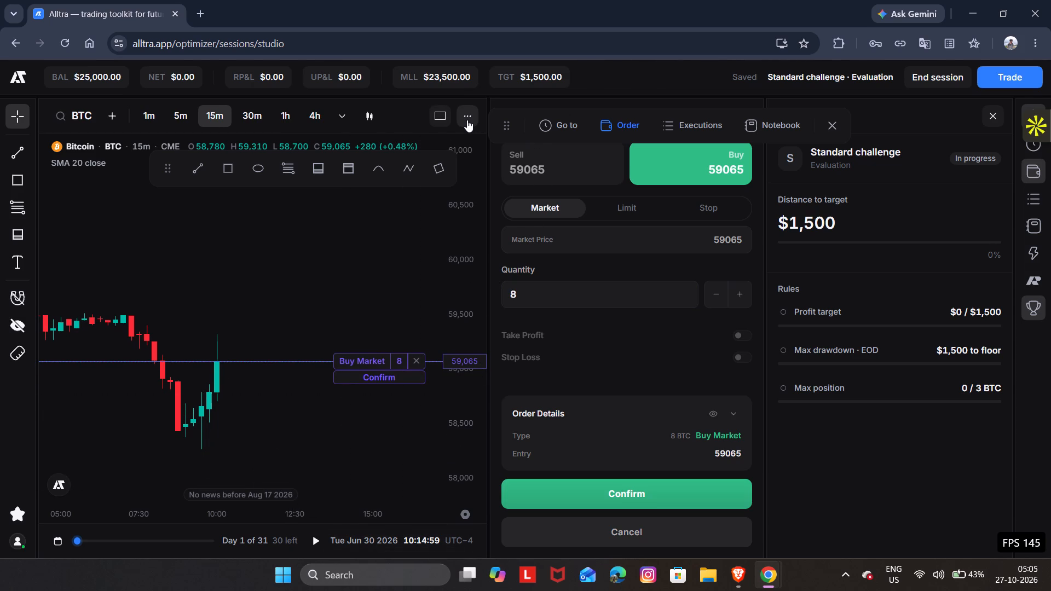
left_click(827, 134)
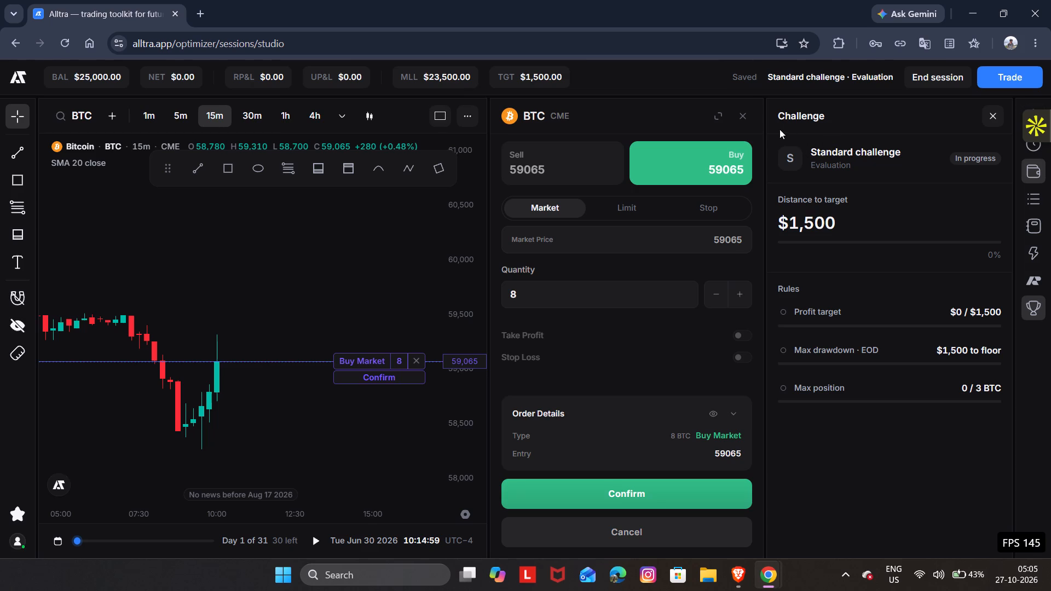
left_click(747, 123)
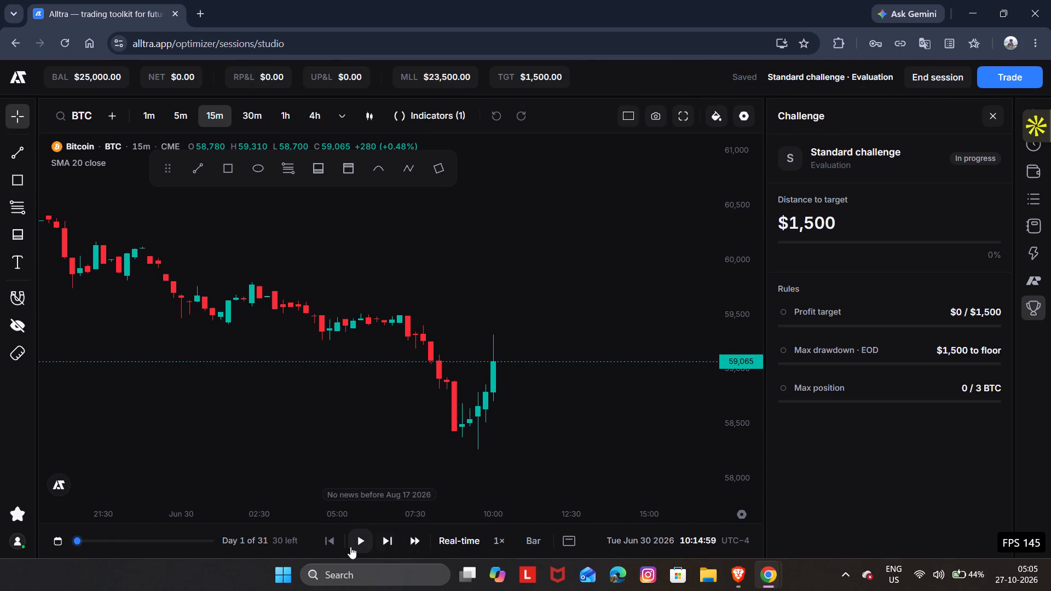
Advance the Bitcoin 15-minute replay in four short bursts, pausing finally at 16:59:59 on June 30, 2026.
key("space")
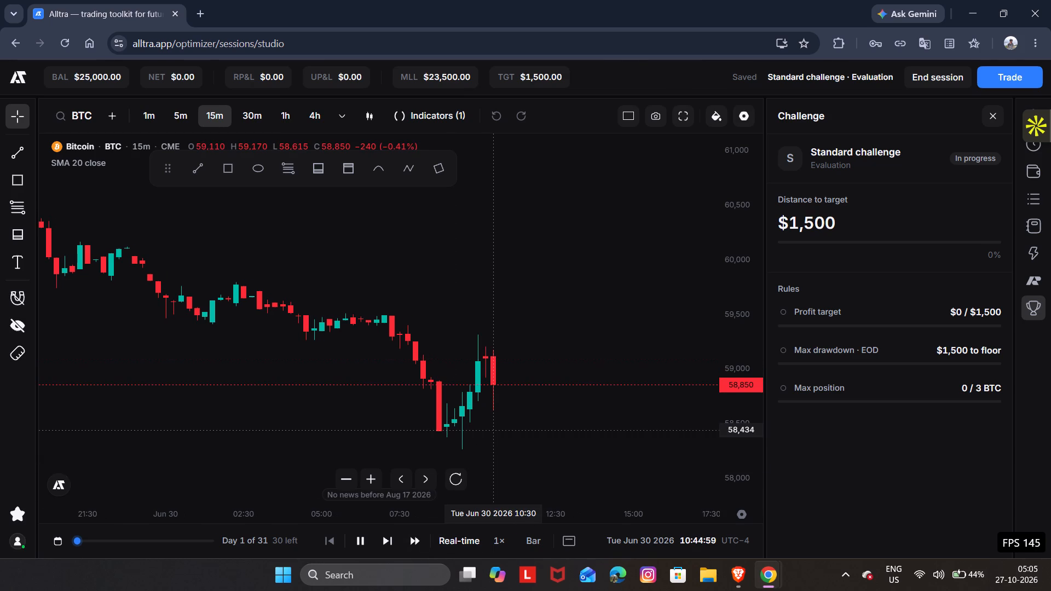
key("space")
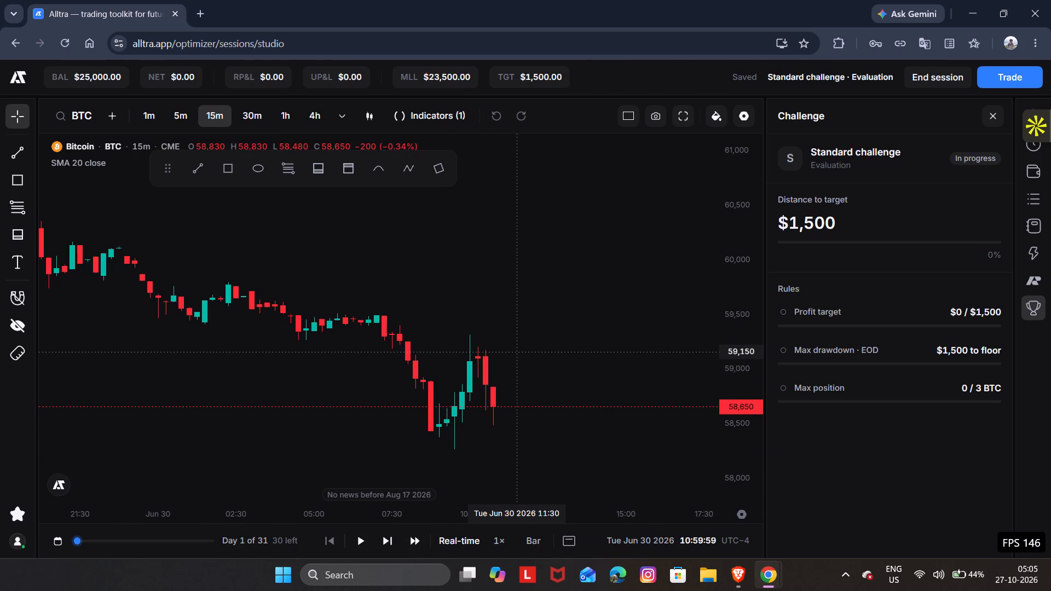
key("space")
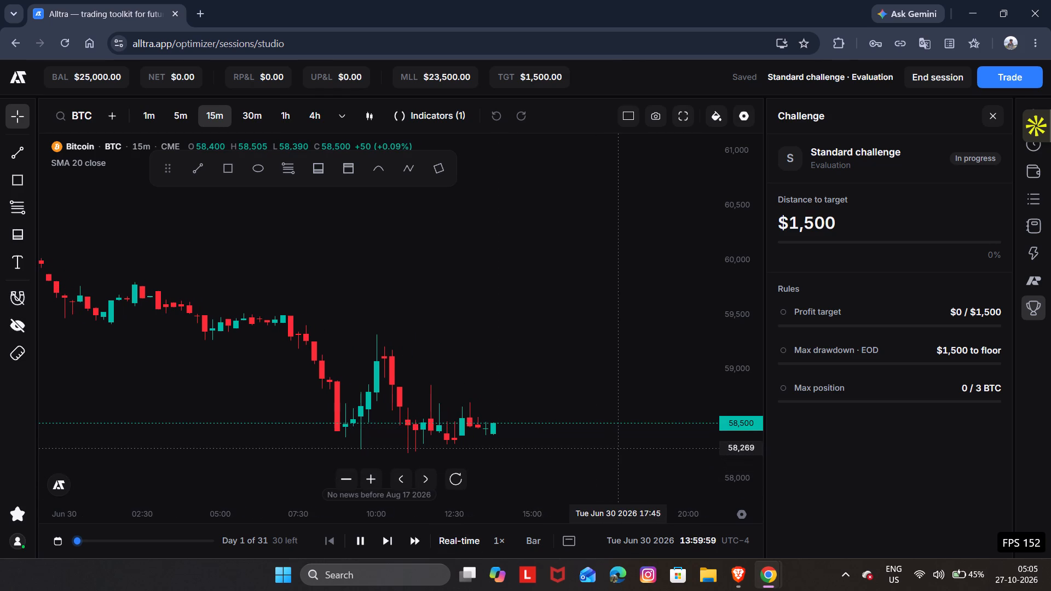
key("space")
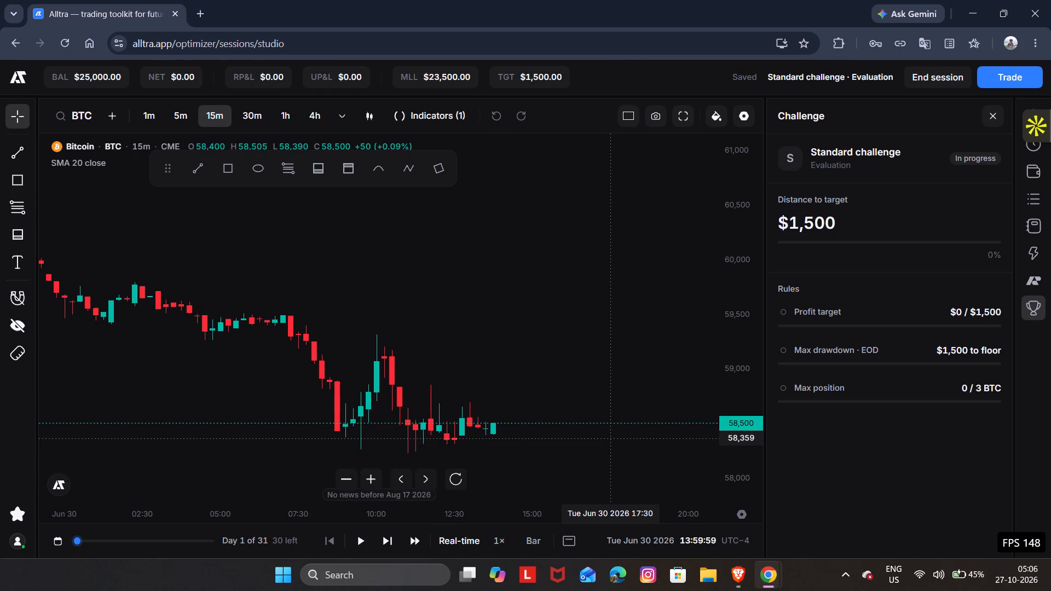
key("space")
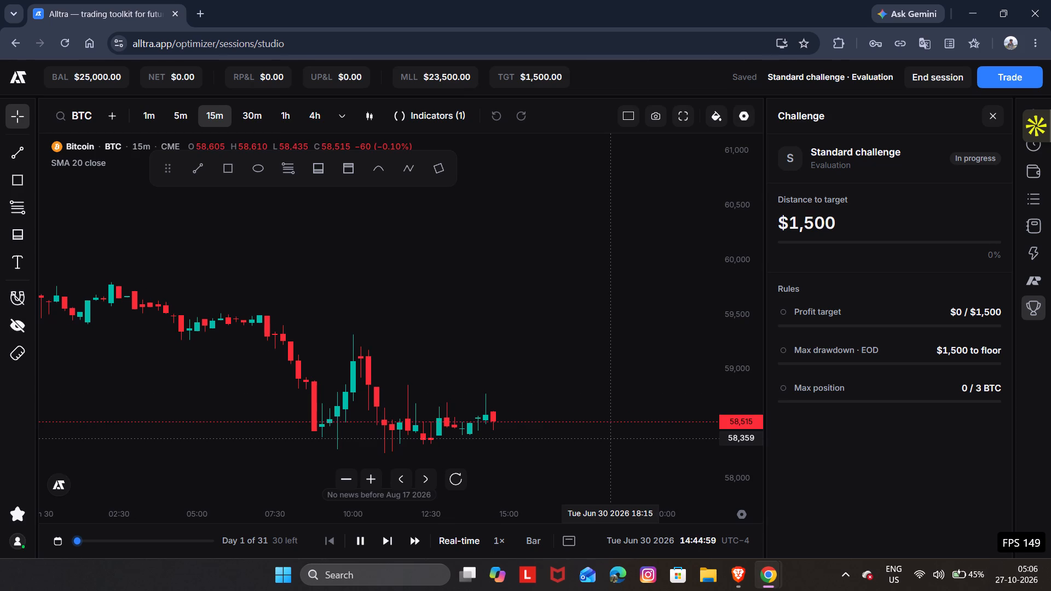
key("space")
key("space")
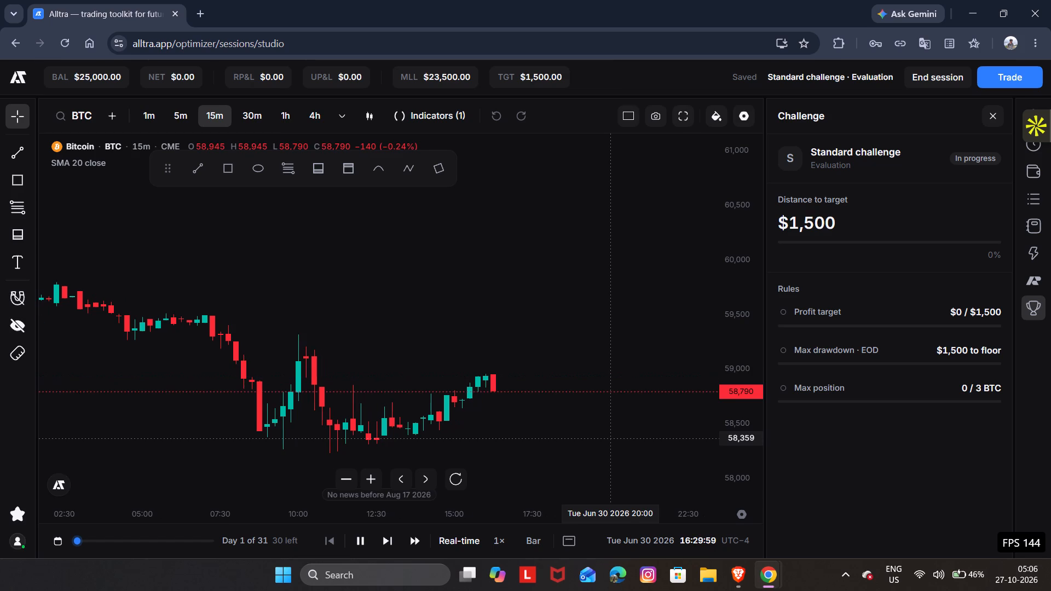
key("space")
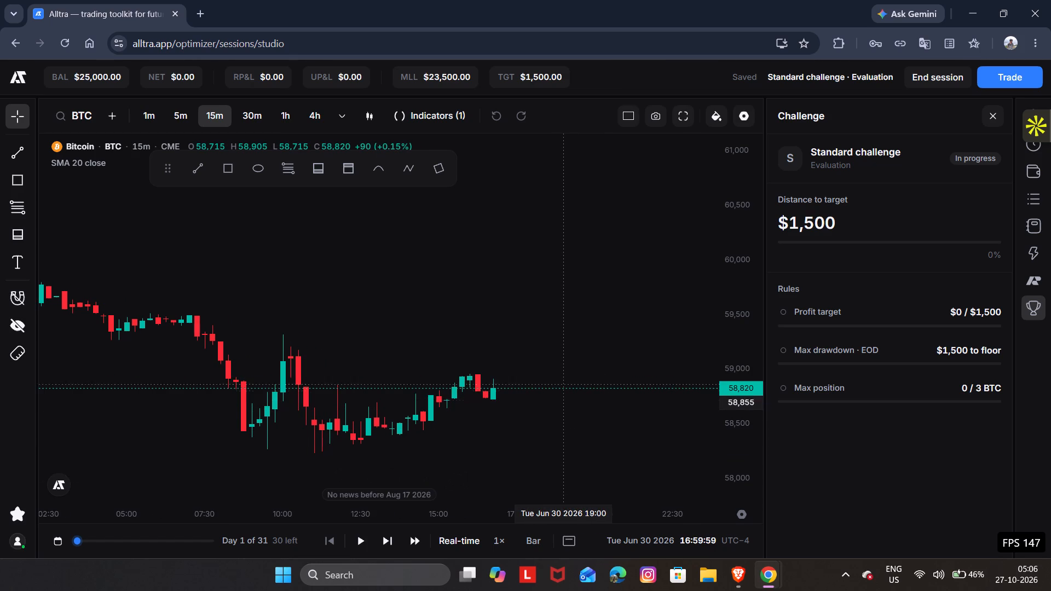
Run the replay on to 21:59:59 on June 30, pause it briefly, and resume playback.
key("space")
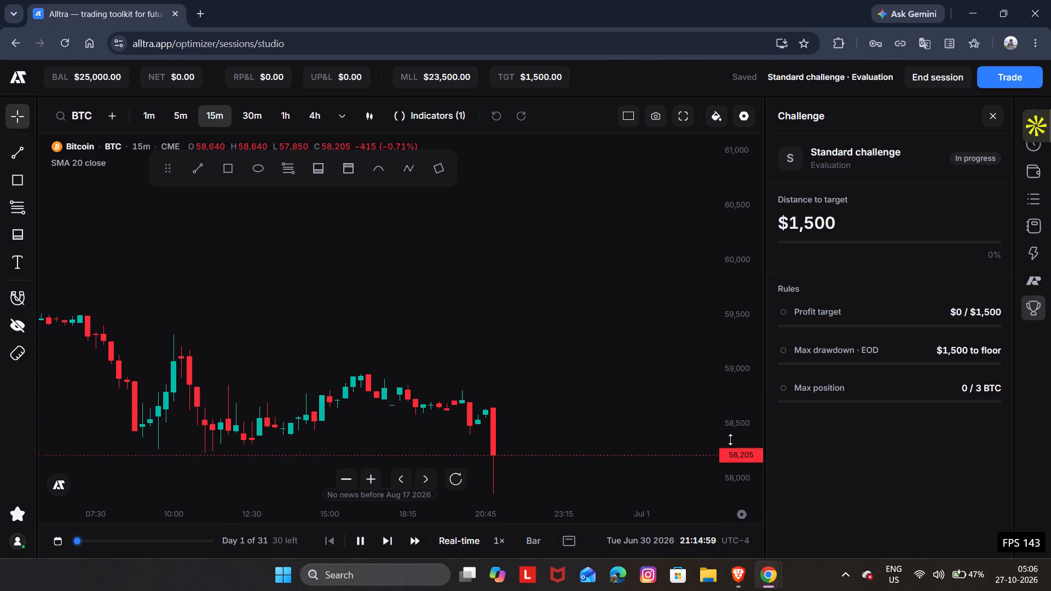
left_click_drag(730, 439, 703, 303)
left_click_drag(525, 346, 550, 230)
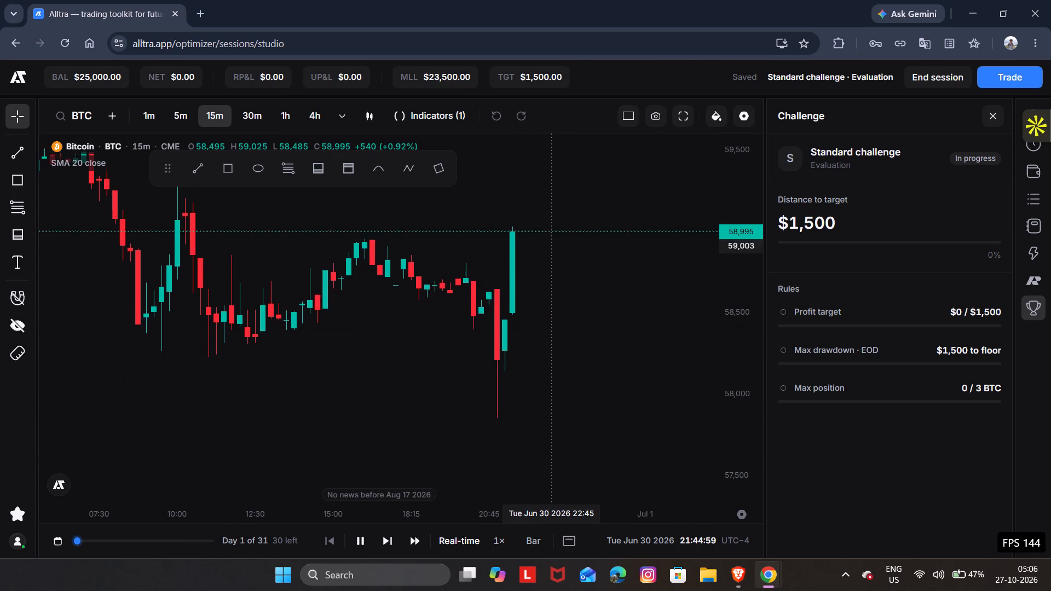
left_click_drag(571, 268, 583, 265)
key("space")
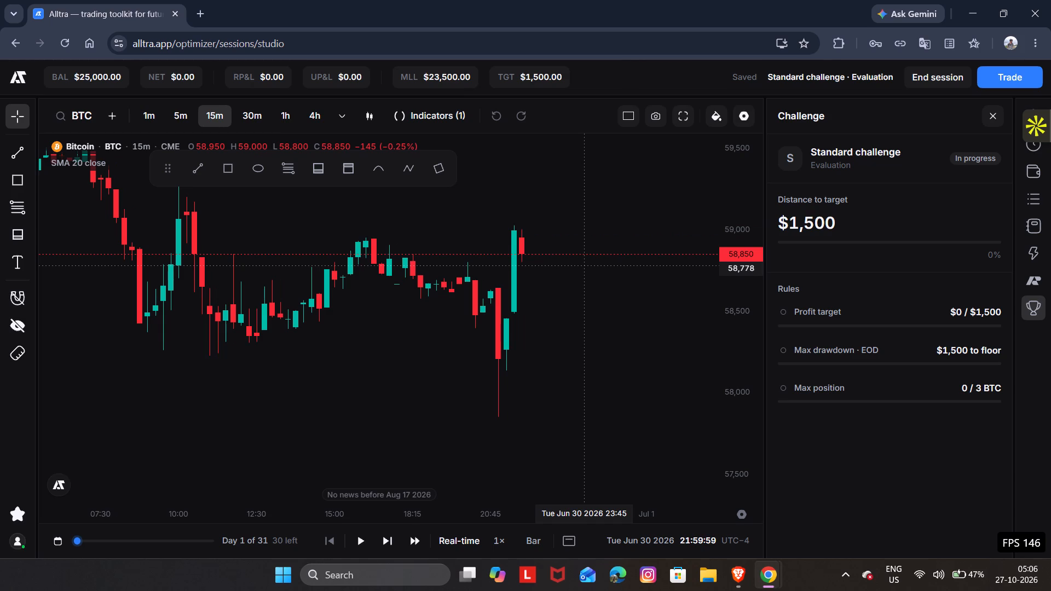
key("space")
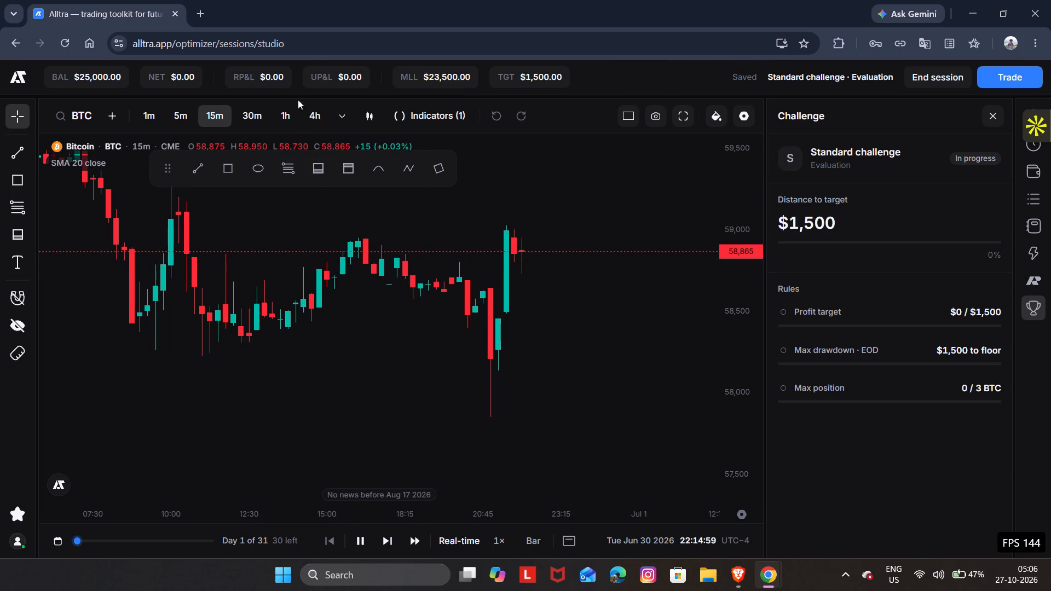
Switch to the NYS Markets dashboard and examine the $10,000 Flash challenge account's activation notice and trading metrics.
left_click(528, 170)
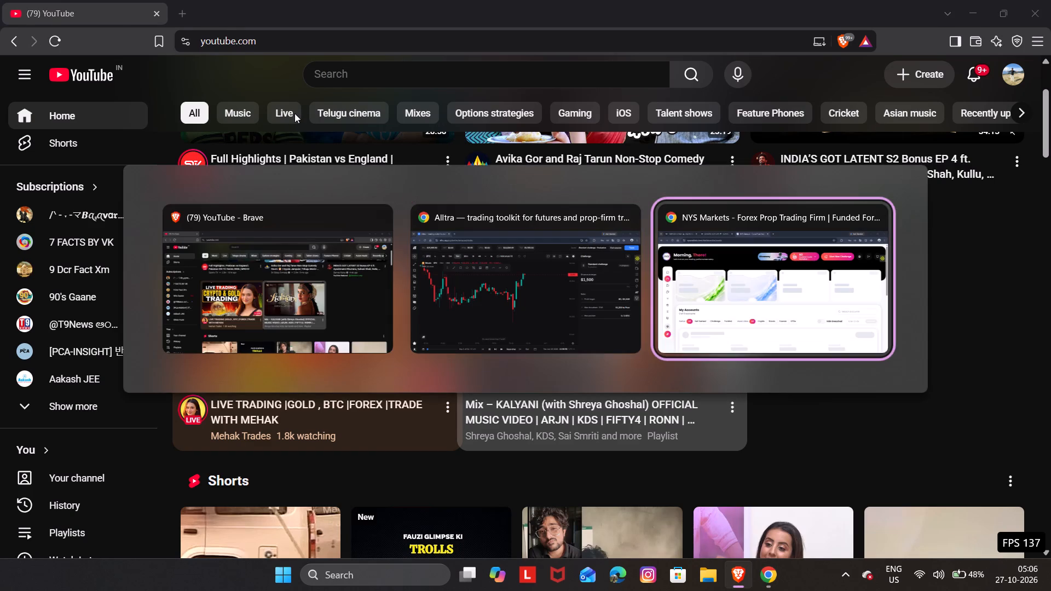
scroll(326, 227, "down", 3)
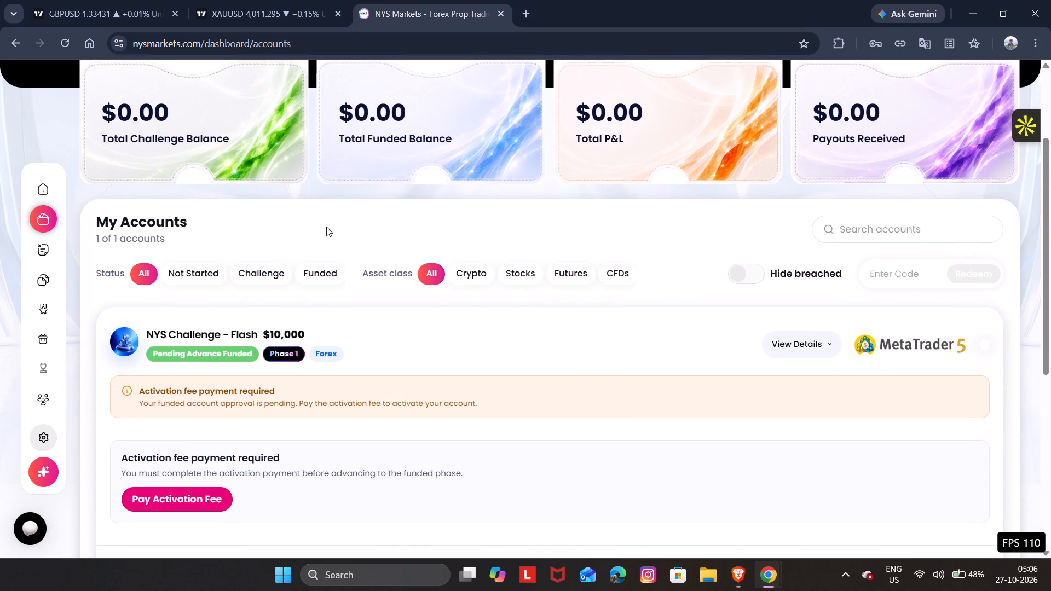
scroll(326, 227, "down", 4)
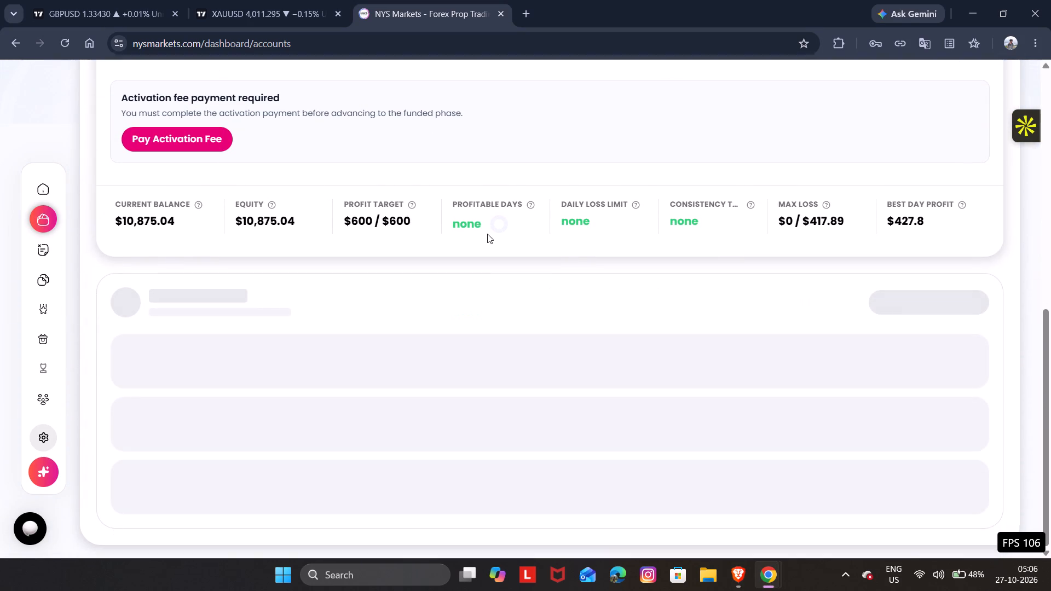
scroll(541, 234, "up", 1)
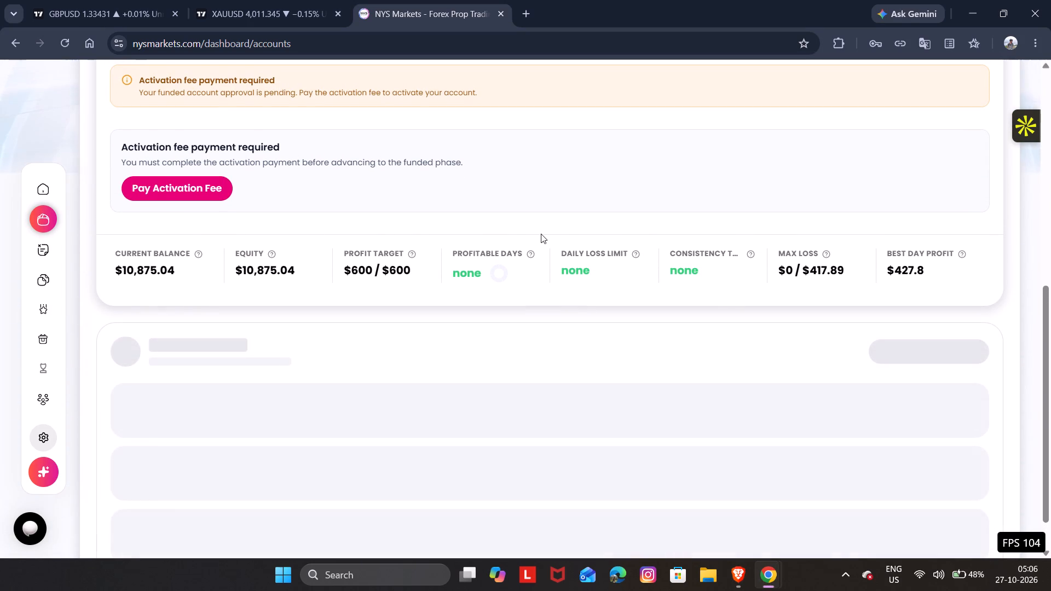
scroll(541, 234, "up", 1)
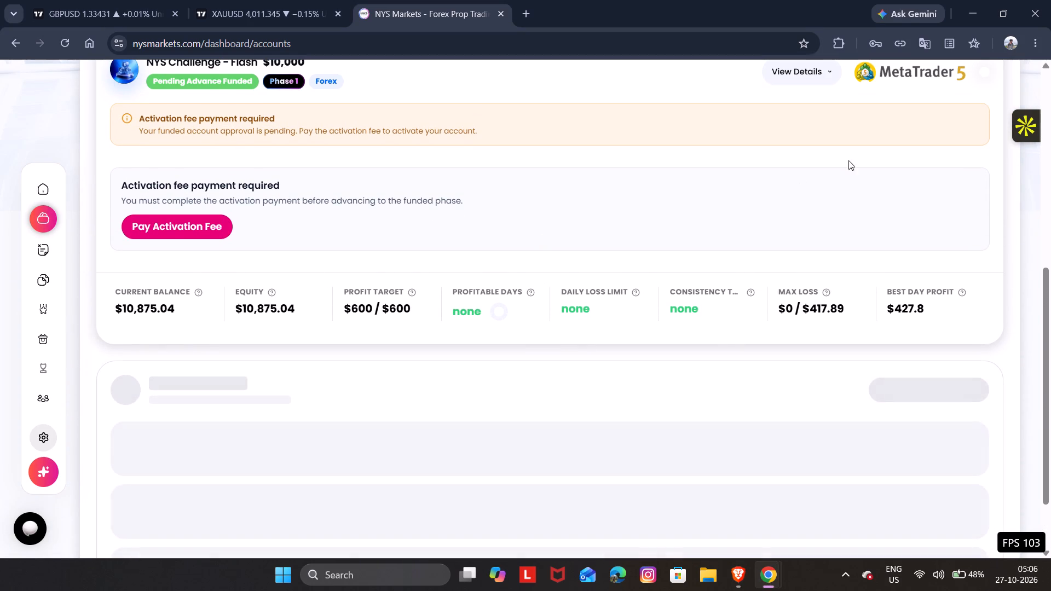
Inspect the activation fee payment options for the $10,000 Flash challenge, close them without paying, and look over the account page.
left_click(827, 128)
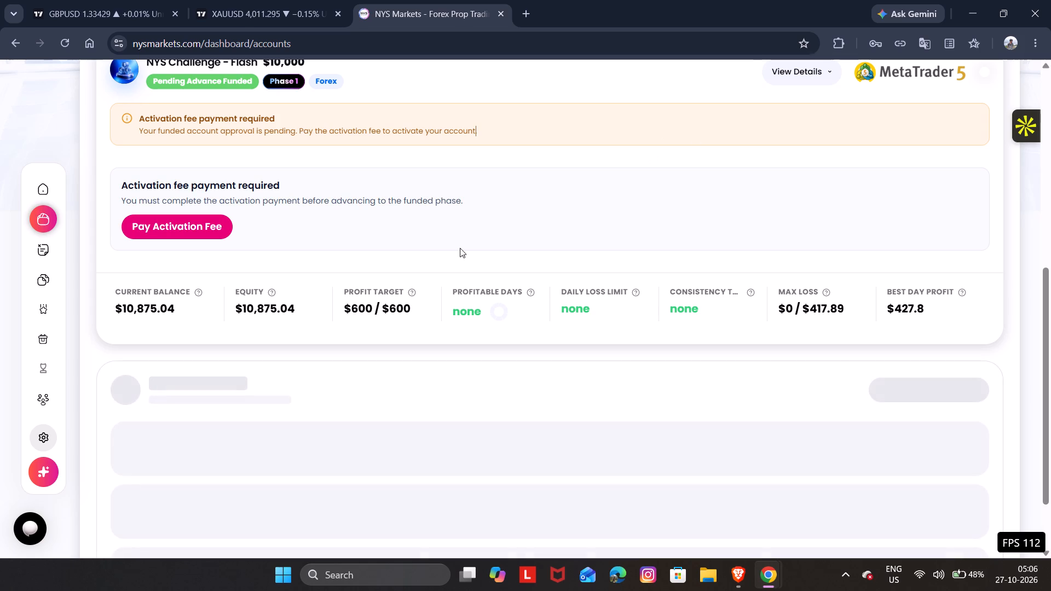
left_click(230, 222)
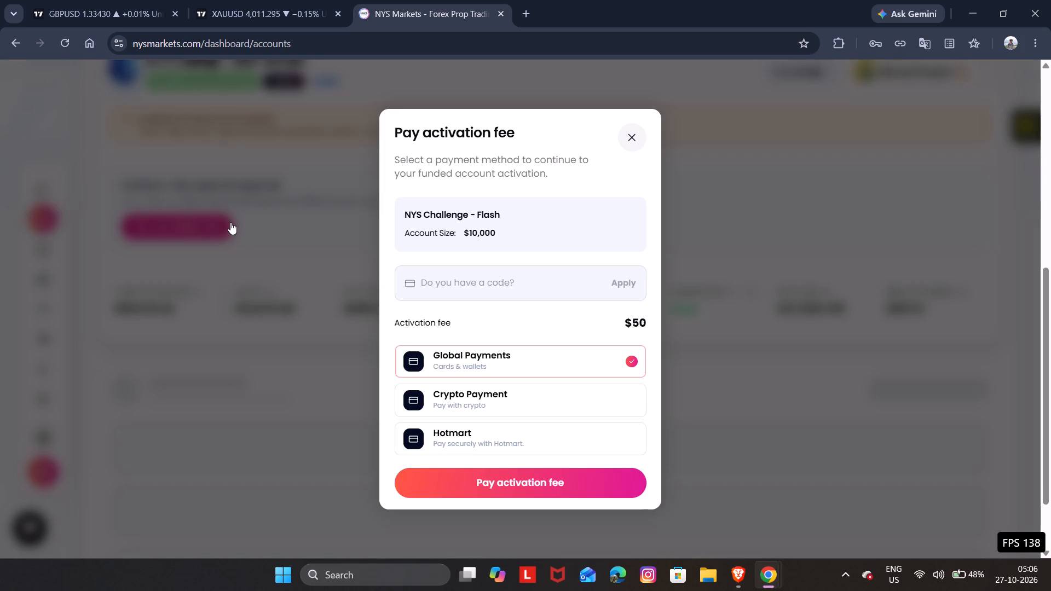
scroll(626, 393, "down", 2)
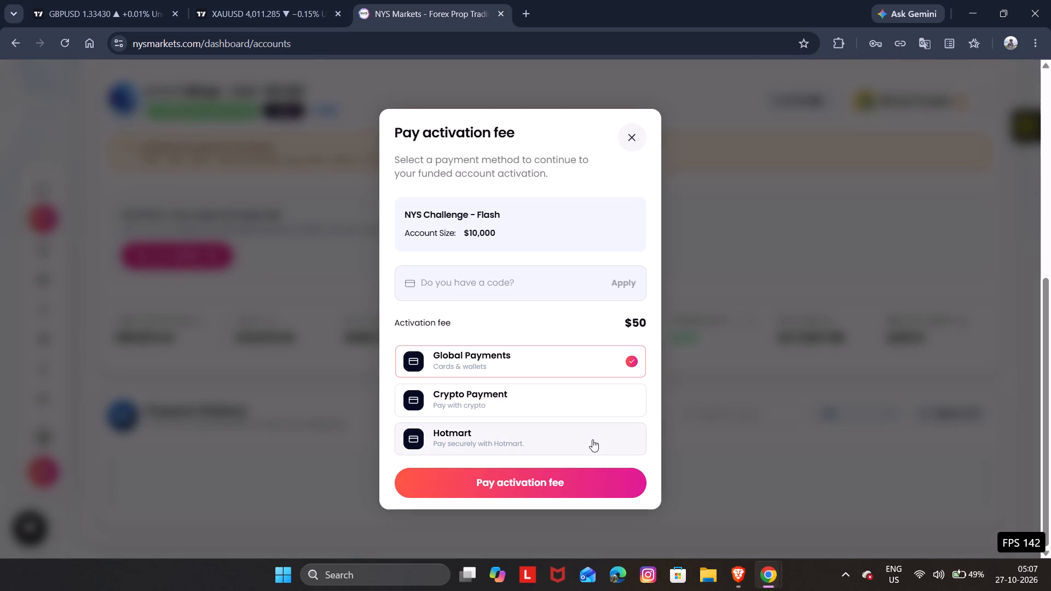
left_click(533, 293)
left_click(624, 147)
scroll(573, 282, "down", 3)
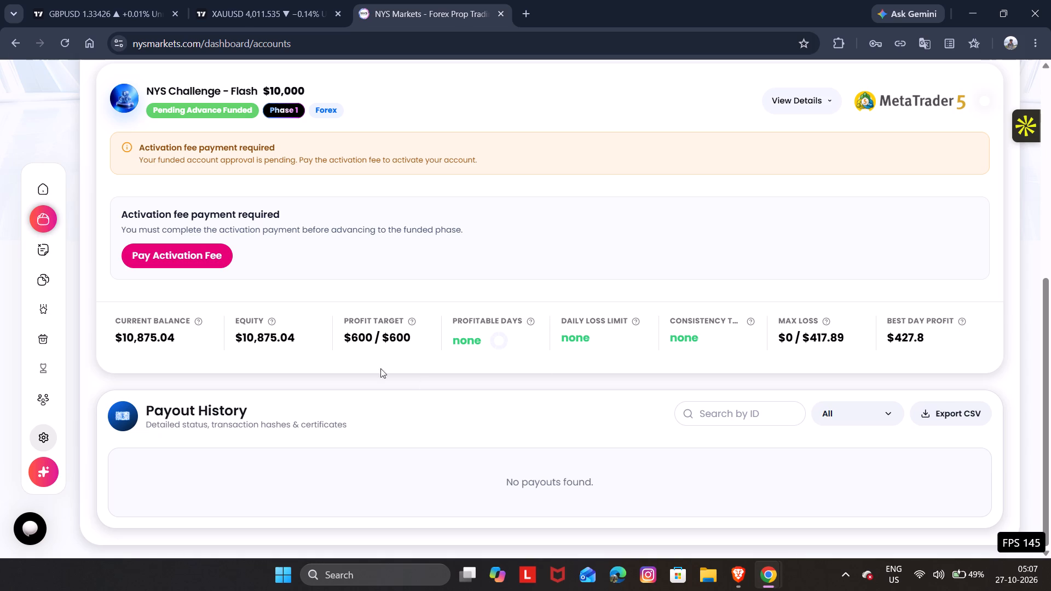
scroll(452, 352, "down", 2)
scroll(452, 352, "up", 2)
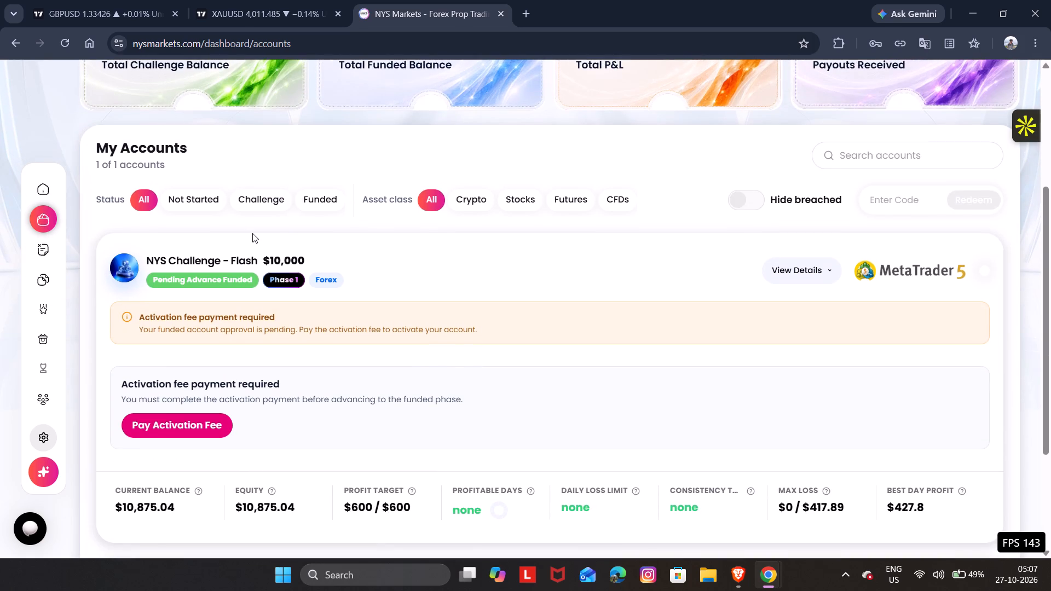
scroll(252, 233, "up", 2)
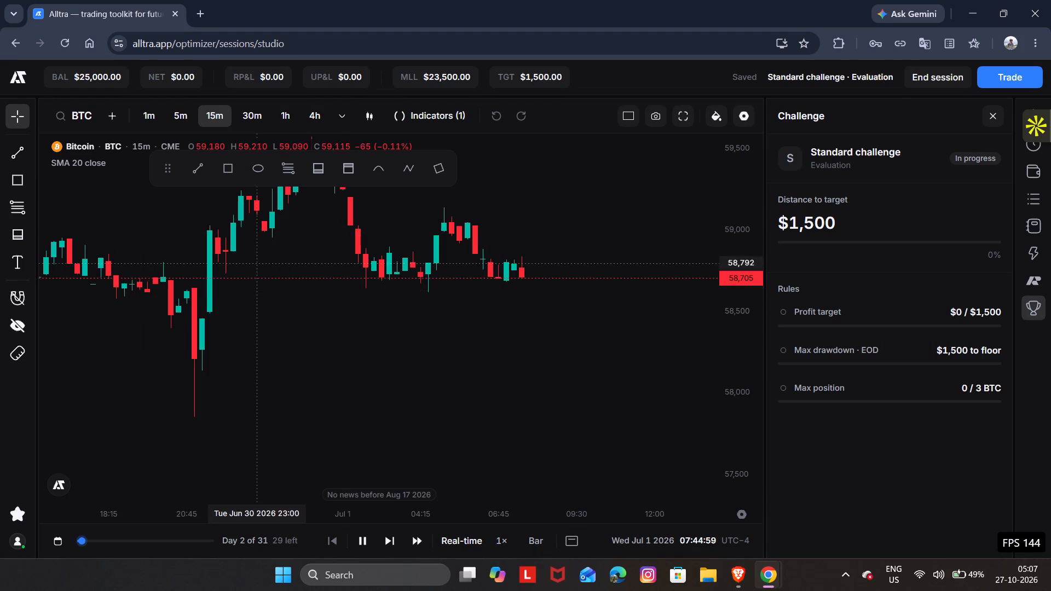
Switch to the Bitcoin replay in Alltra and advance it in bursts, pausing finally at 13:44:59 on July 1, 2026.
key("space")
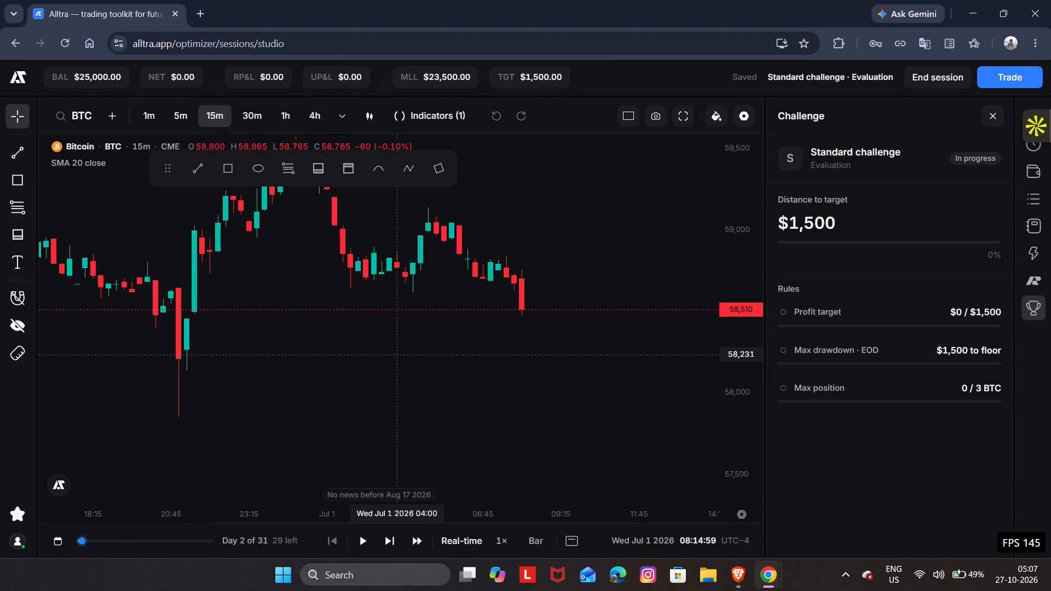
left_click_drag(455, 418, 501, 490)
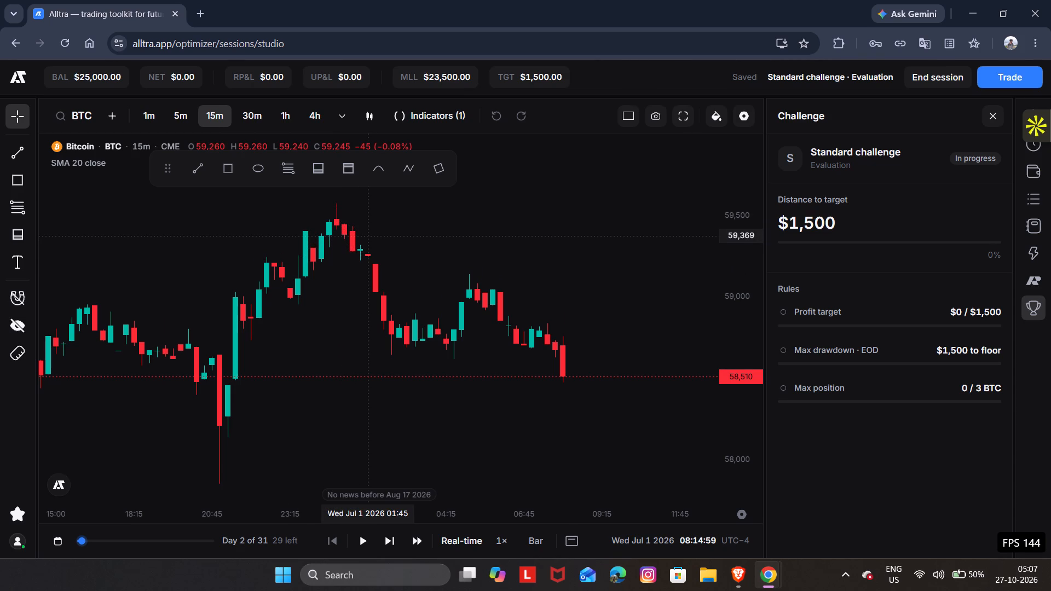
type("m")
key("space")
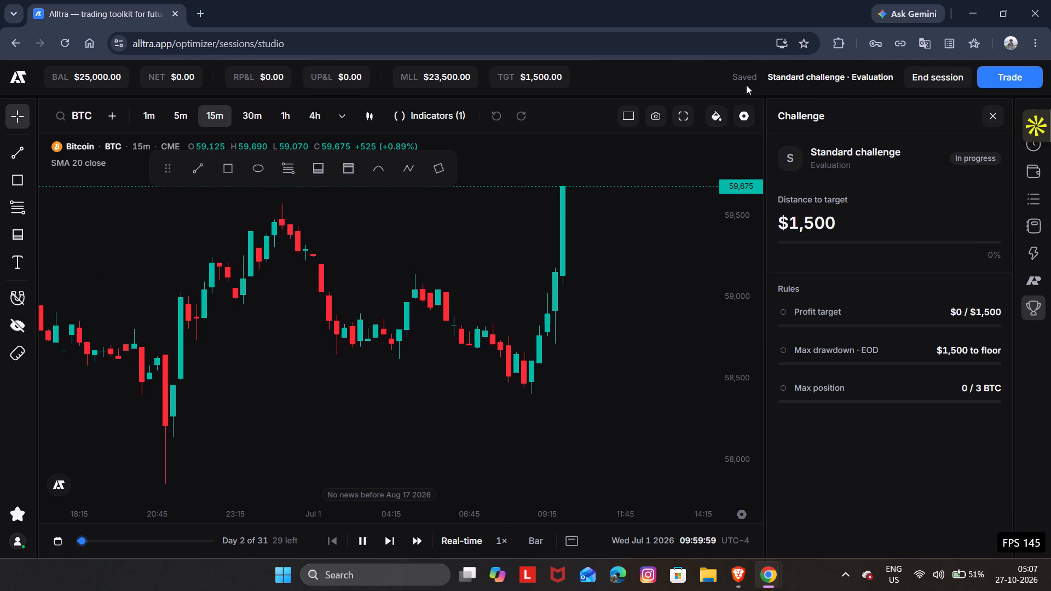
key("space")
left_click_drag(620, 232, 605, 318)
key("space")
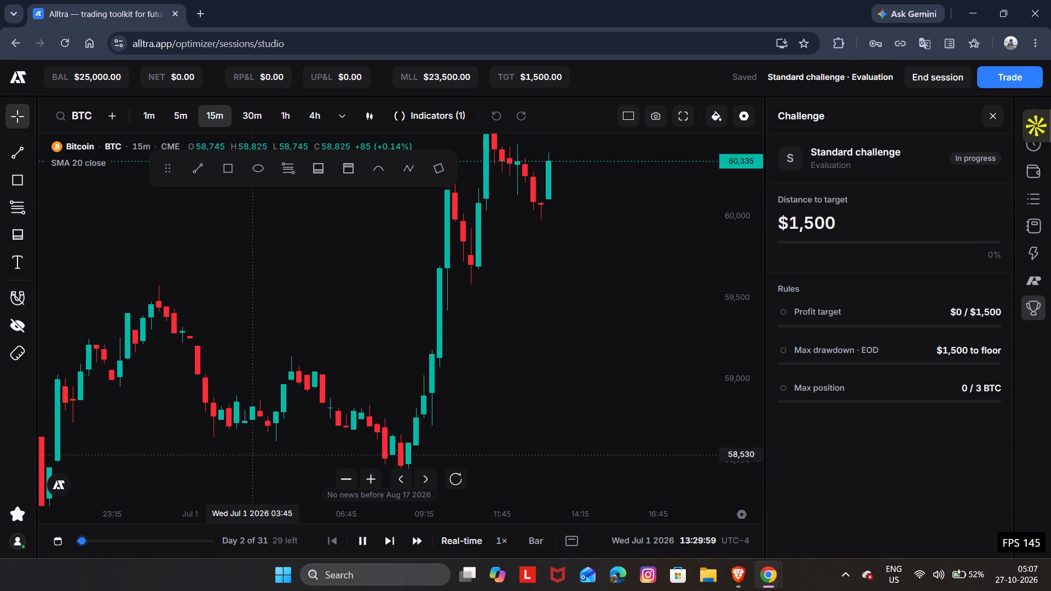
left_click(301, 401)
key("space")
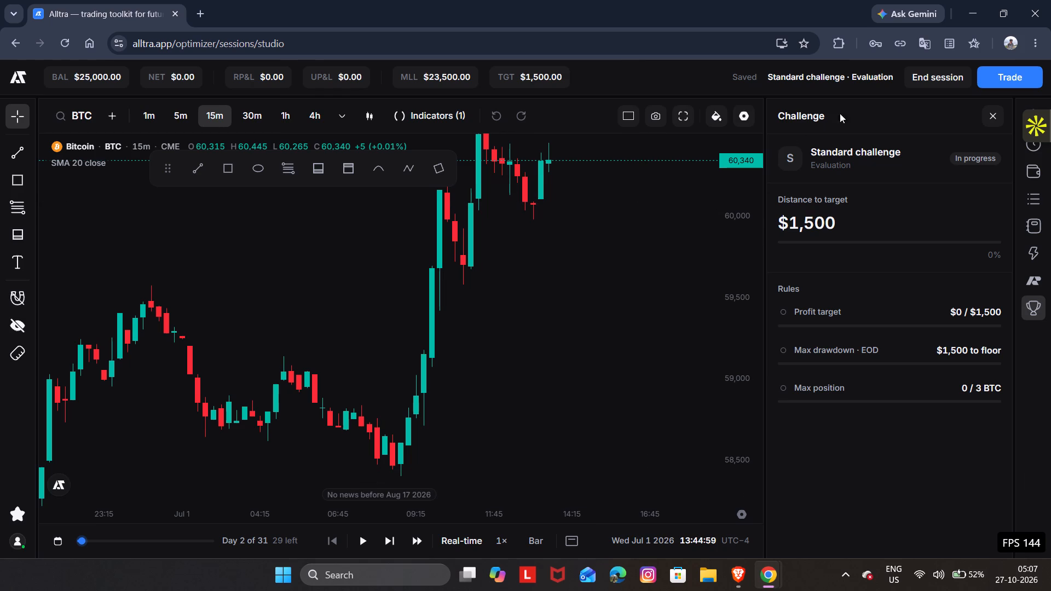
End the Bitcoin Standard challenge session for good instead of leaving and saving it.
left_click(922, 68)
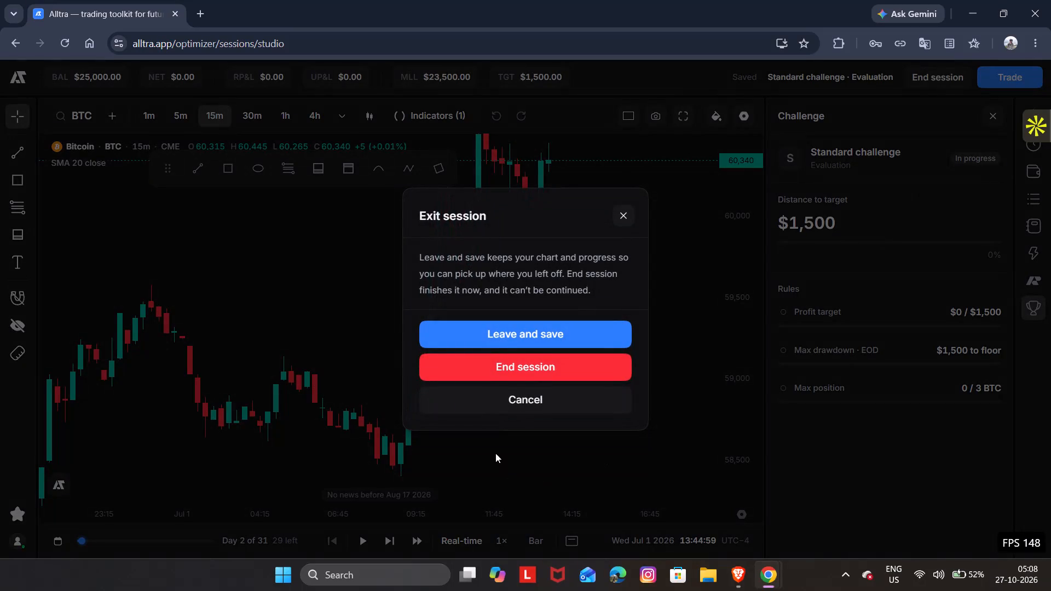
left_click(501, 371)
left_click(501, 371)
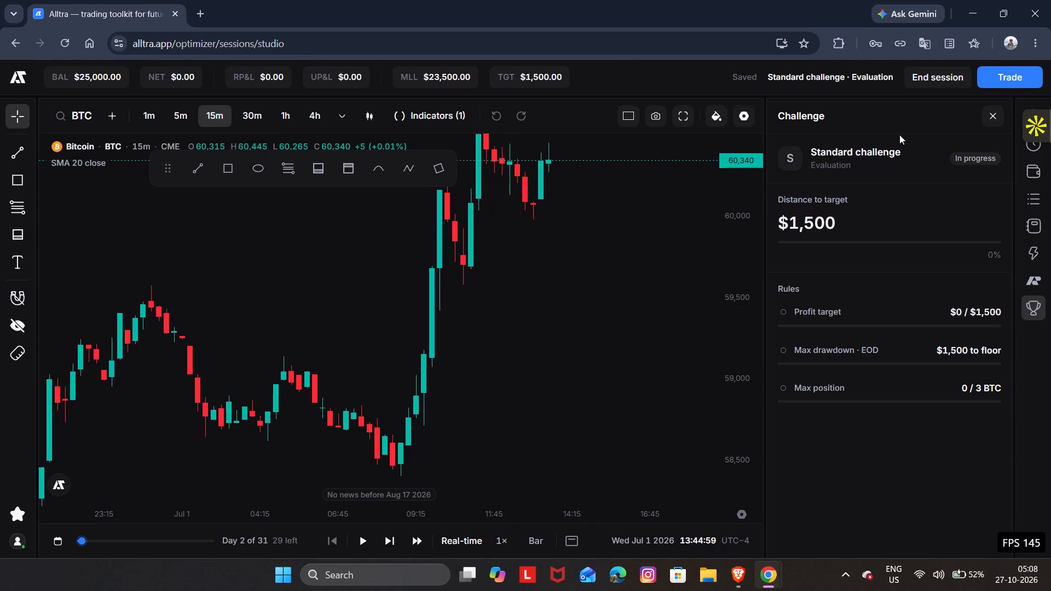
left_click(916, 87)
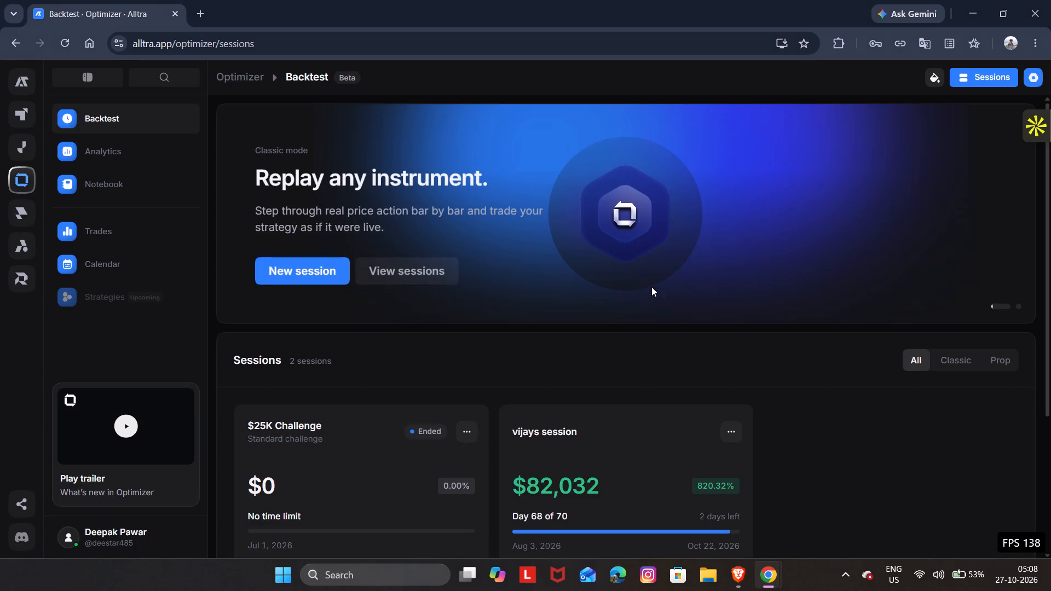
Examine the backtest session cards and the options available for the $25K Challenge, without choosing any.
scroll(674, 279, "down", 4)
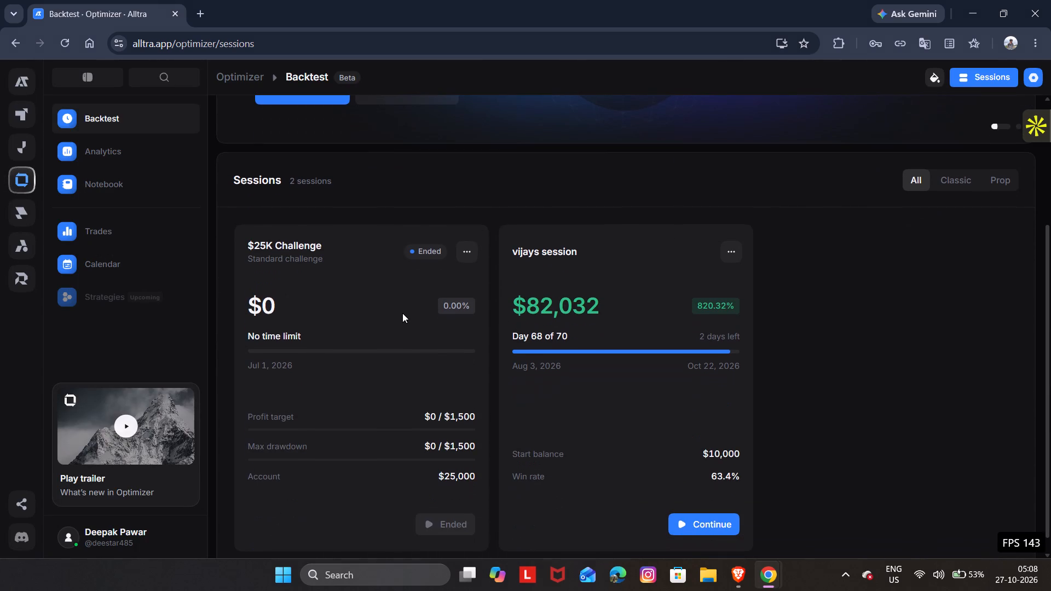
double_click(463, 262)
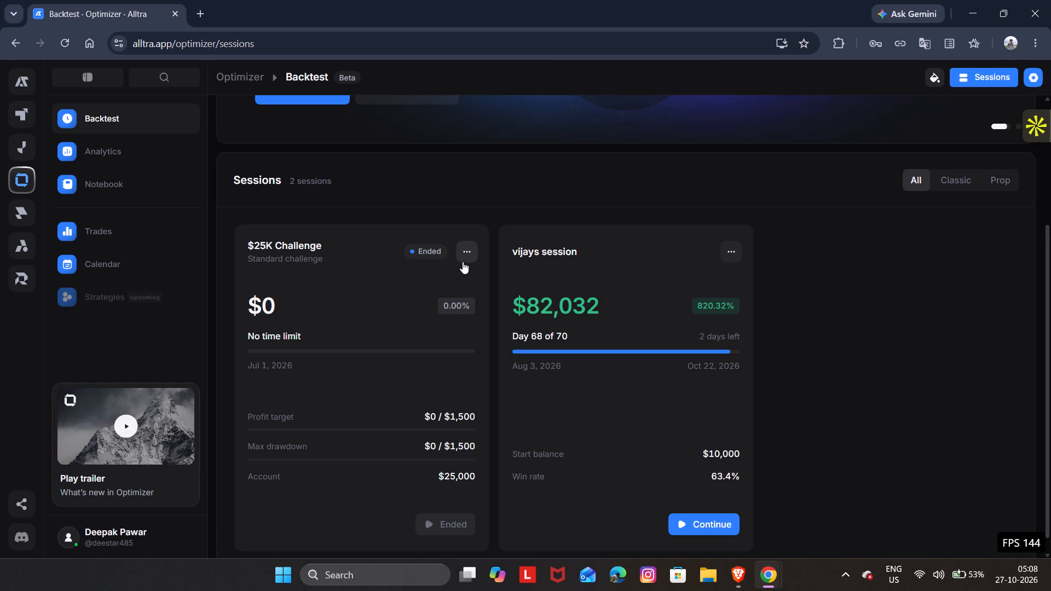
left_click(464, 261)
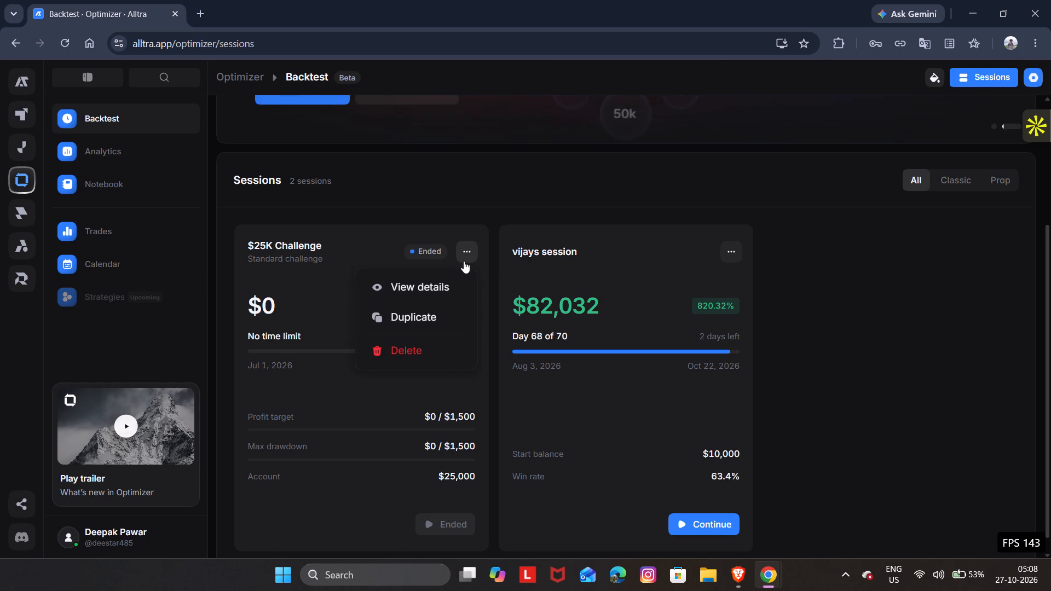
scroll(417, 341, "down", 1)
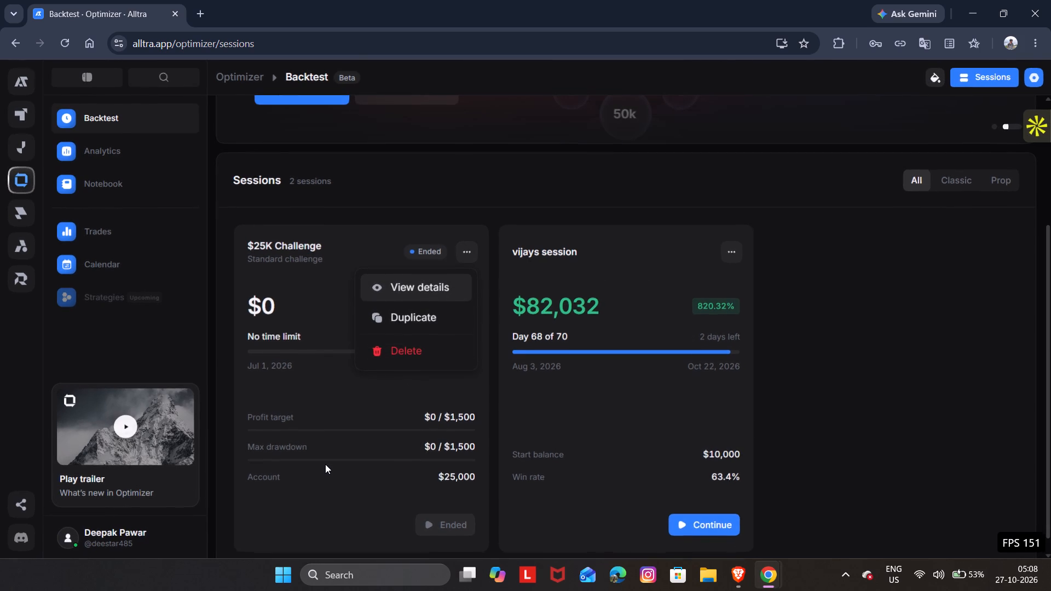
left_click(325, 464)
scroll(325, 464, "down", 3)
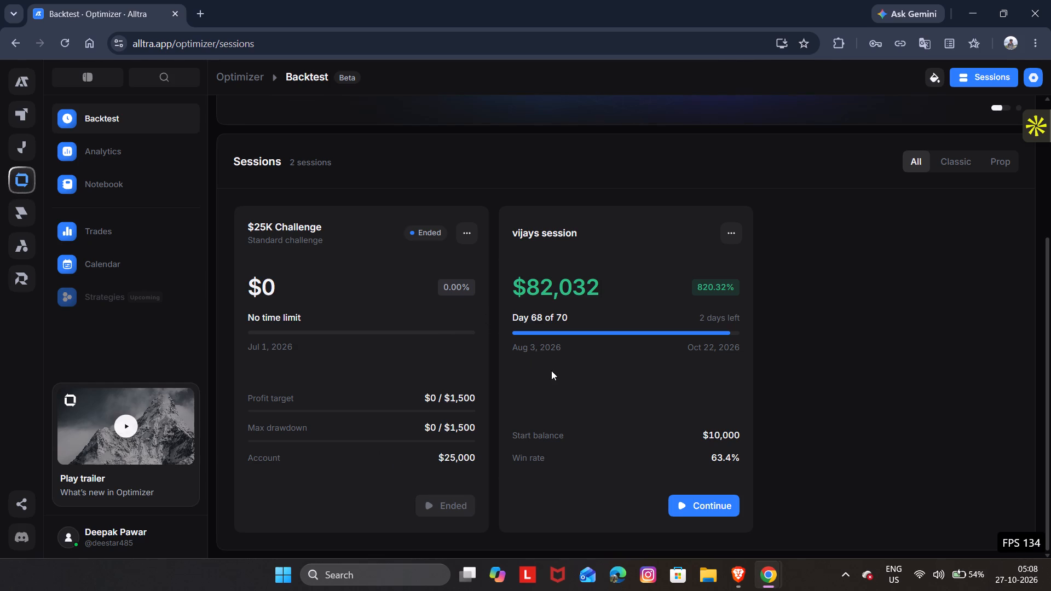
Continue vijays session and start playing its Gold 15-minute replay.
left_click(704, 503)
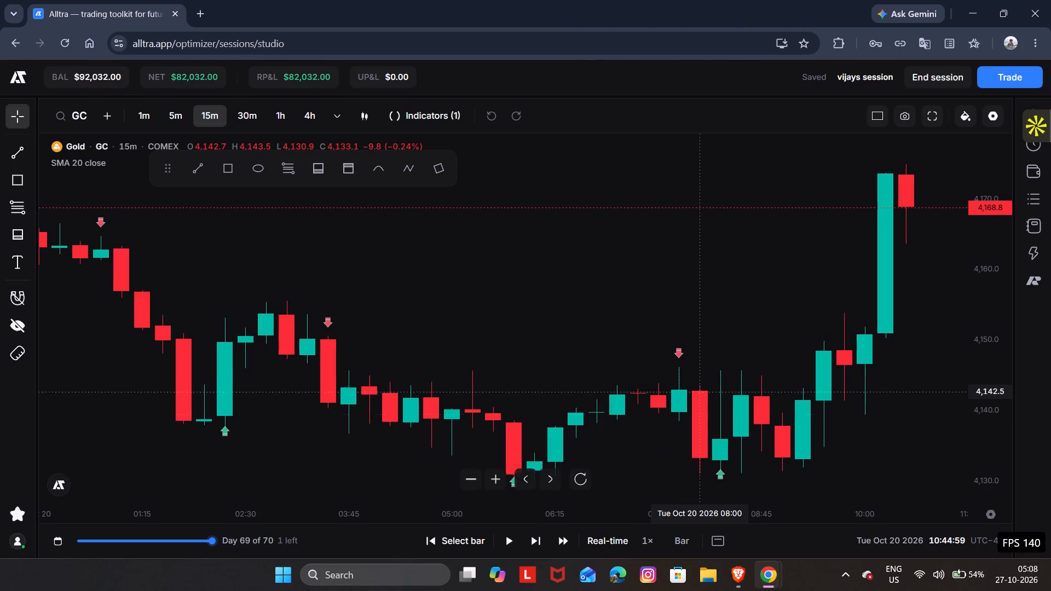
left_click_drag(589, 320, 333, 267)
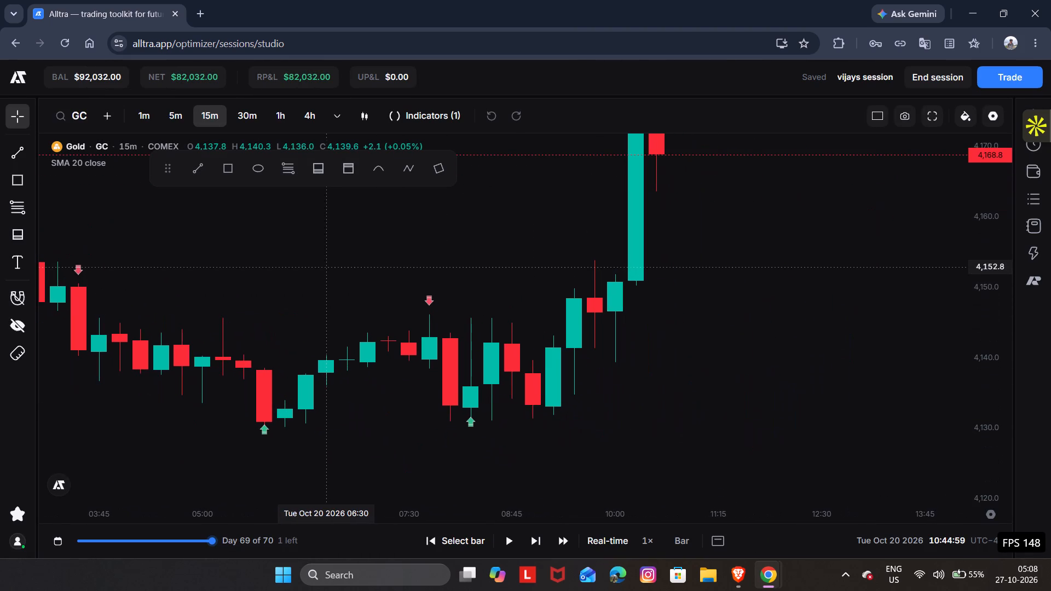
key("space")
left_click_drag(651, 331, 612, 378)
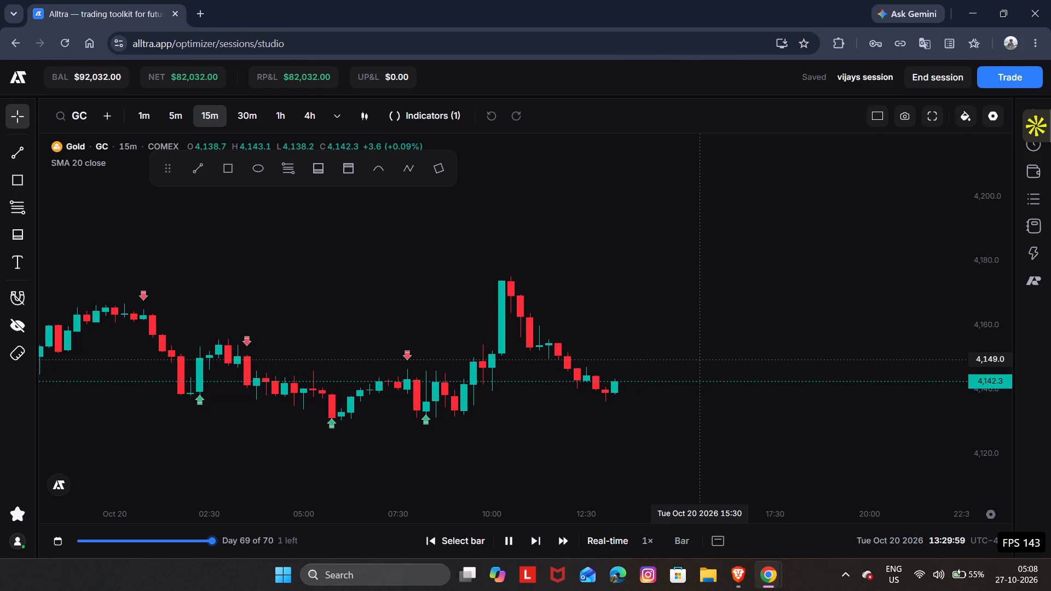
Skip the Gold replay forward into October 21, 2026, and keep it playing with the price chart in view.
left_click(551, 546)
left_click(551, 546)
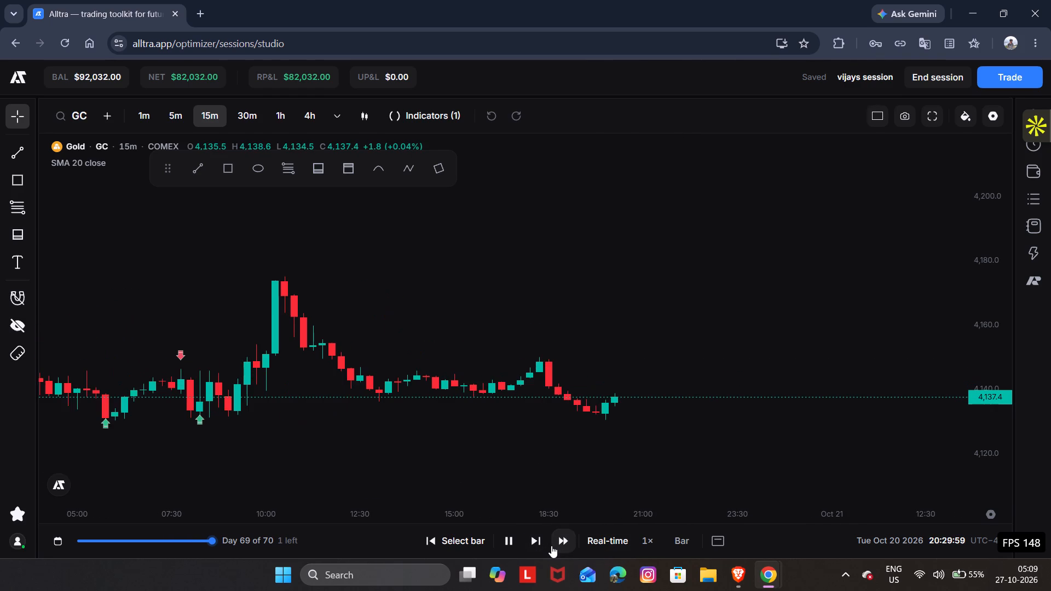
left_click(551, 546)
left_click(551, 546)
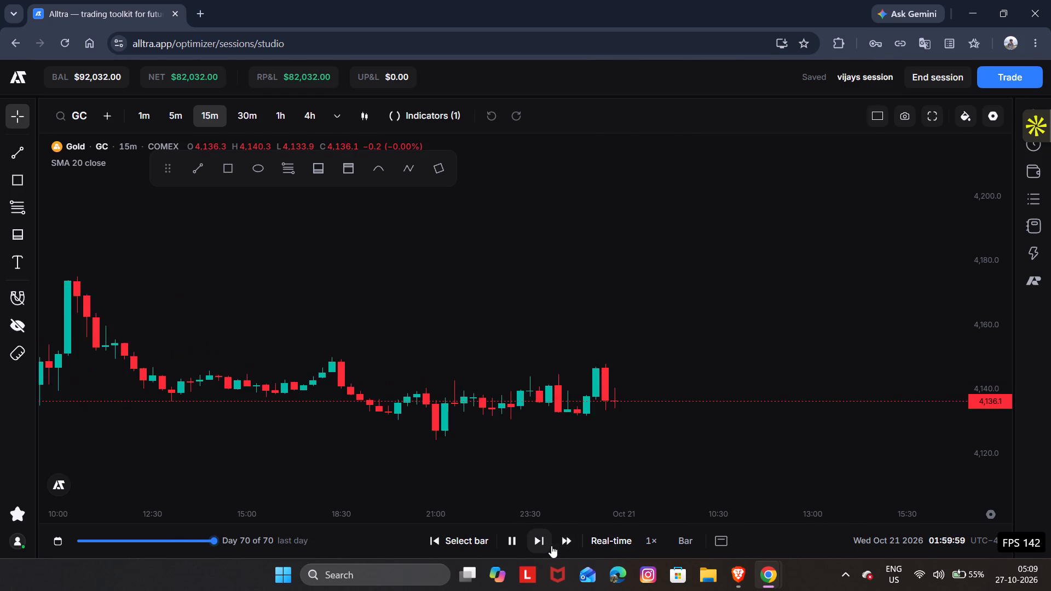
left_click(559, 547)
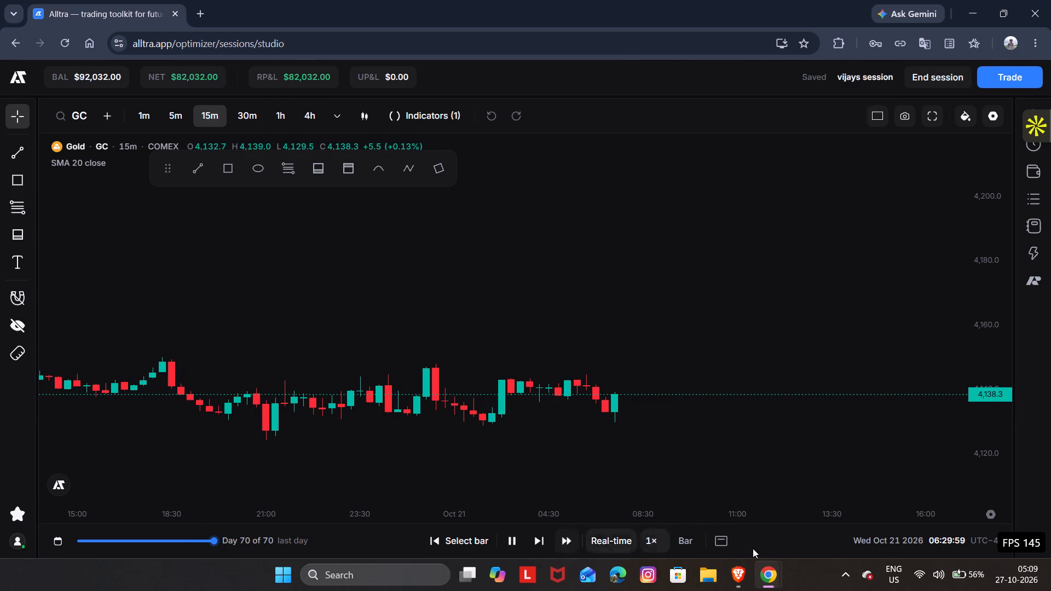
left_click(955, 476)
left_click_drag(955, 476, 964, 479)
left_click_drag(964, 479, 918, 408)
left_click_drag(945, 435, 914, 374)
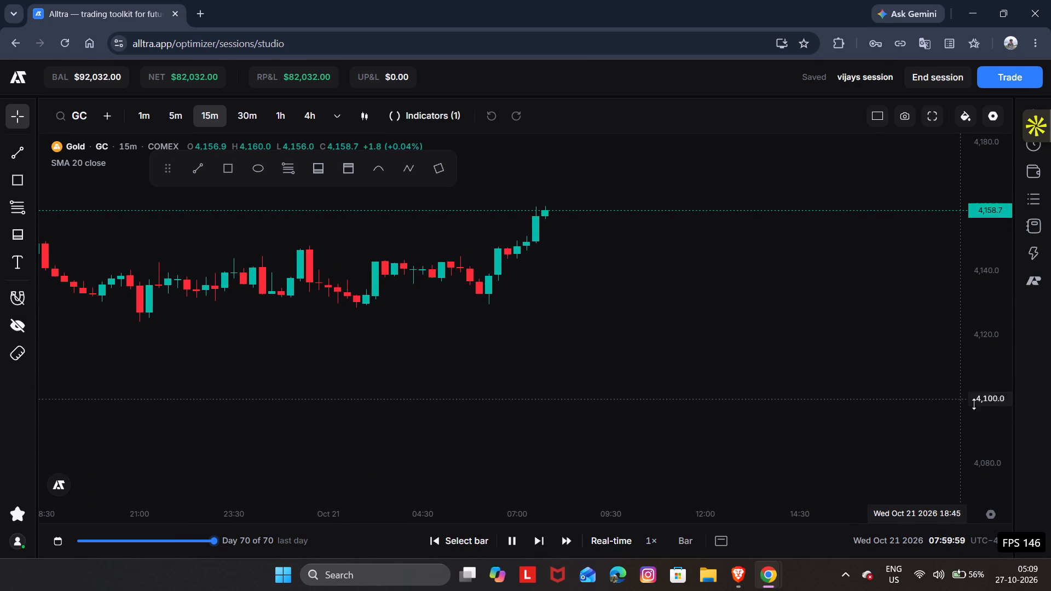
left_click_drag(985, 407, 871, 237)
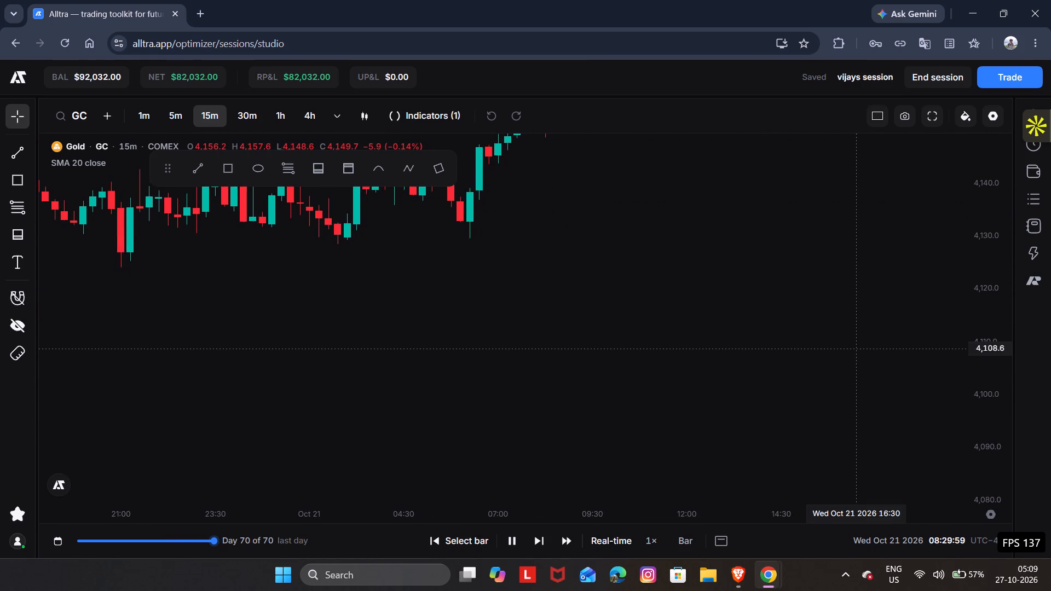
Leave the Gold session with its chart and progress saved.
left_click(908, 86)
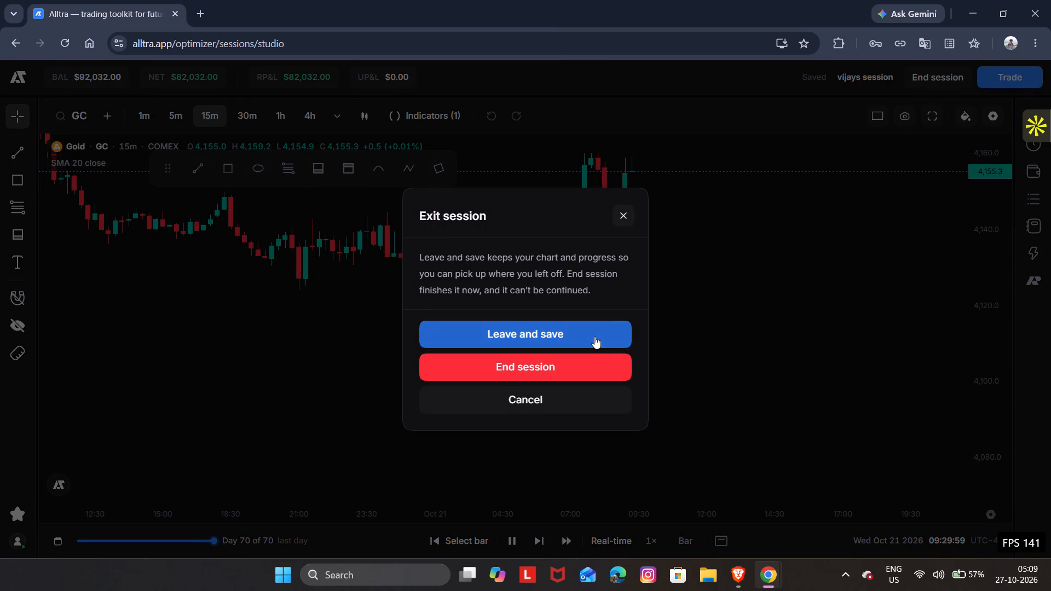
left_click(594, 337)
left_click(594, 337)
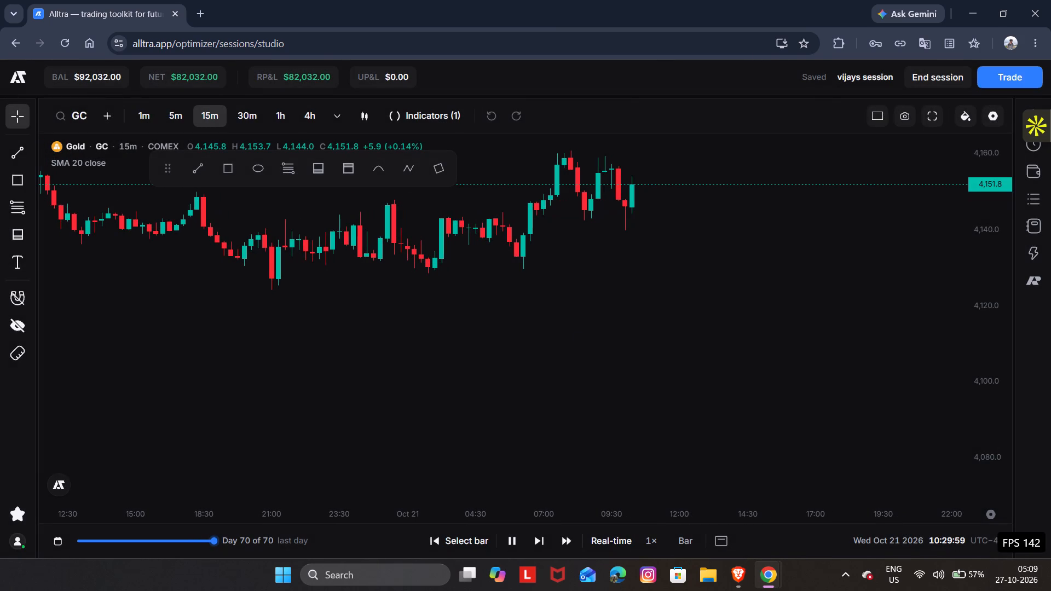
Review the progress and results on the vijays session and $25K Challenge cards.
scroll(725, 262, "down", 2)
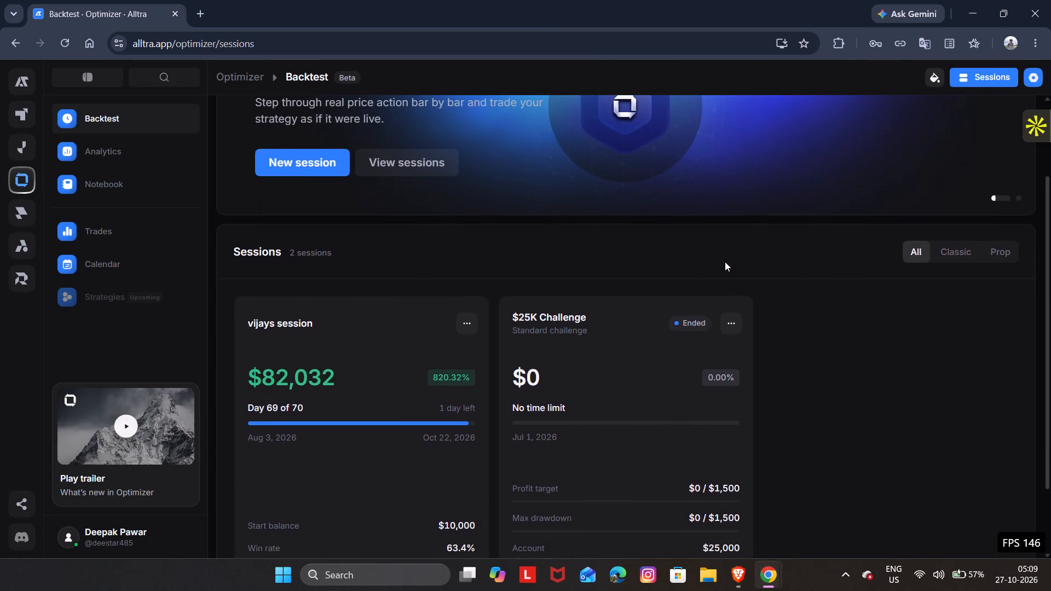
scroll(725, 262, "down", 2)
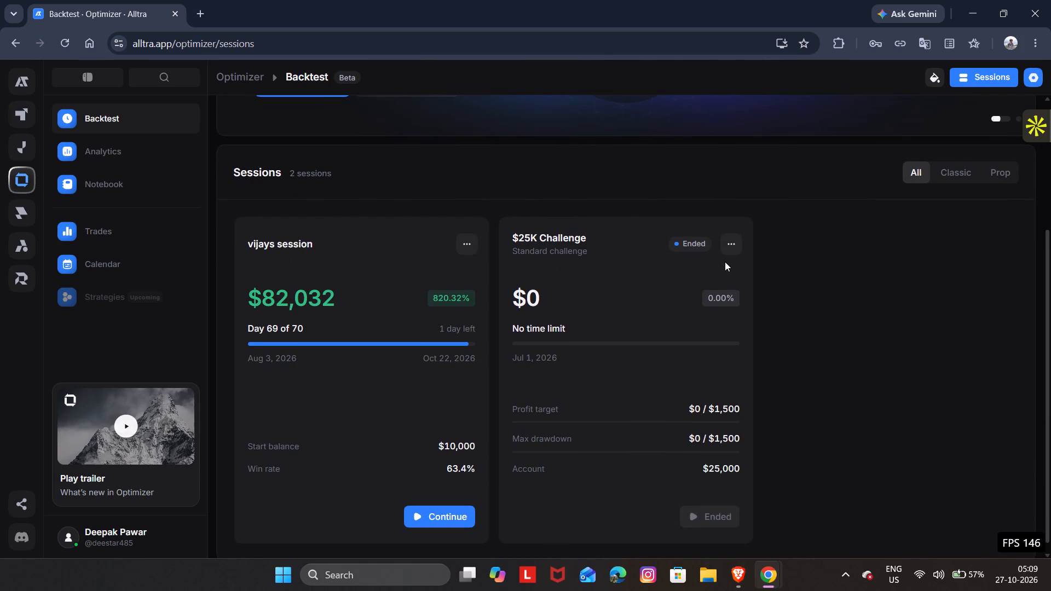
scroll(725, 262, "down", 1)
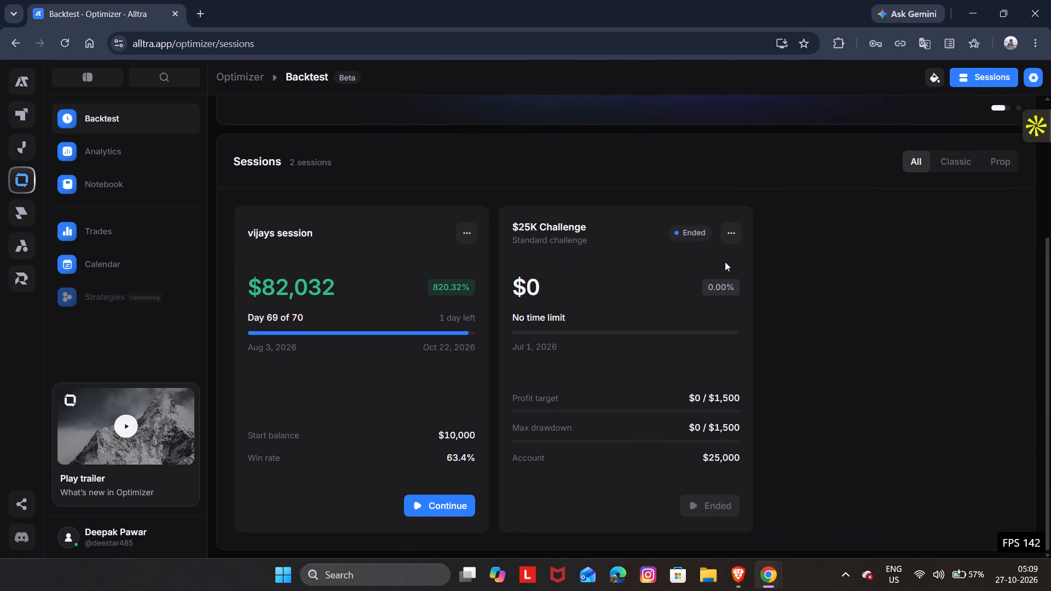
scroll(725, 262, "down", 3)
Open the backtest analytics and review the summary metrics, net P&L, drawdown and P&L by session.
left_click(161, 163)
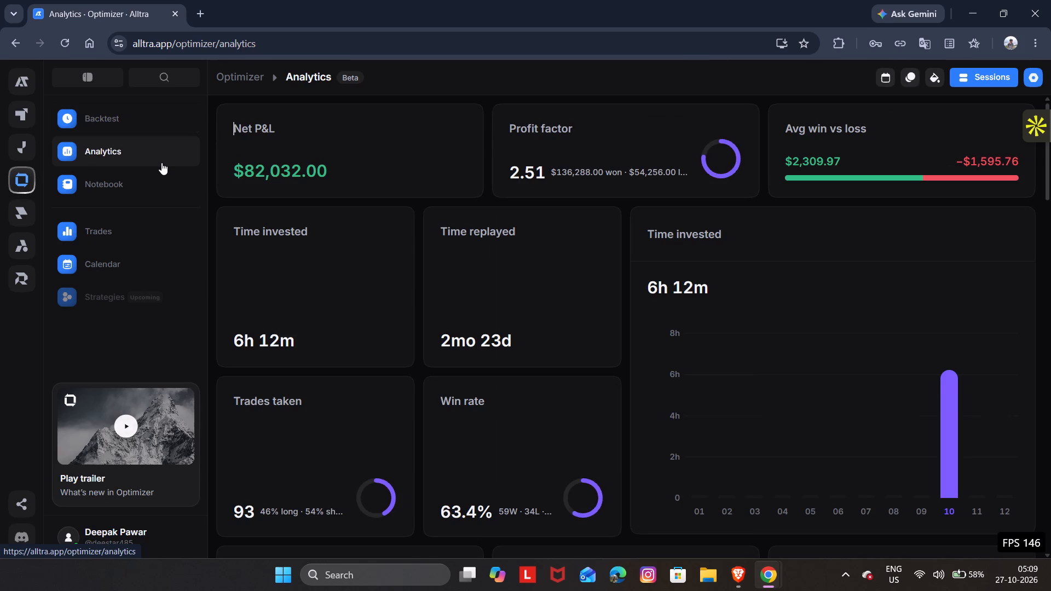
left_click(161, 163)
scroll(382, 232, "down", 1)
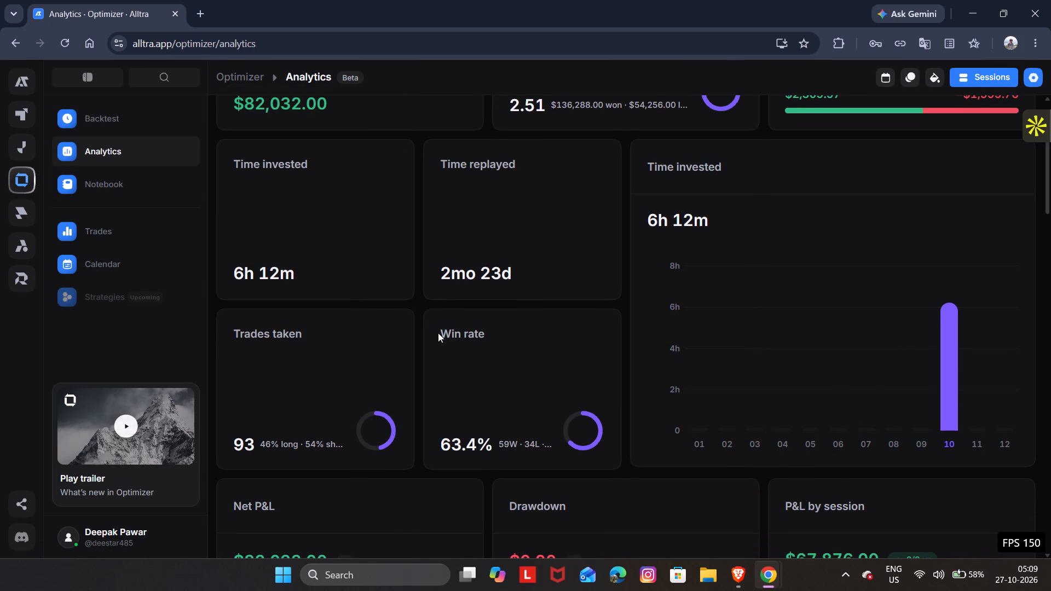
scroll(438, 333, "down", 1)
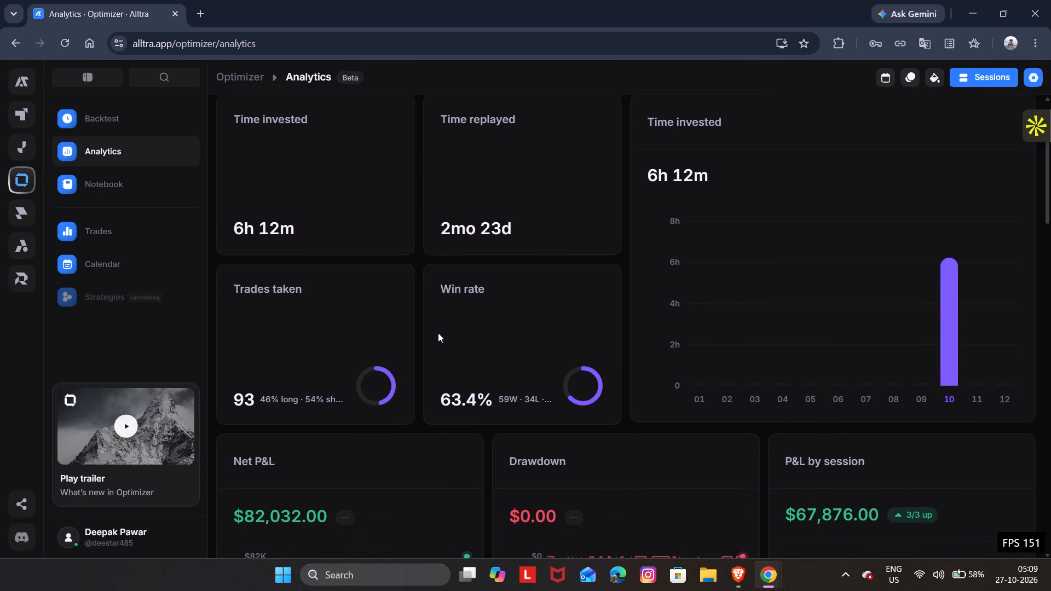
scroll(438, 333, "down", 1)
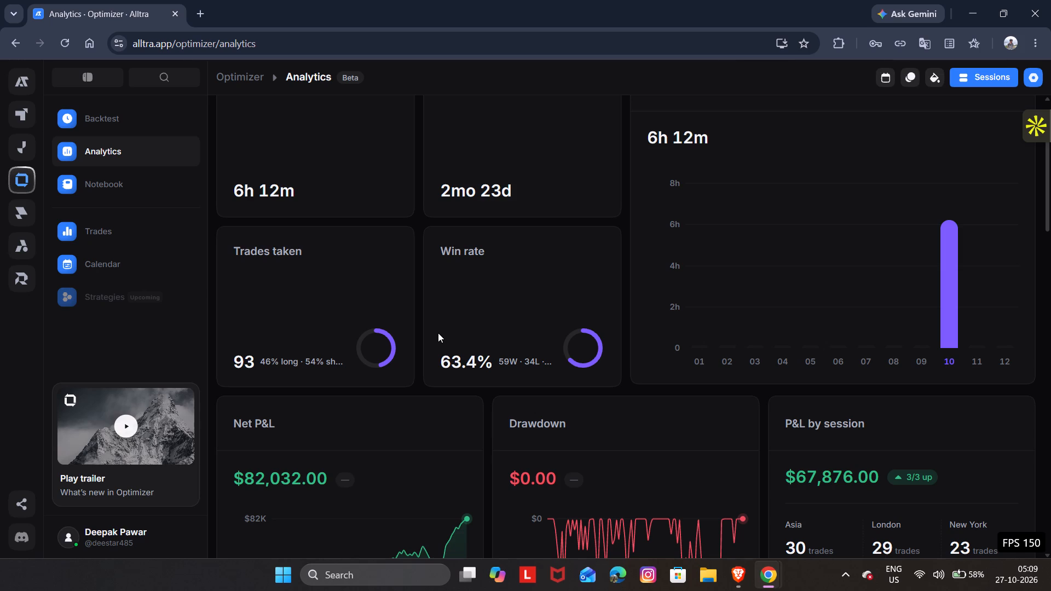
scroll(444, 316, "down", 1)
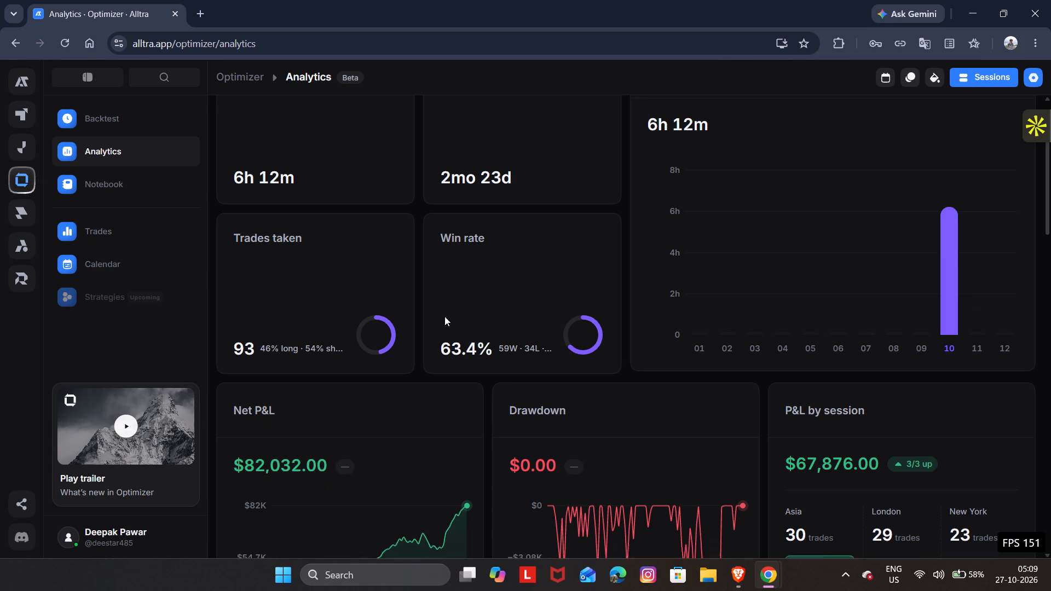
scroll(444, 316, "down", 4)
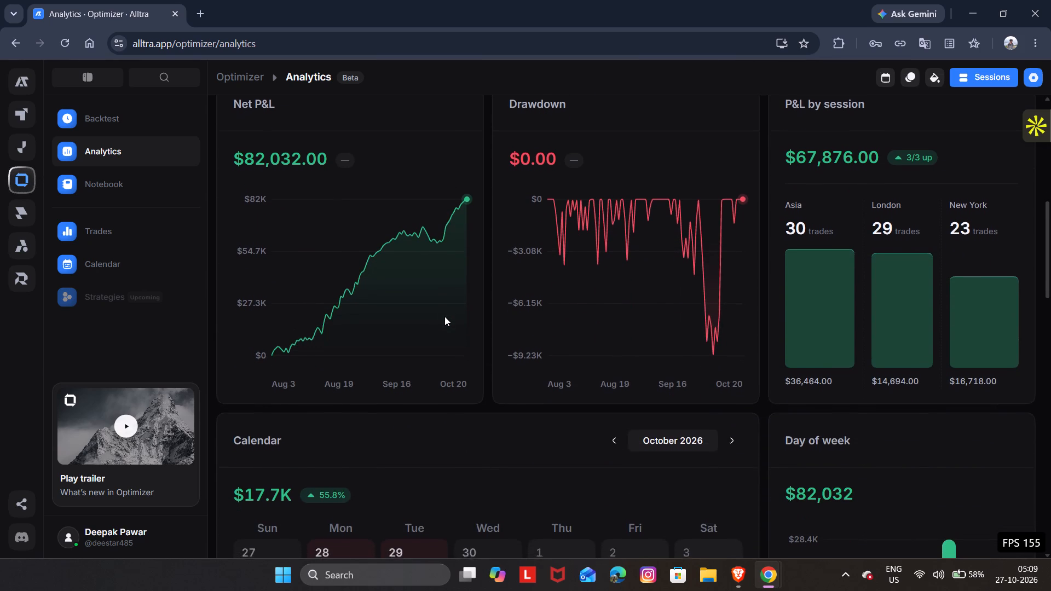
Examine the October 2026 daily results in the analytics calendar, along with the day-of-week and trade-time breakdowns.
scroll(444, 316, "down", 2)
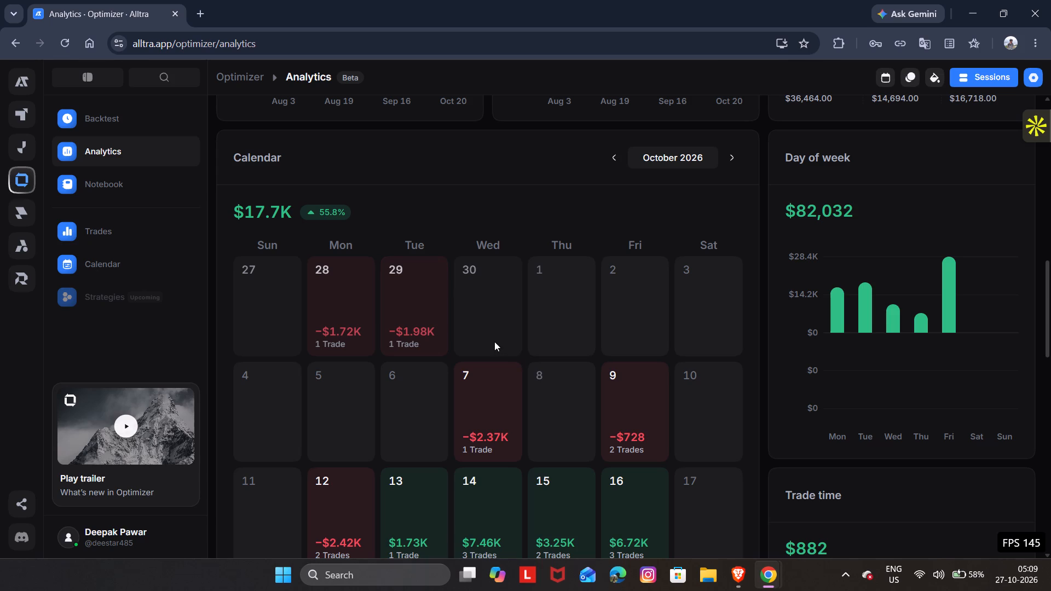
scroll(493, 340, "down", 2)
scroll(501, 453, "down", 1)
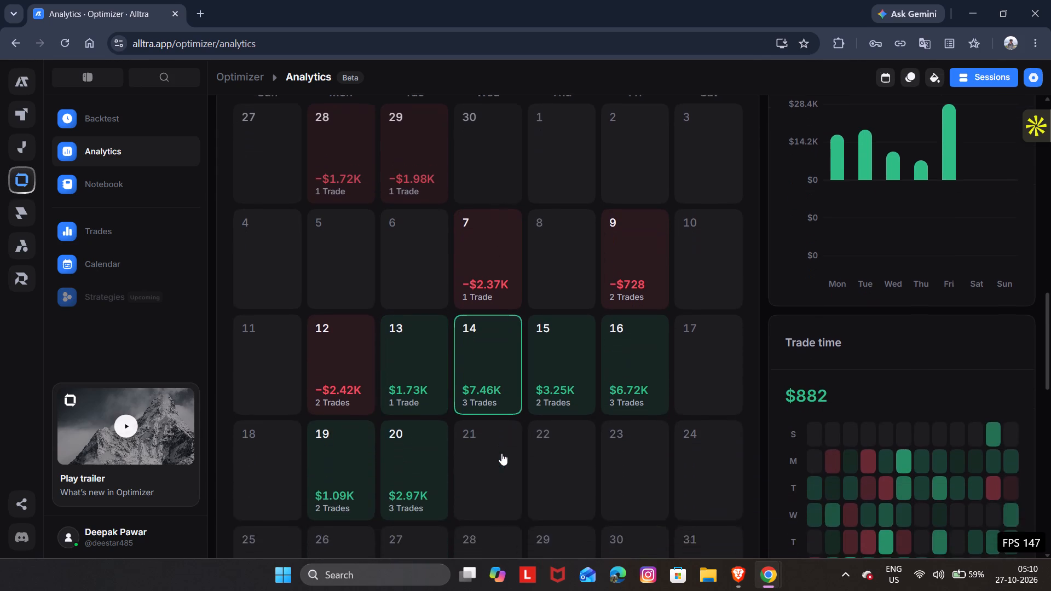
scroll(501, 453, "down", 5)
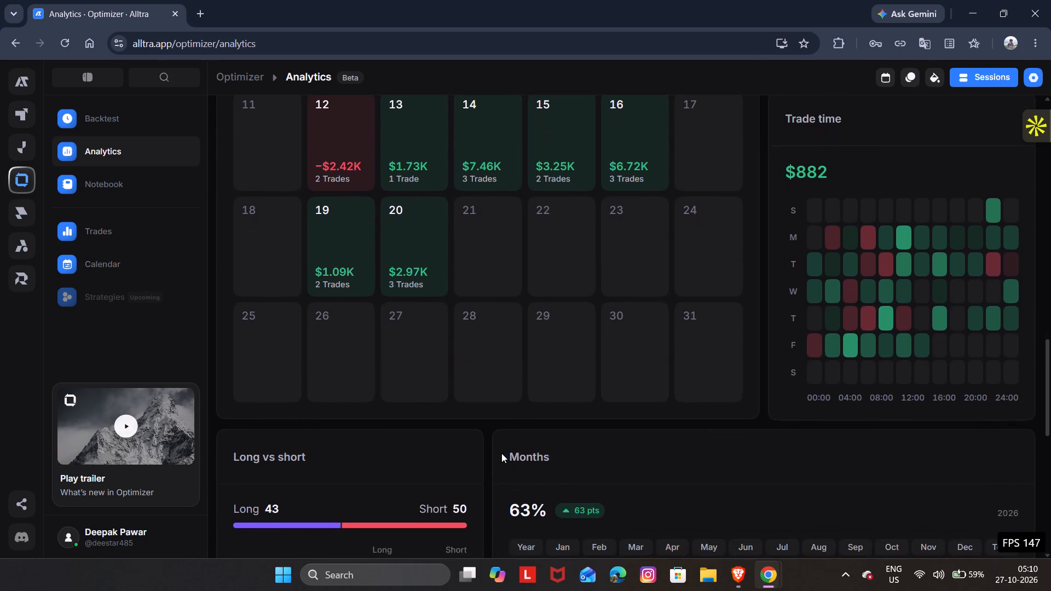
scroll(501, 453, "right", 1)
Switch the analytics calendar to September 2026 and review its daily results and the long vs short and monthly breakdowns below.
scroll(501, 453, "up", 2)
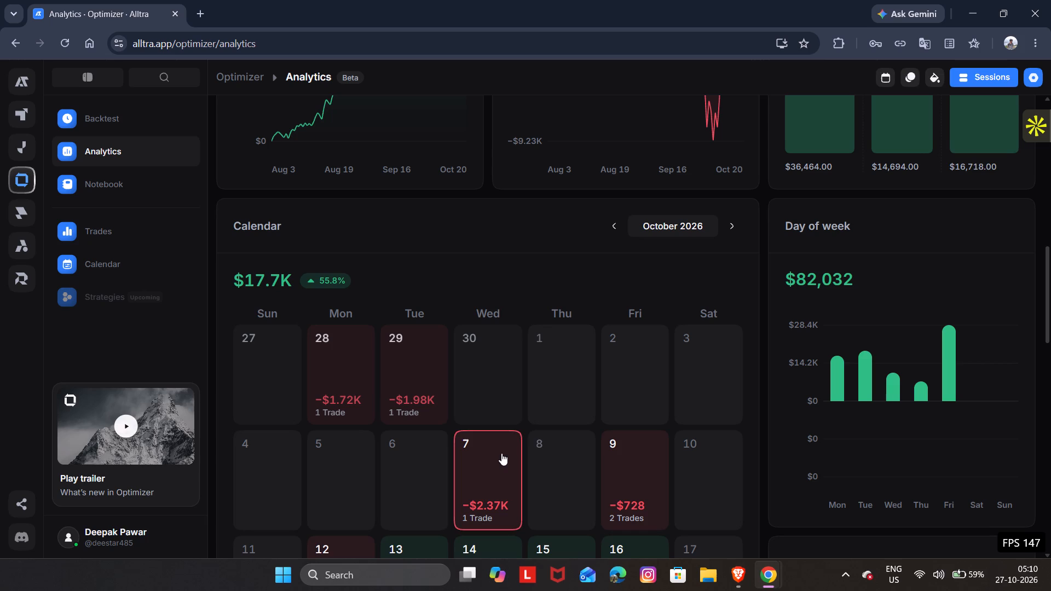
left_click(727, 223)
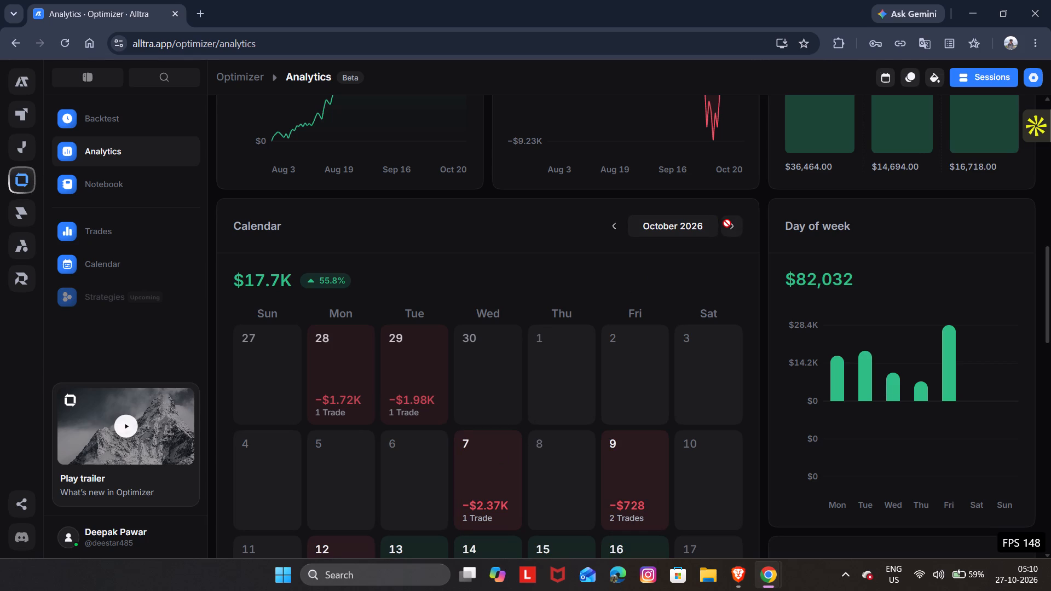
left_click(612, 222)
scroll(612, 222, "down", 2)
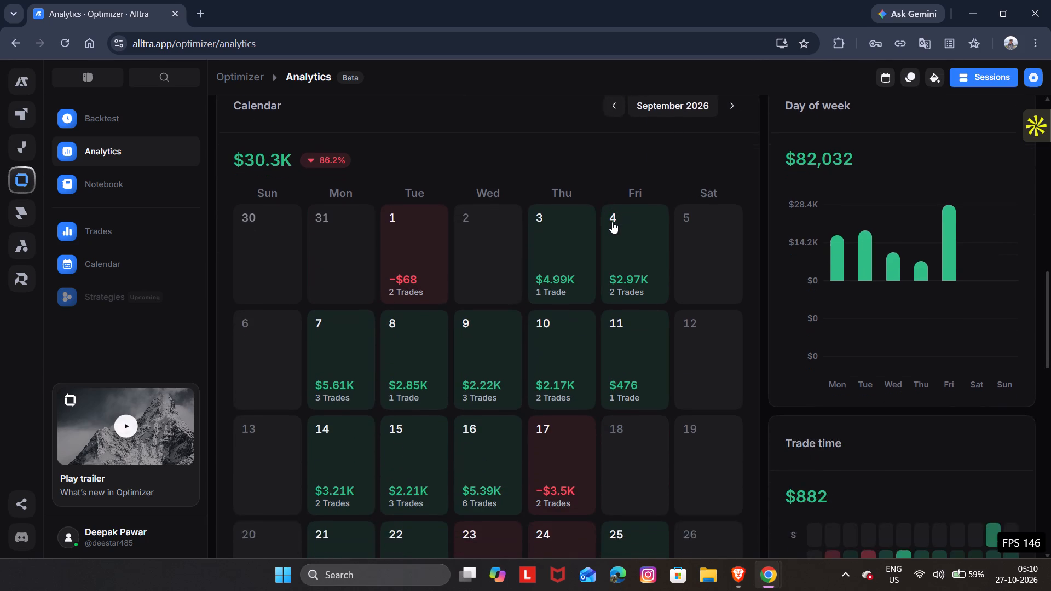
scroll(612, 222, "down", 3)
scroll(612, 222, "up", 1)
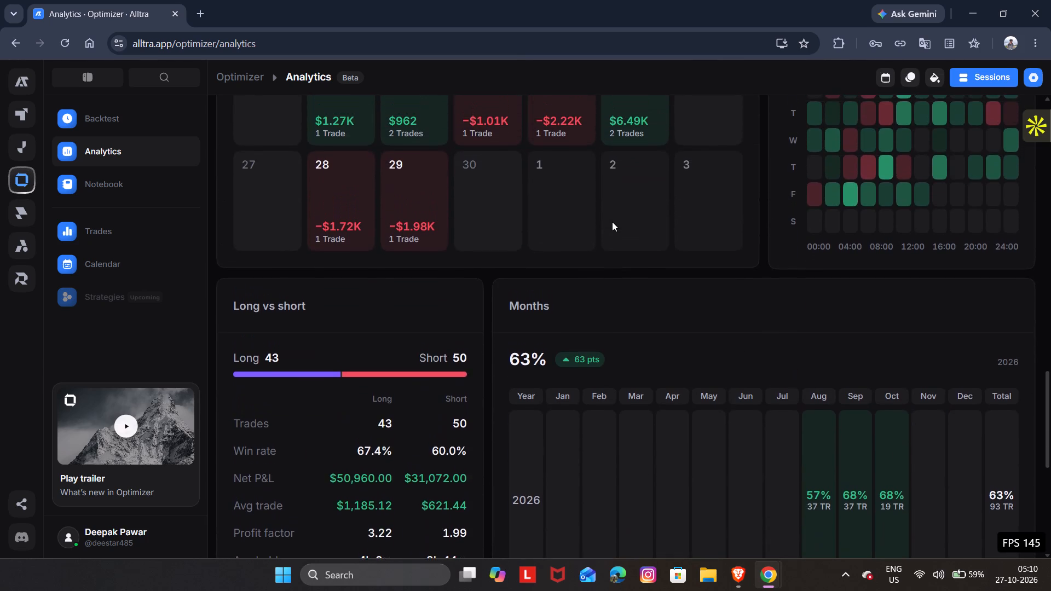
scroll(612, 222, "up", 1)
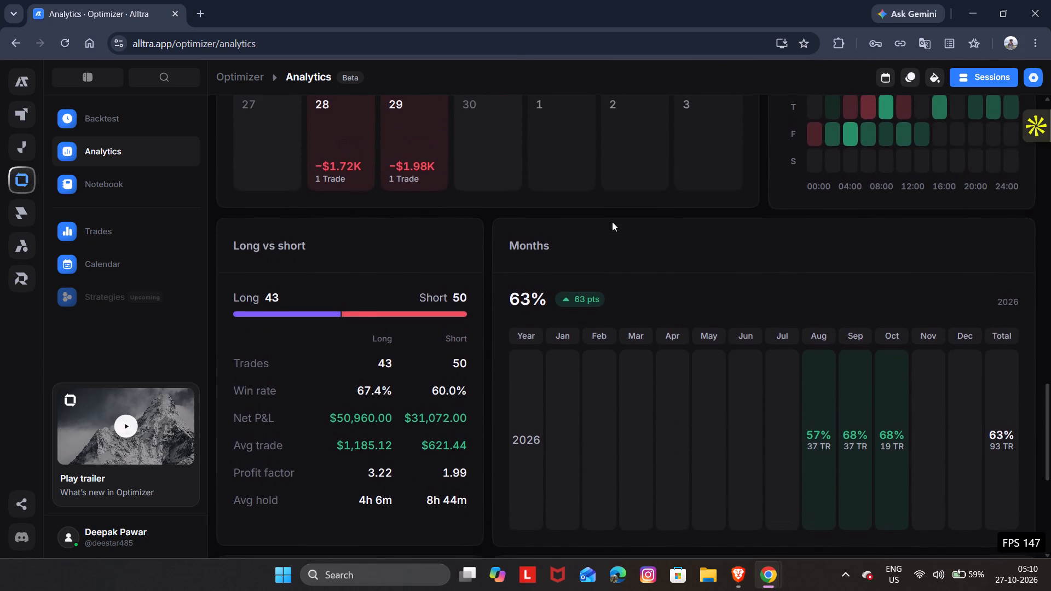
scroll(612, 222, "up", 2)
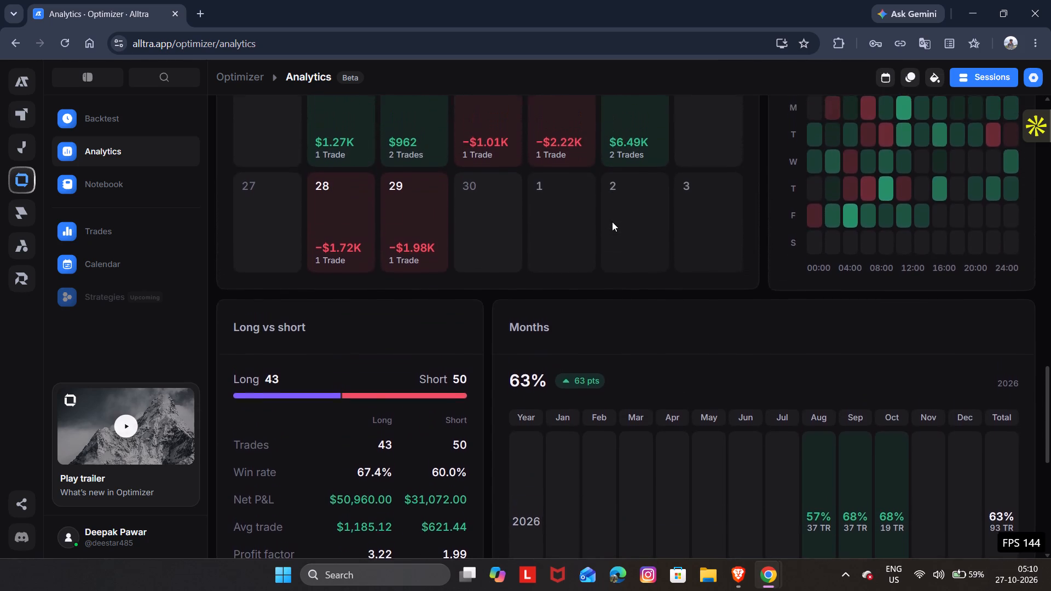
scroll(612, 222, "up", 3)
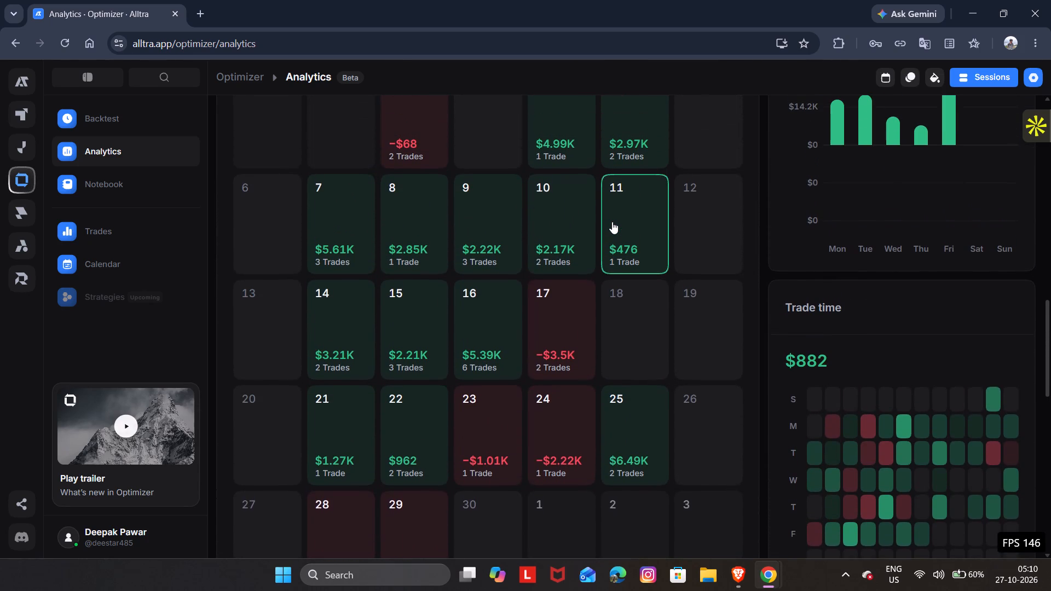
scroll(612, 222, "up", 3)
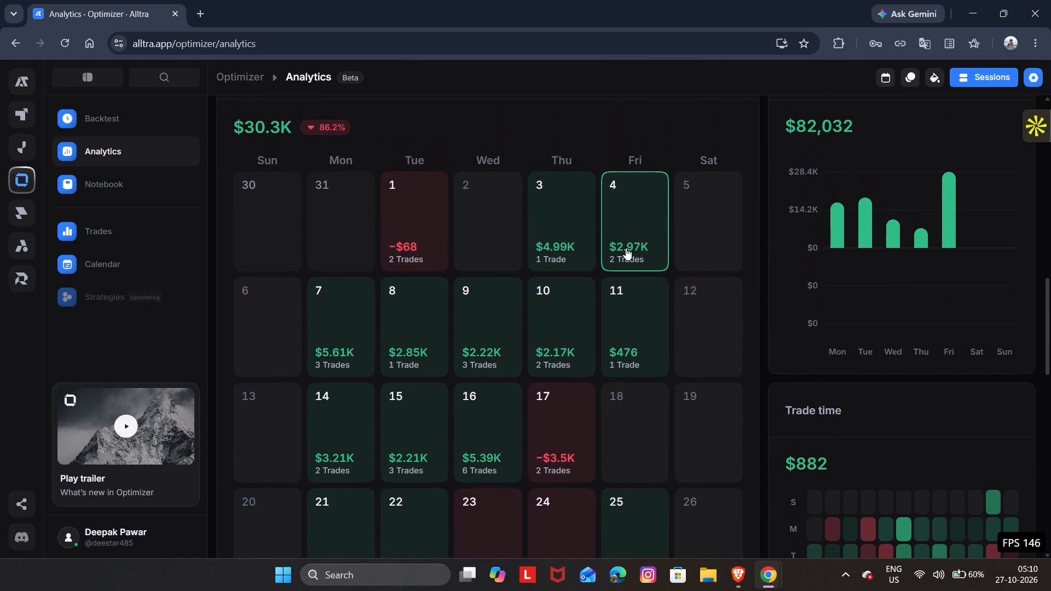
Switch the analytics calendar to August 2026 and review its daily profits, losses and trade counts.
scroll(656, 201, "up", 3)
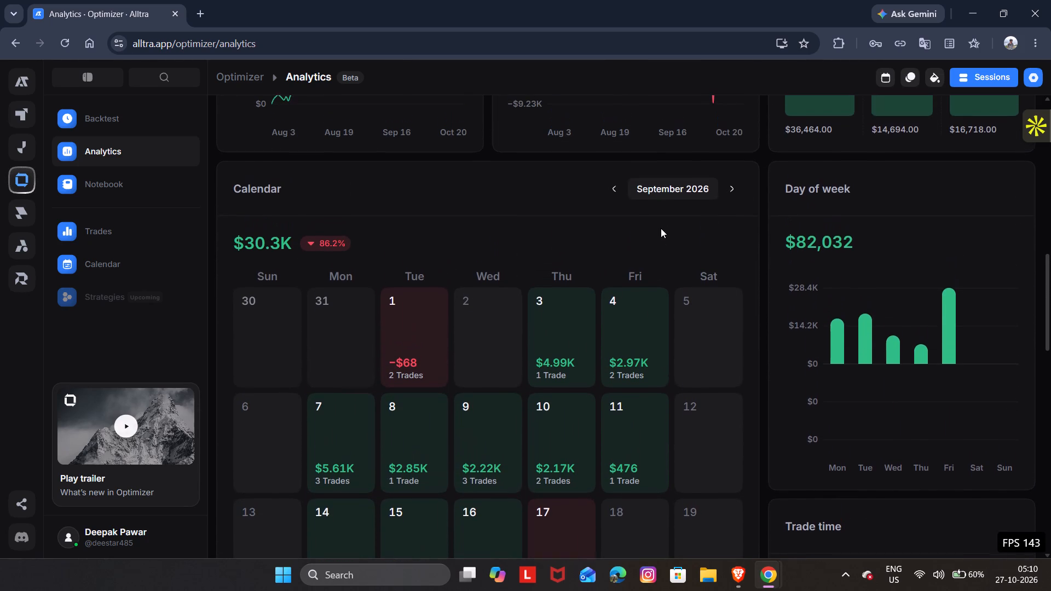
left_click(614, 189)
scroll(614, 189, "down", 1)
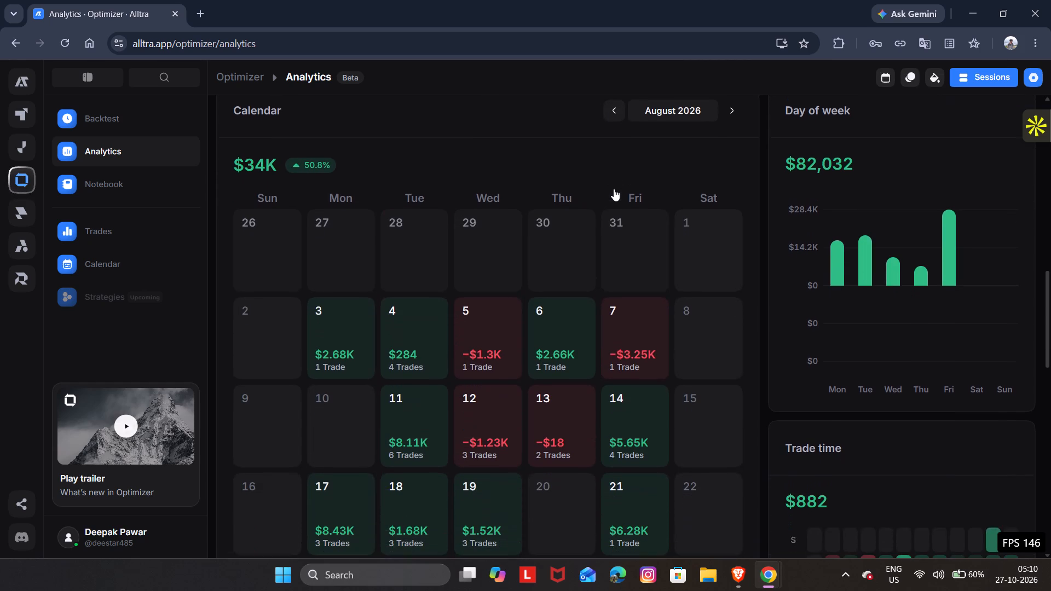
scroll(614, 189, "down", 3)
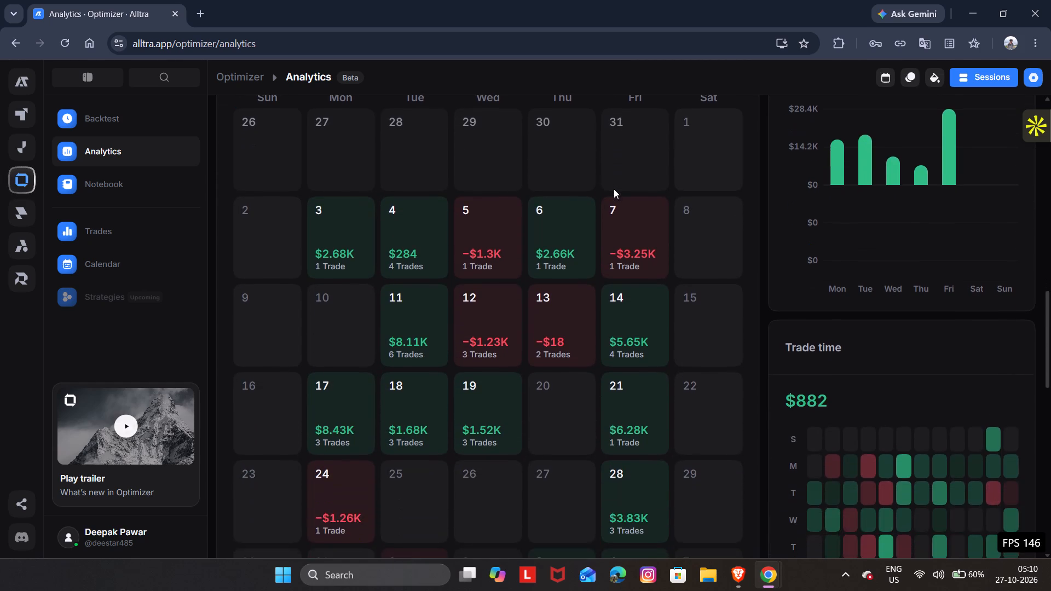
scroll(614, 189, "up", 1)
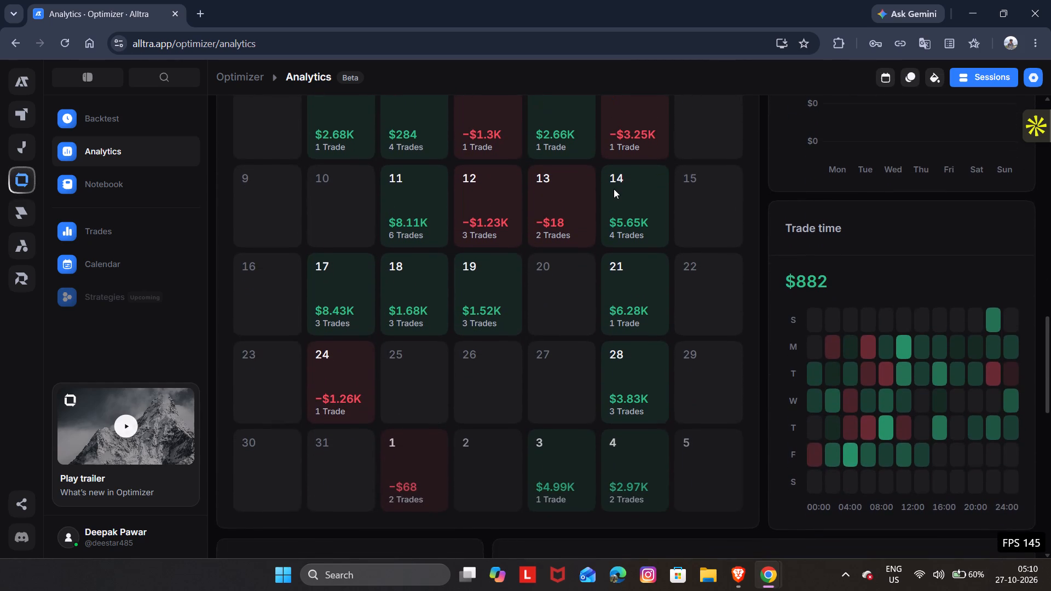
scroll(614, 189, "up", 1)
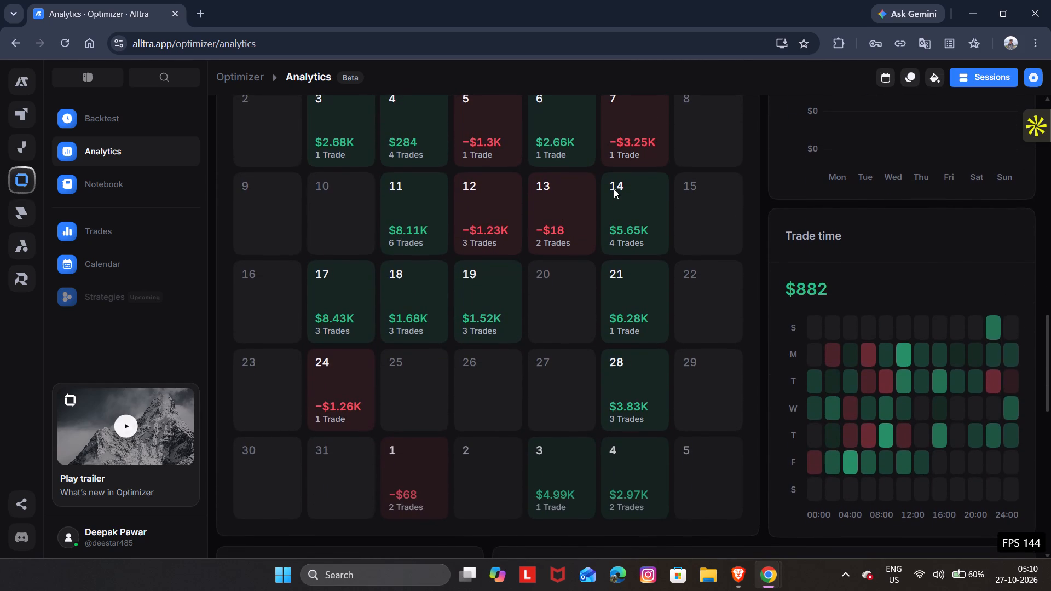
Bring the analytics calendar forward to September 2026 and recheck its daily results.
scroll(614, 189, "up", 1)
left_click(729, 113)
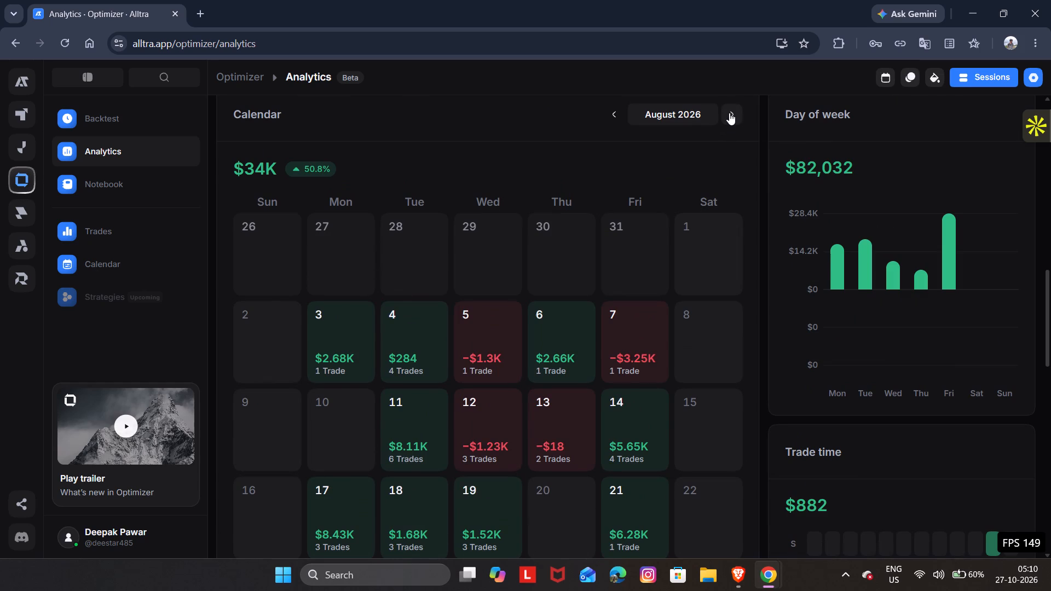
scroll(499, 131, "down", 1)
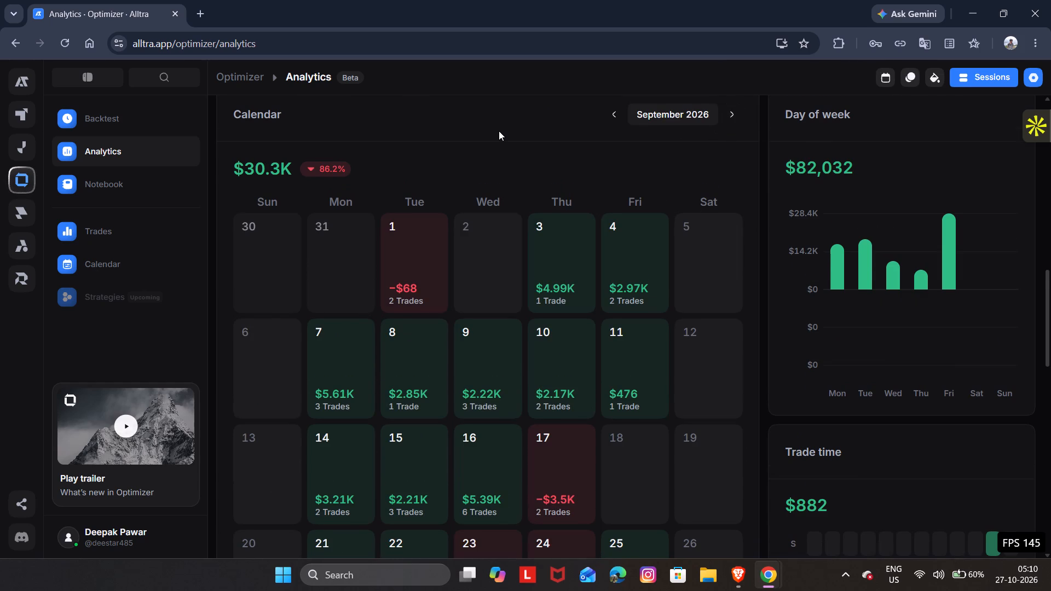
scroll(499, 131, "down", 2)
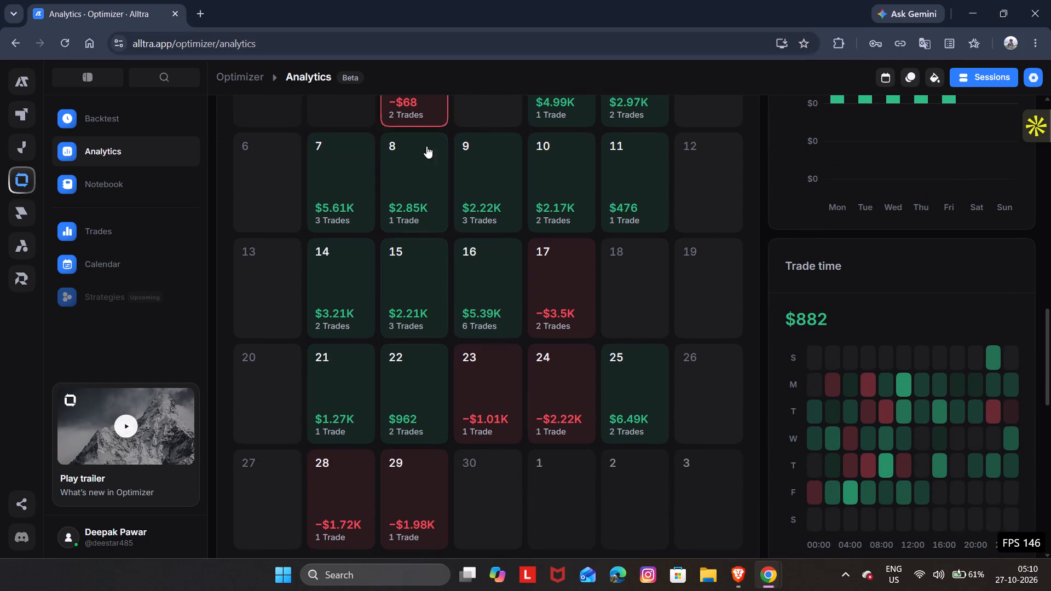
Advance the analytics calendar to October 2026 and go over its daily profits, losses and trade counts.
scroll(441, 177, "up", 5)
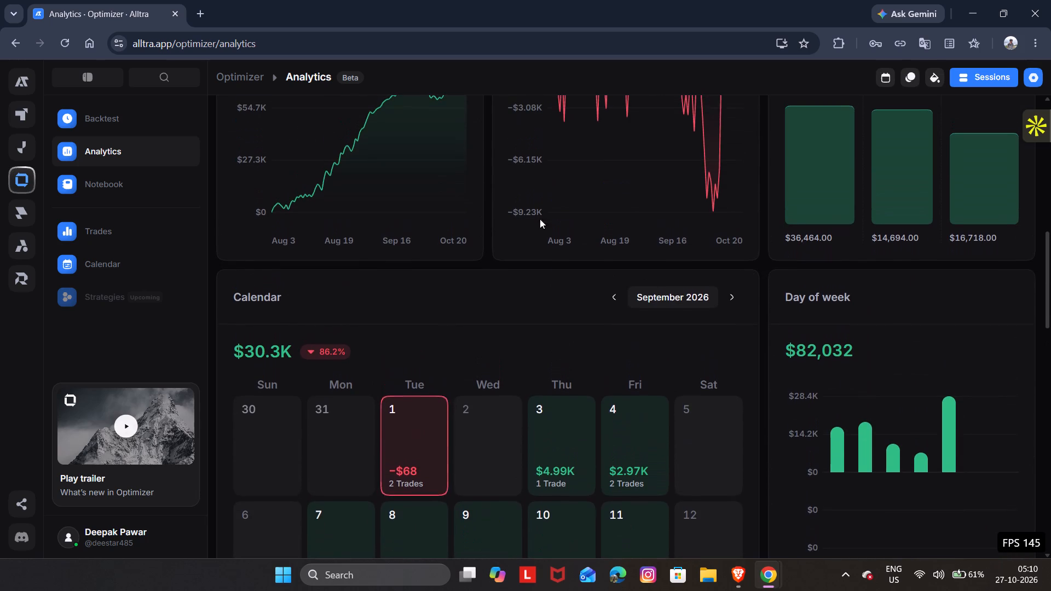
left_click(724, 303)
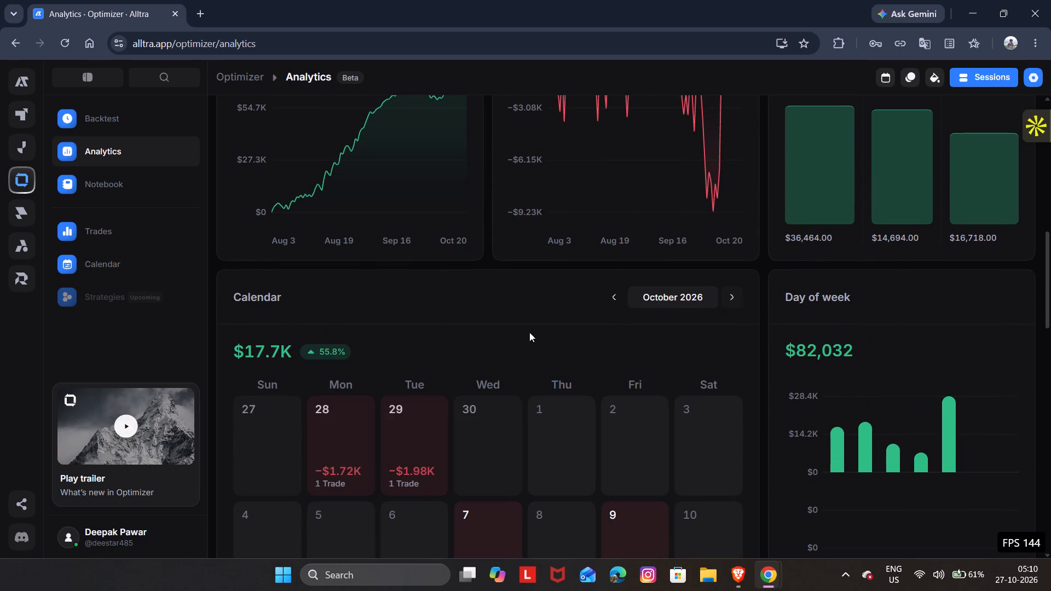
scroll(478, 331, "down", 4)
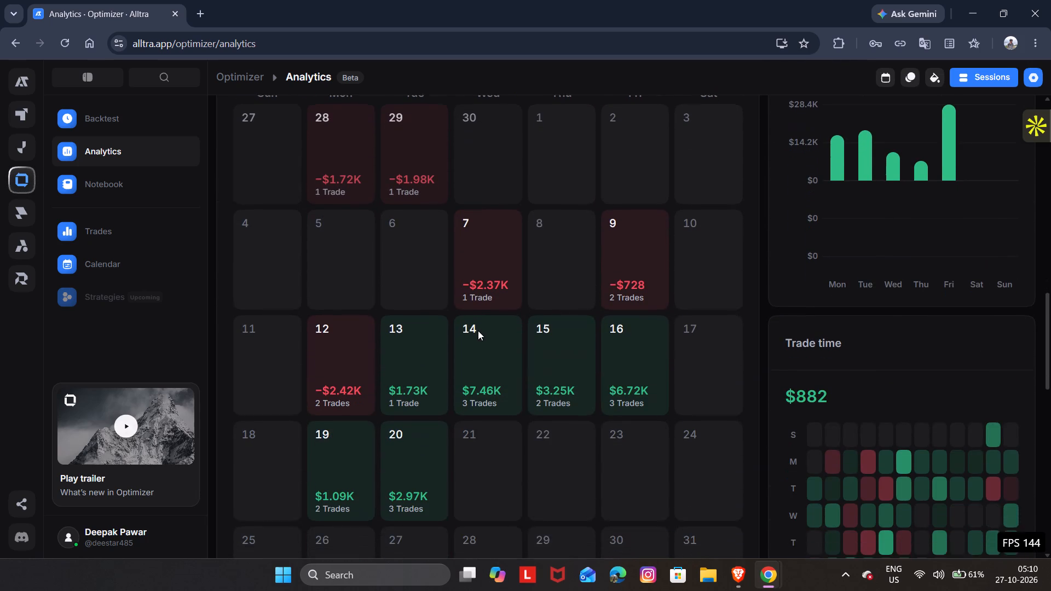
scroll(478, 331, "down", 3)
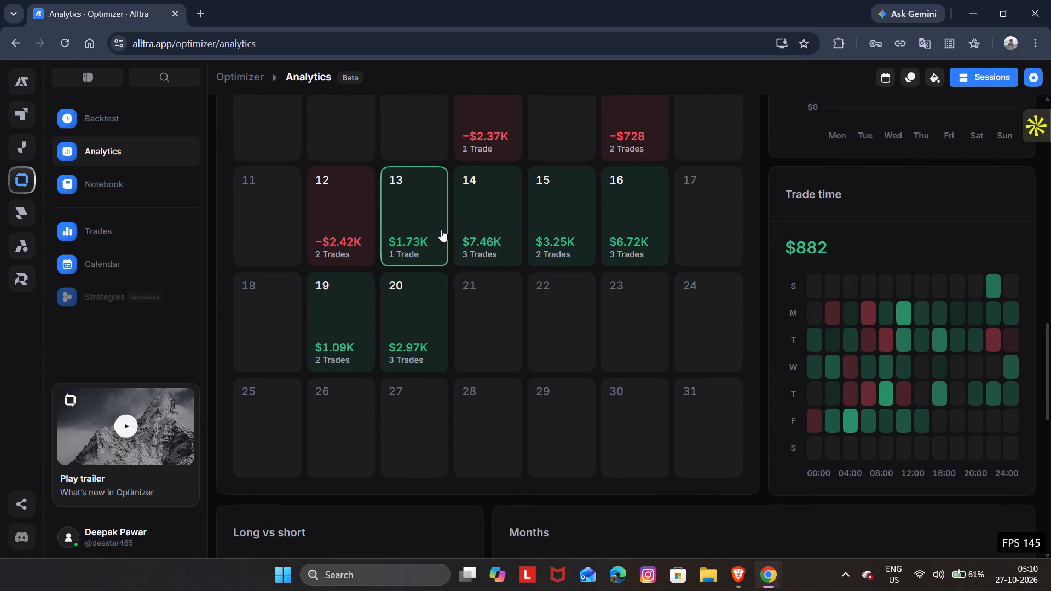
scroll(379, 321, "right", 2)
scroll(379, 321, "up", 1)
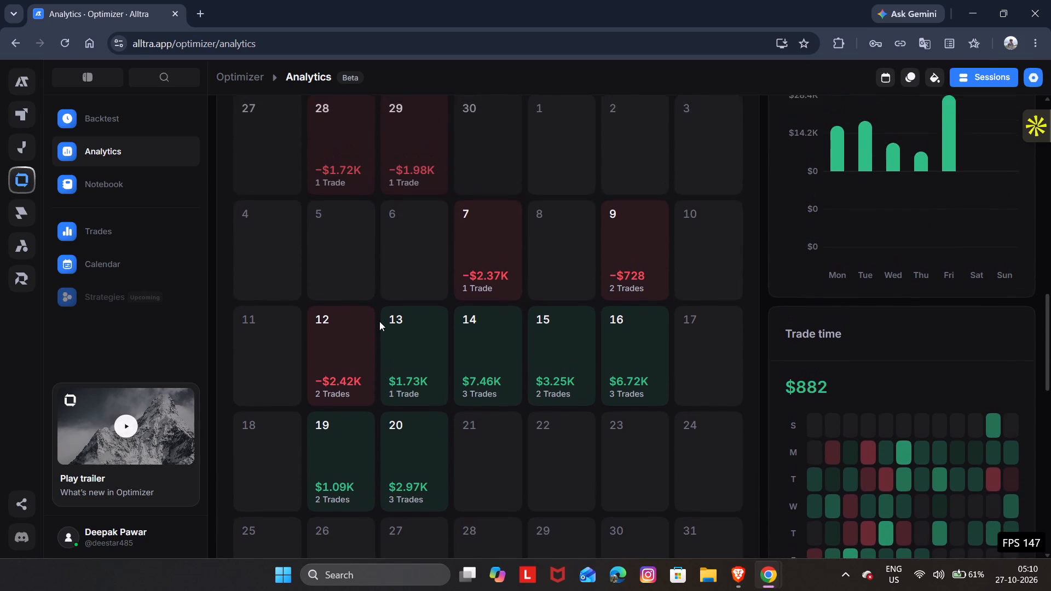
scroll(379, 321, "up", 1)
scroll(379, 321, "down", 5)
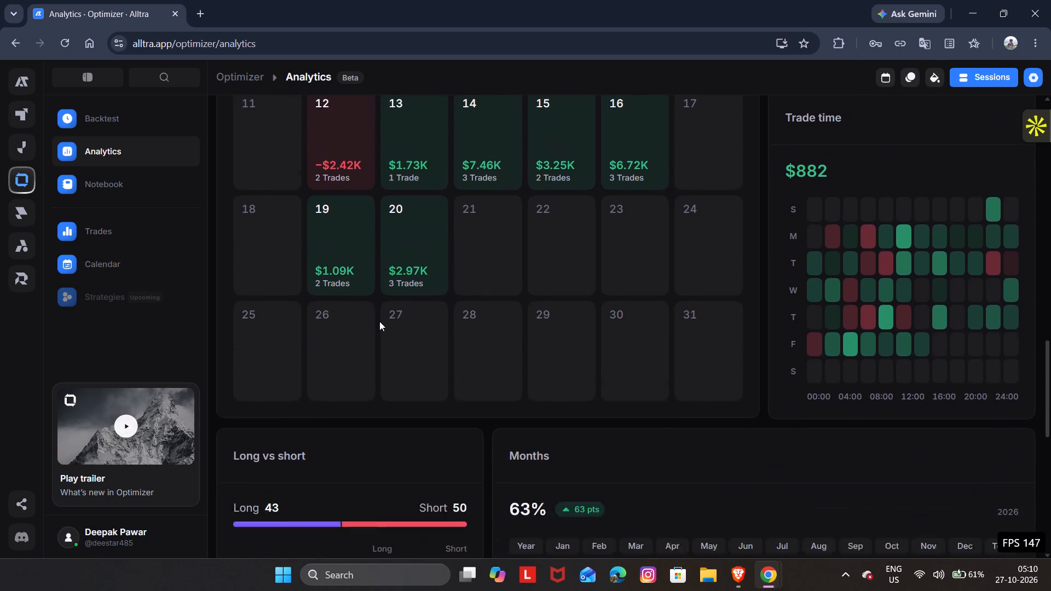
Examine the long vs short, monthly, win rate by hold time and October 2026 trade distribution breakdowns below the analytics calendar.
scroll(379, 321, "down", 2)
scroll(379, 321, "right", 1)
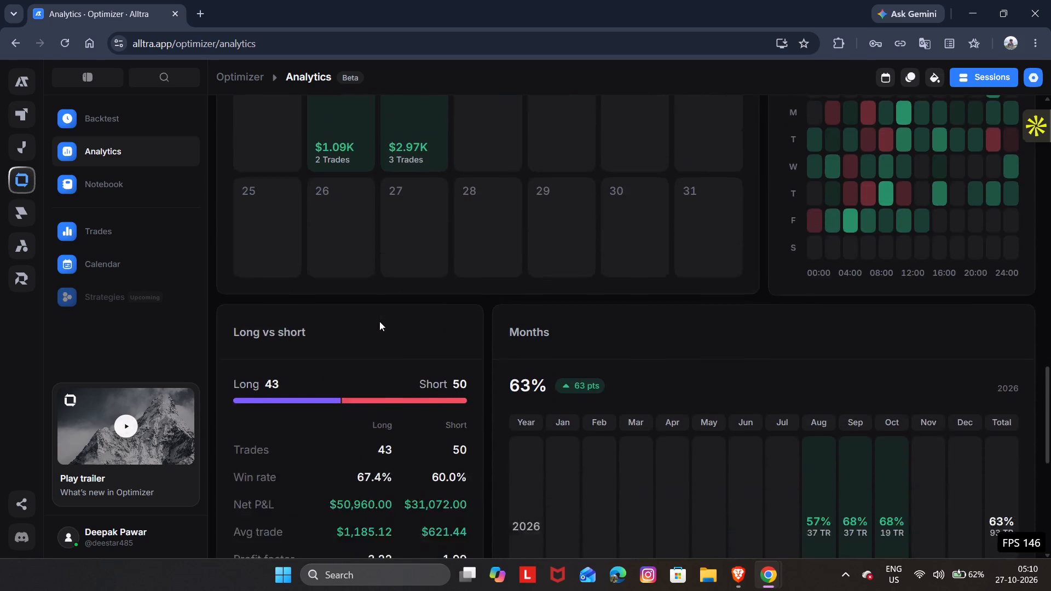
scroll(379, 321, "right", 1)
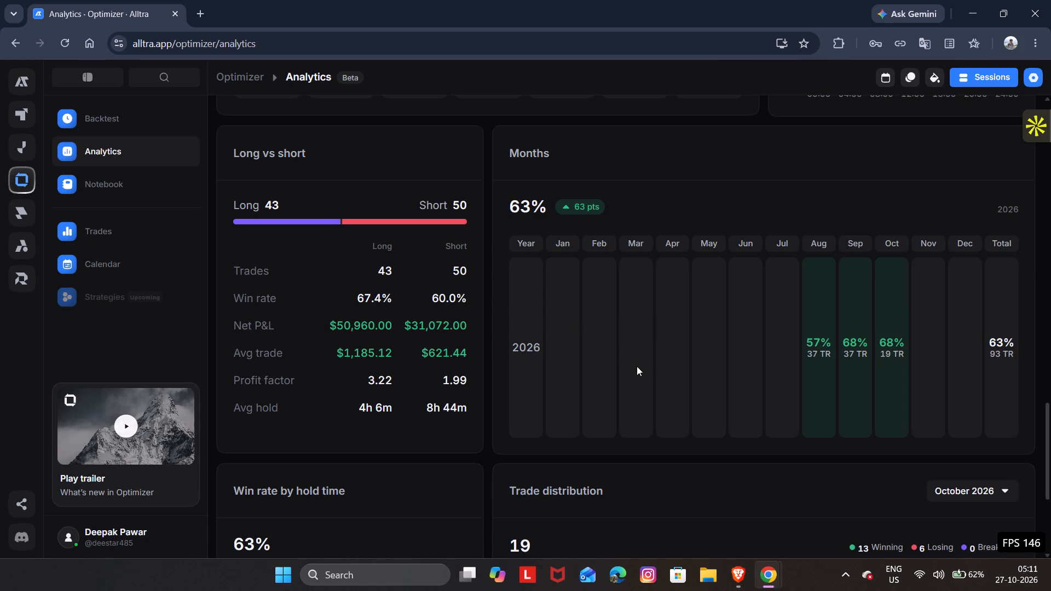
scroll(637, 366, "down", 3)
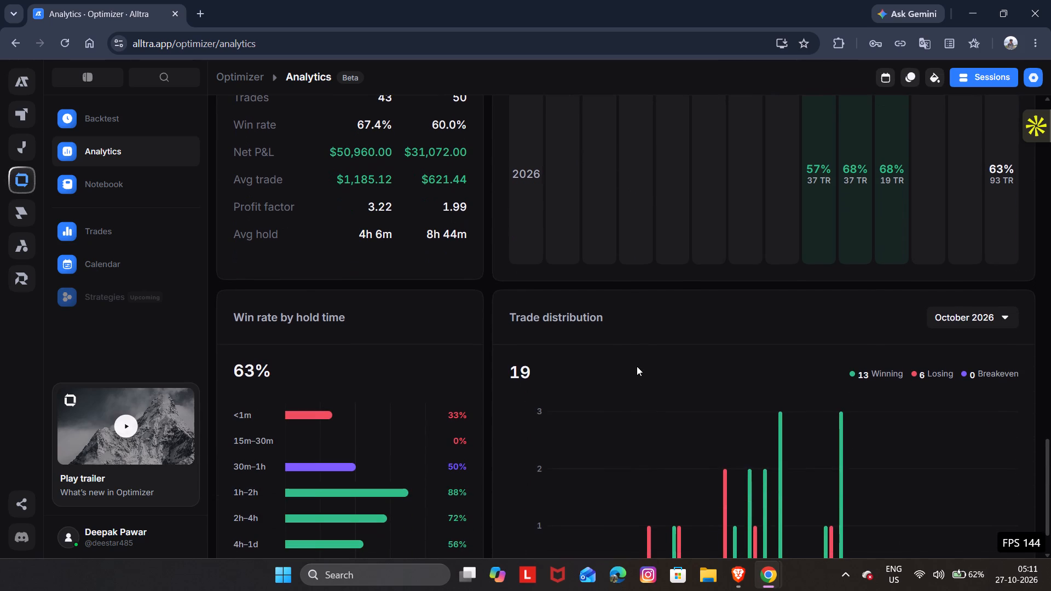
scroll(873, 331, "down", 1)
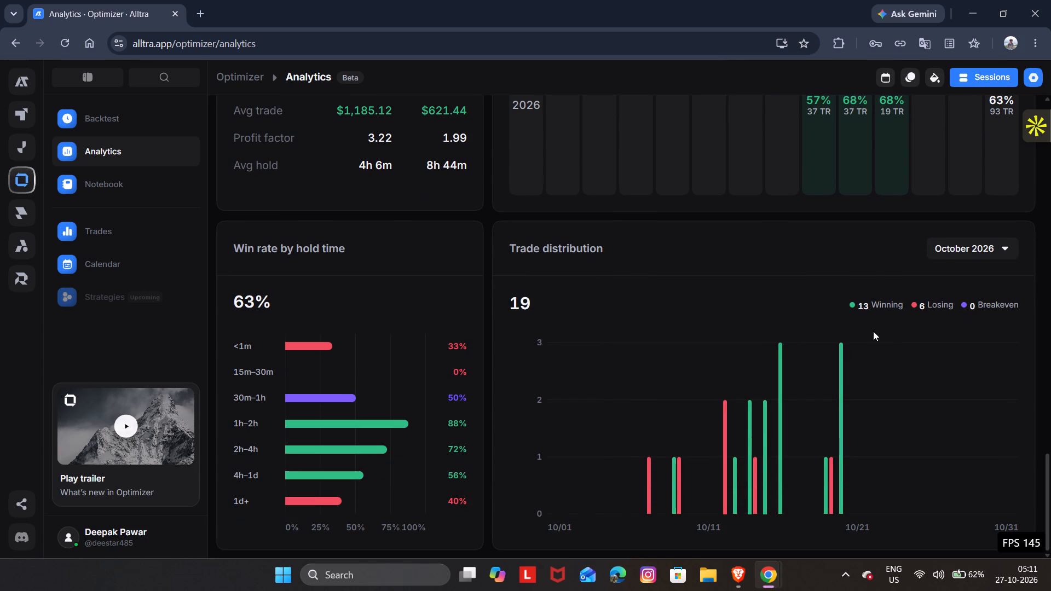
scroll(873, 331, "down", 2)
scroll(644, 311, "down", 2)
Switch the trade distribution chart to September 2026 and review its winning and losing trades alongside win rate by hold time.
left_click(945, 250)
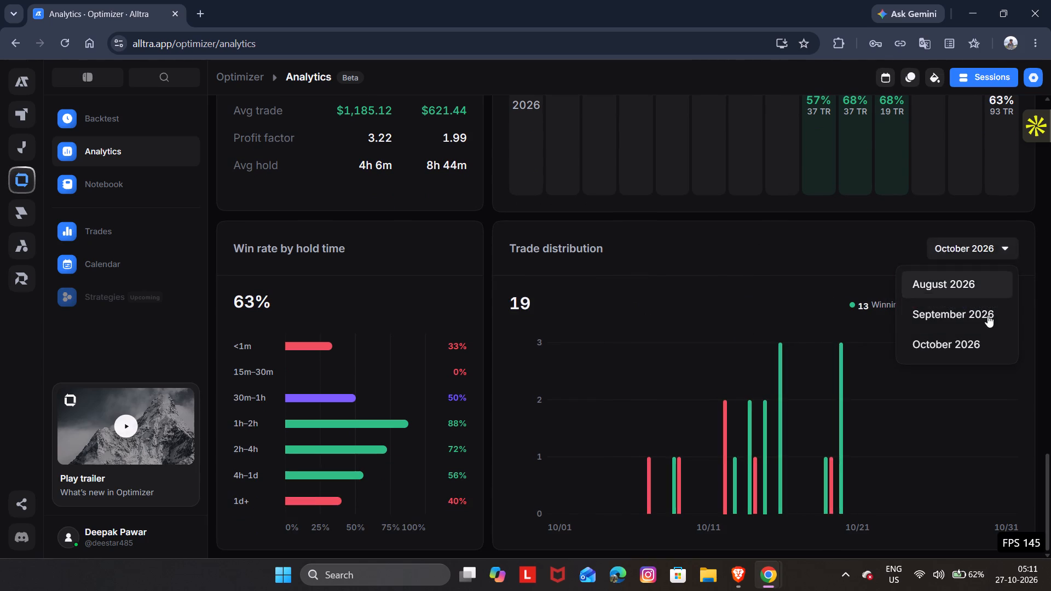
left_click(975, 319)
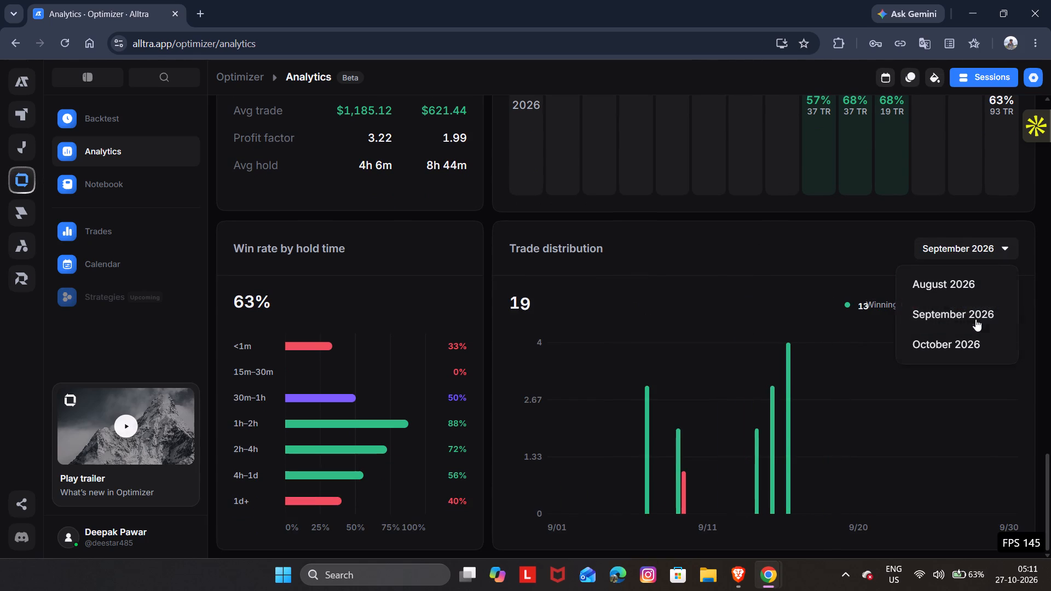
scroll(384, 286, "down", 2)
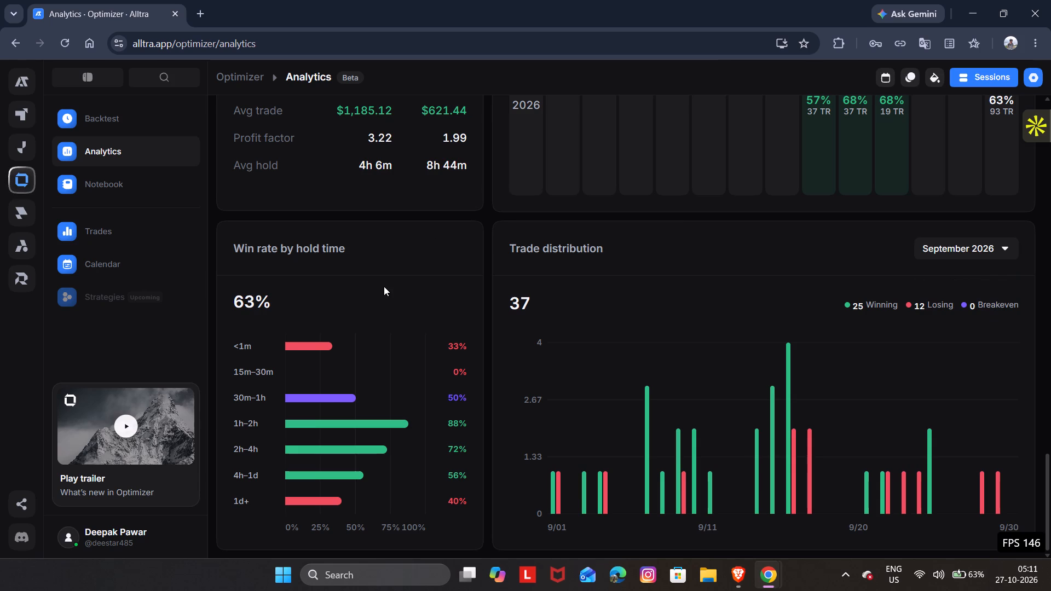
scroll(326, 420, "down", 2)
scroll(356, 341, "up", 2)
scroll(361, 352, "down", 1)
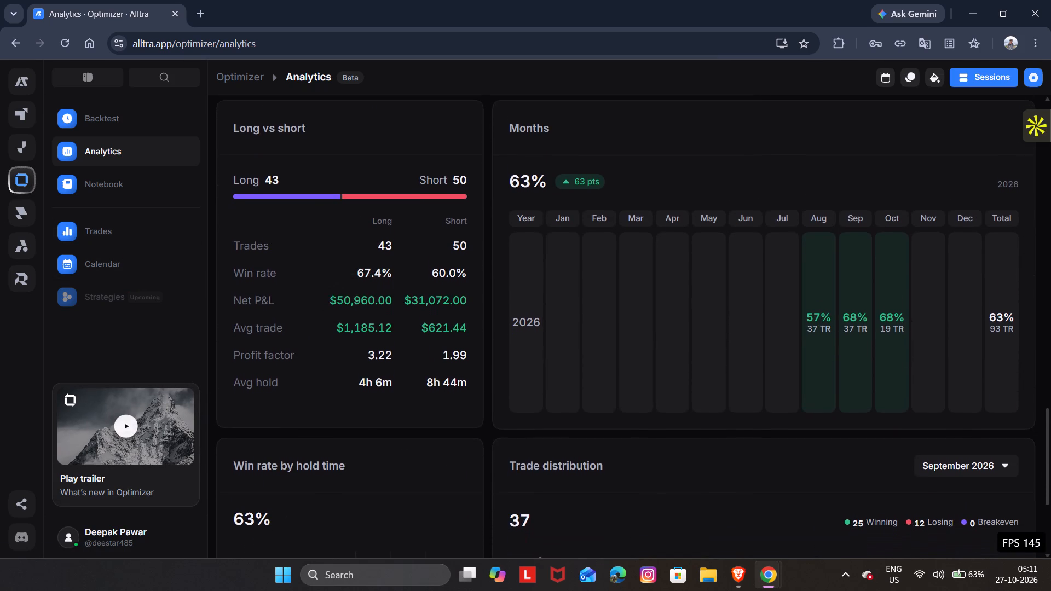
scroll(361, 352, "down", 1)
scroll(384, 305, "down", 3)
scroll(384, 305, "up", 1)
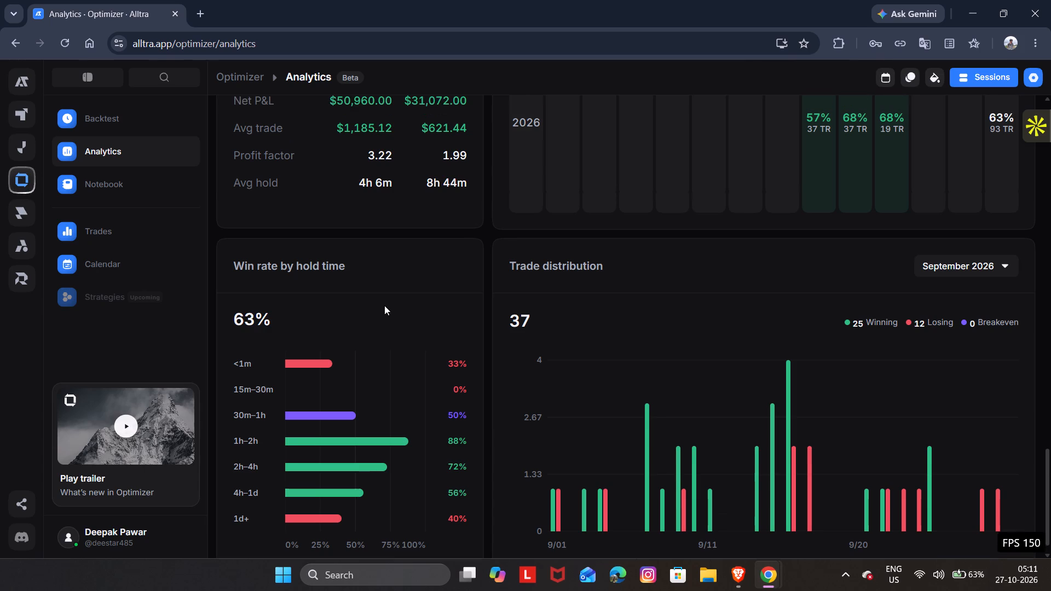
Go back over the long vs short, calendar, drawdown and P&L charts up to the summary figures heading the analytics page.
scroll(384, 305, "up", 3)
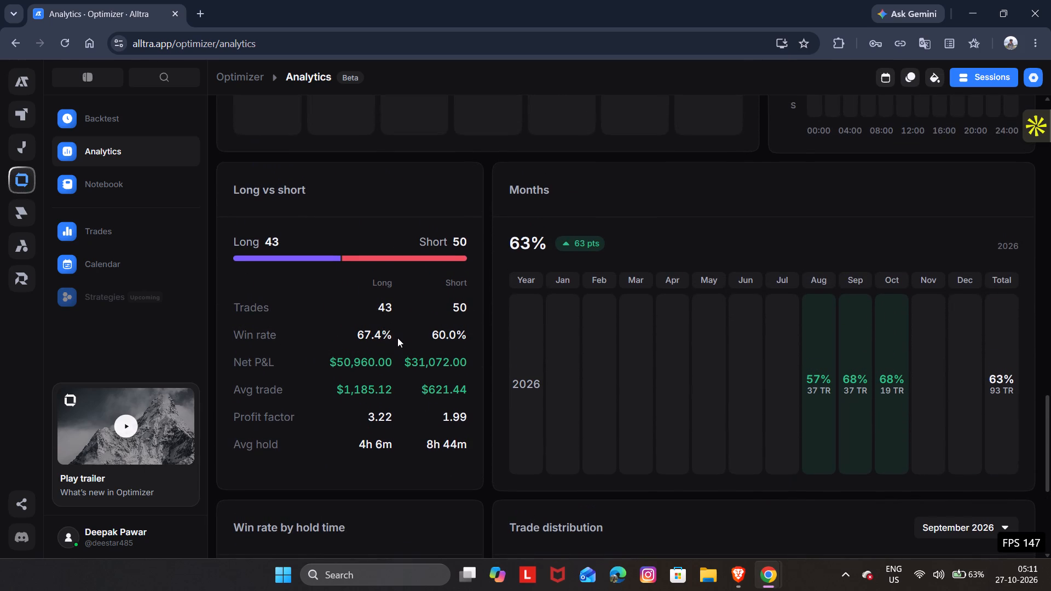
scroll(397, 338, "up", 9)
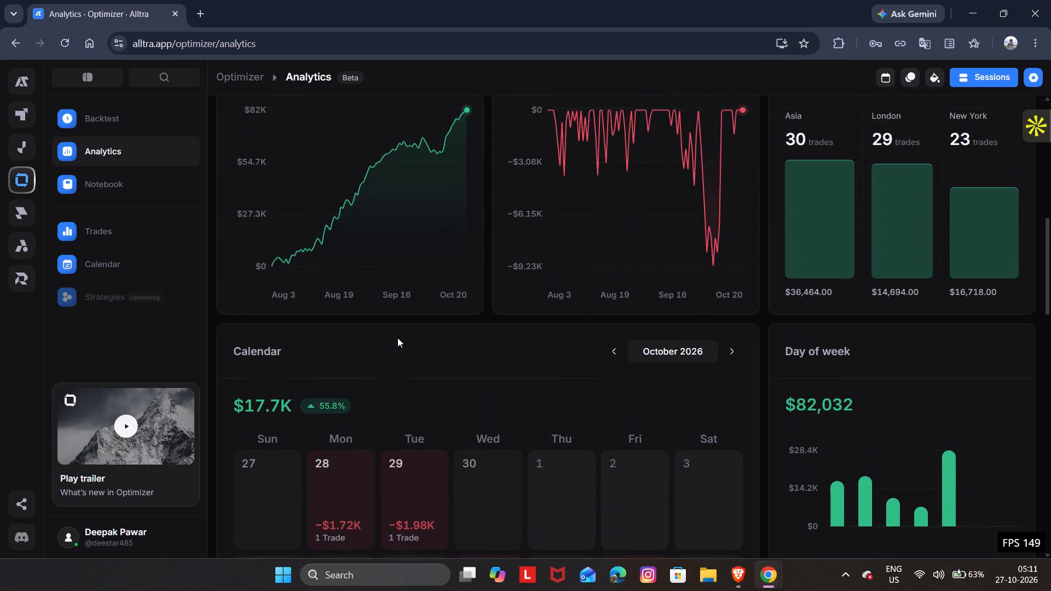
scroll(397, 338, "up", 3)
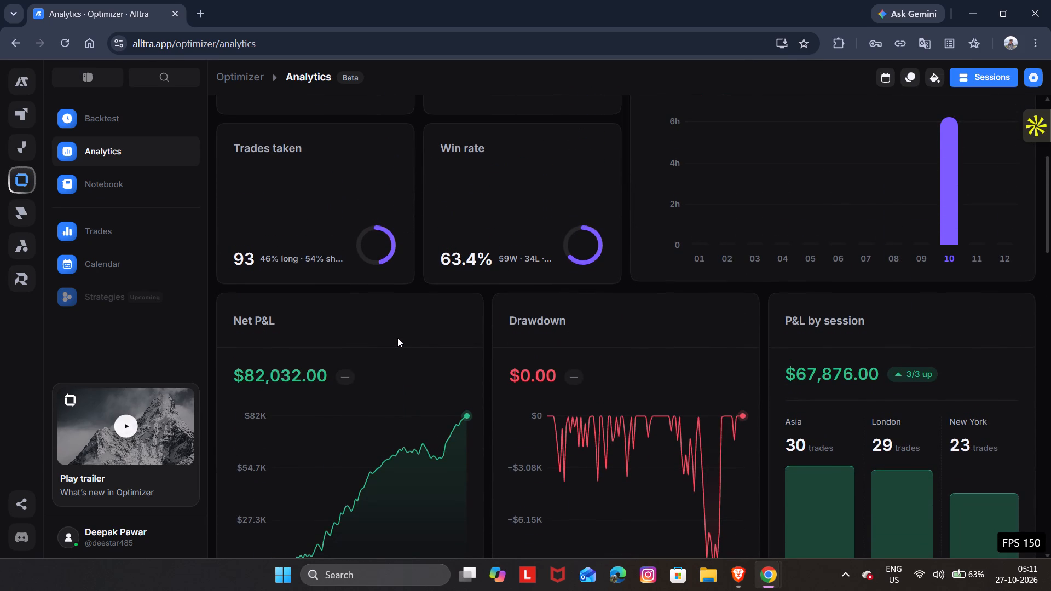
scroll(397, 338, "up", 3)
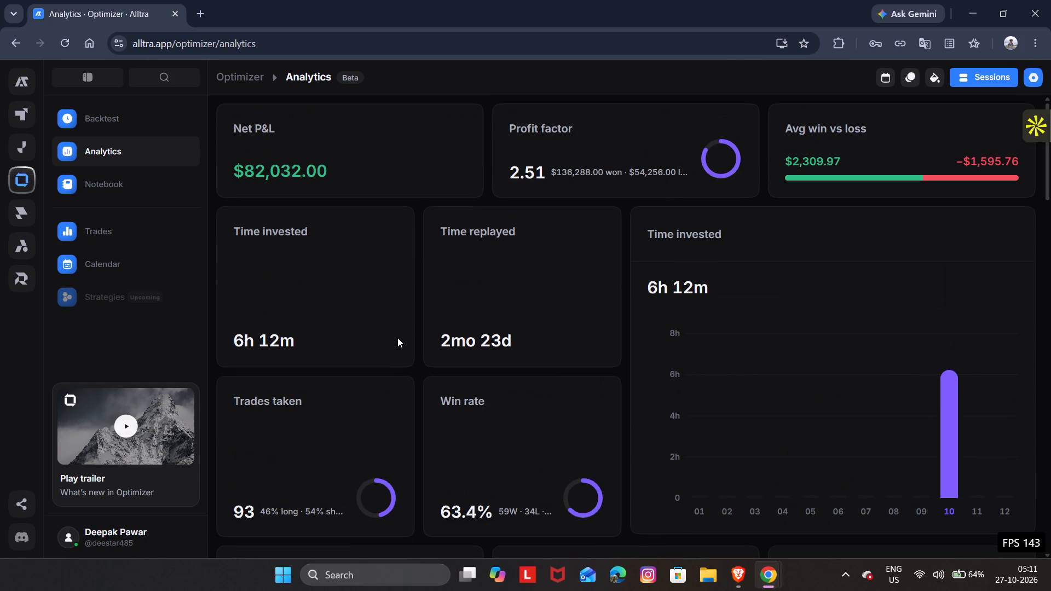
scroll(397, 338, "up", 1)
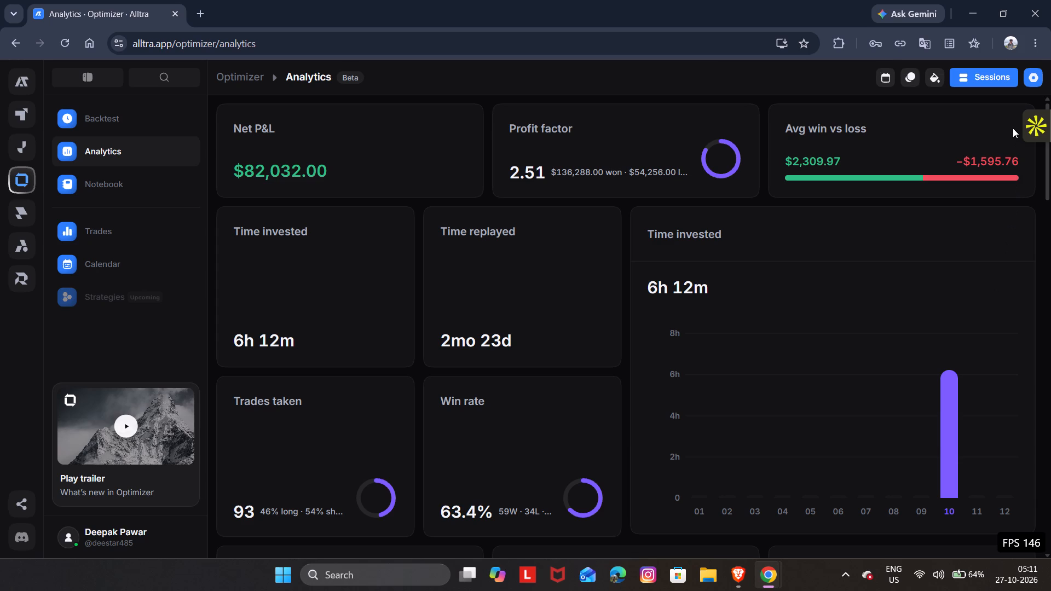
Close the Alltra analytics window, the remaining Chrome window with the NYS Markets dashboard, and the Brave window.
left_click(1050, 0)
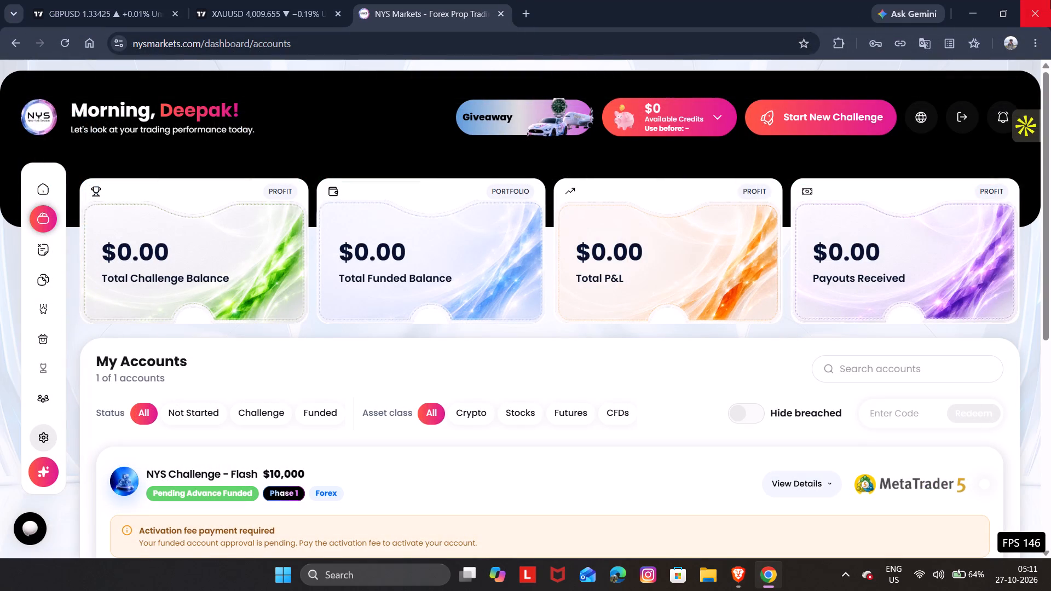
left_click(1050, 0)
left_click(1050, 0)
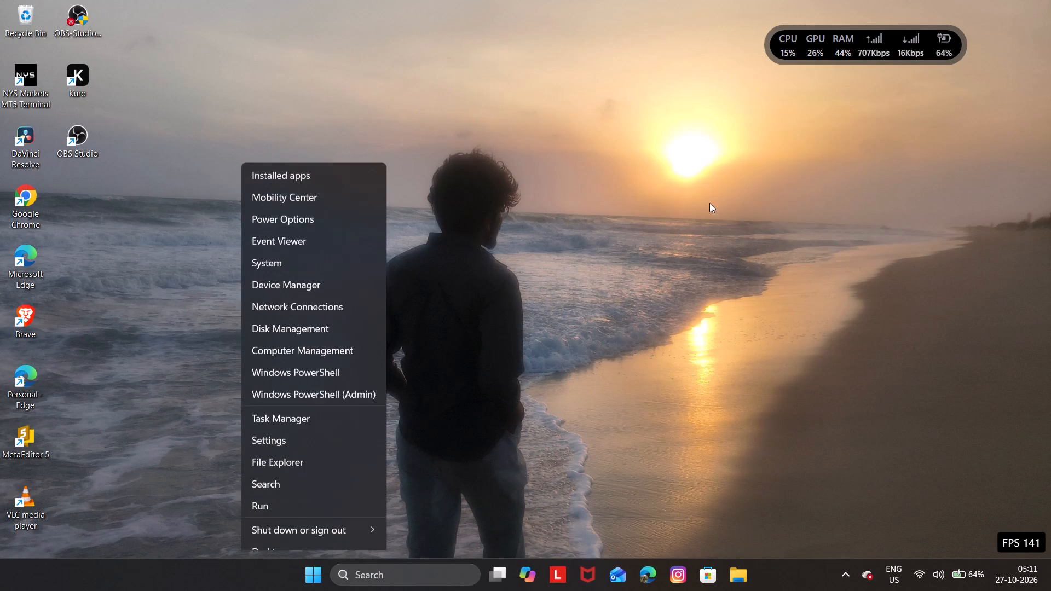
Shut down the computer from the Windows desktop.
left_click(354, 511)
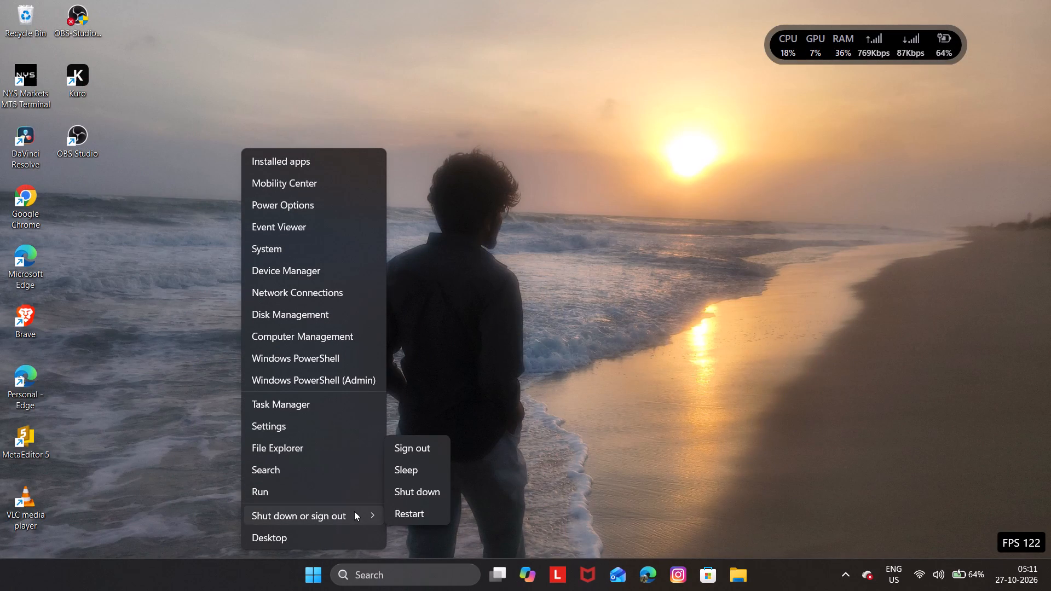
left_click(434, 489)
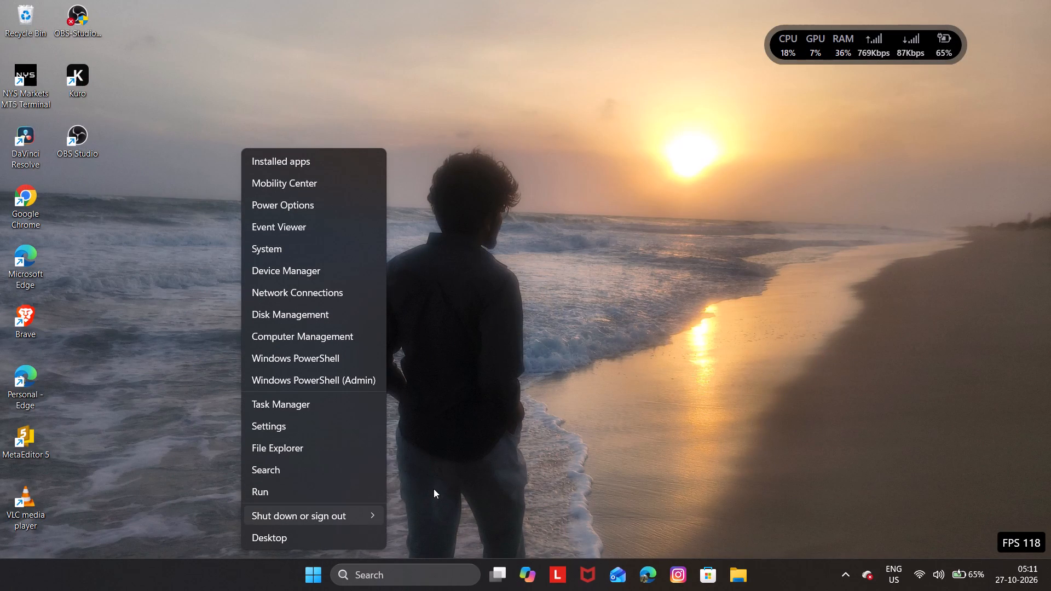